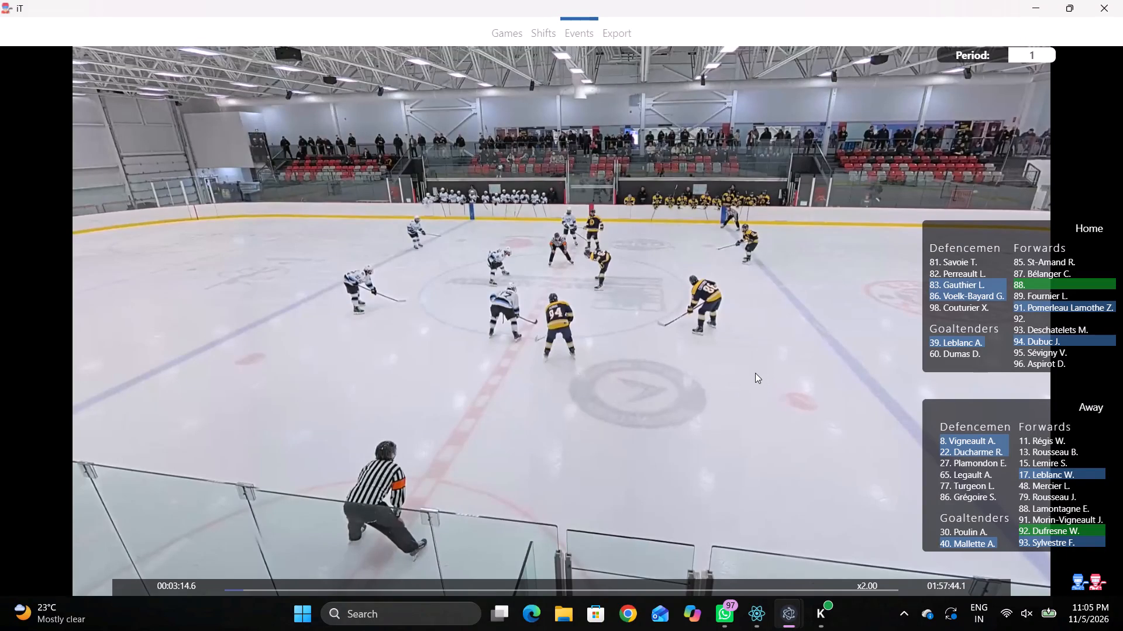
Hide the interface and bring the game video to the puck drop of the centre-ice face-off at 00:03:16.9.
{"action": "key", "text": "shift+d"}
{"action": "key", "text": "space"}
{"action": "key", "text": "space"}
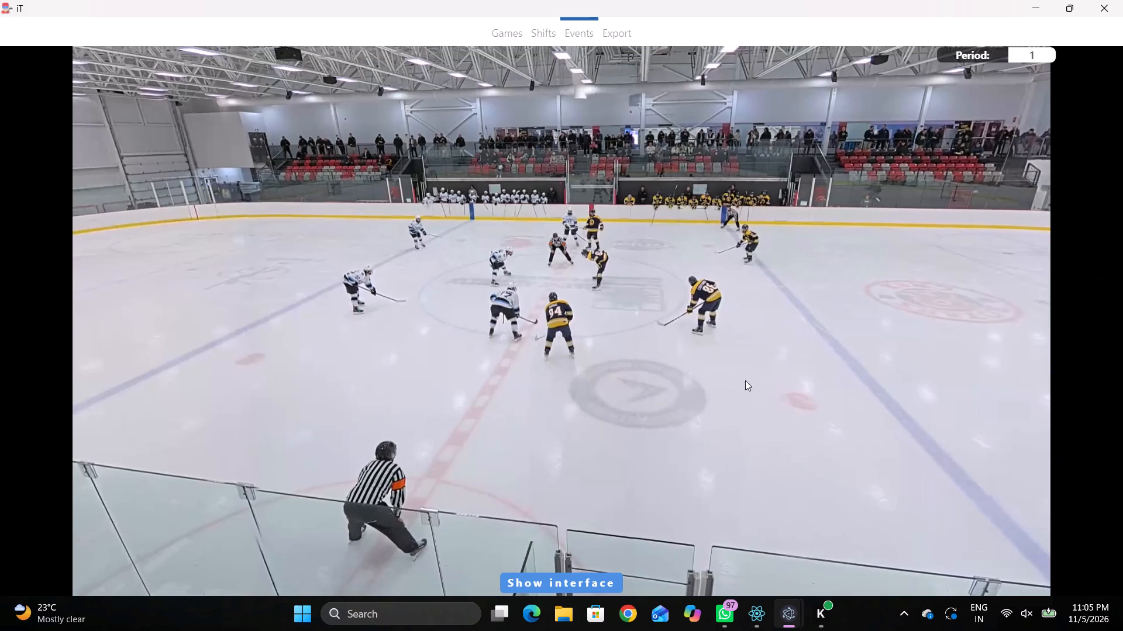
{"action": "key", "text": "space"}
{"action": "key", "text": "space"}
{"action": "key", "text": "space"}
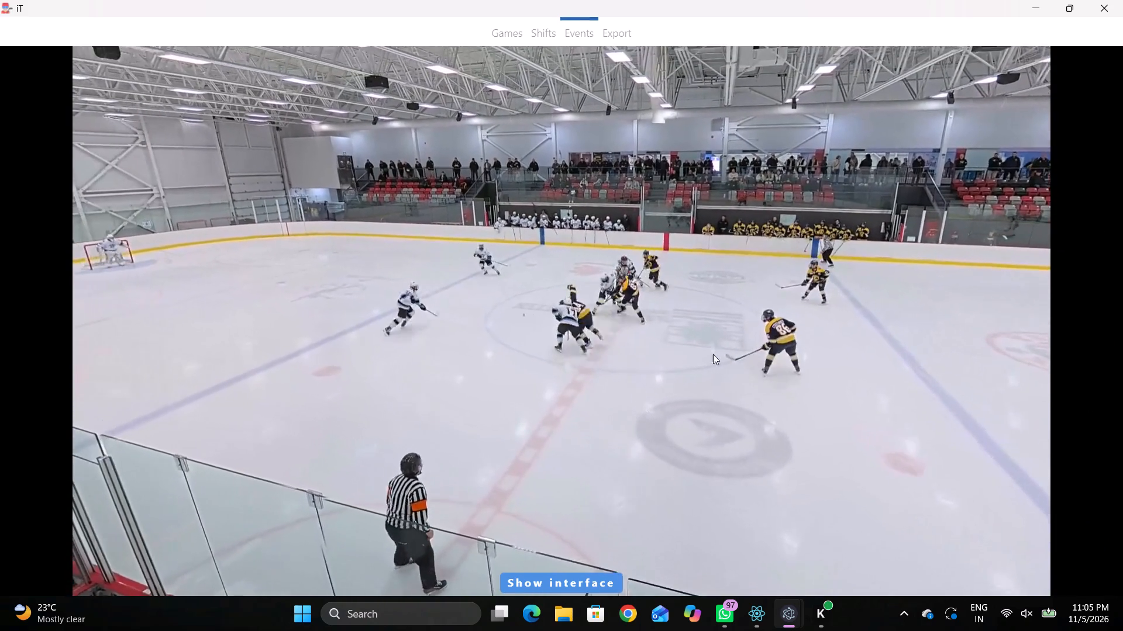
{"action": "key", "text": "q"}
{"action": "key", "text": "q"}
{"action": "type", "text": "qq"}
{"action": "key", "text": "q"}
{"action": "key", "text": "q"}
{"action": "key", "text": "q"}
{"action": "key", "text": "q"}
{"action": "key", "text": "q"}
{"action": "key", "text": "q"}
{"action": "key", "text": "q"}
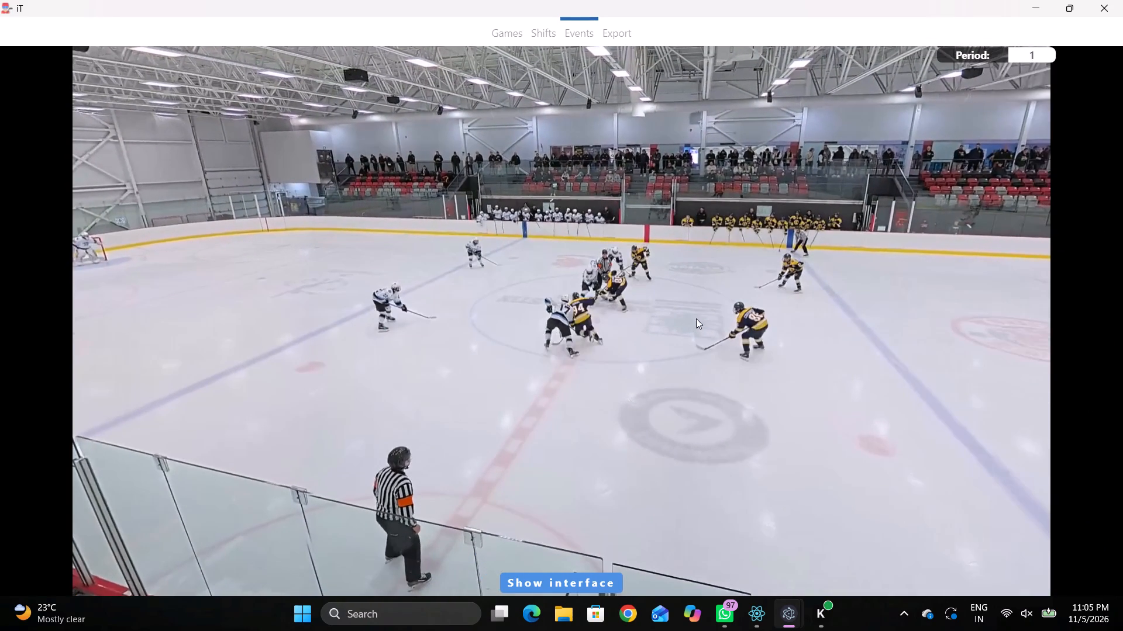
{"action": "key", "text": "q"}
{"action": "key", "text": "q"}
{"action": "key", "text": "q"}
{"action": "key", "text": "q"}
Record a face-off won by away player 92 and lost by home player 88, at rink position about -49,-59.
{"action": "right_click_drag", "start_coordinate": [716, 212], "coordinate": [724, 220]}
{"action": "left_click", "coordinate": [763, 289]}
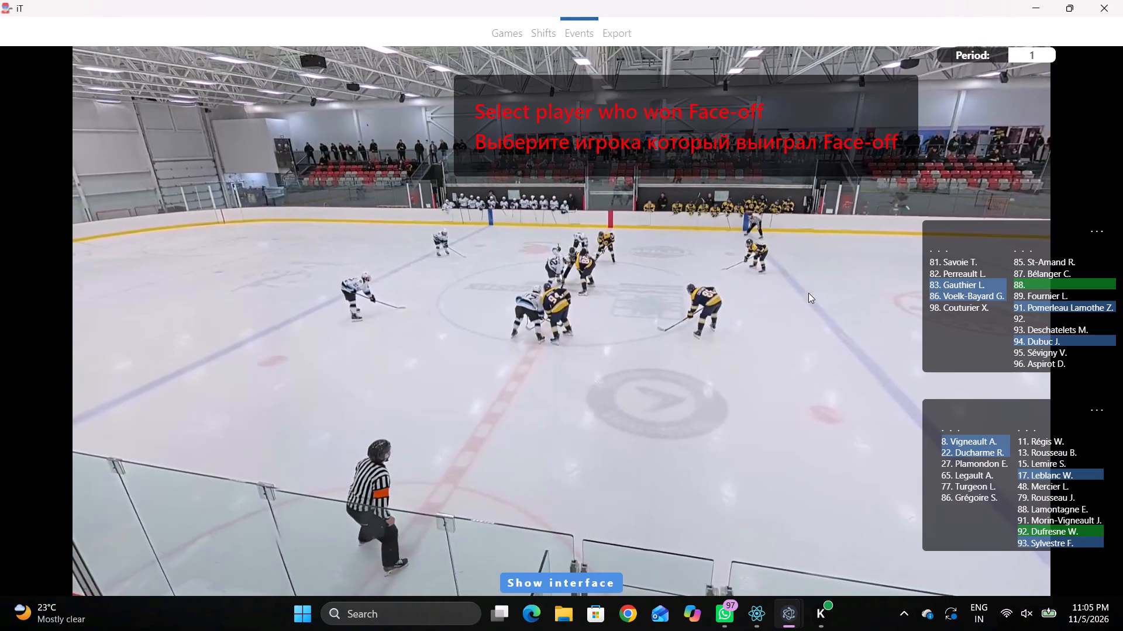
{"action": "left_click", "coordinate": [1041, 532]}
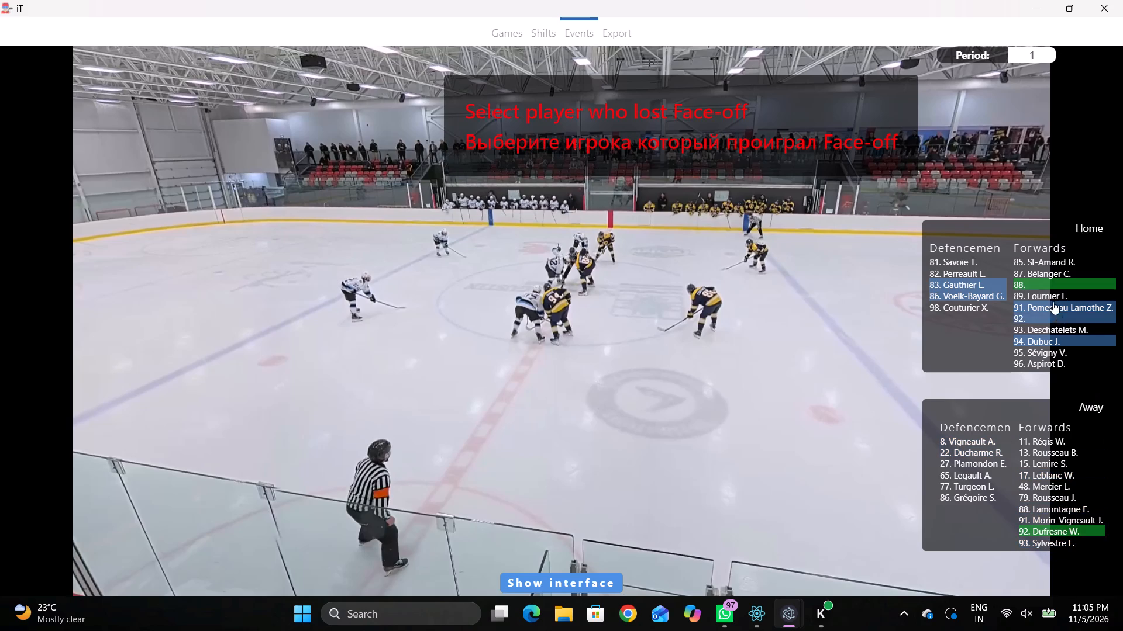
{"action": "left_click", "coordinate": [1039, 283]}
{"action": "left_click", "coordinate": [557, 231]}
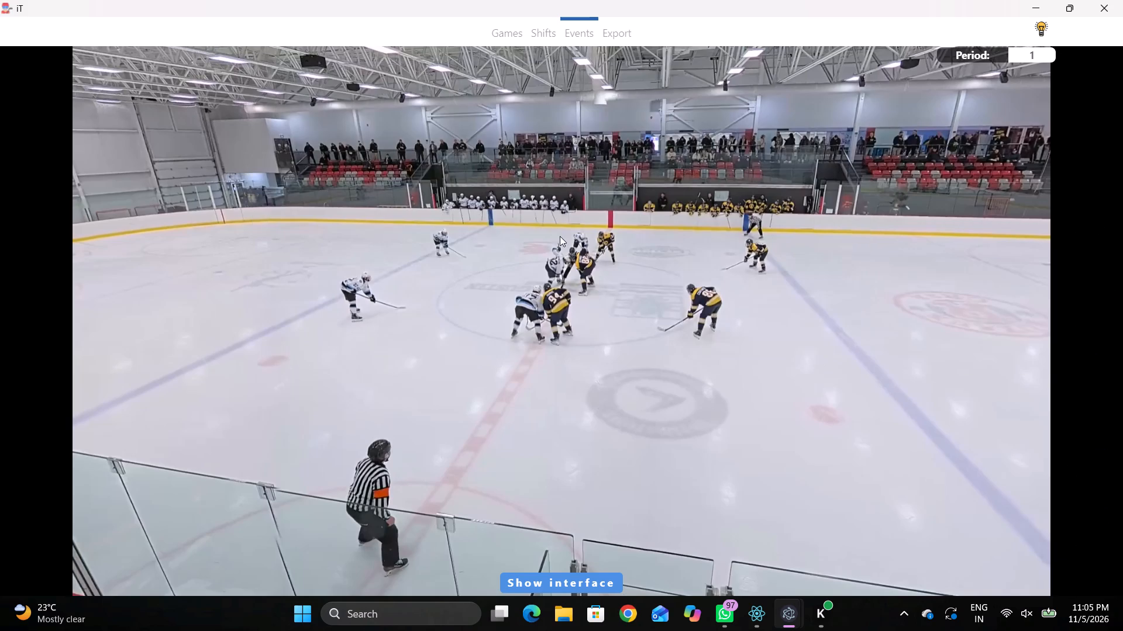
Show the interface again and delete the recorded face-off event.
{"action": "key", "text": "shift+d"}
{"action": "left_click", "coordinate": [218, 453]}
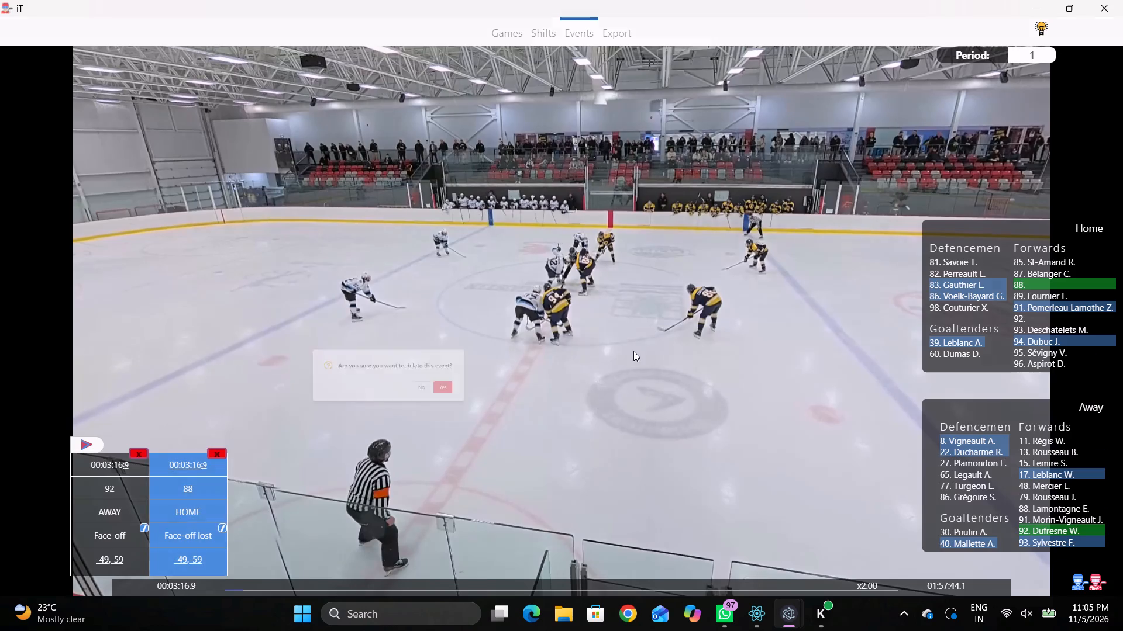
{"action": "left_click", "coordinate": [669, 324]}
Record a face-off at 00:03:16.9 won by away player 92 and lost by home player 88, at the centre dot.
{"action": "right_click_drag", "start_coordinate": [675, 243], "coordinate": [688, 247]}
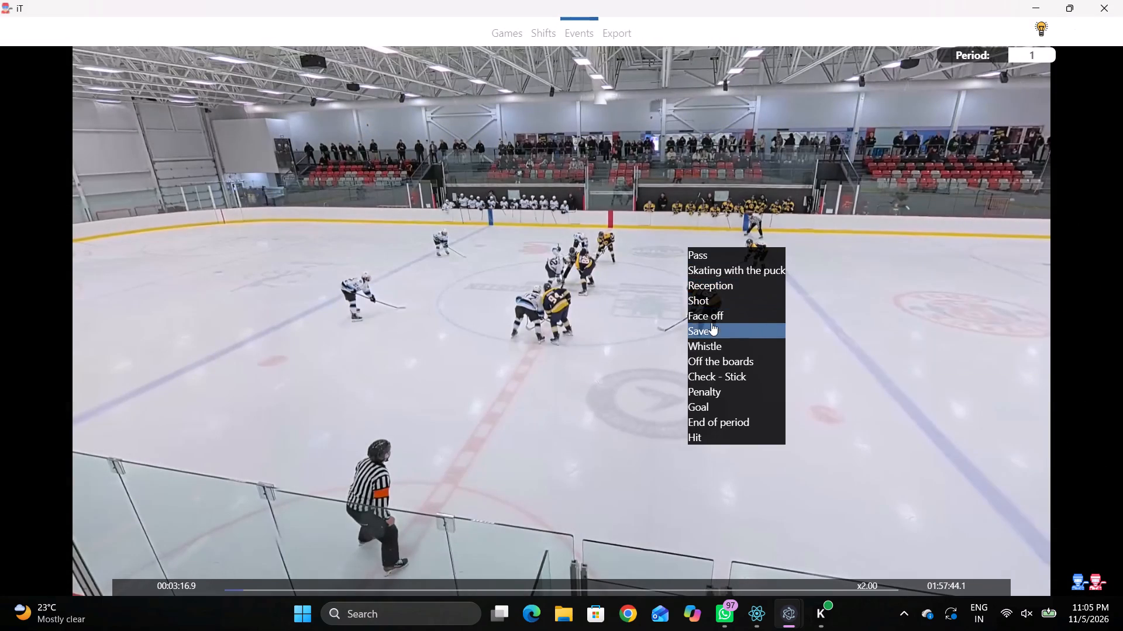
{"action": "left_click", "coordinate": [707, 311]}
{"action": "left_click", "coordinate": [1045, 531]}
{"action": "left_click", "coordinate": [1039, 283]}
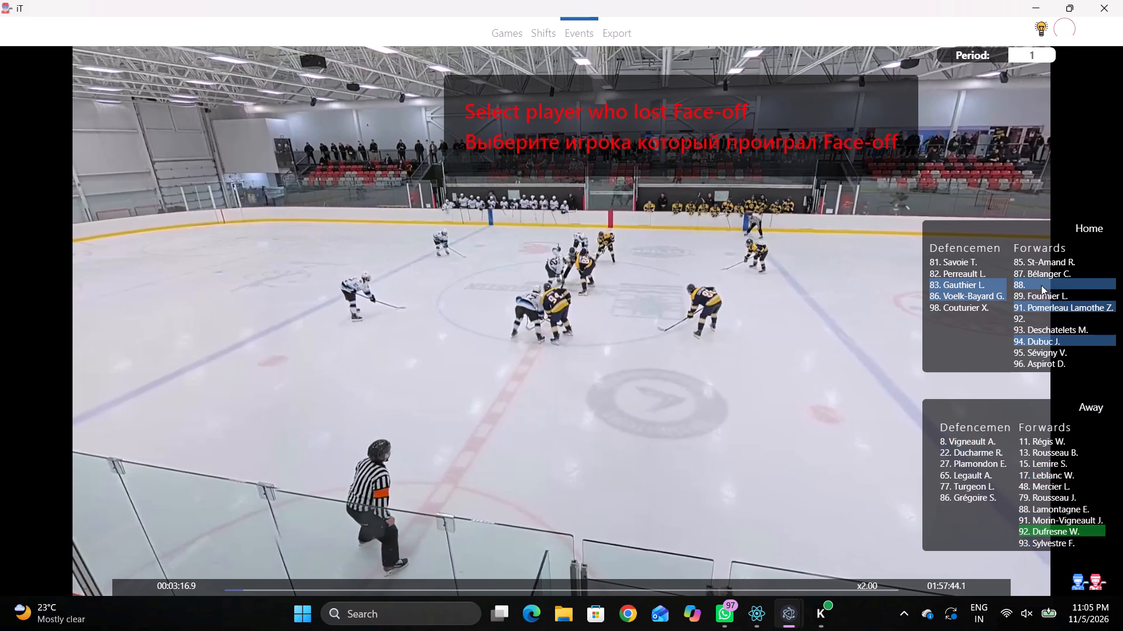
{"action": "left_click", "coordinate": [563, 237]}
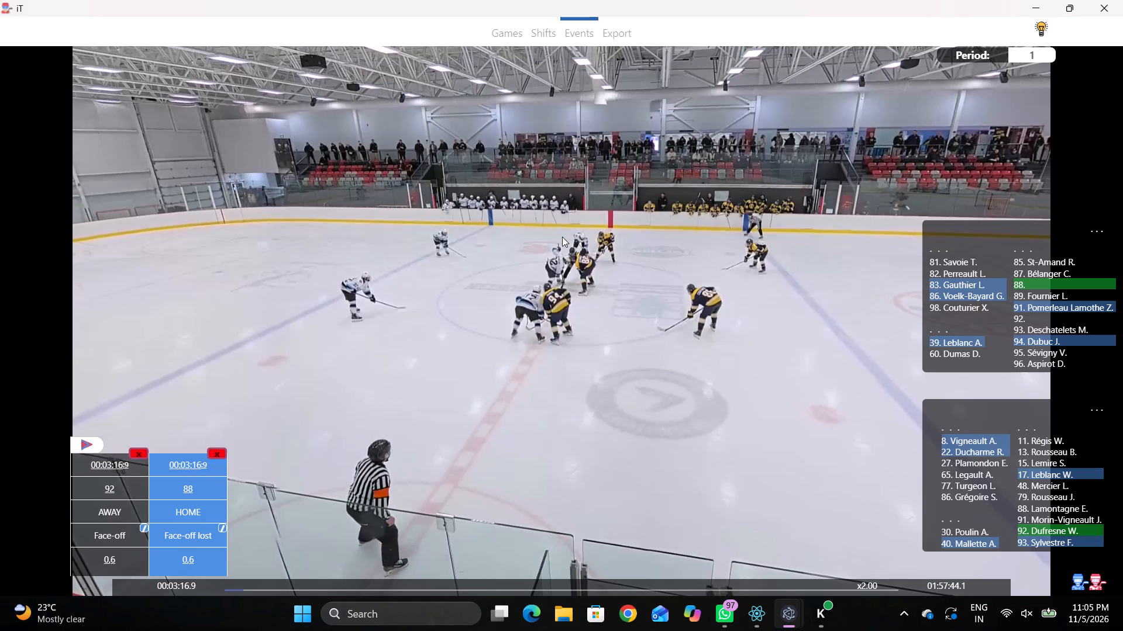
Record a Pass by away player 22 at 00:03:18.4, at rink position about -621,331.
{"action": "key", "text": "space"}
{"action": "key", "text": "space"}
{"action": "key", "text": "space"}
{"action": "key", "text": "space"}
{"action": "key", "text": "space"}
{"action": "key", "text": "space"}
{"action": "key", "text": "q"}
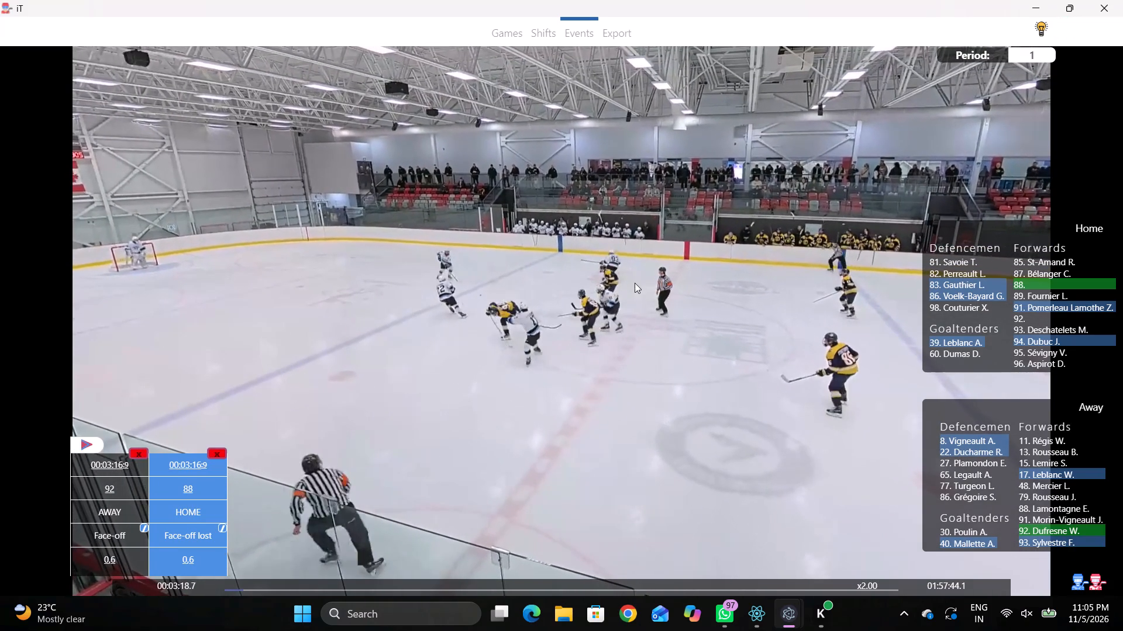
{"action": "key", "text": "q"}
{"action": "key", "text": "q"}
{"action": "key", "text": "q"}
{"action": "right_click_drag", "start_coordinate": [647, 282], "coordinate": [642, 285]}
{"action": "left_click", "coordinate": [646, 293]}
{"action": "left_click", "coordinate": [641, 293]}
{"action": "right_click", "coordinate": [645, 296]}
{"action": "left_click", "coordinate": [651, 296]}
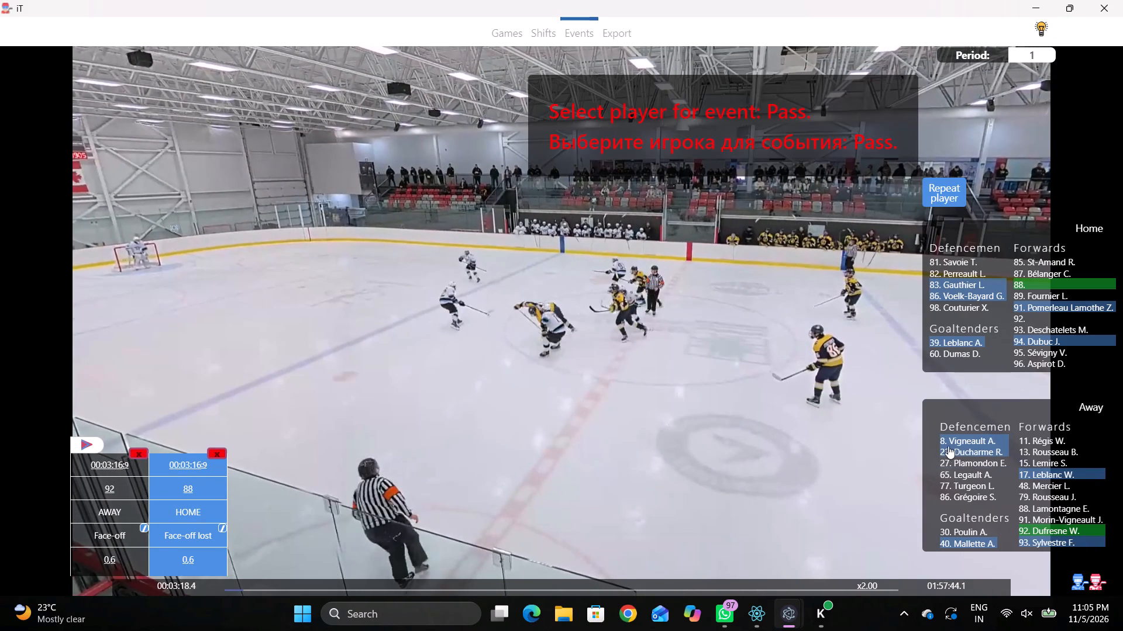
{"action": "left_click", "coordinate": [952, 453]}
{"action": "left_click", "coordinate": [519, 265]}
Record a Pass by away player 8 at 00:03:19.8, at rink position about -1108,-1015.
{"action": "key", "text": "space"}
{"action": "key", "text": "space"}
{"action": "key", "text": "space"}
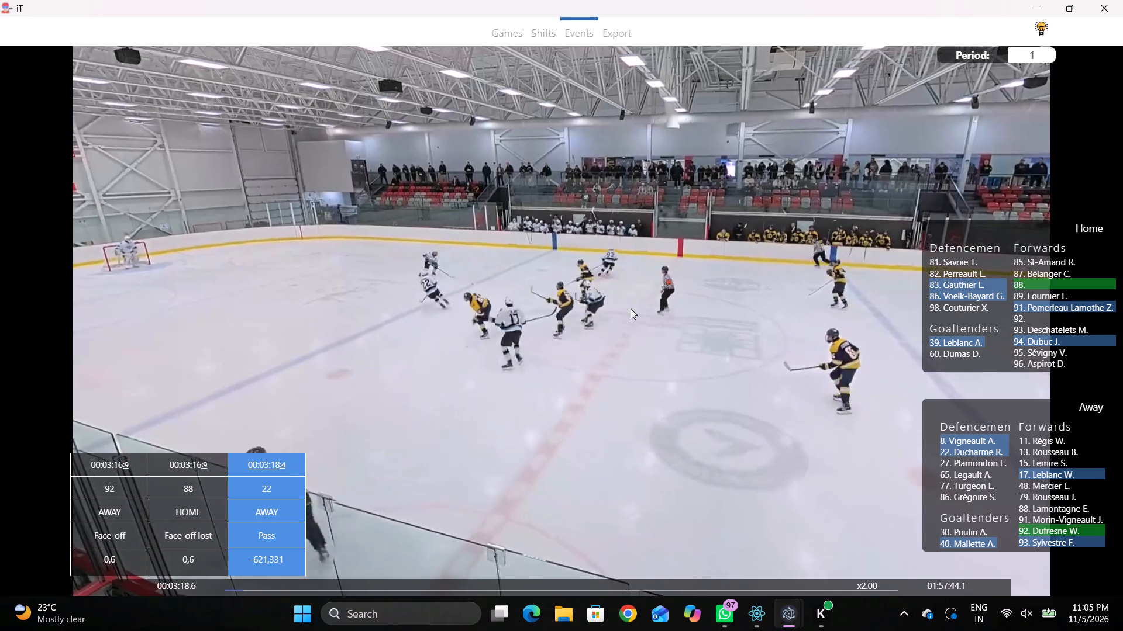
{"action": "key", "text": "space"}
{"action": "right_click", "coordinate": [663, 253]}
{"action": "key", "text": "space"}
{"action": "key", "text": "space"}
{"action": "right_click_drag", "start_coordinate": [660, 232], "coordinate": [683, 240]}
{"action": "left_click", "coordinate": [728, 252]}
{"action": "left_click", "coordinate": [704, 256]}
{"action": "right_click", "coordinate": [788, 259]}
{"action": "left_click", "coordinate": [802, 270]}
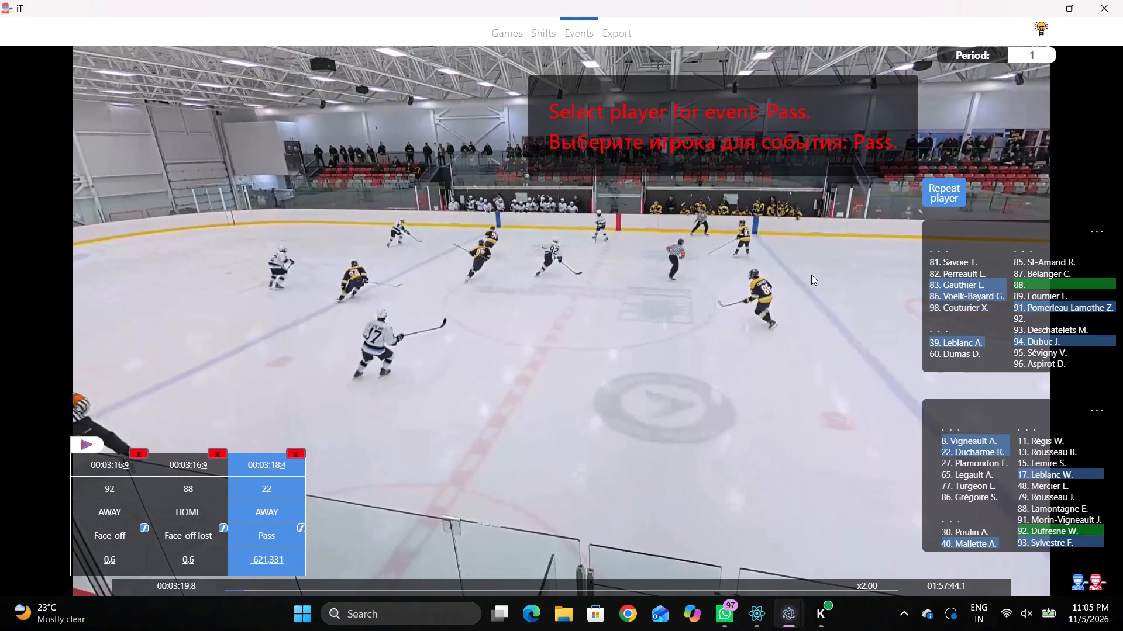
{"action": "left_click", "coordinate": [963, 439]}
{"action": "left_click", "coordinate": [469, 147]}
Slow playback to x1.00 and record a Pass by home player 83 at 00:03:21.4, at rink position about 1065,-1123.
{"action": "key", "text": "r"}
{"action": "key", "text": "space"}
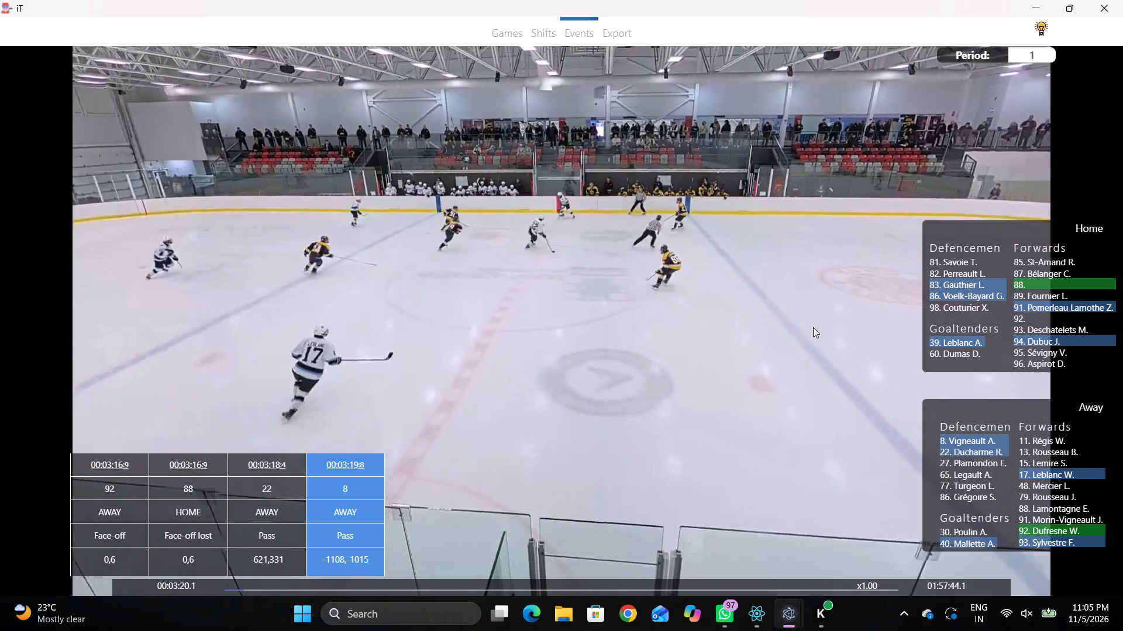
{"action": "key", "text": "space"}
{"action": "key", "text": "space"}
{"action": "key", "text": "space"}
{"action": "key", "text": "space"}
{"action": "key", "text": "space"}
{"action": "key", "text": "q"}
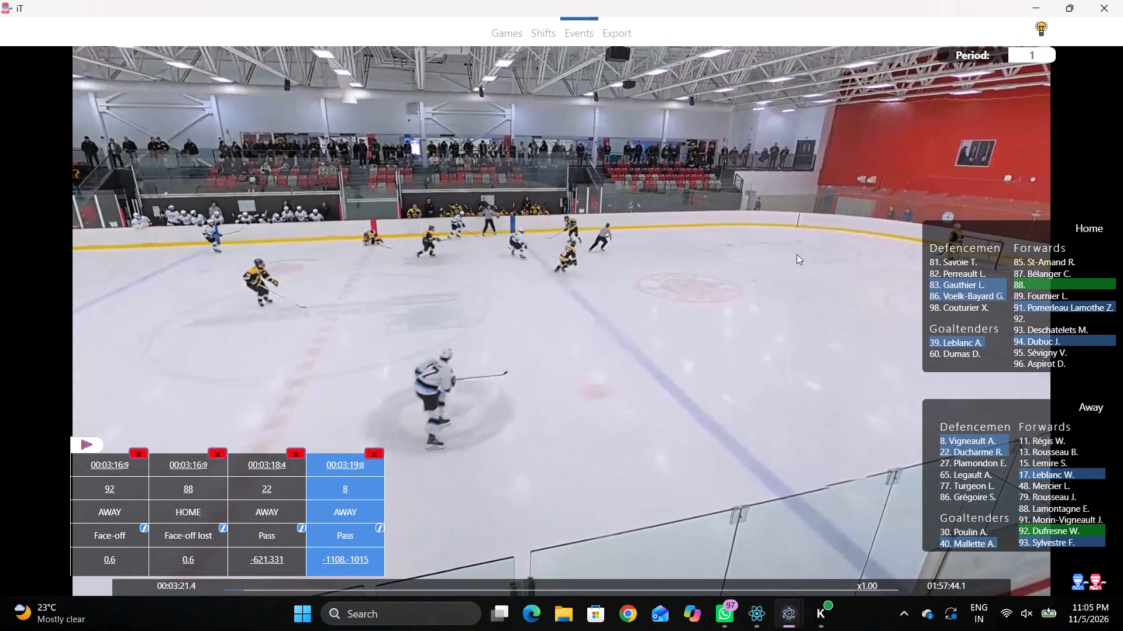
{"action": "right_click", "coordinate": [793, 254]}
{"action": "left_click", "coordinate": [799, 269]}
{"action": "right_click", "coordinate": [777, 270]}
{"action": "left_click", "coordinate": [782, 279]}
{"action": "left_click", "coordinate": [952, 286]}
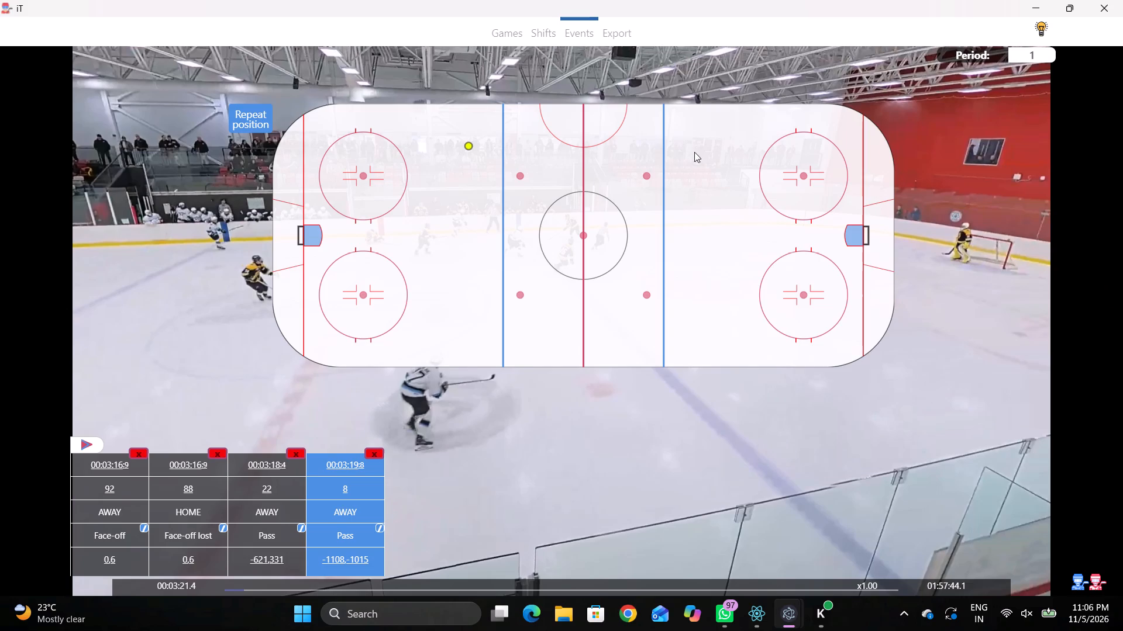
{"action": "left_click", "coordinate": [694, 137]}
Record a Skating with the puck event for home player 94 at 00:03:22.9, at rink position about -225,-790.
{"action": "key", "text": "r"}
{"action": "key", "text": "space"}
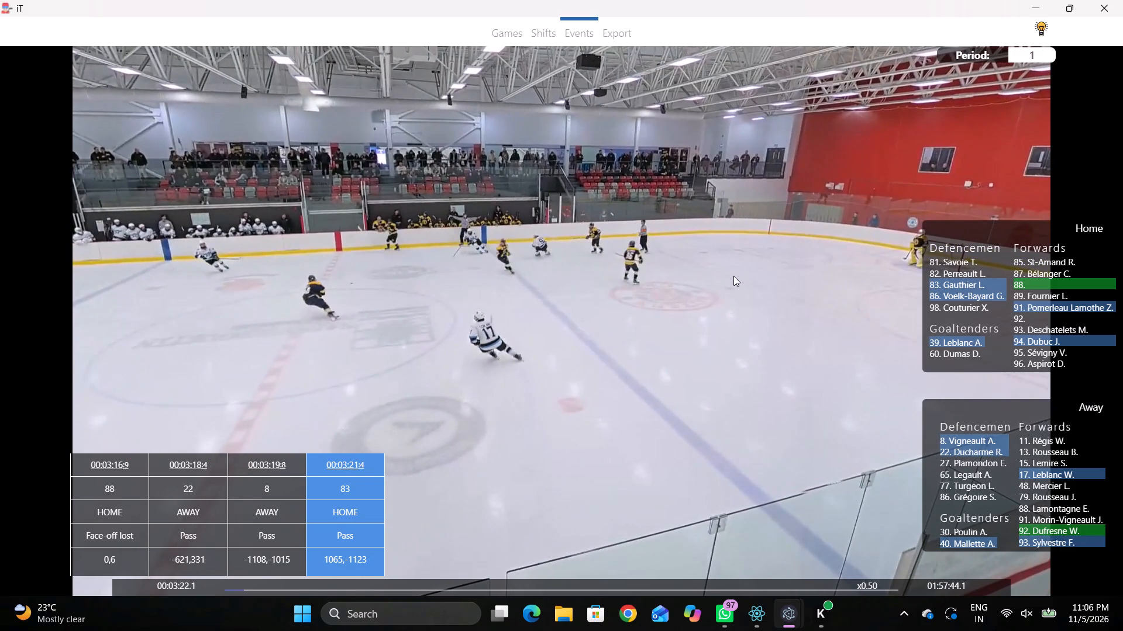
{"action": "key", "text": "space"}
{"action": "key", "text": "space"}
{"action": "type", "text": "v"}
{"action": "key", "text": "space"}
{"action": "key", "text": "q"}
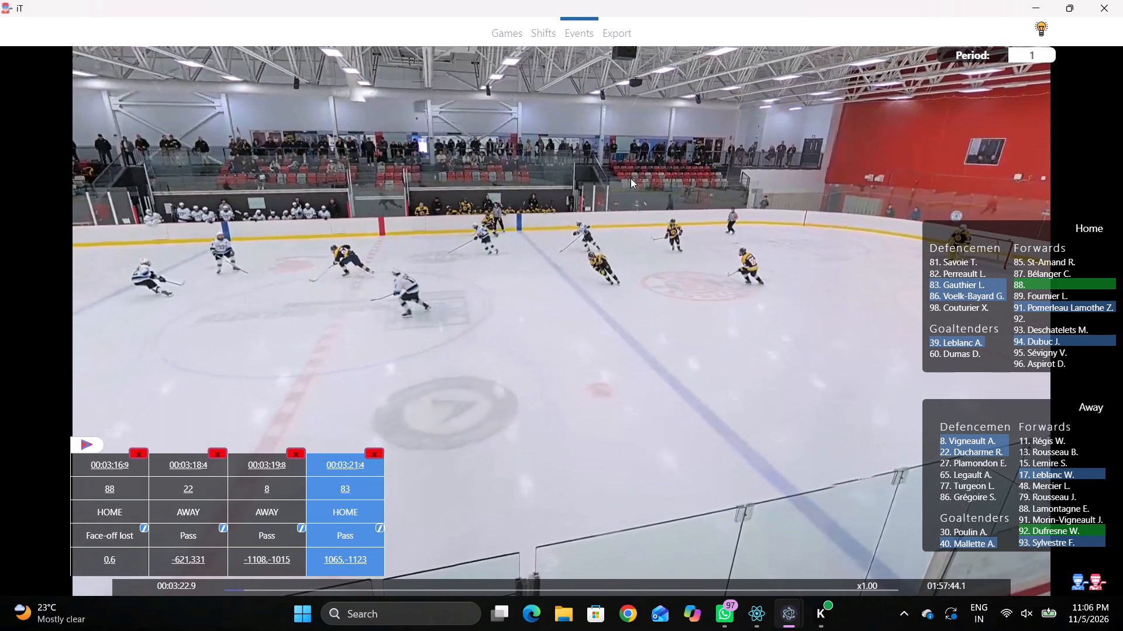
{"action": "left_click", "coordinate": [674, 187]}
{"action": "right_click_drag", "start_coordinate": [650, 182], "coordinate": [666, 198]}
{"action": "left_click", "coordinate": [733, 217]}
{"action": "left_click", "coordinate": [1039, 340]}
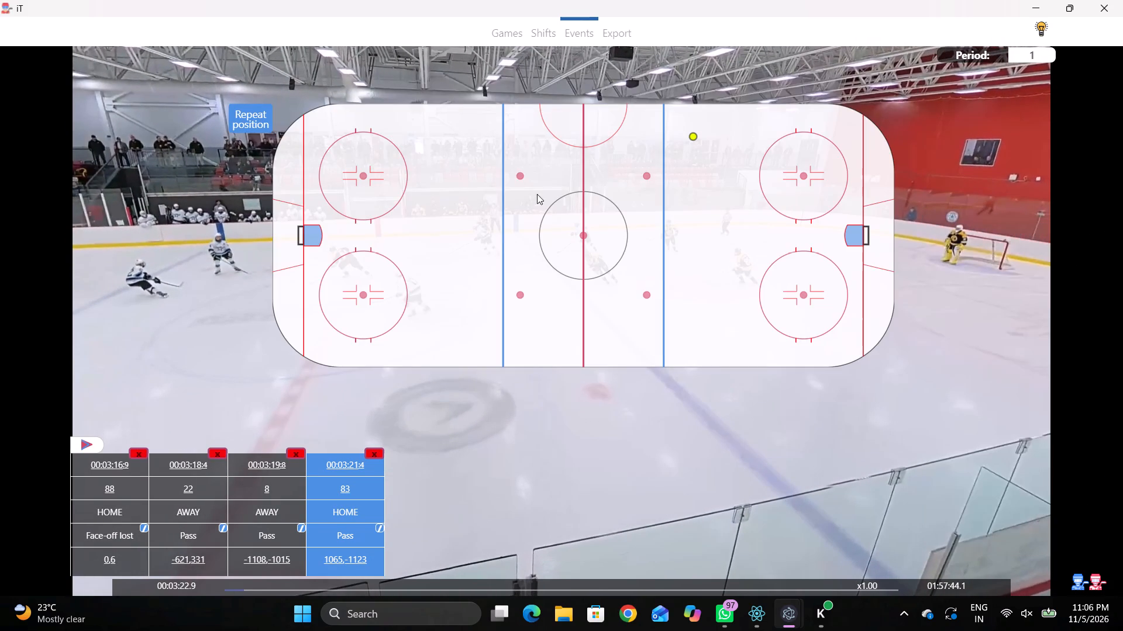
{"action": "left_click", "coordinate": [560, 167]}
Record a Pass at 00:03:25.0 by the same player, home 94, at rink position about -1327,-1256.
{"action": "key", "text": "space"}
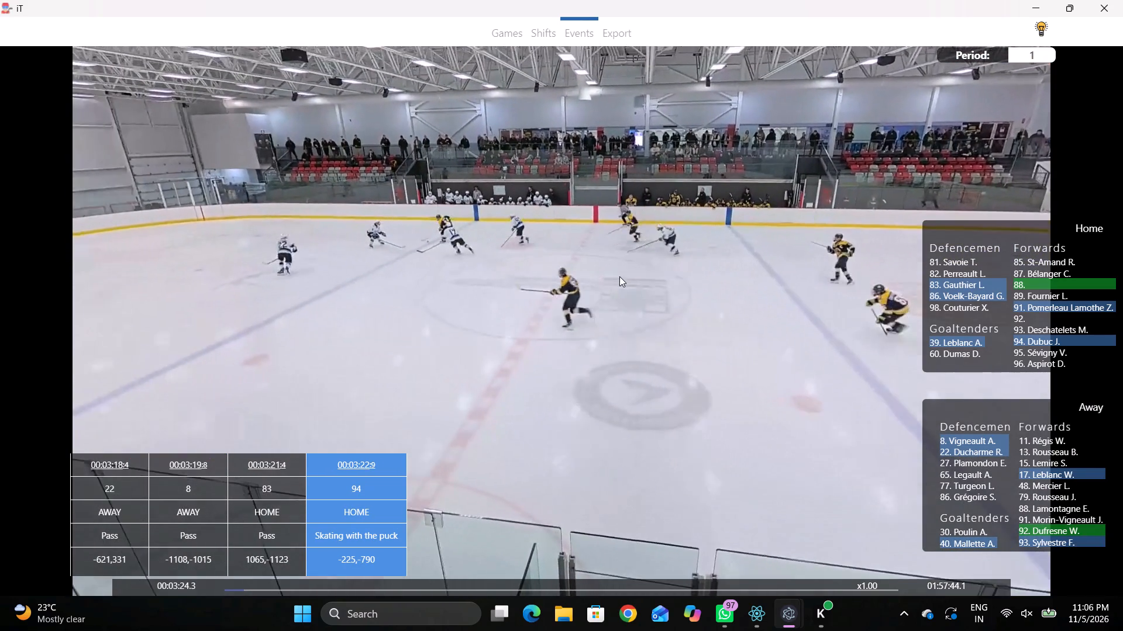
{"action": "key", "text": "space"}
{"action": "type", "text": "q"}
{"action": "key", "text": "q"}
{"action": "key", "text": "q"}
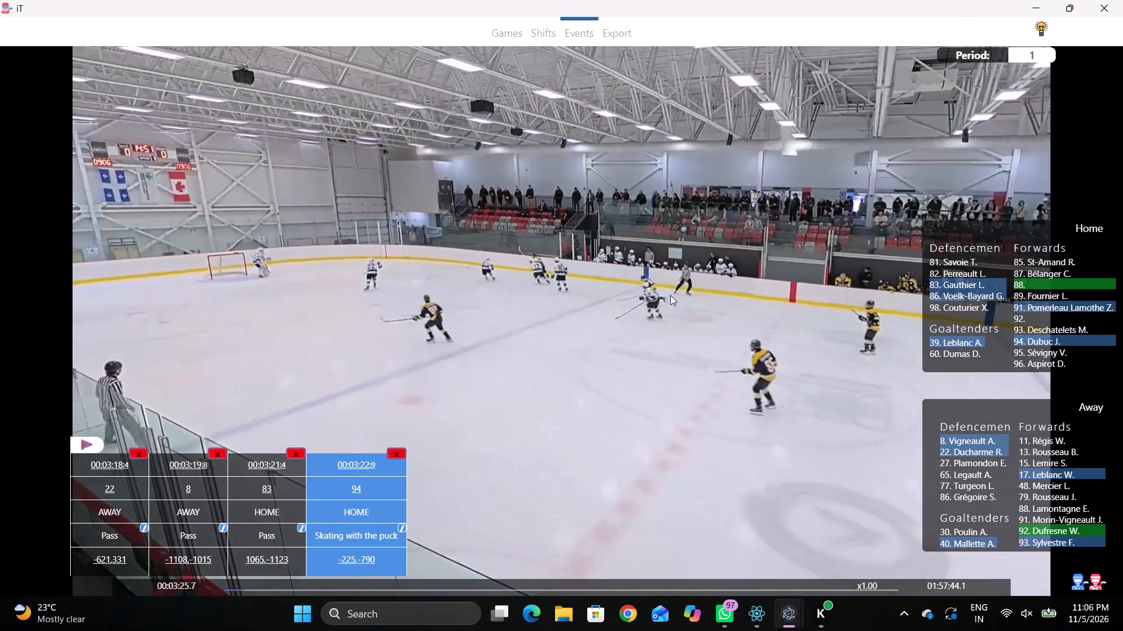
{"action": "key", "text": "q"}
{"action": "key", "text": "q"}
{"action": "key", "text": "q"}
{"action": "key", "text": "q"}
{"action": "key", "text": "q"}
{"action": "right_click", "coordinate": [694, 188]}
{"action": "left_click", "coordinate": [704, 196]}
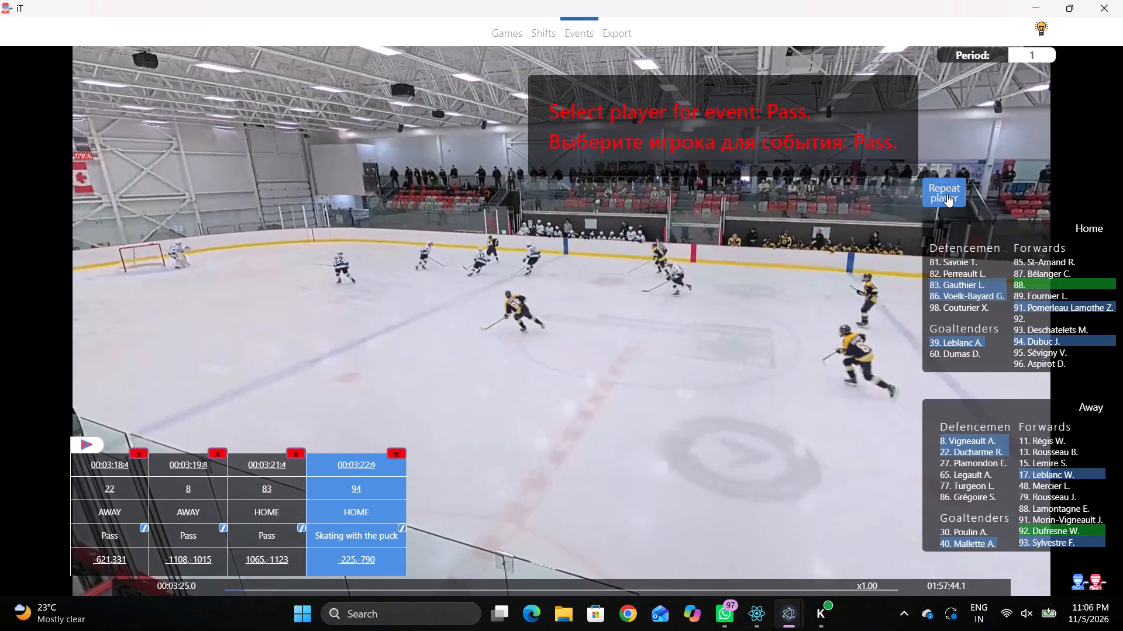
{"action": "left_click", "coordinate": [949, 193]}
{"action": "left_click", "coordinate": [450, 126]}
Record a Skating with the puck event for away player 22 at 00:03:27.8, at rink position about -2844,-408.
{"action": "key", "text": "space"}
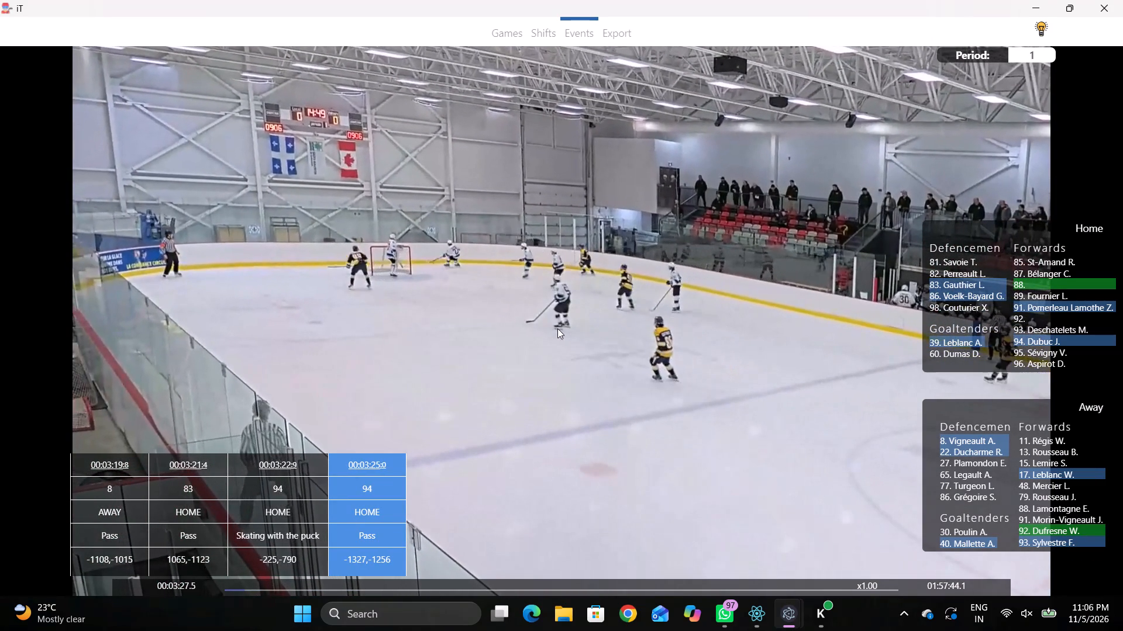
{"action": "key", "text": "space"}
{"action": "right_click_drag", "start_coordinate": [623, 248], "coordinate": [631, 255]}
{"action": "left_click", "coordinate": [680, 278]}
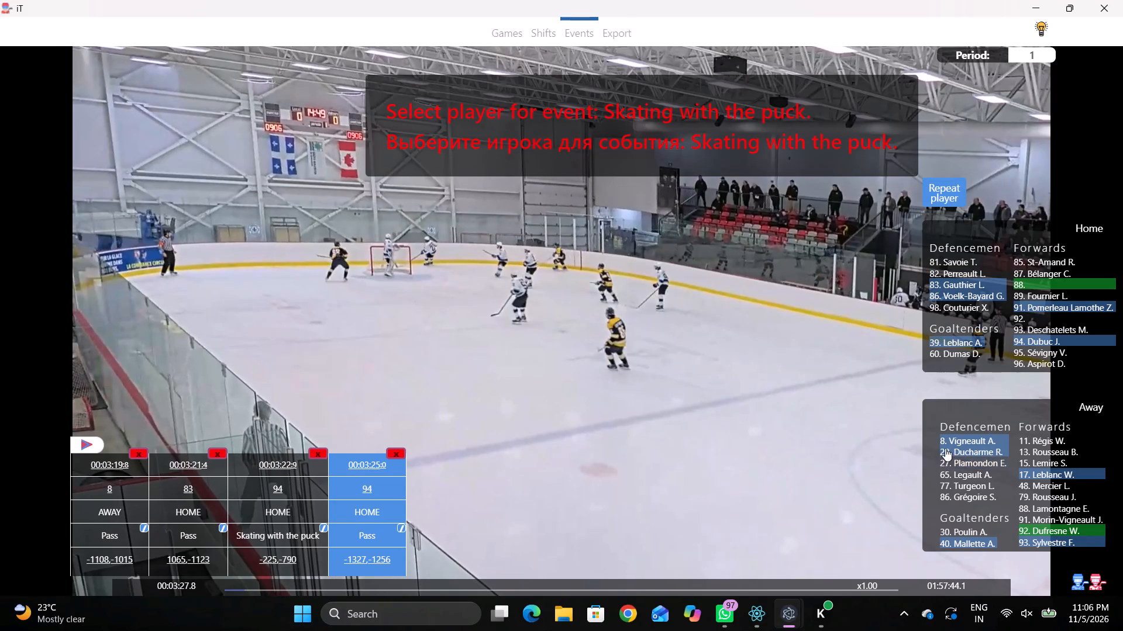
{"action": "left_click", "coordinate": [945, 448]}
{"action": "left_click", "coordinate": [273, 195]}
{"action": "left_click", "coordinate": [289, 200]}
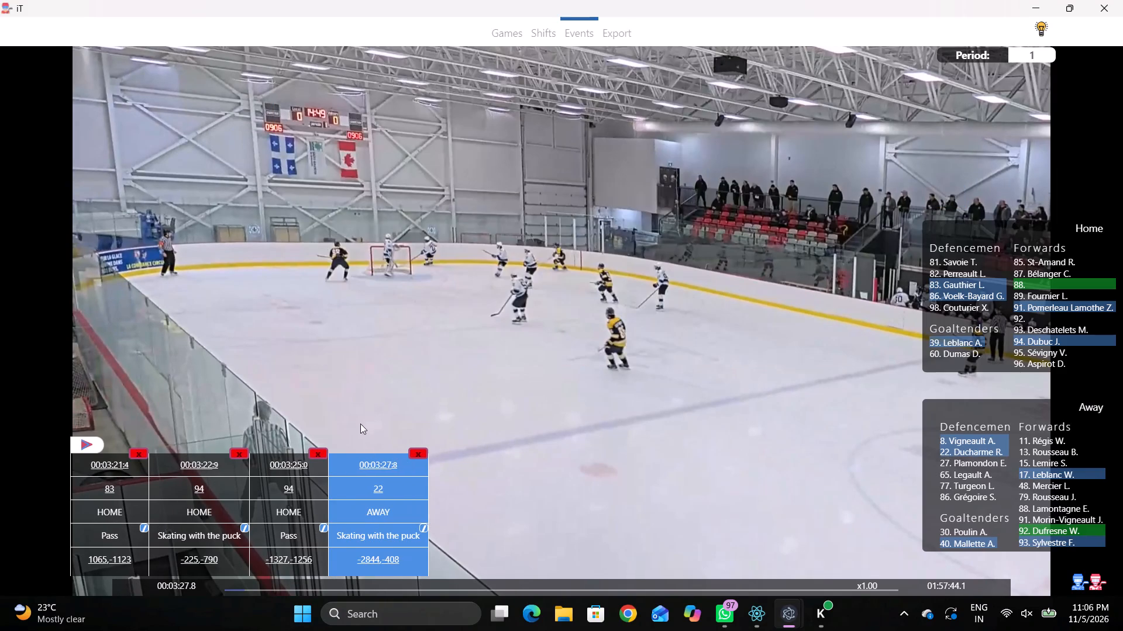
Change the rink position of away player 22's Skating with the puck event to about -2985,-524.
{"action": "left_click", "coordinate": [391, 542]}
{"action": "left_click", "coordinate": [390, 556]}
{"action": "left_click", "coordinate": [253, 189]}
Record a Pass at 00:03:28.6 by the same player, away 22, at rink position about -2915,-458.
{"action": "key", "text": "space"}
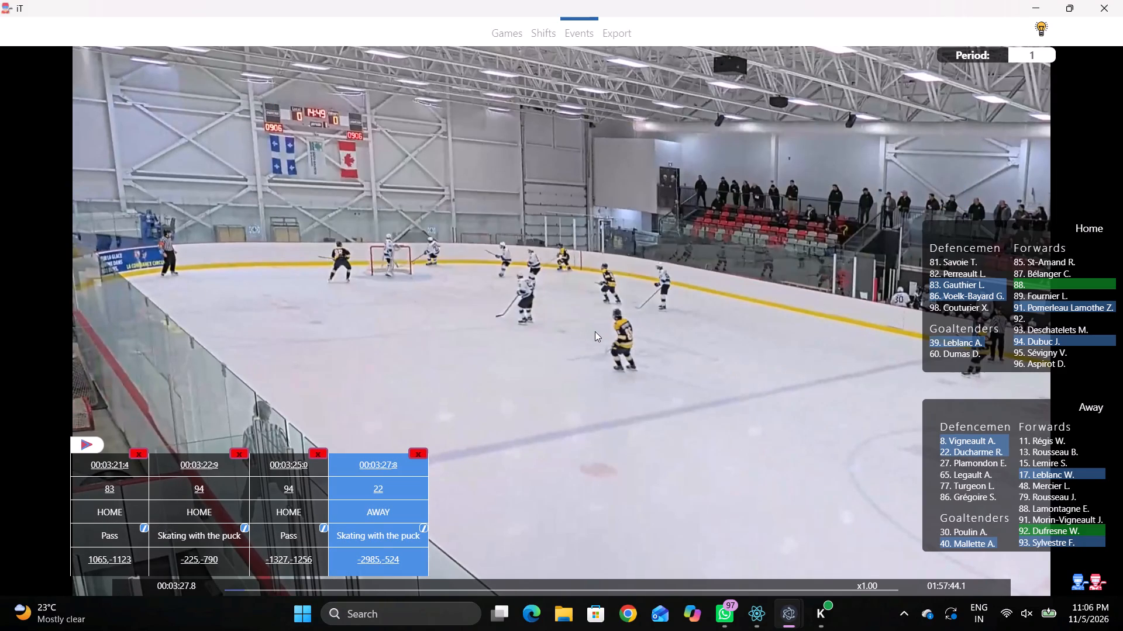
{"action": "key", "text": "space"}
{"action": "key", "text": "q"}
{"action": "key", "text": "q"}
{"action": "key", "text": "q"}
{"action": "right_click", "coordinate": [632, 259]}
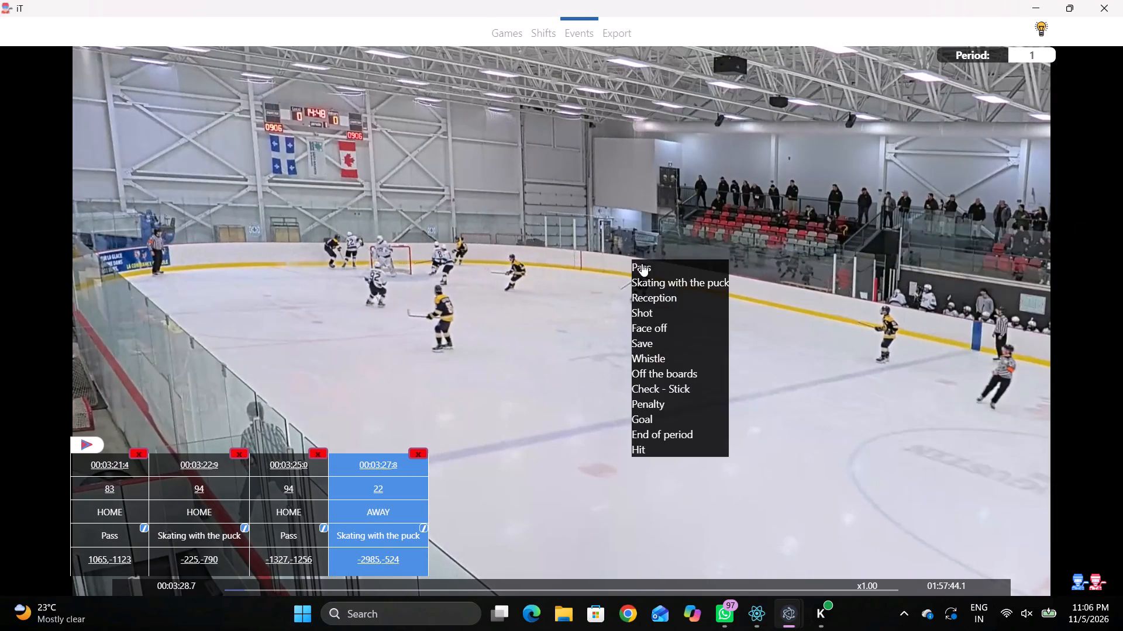
{"action": "left_click", "coordinate": [642, 264]}
{"action": "left_click", "coordinate": [623, 266]}
{"action": "right_click_drag", "start_coordinate": [780, 216], "coordinate": [733, 231]}
{"action": "left_click", "coordinate": [756, 233]}
{"action": "left_click", "coordinate": [952, 186]}
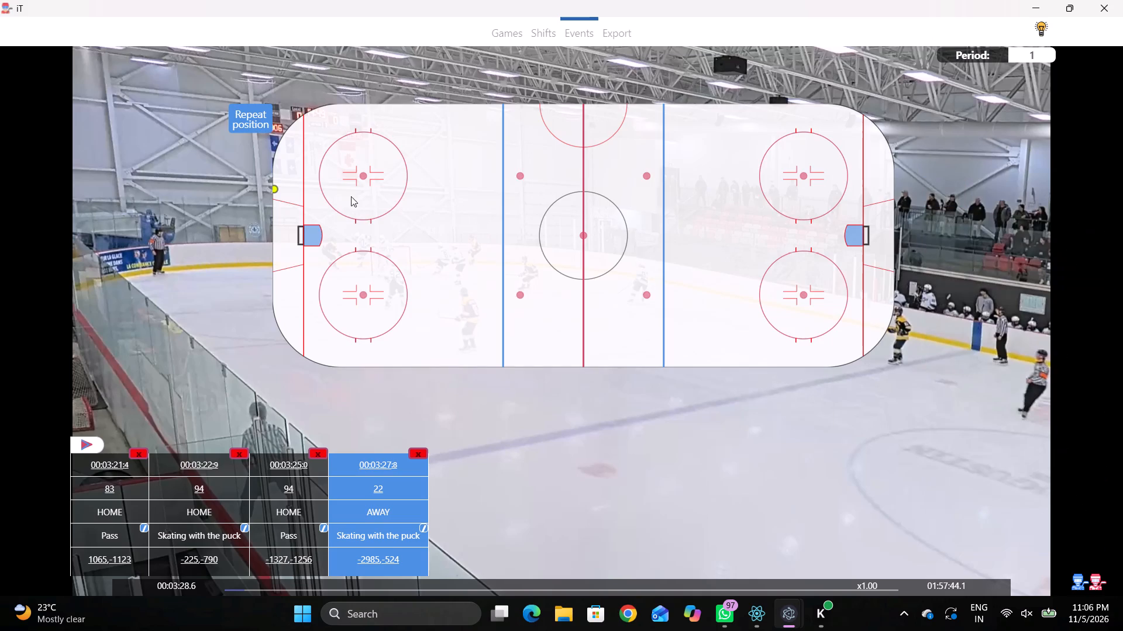
{"action": "left_click", "coordinate": [282, 195]}
Record a Pass by home player 88 at 00:03:29.0, at rink position about -2901,-633.
{"action": "key", "text": "space"}
{"action": "key", "text": "space"}
{"action": "key", "text": "space"}
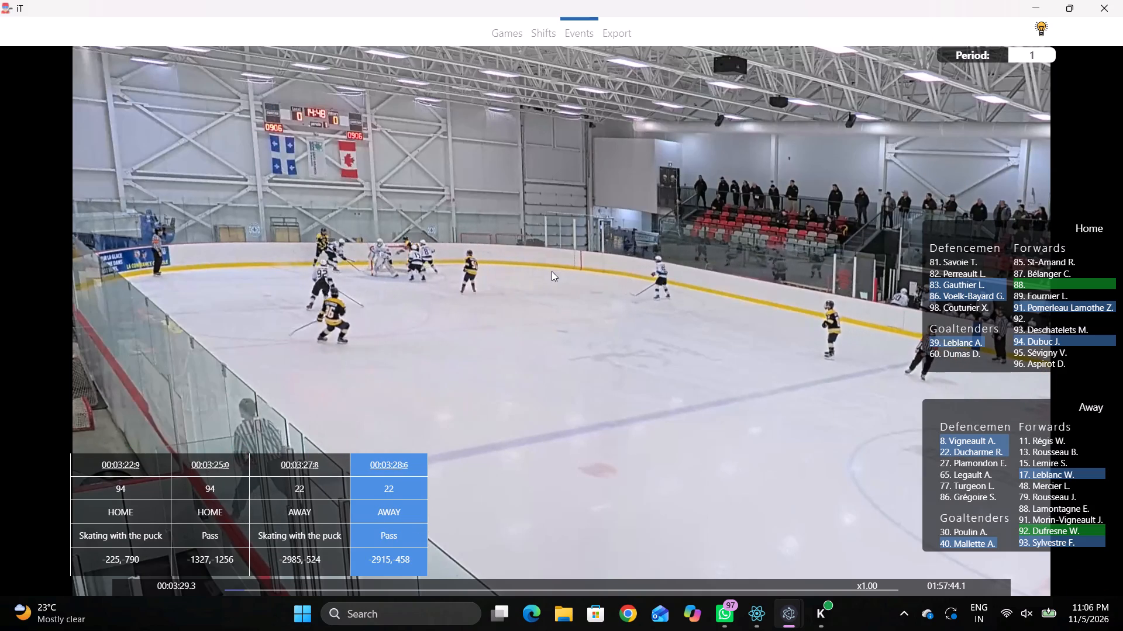
{"action": "key", "text": "space"}
{"action": "type", "text": "q"}
{"action": "key", "text": "q"}
{"action": "key", "text": "q"}
{"action": "key", "text": "q"}
{"action": "key", "text": "q"}
{"action": "key", "text": "q"}
{"action": "right_click", "coordinate": [576, 266]}
{"action": "left_click", "coordinate": [573, 275]}
{"action": "right_click", "coordinate": [559, 271]}
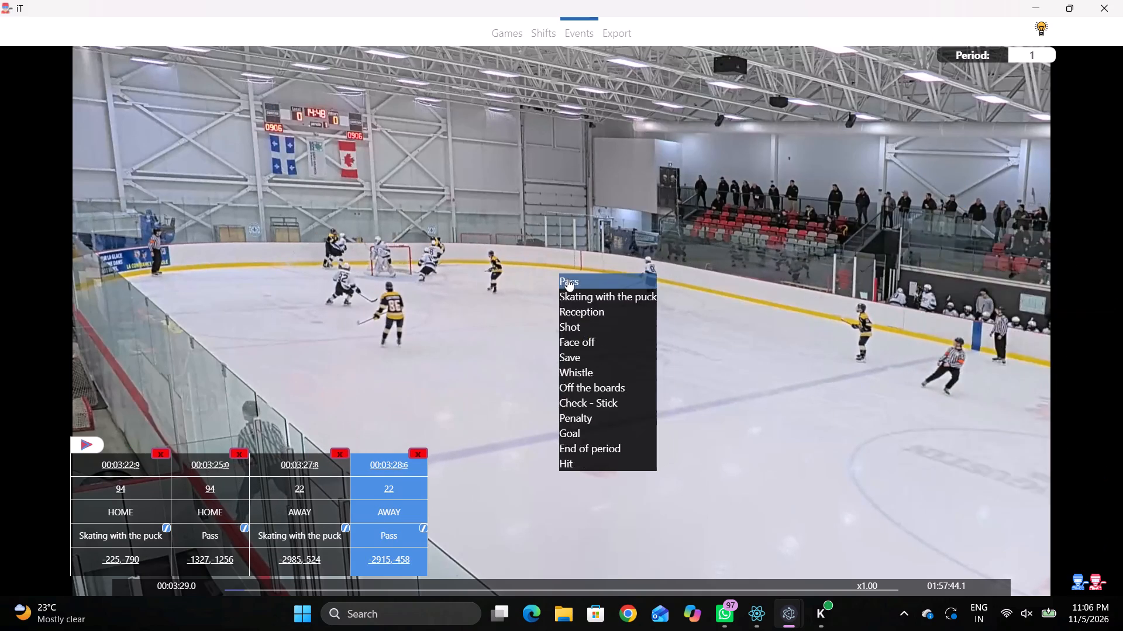
{"action": "left_click", "coordinate": [567, 279]}
{"action": "left_click", "coordinate": [535, 282]}
{"action": "right_click", "coordinate": [534, 279]}
{"action": "left_click", "coordinate": [552, 284]}
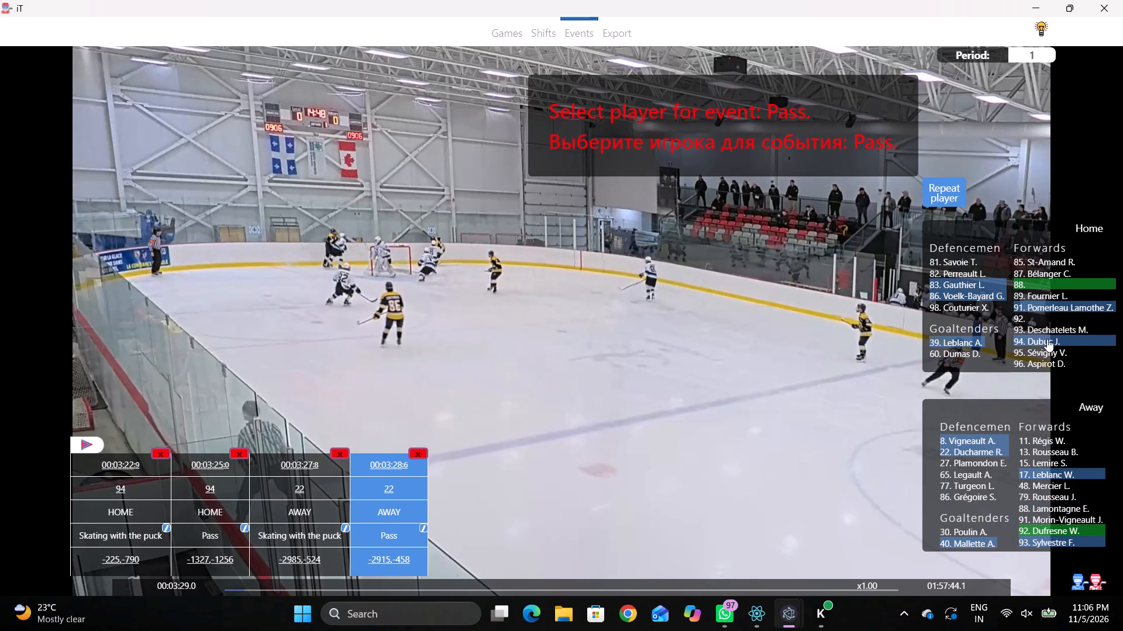
{"action": "left_click", "coordinate": [1017, 278]}
{"action": "left_click", "coordinate": [1024, 286]}
{"action": "left_click", "coordinate": [271, 183]}
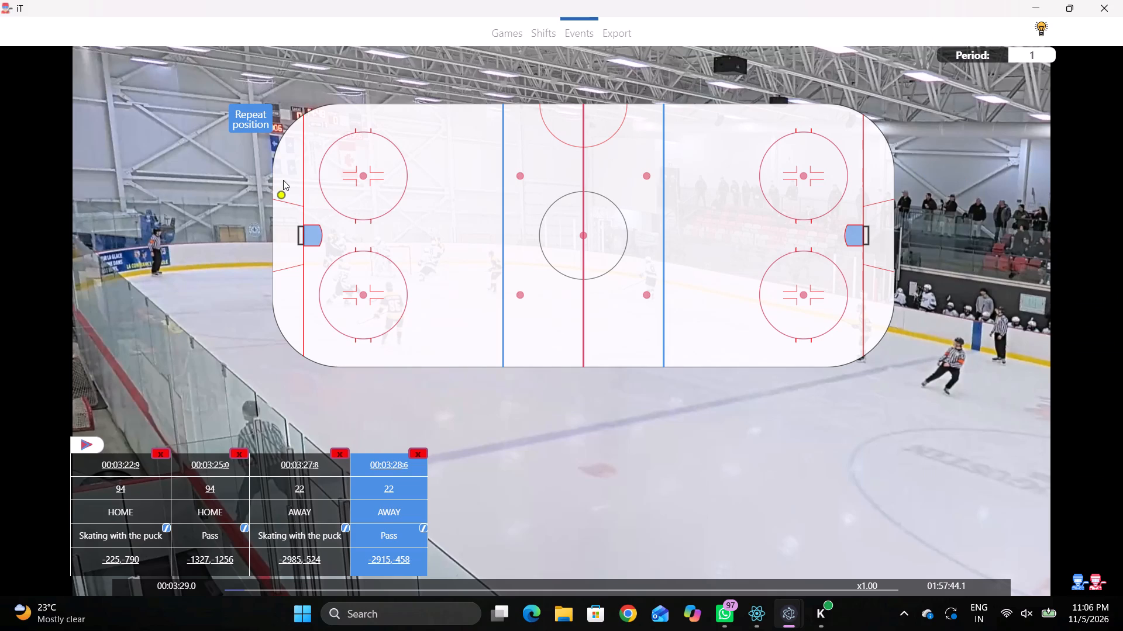
{"action": "left_click", "coordinate": [283, 180]}
Review the plays leading up to the Pass at 00:03:29.0 and change that Pass's player to home player 94.
{"action": "key", "text": "q"}
{"action": "key", "text": "q"}
{"action": "type", "text": "qq"}
{"action": "key", "text": "q"}
{"action": "key", "text": "q"}
{"action": "key", "text": "q"}
{"action": "key", "text": "q"}
{"action": "key", "text": "q"}
{"action": "key", "text": "q"}
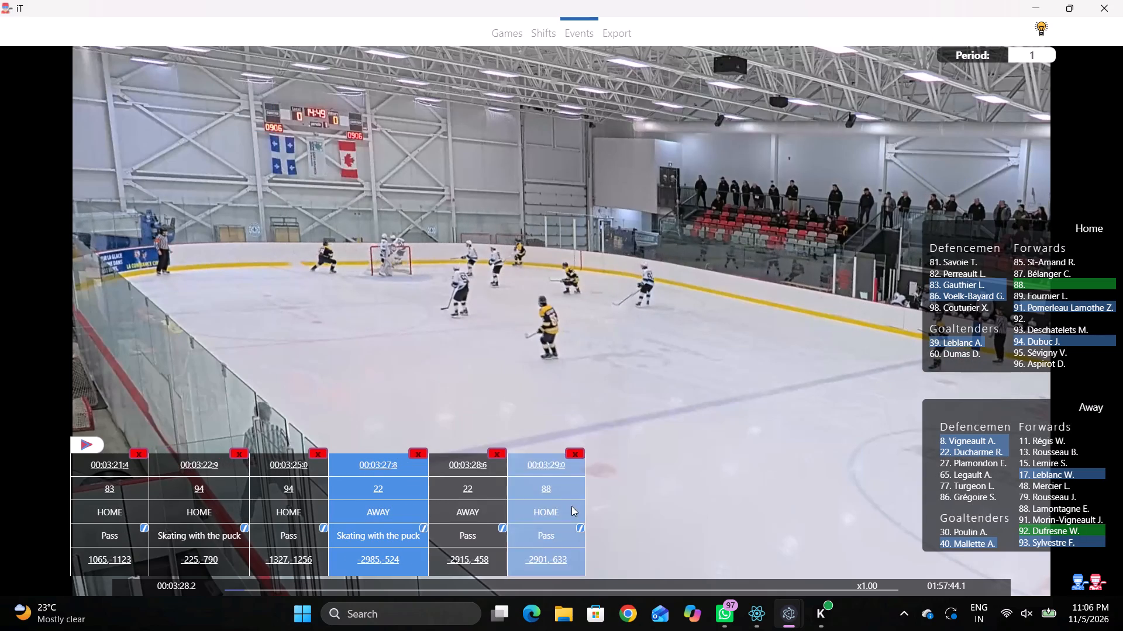
{"action": "key", "text": "q"}
{"action": "key", "text": "q"}
{"action": "key", "text": "q"}
{"action": "key", "text": "space"}
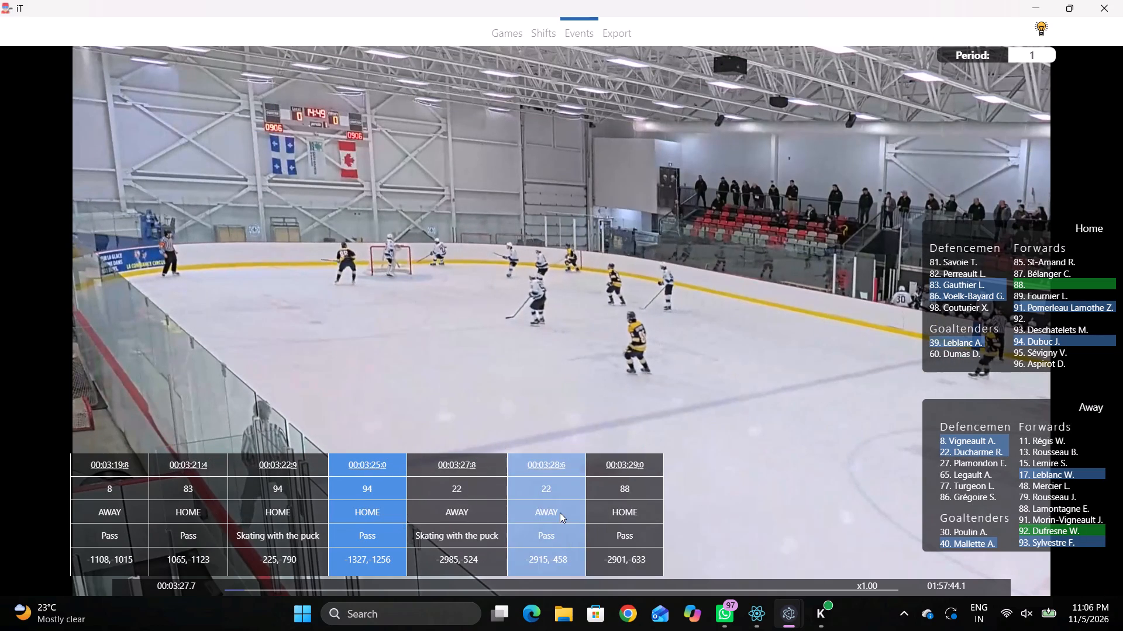
{"action": "key", "text": "space"}
{"action": "key", "text": "space"}
{"action": "key", "text": "space"}
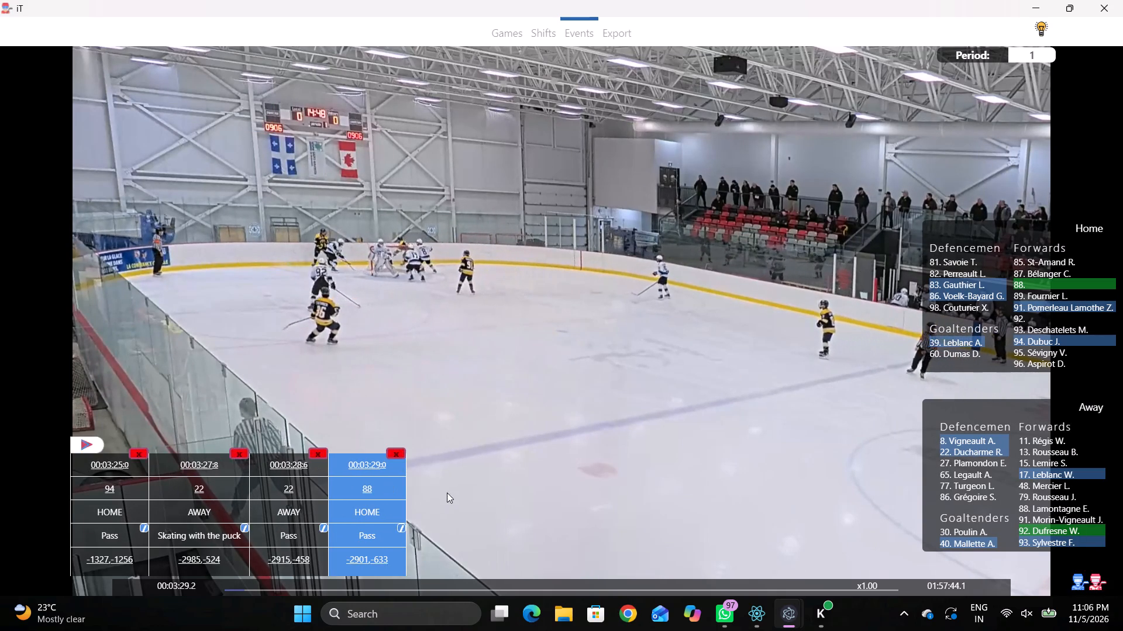
{"action": "key", "text": "space"}
{"action": "key", "text": "space"}
{"action": "key", "text": "q"}
{"action": "left_click", "coordinate": [368, 487]}
{"action": "double_click", "coordinate": [1024, 334]}
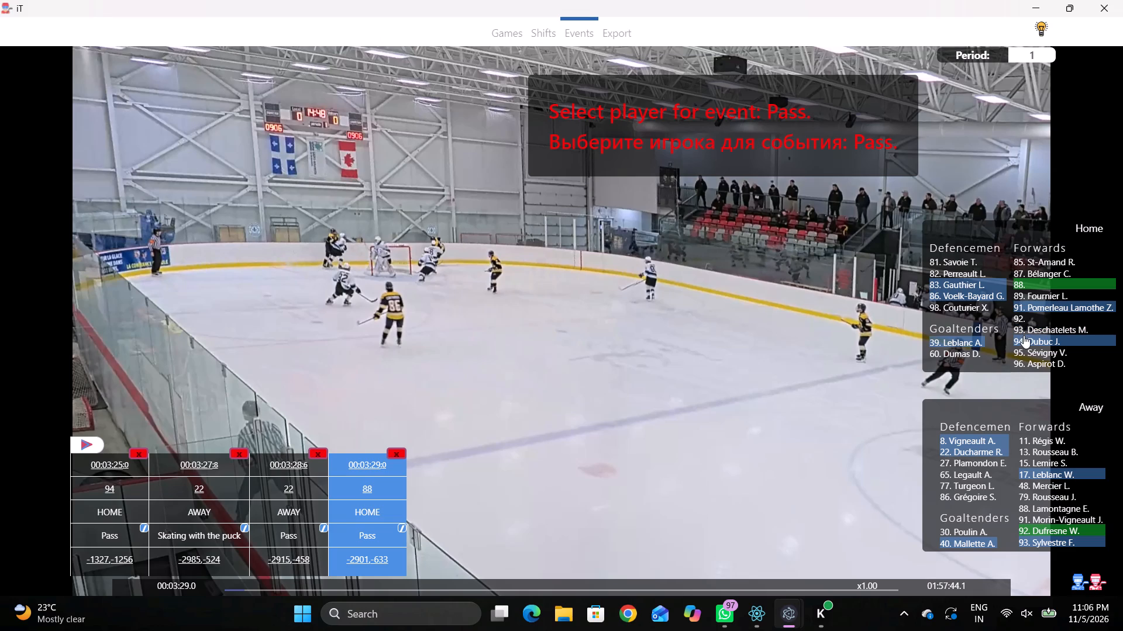
Examine the play following the 00:03:29.0 Pass, partly at half speed, to follow who gains the puck.
{"action": "key", "text": "r"}
{"action": "key", "text": "space"}
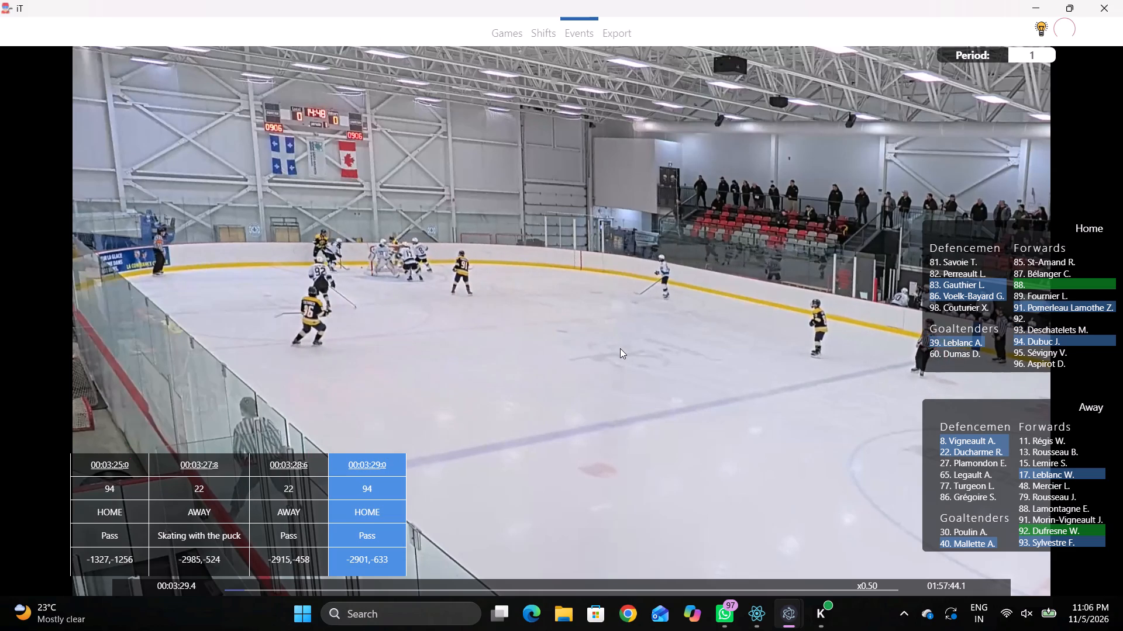
{"action": "key", "text": "space"}
{"action": "key", "text": "q"}
{"action": "key", "text": "space"}
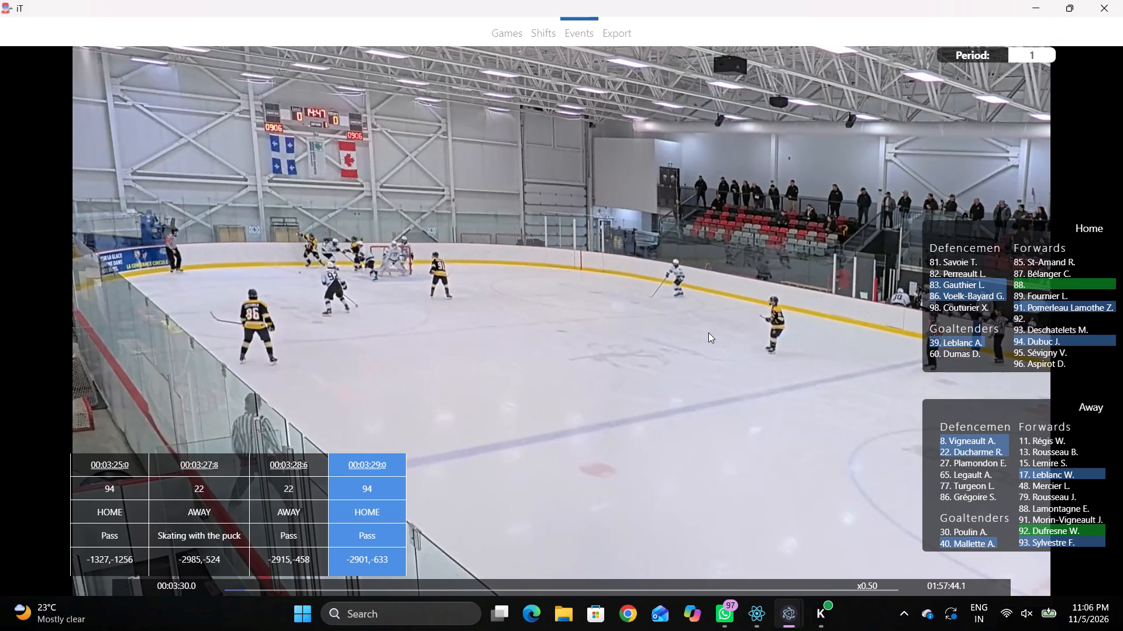
{"action": "key", "text": "space"}
{"action": "right_click", "coordinate": [672, 310]}
{"action": "key", "text": "space"}
{"action": "type", "text": "v"}
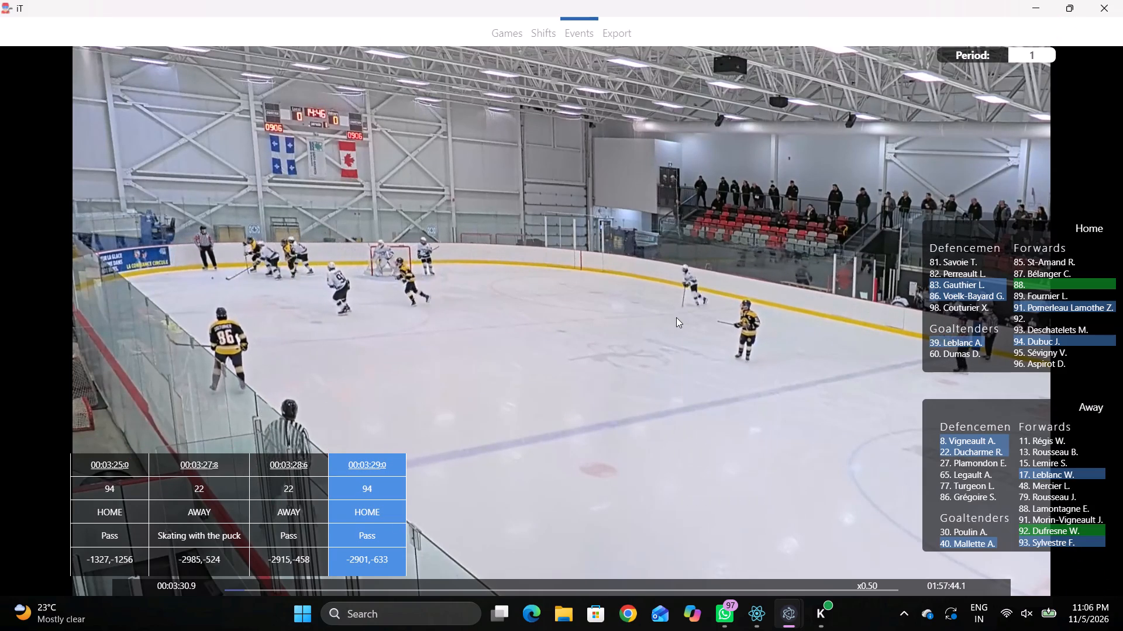
{"action": "key", "text": "space"}
{"action": "key", "text": "space"}
{"action": "key", "text": "space"}
{"action": "type", "text": "q"}
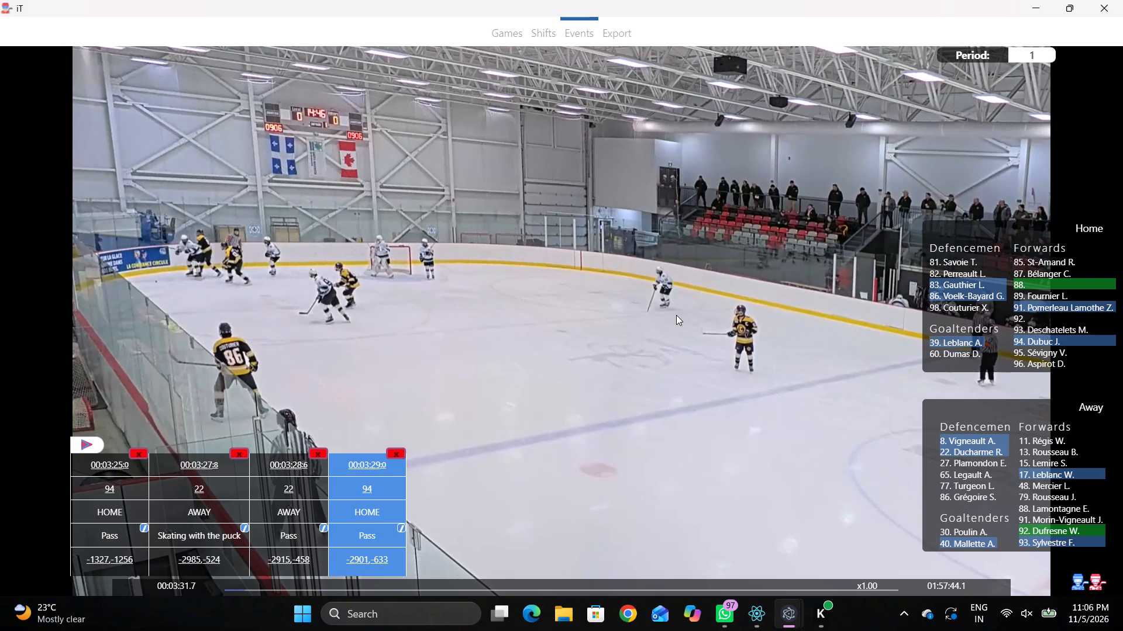
{"action": "key", "text": "q"}
{"action": "type", "text": "qqqqqq"}
{"action": "key", "text": "q"}
{"action": "key", "text": "q"}
{"action": "key", "text": "space"}
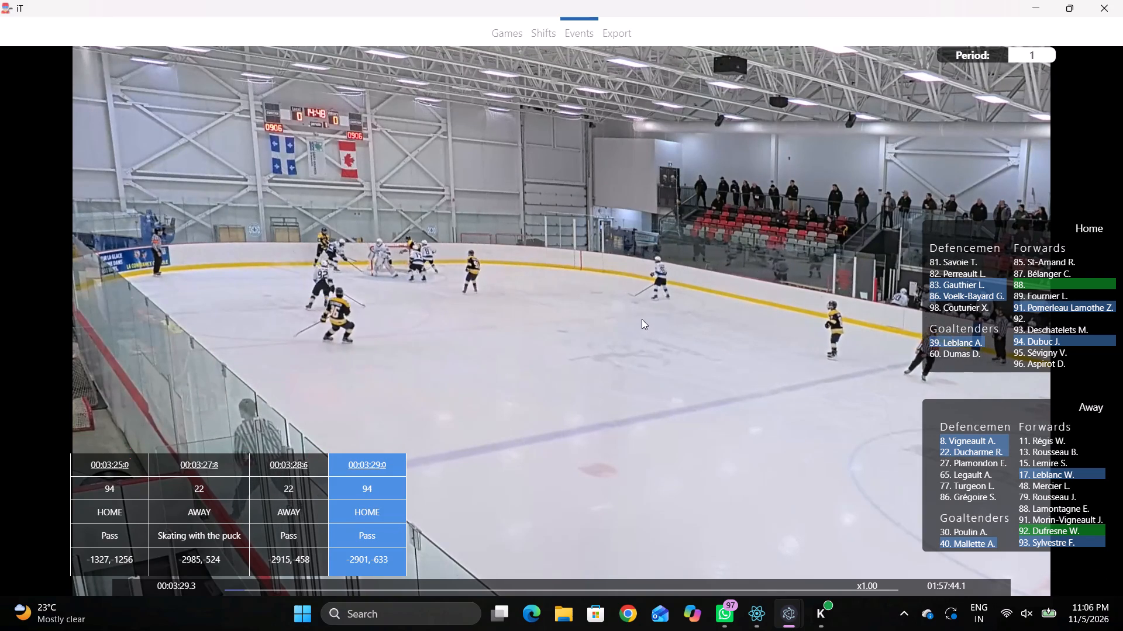
Record a Skating with the puck event for away player 17 at 00:03:32.1, at rink position about -2400,1303.
{"action": "key", "text": "v"}
{"action": "key", "text": "space"}
{"action": "key", "text": "space"}
{"action": "key", "text": "space"}
{"action": "right_click", "coordinate": [633, 314]}
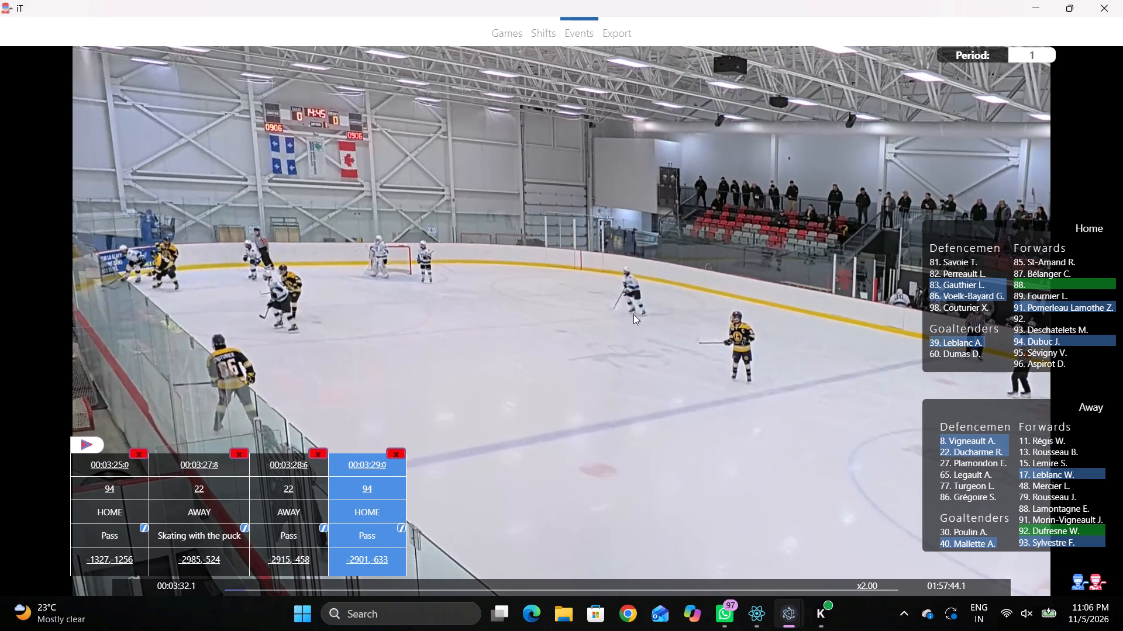
{"action": "left_click", "coordinate": [669, 342]}
{"action": "right_click", "coordinate": [637, 339]}
{"action": "left_click", "coordinate": [670, 353]}
{"action": "right_click", "coordinate": [788, 356]}
{"action": "left_click", "coordinate": [808, 375]}
{"action": "left_click", "coordinate": [1063, 470]}
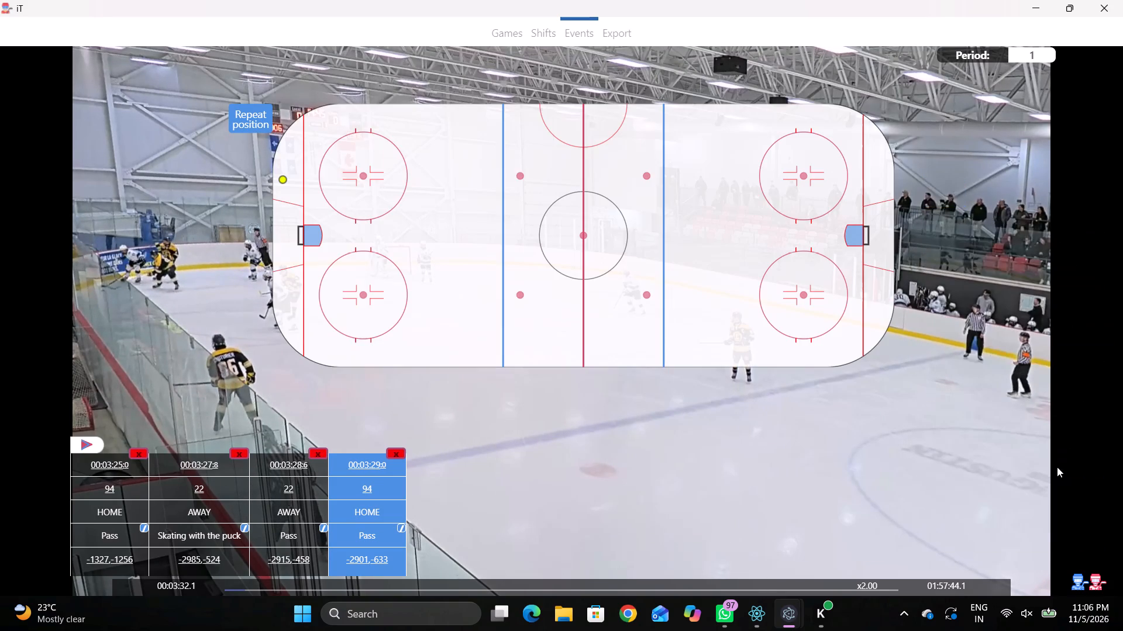
{"action": "left_click", "coordinate": [333, 349]}
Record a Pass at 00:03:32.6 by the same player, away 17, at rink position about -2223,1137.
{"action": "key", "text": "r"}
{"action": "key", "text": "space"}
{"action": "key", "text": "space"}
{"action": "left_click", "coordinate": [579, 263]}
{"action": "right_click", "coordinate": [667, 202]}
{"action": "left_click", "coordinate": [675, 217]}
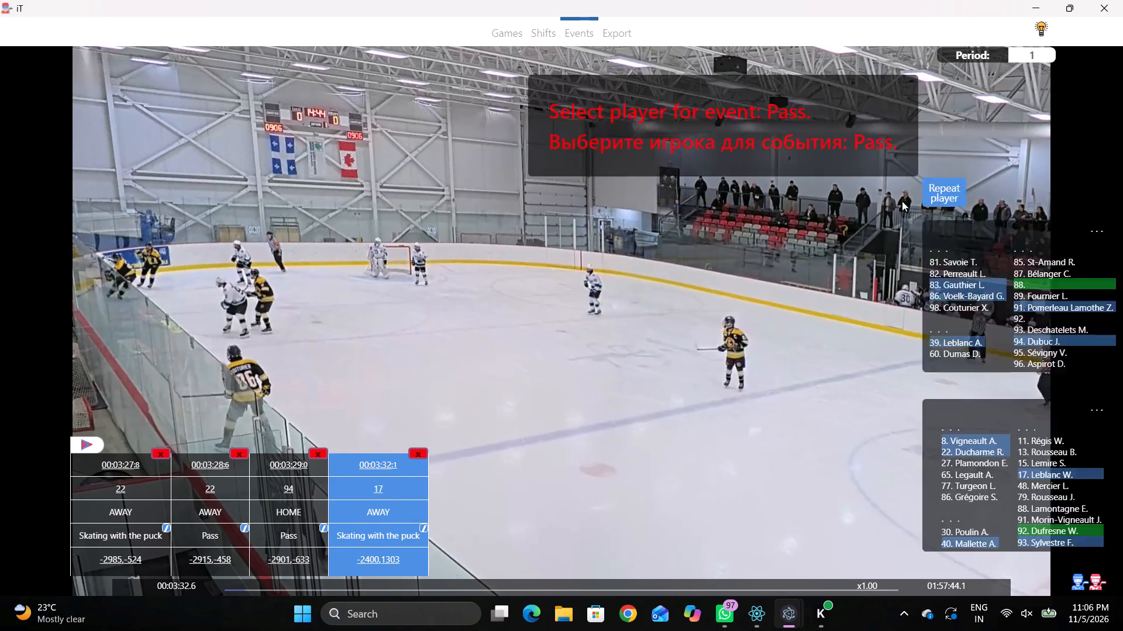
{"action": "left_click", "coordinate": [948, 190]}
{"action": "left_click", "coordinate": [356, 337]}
Record a Pass at 00:03:34.8 by the same player, away 17, at rink position about -2760,1104.
{"action": "key", "text": "space"}
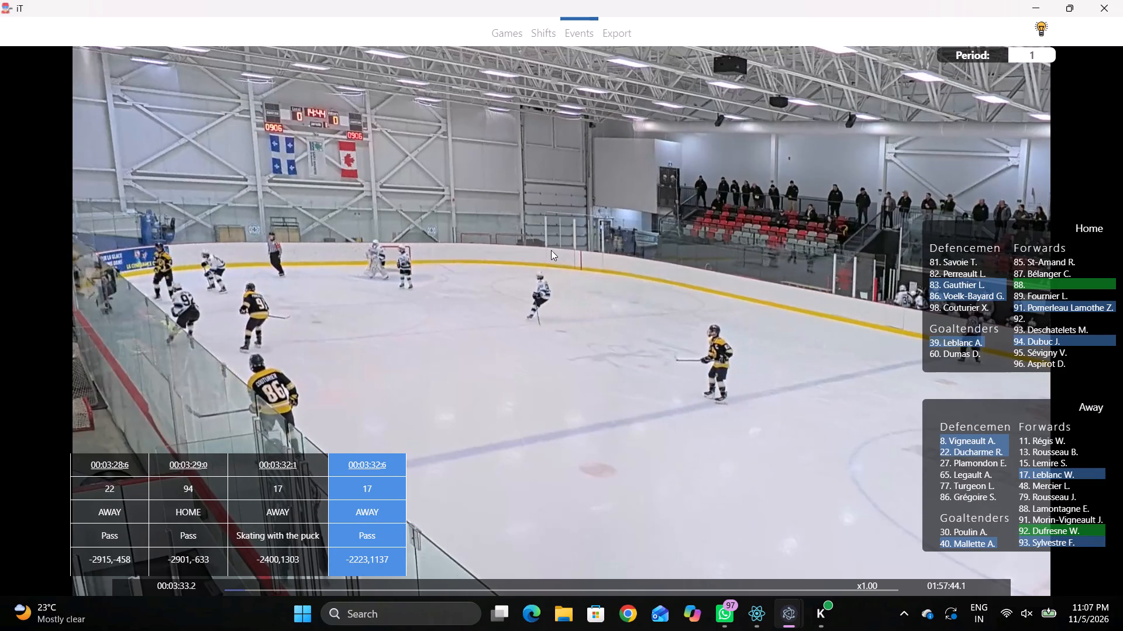
{"action": "type", "text": "v"}
{"action": "key", "text": "space"}
{"action": "key", "text": "space"}
{"action": "key", "text": "space"}
{"action": "key", "text": "q"}
{"action": "key", "text": "q"}
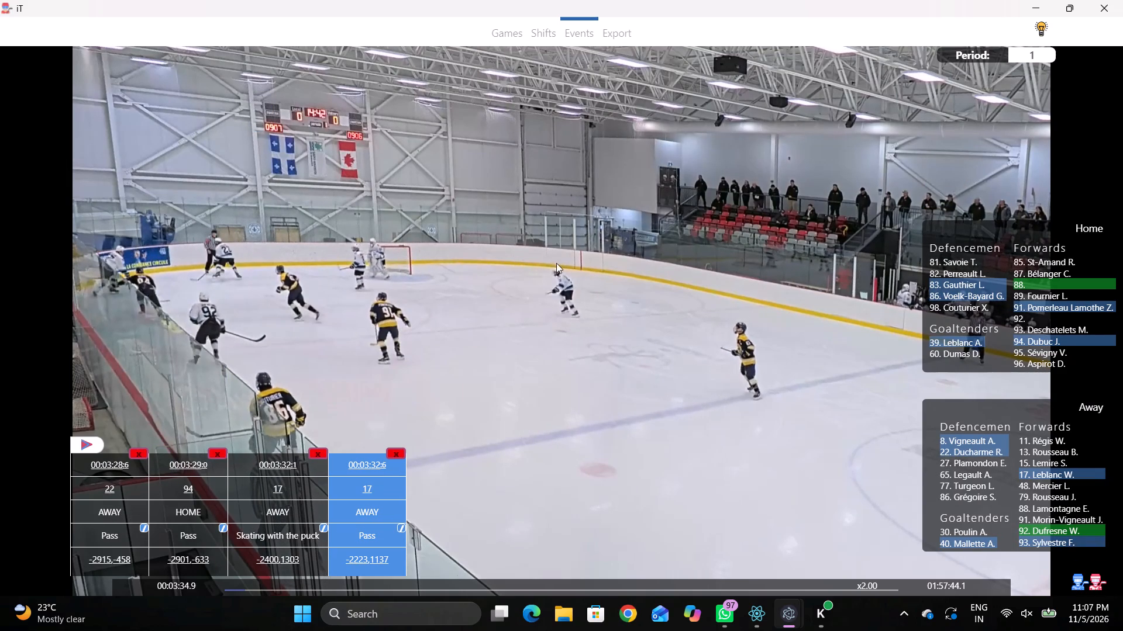
{"action": "right_click", "coordinate": [559, 225]}
{"action": "left_click", "coordinate": [566, 238]}
{"action": "left_click", "coordinate": [944, 187]}
{"action": "left_click", "coordinate": [297, 334]}
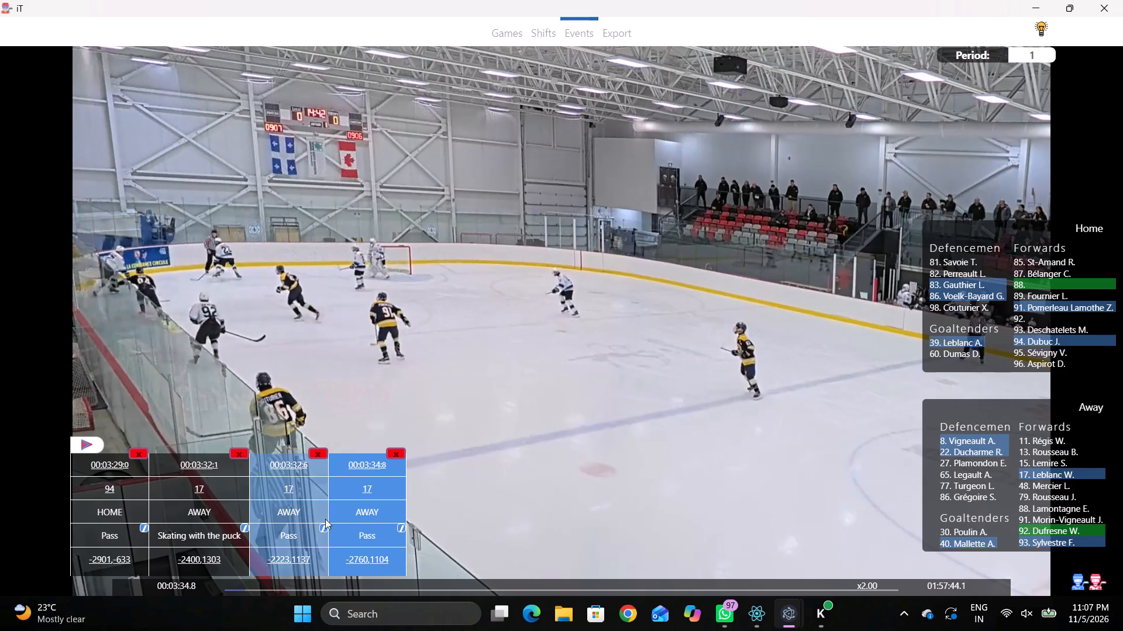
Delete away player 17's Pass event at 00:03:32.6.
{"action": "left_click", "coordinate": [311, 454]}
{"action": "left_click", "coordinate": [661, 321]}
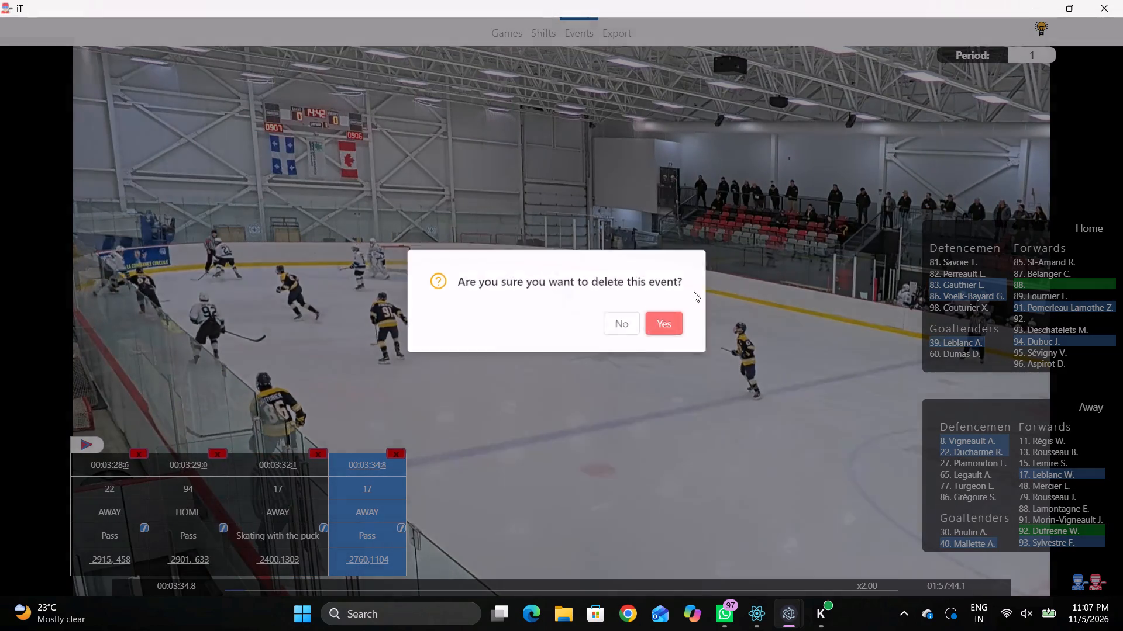
Record a Skating with the puck event for away player 22 at 00:03:35.9, at rink position about -2887,256.
{"action": "key", "text": "space"}
{"action": "key", "text": "space"}
{"action": "right_click", "coordinate": [764, 272]}
{"action": "key", "text": "q"}
{"action": "left_click", "coordinate": [819, 294]}
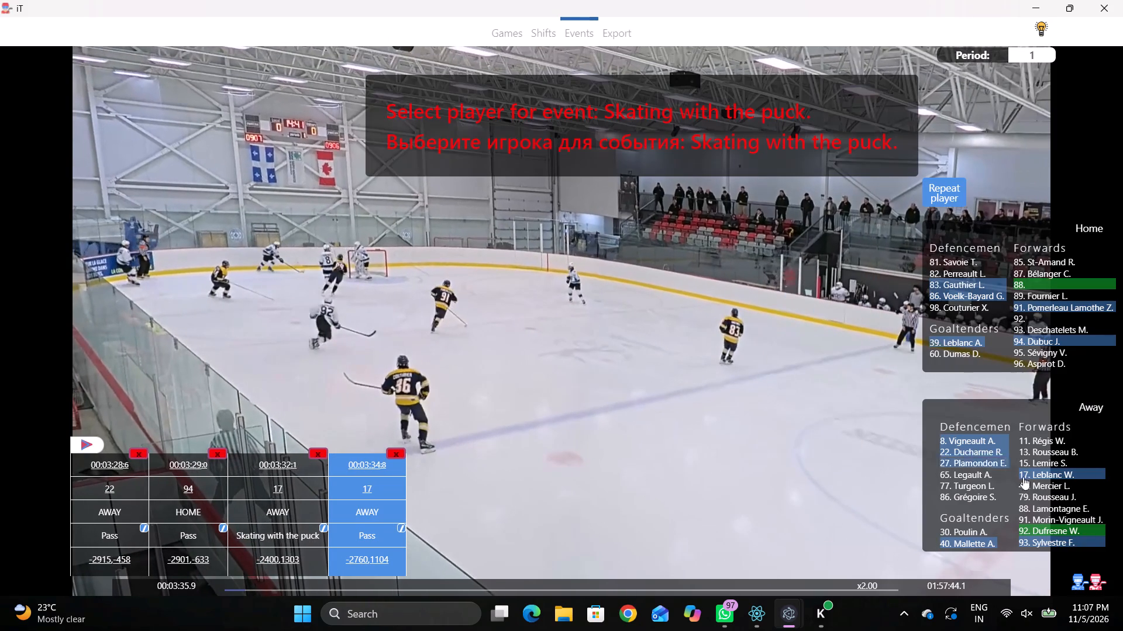
{"action": "left_click", "coordinate": [967, 450]}
{"action": "left_click", "coordinate": [285, 259]}
Record a Pass at 00:03:36.7 by the same player, away 22, at rink position about -2872,-225.
{"action": "key", "text": "r"}
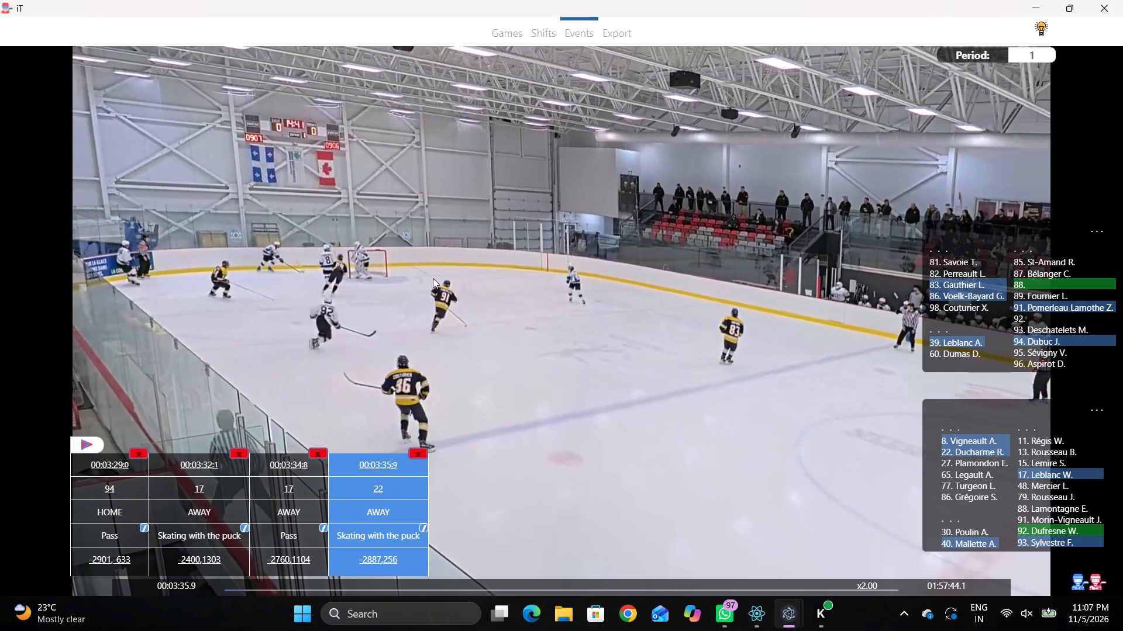
{"action": "key", "text": "space"}
{"action": "key", "text": "space"}
{"action": "key", "text": "q"}
{"action": "key", "text": "q"}
{"action": "key", "text": "q"}
{"action": "right_click", "coordinate": [683, 235]}
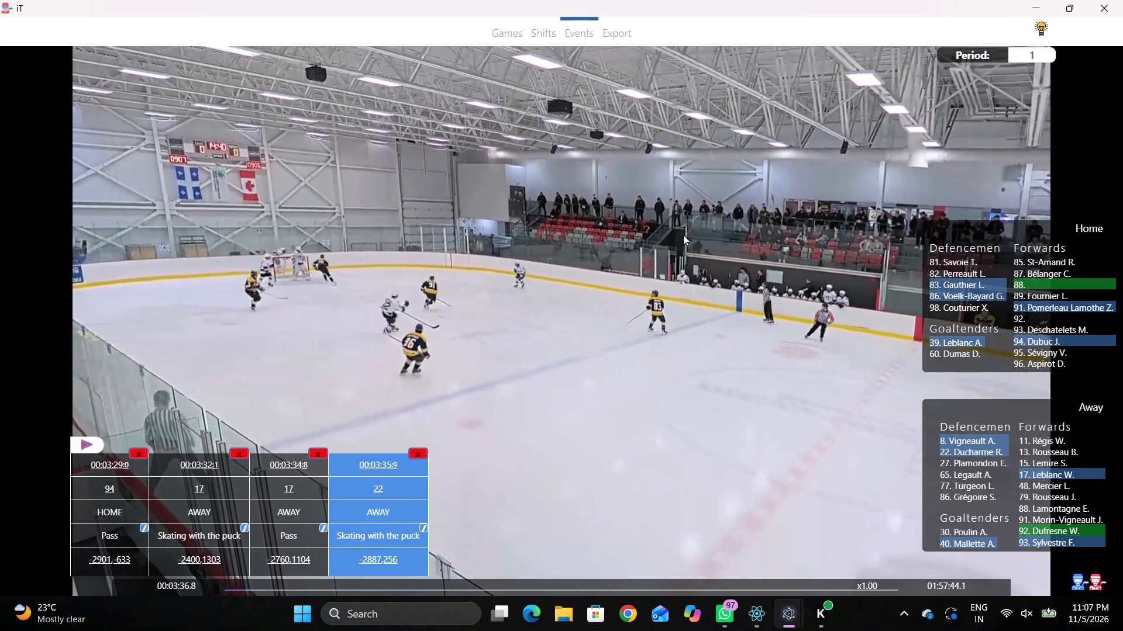
{"action": "right_click", "coordinate": [676, 239]}
{"action": "left_click", "coordinate": [680, 249]}
{"action": "left_click", "coordinate": [959, 190]}
{"action": "left_click", "coordinate": [286, 216]}
Review the play again from about 00:03:32.8, with the interface overlay hidden, to check the away team's puck possession.
{"action": "key", "text": "q"}
{"action": "key", "text": "q"}
{"action": "key", "text": "q"}
{"action": "key", "text": "q"}
{"action": "key", "text": "q"}
{"action": "key", "text": "q"}
{"action": "key", "text": "q"}
{"action": "key", "text": "q"}
{"action": "key", "text": "q"}
{"action": "key", "text": "q"}
{"action": "key", "text": "q"}
{"action": "key", "text": "q"}
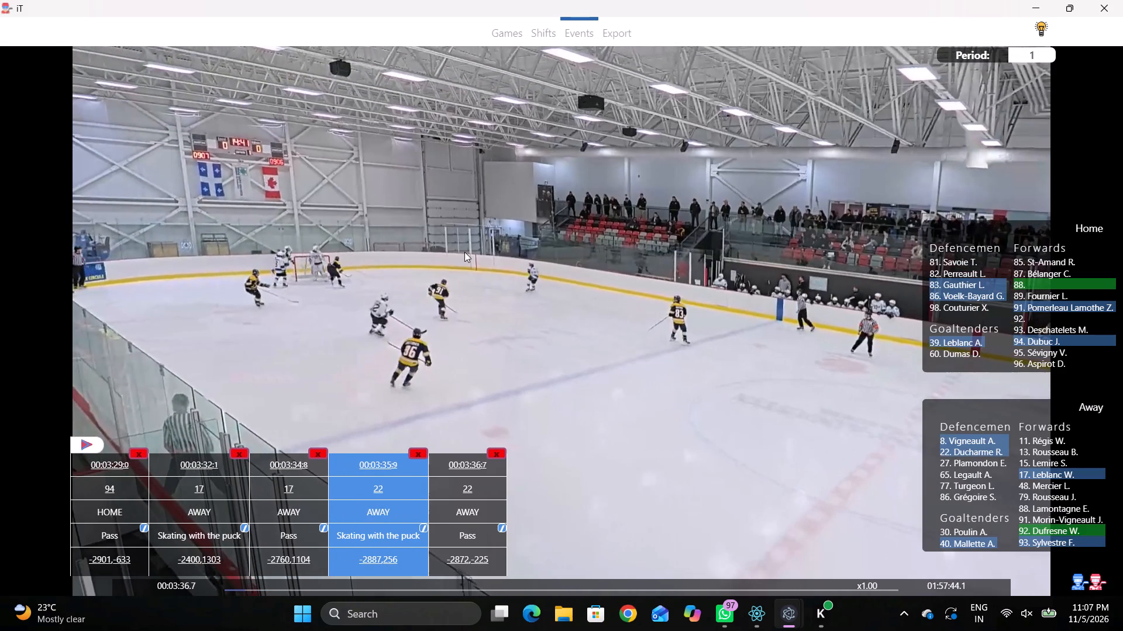
{"action": "type", "text": "qq"}
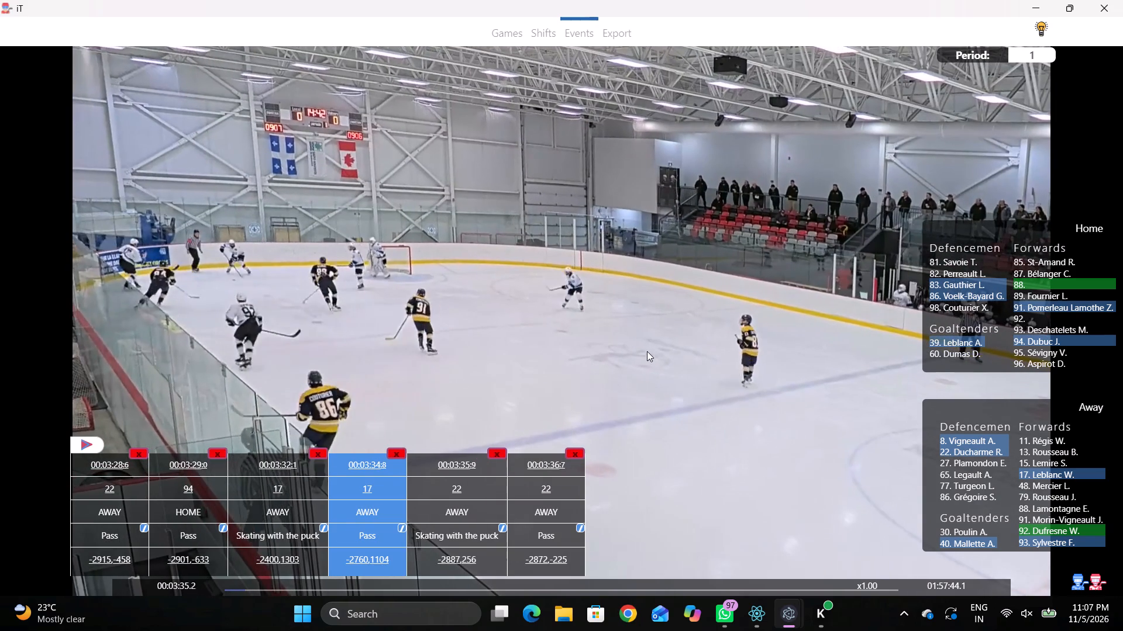
{"action": "type", "text": "qq"}
{"action": "key", "text": "q"}
{"action": "key", "text": "q"}
{"action": "key", "text": "q"}
{"action": "key", "text": "q"}
{"action": "key", "text": "q"}
{"action": "key", "text": "q"}
{"action": "key", "text": "q"}
{"action": "key", "text": "q"}
{"action": "key", "text": "q"}
{"action": "key", "text": "q"}
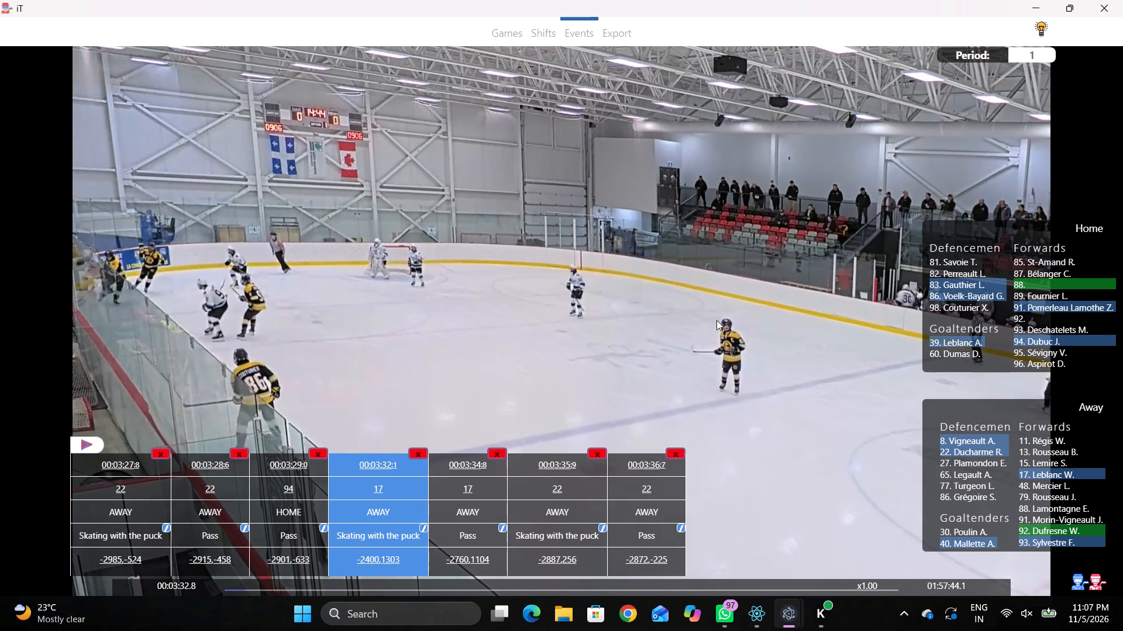
{"action": "key", "text": "space"}
{"action": "key", "text": "shift+d"}
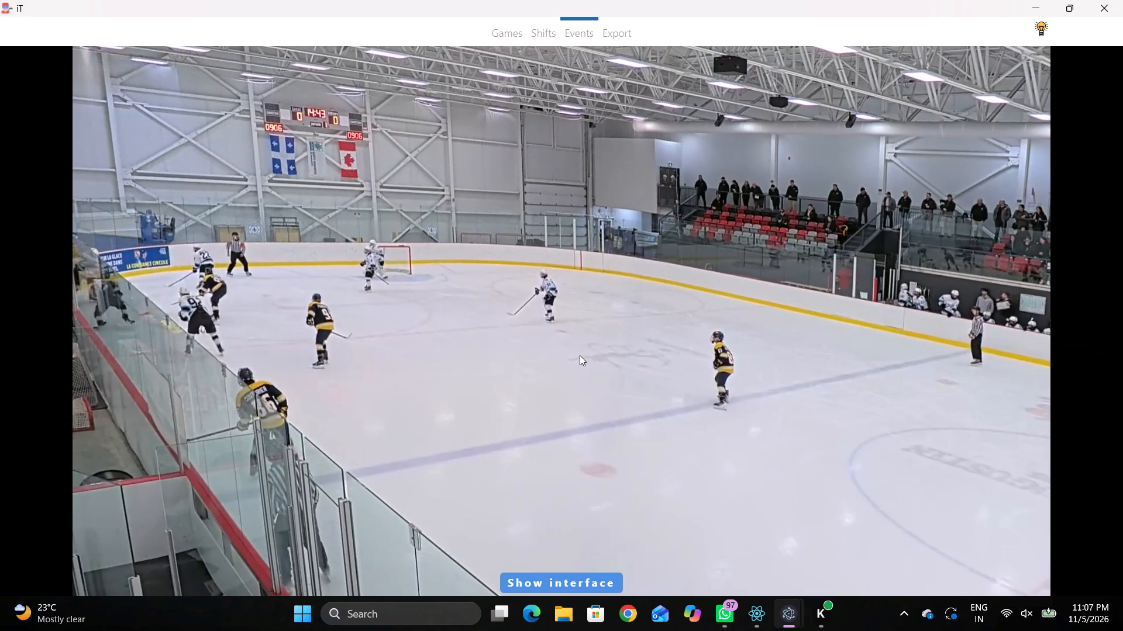
{"action": "key", "text": "v"}
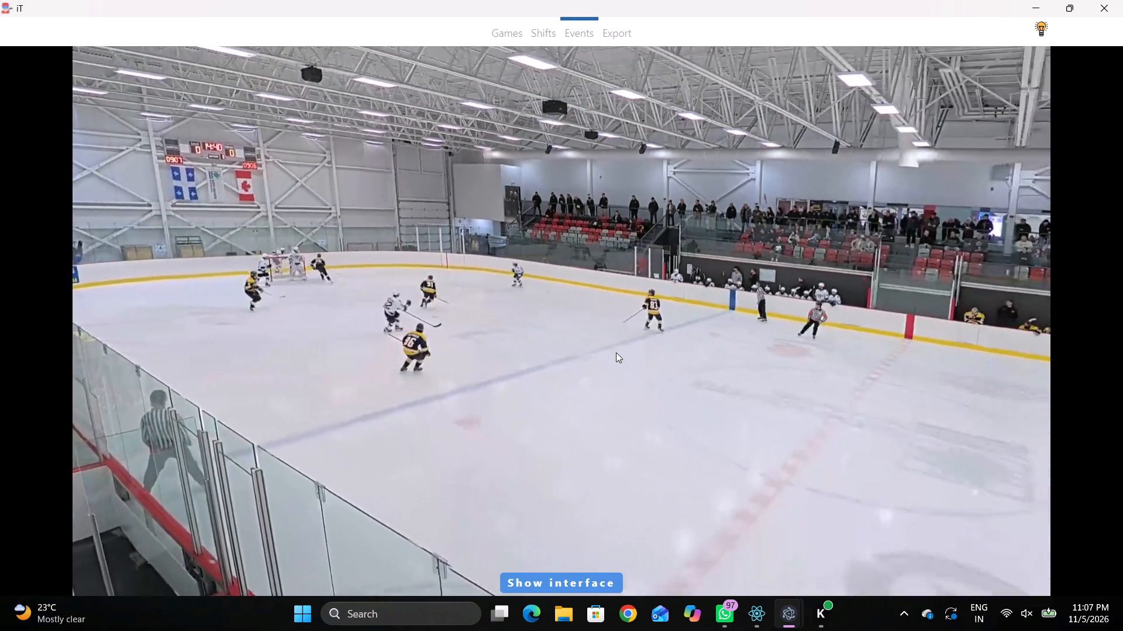
Record a Skating with the puck event for away player 93 near the rink diagram's upper boards, between the left face-off circle and blue line.
{"action": "key", "text": "space"}
{"action": "key", "text": "space"}
{"action": "key", "text": "space"}
{"action": "key", "text": "q"}
{"action": "right_click", "coordinate": [658, 303]}
{"action": "right_click_drag", "start_coordinate": [633, 305], "coordinate": [597, 310]}
{"action": "left_click", "coordinate": [623, 343]}
{"action": "right_click_drag", "start_coordinate": [788, 307], "coordinate": [787, 314]}
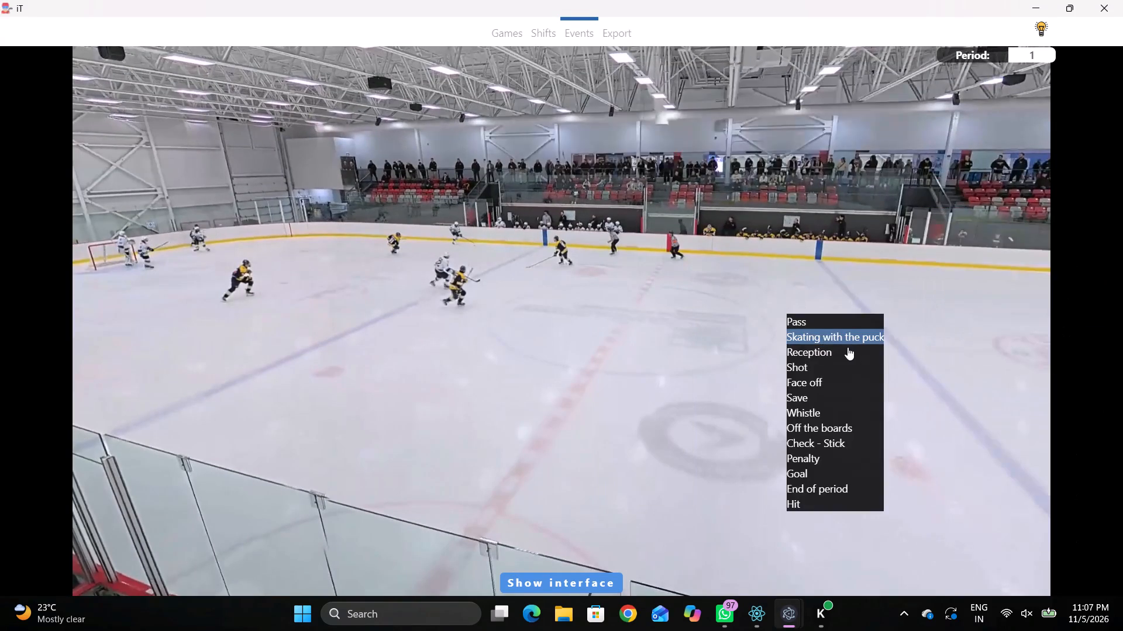
{"action": "left_click", "coordinate": [839, 337]}
{"action": "left_click", "coordinate": [1029, 544]}
{"action": "left_click", "coordinate": [444, 136]}
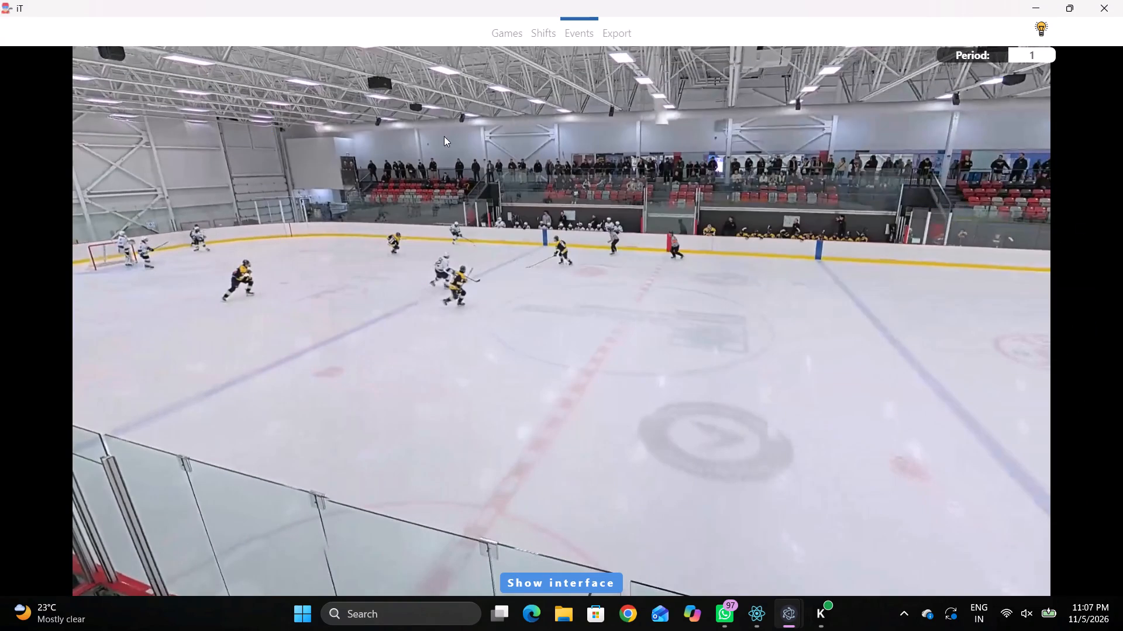
Record a Pass by the same player, away 93, near the rink diagram's upper boards just short of the left blue line.
{"action": "key", "text": "r"}
{"action": "key", "text": "space"}
{"action": "key", "text": "space"}
{"action": "type", "text": "q"}
{"action": "key", "text": "q"}
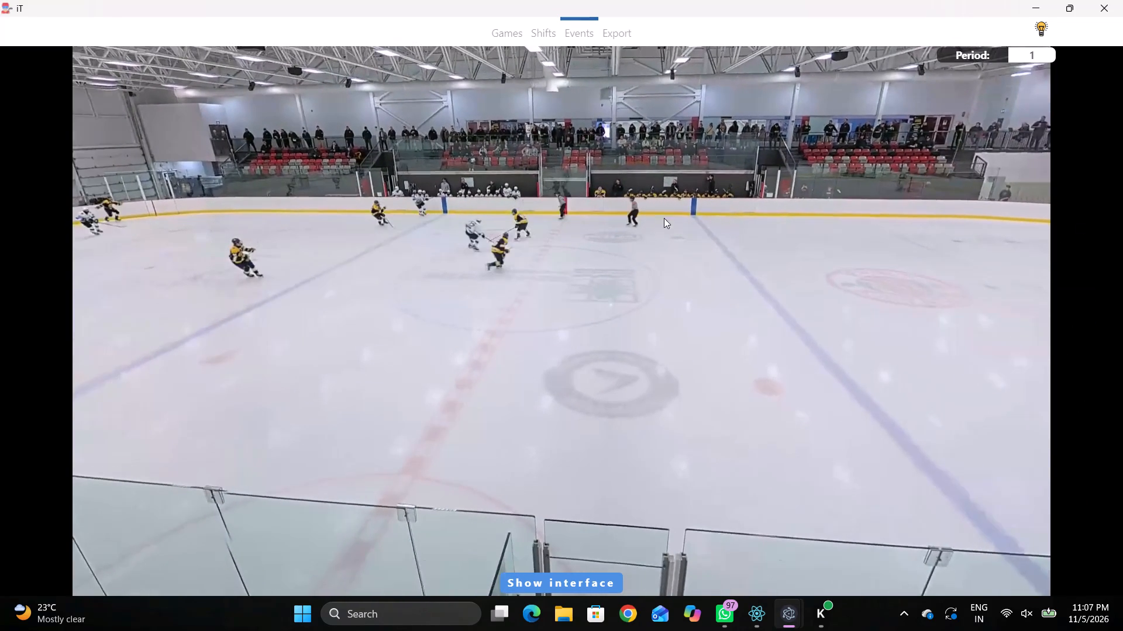
{"action": "key", "text": "q"}
{"action": "key", "text": "q"}
{"action": "key", "text": "q"}
{"action": "left_click", "coordinate": [691, 210]}
{"action": "right_click", "coordinate": [840, 183]}
{"action": "left_click", "coordinate": [846, 195]}
{"action": "left_click", "coordinate": [942, 189]}
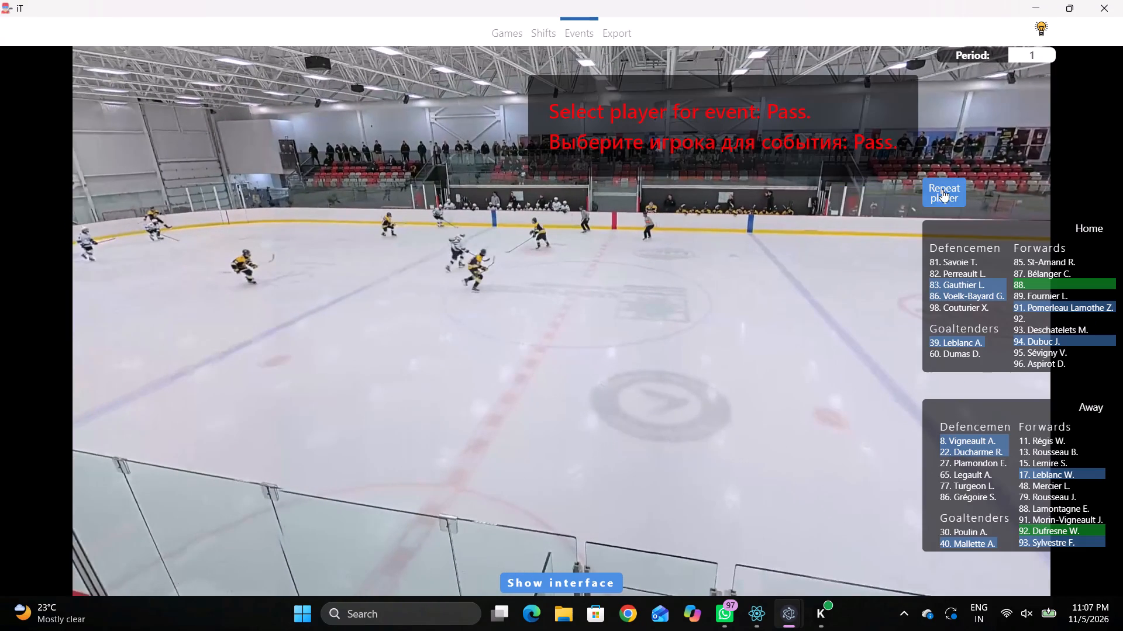
{"action": "left_click", "coordinate": [485, 125]}
Record a Pass at 00:03:38.8 by away 22 at rink position about -240,-857.
{"action": "key", "text": "space"}
{"action": "key", "text": "space"}
{"action": "key", "text": "space"}
{"action": "key", "text": "space"}
{"action": "key", "text": "q"}
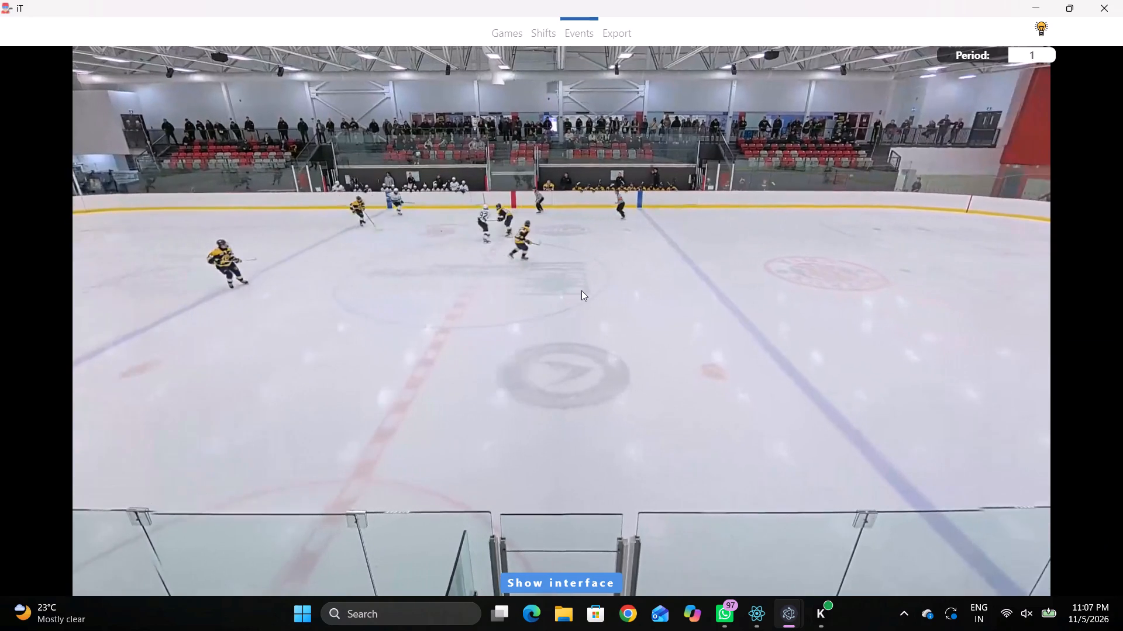
{"action": "key", "text": "q"}
{"action": "key", "text": "q"}
{"action": "key", "text": "q"}
{"action": "right_click", "coordinate": [571, 199]}
{"action": "left_click", "coordinate": [577, 206]}
{"action": "right_click", "coordinate": [577, 206]}
{"action": "left_click", "coordinate": [584, 216]}
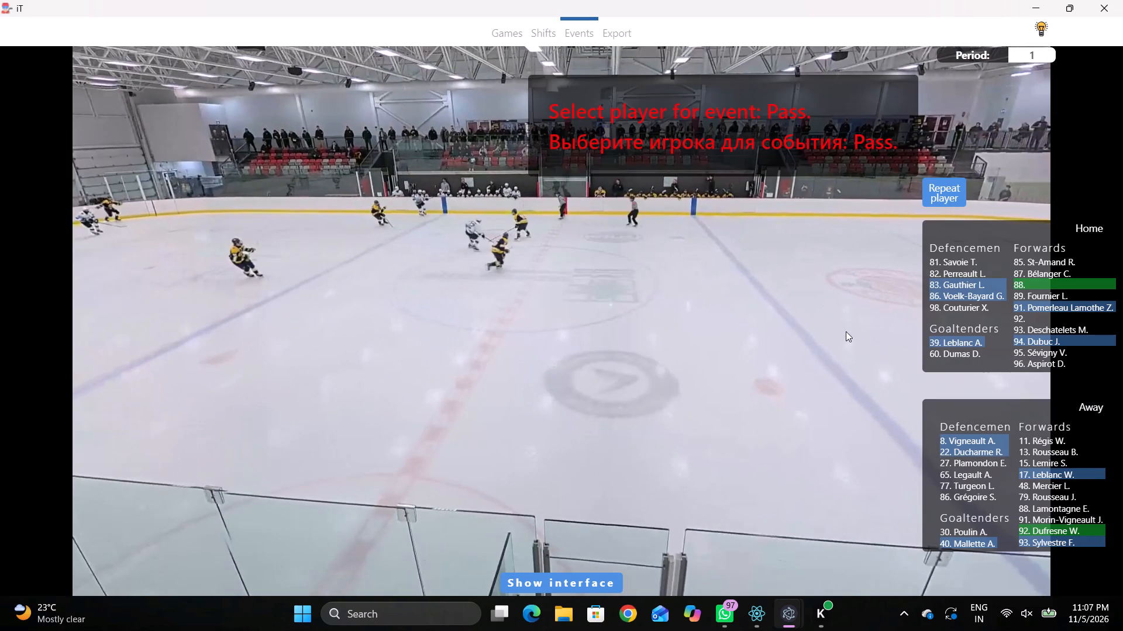
{"action": "left_click", "coordinate": [950, 454]}
{"action": "left_click", "coordinate": [559, 161]}
Recheck the play before the 00:03:38.8 Pass and change that event's player to home 83.
{"action": "key", "text": "q"}
{"action": "key", "text": "q"}
{"action": "key", "text": "q"}
{"action": "key", "text": "q"}
{"action": "key", "text": "q"}
{"action": "key", "text": "q"}
{"action": "key", "text": "q"}
{"action": "key", "text": "q"}
{"action": "key", "text": "q"}
{"action": "key", "text": "q"}
{"action": "key", "text": "q"}
{"action": "key", "text": "q"}
{"action": "key", "text": "q"}
{"action": "key", "text": "q"}
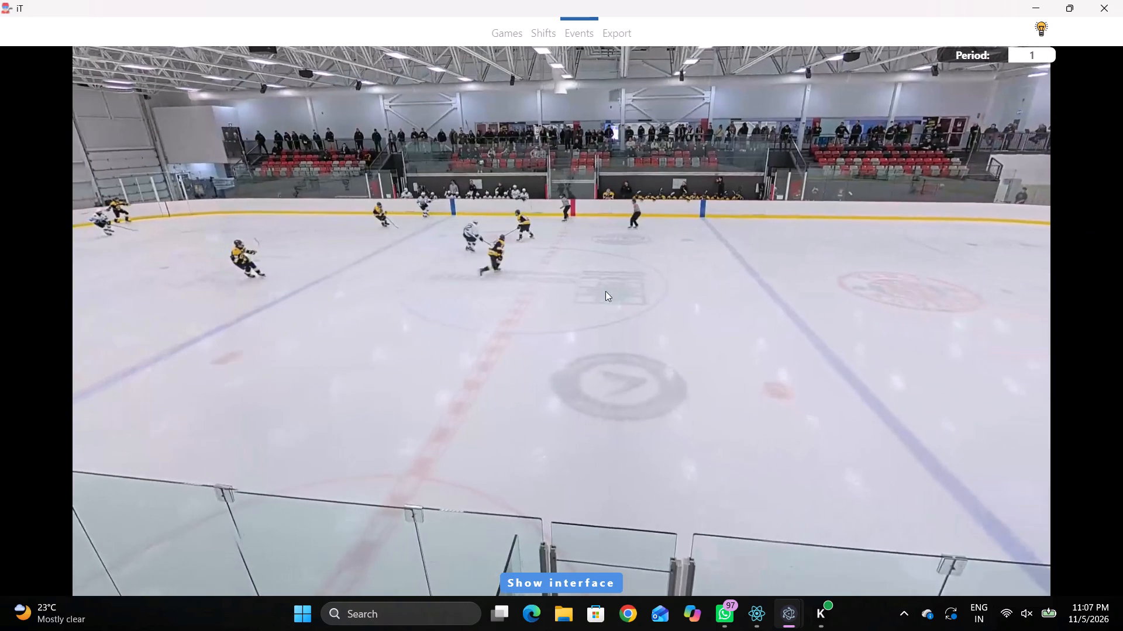
{"action": "key", "text": "q"}
{"action": "key", "text": "q"}
{"action": "key", "text": "q"}
{"action": "key", "text": "q"}
{"action": "key", "text": "shift+d"}
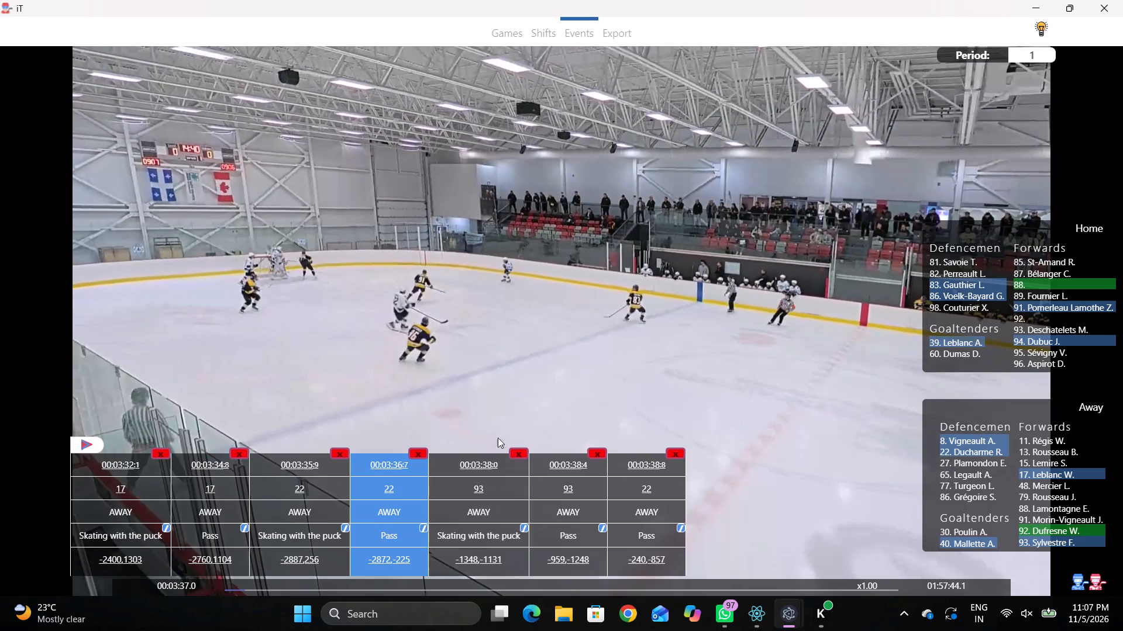
{"action": "left_click", "coordinate": [654, 482]}
{"action": "left_click", "coordinate": [943, 287]}
{"action": "key", "text": "shift+d"}
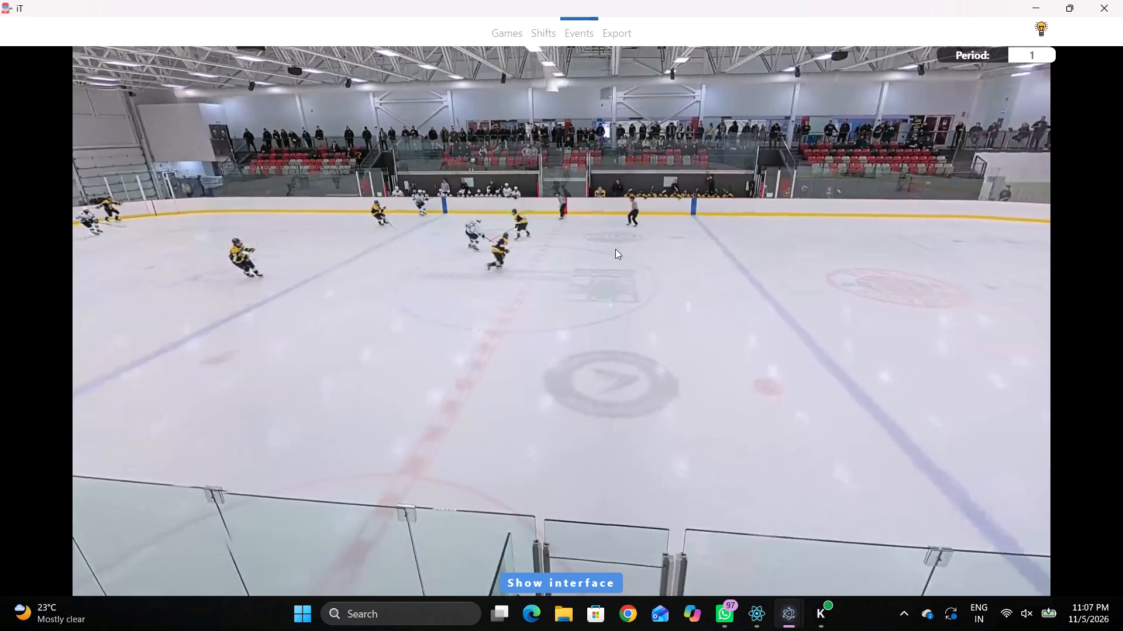
Record a Skating with the puck event at 00:03:40.0 for home 88 at rink position about -578,-990.
{"action": "key", "text": "space"}
{"action": "key", "text": "space"}
{"action": "key", "text": "space"}
{"action": "key", "text": "space"}
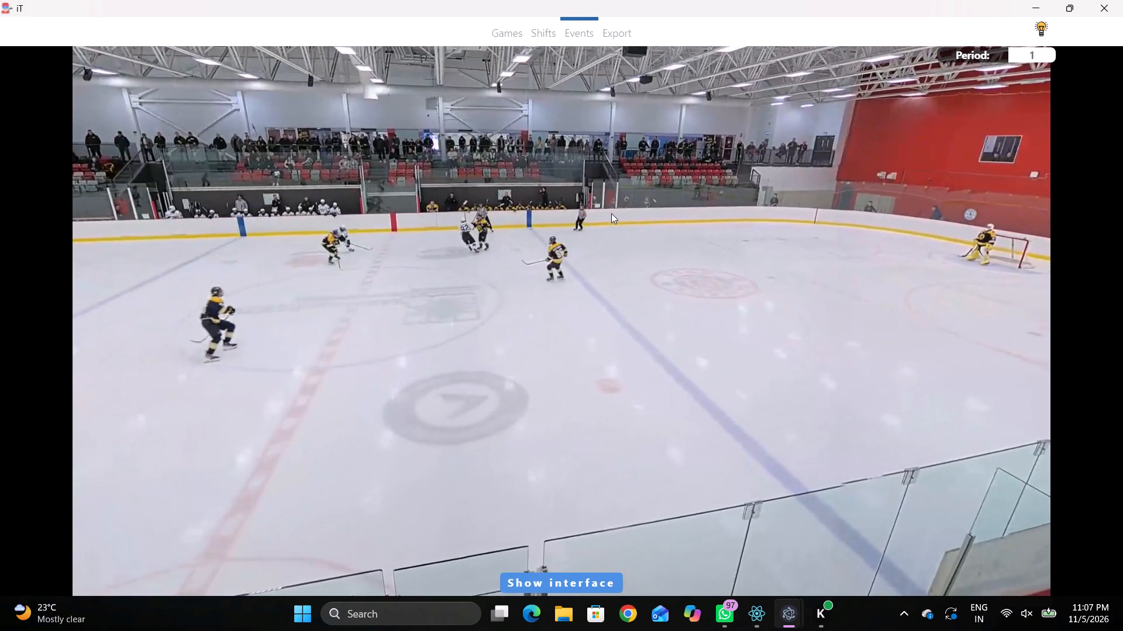
{"action": "key", "text": "q"}
{"action": "right_click", "coordinate": [608, 202]}
{"action": "left_click", "coordinate": [633, 227]}
{"action": "left_click", "coordinate": [1014, 284]}
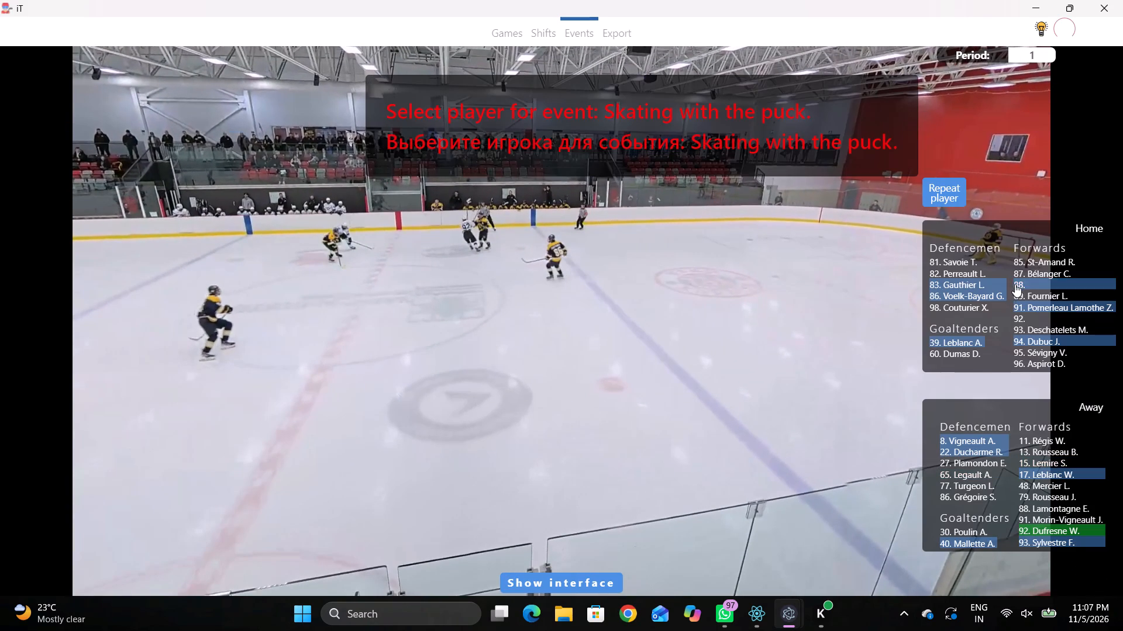
{"action": "left_click", "coordinate": [524, 149]}
Change the player of the 00:03:40.0 Skating with the puck event to home 91.
{"action": "key", "text": "space"}
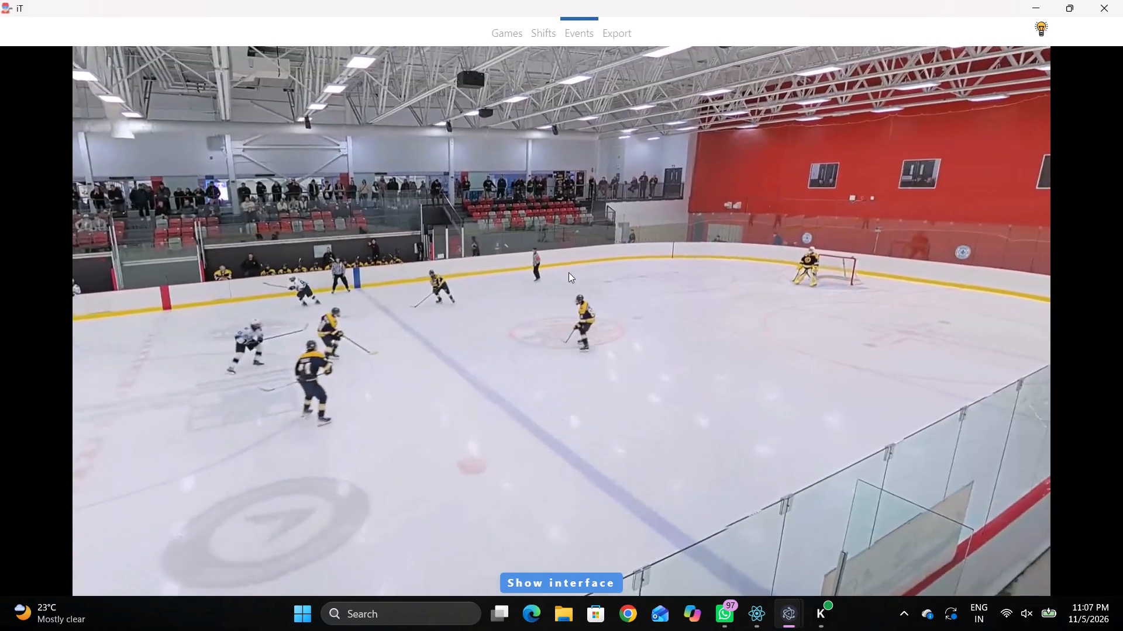
{"action": "key", "text": "space"}
{"action": "key", "text": "space"}
{"action": "key", "text": "space"}
{"action": "key", "text": "shift+d"}
{"action": "left_click", "coordinate": [375, 490]}
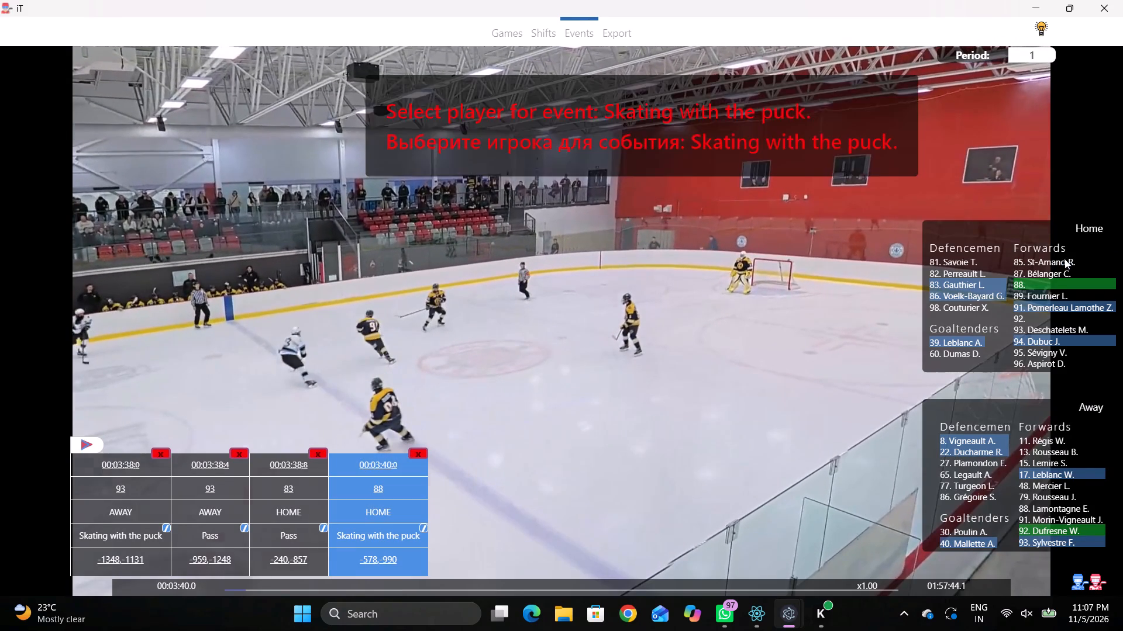
{"action": "left_click", "coordinate": [1032, 308]}
{"action": "key", "text": "space"}
{"action": "key", "text": "v"}
{"action": "key", "text": "shift+d"}
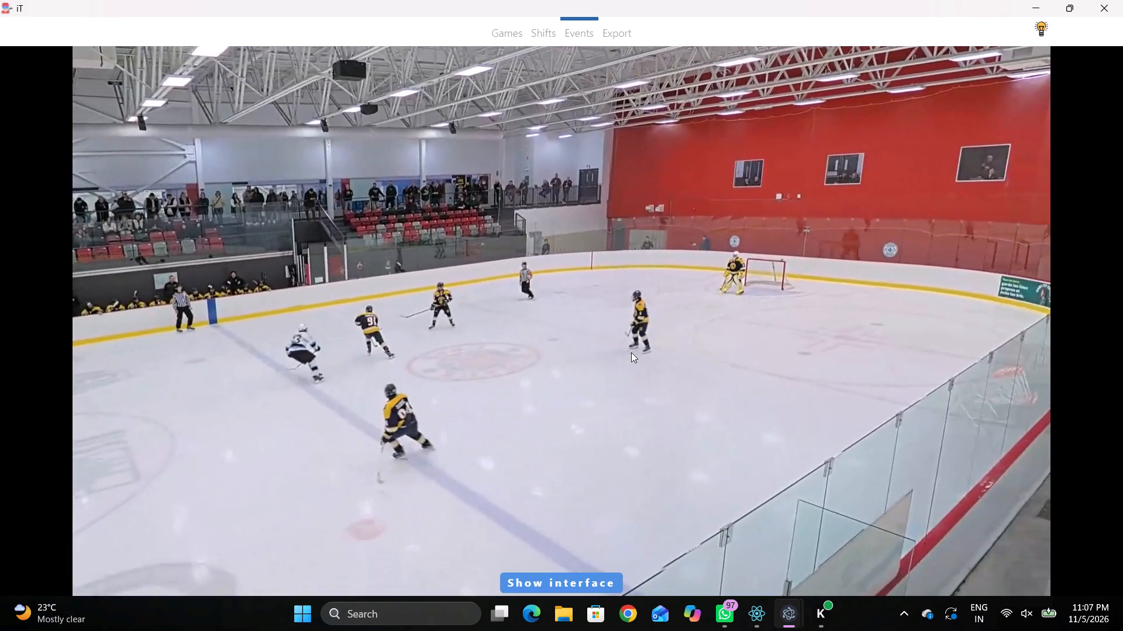
Record a Pass by the same home player in the home team's end, on the bench side of the rink.
{"action": "key", "text": "space"}
{"action": "key", "text": "space"}
{"action": "key", "text": "space"}
{"action": "key", "text": "q"}
{"action": "key", "text": "q"}
{"action": "key", "text": "q"}
{"action": "key", "text": "q"}
{"action": "key", "text": "q"}
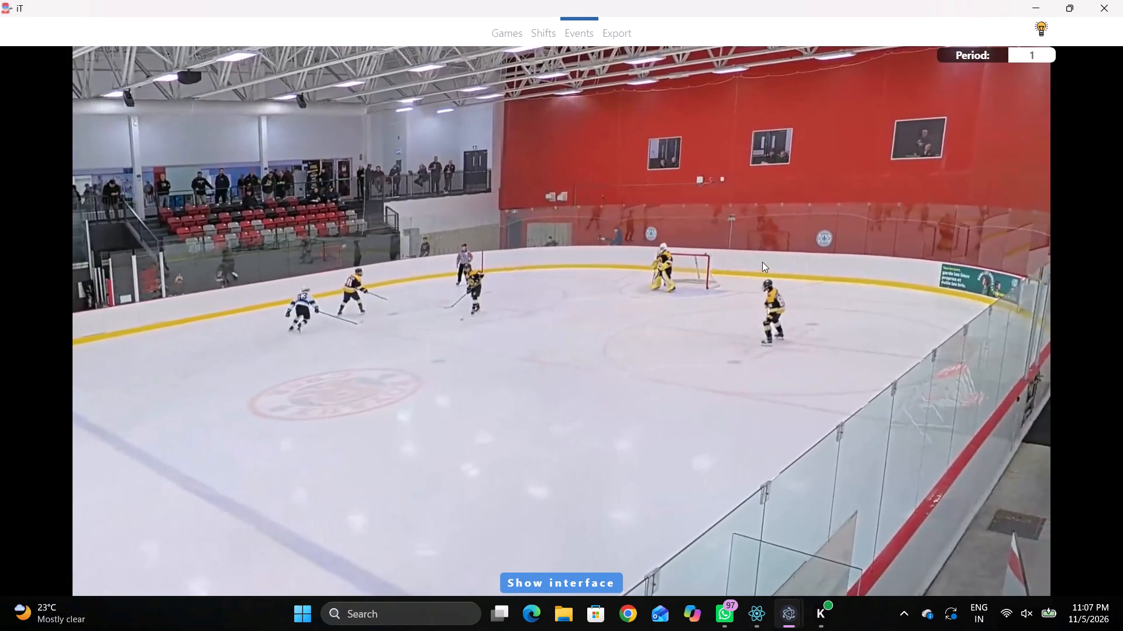
{"action": "right_click", "coordinate": [755, 226]}
{"action": "left_click", "coordinate": [769, 242]}
{"action": "right_click", "coordinate": [738, 236]}
{"action": "left_click", "coordinate": [750, 247]}
{"action": "left_click", "coordinate": [936, 191]}
{"action": "left_click", "coordinate": [743, 162]}
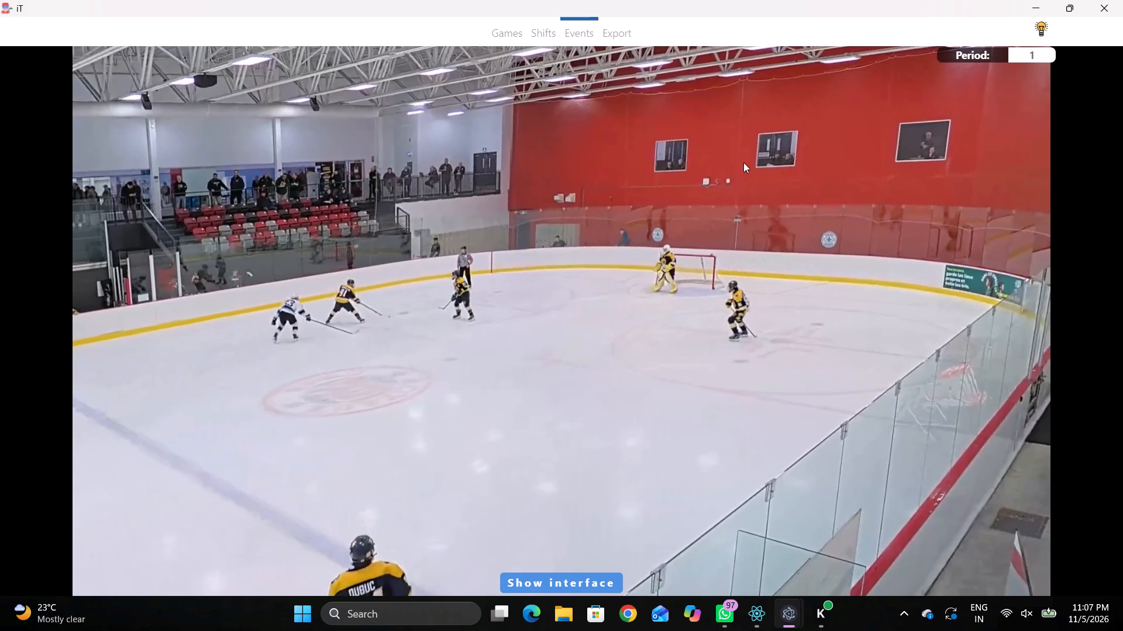
Step back to before the last Pass and replay the action to follow the puck through the home team's end.
{"action": "key", "text": "q"}
{"action": "key", "text": "q"}
{"action": "key", "text": "q"}
{"action": "key", "text": "q"}
{"action": "key", "text": "q"}
{"action": "key", "text": "q"}
{"action": "key", "text": "q"}
{"action": "key", "text": "q"}
{"action": "key", "text": "q"}
{"action": "key", "text": "q"}
{"action": "key", "text": "q"}
{"action": "key", "text": "q"}
{"action": "key", "text": "q"}
{"action": "key", "text": "q"}
{"action": "key", "text": "q"}
{"action": "key", "text": "space"}
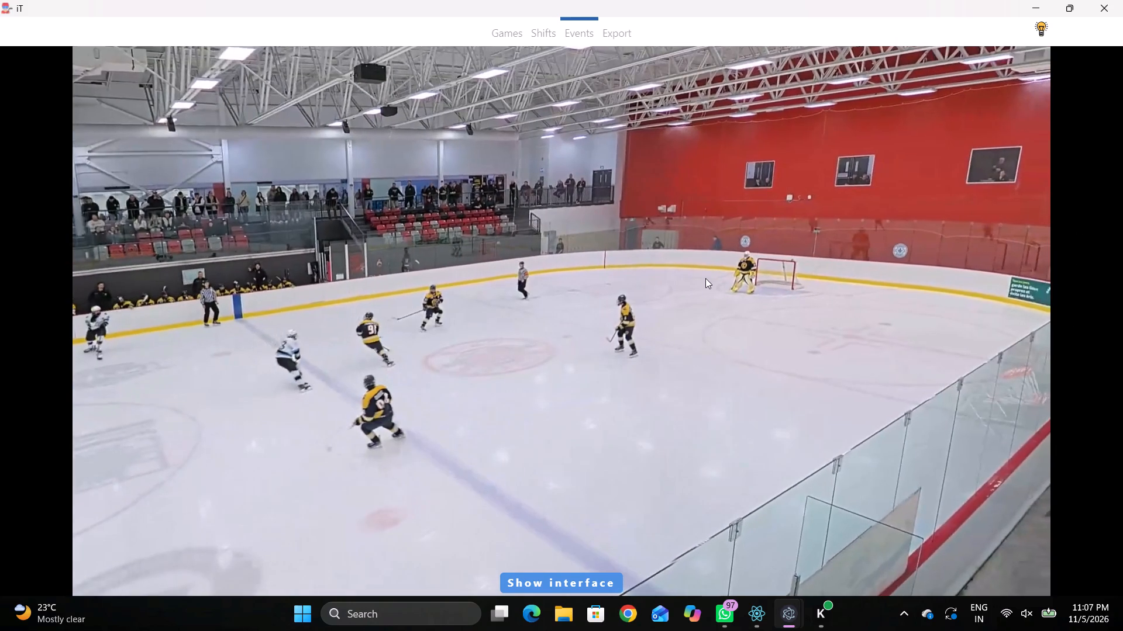
{"action": "key", "text": "space"}
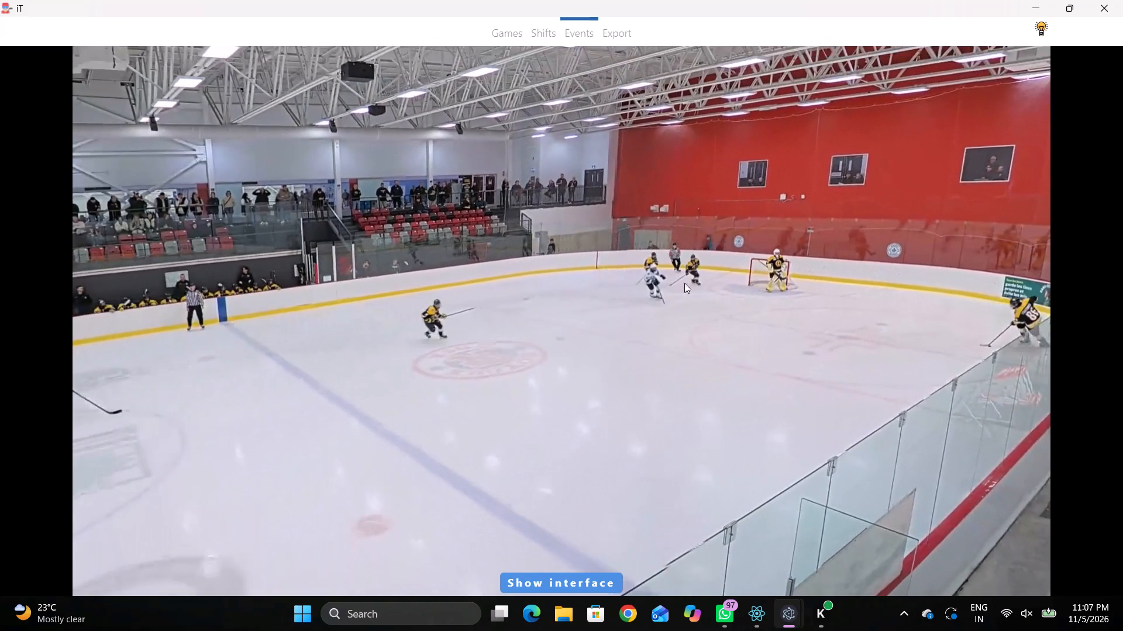
Record a Skating with the puck event for home 86 in the home team's end, on the side opposite the benches.
{"action": "right_click_drag", "start_coordinate": [609, 192], "coordinate": [618, 190]}
{"action": "left_click", "coordinate": [677, 223]}
{"action": "right_click_drag", "start_coordinate": [676, 221], "coordinate": [707, 219]}
{"action": "left_click", "coordinate": [791, 234]}
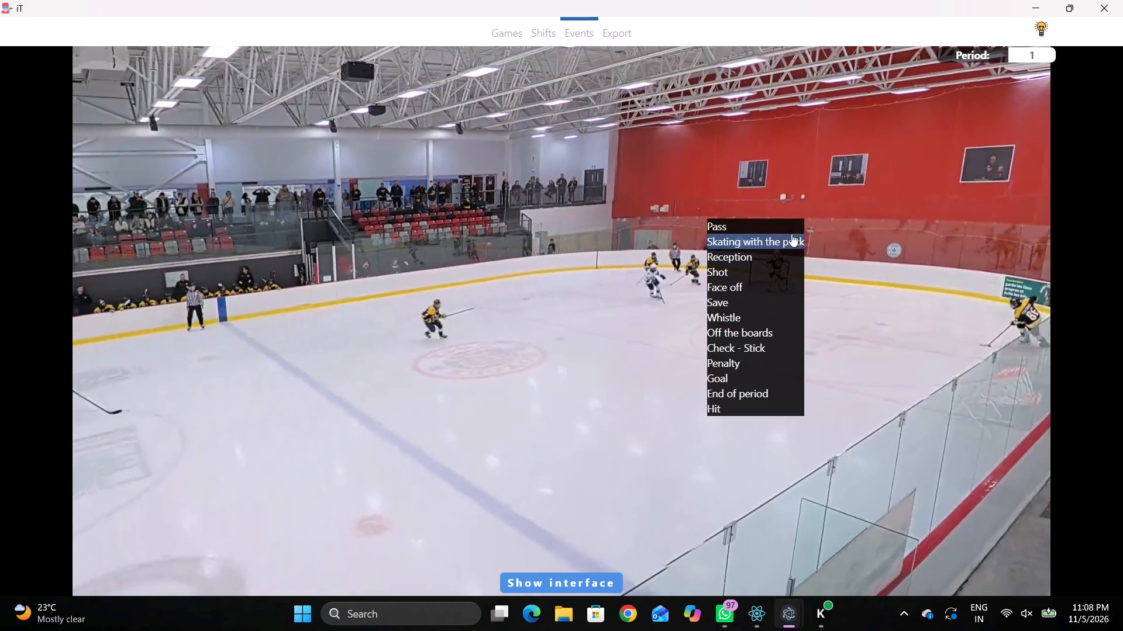
{"action": "left_click", "coordinate": [942, 299]}
{"action": "left_click", "coordinate": [753, 316]}
Record a Pass by the same player, home 86, in the home team's end near the boards opposite the benches.
{"action": "key", "text": "space"}
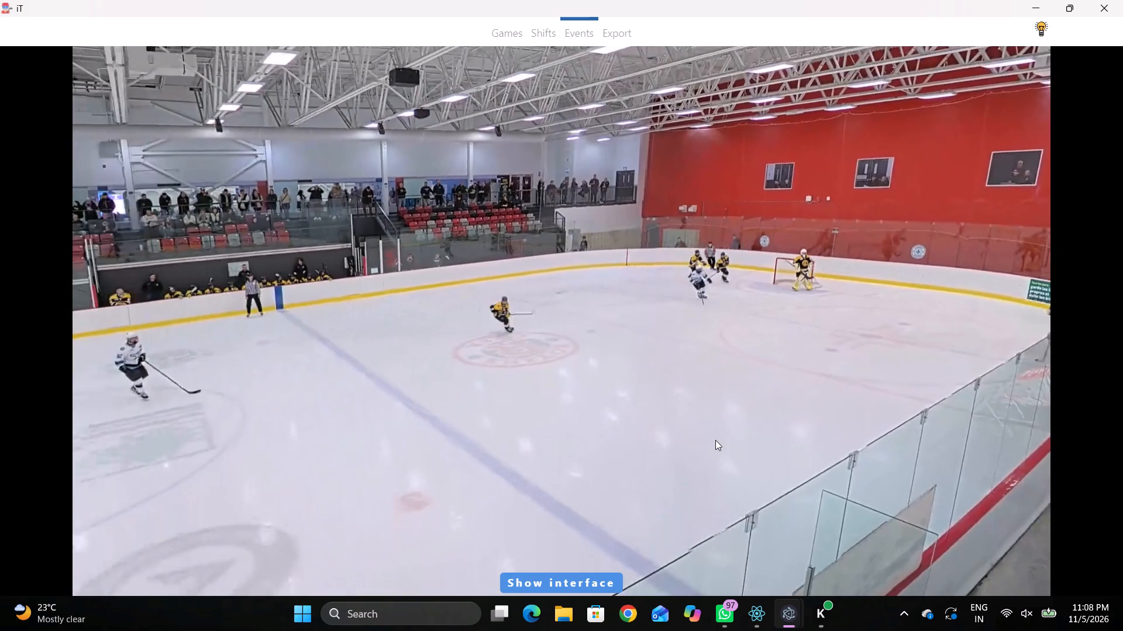
{"action": "key", "text": "space"}
{"action": "key", "text": "q"}
{"action": "left_click", "coordinate": [769, 369]}
{"action": "right_click", "coordinate": [725, 367]}
{"action": "left_click", "coordinate": [736, 373]}
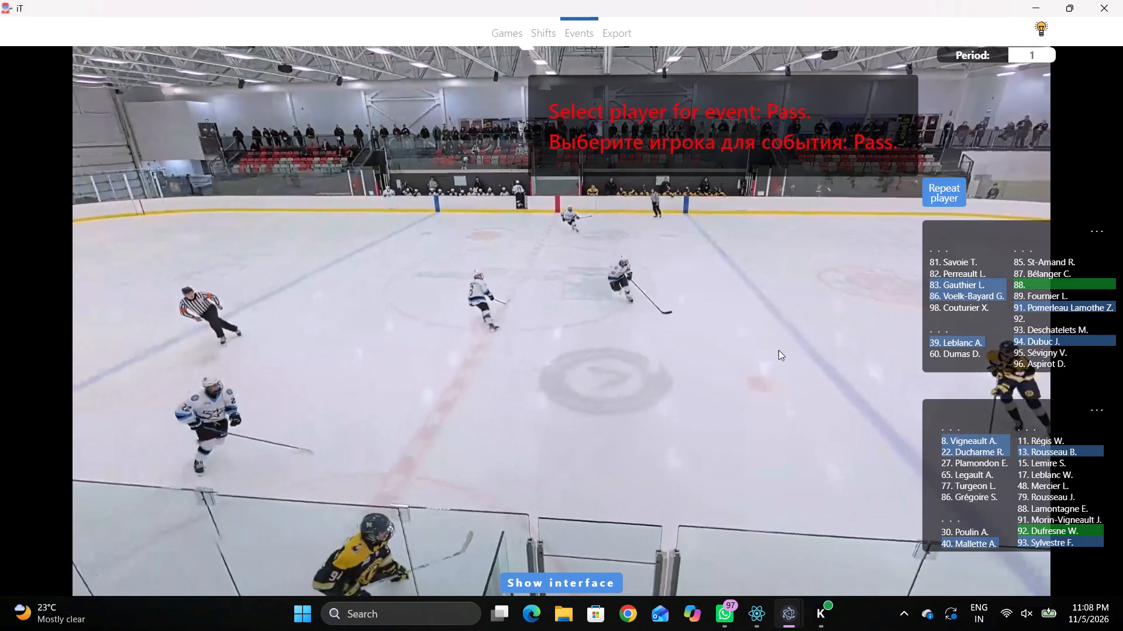
{"action": "left_click", "coordinate": [946, 195]}
{"action": "left_click", "coordinate": [815, 330]}
Record a Hit at 00:03:49.6, taken by away 22 and drawn by home 88, at rink position about -1496,538.
{"action": "key", "text": "r"}
{"action": "key", "text": "space"}
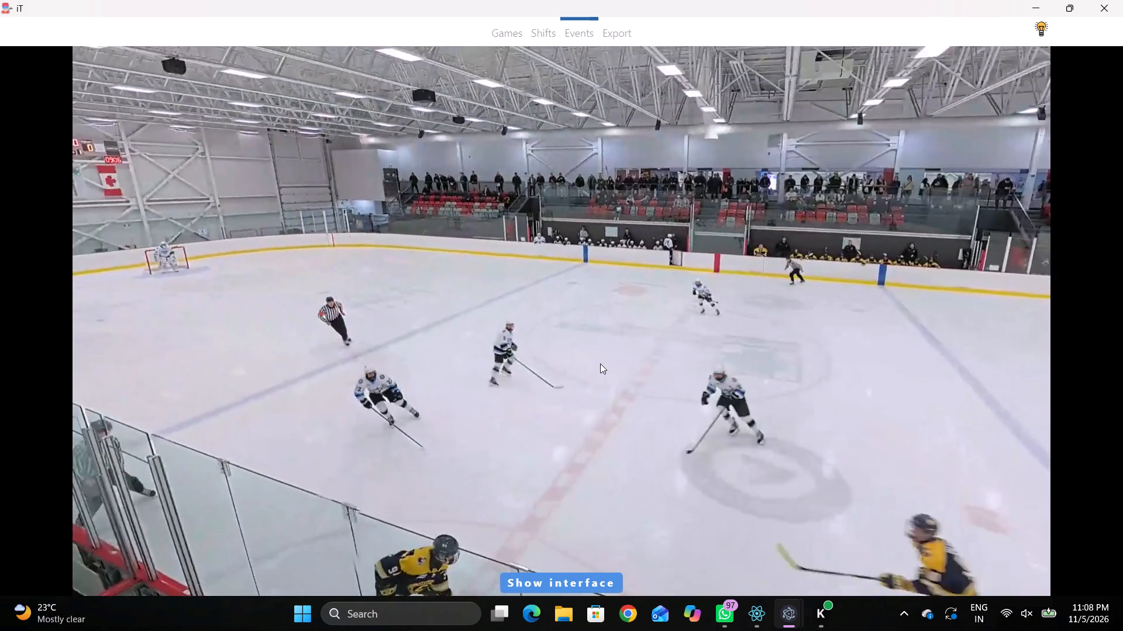
{"action": "key", "text": "space"}
{"action": "right_click", "coordinate": [634, 260]}
{"action": "key", "text": "space"}
{"action": "key", "text": "space"}
{"action": "key", "text": "space"}
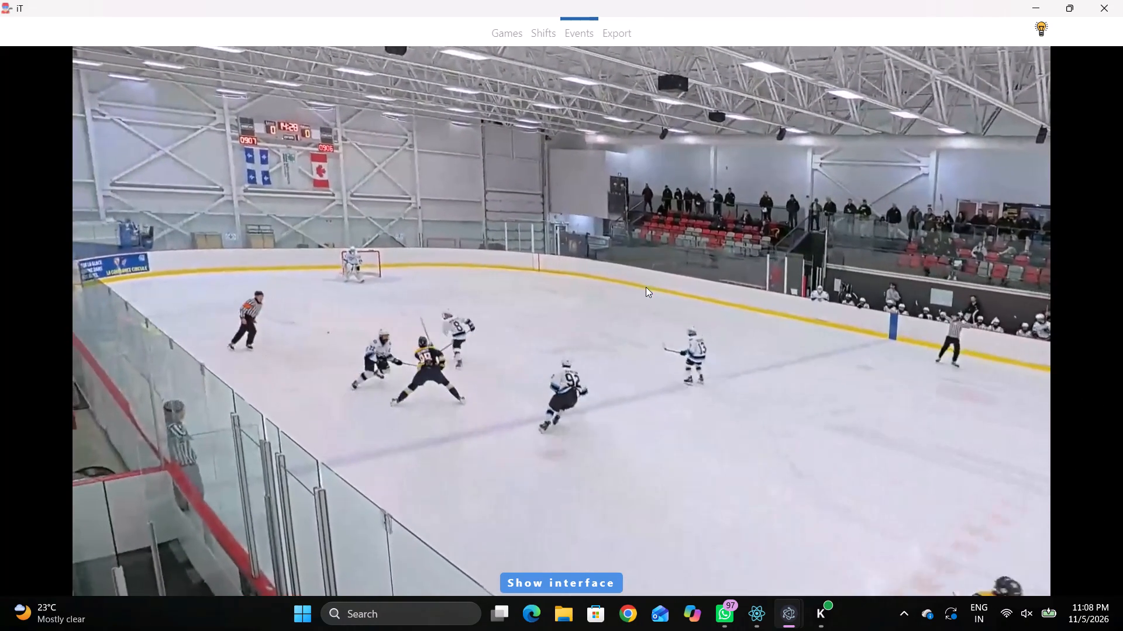
{"action": "key", "text": "space"}
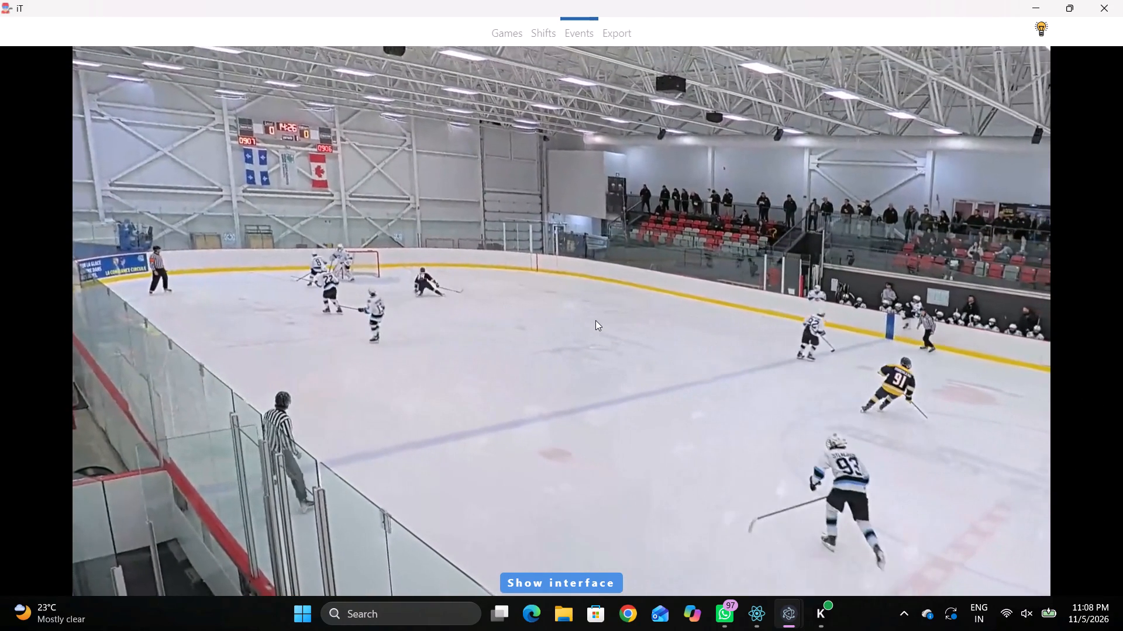
{"action": "type", "text": "q"}
{"action": "type", "text": "qqqq"}
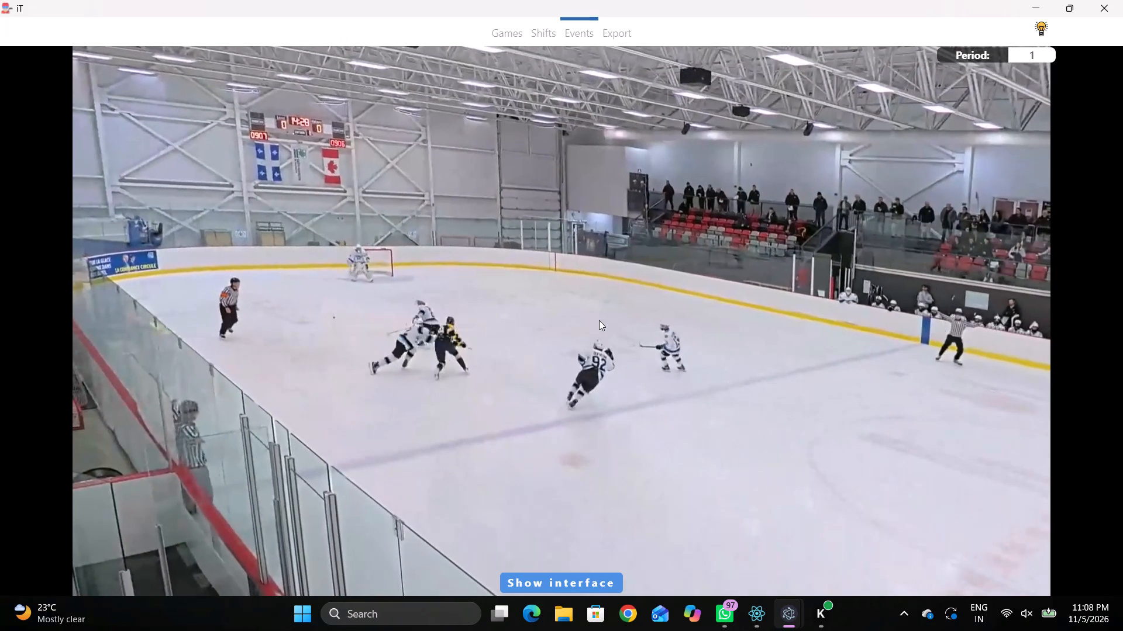
{"action": "key", "text": "space"}
{"action": "key", "text": "space"}
{"action": "key", "text": "q"}
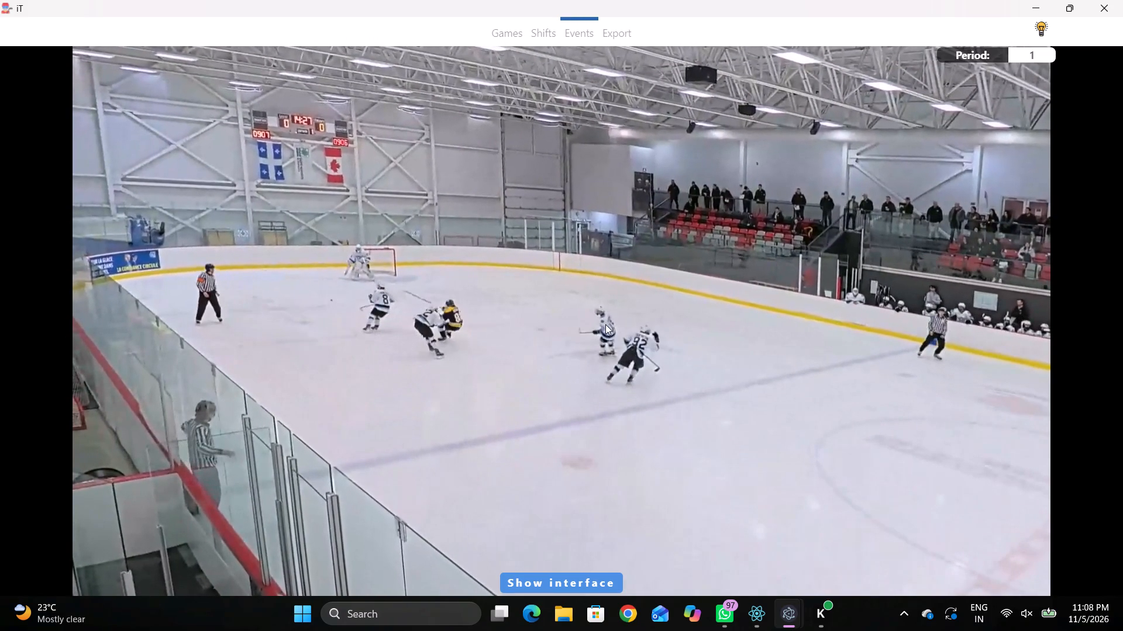
{"action": "key", "text": "q"}
{"action": "key", "text": "q"}
{"action": "right_click", "coordinate": [588, 288]}
{"action": "left_click", "coordinate": [605, 484]}
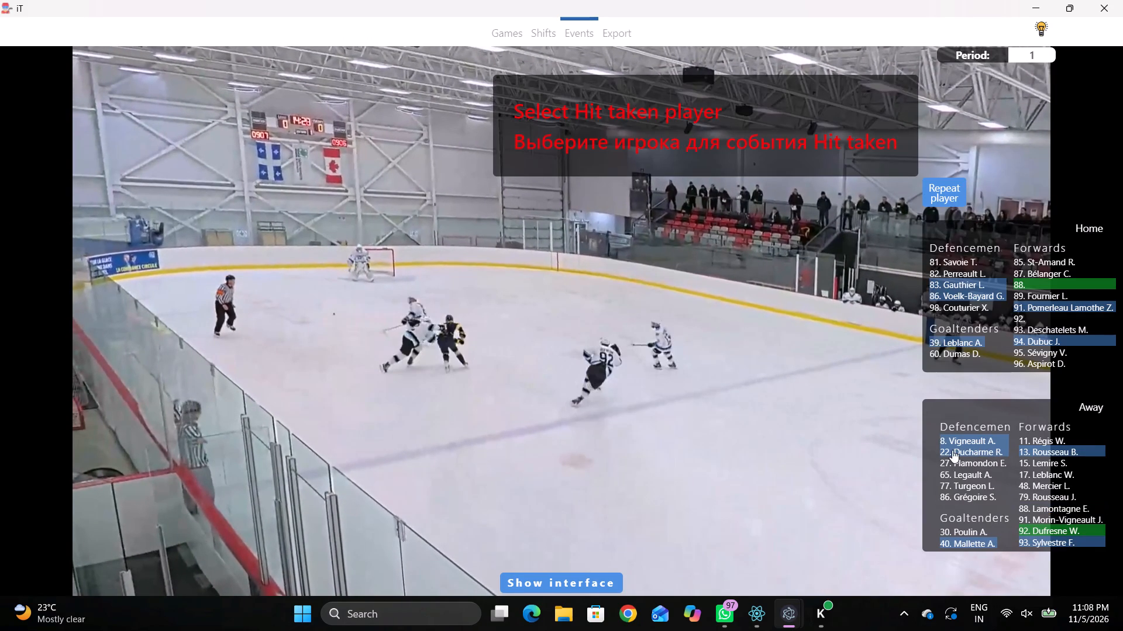
{"action": "left_click", "coordinate": [952, 450]}
{"action": "left_click", "coordinate": [1032, 286]}
{"action": "left_click", "coordinate": [430, 284]}
Record a Skating with the puck event at 00:03:51.5 for away 8 at rink position about -2830,306.
{"action": "key", "text": "space"}
{"action": "key", "text": "v"}
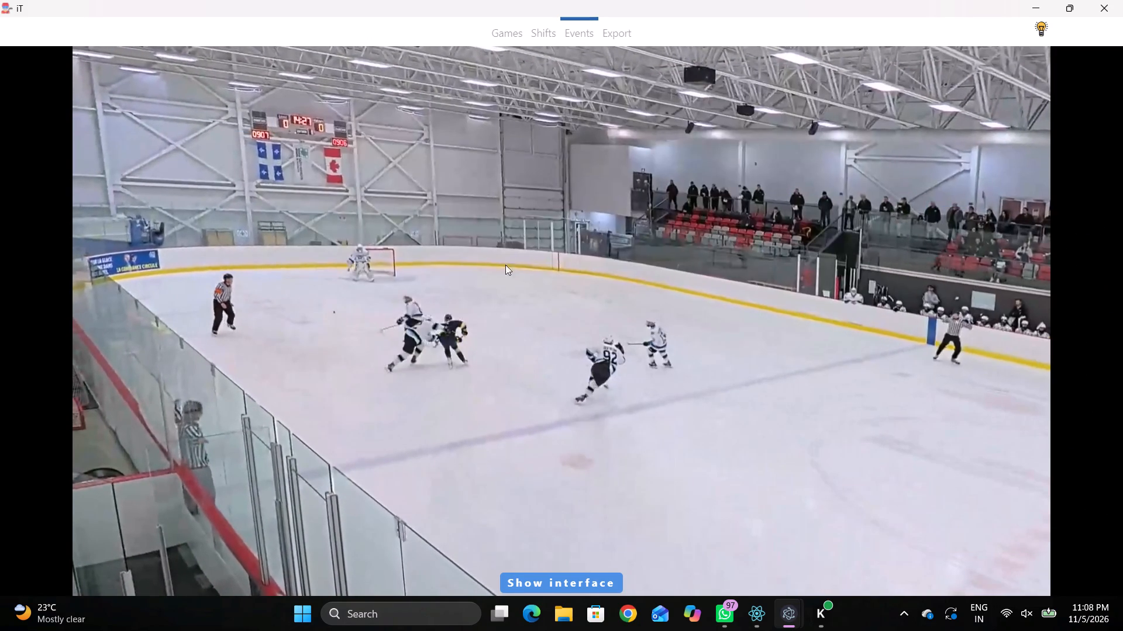
{"action": "key", "text": "space"}
{"action": "key", "text": "space"}
{"action": "key", "text": "space"}
{"action": "key", "text": "space"}
{"action": "key", "text": "space"}
{"action": "right_click", "coordinate": [612, 233]}
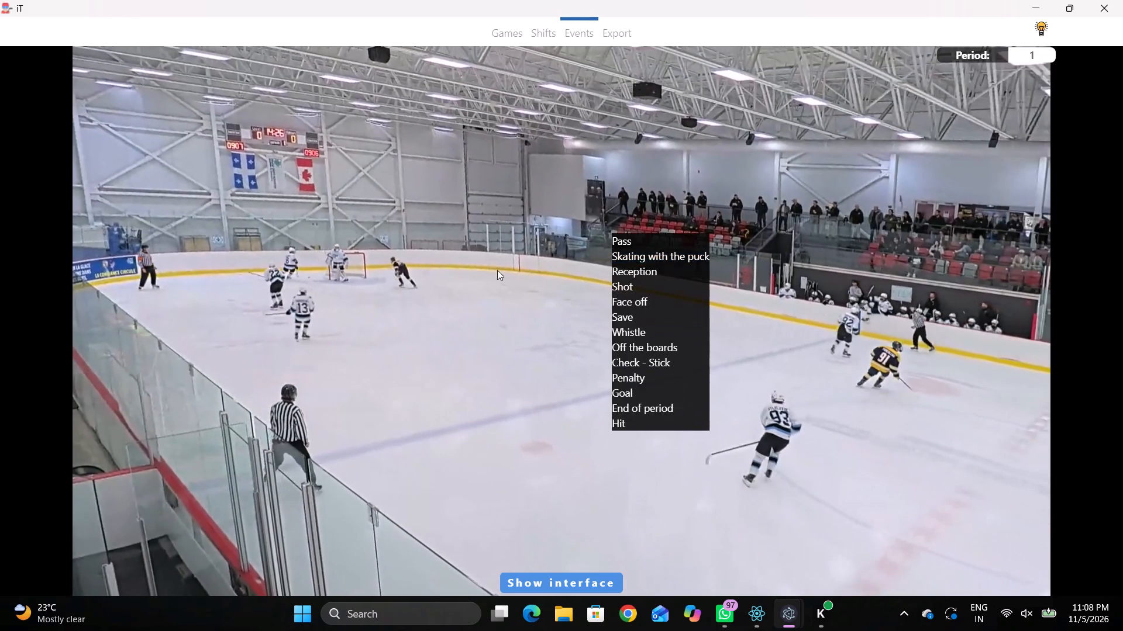
{"action": "right_click_drag", "start_coordinate": [483, 247], "coordinate": [495, 244]}
{"action": "left_click", "coordinate": [532, 258]}
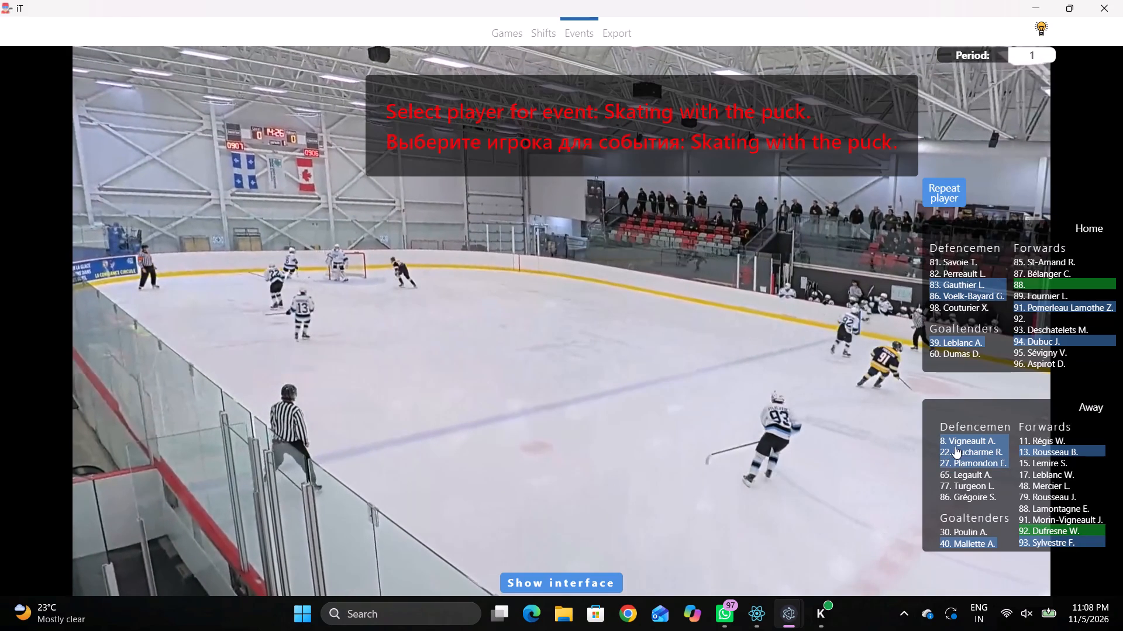
{"action": "left_click", "coordinate": [955, 442]}
{"action": "left_click", "coordinate": [291, 264]}
Record a Pass at 00:03:52.1 by the same player, away 8, at rink position about -2703,239.
{"action": "key", "text": "r"}
{"action": "key", "text": "space"}
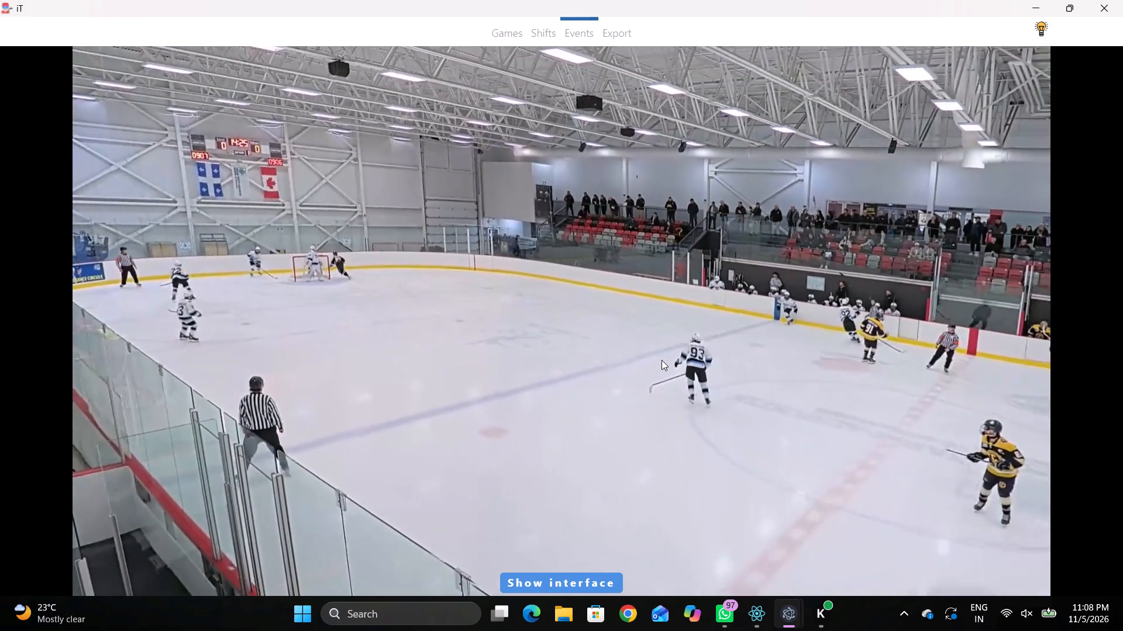
{"action": "key", "text": "q"}
{"action": "key", "text": "q"}
{"action": "key", "text": "q"}
{"action": "key", "text": "q"}
{"action": "key", "text": "q"}
{"action": "key", "text": "q"}
{"action": "key", "text": "q"}
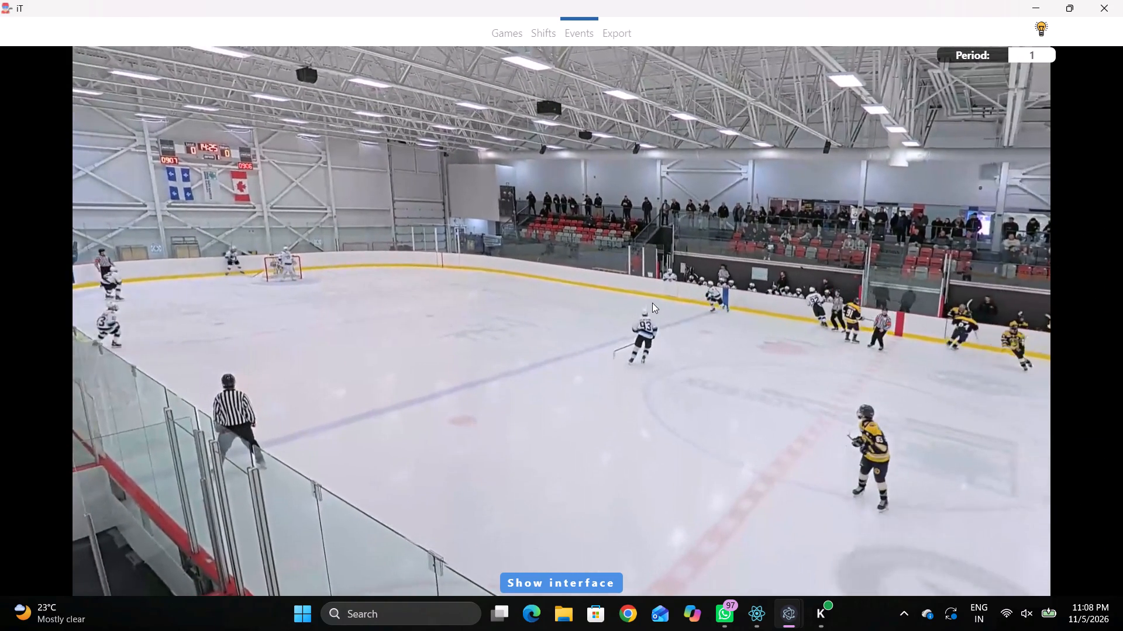
{"action": "key", "text": "q"}
{"action": "right_click", "coordinate": [680, 252]}
{"action": "key", "text": "q"}
{"action": "double_click", "coordinate": [684, 256]}
{"action": "left_click", "coordinate": [696, 271]}
{"action": "right_click_drag", "start_coordinate": [856, 209], "coordinate": [829, 220]}
{"action": "left_click", "coordinate": [833, 223]}
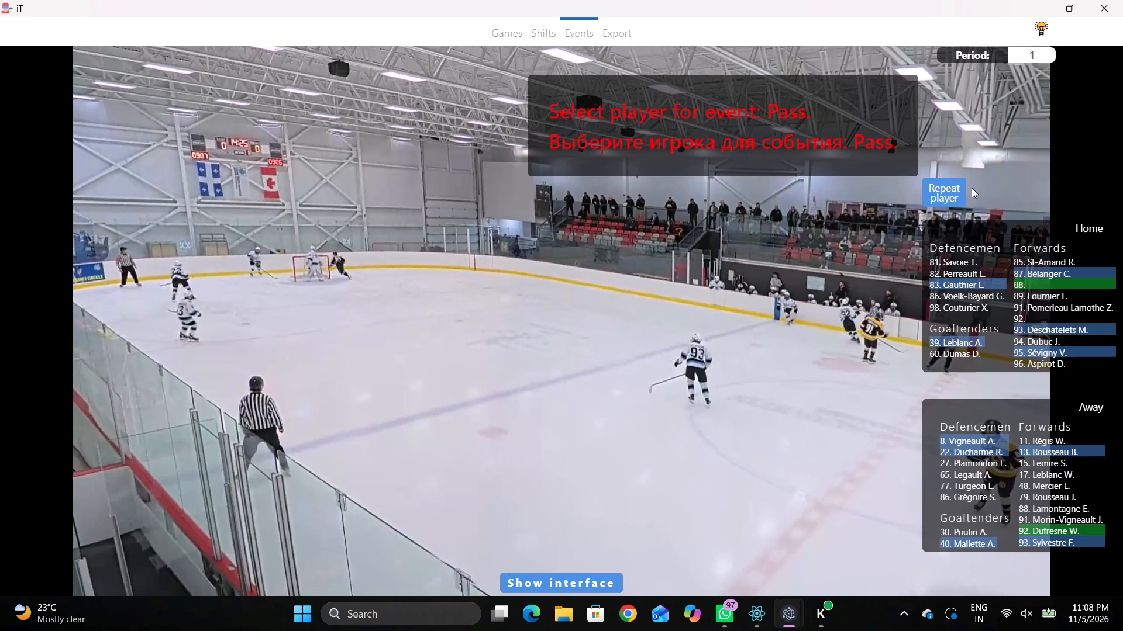
{"action": "left_click", "coordinate": [967, 185]}
{"action": "left_click", "coordinate": [943, 196]}
{"action": "left_click", "coordinate": [304, 256]}
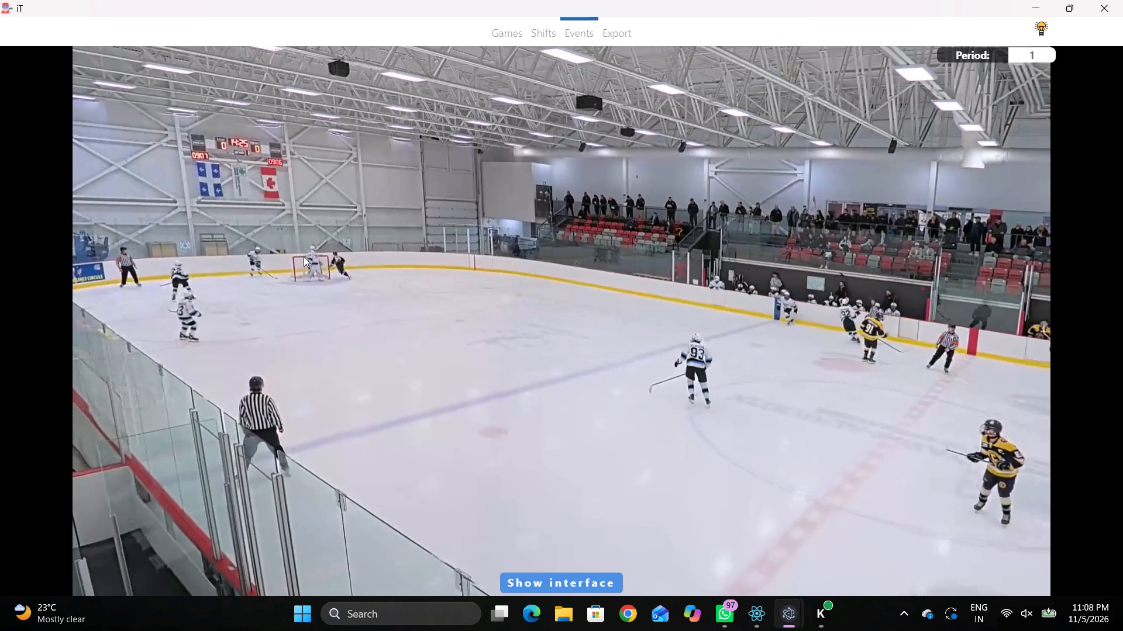
Record a Hit at 00:03:53.2, taken by home 88 and drawn by away 8, at rink position about -2936,223.
{"action": "key", "text": "shift+d"}
{"action": "key", "text": "space"}
{"action": "key", "text": "v"}
{"action": "key", "text": "space"}
{"action": "right_click_drag", "start_coordinate": [471, 310], "coordinate": [477, 306]}
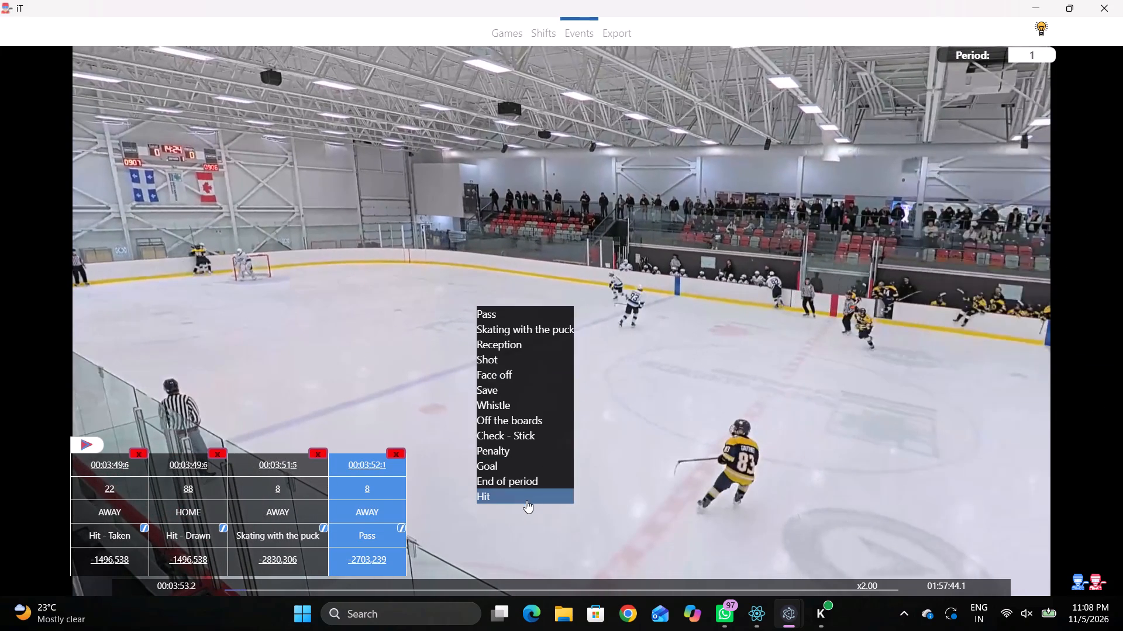
{"action": "left_click", "coordinate": [525, 500]}
{"action": "left_click", "coordinate": [1025, 287]}
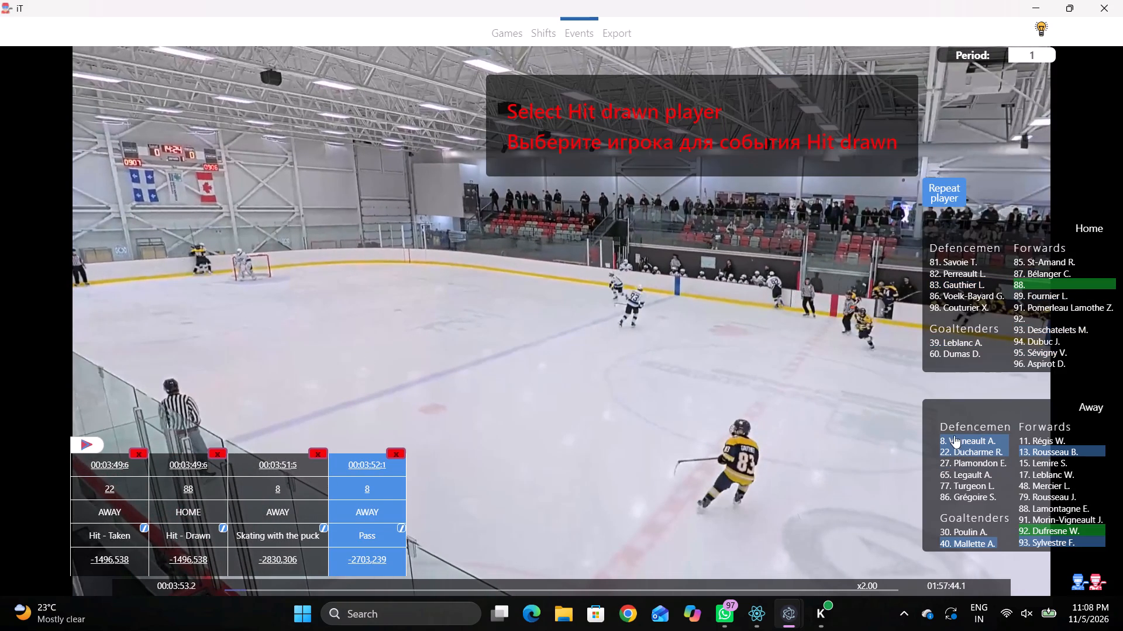
{"action": "left_click", "coordinate": [954, 434]}
{"action": "left_click", "coordinate": [280, 255]}
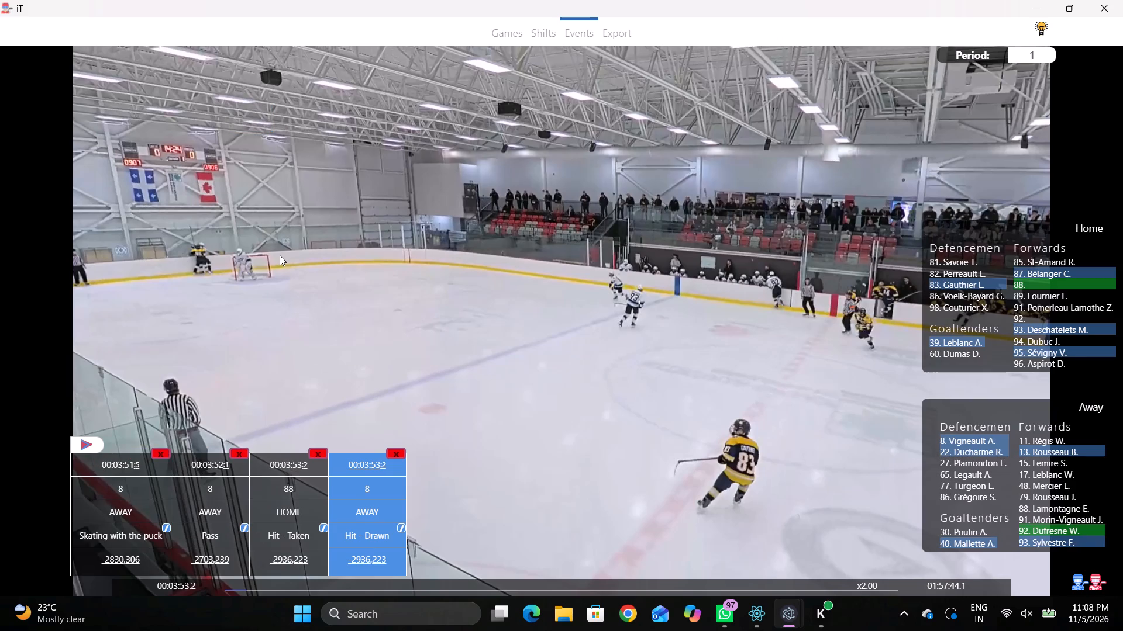
Record a Skating with the puck event at 00:03:54.4 for away 22 at rink position about -2724,962.
{"action": "key", "text": "space"}
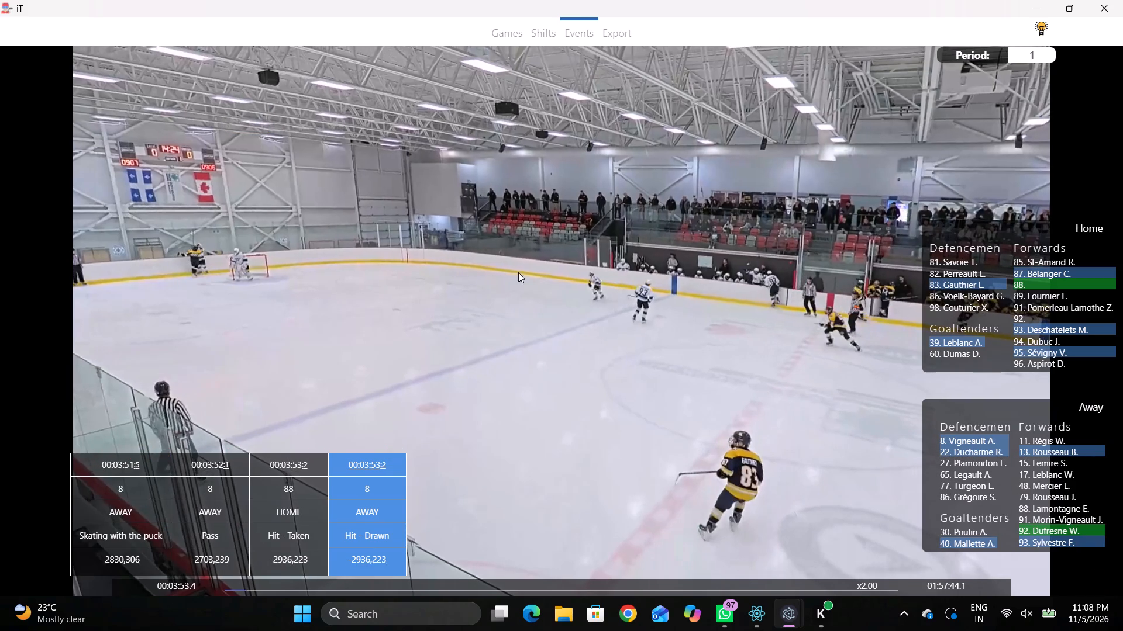
{"action": "key", "text": "space"}
{"action": "right_click", "coordinate": [521, 249]}
{"action": "key", "text": "space"}
{"action": "key", "text": "space"}
{"action": "right_click", "coordinate": [556, 221]}
{"action": "left_click", "coordinate": [586, 246]}
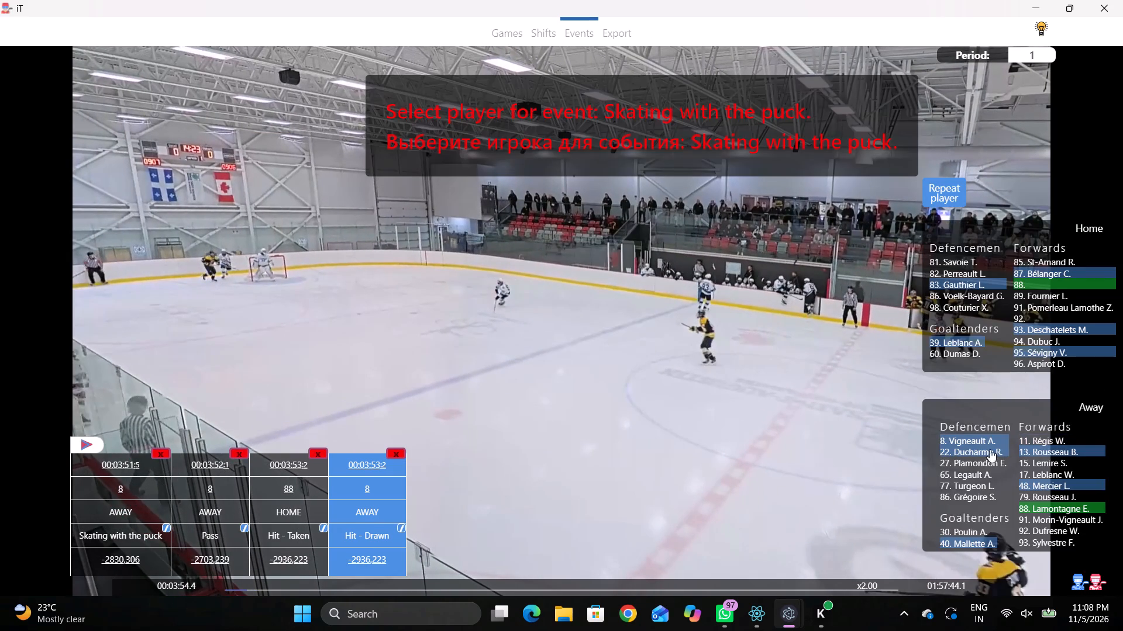
{"action": "left_click", "coordinate": [986, 451]}
{"action": "left_click", "coordinate": [302, 320]}
Record a Pass at 00:03:54.5 by the same player, away 22, at rink position about -1863,1020.
{"action": "key", "text": "space"}
{"action": "key", "text": "space"}
{"action": "key", "text": "space"}
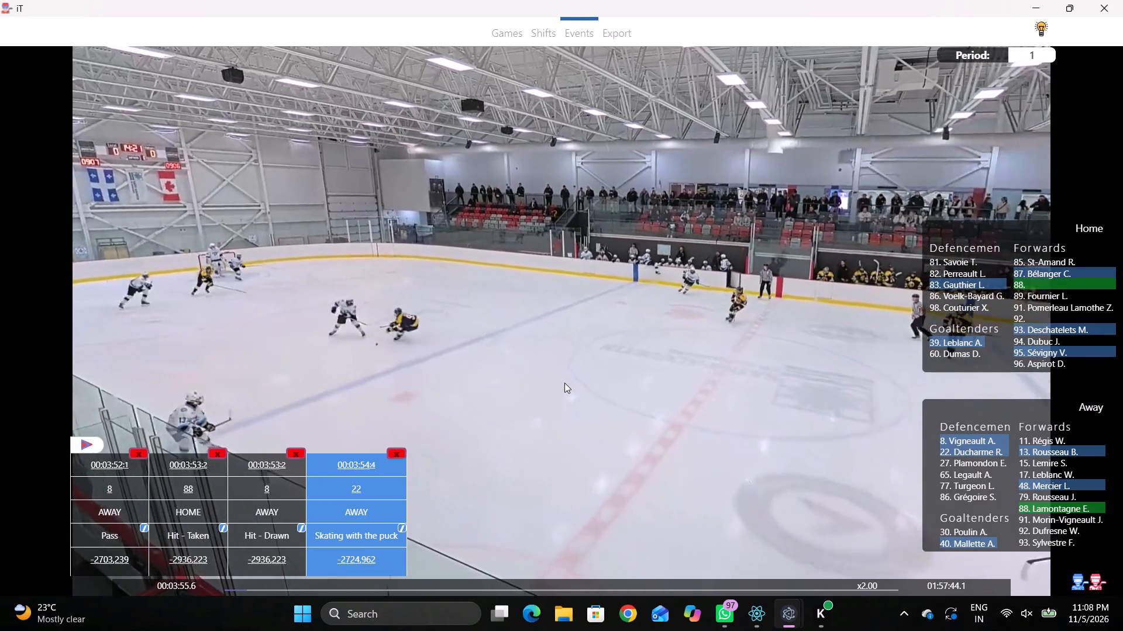
{"action": "key", "text": "space"}
{"action": "key", "text": "space"}
{"action": "key", "text": "space"}
{"action": "left_click", "coordinate": [350, 471]}
{"action": "key", "text": "shift+d"}
{"action": "type", "text": "qq"}
{"action": "key", "text": "space"}
{"action": "key", "text": "space"}
{"action": "right_click", "coordinate": [588, 297]}
{"action": "left_click", "coordinate": [595, 302]}
{"action": "right_click", "coordinate": [635, 286]}
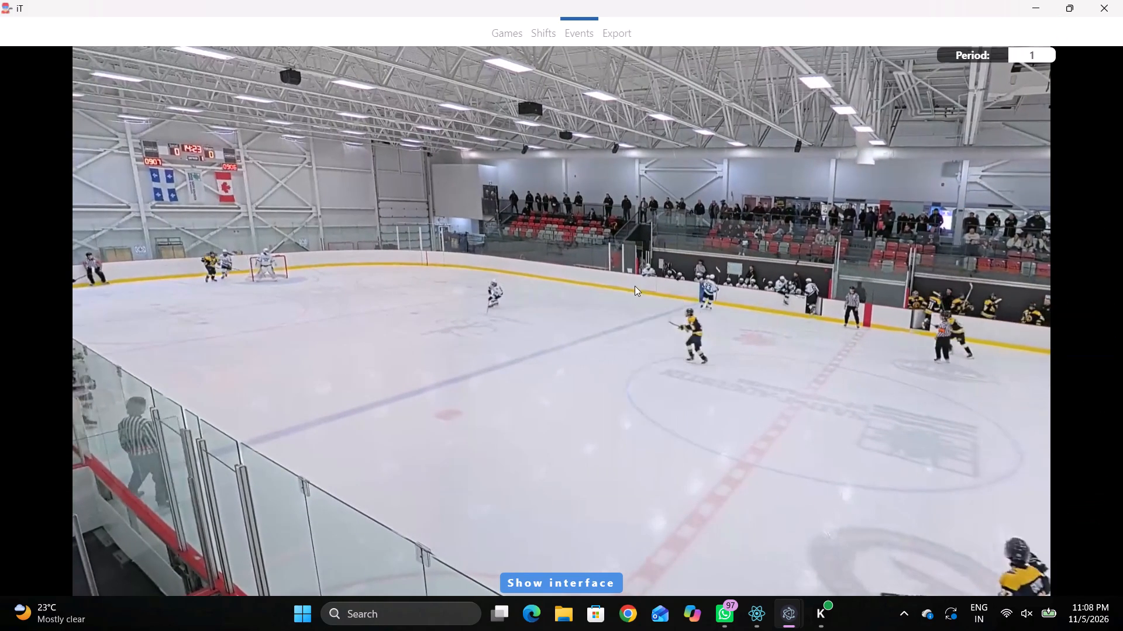
{"action": "left_click", "coordinate": [643, 287]}
{"action": "left_click_drag", "start_coordinate": [915, 195], "coordinate": [922, 196]}
{"action": "right_click", "coordinate": [743, 196]}
{"action": "left_click", "coordinate": [753, 211]}
{"action": "left_click", "coordinate": [937, 193]}
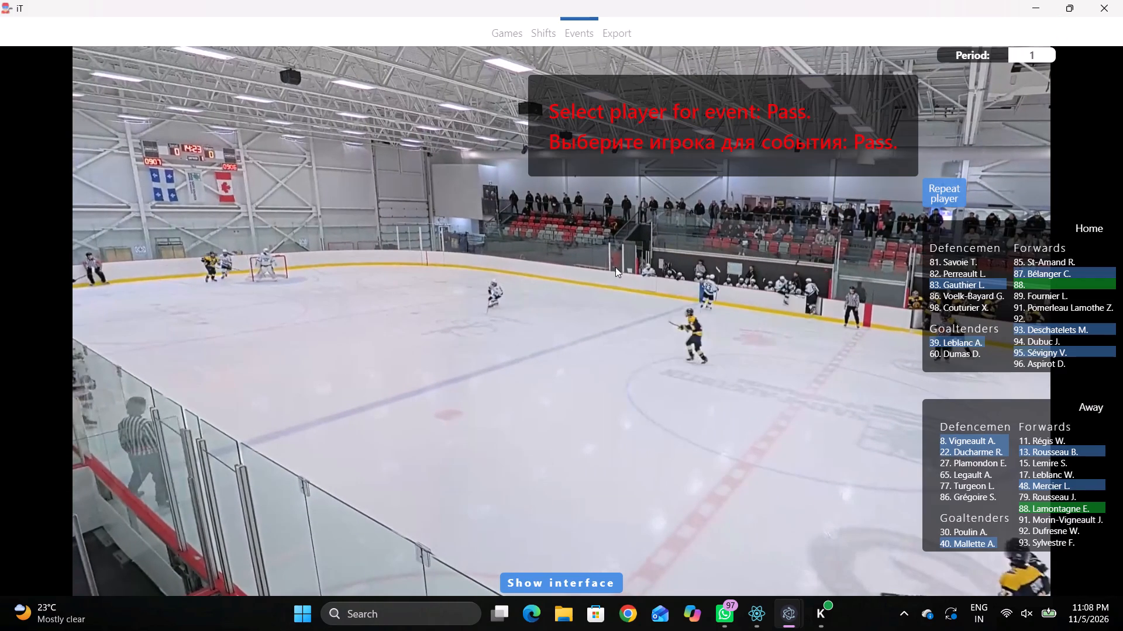
{"action": "left_click", "coordinate": [391, 325]}
Replay the away team's breakout around 00:03:52 to 00:03:54 at half speed to examine who collects the pass.
{"action": "key", "text": "r"}
{"action": "key", "text": "space"}
{"action": "key", "text": "space"}
{"action": "key", "text": "space"}
{"action": "key", "text": "space"}
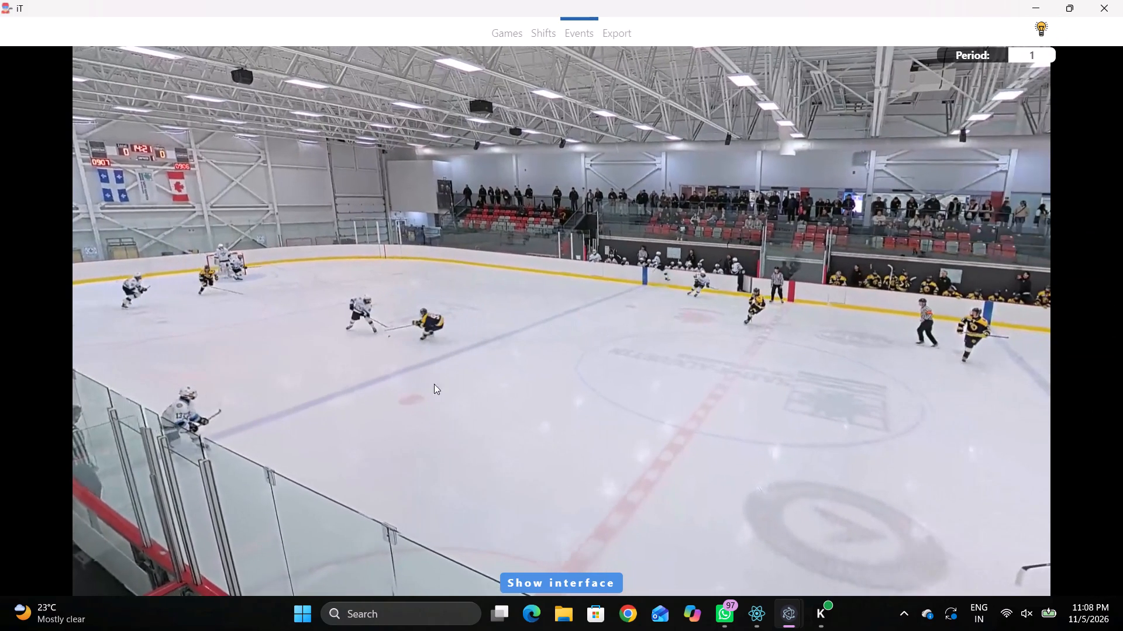
{"action": "key", "text": "shift+d"}
{"action": "left_click", "coordinate": [298, 468]}
{"action": "key", "text": "q"}
{"action": "key", "text": "q"}
{"action": "key", "text": "q"}
{"action": "key", "text": "q"}
{"action": "key", "text": "q"}
{"action": "key", "text": "q"}
{"action": "key", "text": "q"}
{"action": "key", "text": "q"}
{"action": "key", "text": "q"}
{"action": "key", "text": "q"}
{"action": "key", "text": "q"}
{"action": "key", "text": "q"}
{"action": "key", "text": "q"}
{"action": "key", "text": "q"}
{"action": "key", "text": "q"}
{"action": "key", "text": "q"}
{"action": "key", "text": "q"}
{"action": "key", "text": "q"}
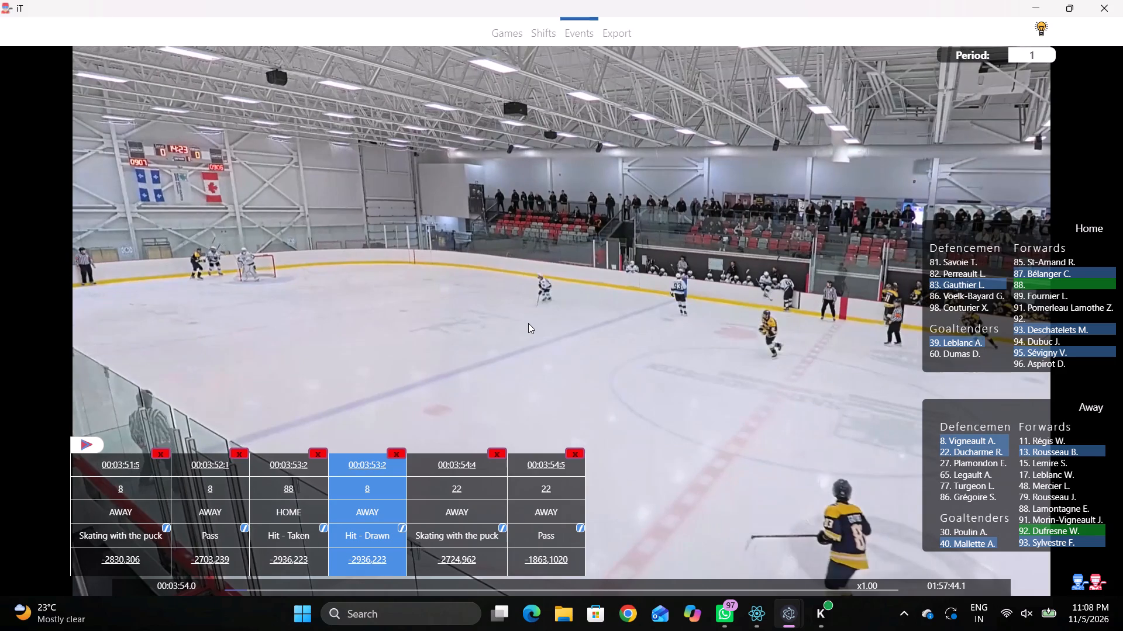
{"action": "type", "text": "qqqr"}
{"action": "key", "text": "space"}
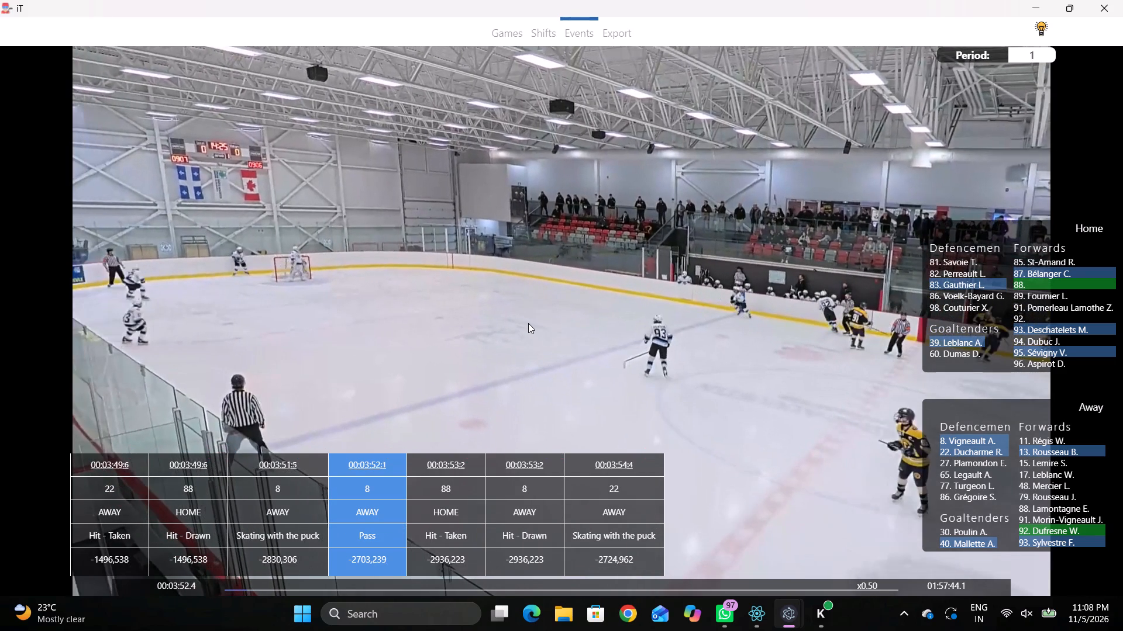
{"action": "key", "text": "space"}
{"action": "key", "text": "space"}
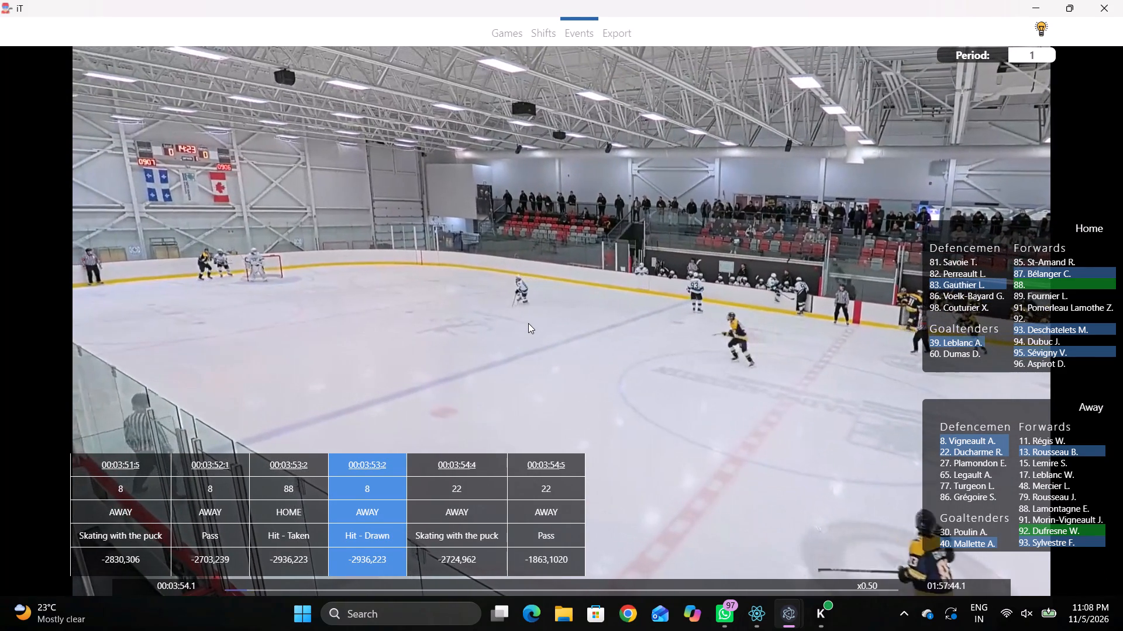
Record a Skating with the puck event at 00:03:54.8 for away 13 at rink position about -1334,-142.
{"action": "key", "text": "q"}
{"action": "key", "text": "space"}
{"action": "key", "text": "space"}
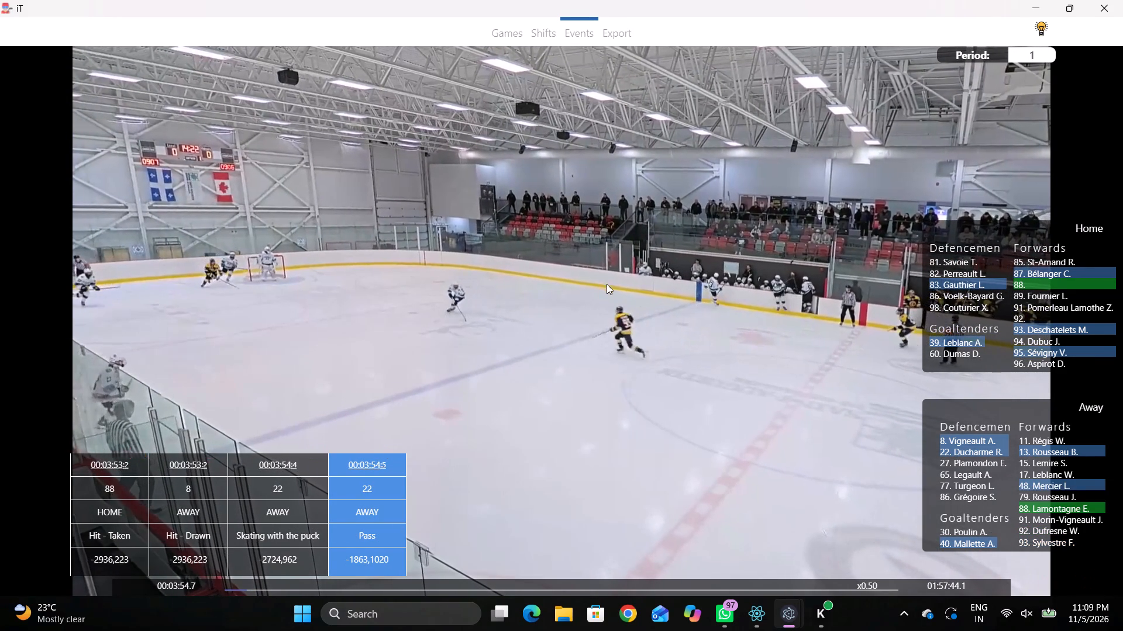
{"action": "right_click", "coordinate": [607, 281]}
{"action": "left_click", "coordinate": [669, 300]}
{"action": "left_click", "coordinate": [1036, 450]}
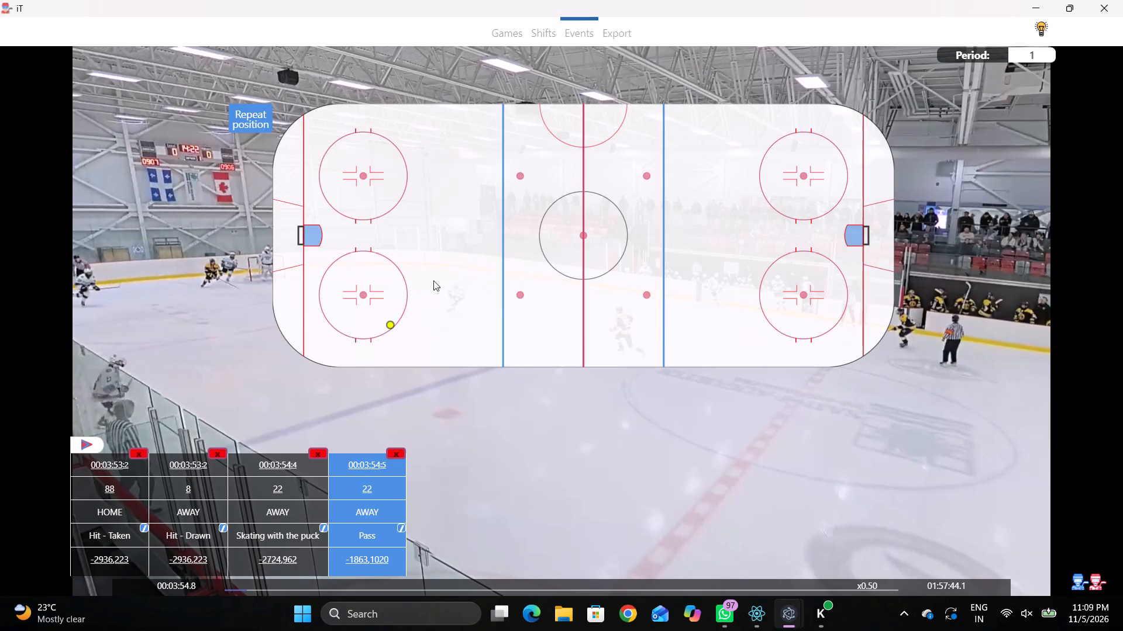
{"action": "left_click", "coordinate": [446, 223]}
Check the following play and change the player of the 00:03:54.8 Skating with the puck event to away 88.
{"action": "key", "text": "space"}
{"action": "type", "text": "v"}
{"action": "key", "text": "space"}
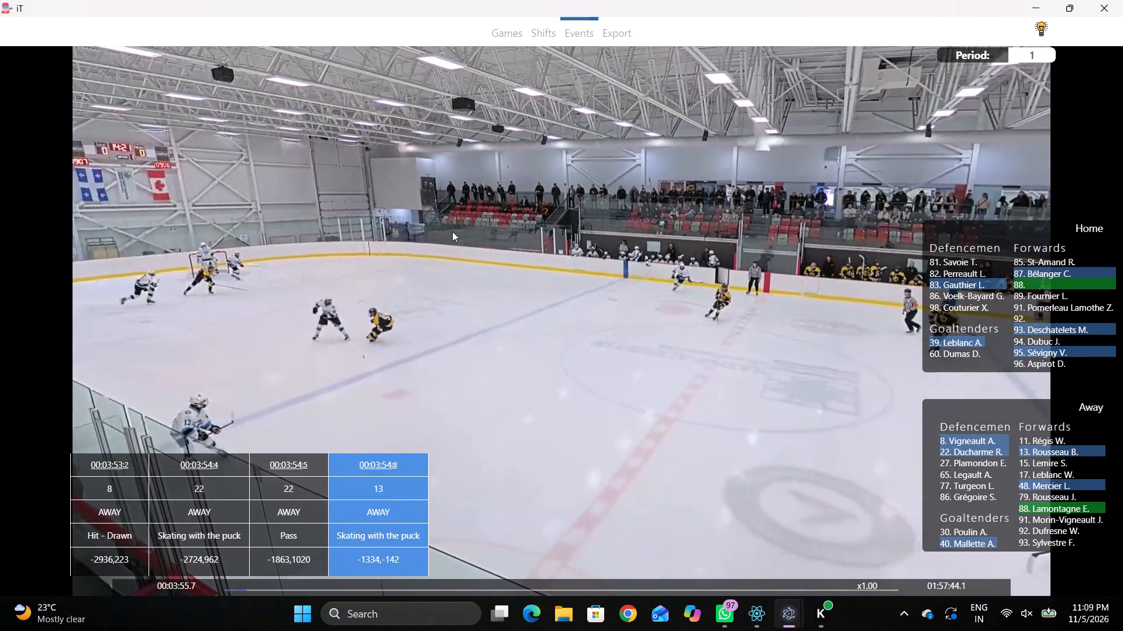
{"action": "key", "text": "space"}
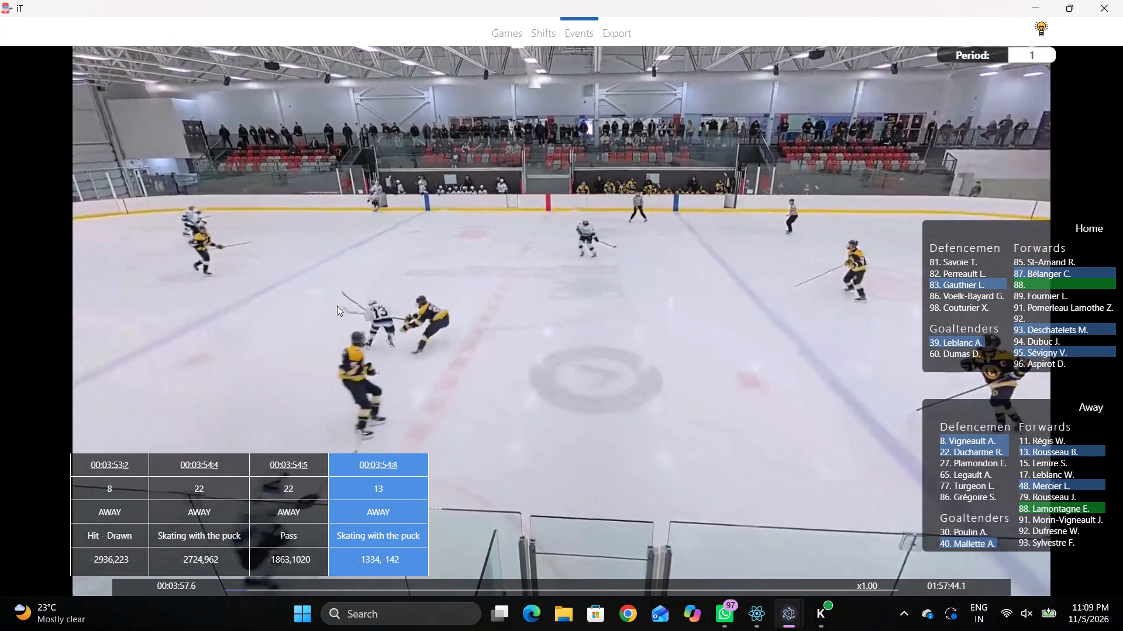
{"action": "key", "text": "shift+d"}
{"action": "key", "text": "space"}
{"action": "key", "text": "shift+d"}
{"action": "left_click", "coordinate": [373, 479]}
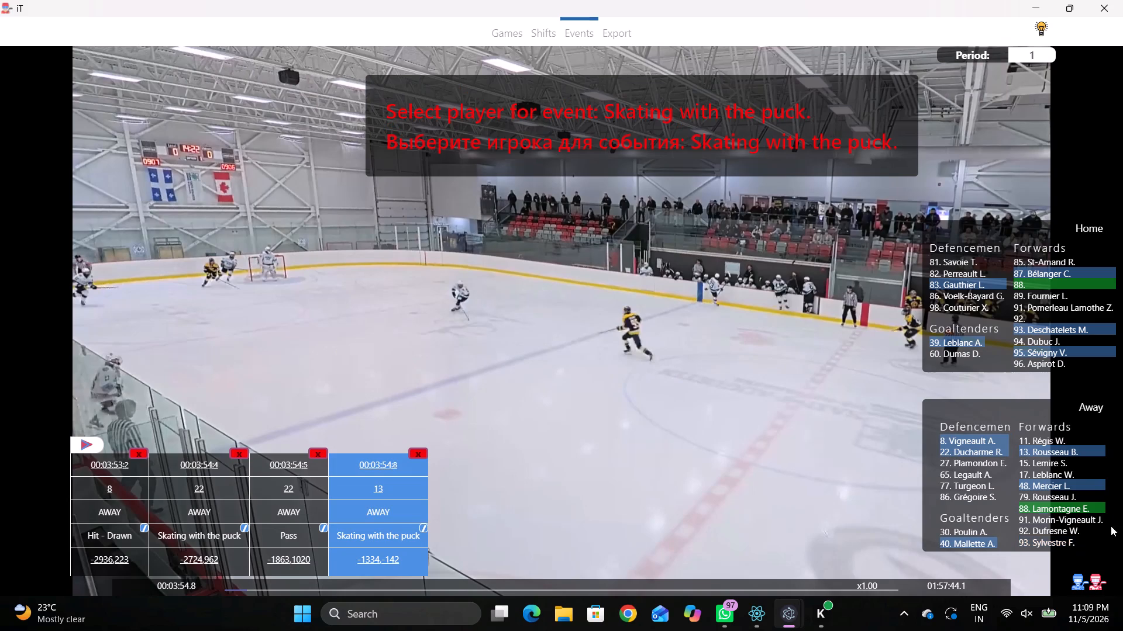
{"action": "left_click", "coordinate": [1021, 506]}
Record a Pass at 00:03:55.5 by the same player, away 88, at rink position about -1136,198.
{"action": "key", "text": "shift+d"}
{"action": "key", "text": "space"}
{"action": "key", "text": "space"}
{"action": "key", "text": "space"}
{"action": "key", "text": "space"}
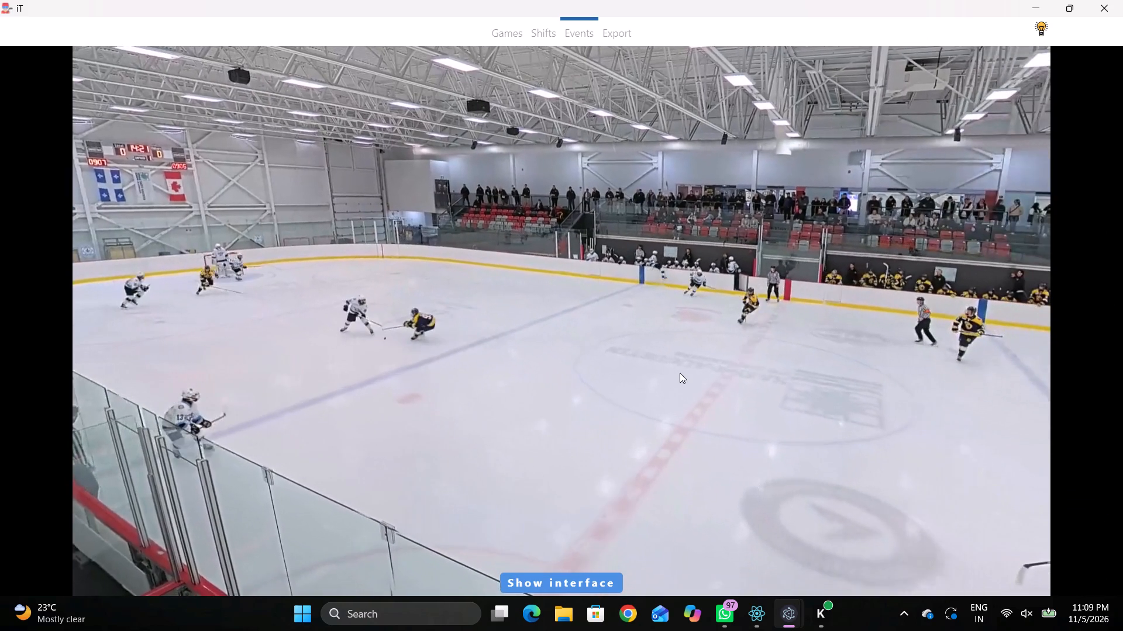
{"action": "key", "text": "space"}
{"action": "key", "text": "space"}
{"action": "type", "text": "q"}
{"action": "key", "text": "q"}
{"action": "key", "text": "q"}
{"action": "key", "text": "q"}
{"action": "right_click", "coordinate": [695, 285]}
{"action": "left_click", "coordinate": [700, 295]}
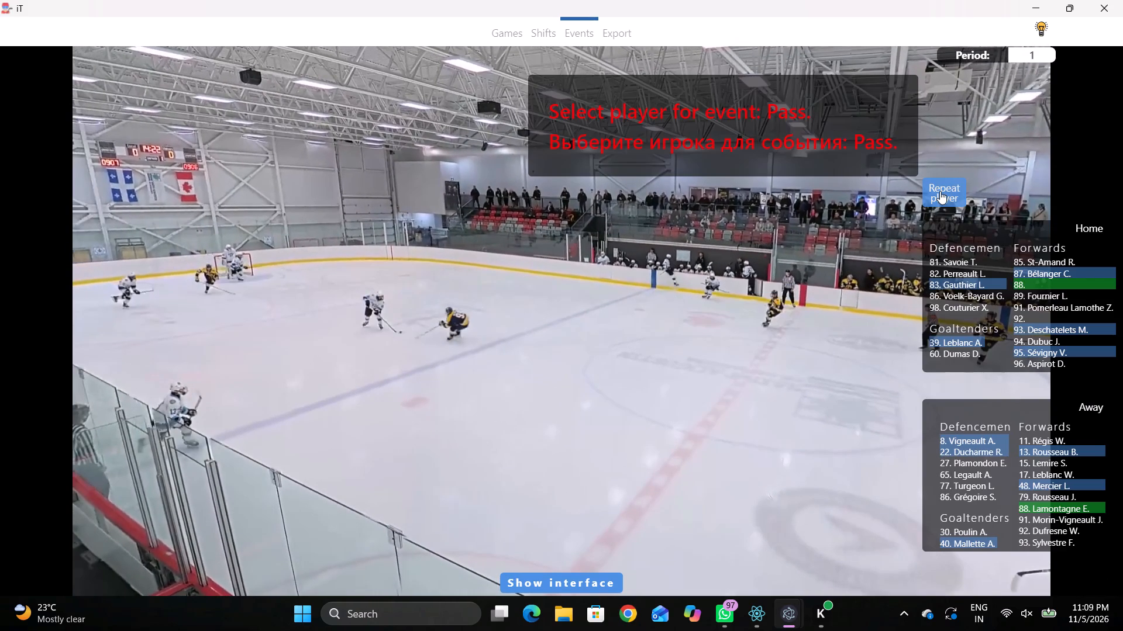
{"action": "left_click", "coordinate": [940, 191]}
{"action": "left_click", "coordinate": [466, 253]}
Record a Skating with the puck event at 00:03:56.9 for away 13 at rink position about -451,1120.
{"action": "key", "text": "space"}
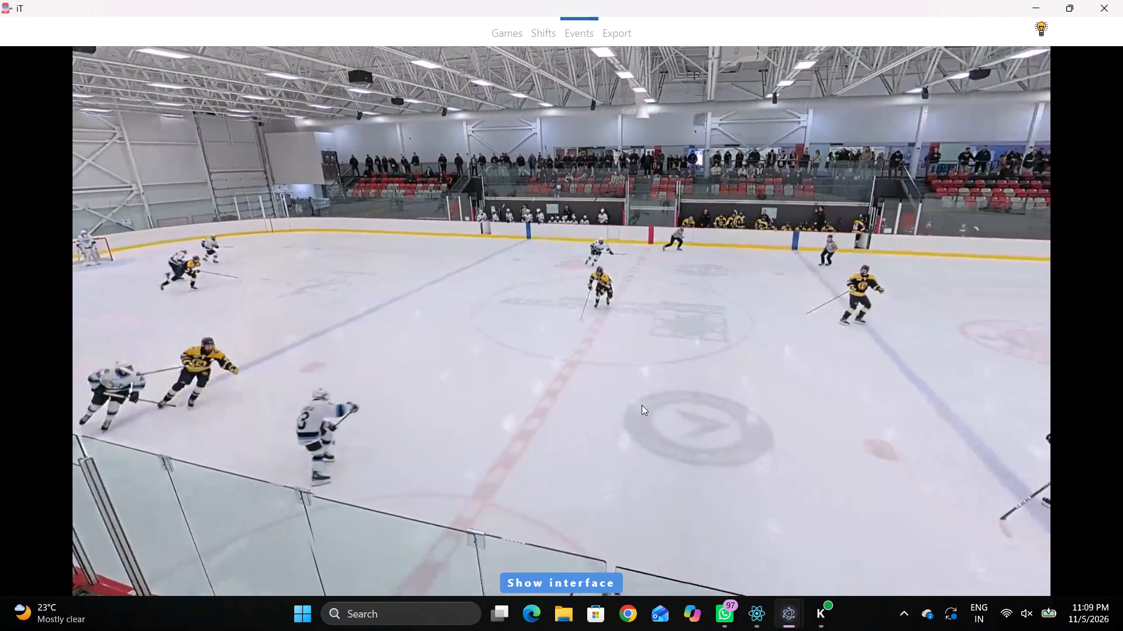
{"action": "key", "text": "space"}
{"action": "right_click_drag", "start_coordinate": [644, 350], "coordinate": [654, 348]}
{"action": "left_click", "coordinate": [694, 364]}
{"action": "left_click", "coordinate": [1039, 450]}
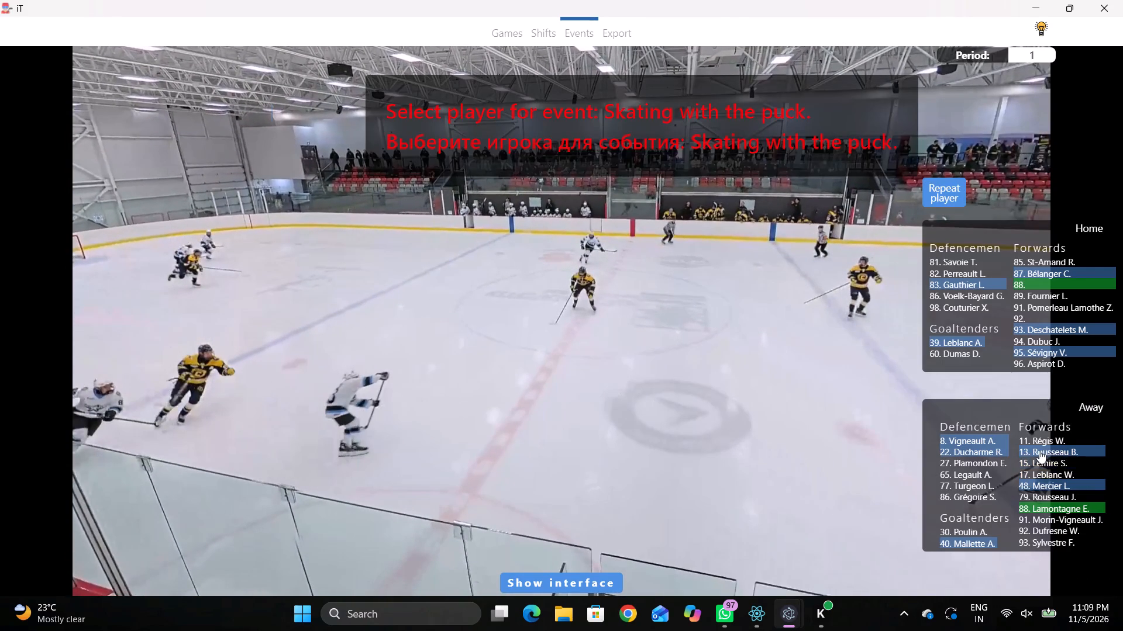
{"action": "left_click", "coordinate": [537, 334]}
Record a Pass at 00:03:59.0 by the same player, away 13, at rink position about 84,-308.
{"action": "key", "text": "space"}
{"action": "key", "text": "space"}
{"action": "type", "text": "qq"}
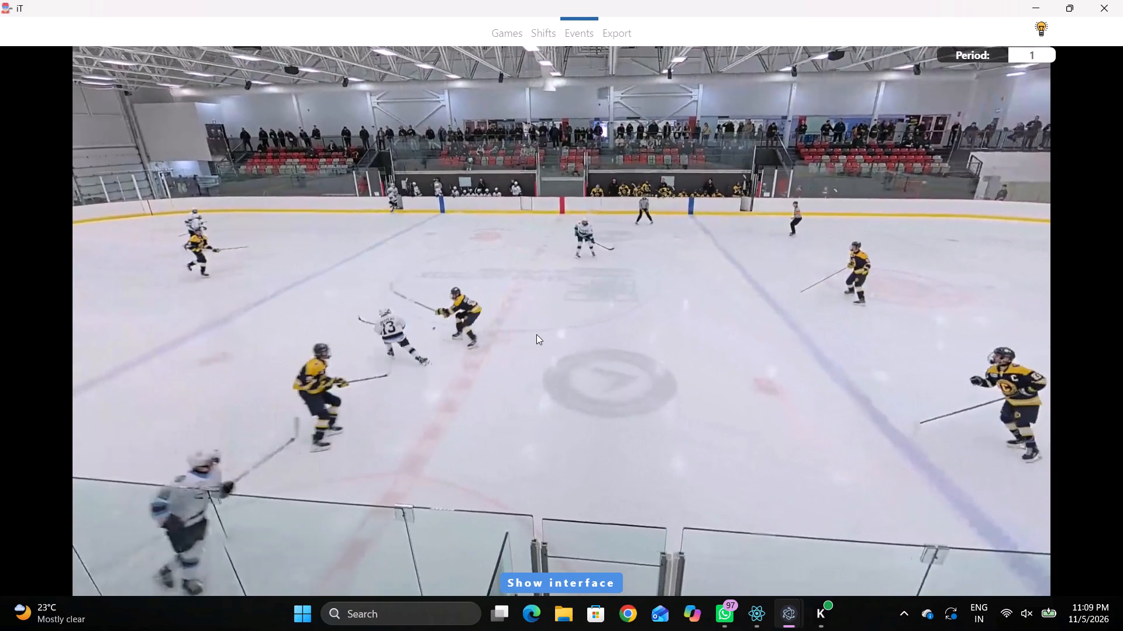
{"action": "key", "text": "space"}
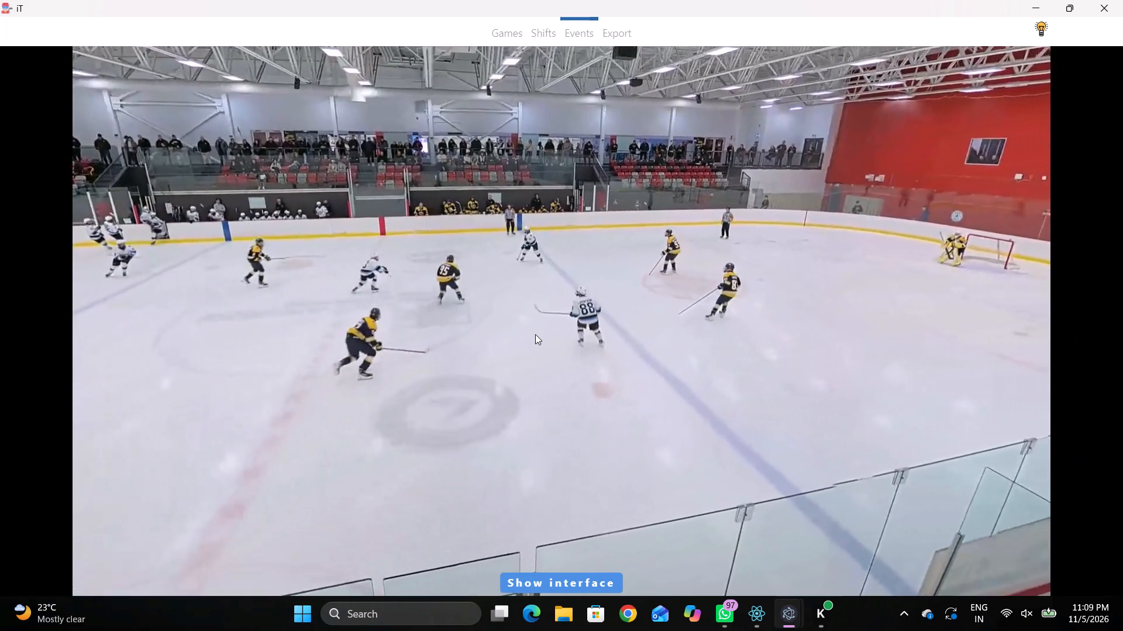
{"action": "key", "text": "space"}
{"action": "key", "text": "q"}
{"action": "key", "text": "q"}
{"action": "key", "text": "q"}
{"action": "key", "text": "q"}
{"action": "right_click", "coordinate": [618, 235]}
{"action": "left_click", "coordinate": [623, 242]}
{"action": "right_click", "coordinate": [619, 241]}
{"action": "left_click", "coordinate": [623, 251]}
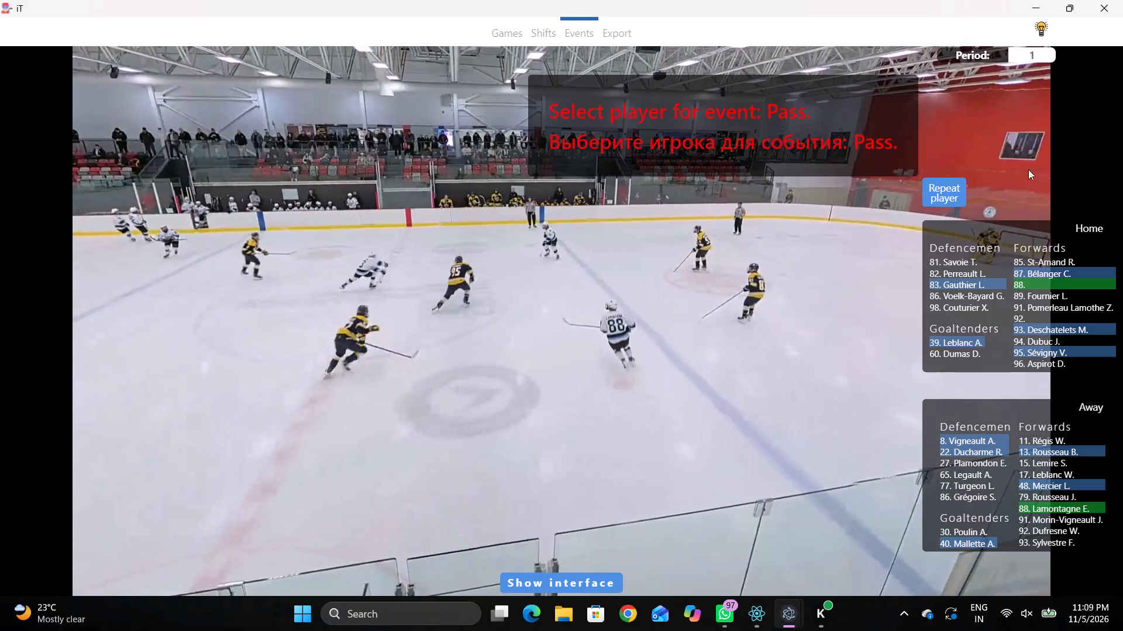
{"action": "left_click", "coordinate": [946, 195]}
{"action": "left_click", "coordinate": [594, 210]}
Record a Skating with the puck event at 00:03:59.6 for away 48 at rink position about 804,-691.
{"action": "key", "text": "space"}
{"action": "key", "text": "space"}
{"action": "right_click_drag", "start_coordinate": [635, 213], "coordinate": [645, 214]}
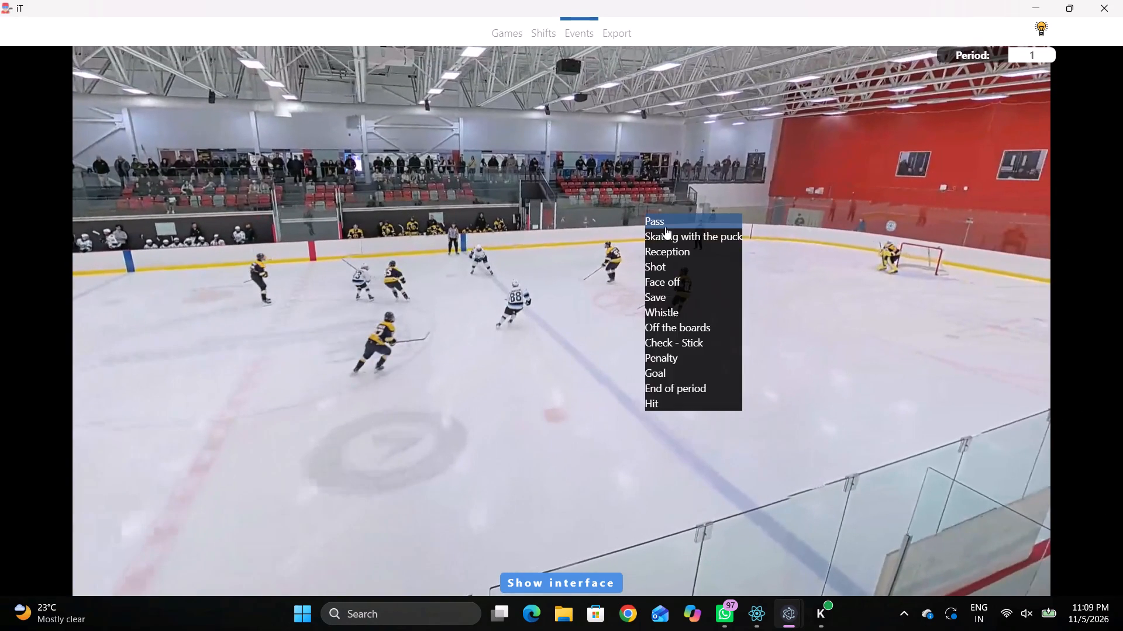
{"action": "left_click", "coordinate": [665, 227]}
{"action": "right_click_drag", "start_coordinate": [700, 237], "coordinate": [711, 243]}
{"action": "left_click", "coordinate": [757, 261]}
{"action": "left_click", "coordinate": [1029, 487]}
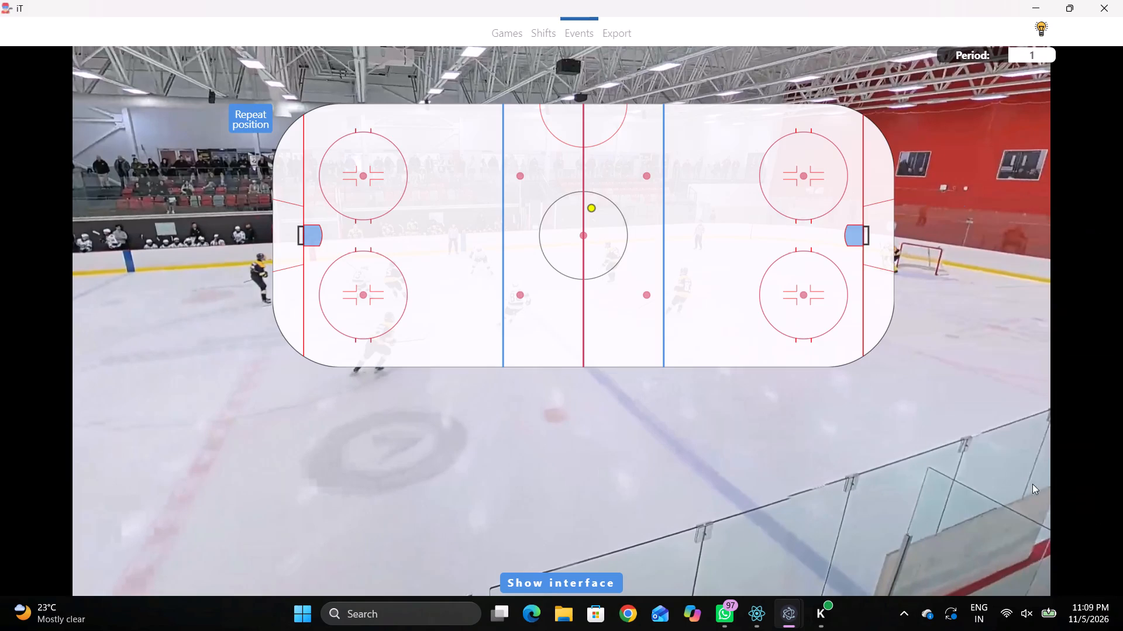
{"action": "left_click", "coordinate": [668, 174]}
Change the type of away 48's event at 00:03:59.6 to Pass.
{"action": "key", "text": "space"}
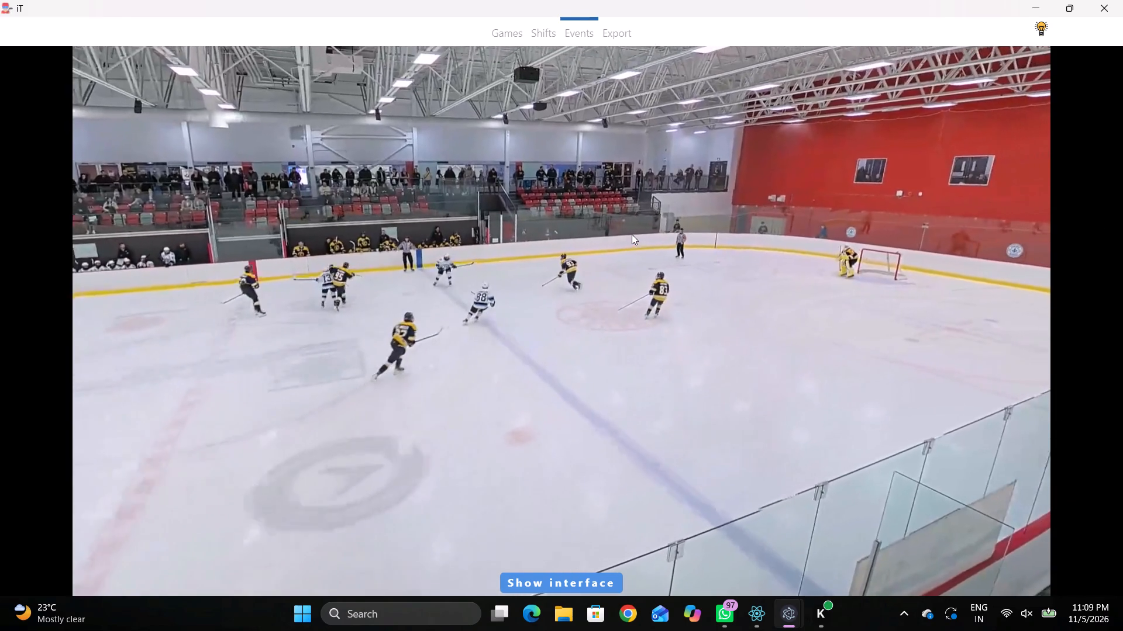
{"action": "key", "text": "space"}
{"action": "key", "text": "shift+d"}
{"action": "left_click", "coordinate": [405, 458]}
{"action": "left_click", "coordinate": [424, 527]}
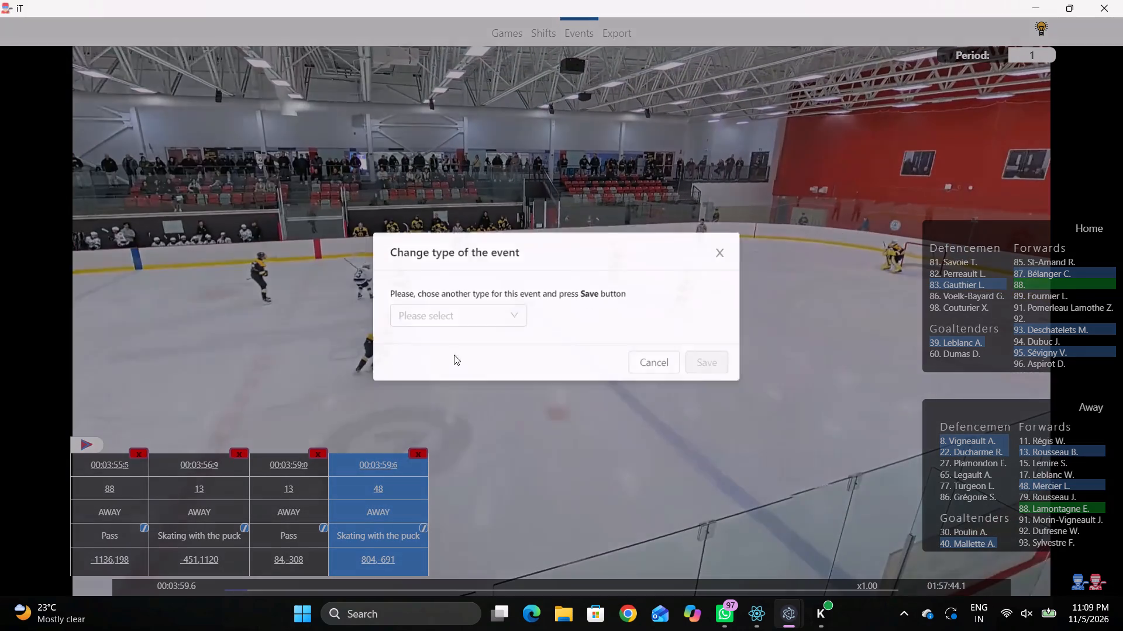
{"action": "left_click", "coordinate": [450, 307]}
{"action": "left_click", "coordinate": [439, 345]}
{"action": "left_click", "coordinate": [704, 365]}
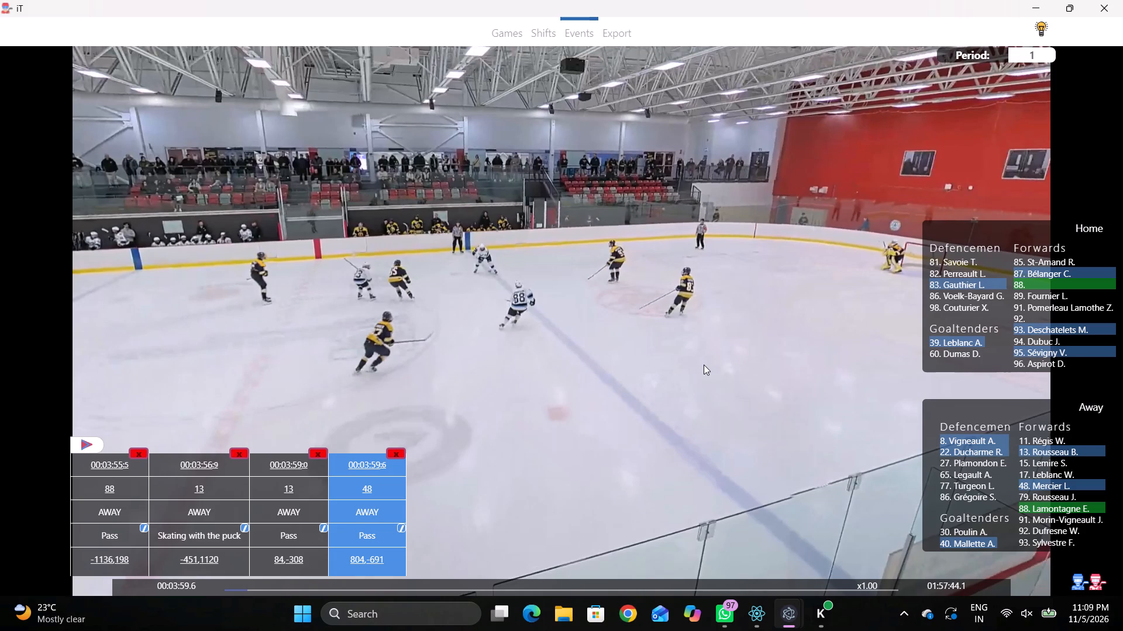
Record a Skating with the puck event for away 88 behind the home goal line in the bench-side corner.
{"action": "key", "text": "space"}
{"action": "key", "text": "shift+d"}
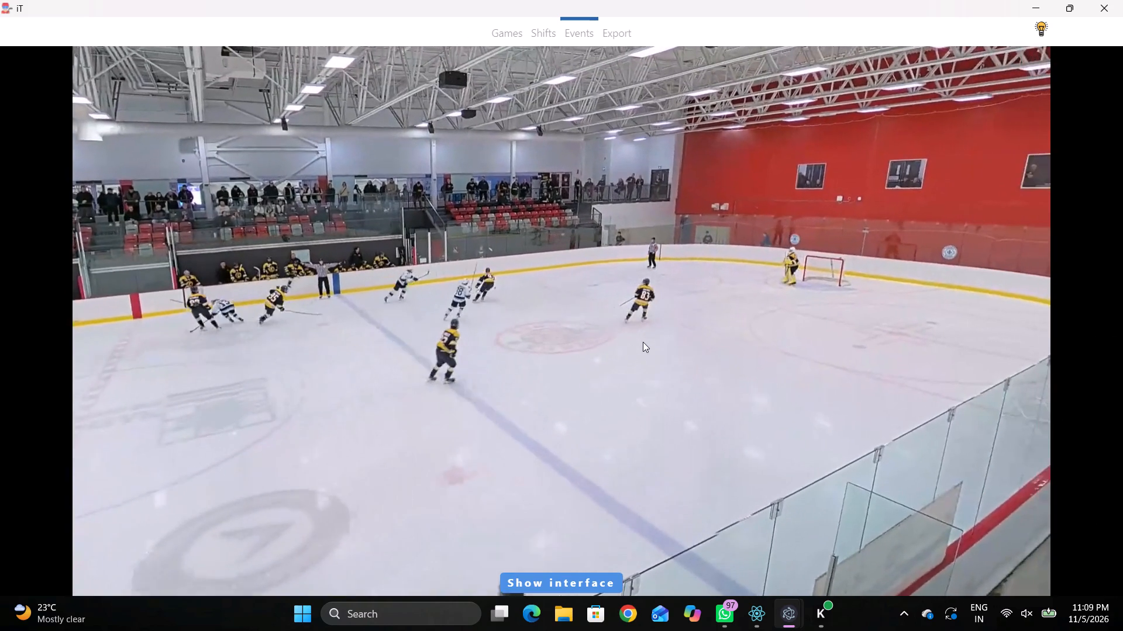
{"action": "key", "text": "space"}
{"action": "key", "text": "space"}
{"action": "key", "text": "space"}
{"action": "key", "text": "space"}
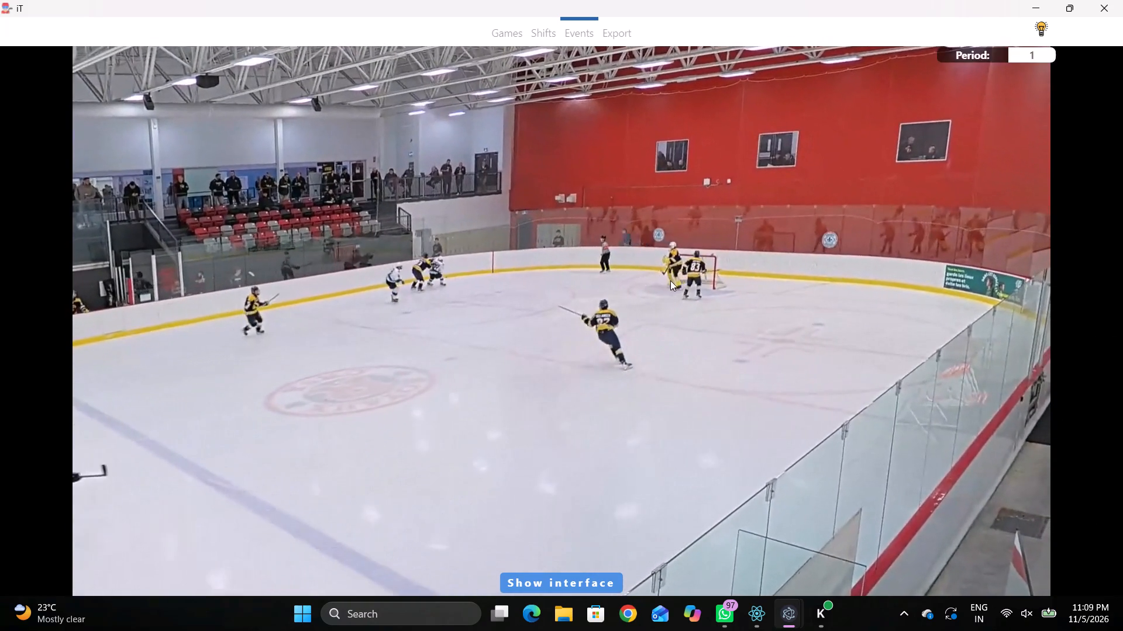
{"action": "key", "text": "space"}
{"action": "key", "text": "space"}
{"action": "key", "text": "space"}
{"action": "right_click", "coordinate": [701, 231]}
{"action": "left_click", "coordinate": [750, 258]}
{"action": "left_click", "coordinate": [1043, 509]}
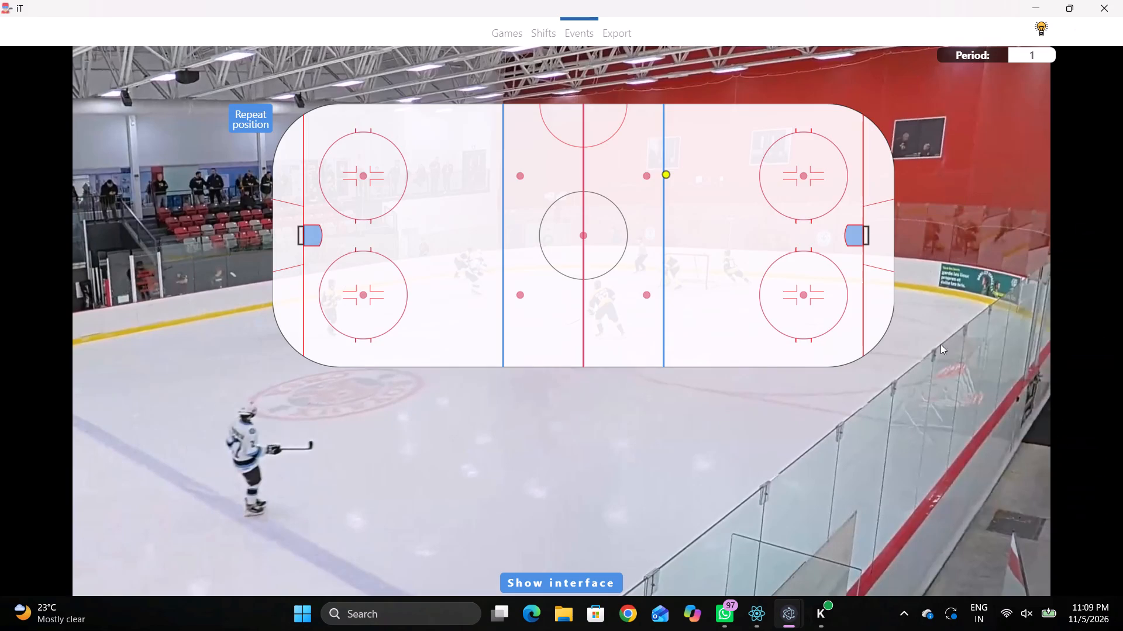
{"action": "left_click", "coordinate": [874, 149]}
Record a Pass at 00:04:06.2 by the same player, away 88, at rink position about 2294,-1314.
{"action": "key", "text": "space"}
{"action": "key", "text": "space"}
{"action": "key", "text": "space"}
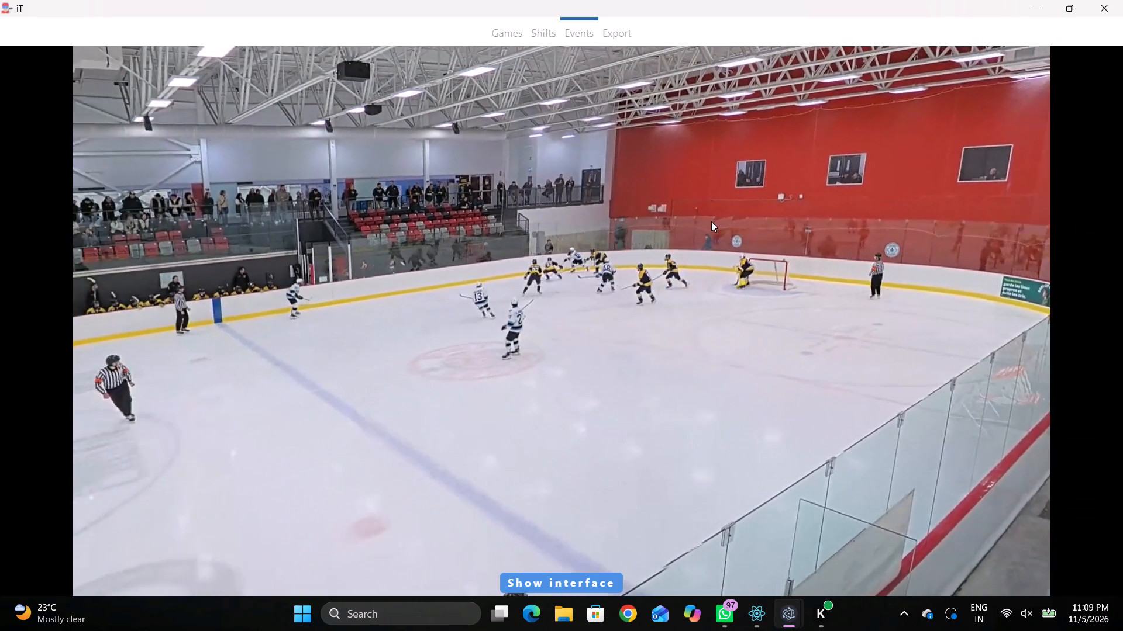
{"action": "key", "text": "space"}
{"action": "type", "text": "q"}
{"action": "key", "text": "q"}
{"action": "key", "text": "q"}
{"action": "key", "text": "q"}
{"action": "right_click", "coordinate": [728, 194]}
{"action": "left_click", "coordinate": [733, 201]}
{"action": "left_click", "coordinate": [964, 189]}
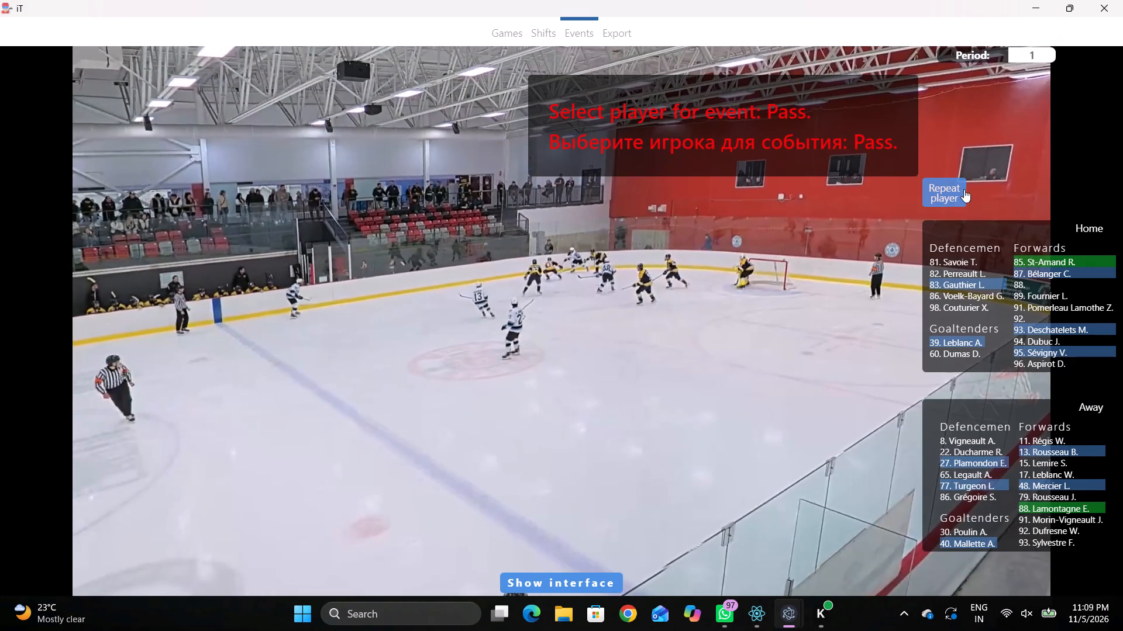
{"action": "left_click", "coordinate": [821, 122]}
Record a Pass at 00:04:07.8 by away 77 at rink position about 1404,-1256.
{"action": "key", "text": "space"}
{"action": "key", "text": "v"}
{"action": "key", "text": "space"}
{"action": "key", "text": "space"}
{"action": "key", "text": "space"}
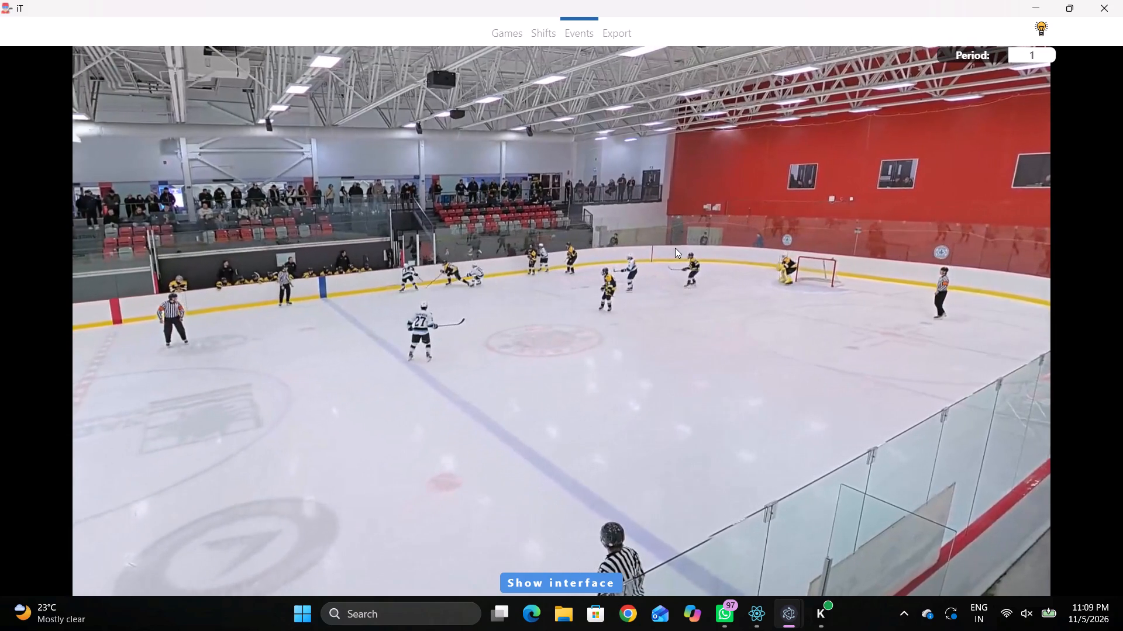
{"action": "right_click", "coordinate": [673, 233]}
{"action": "left_click", "coordinate": [687, 242]}
{"action": "left_click", "coordinate": [962, 473]}
{"action": "left_click", "coordinate": [962, 479]}
{"action": "left_click", "coordinate": [963, 483]}
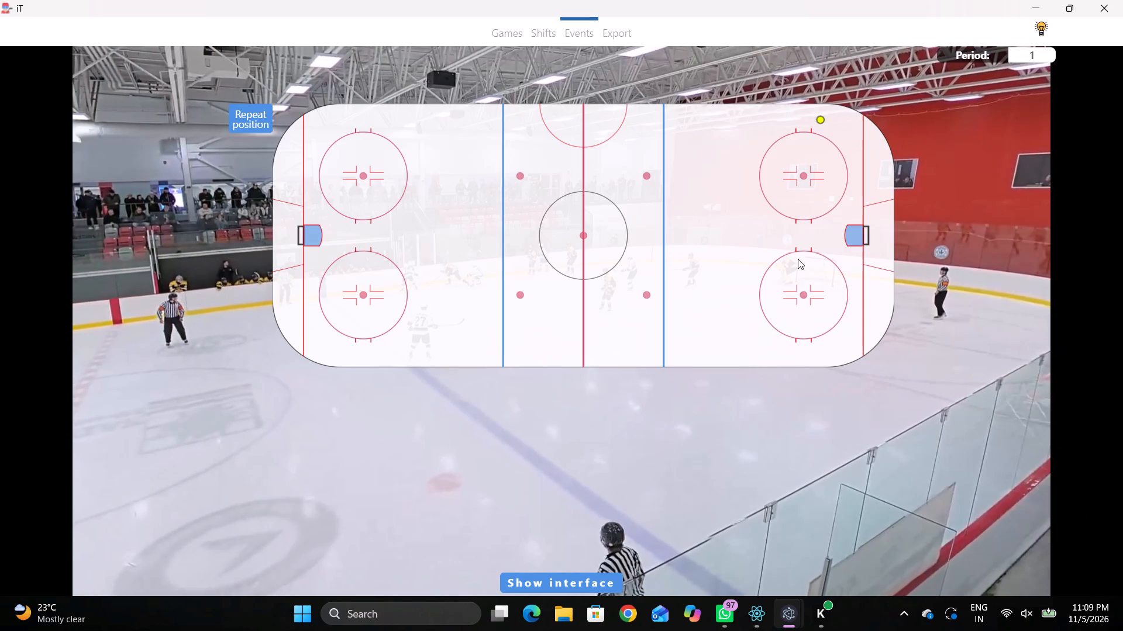
{"action": "left_click", "coordinate": [729, 126]}
Record a Pass at 00:04:09.7 by away 88 at rink position about 1658,-1297.
{"action": "key", "text": "r"}
{"action": "key", "text": "space"}
{"action": "key", "text": "space"}
{"action": "key", "text": "space"}
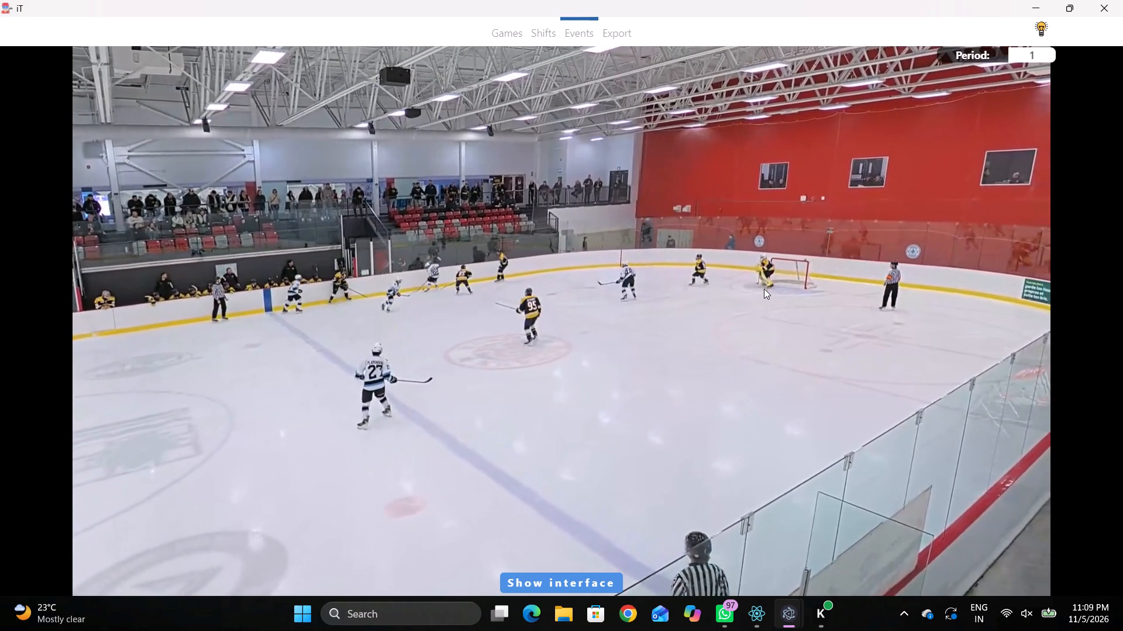
{"action": "key", "text": "space"}
{"action": "right_click", "coordinate": [729, 250]}
{"action": "key", "text": "space"}
{"action": "key", "text": "space"}
{"action": "right_click", "coordinate": [733, 257]}
{"action": "key", "text": "q"}
{"action": "left_click", "coordinate": [771, 262]}
{"action": "right_click", "coordinate": [742, 261]}
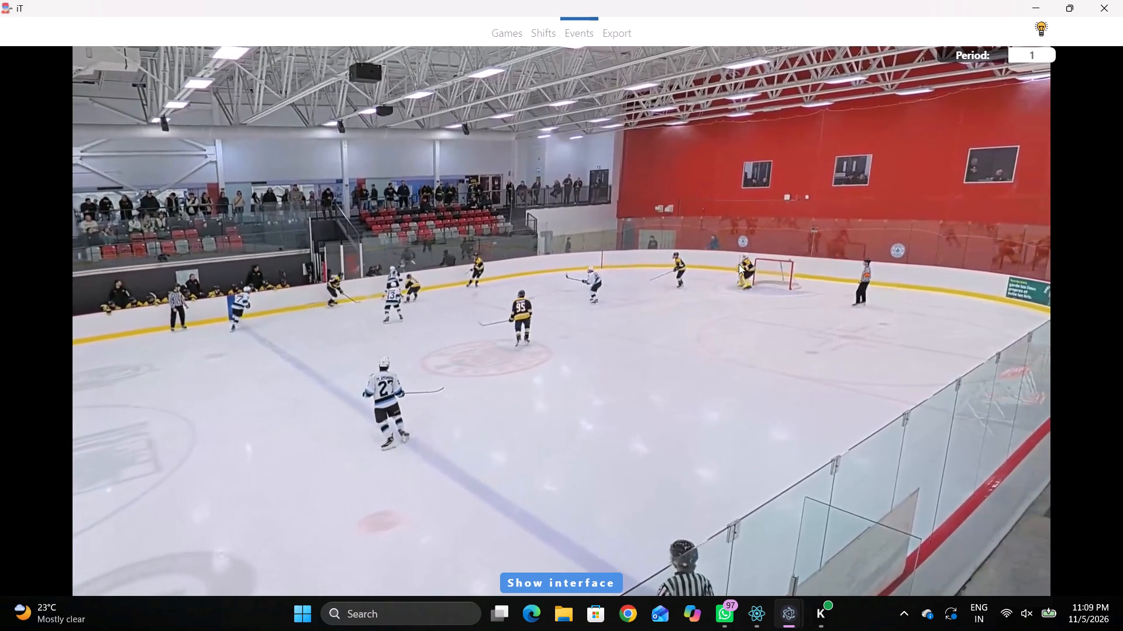
{"action": "left_click", "coordinate": [744, 269]}
{"action": "left_click", "coordinate": [1045, 509]}
{"action": "left_click", "coordinate": [756, 122]}
Record a Skating with the puck event at 00:04:12.8 for home 83 at rink position about 2781,738.
{"action": "key", "text": "space"}
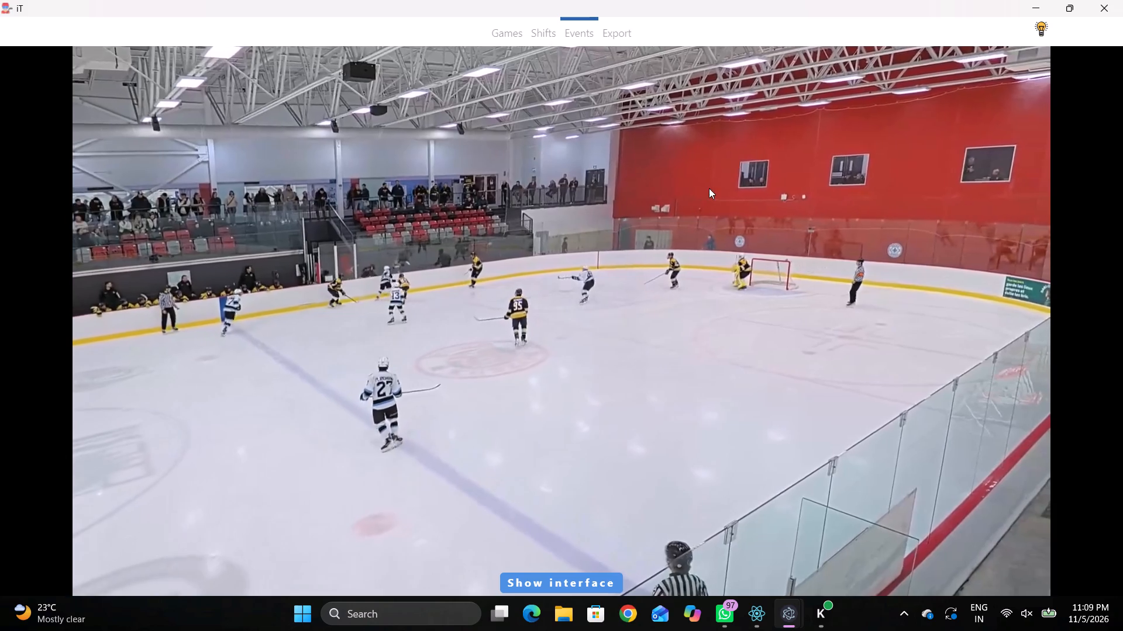
{"action": "key", "text": "space"}
{"action": "key", "text": "space"}
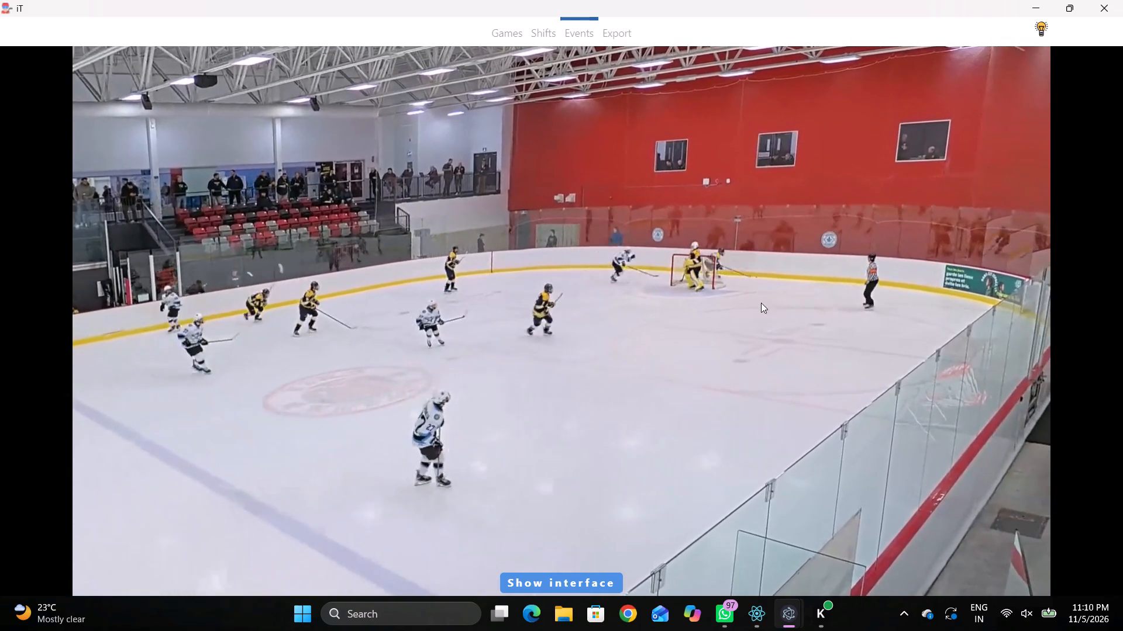
{"action": "key", "text": "space"}
{"action": "right_click", "coordinate": [790, 254]}
{"action": "key", "text": "space"}
{"action": "key", "text": "space"}
{"action": "right_click", "coordinate": [787, 241]}
{"action": "left_click", "coordinate": [828, 265]}
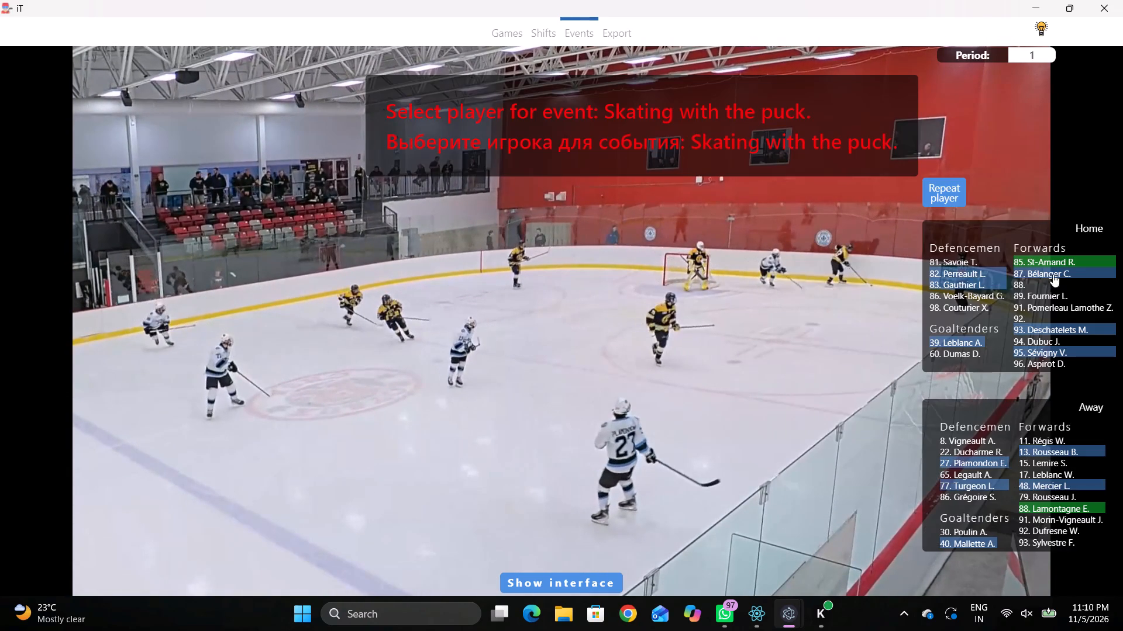
{"action": "left_click", "coordinate": [959, 282]}
{"action": "left_click", "coordinate": [872, 301]}
Record a Pass at 00:04:13.1 by the same player, home 83, at rink position about 2760,721.
{"action": "key", "text": "space"}
{"action": "key", "text": "space"}
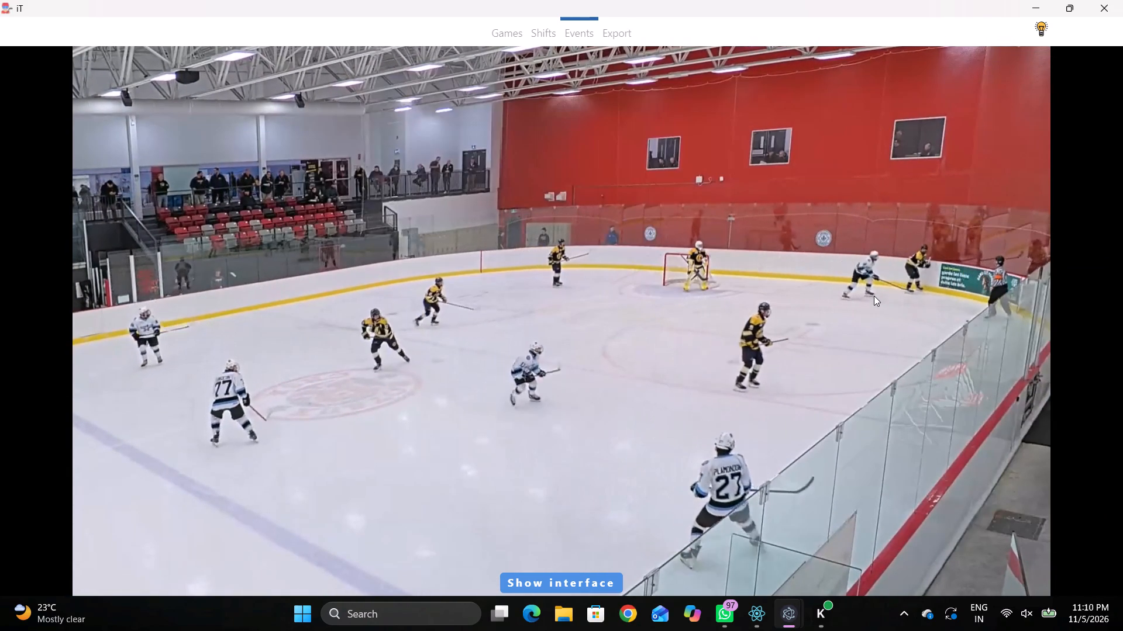
{"action": "type", "text": "q"}
{"action": "key", "text": "q"}
{"action": "key", "text": "q"}
{"action": "right_click", "coordinate": [877, 254]}
{"action": "left_click", "coordinate": [883, 252]}
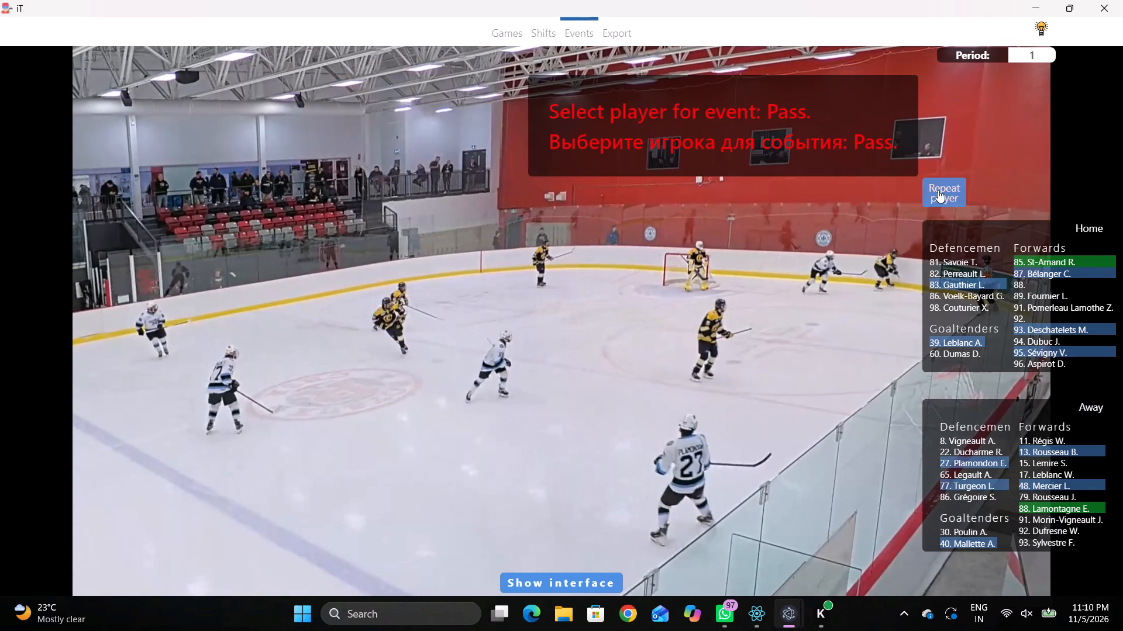
{"action": "left_click", "coordinate": [938, 189]}
{"action": "left_click", "coordinate": [870, 299]}
Rewind the video to about 00:04:02.7 and review the tagged events against the footage.
{"action": "key", "text": "shift+d"}
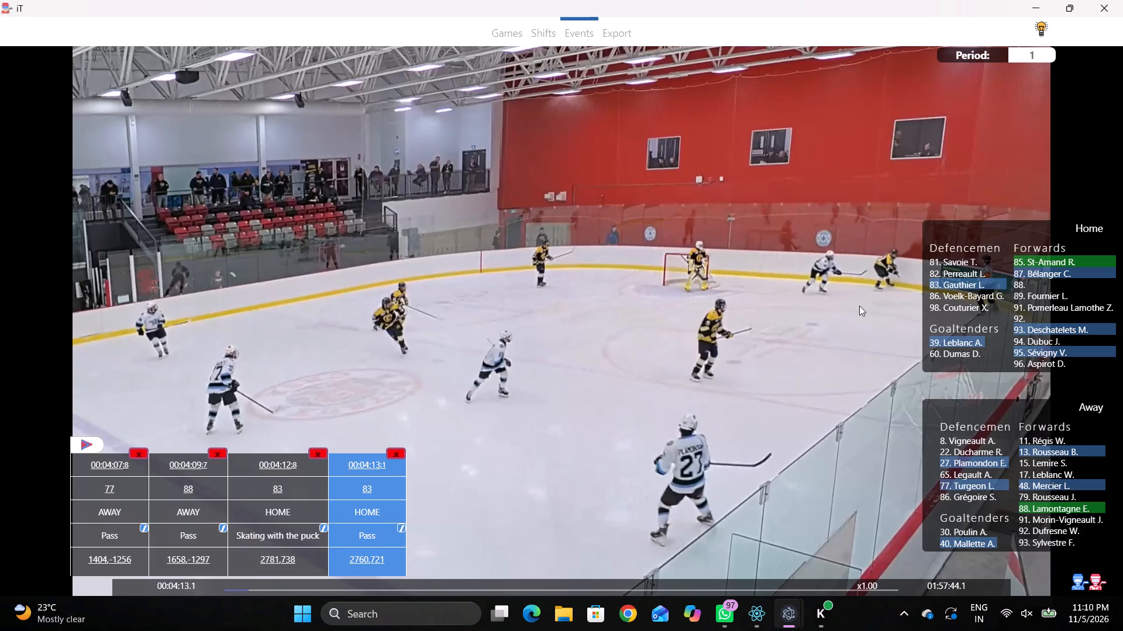
{"action": "type", "text": "D"}
{"action": "key", "text": "space"}
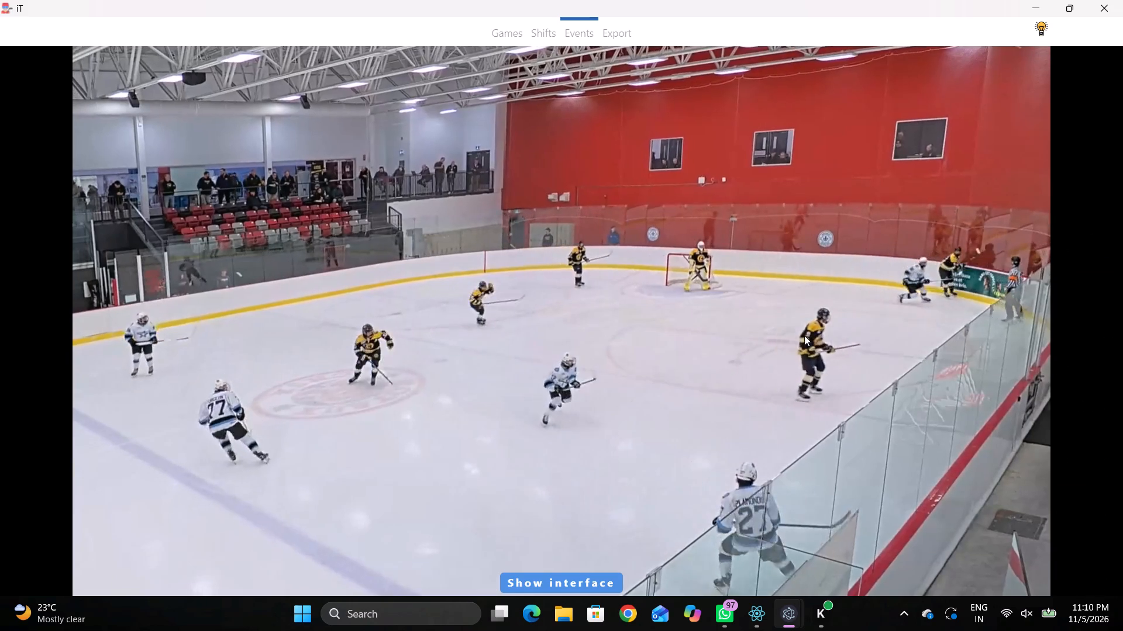
{"action": "key", "text": "space"}
{"action": "type", "text": "q"}
{"action": "key", "text": "space"}
{"action": "key", "text": "space"}
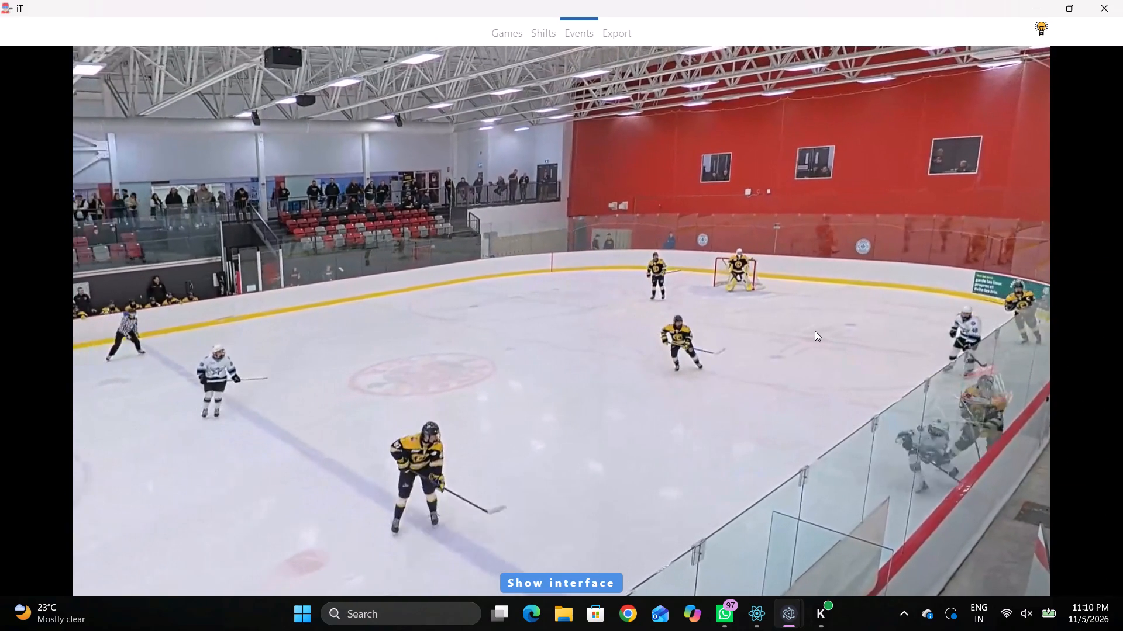
{"action": "key", "text": "q"}
{"action": "key", "text": "q"}
{"action": "key", "text": "q"}
{"action": "key", "text": "q"}
{"action": "key", "text": "q"}
{"action": "key", "text": "q"}
{"action": "key", "text": "q"}
{"action": "key", "text": "q"}
{"action": "key", "text": "q"}
{"action": "key", "text": "q"}
{"action": "key", "text": "q"}
{"action": "key", "text": "q"}
{"action": "key", "text": "q"}
{"action": "key", "text": "q"}
{"action": "key", "text": "q"}
{"action": "key", "text": "q"}
{"action": "key", "text": "q"}
{"action": "key", "text": "q"}
{"action": "key", "text": "q"}
{"action": "key", "text": "q"}
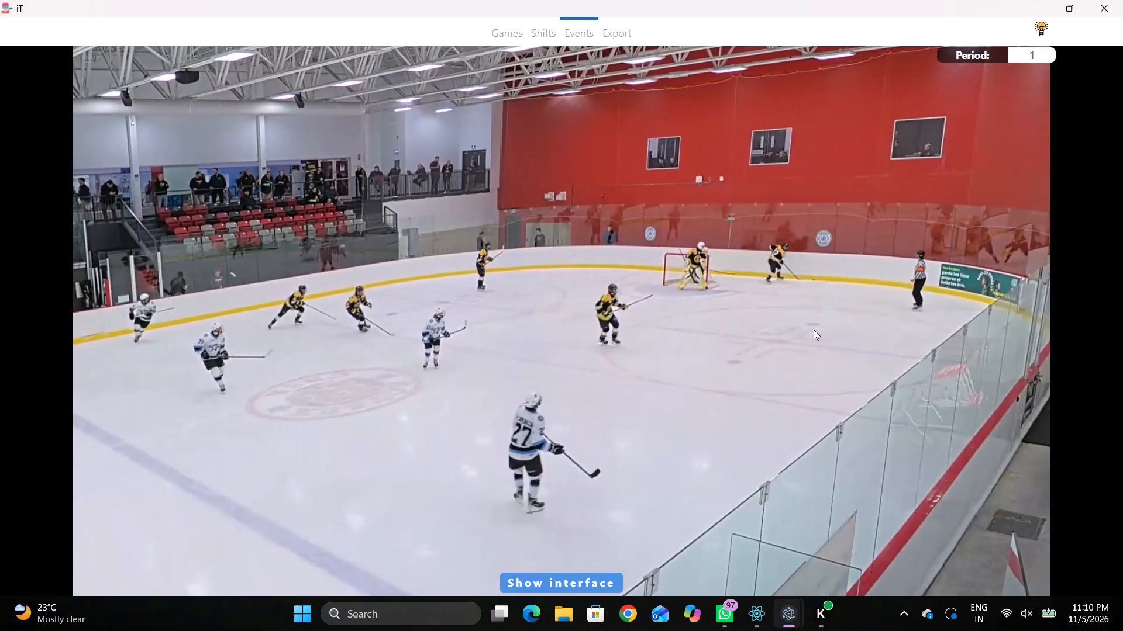
{"action": "key", "text": "q"}
{"action": "key", "text": "q"}
{"action": "key", "text": "q"}
{"action": "key", "text": "q"}
{"action": "key", "text": "q"}
{"action": "key", "text": "q"}
{"action": "key", "text": "q"}
{"action": "key", "text": "q"}
{"action": "key", "text": "q"}
{"action": "key", "text": "q"}
{"action": "key", "text": "q"}
{"action": "key", "text": "q"}
{"action": "key", "text": "q"}
{"action": "type", "text": "qqqqqqqq"}
{"action": "type", "text": "qqq"}
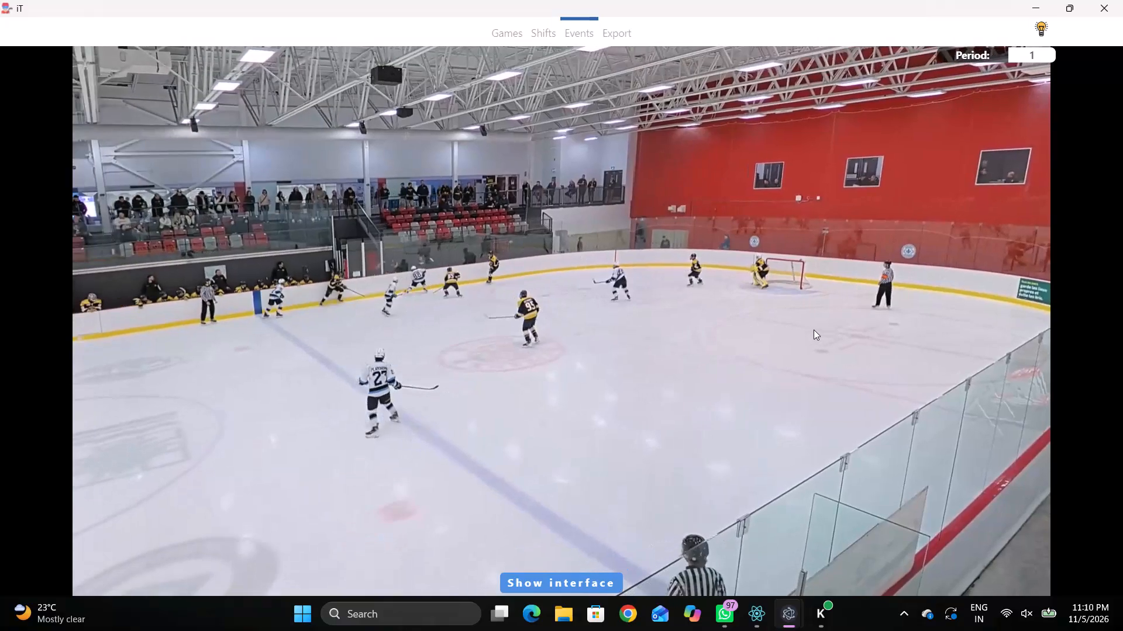
{"action": "type", "text": "qqqq"}
{"action": "type", "text": "qqqqqqqqqqqqqqqqqqqqqqqqq"}
{"action": "type", "text": "qqqqqqqD"}
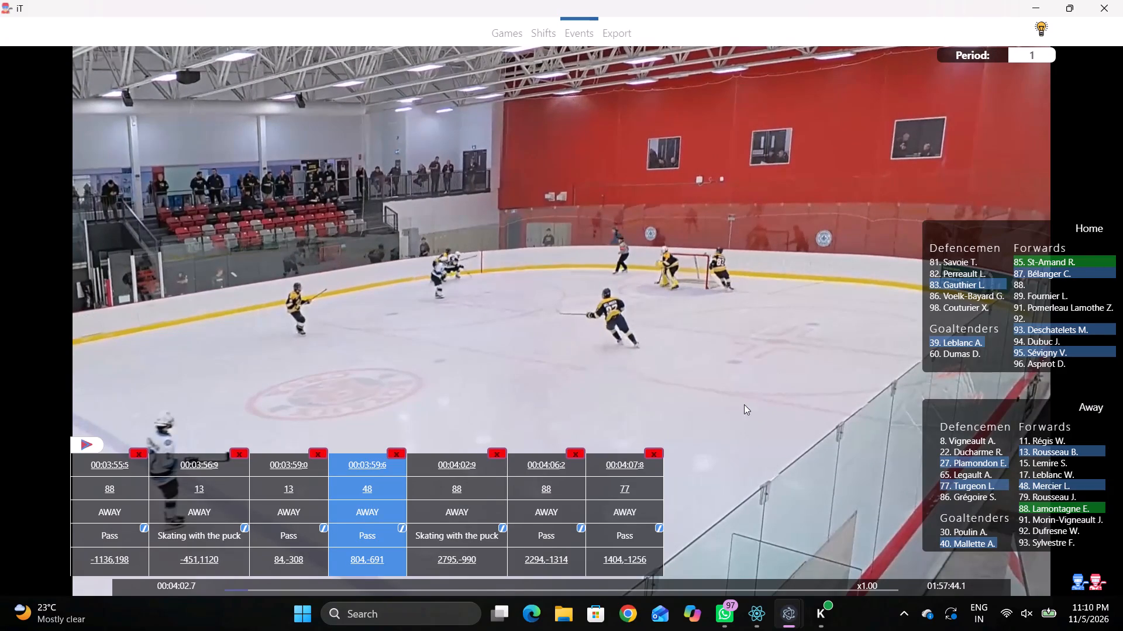
{"action": "left_click", "coordinate": [631, 456]}
{"action": "double_click", "coordinate": [577, 464]}
{"action": "left_click", "coordinate": [450, 469]}
{"action": "key", "text": "shift+d"}
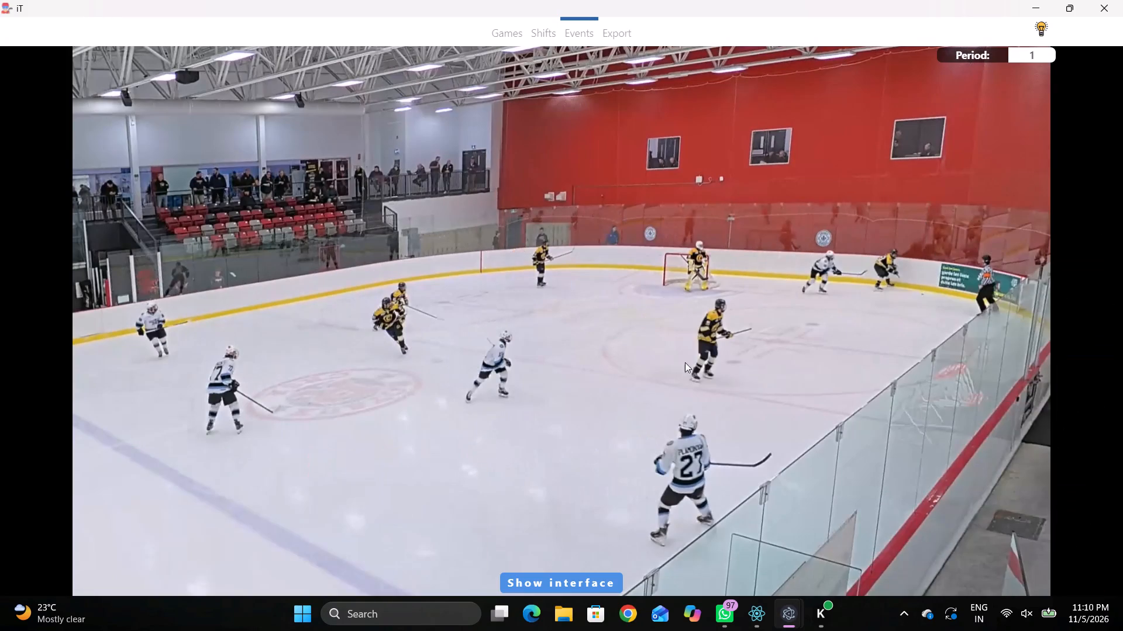
Record a Pass at 00:04:14.2 by home 85 at rink position about 1934,962.
{"action": "key", "text": "space"}
{"action": "key", "text": "space"}
{"action": "right_click", "coordinate": [712, 323]}
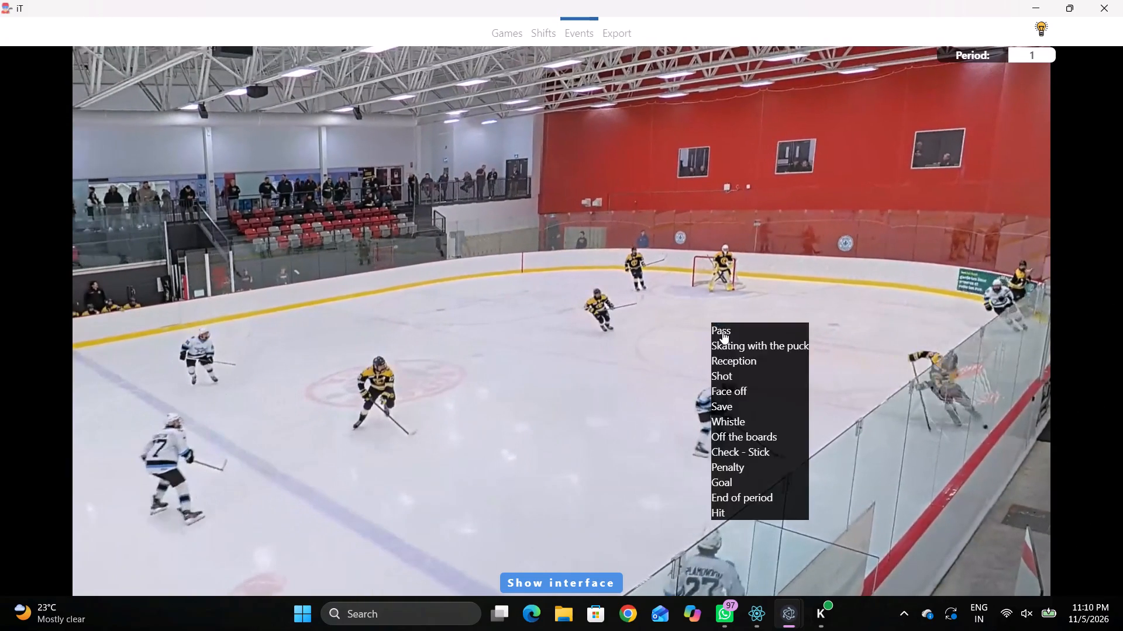
{"action": "left_click", "coordinate": [722, 331]}
{"action": "left_click", "coordinate": [1025, 349]}
{"action": "right_click_drag", "start_coordinate": [825, 448], "coordinate": [819, 440]}
{"action": "right_click", "coordinate": [811, 392]}
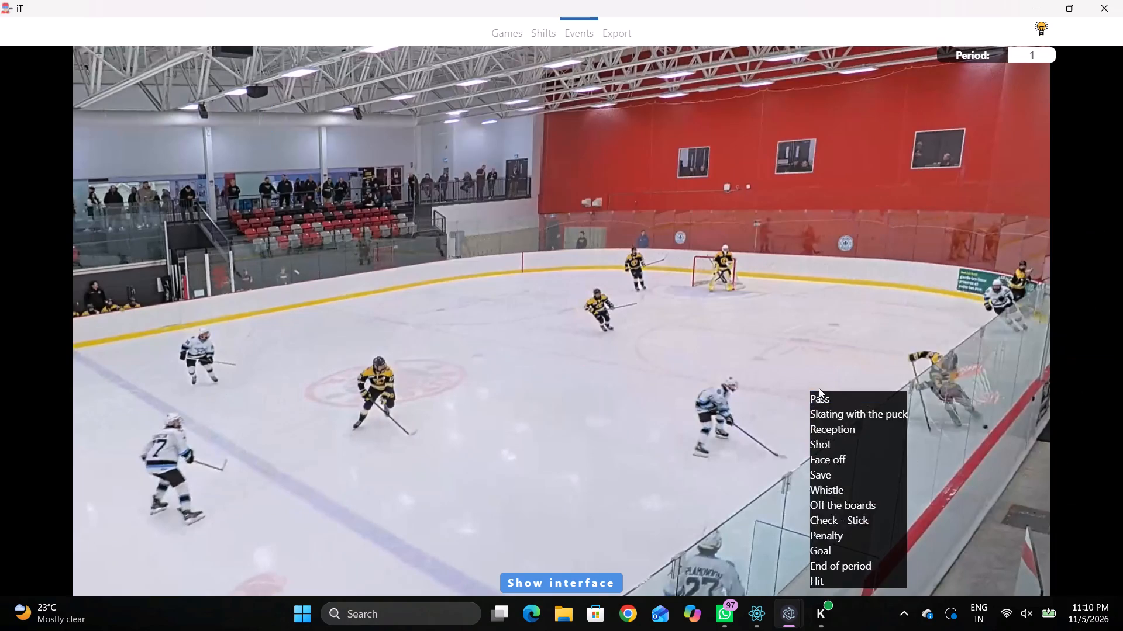
{"action": "left_click", "coordinate": [819, 388]}
{"action": "right_click_drag", "start_coordinate": [758, 321], "coordinate": [743, 328]}
{"action": "left_click", "coordinate": [762, 335]}
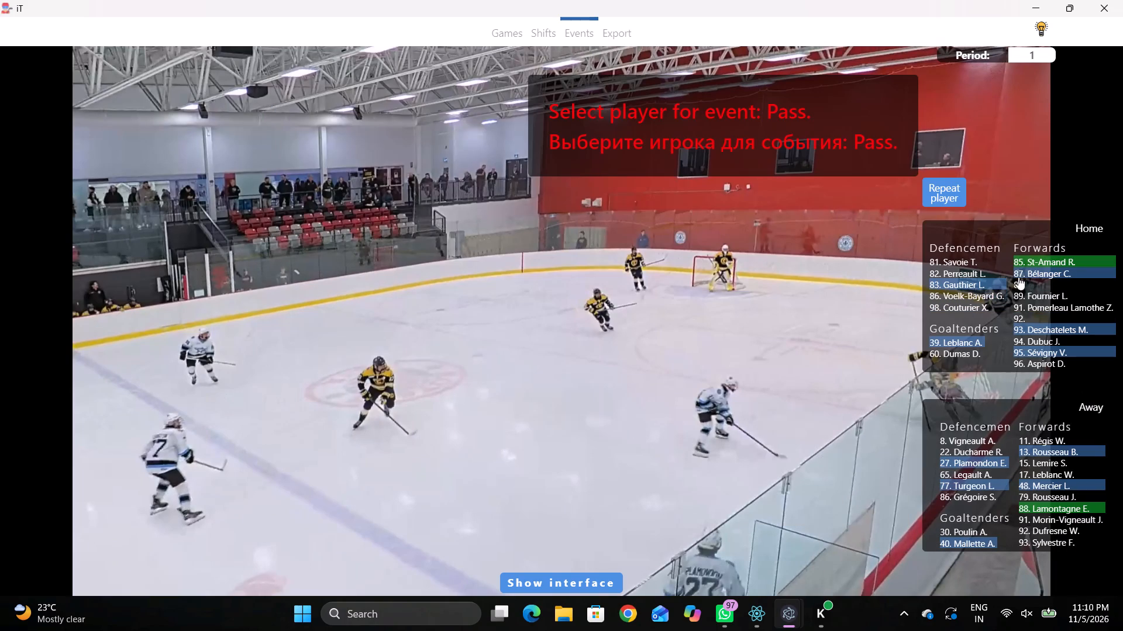
{"action": "left_click", "coordinate": [1018, 263]}
{"action": "left_click", "coordinate": [784, 320]}
Record a Skating with the puck event at 00:04:16.3 for home 83 at rink position about 2498,1170.
{"action": "key", "text": "space"}
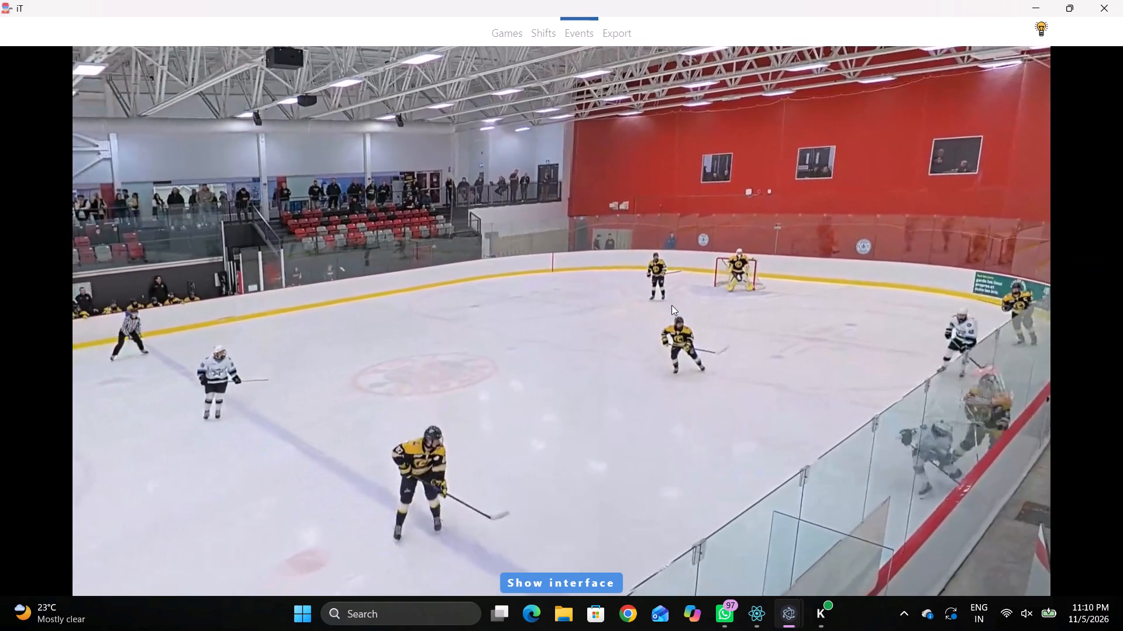
{"action": "key", "text": "v"}
{"action": "key", "text": "space"}
{"action": "key", "text": "space"}
{"action": "key", "text": "space"}
{"action": "key", "text": "q"}
{"action": "key", "text": "q"}
{"action": "key", "text": "q"}
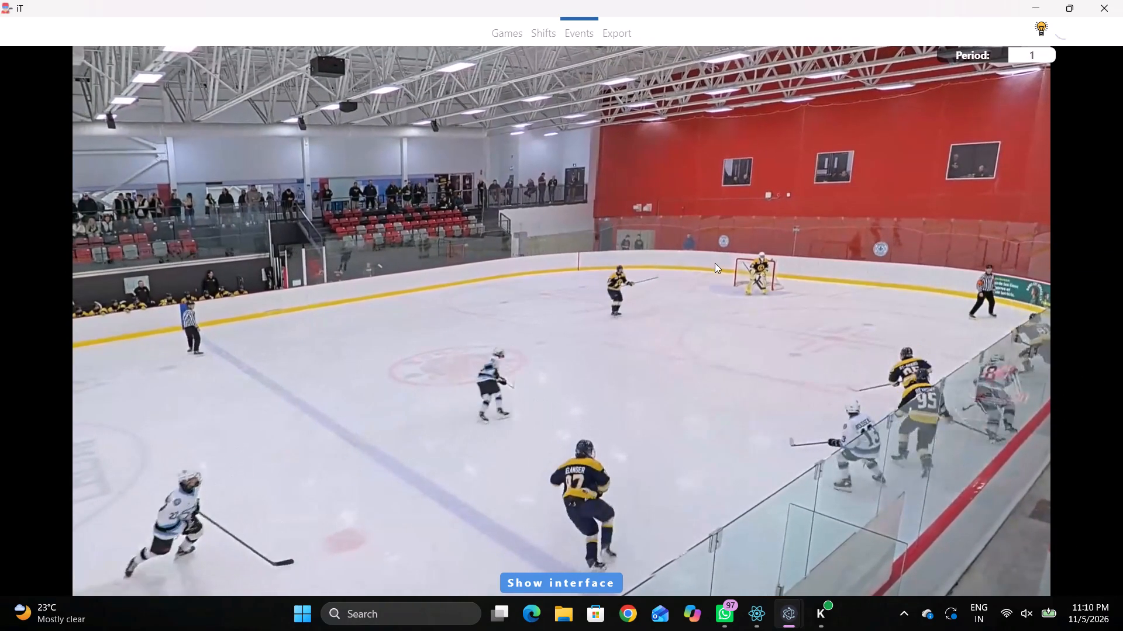
{"action": "right_click", "coordinate": [715, 263]}
{"action": "key", "text": "q"}
{"action": "key", "text": "q"}
{"action": "left_click", "coordinate": [739, 289]}
{"action": "left_click", "coordinate": [959, 283]}
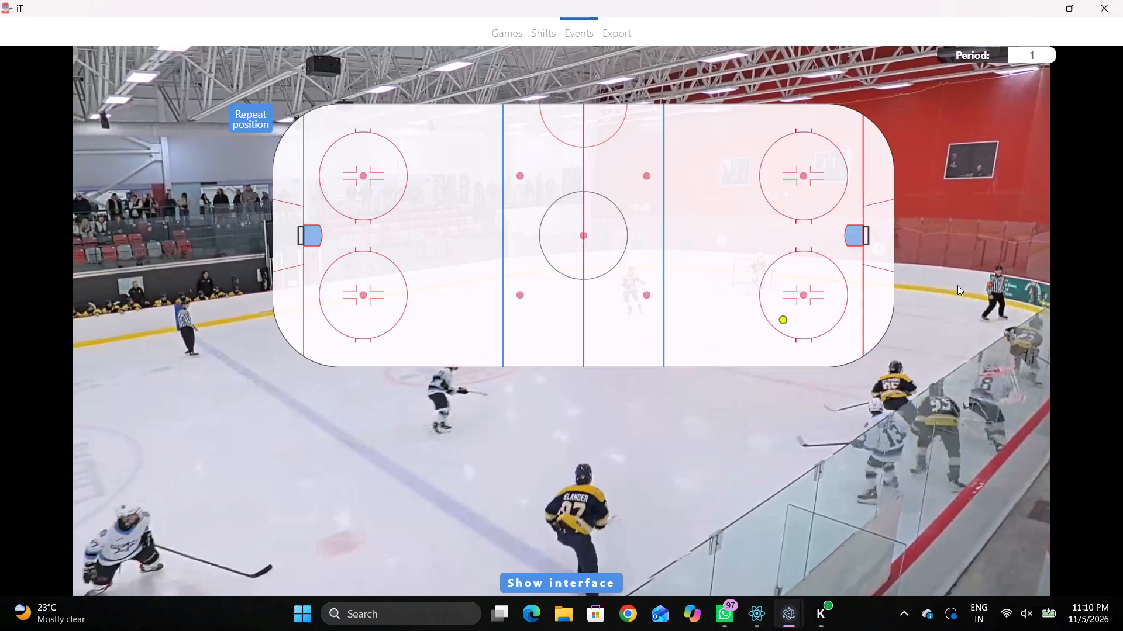
{"action": "left_click", "coordinate": [843, 339]}
Record a Pass at 00:04:18.3 by the same player, home 83, at rink position about 2364,605.
{"action": "key", "text": "r"}
{"action": "key", "text": "space"}
{"action": "key", "text": "space"}
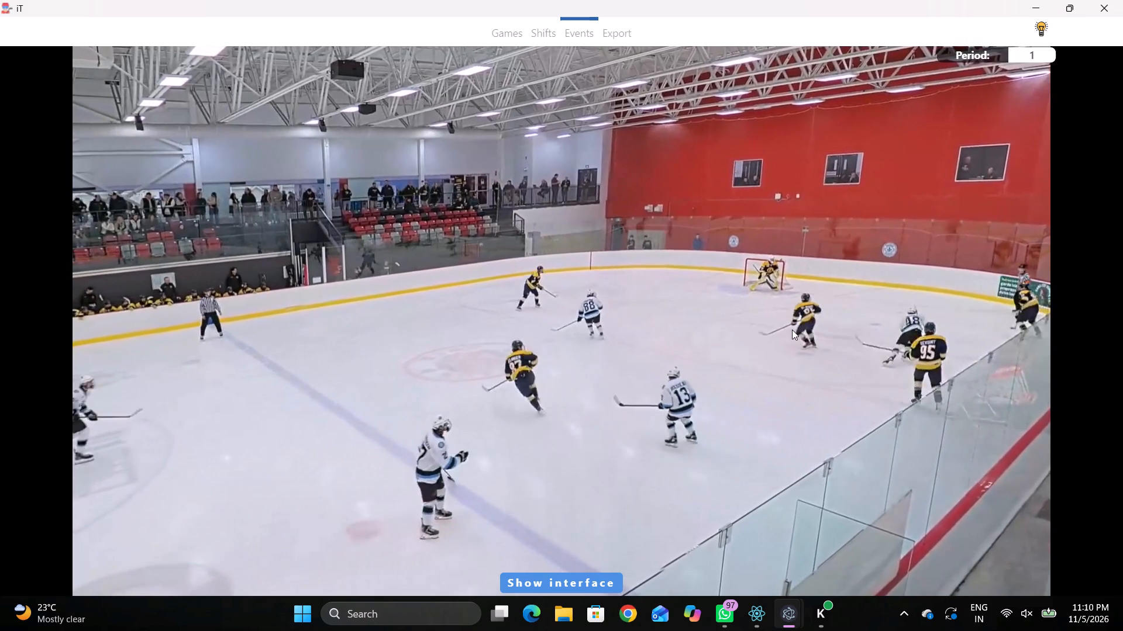
{"action": "key", "text": "space"}
{"action": "key", "text": "space"}
{"action": "key", "text": "space"}
{"action": "key", "text": "space"}
{"action": "type", "text": "qq"}
{"action": "key", "text": "q"}
{"action": "key", "text": "q"}
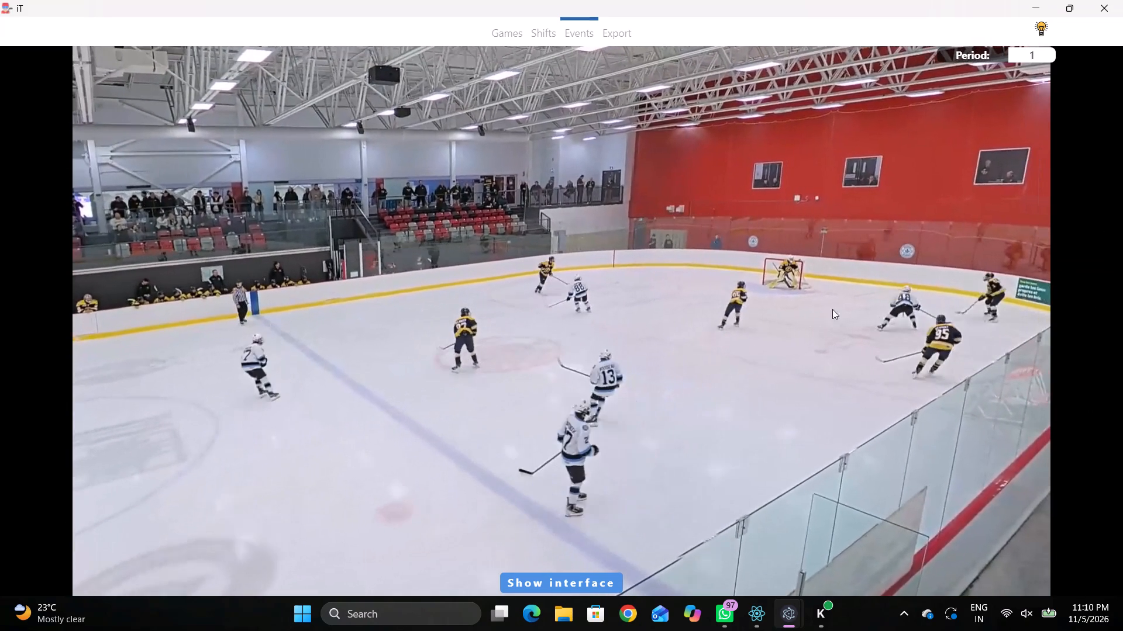
{"action": "right_click", "coordinate": [845, 280]}
{"action": "left_click", "coordinate": [864, 286]}
{"action": "left_click", "coordinate": [964, 194]}
{"action": "left_click", "coordinate": [828, 290]}
Reassign the Skating with the puck event at 00:04:16.3 and the Pass at 00:04:18.3 to home 93.
{"action": "key", "text": "shift+d"}
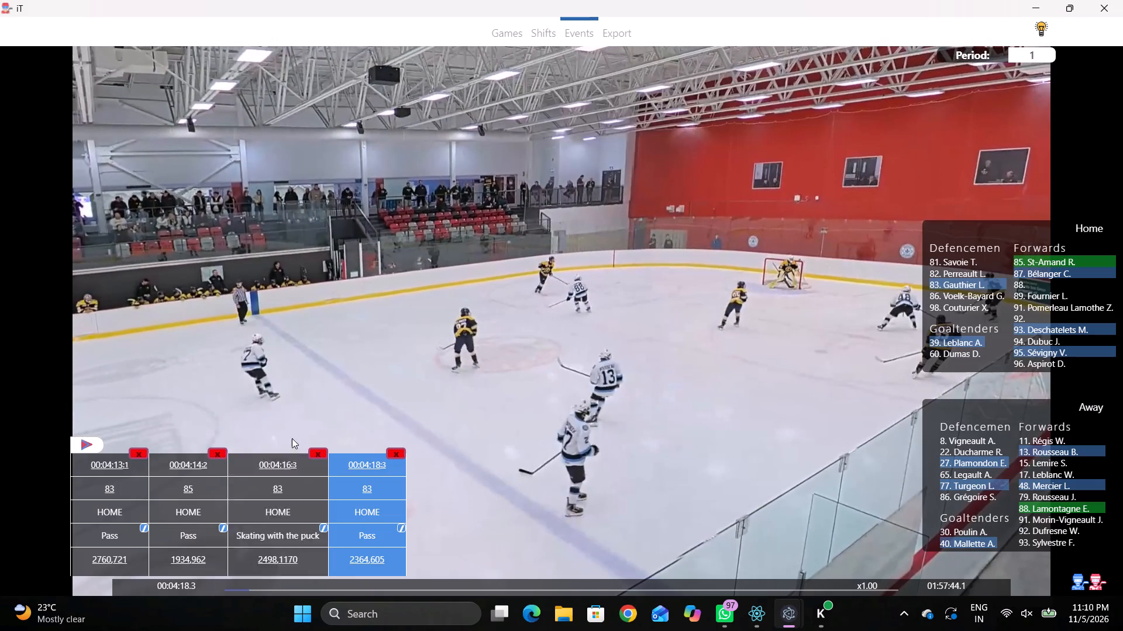
{"action": "left_click", "coordinate": [278, 489]}
{"action": "left_click", "coordinate": [1029, 332]}
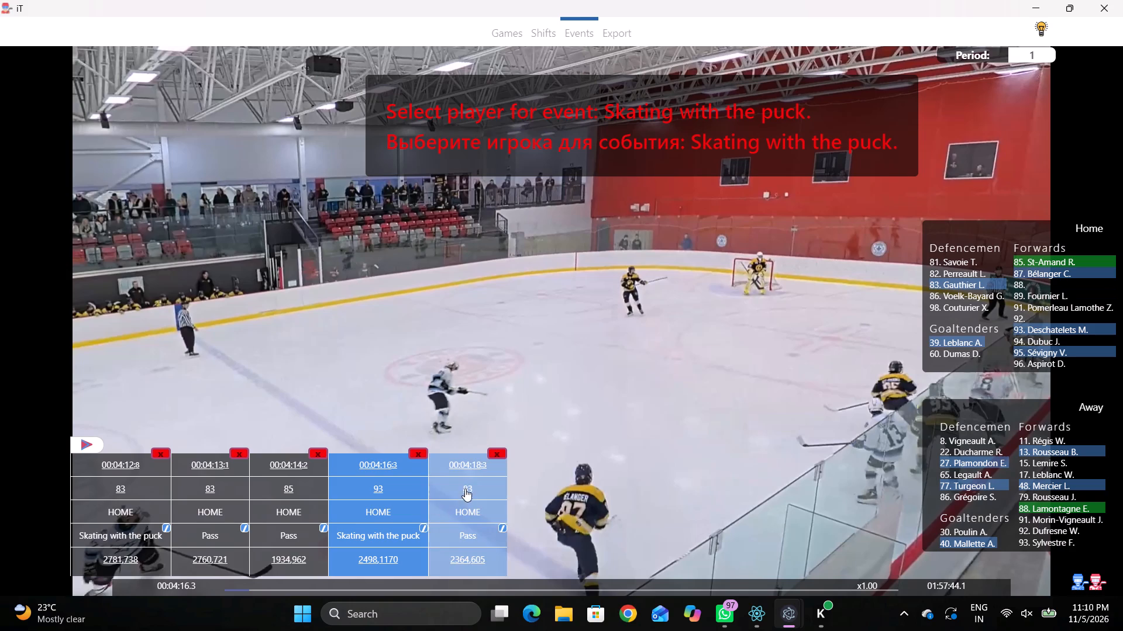
{"action": "left_click", "coordinate": [464, 486]}
{"action": "left_click", "coordinate": [1024, 325]}
Record a Skating with the puck event at 00:04:20.5 for home 87 at rink position about 1143,-1115.
{"action": "key", "text": "r"}
{"action": "key", "text": "space"}
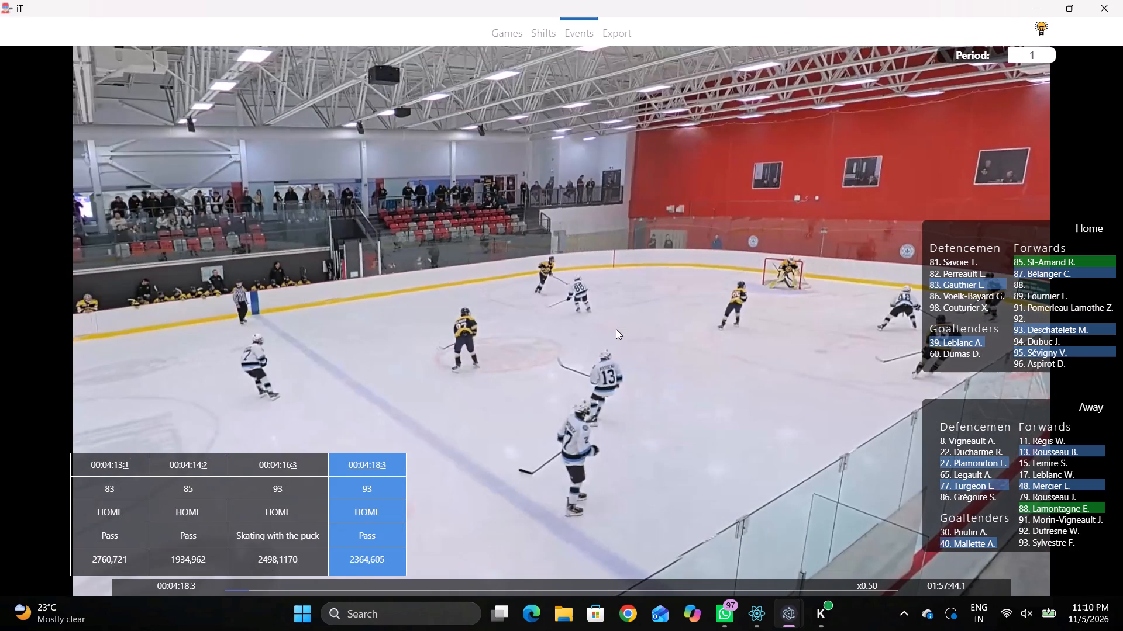
{"action": "type", "text": "D"}
{"action": "key", "text": "space"}
{"action": "key", "text": "space"}
{"action": "key", "text": "v"}
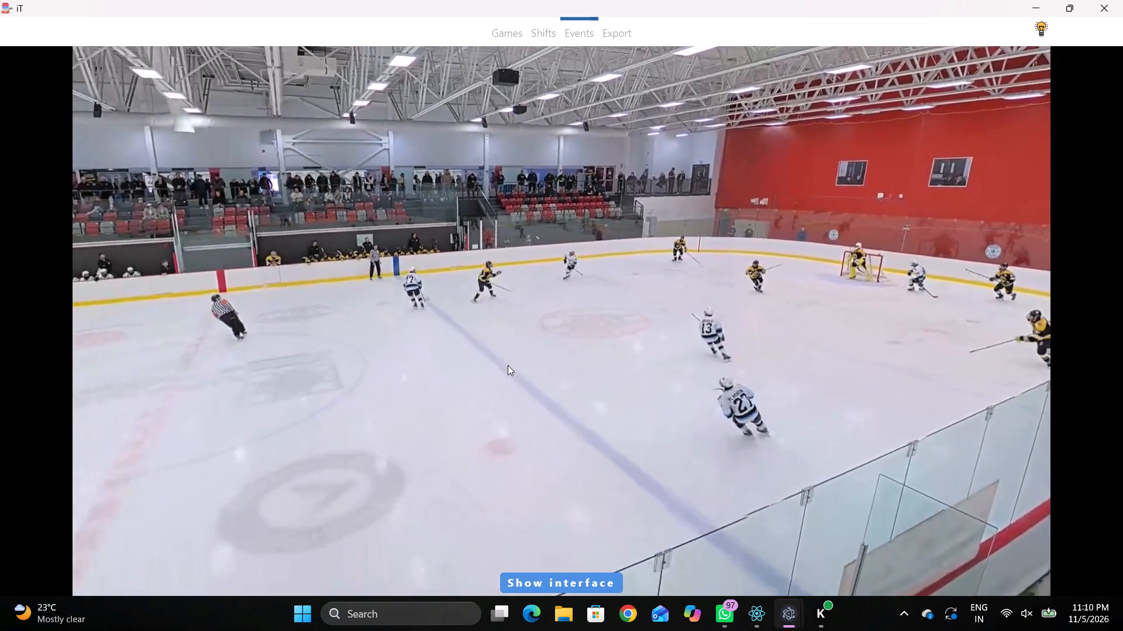
{"action": "key", "text": "space"}
{"action": "key", "text": "space"}
{"action": "key", "text": "space"}
{"action": "key", "text": "space"}
{"action": "key", "text": "space"}
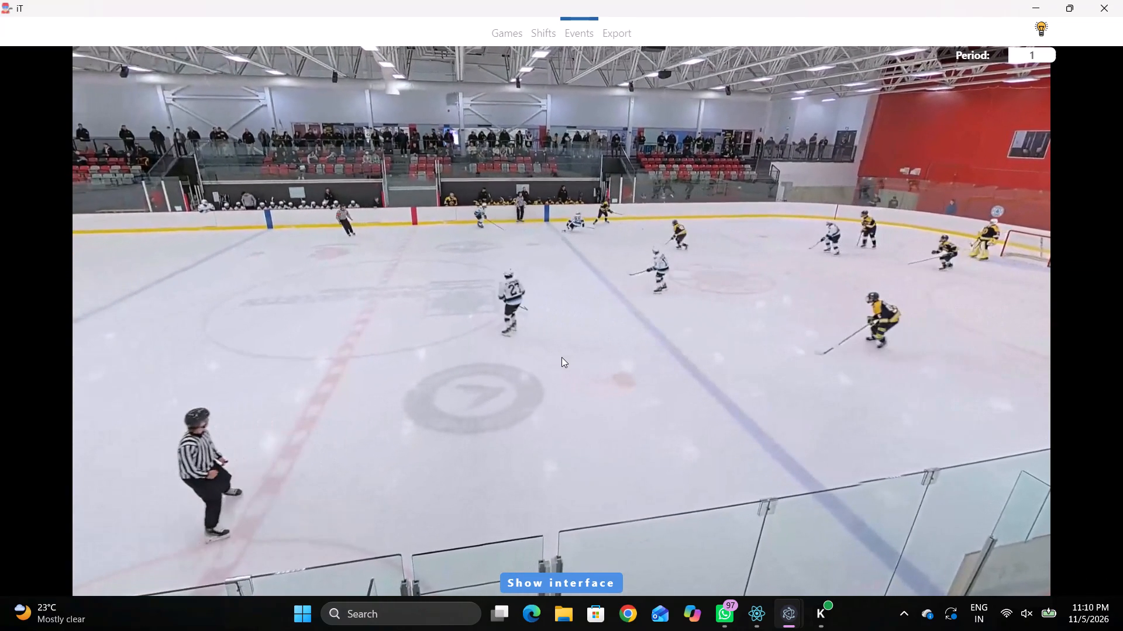
{"action": "type", "text": "q"}
{"action": "type", "text": "qqqq"}
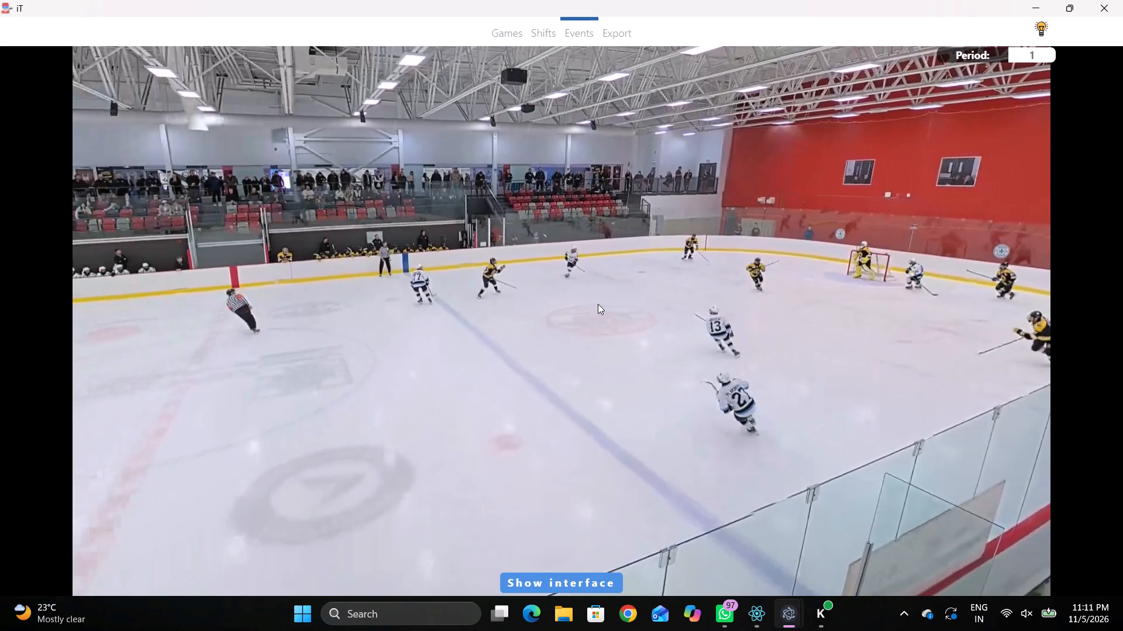
{"action": "type", "text": "qq"}
{"action": "key", "text": "space"}
{"action": "key", "text": "v"}
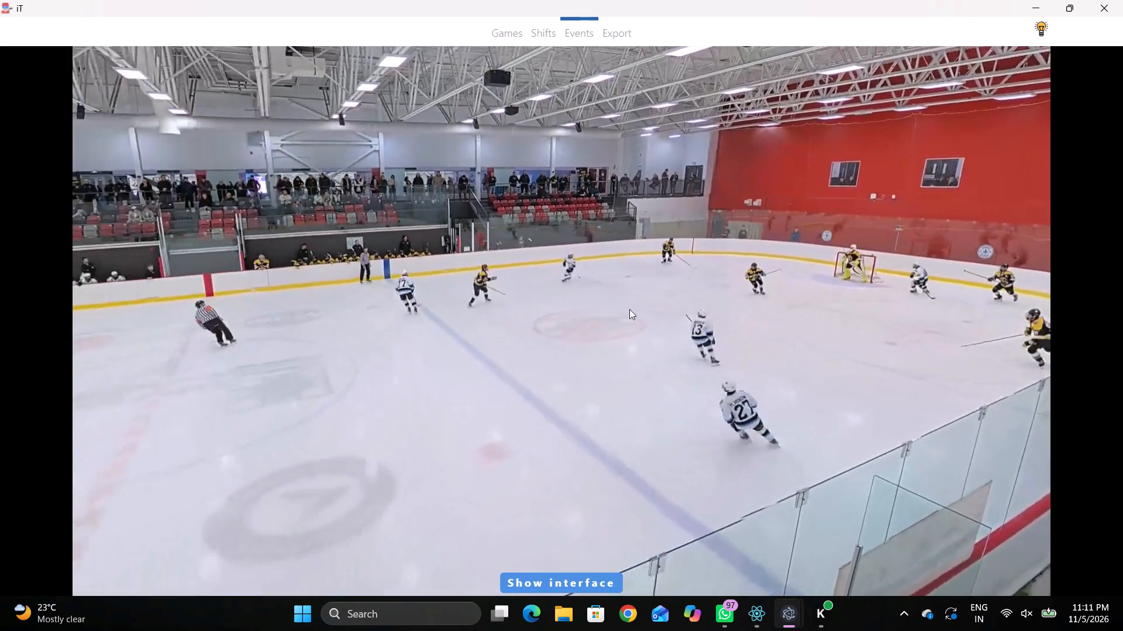
{"action": "key", "text": "space"}
{"action": "key", "text": "q"}
{"action": "right_click_drag", "start_coordinate": [616, 268], "coordinate": [619, 278]}
{"action": "left_click", "coordinate": [642, 304]}
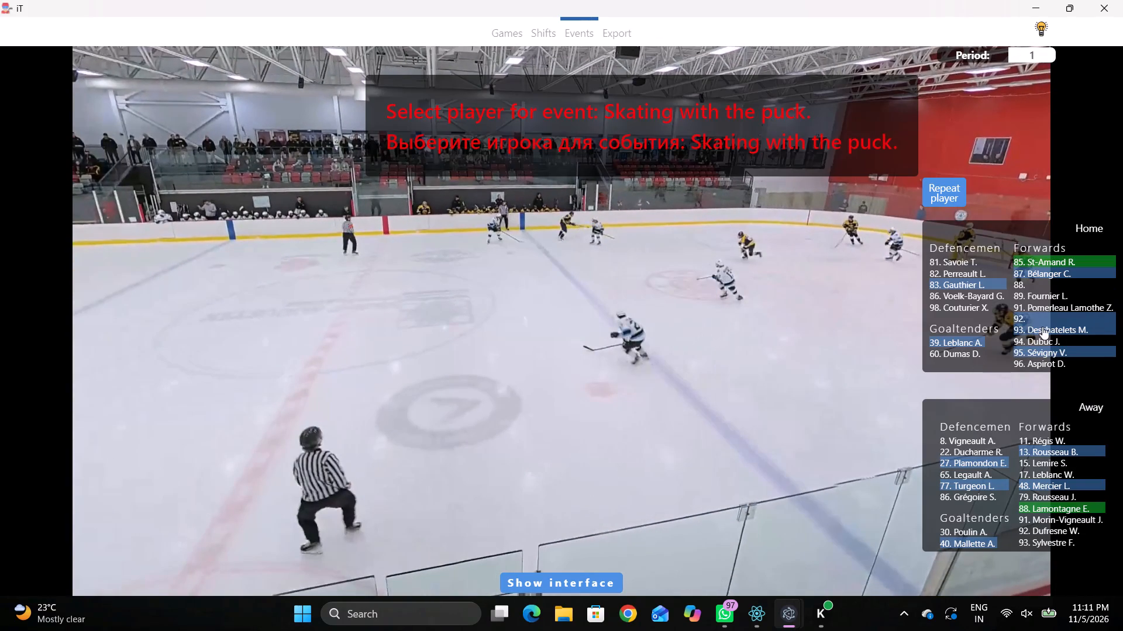
{"action": "left_click", "coordinate": [1023, 278]}
{"action": "left_click", "coordinate": [702, 138]}
Record a Pass at 00:04:21.1 by the same player, home 87, at rink position about 1200,-1256.
{"action": "key", "text": "r"}
{"action": "key", "text": "space"}
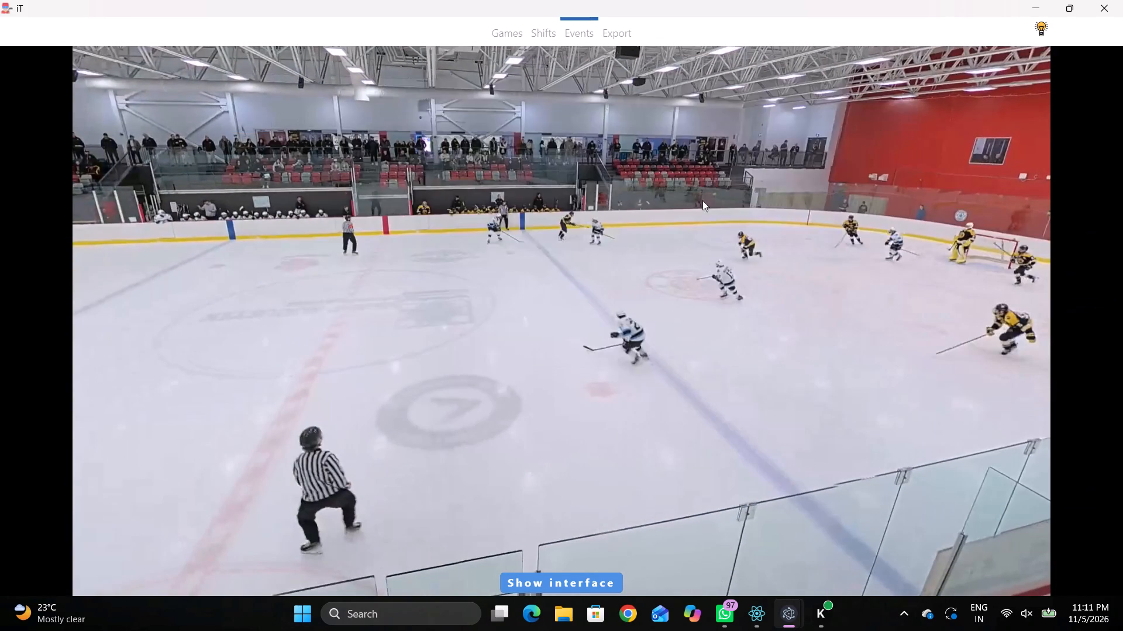
{"action": "key", "text": "space"}
{"action": "key", "text": "q"}
{"action": "key", "text": "q"}
{"action": "key", "text": "q"}
{"action": "right_click", "coordinate": [736, 192]}
{"action": "left_click", "coordinate": [741, 195]}
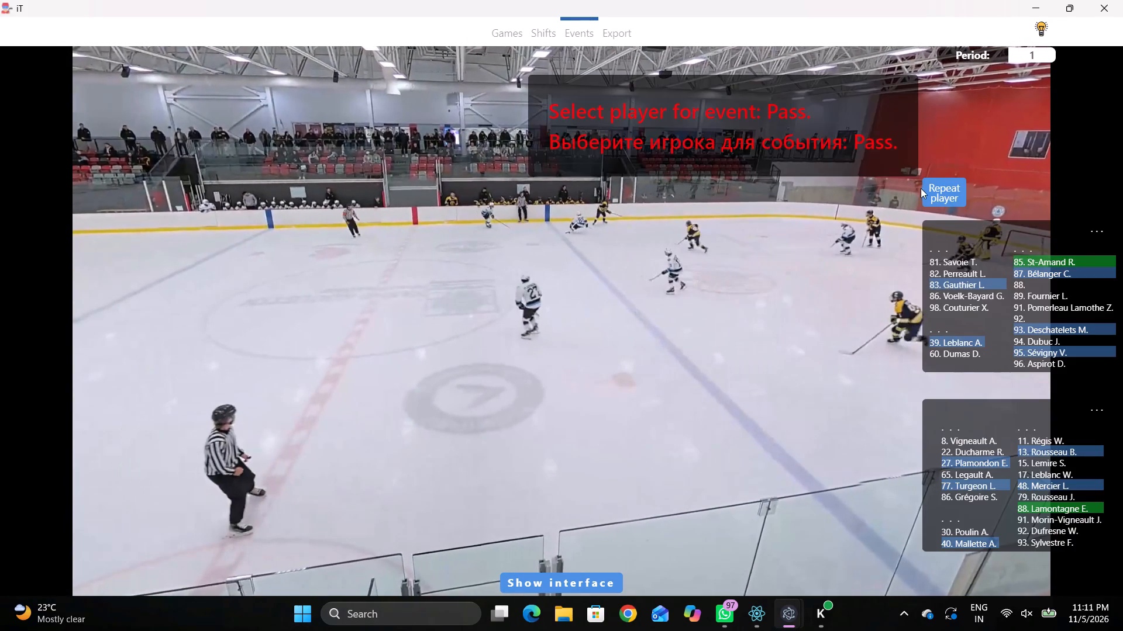
{"action": "left_click", "coordinate": [921, 187]}
{"action": "right_click", "coordinate": [729, 157]}
{"action": "left_click", "coordinate": [733, 164]}
{"action": "left_click", "coordinate": [933, 187]}
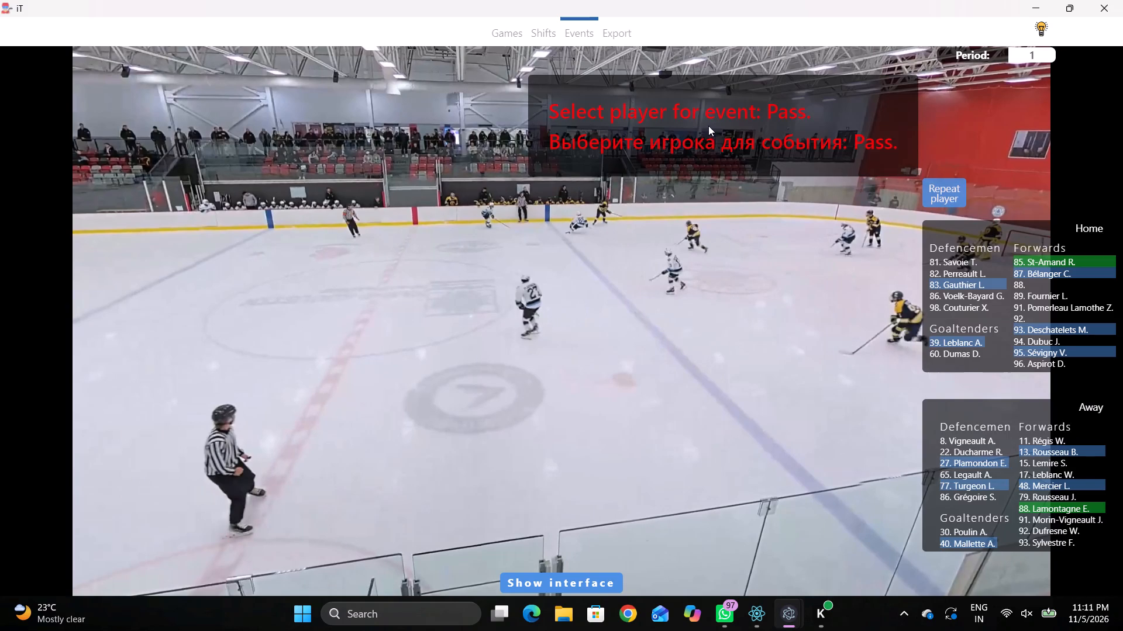
{"action": "left_click", "coordinate": [708, 126]}
Record a Skating with the puck event at 00:04:23.1 for home 93 at rink position about 2188,-957.
{"action": "key", "text": "space"}
{"action": "key", "text": "space"}
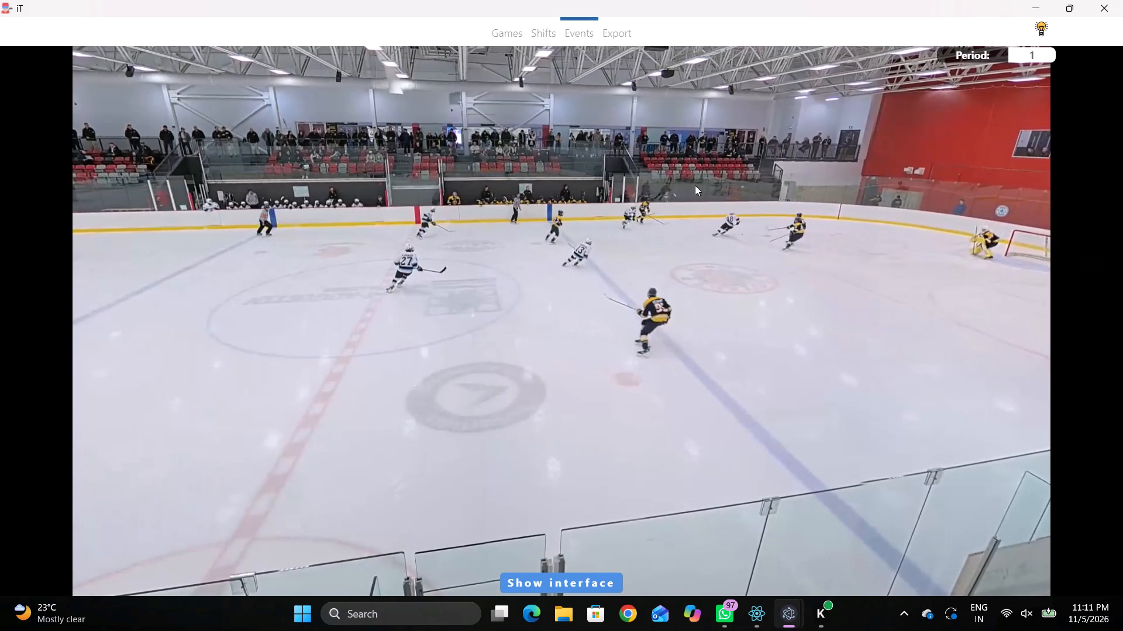
{"action": "right_click", "coordinate": [695, 185]}
{"action": "left_click", "coordinate": [726, 204]}
{"action": "left_click", "coordinate": [677, 211]}
{"action": "key", "text": "q"}
{"action": "key", "text": "space"}
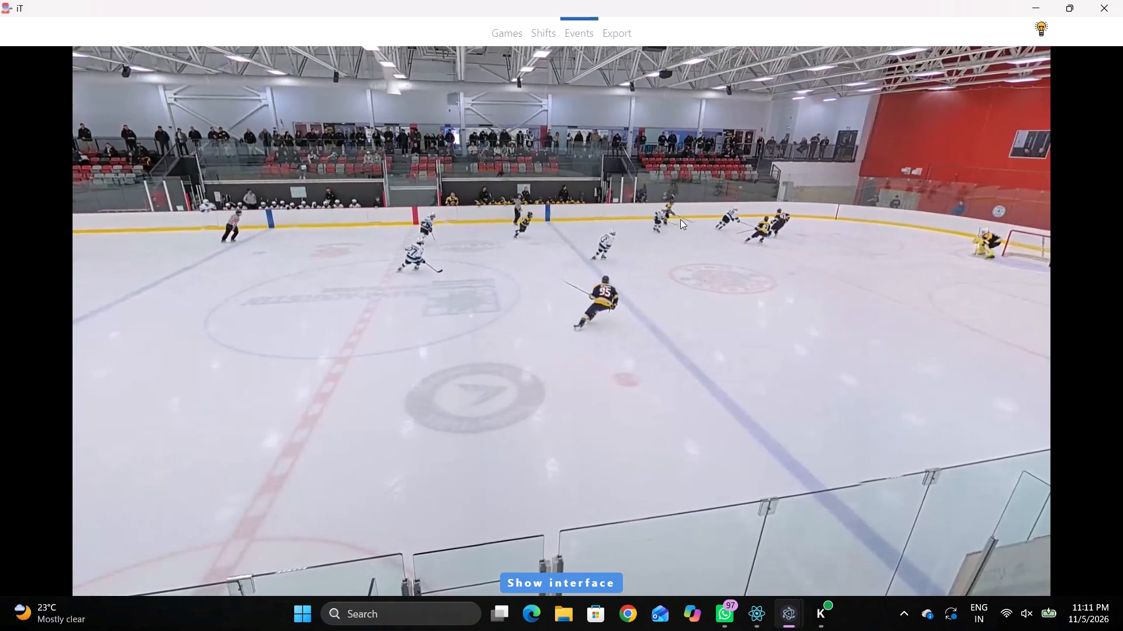
{"action": "key", "text": "space"}
{"action": "key", "text": "space"}
{"action": "key", "text": "space"}
{"action": "right_click_drag", "start_coordinate": [733, 196], "coordinate": [742, 205]}
{"action": "left_click", "coordinate": [766, 223]}
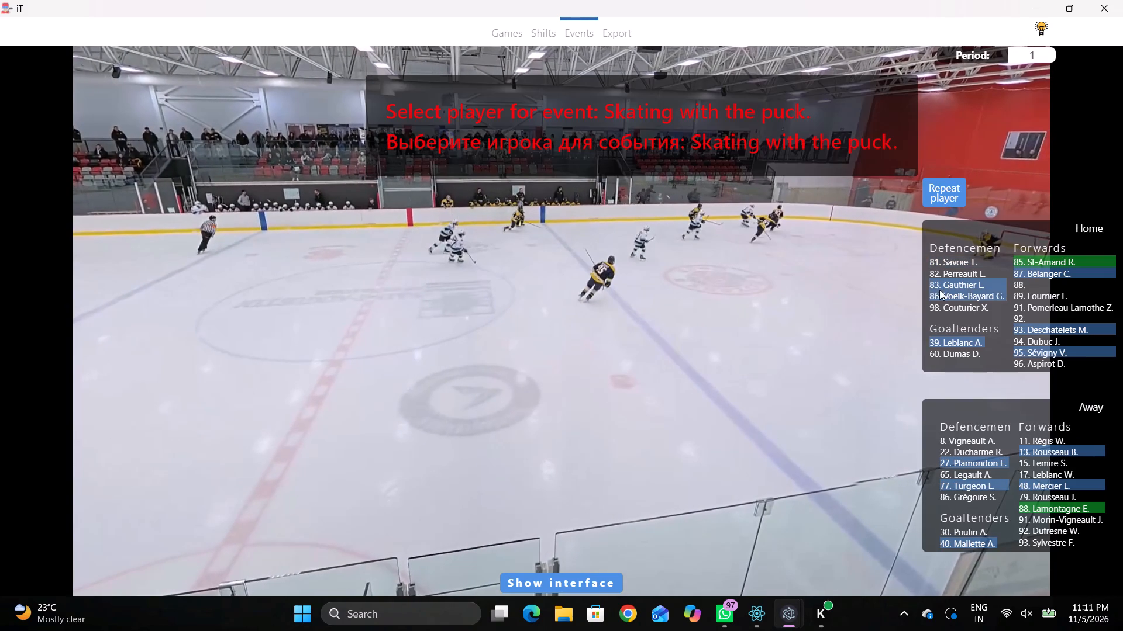
{"action": "left_click", "coordinate": [1015, 328]}
{"action": "left_click", "coordinate": [811, 151]}
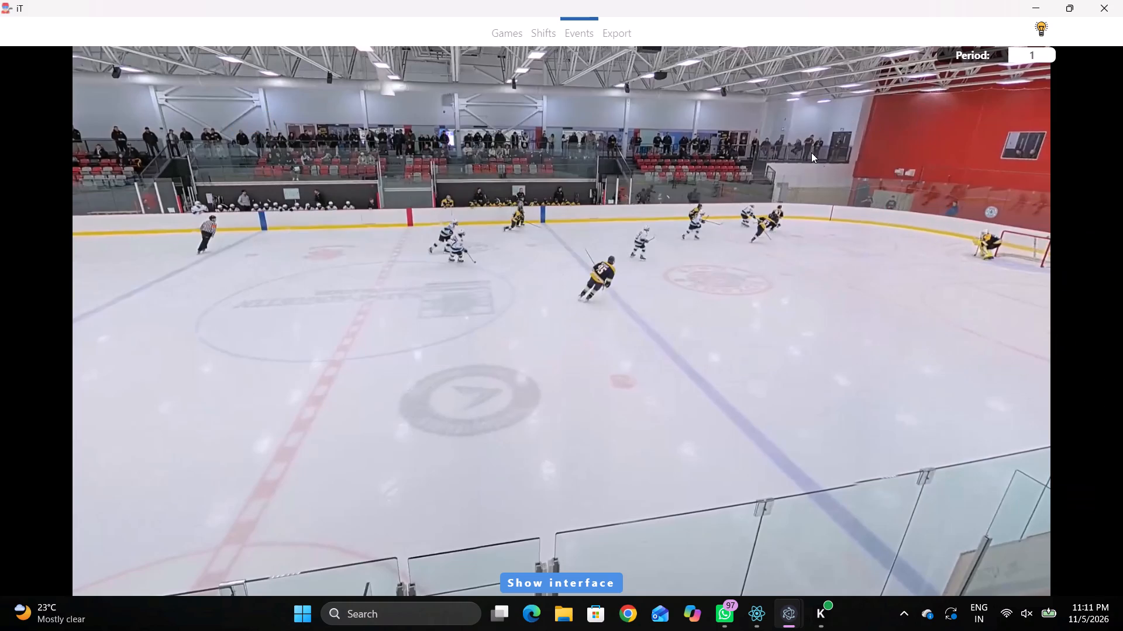
Replay the play and record a Check - Stick at 00:04:23.1 by away 48 at rink position about 1778,-1173.
{"action": "key", "text": "space"}
{"action": "key", "text": "space"}
{"action": "key", "text": "space"}
{"action": "key", "text": "space"}
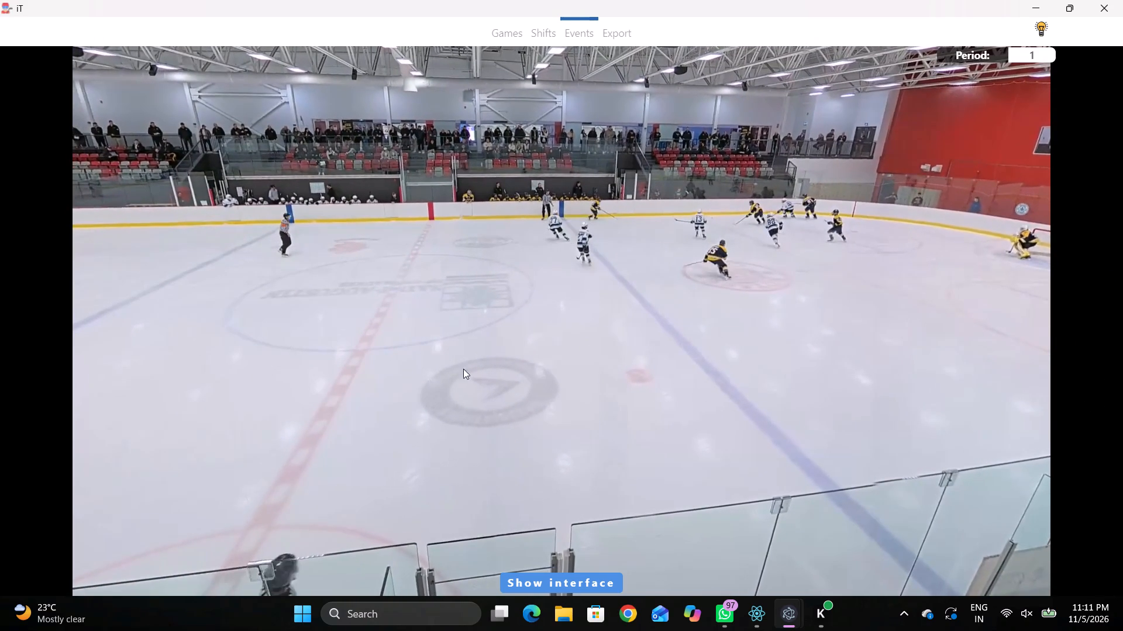
{"action": "key", "text": "shift+d"}
{"action": "left_click", "coordinate": [366, 467]}
{"action": "key", "text": "q"}
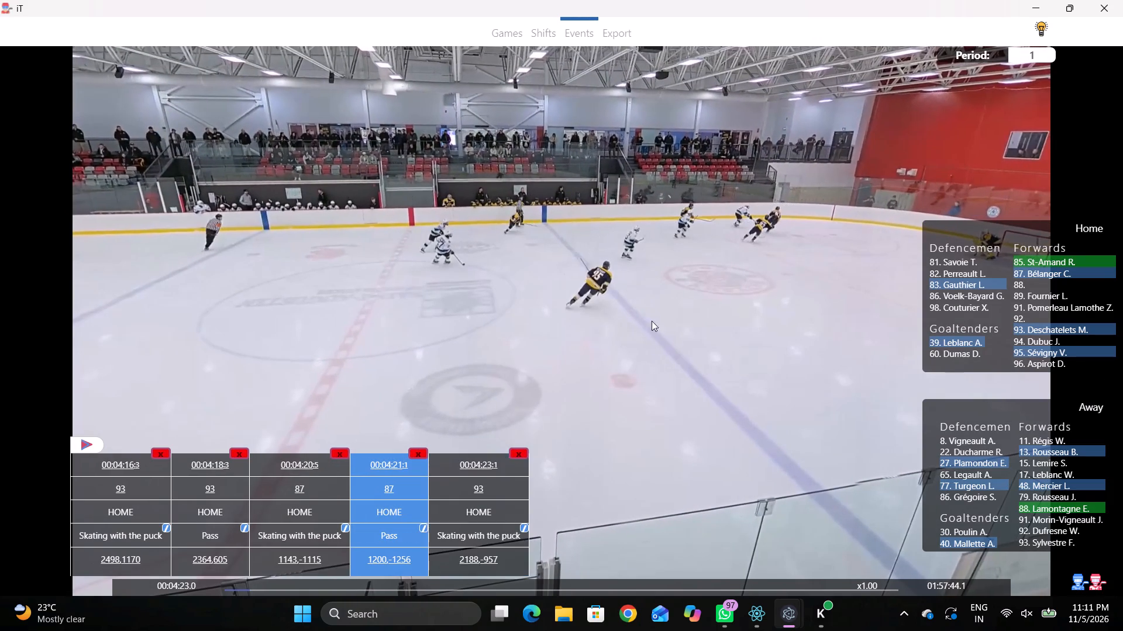
{"action": "key", "text": "space"}
{"action": "key", "text": "space"}
{"action": "right_click", "coordinate": [654, 229]}
{"action": "left_click", "coordinate": [707, 359]}
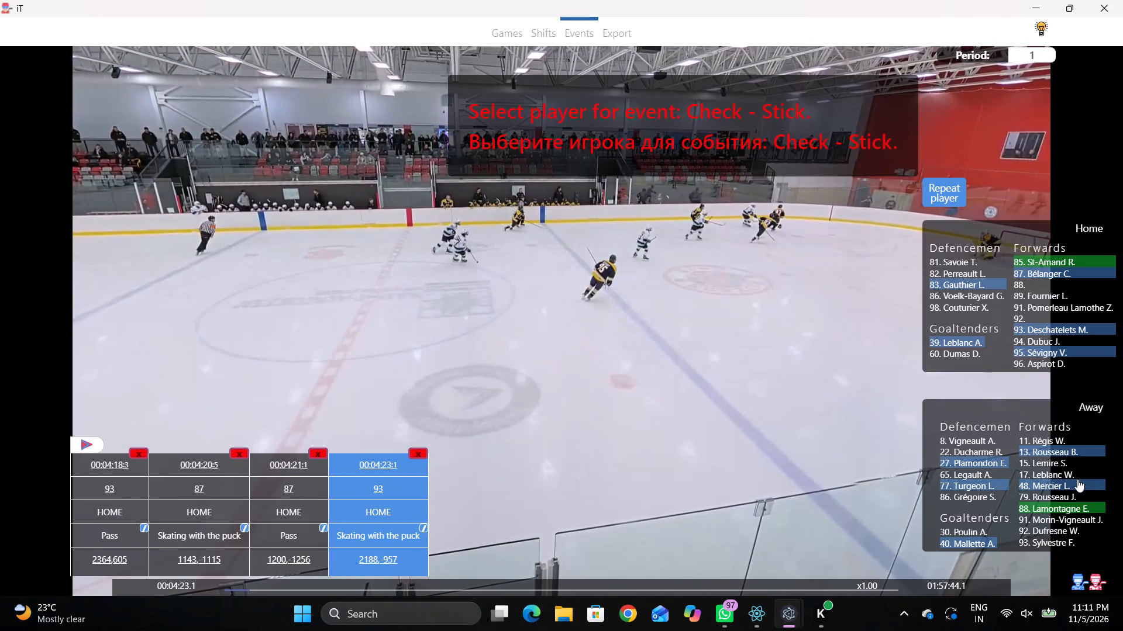
{"action": "left_click", "coordinate": [1030, 490]}
{"action": "left_click", "coordinate": [768, 133]}
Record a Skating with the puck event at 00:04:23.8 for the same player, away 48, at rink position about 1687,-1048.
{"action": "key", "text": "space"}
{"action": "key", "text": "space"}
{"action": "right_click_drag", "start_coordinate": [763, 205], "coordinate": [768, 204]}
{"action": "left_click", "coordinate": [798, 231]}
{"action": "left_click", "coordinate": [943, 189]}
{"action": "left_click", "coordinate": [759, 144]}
Review the footage around 00:04:24 and reassign the Check - Stick at 00:04:23.1 to home 93.
{"action": "key", "text": "space"}
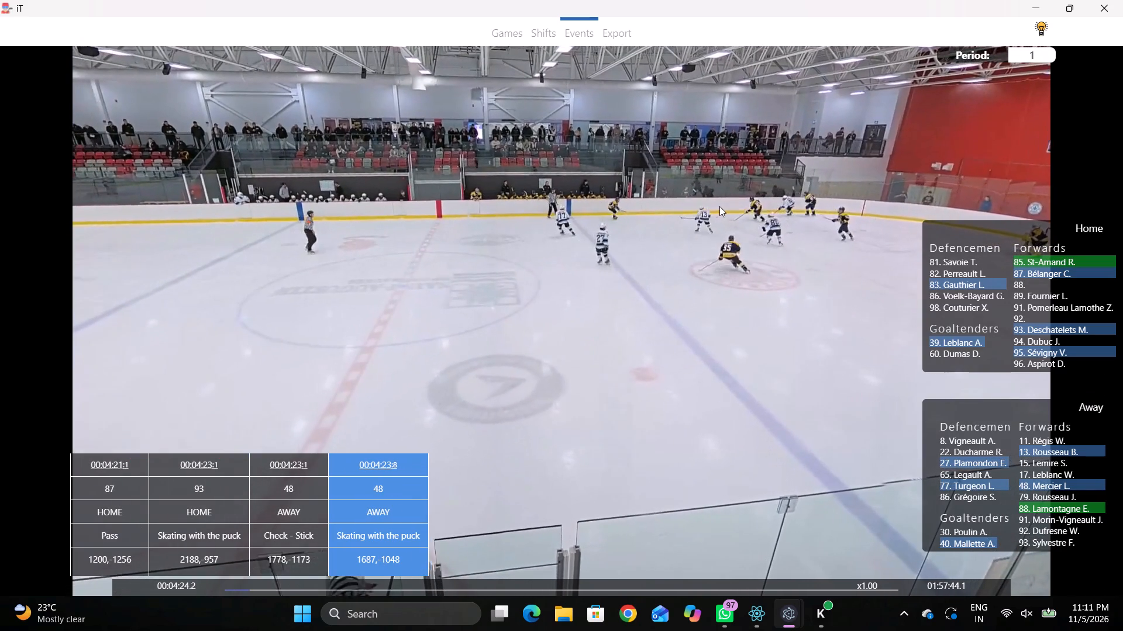
{"action": "key", "text": "space"}
{"action": "key", "text": "q"}
{"action": "key", "text": "q"}
{"action": "type", "text": "qq"}
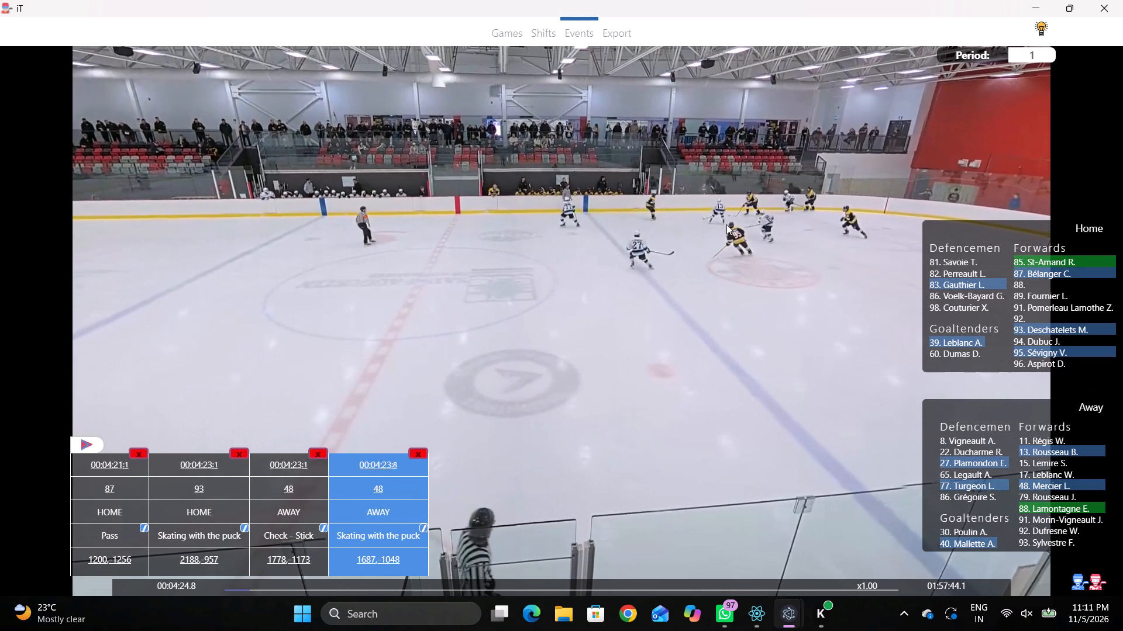
{"action": "key", "text": "q"}
{"action": "key", "text": "q"}
{"action": "key", "text": "q"}
{"action": "key", "text": "q"}
{"action": "key", "text": "q"}
{"action": "key", "text": "q"}
{"action": "key", "text": "q"}
{"action": "key", "text": "q"}
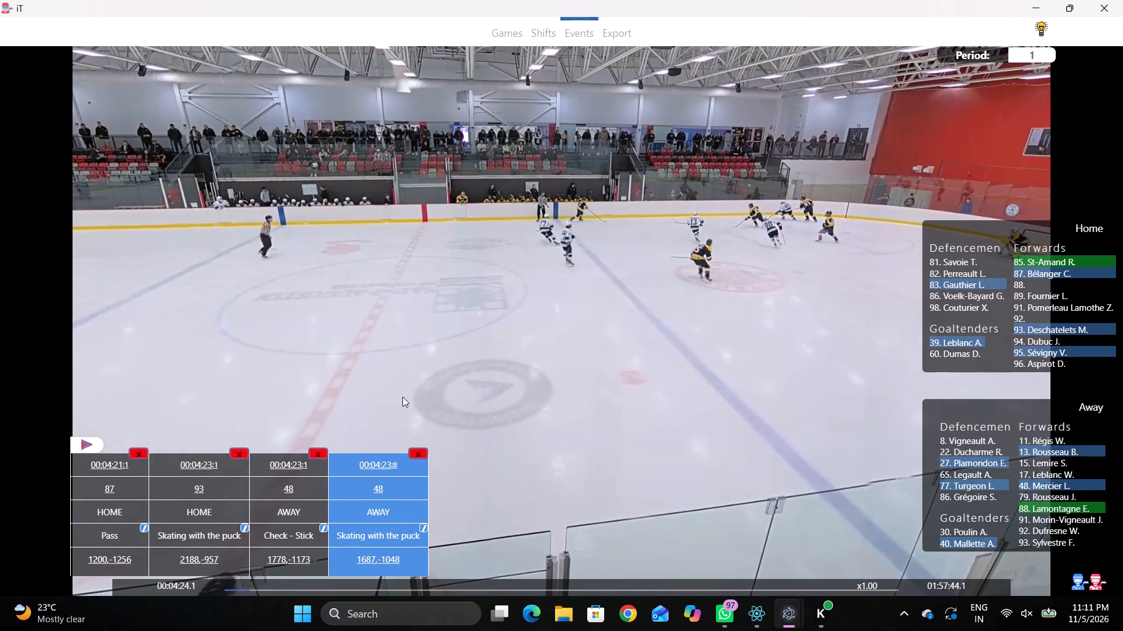
{"action": "key", "text": "q"}
{"action": "key", "text": "q"}
{"action": "left_click", "coordinate": [283, 457]}
{"action": "left_click", "coordinate": [389, 488]}
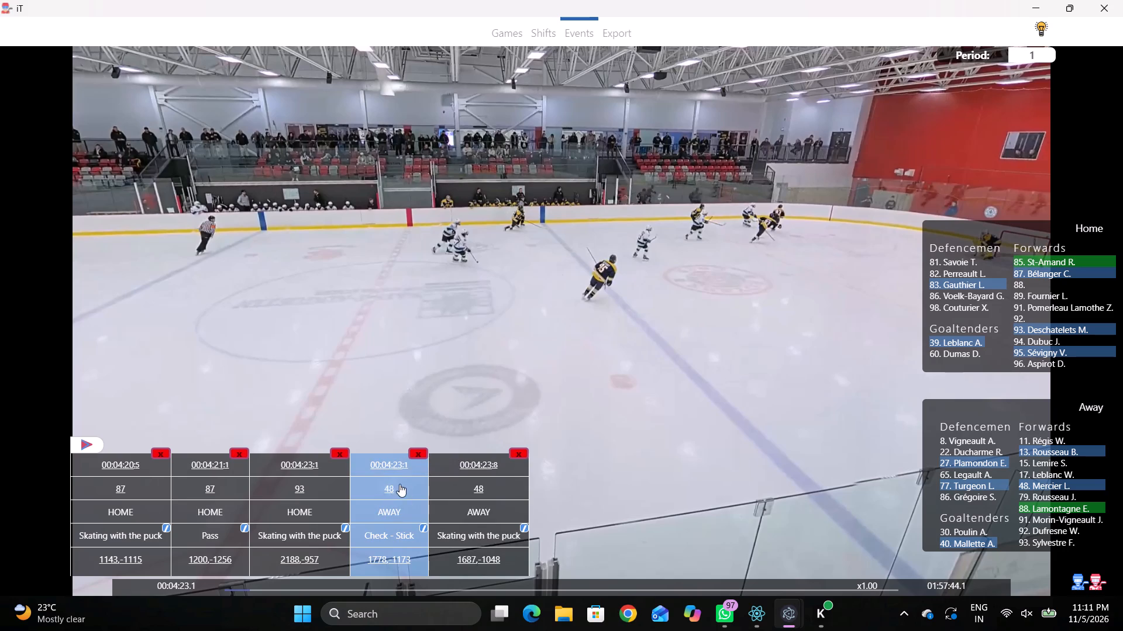
{"action": "left_click", "coordinate": [1024, 332]}
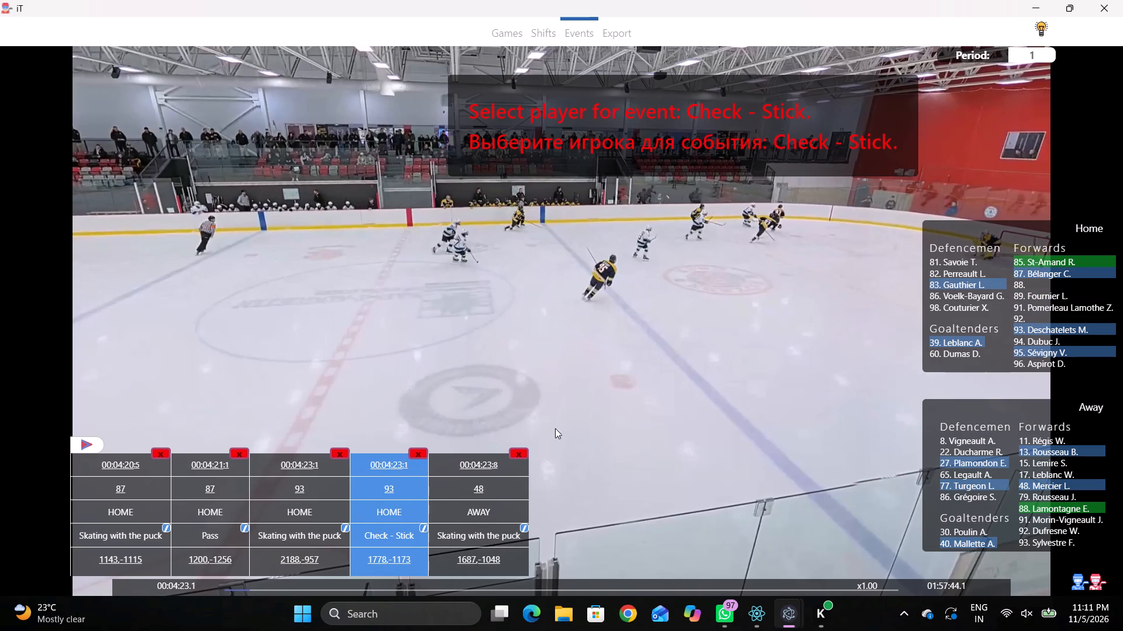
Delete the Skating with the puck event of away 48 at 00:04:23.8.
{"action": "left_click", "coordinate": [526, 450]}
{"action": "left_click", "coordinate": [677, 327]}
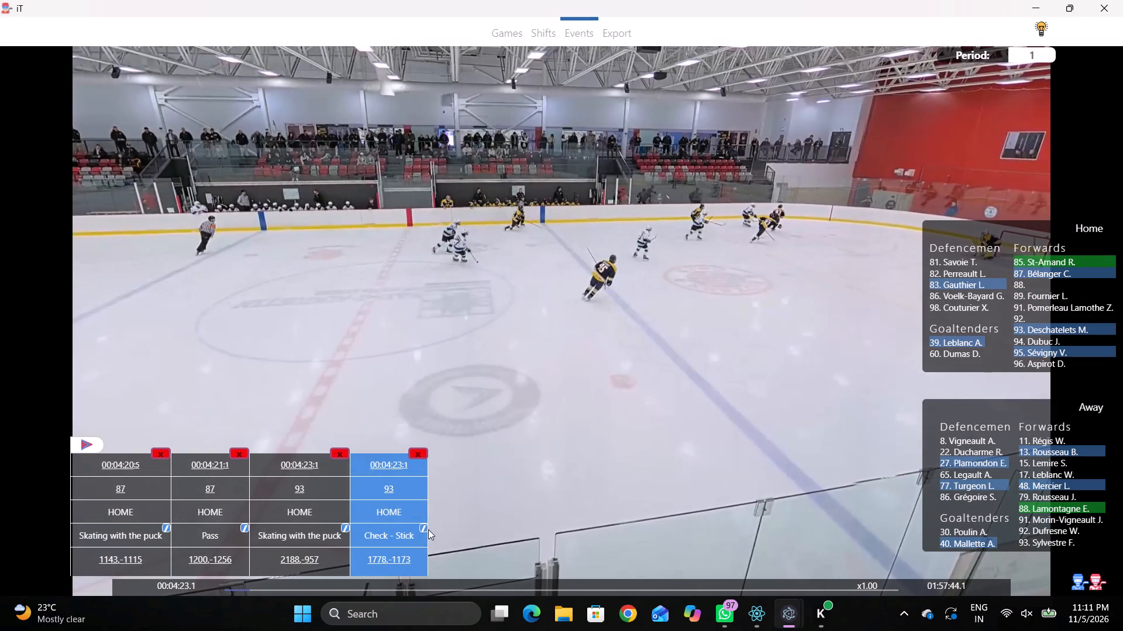
Change the type of home 93's Check - Stick event at 00:04:23.1 to Pass.
{"action": "left_click", "coordinate": [428, 529]}
{"action": "left_click", "coordinate": [428, 536]}
{"action": "left_click", "coordinate": [425, 525]}
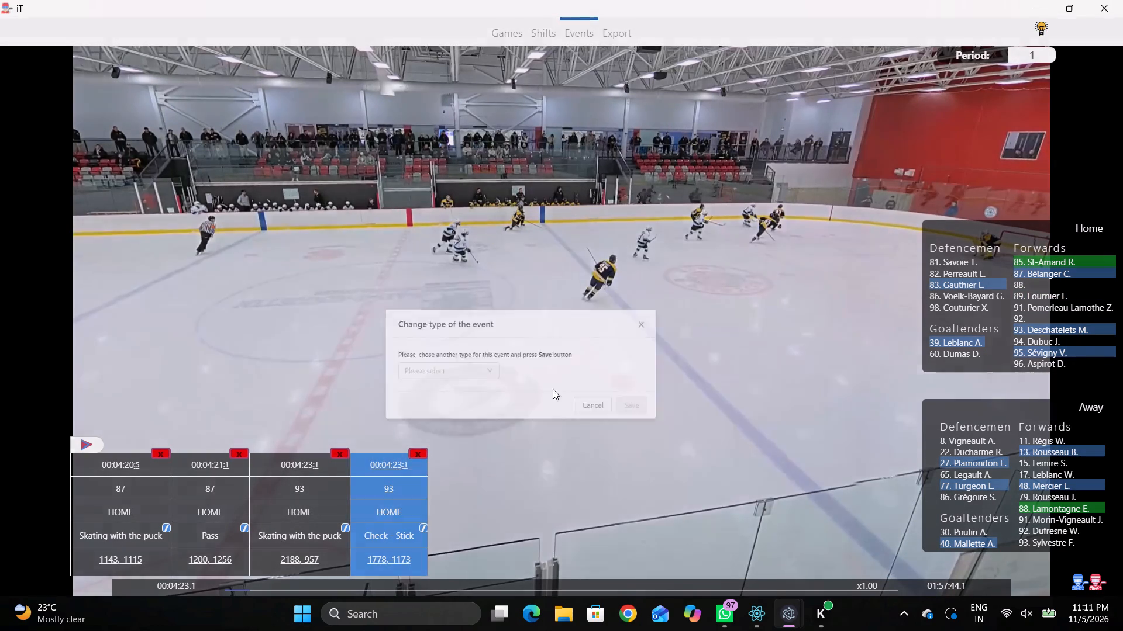
{"action": "left_click", "coordinate": [488, 301]}
{"action": "left_click", "coordinate": [432, 333]}
{"action": "left_click", "coordinate": [701, 353]}
Record a Pass at 00:04:24.9 by home 93 at rink position about 1228,-1048.
{"action": "key", "text": "space"}
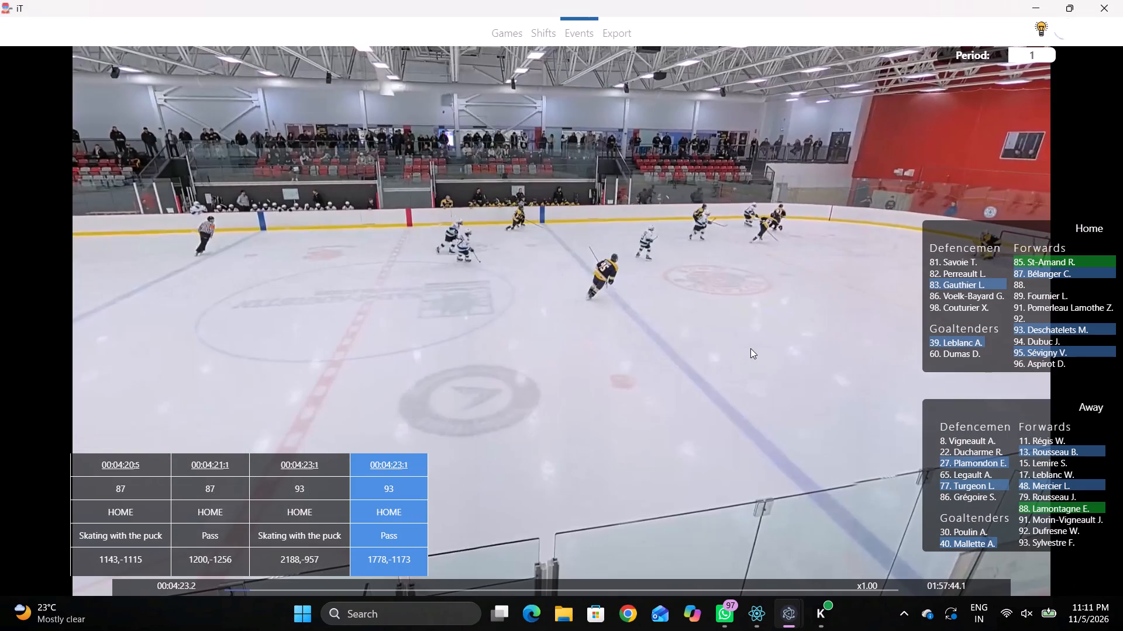
{"action": "key", "text": "space"}
{"action": "key", "text": "space"}
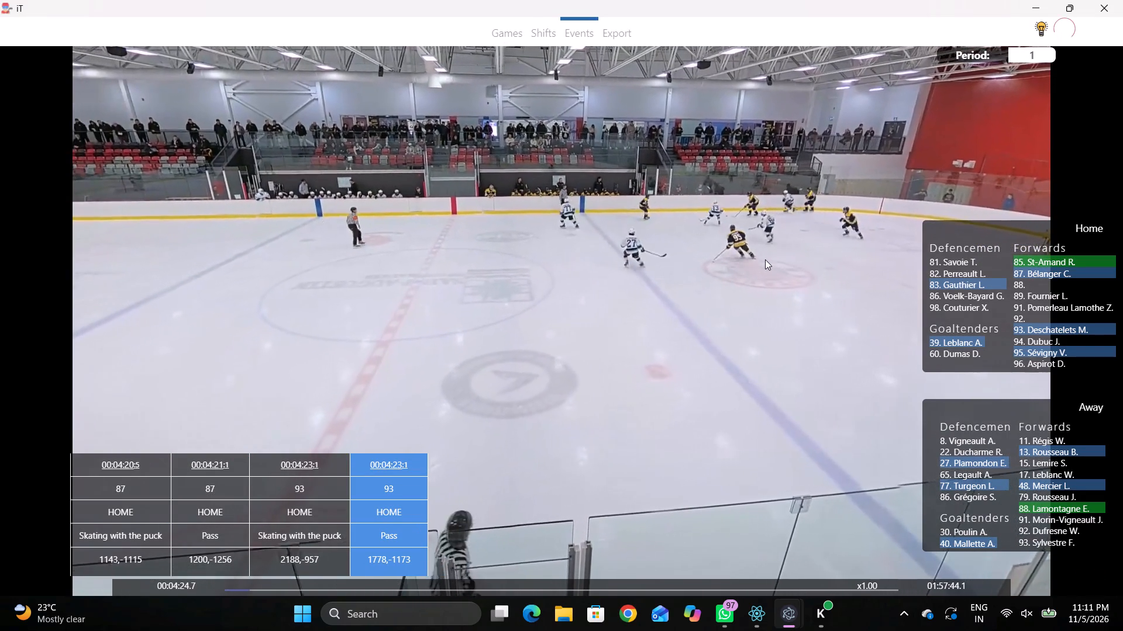
{"action": "key", "text": "space"}
{"action": "right_click", "coordinate": [753, 223]}
{"action": "key", "text": "q"}
{"action": "left_click", "coordinate": [778, 238]}
{"action": "right_click_drag", "start_coordinate": [745, 231], "coordinate": [739, 232]}
{"action": "left_click", "coordinate": [746, 243]}
{"action": "right_click_drag", "start_coordinate": [707, 229], "coordinate": [700, 230]}
{"action": "left_click", "coordinate": [713, 235]}
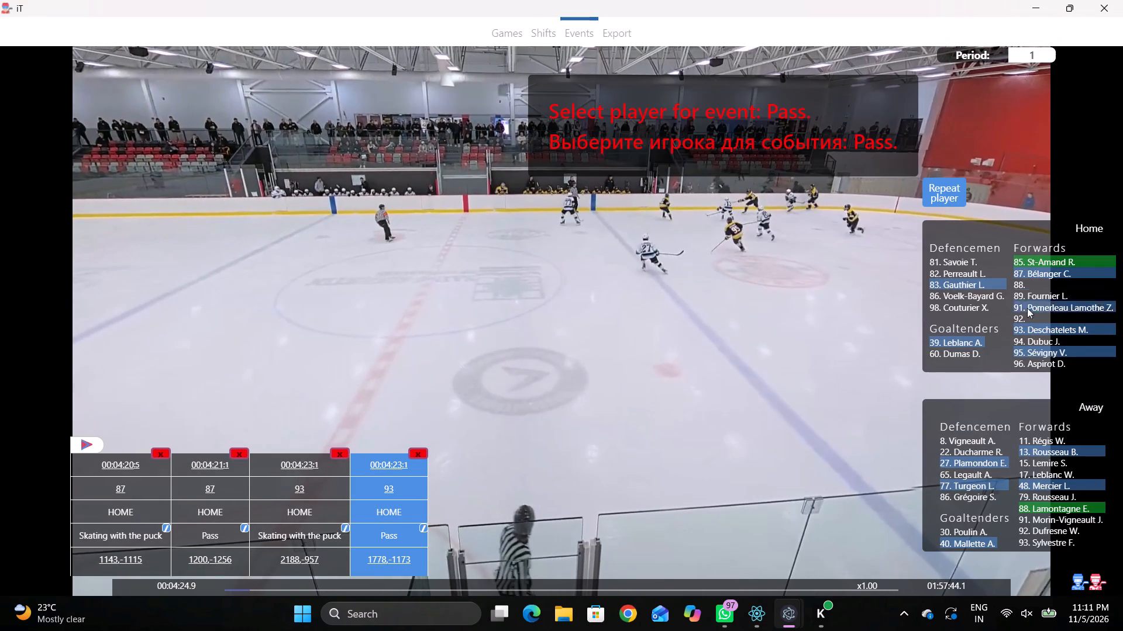
{"action": "left_click", "coordinate": [1028, 320]}
{"action": "left_click", "coordinate": [1031, 326]}
{"action": "left_click", "coordinate": [711, 143]}
Replay the passage before 00:04:24.9 and reassign the Pass at that time to home 87.
{"action": "key", "text": "q"}
{"action": "key", "text": "q"}
{"action": "key", "text": "q"}
{"action": "key", "text": "q"}
{"action": "key", "text": "q"}
{"action": "key", "text": "q"}
{"action": "key", "text": "q"}
{"action": "key", "text": "q"}
{"action": "key", "text": "q"}
{"action": "key", "text": "q"}
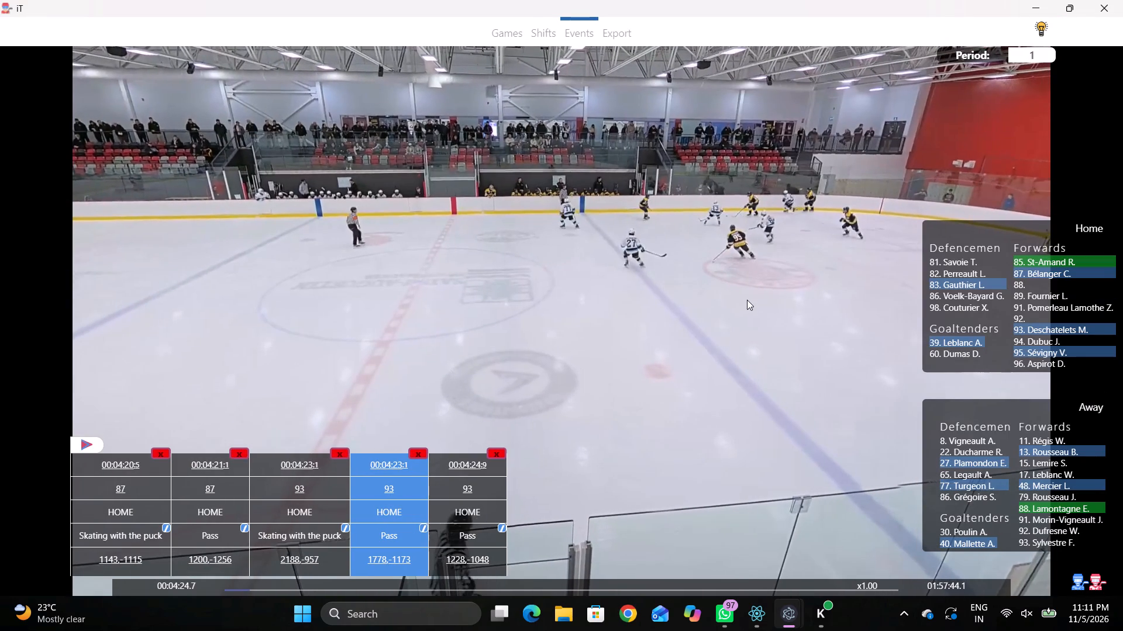
{"action": "key", "text": "q"}
{"action": "key", "text": "q"}
{"action": "key", "text": "space"}
{"action": "key", "text": "space"}
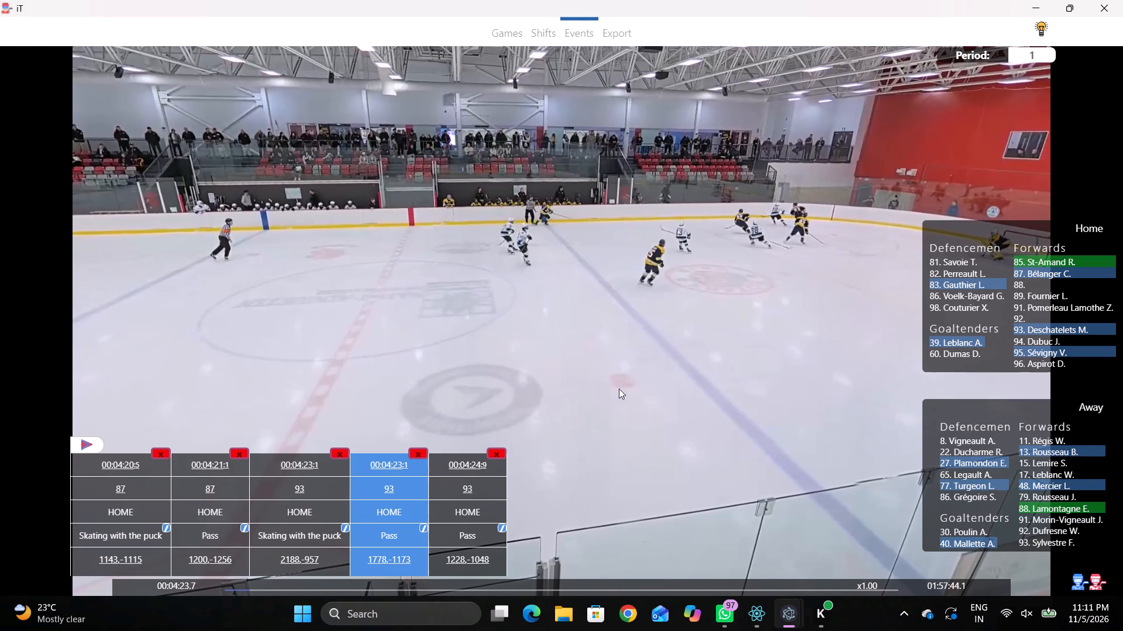
{"action": "left_click", "coordinate": [467, 490]}
{"action": "left_click", "coordinate": [1015, 271]}
Record a Skating with the puck event for away 77 in the neutral zone, near the centre line and the far boards.
{"action": "key", "text": "shift+d"}
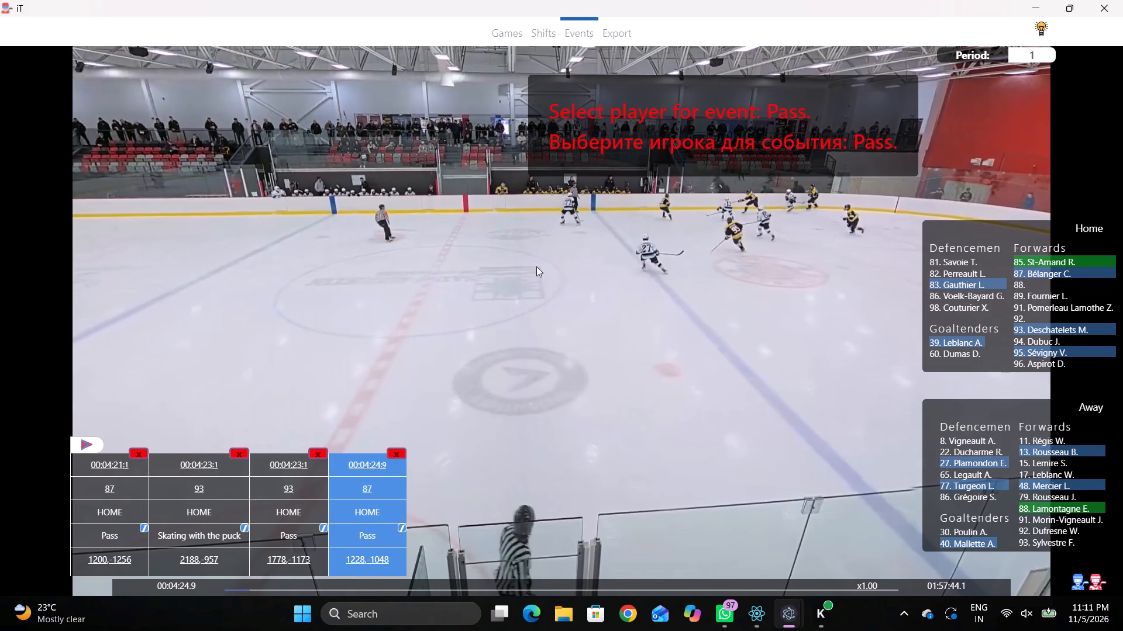
{"action": "key", "text": "space"}
{"action": "type", "text": "v"}
{"action": "key", "text": "space"}
{"action": "key", "text": "space"}
{"action": "key", "text": "space"}
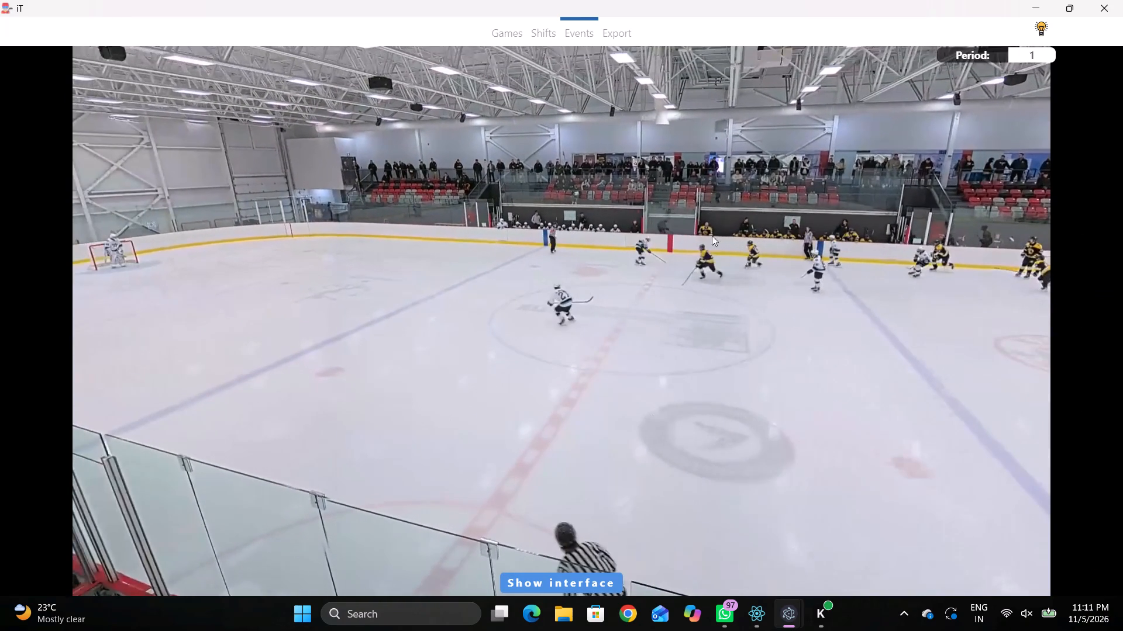
{"action": "left_click", "coordinate": [761, 258]}
{"action": "right_click_drag", "start_coordinate": [726, 252], "coordinate": [718, 261]}
{"action": "left_click", "coordinate": [762, 279]}
{"action": "left_click", "coordinate": [956, 486]}
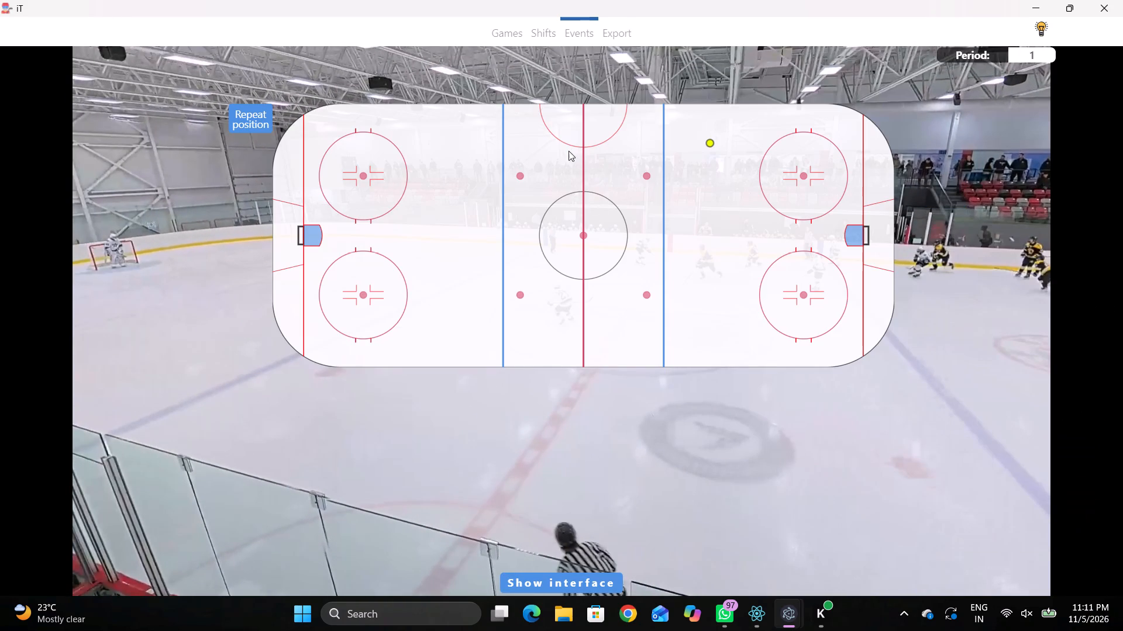
{"action": "left_click", "coordinate": [607, 134]}
Record a Pass by the same player, away 77, just across the centre line near the far boards.
{"action": "key", "text": "r"}
{"action": "key", "text": "space"}
{"action": "key", "text": "space"}
{"action": "key", "text": "space"}
{"action": "key", "text": "space"}
{"action": "key", "text": "q"}
{"action": "key", "text": "q"}
{"action": "key", "text": "q"}
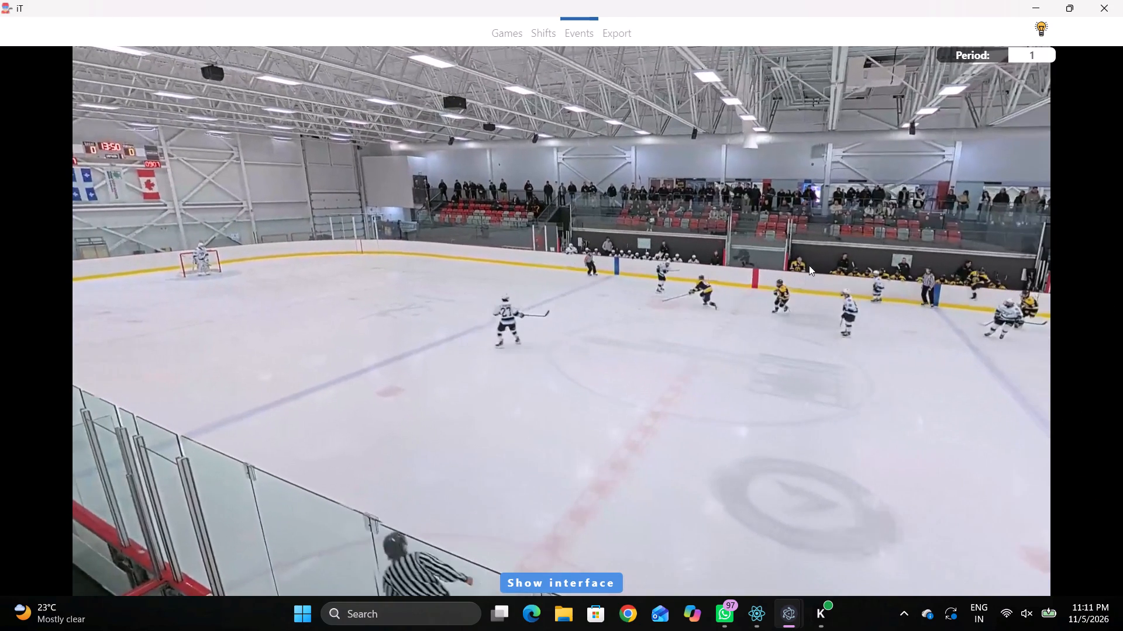
{"action": "key", "text": "q"}
{"action": "right_click", "coordinate": [817, 216]}
{"action": "left_click", "coordinate": [829, 220]}
{"action": "left_click", "coordinate": [957, 193]}
{"action": "left_click", "coordinate": [564, 151]}
{"action": "key", "text": "space"}
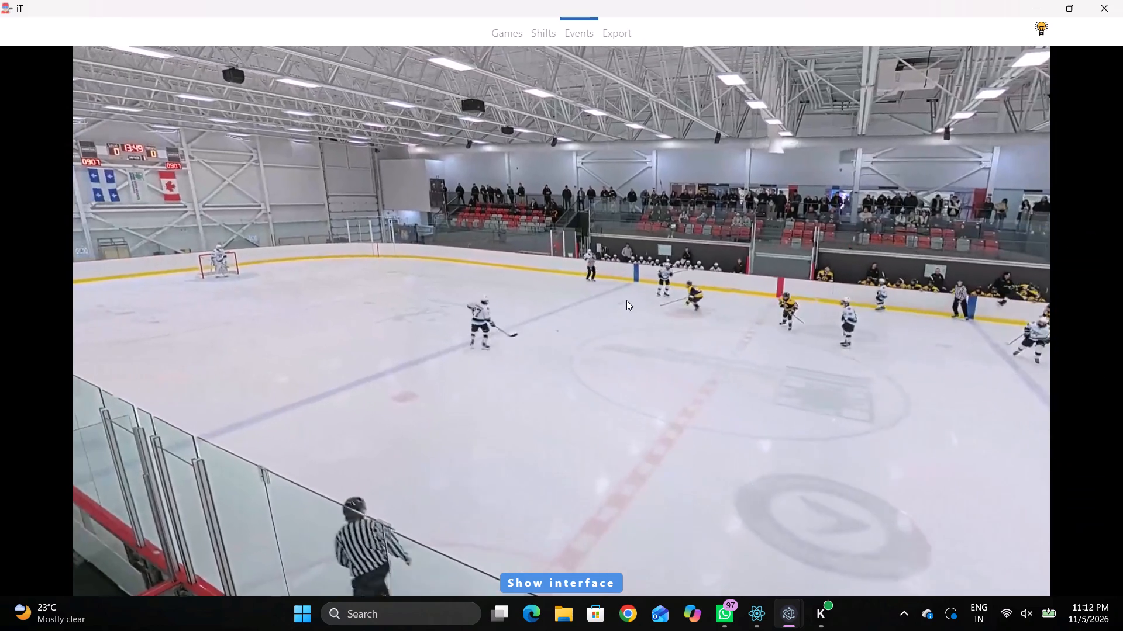
Record a Skating with the puck event for away 27 just inside the away team's defensive blue line, toward the near boards.
{"action": "key", "text": "space"}
{"action": "right_click_drag", "start_coordinate": [615, 255], "coordinate": [627, 251]}
{"action": "left_click", "coordinate": [656, 271]}
{"action": "left_click", "coordinate": [953, 459]}
{"action": "left_click", "coordinate": [463, 317]}
{"action": "key", "text": "space"}
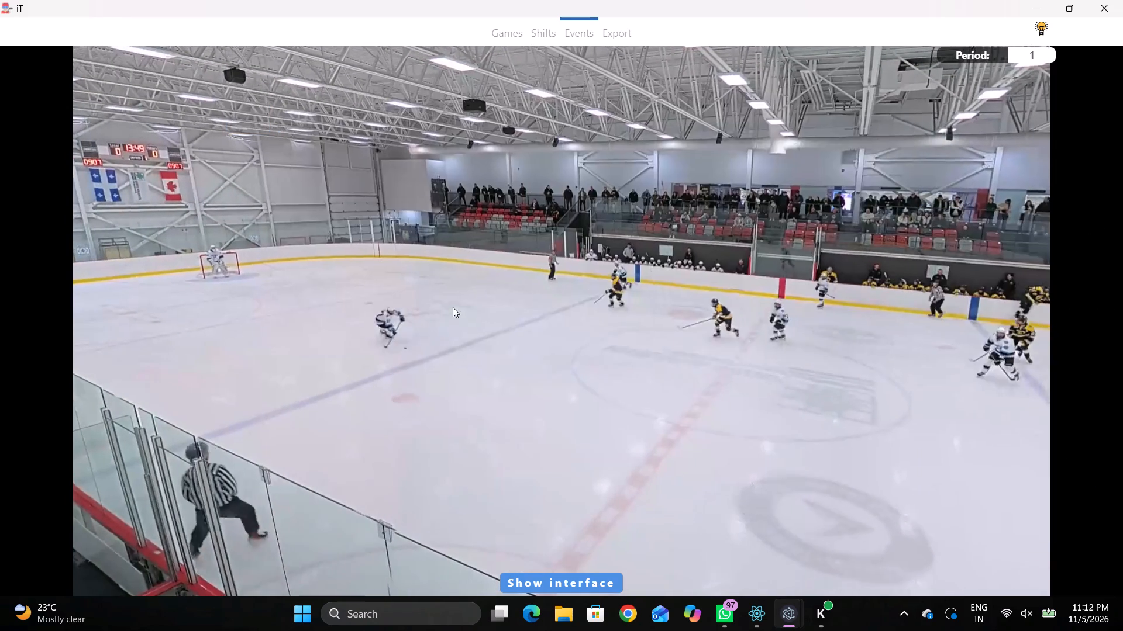
Record a Pass by the same player, away 27, just inside the away team's defensive blue line toward the near boards.
{"action": "key", "text": "space"}
{"action": "key", "text": "space"}
{"action": "key", "text": "space"}
{"action": "key", "text": "space"}
{"action": "key", "text": "space"}
{"action": "left_click", "coordinate": [694, 255]}
{"action": "right_click_drag", "start_coordinate": [654, 249], "coordinate": [652, 257]}
{"action": "left_click", "coordinate": [660, 264]}
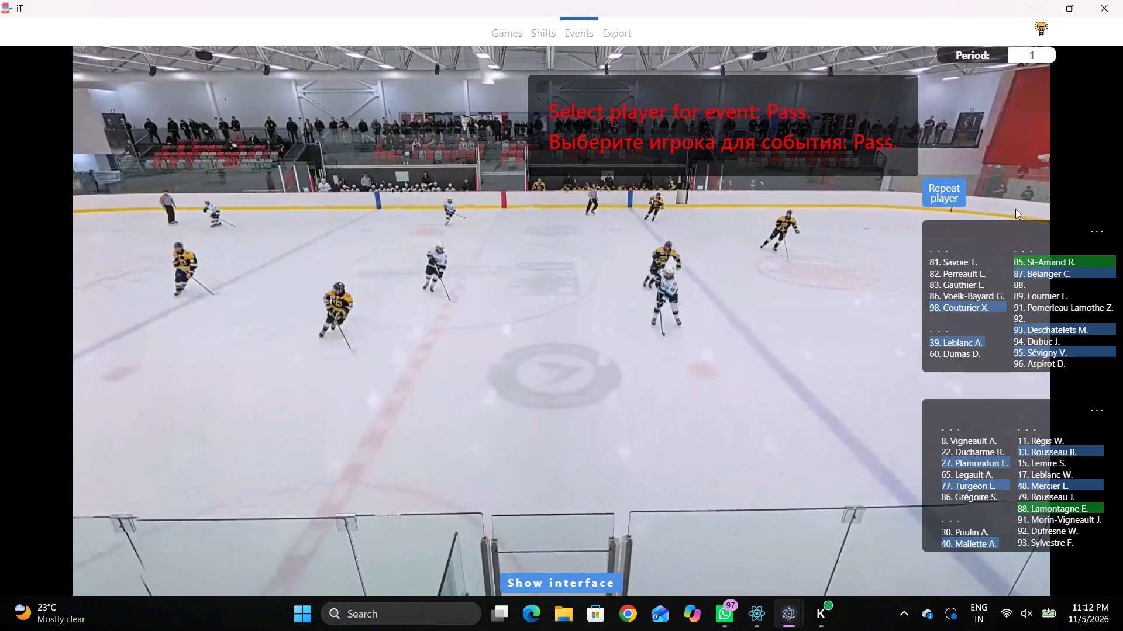
{"action": "left_click", "coordinate": [945, 190]}
{"action": "left_click", "coordinate": [473, 319]}
Record a Skating with the puck event for home 93 at 00:04:35.4, beside the home goal at the edge of the far faceoff circle.
{"action": "key", "text": "space"}
{"action": "key", "text": "space"}
{"action": "type", "text": "r"}
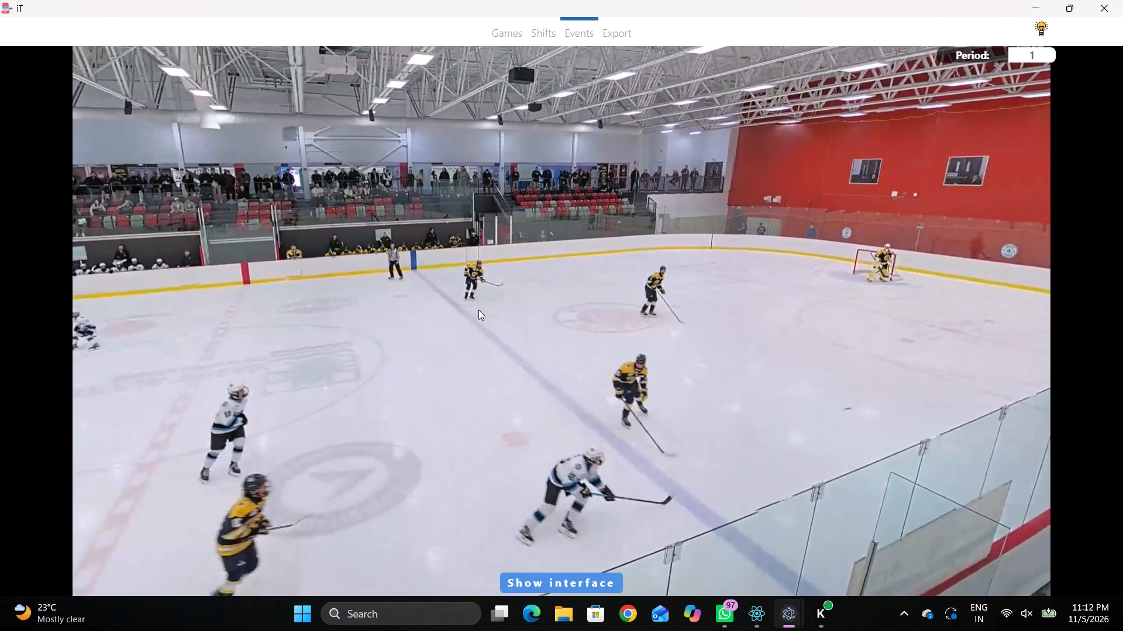
{"action": "key", "text": "space"}
{"action": "type", "text": "v"}
{"action": "key", "text": "space"}
{"action": "key", "text": "space"}
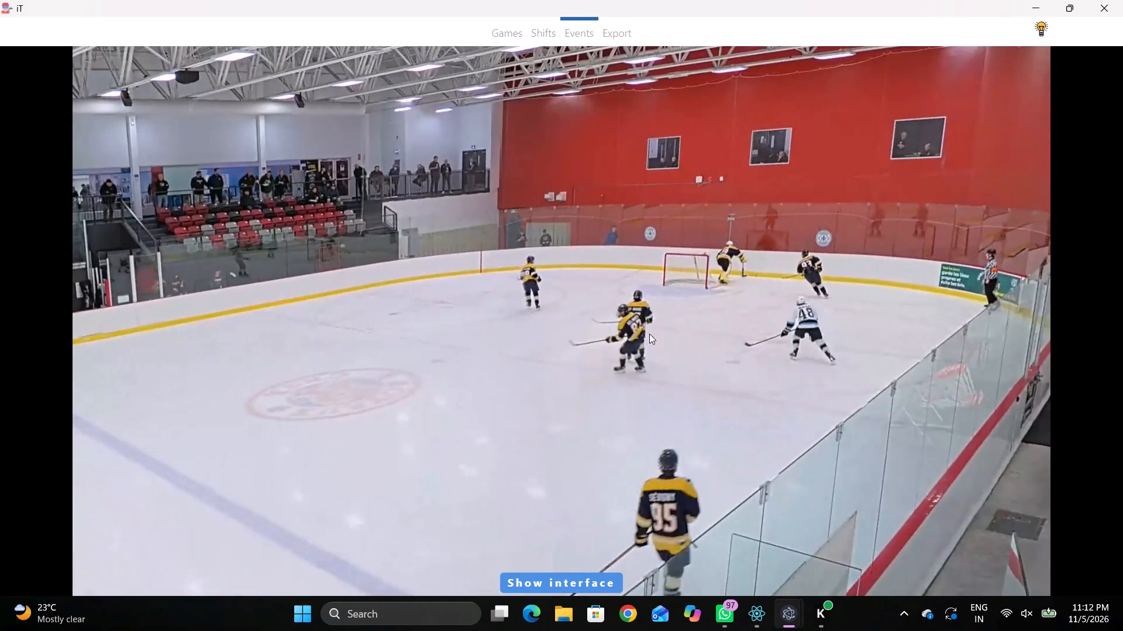
{"action": "key", "text": "space"}
{"action": "key", "text": "space"}
{"action": "key", "text": "space"}
{"action": "key", "text": "space"}
{"action": "key", "text": "space"}
{"action": "key", "text": "q"}
{"action": "key", "text": "q"}
{"action": "right_click", "coordinate": [615, 265]}
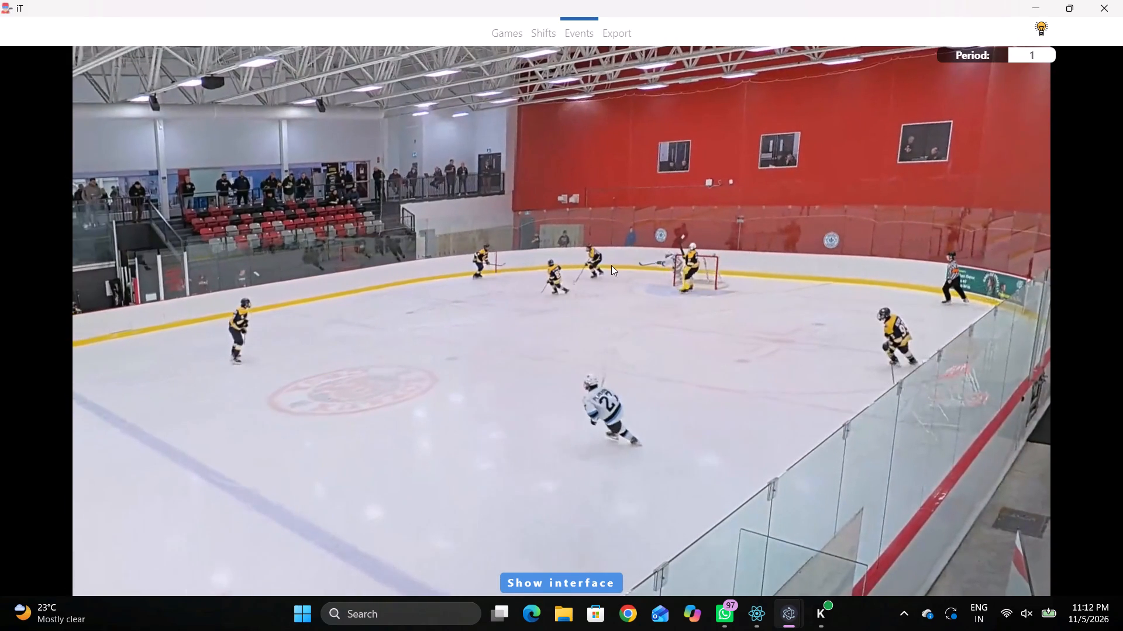
{"action": "left_click", "coordinate": [649, 287]}
{"action": "left_click", "coordinate": [1031, 323]}
{"action": "left_click_drag", "start_coordinate": [849, 207], "coordinate": [843, 202]}
Review the play that follows home 93's puck carry, returning to just before the 00:04:35.4 event.
{"action": "key", "text": "space"}
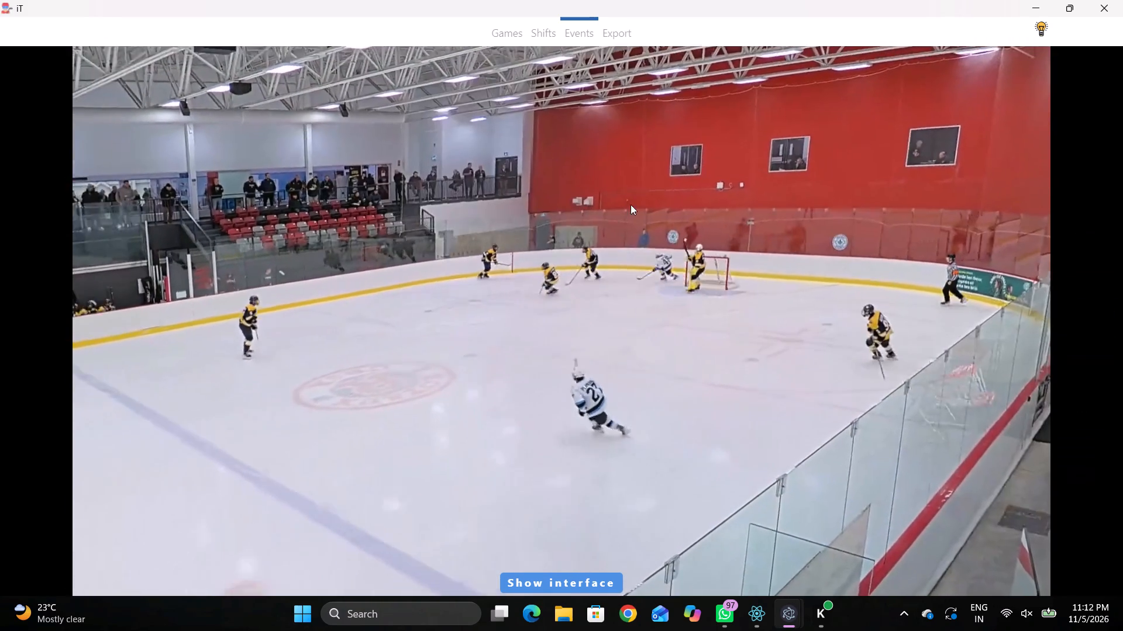
{"action": "key", "text": "space"}
{"action": "key", "text": "space"}
{"action": "key", "text": "space"}
{"action": "key", "text": "space"}
{"action": "key", "text": "space"}
{"action": "key", "text": "q"}
{"action": "key", "text": "q"}
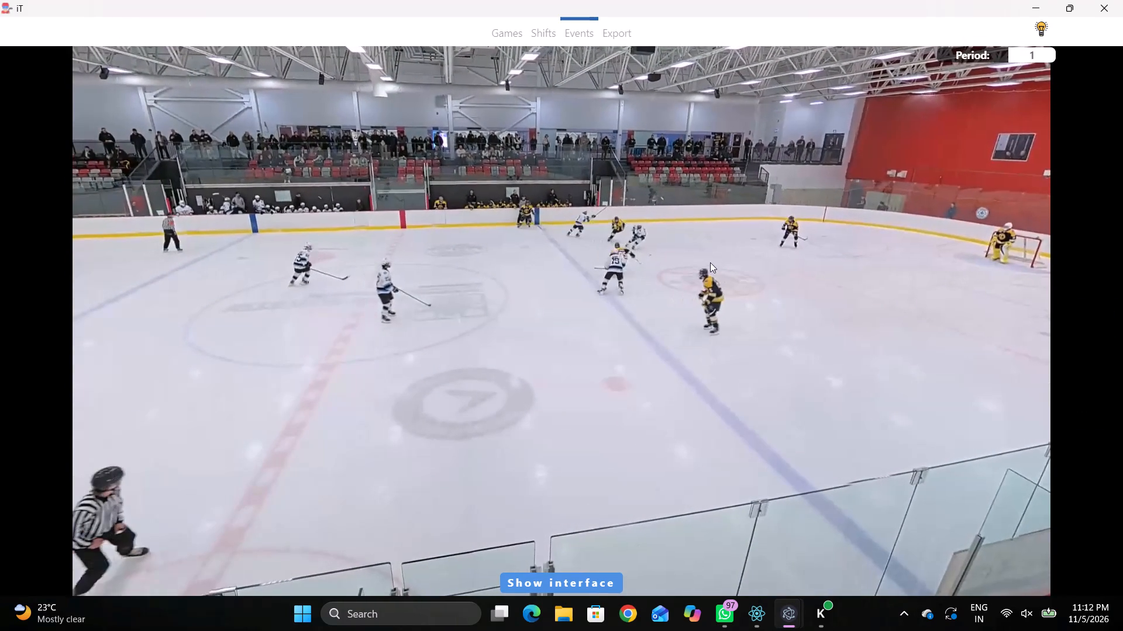
{"action": "key", "text": "space"}
{"action": "key", "text": "space"}
{"action": "key", "text": "space"}
{"action": "key", "text": "space"}
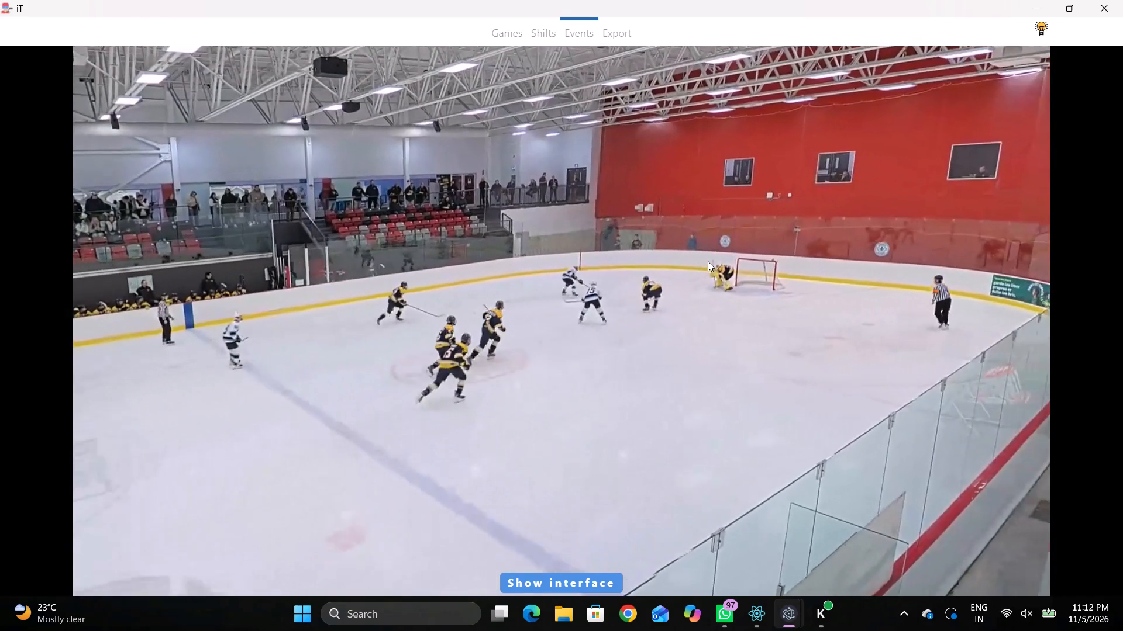
{"action": "key", "text": "shift+d"}
{"action": "left_click", "coordinate": [352, 453]}
{"action": "key", "text": "q"}
{"action": "key", "text": "q"}
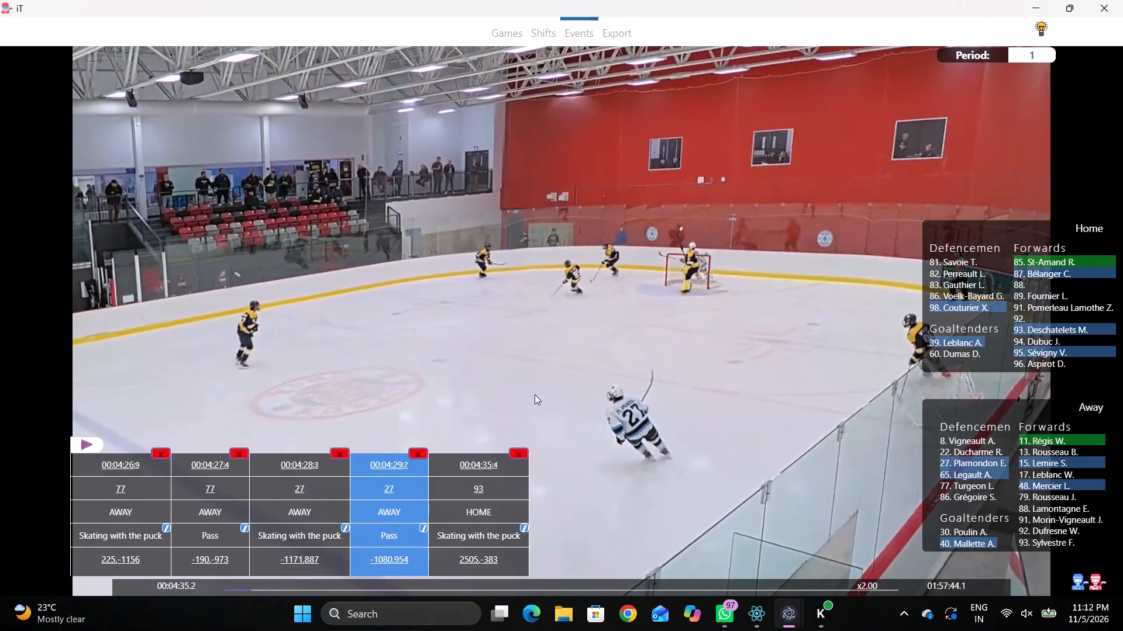
Record a Check - Stick for away 48 at 00:04:37.1, just inside the home team's blue line on the far side.
{"action": "key", "text": "space"}
{"action": "key", "text": "space"}
{"action": "right_click", "coordinate": [560, 335]}
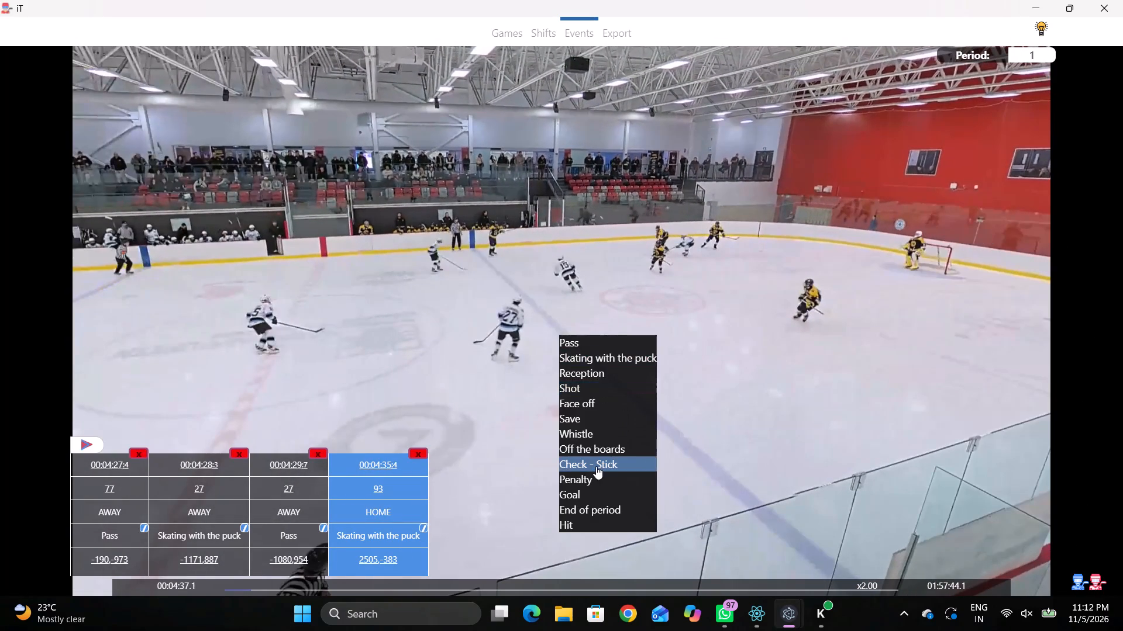
{"action": "left_click", "coordinate": [595, 466]}
{"action": "left_click", "coordinate": [1039, 486]}
{"action": "left_click", "coordinate": [705, 168]}
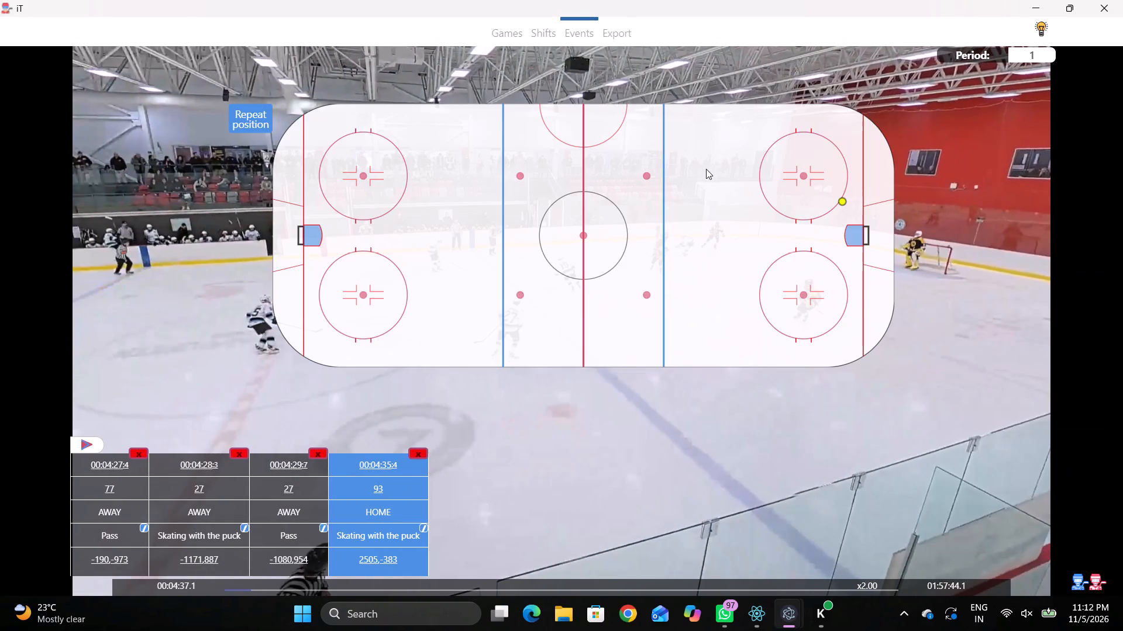
Record a Pass by the same player, away 48, at 00:04:38.2, just inside the home blue line on the far side.
{"action": "key", "text": "r"}
{"action": "key", "text": "space"}
{"action": "key", "text": "space"}
{"action": "key", "text": "space"}
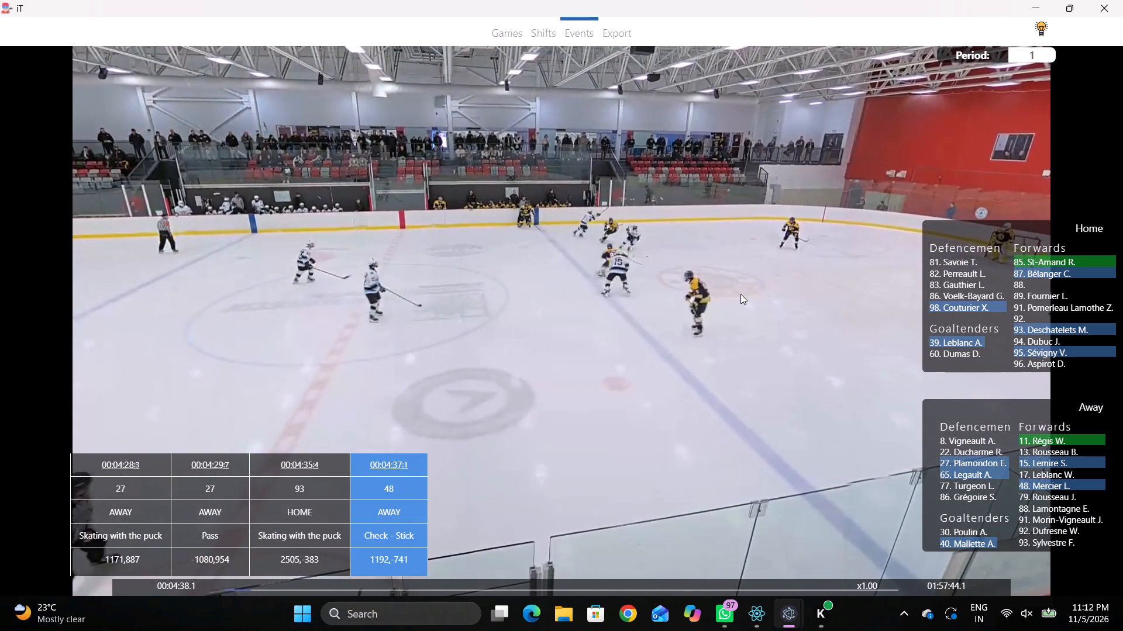
{"action": "key", "text": "space"}
{"action": "right_click", "coordinate": [771, 228]}
{"action": "key", "text": "q"}
{"action": "key", "text": "q"}
{"action": "key", "text": "q"}
{"action": "key", "text": "q"}
{"action": "key", "text": "q"}
{"action": "key", "text": "q"}
{"action": "key", "text": "q"}
{"action": "key", "text": "q"}
{"action": "key", "text": "q"}
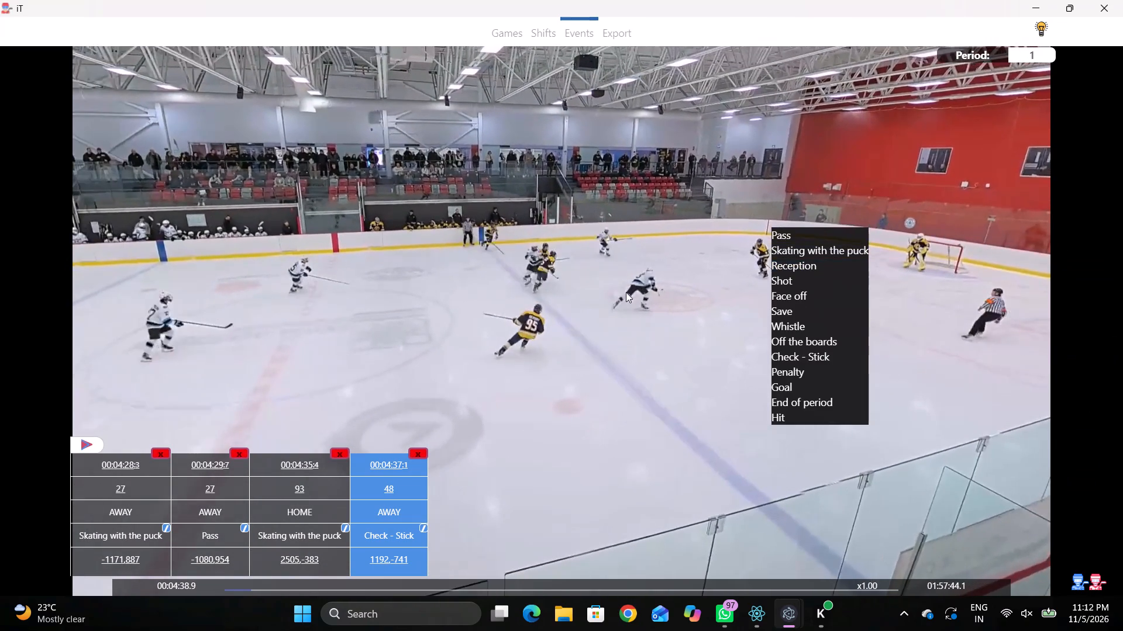
{"action": "right_click", "coordinate": [647, 247]}
{"action": "left_click", "coordinate": [651, 248]}
{"action": "right_click", "coordinate": [675, 249]}
{"action": "left_click", "coordinate": [681, 252]}
{"action": "left_click", "coordinate": [861, 210]}
{"action": "right_click", "coordinate": [838, 209]}
{"action": "left_click", "coordinate": [839, 218]}
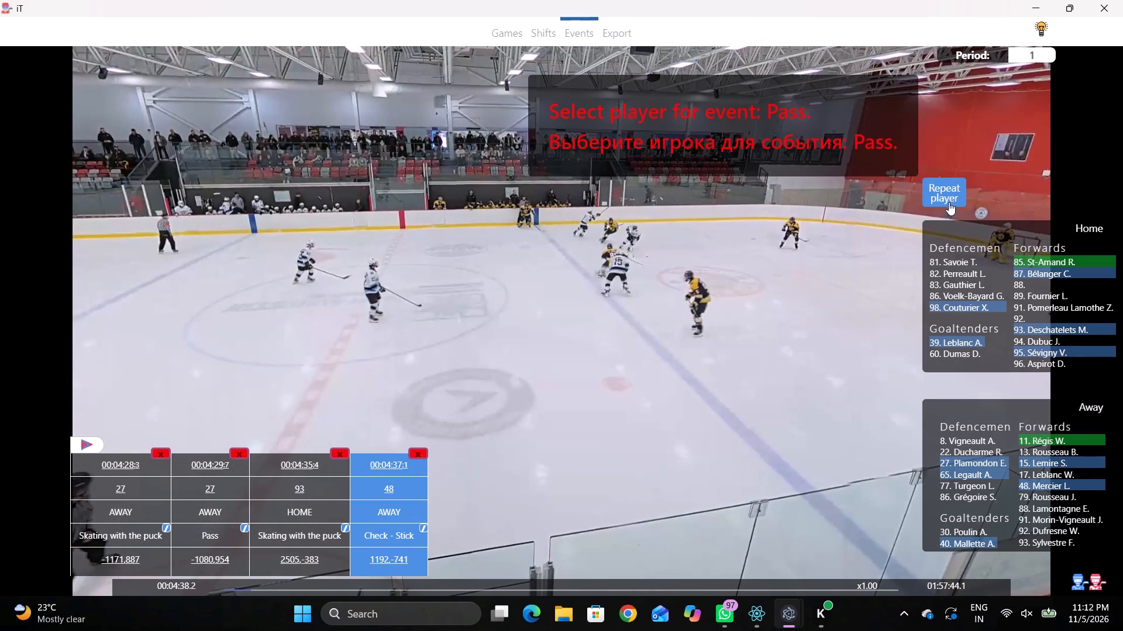
{"action": "left_click", "coordinate": [945, 195]}
{"action": "left_click", "coordinate": [716, 193]}
Record a Skating with the puck event for away 15 at 00:04:39.6, just inside the home blue line near mid-ice.
{"action": "key", "text": "space"}
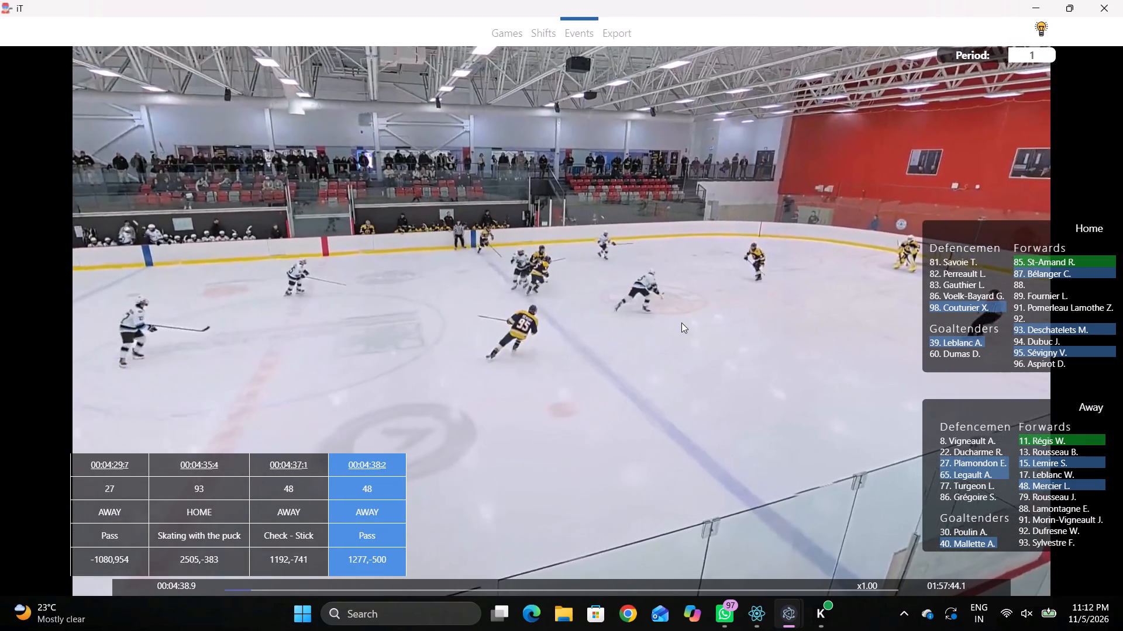
{"action": "key", "text": "space"}
{"action": "right_click", "coordinate": [702, 283]}
{"action": "key", "text": "space"}
{"action": "key", "text": "space"}
{"action": "right_click", "coordinate": [714, 306]}
{"action": "left_click", "coordinate": [743, 316]}
{"action": "right_click", "coordinate": [739, 310]}
{"action": "left_click", "coordinate": [786, 328]}
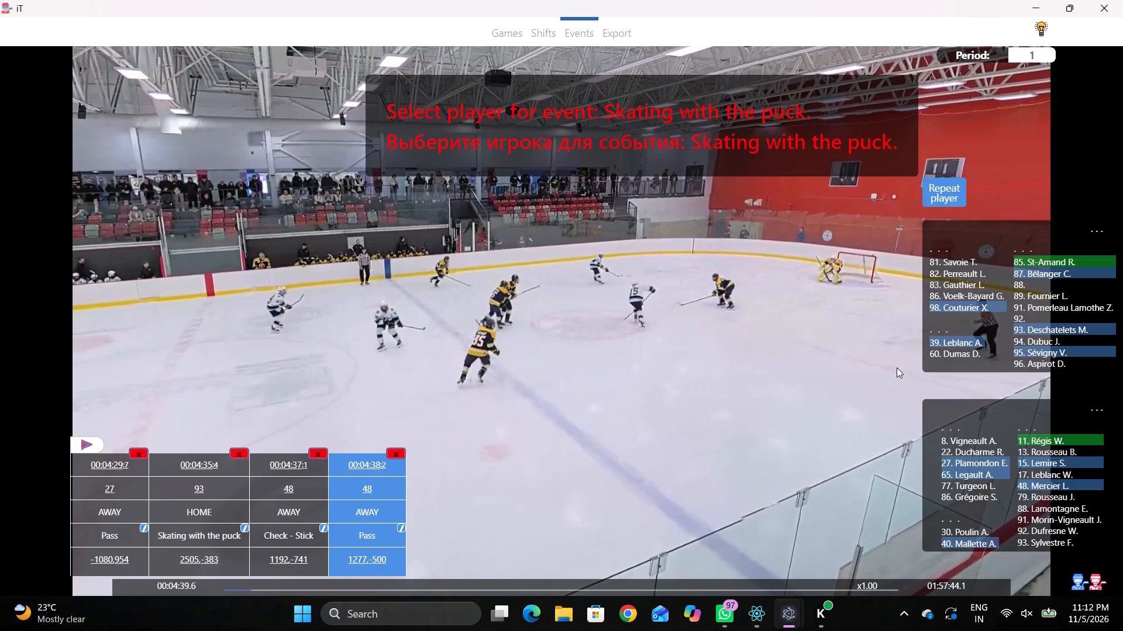
{"action": "left_click", "coordinate": [1029, 469]}
{"action": "left_click", "coordinate": [1020, 461]}
{"action": "left_click", "coordinate": [712, 226]}
Record a Pass by the same player, away 15, at 00:04:39.7, inside the home blue line slightly toward the far side.
{"action": "key", "text": "r"}
{"action": "key", "text": "space"}
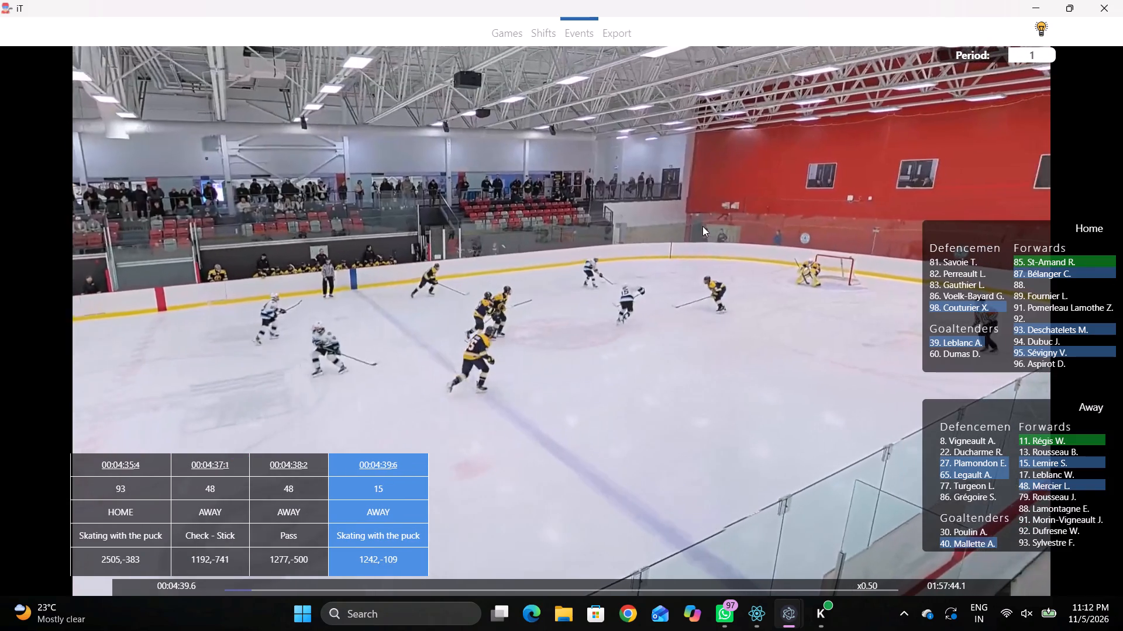
{"action": "key", "text": "space"}
{"action": "type", "text": "q"}
{"action": "key", "text": "q"}
{"action": "key", "text": "q"}
{"action": "left_click", "coordinate": [706, 196]}
{"action": "right_click", "coordinate": [702, 198]}
{"action": "left_click", "coordinate": [708, 204]}
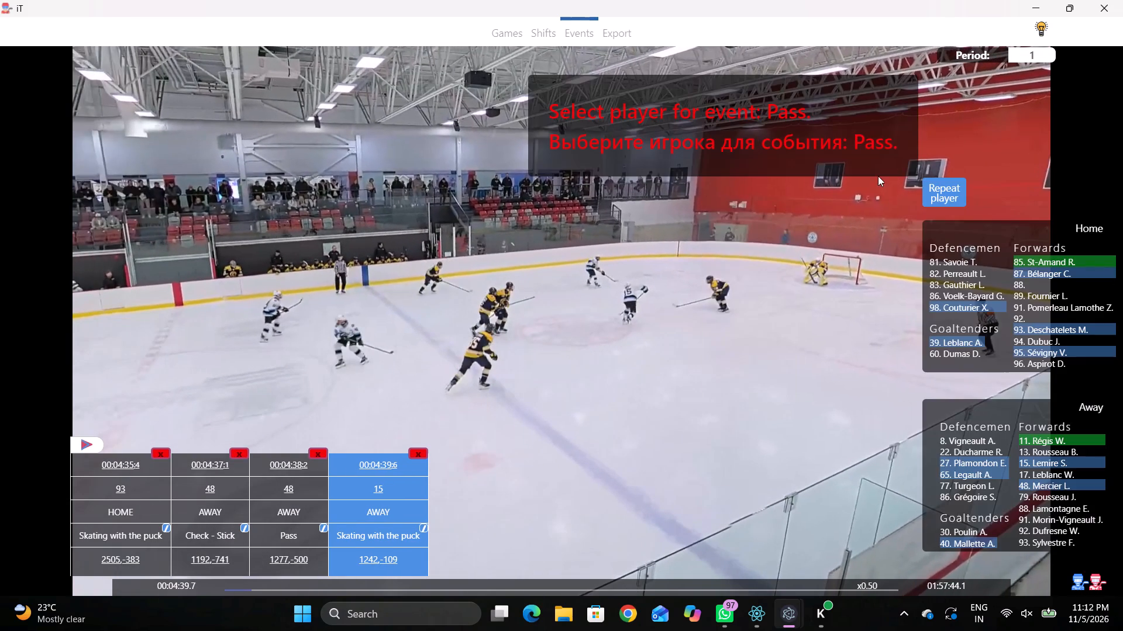
{"action": "left_click", "coordinate": [945, 186]}
{"action": "left_click", "coordinate": [714, 206]}
Record a Skating with the puck event for away 11 at 00:04:40.2, in the far faceoff circle of the home zone.
{"action": "key", "text": "space"}
{"action": "key", "text": "v"}
{"action": "key", "text": "space"}
{"action": "right_click", "coordinate": [685, 240]}
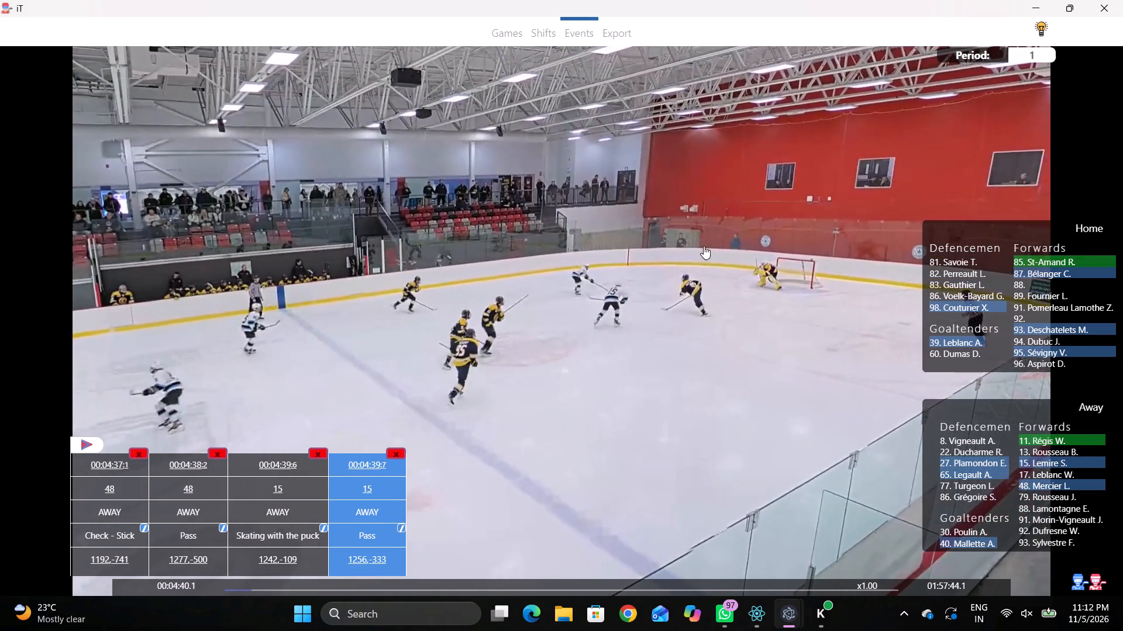
{"action": "left_click", "coordinate": [732, 258]}
{"action": "left_click", "coordinate": [1034, 442]}
{"action": "left_click", "coordinate": [784, 186]}
Record a Pass by the same player, away 11, at 00:04:41.0, in the far faceoff circle of the home zone.
{"action": "key", "text": "r"}
{"action": "key", "text": "space"}
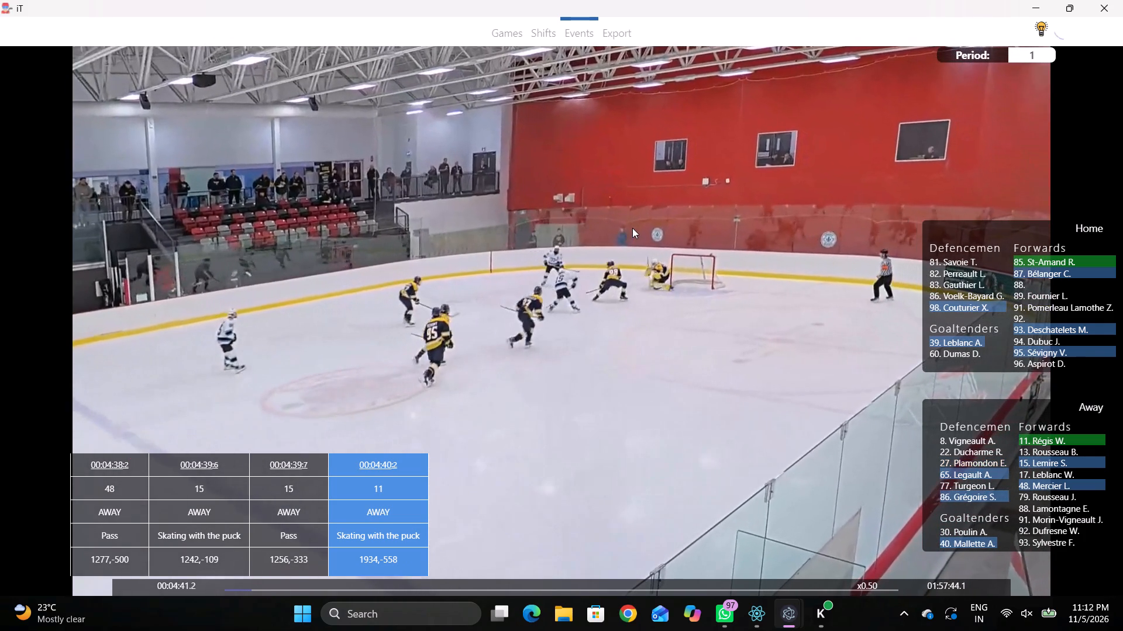
{"action": "key", "text": "space"}
{"action": "key", "text": "q"}
{"action": "key", "text": "q"}
{"action": "key", "text": "q"}
{"action": "key", "text": "q"}
{"action": "key", "text": "q"}
{"action": "right_click", "coordinate": [650, 179]}
{"action": "left_click", "coordinate": [658, 191]}
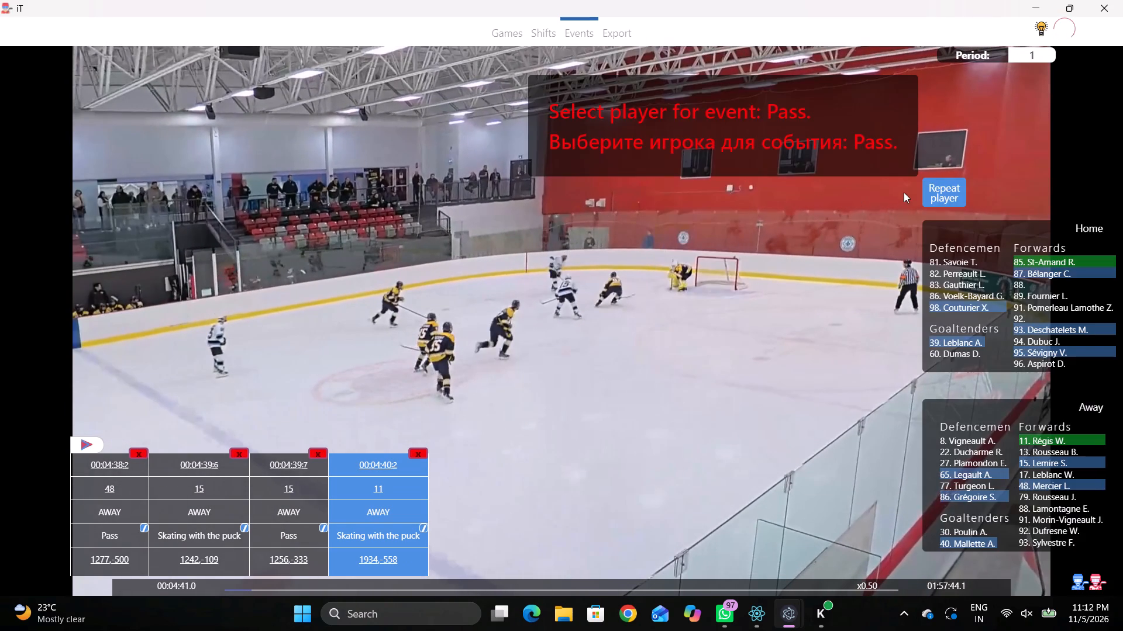
{"action": "left_click", "coordinate": [956, 191]}
{"action": "left_click", "coordinate": [795, 199]}
Record a Shot Attempt - On Goal by away 15 at 00:04:41.4, from the slot in front of the home goal.
{"action": "key", "text": "space"}
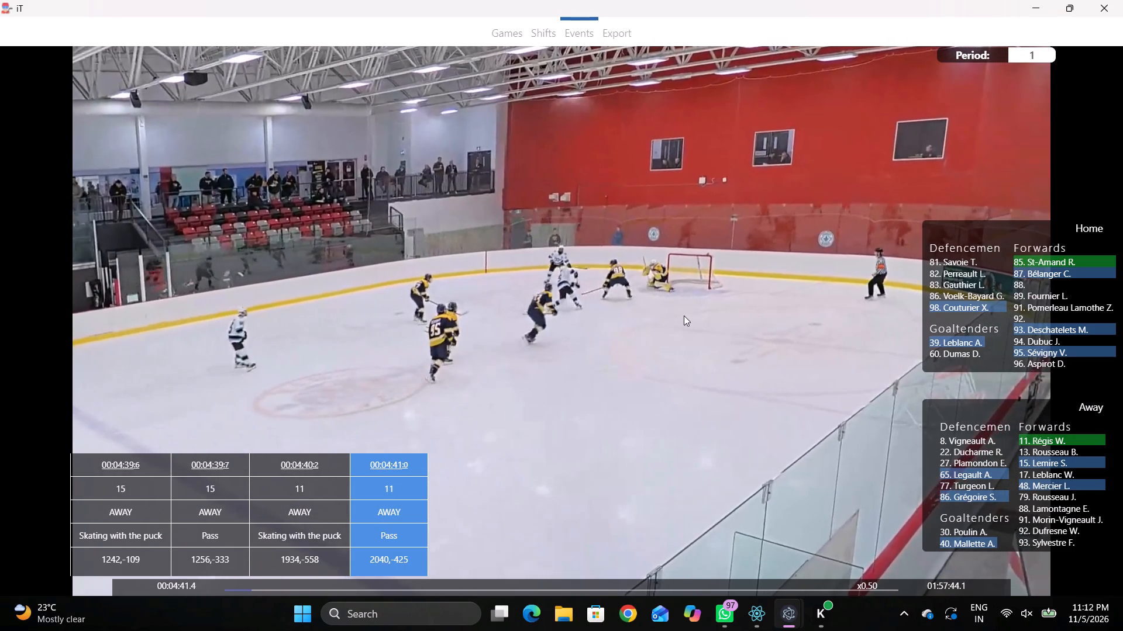
{"action": "key", "text": "space"}
{"action": "right_click_drag", "start_coordinate": [681, 295], "coordinate": [687, 297]}
{"action": "key", "text": "q"}
{"action": "left_click", "coordinate": [715, 352]}
{"action": "left_click", "coordinate": [608, 257]}
{"action": "left_click", "coordinate": [1036, 462]}
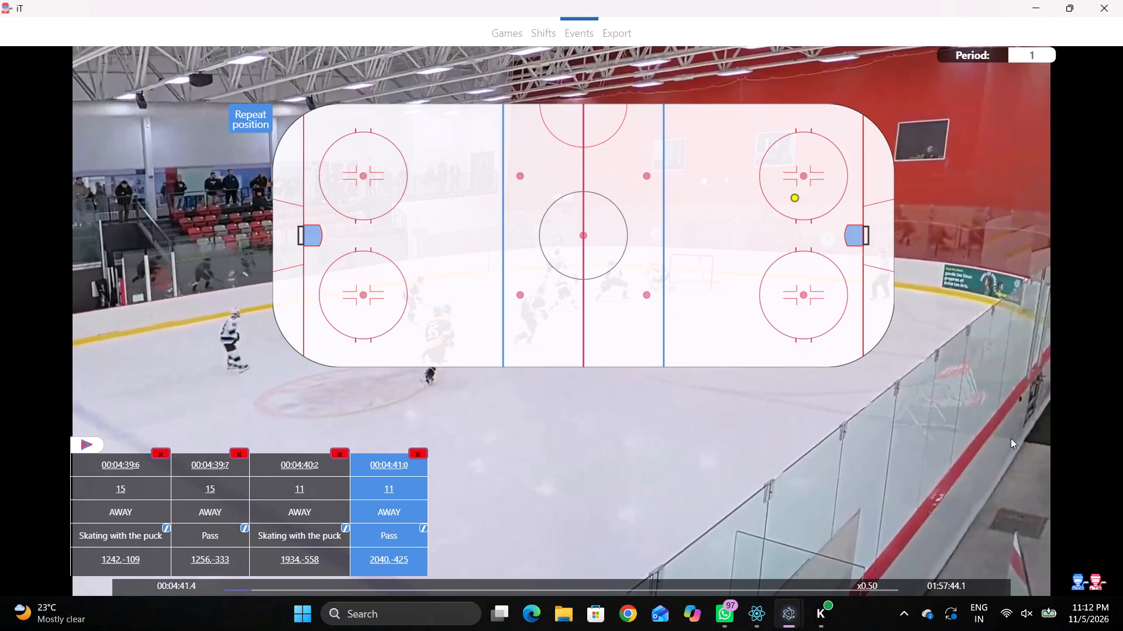
{"action": "left_click", "coordinate": [788, 224]}
Replay the passage around away 11's pass and away 15's on-goal attempt to check how the shot ends.
{"action": "key", "text": "r"}
{"action": "key", "text": "space"}
{"action": "key", "text": "v"}
{"action": "key", "text": "space"}
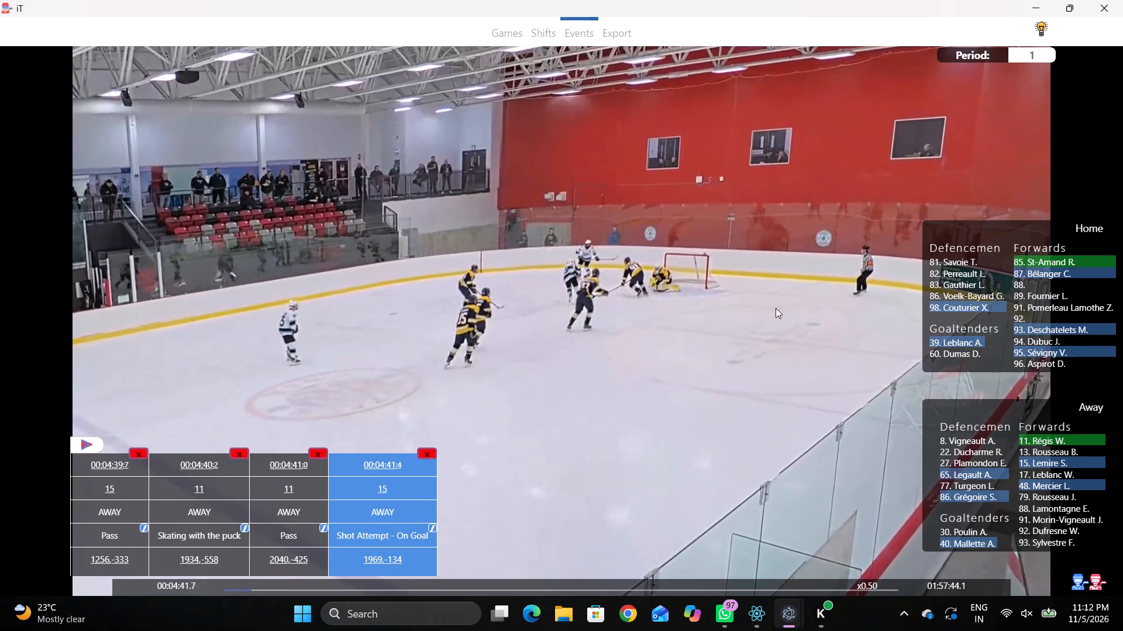
{"action": "key", "text": "space"}
{"action": "key", "text": "space"}
{"action": "key", "text": "q"}
{"action": "key", "text": "q"}
{"action": "key", "text": "q"}
{"action": "key", "text": "q"}
{"action": "key", "text": "q"}
{"action": "key", "text": "q"}
{"action": "key", "text": "q"}
{"action": "key", "text": "q"}
{"action": "key", "text": "q"}
{"action": "key", "text": "q"}
{"action": "key", "text": "q"}
{"action": "key", "text": "q"}
{"action": "key", "text": "q"}
{"action": "key", "text": "q"}
{"action": "key", "text": "q"}
{"action": "key", "text": "q"}
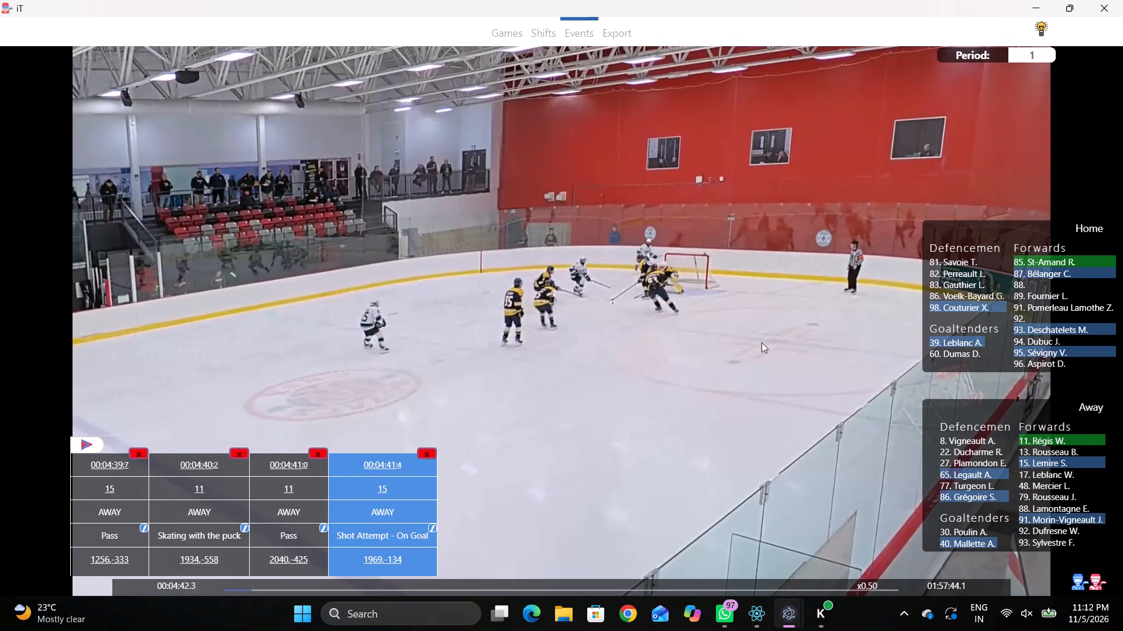
{"action": "type", "text": "q"}
{"action": "key", "text": "space"}
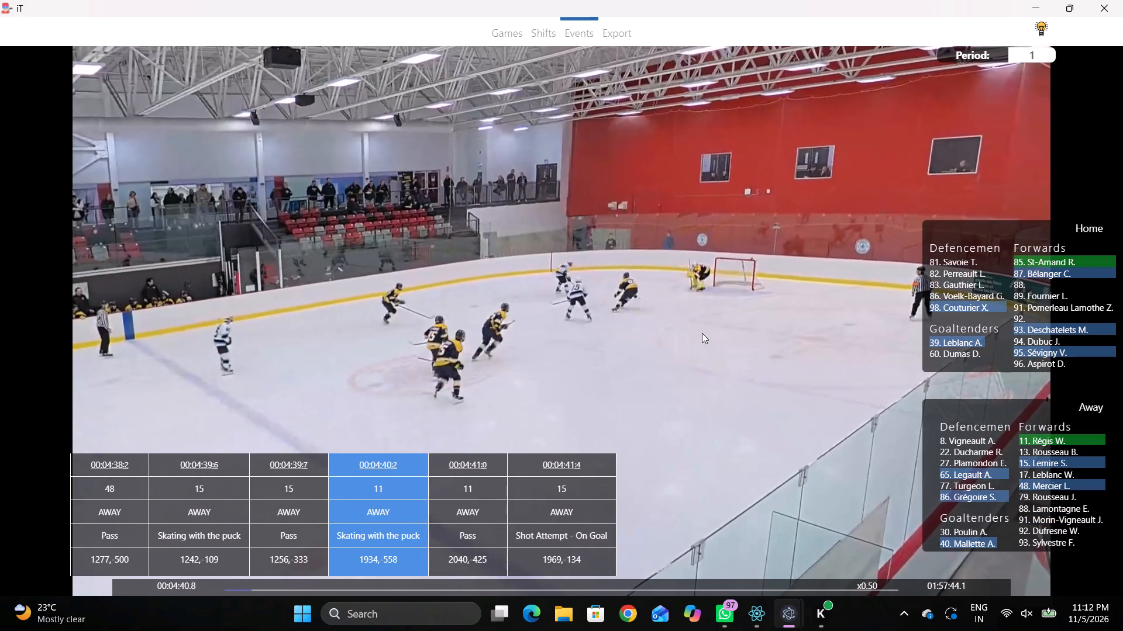
{"action": "key", "text": "space"}
{"action": "type", "text": "q"}
{"action": "key", "text": "space"}
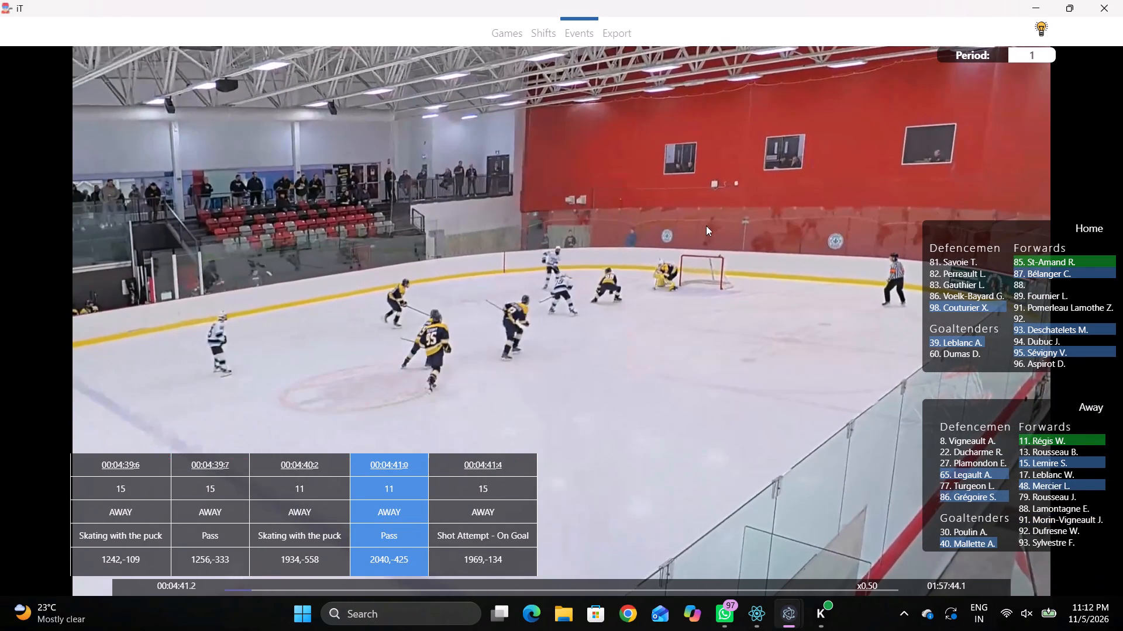
{"action": "key", "text": "space"}
Change the type of away 15's shot event at 00:04:41.4 to Shot Attempt - Blocked.
{"action": "left_click", "coordinate": [427, 527]}
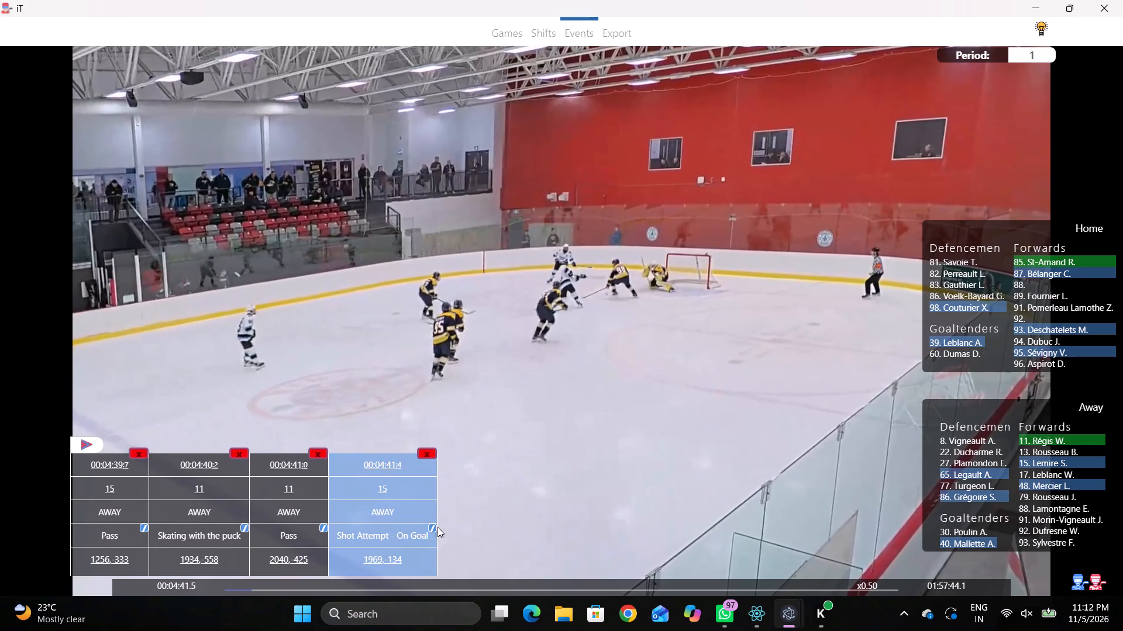
{"action": "left_click", "coordinate": [438, 526]}
{"action": "left_click", "coordinate": [430, 527]}
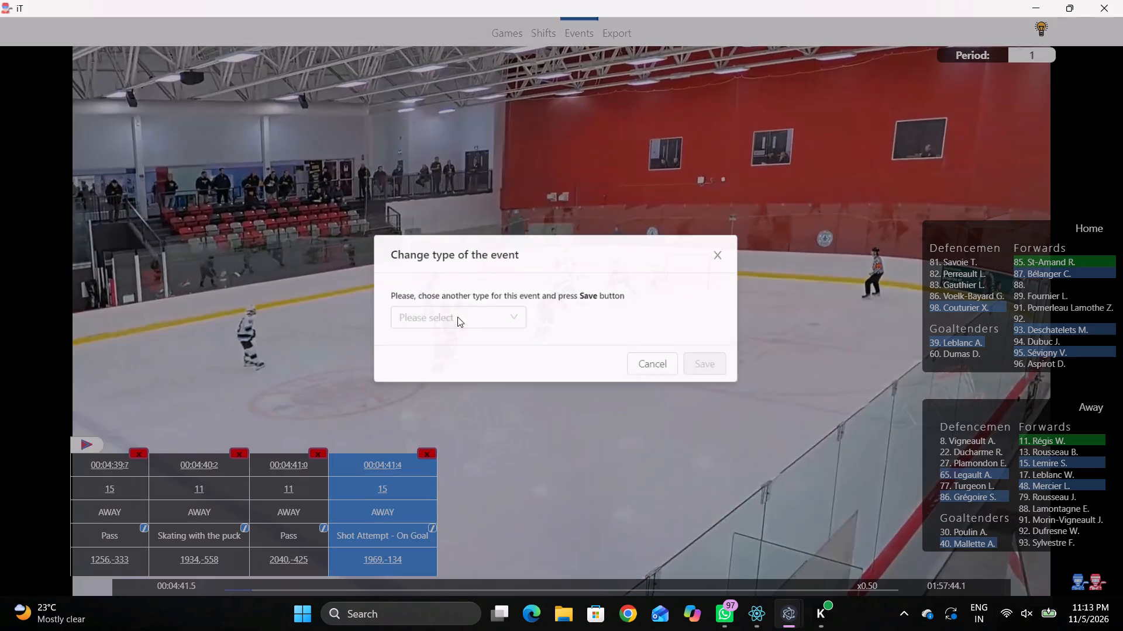
{"action": "left_click", "coordinate": [461, 306]}
{"action": "left_click", "coordinate": [443, 415]}
{"action": "left_click", "coordinate": [423, 333]}
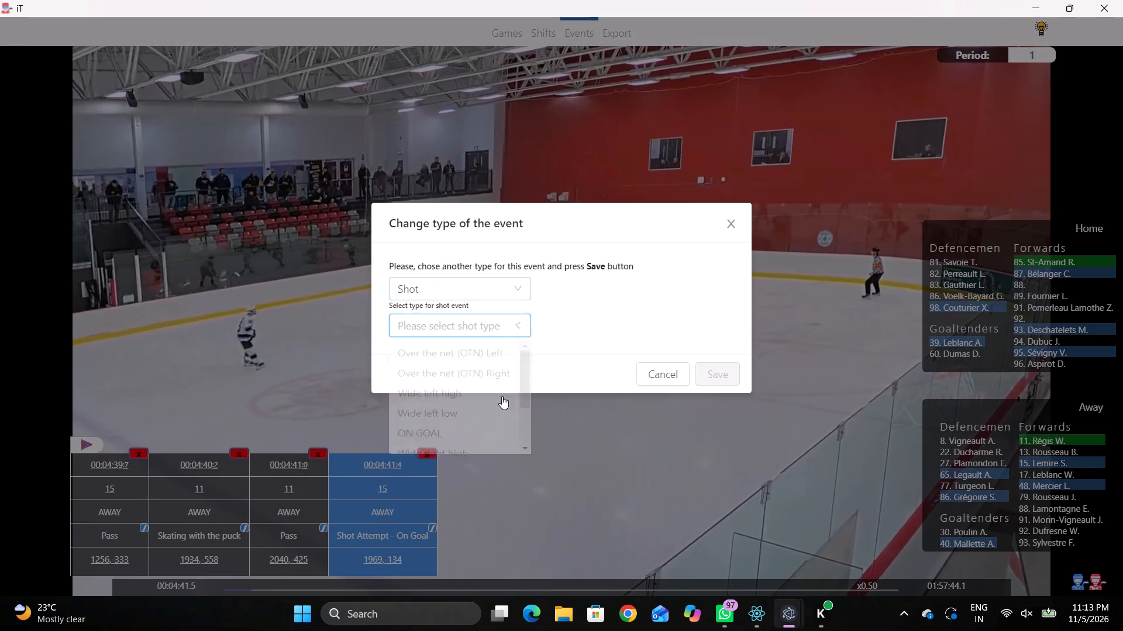
{"action": "scroll", "coordinate": [439, 446], "scroll_direction": "down", "scroll_amount": 1}
{"action": "left_click", "coordinate": [428, 434]}
{"action": "left_click", "coordinate": [725, 374]}
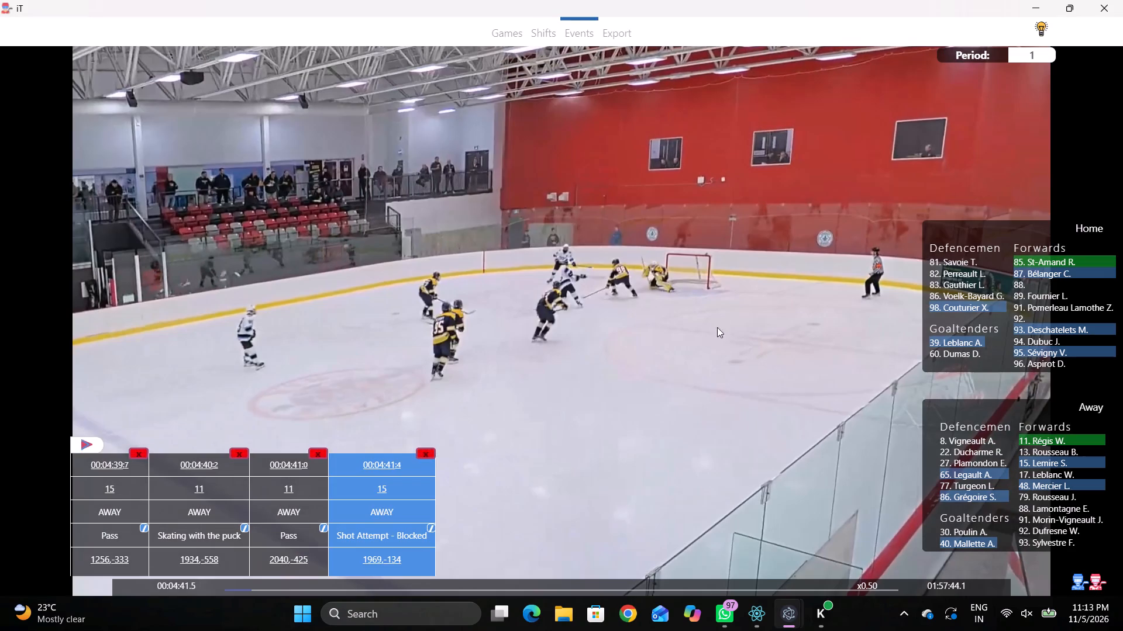
{"action": "key", "text": "space"}
{"action": "key", "text": "space"}
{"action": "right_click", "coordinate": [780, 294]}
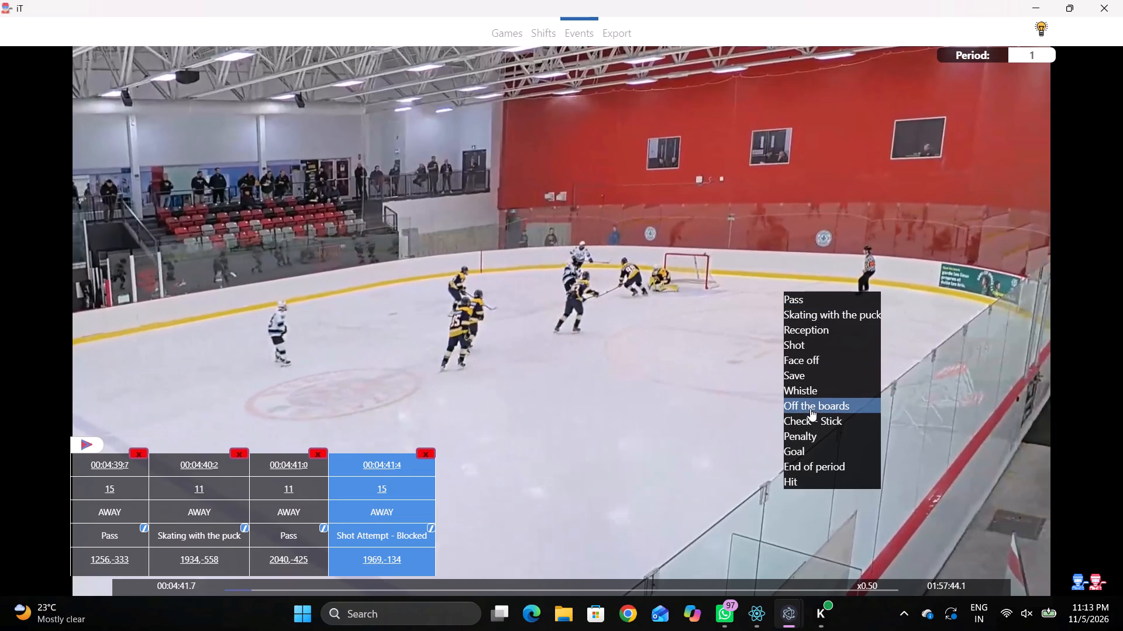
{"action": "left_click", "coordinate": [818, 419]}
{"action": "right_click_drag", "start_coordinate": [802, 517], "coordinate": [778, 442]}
Record a Reception by home 98 at 00:04:41.7, in the slot directly in front of the home goal.
{"action": "right_click", "coordinate": [736, 322]}
{"action": "left_click", "coordinate": [781, 358]}
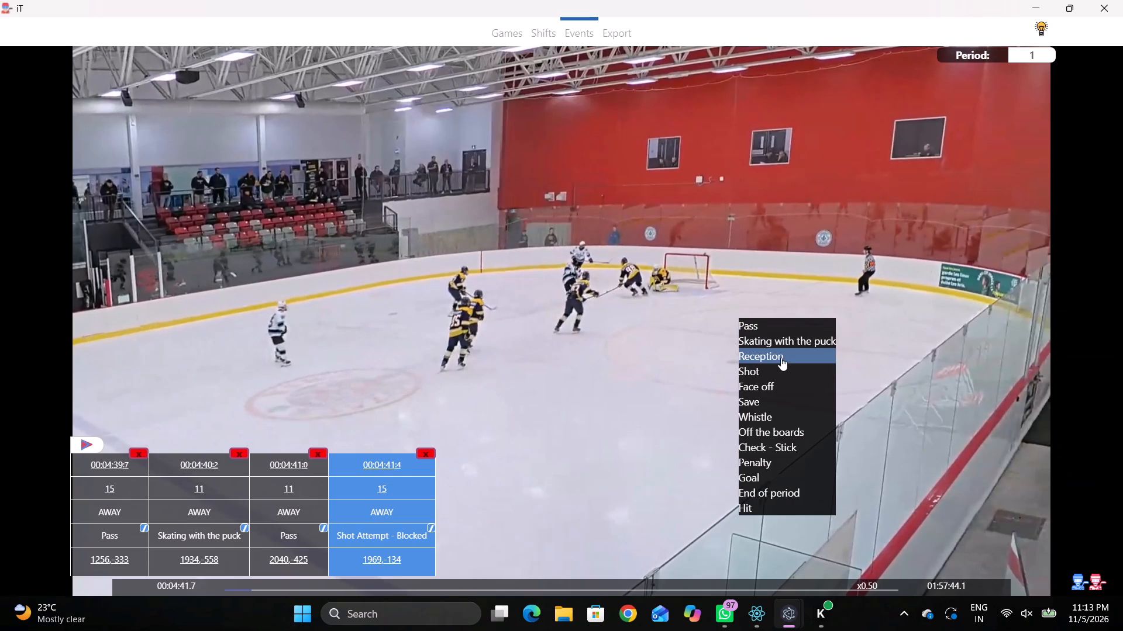
{"action": "left_click", "coordinate": [947, 306]}
{"action": "left_click", "coordinate": [830, 237]}
Record a Pass by the same player, home 98, at 00:04:42.4, just in front of the home goal.
{"action": "key", "text": "space"}
{"action": "key", "text": "v"}
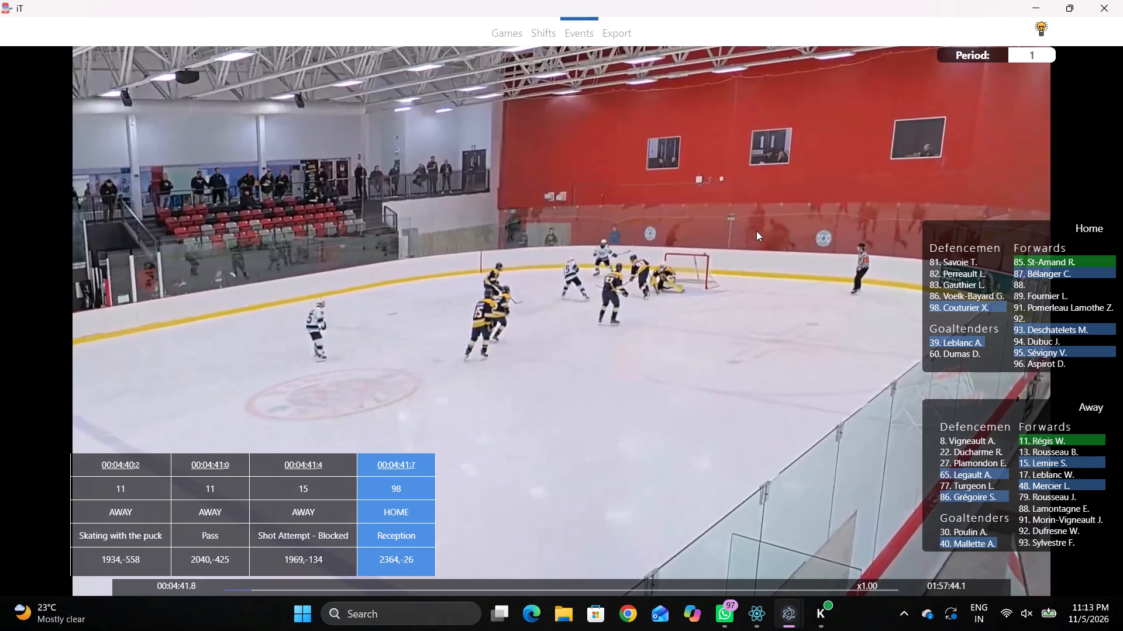
{"action": "key", "text": "space"}
{"action": "key", "text": "space"}
{"action": "key", "text": "space"}
{"action": "key", "text": "q"}
{"action": "key", "text": "q"}
{"action": "key", "text": "q"}
{"action": "key", "text": "q"}
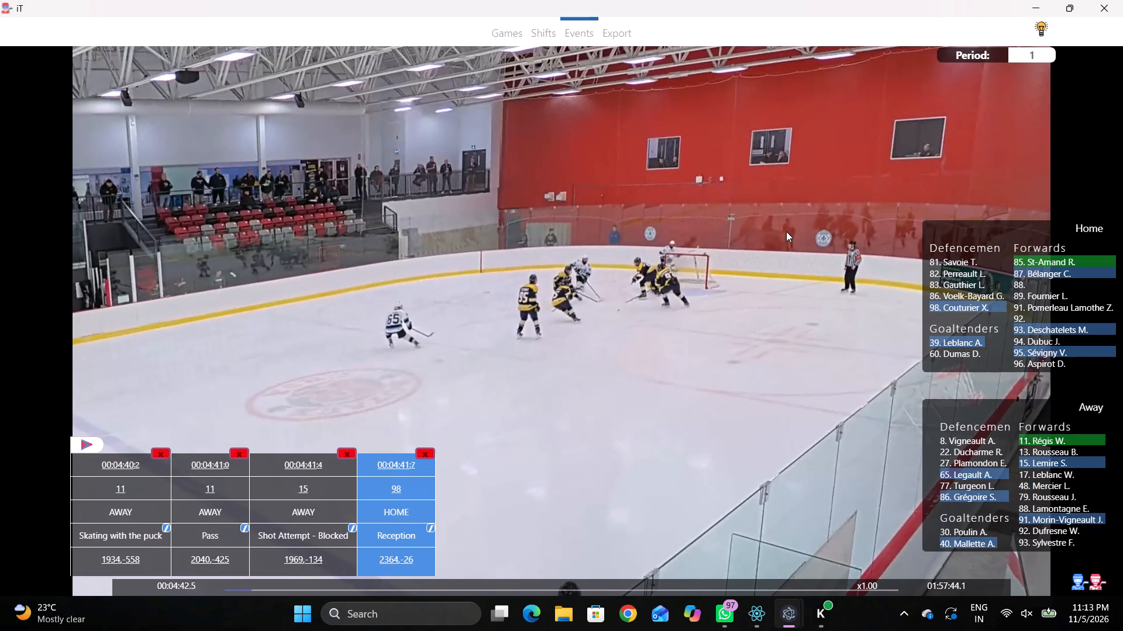
{"action": "right_click", "coordinate": [771, 237]}
{"action": "key", "text": "q"}
{"action": "left_click", "coordinate": [773, 248]}
{"action": "right_click", "coordinate": [743, 256]}
{"action": "left_click", "coordinate": [746, 263]}
{"action": "left_click", "coordinate": [959, 198]}
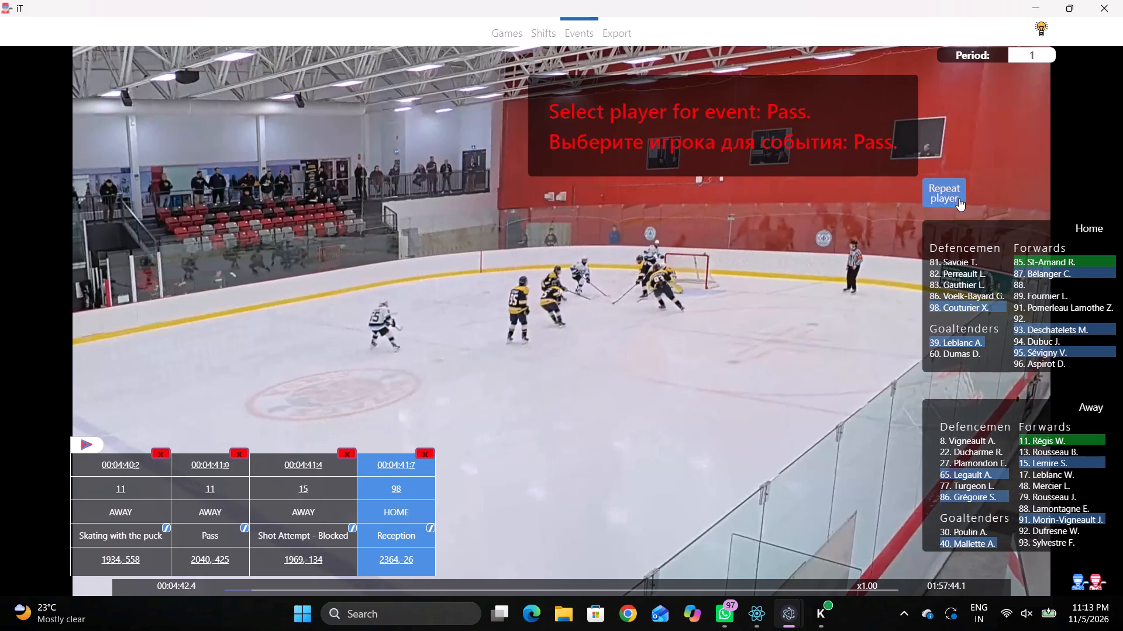
{"action": "left_click", "coordinate": [817, 247]}
Resume playback at x2.00 speed and hide the interface overlay with the event table.
{"action": "key", "text": "space"}
{"action": "type", "text": "v"}
{"action": "key", "text": "space"}
{"action": "key", "text": "space"}
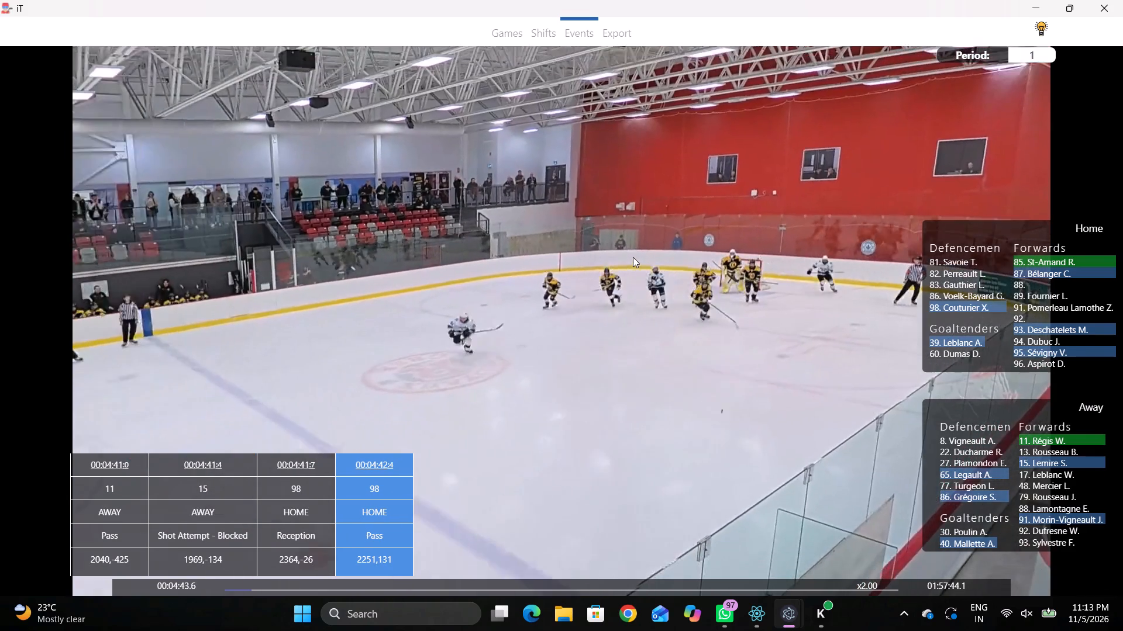
{"action": "key", "text": "shift+d"}
Record a Skating with the puck event for away 65 by the near boards, between the red line and the home blue line.
{"action": "key", "text": "space"}
{"action": "key", "text": "space"}
{"action": "key", "text": "space"}
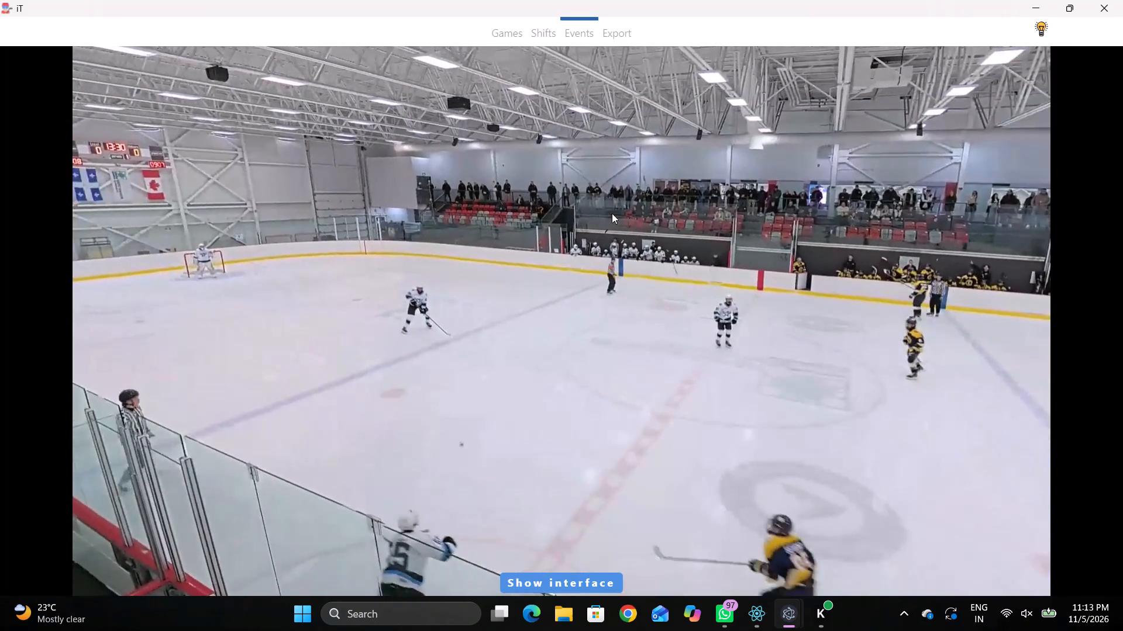
{"action": "key", "text": "q"}
{"action": "right_click", "coordinate": [595, 196]}
{"action": "key", "text": "q"}
{"action": "key", "text": "q"}
{"action": "key", "text": "q"}
{"action": "left_click", "coordinate": [636, 220]}
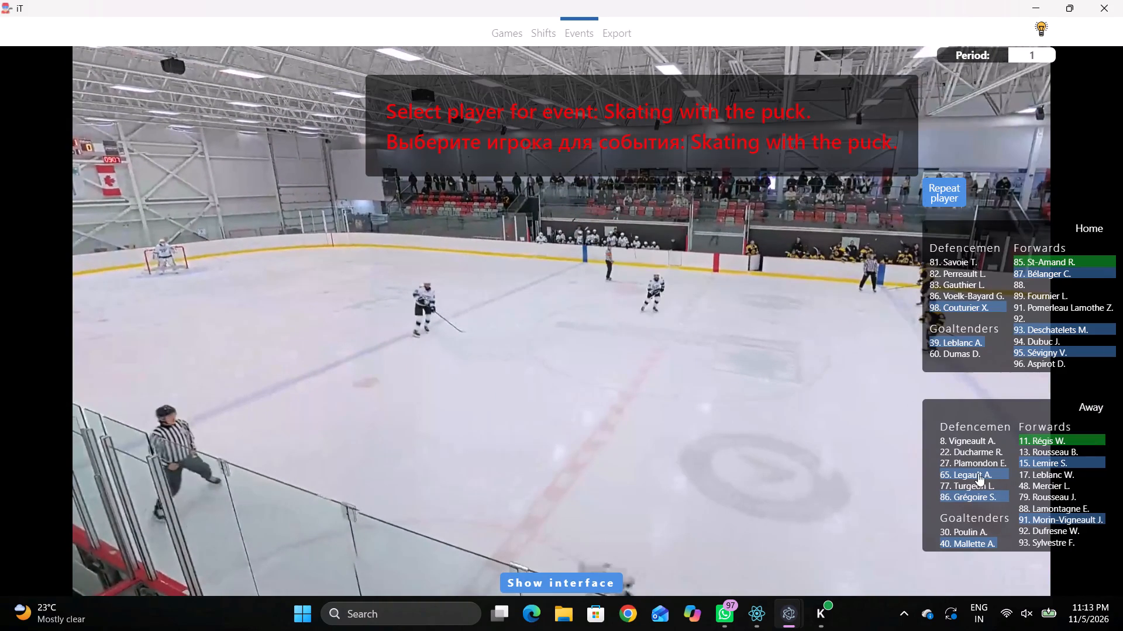
{"action": "left_click", "coordinate": [978, 473]}
{"action": "left_click", "coordinate": [614, 350]}
Record a Pass by the same player, away 65, on the near side of the neutral zone beside the red line.
{"action": "key", "text": "r"}
{"action": "key", "text": "space"}
{"action": "key", "text": "space"}
{"action": "left_click", "coordinate": [694, 248]}
{"action": "right_click", "coordinate": [676, 243]}
{"action": "left_click", "coordinate": [680, 253]}
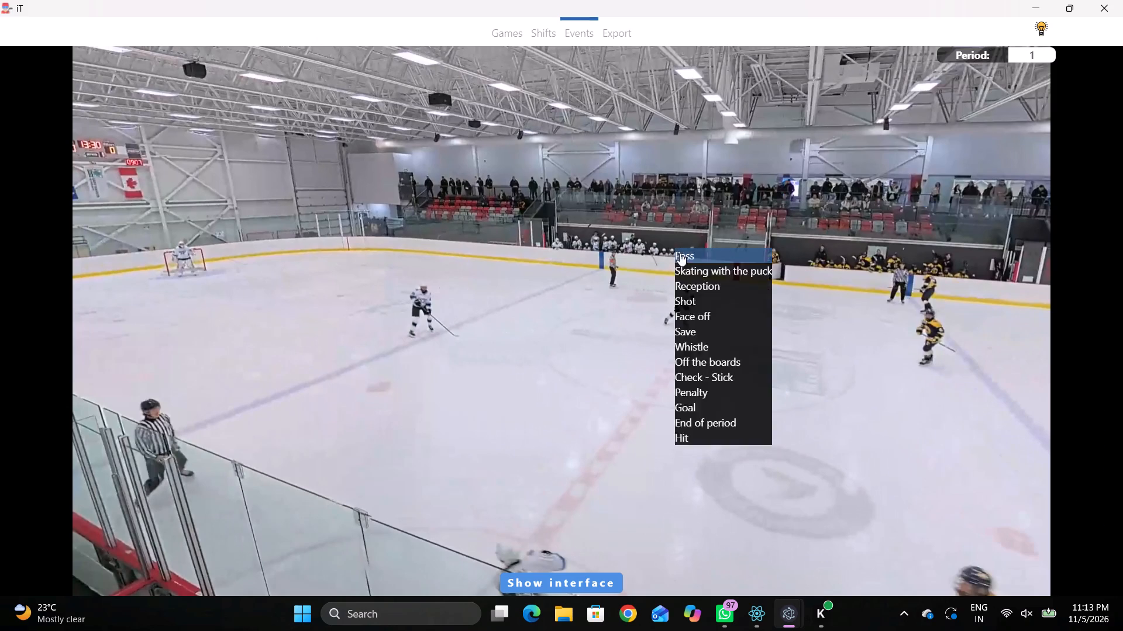
{"action": "left_click", "coordinate": [935, 202]}
{"action": "left_click_drag", "start_coordinate": [581, 319], "coordinate": [564, 319]}
Record a Skating with the puck event for away 86, on the far side just inside the away blue line.
{"action": "key", "text": "space"}
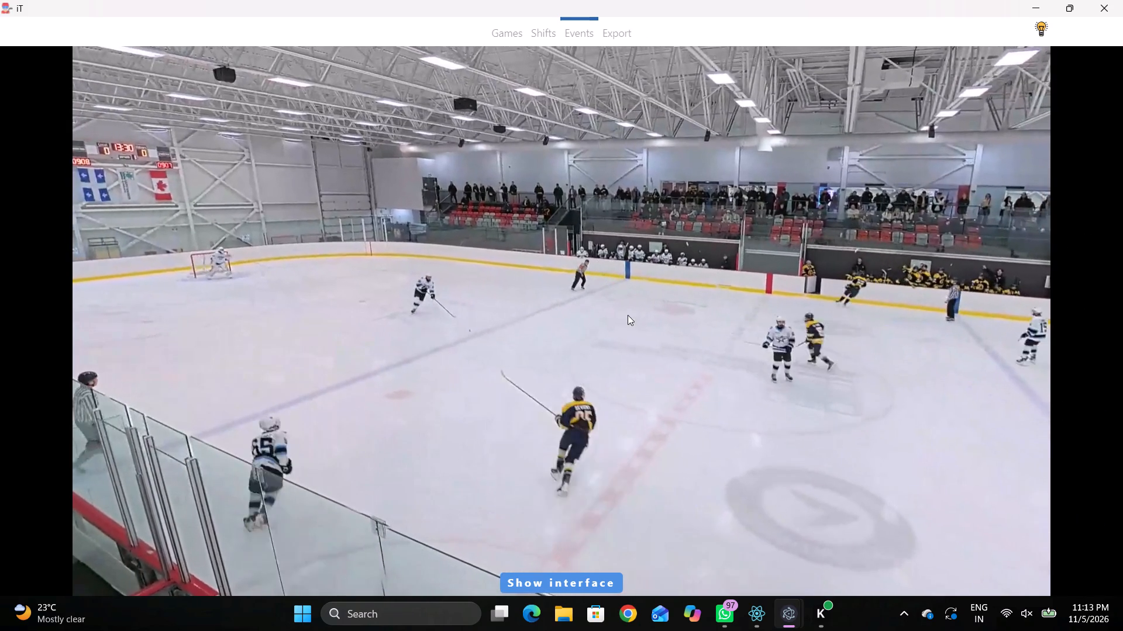
{"action": "key", "text": "space"}
{"action": "right_click", "coordinate": [619, 247]}
{"action": "key", "text": "space"}
{"action": "key", "text": "space"}
{"action": "right_click", "coordinate": [633, 219]}
{"action": "left_click", "coordinate": [671, 245]}
{"action": "left_click", "coordinate": [960, 497]}
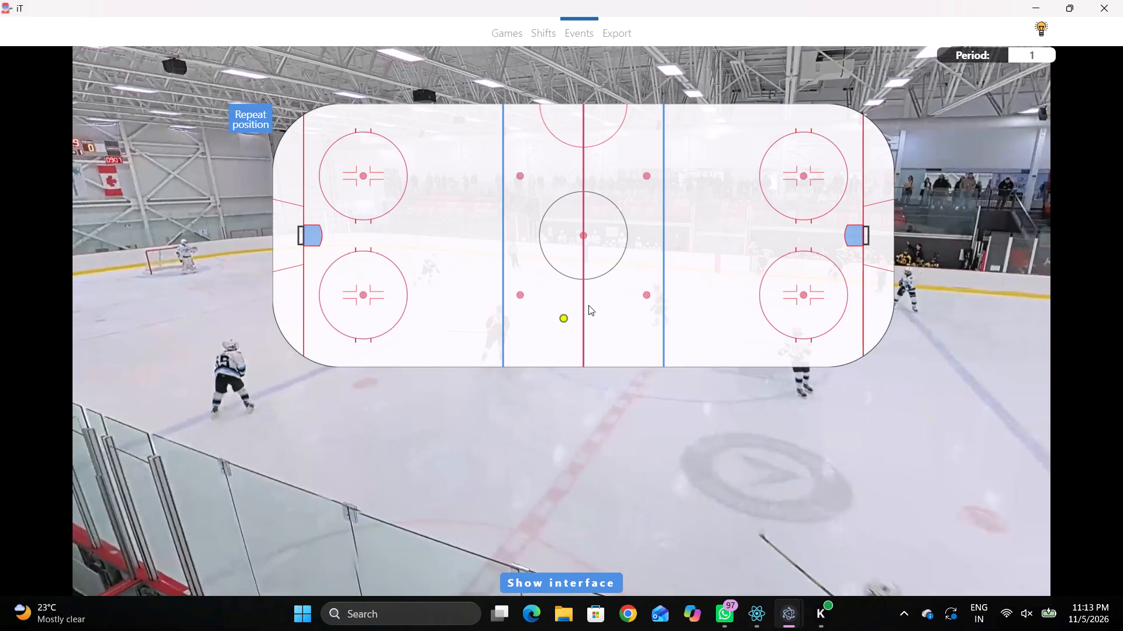
{"action": "left_click", "coordinate": [491, 189]}
Record a Pass by the same player, away 86, on the far side of the neutral zone just past the away blue line.
{"action": "key", "text": "space"}
{"action": "key", "text": "space"}
{"action": "key", "text": "space"}
{"action": "key", "text": "space"}
{"action": "key", "text": "q"}
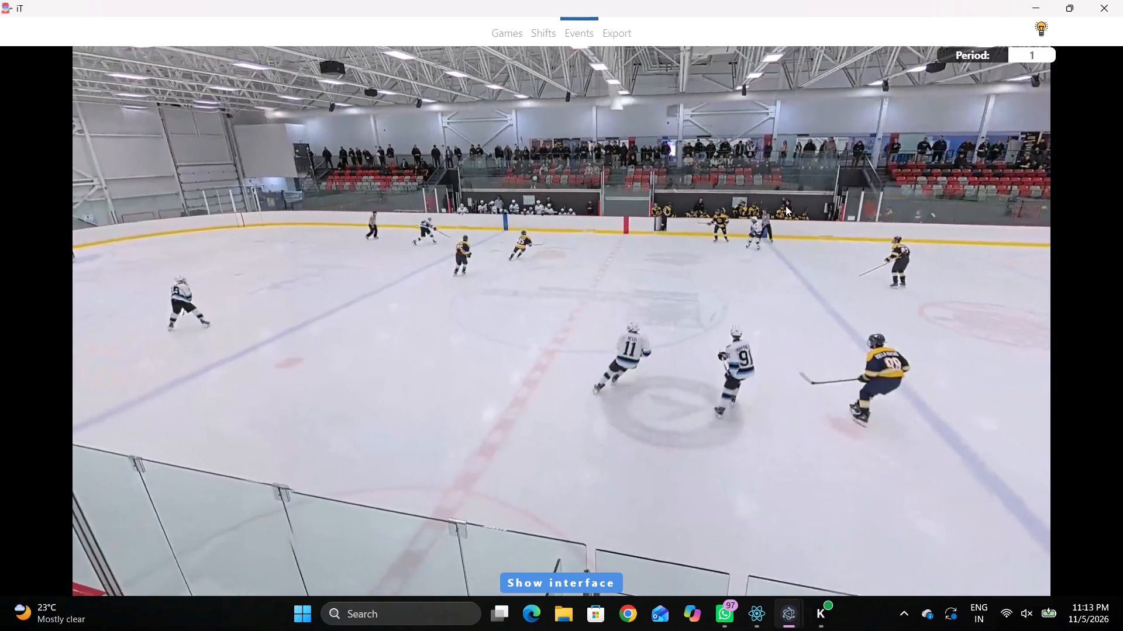
{"action": "left_click", "coordinate": [786, 206]}
{"action": "right_click", "coordinate": [755, 206]}
{"action": "left_click", "coordinate": [757, 214]}
{"action": "left_click", "coordinate": [945, 181]}
{"action": "left_click", "coordinate": [517, 156]}
{"action": "key", "text": "space"}
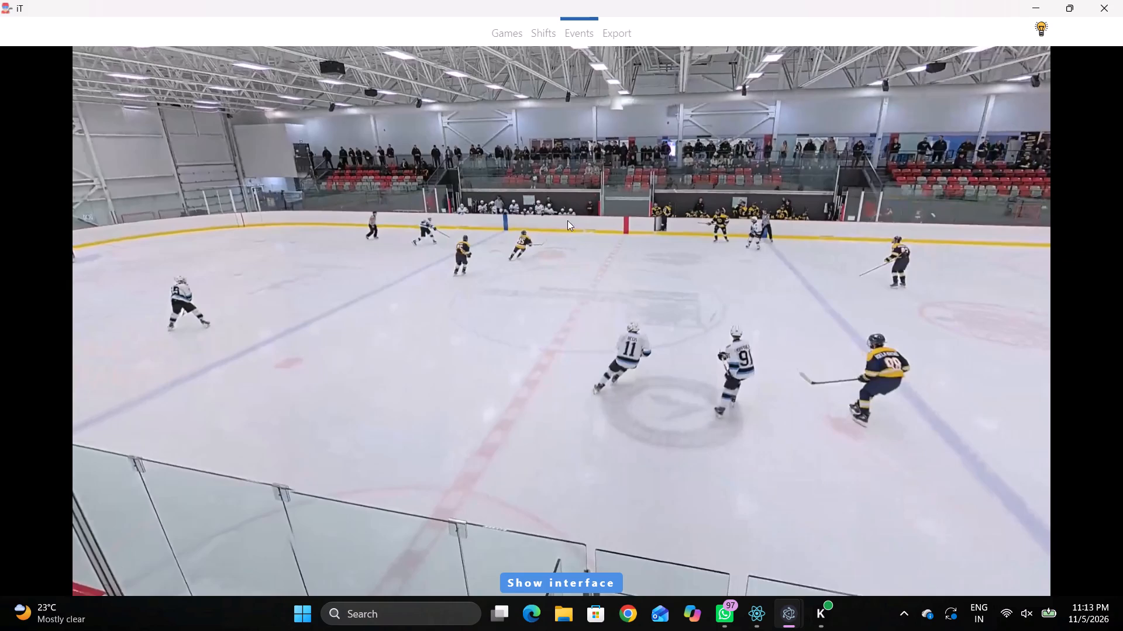
{"action": "key", "text": "space"}
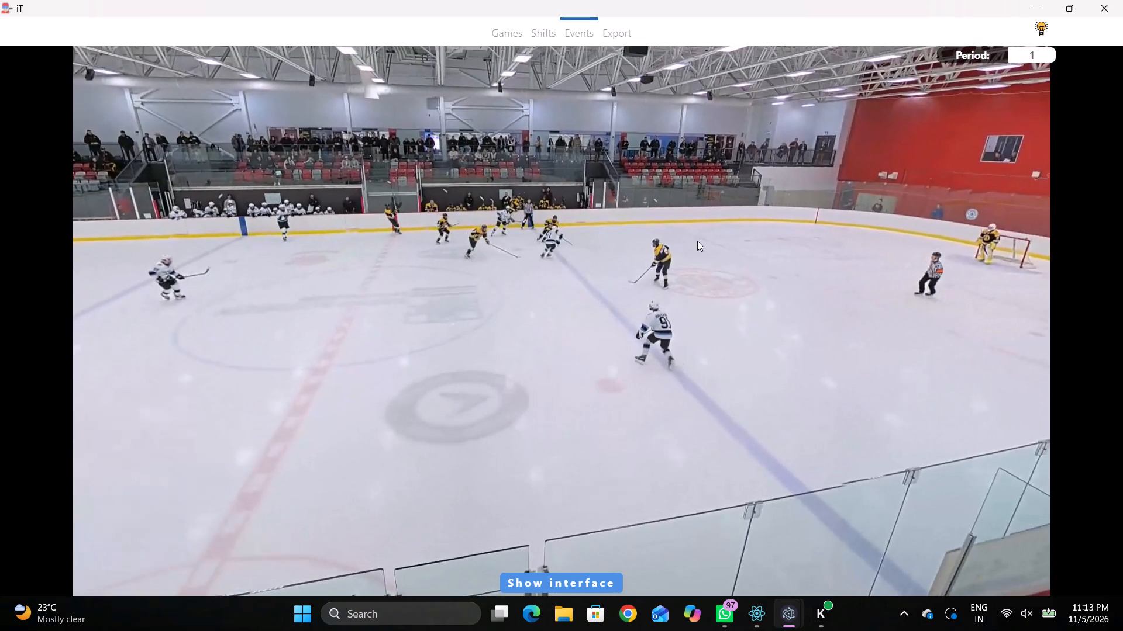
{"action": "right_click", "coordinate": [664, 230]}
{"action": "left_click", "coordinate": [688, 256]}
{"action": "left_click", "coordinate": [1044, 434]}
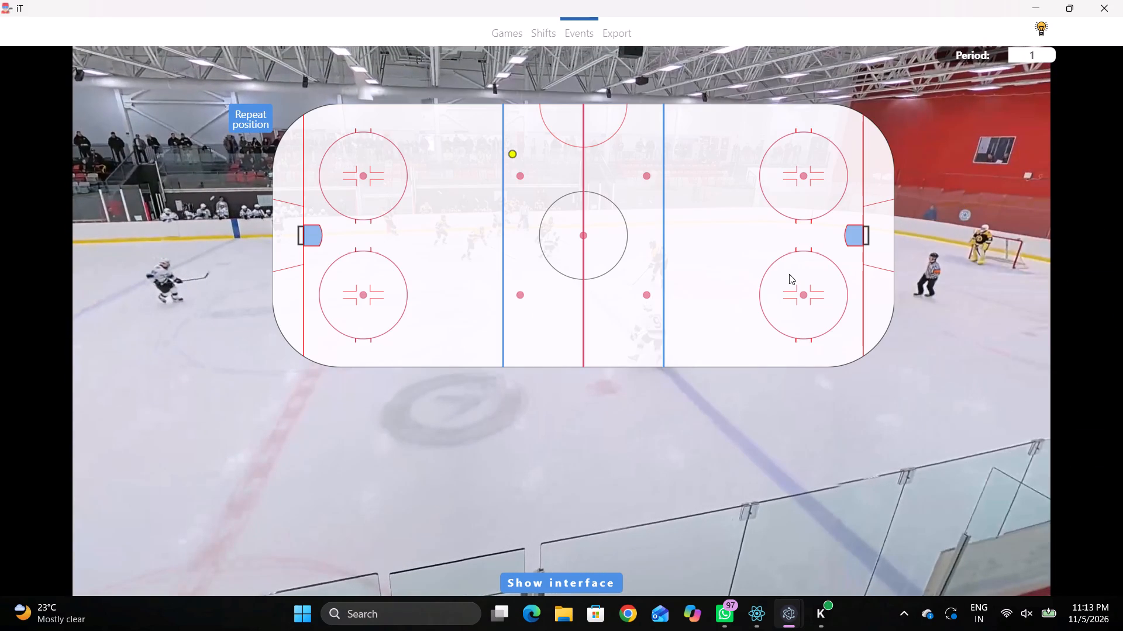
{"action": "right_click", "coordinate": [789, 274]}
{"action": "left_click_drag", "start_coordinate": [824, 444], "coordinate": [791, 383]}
Record a Skating with the puck event for away 11, on the far side just inside the home blue line.
{"action": "right_click", "coordinate": [705, 254]}
{"action": "left_click", "coordinate": [745, 278]}
{"action": "left_click", "coordinate": [1050, 440]}
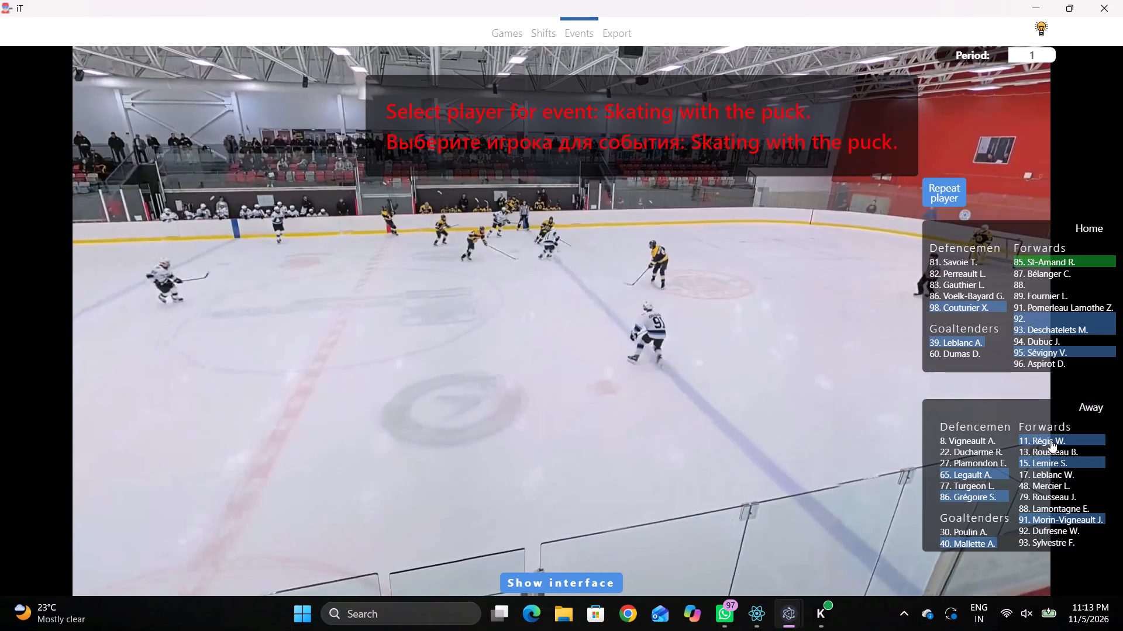
{"action": "left_click", "coordinate": [684, 144]}
Record a Pass by the same player, away 11, behind the home goal line on the far side of the net.
{"action": "key", "text": "shift+d"}
{"action": "key", "text": "space"}
{"action": "key", "text": "shift+d"}
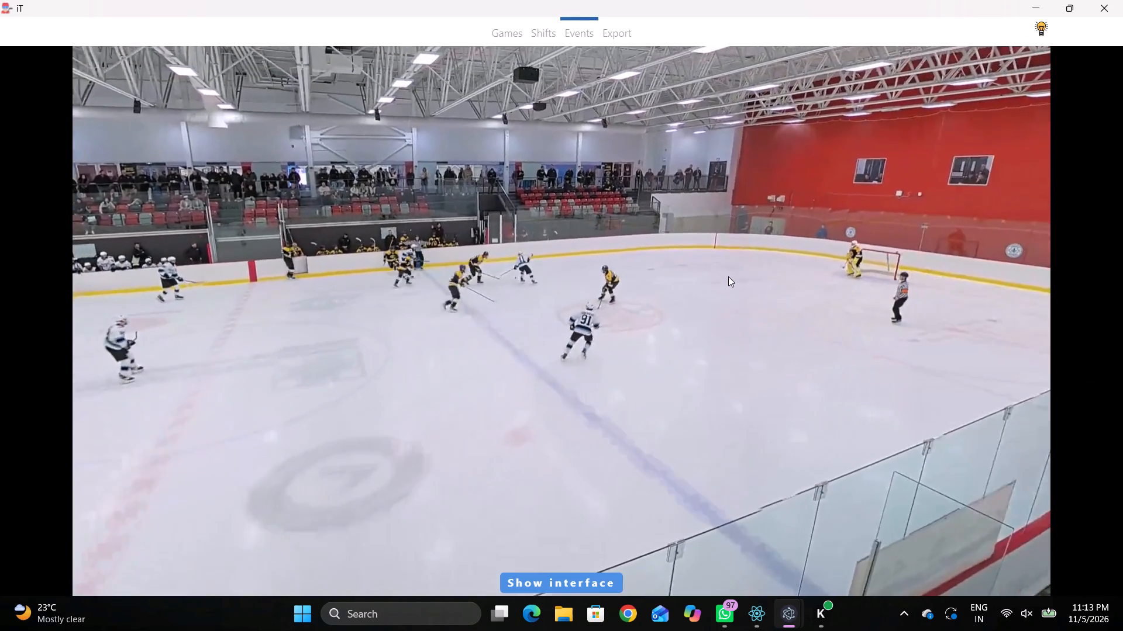
{"action": "type", "text": "v"}
{"action": "key", "text": "space"}
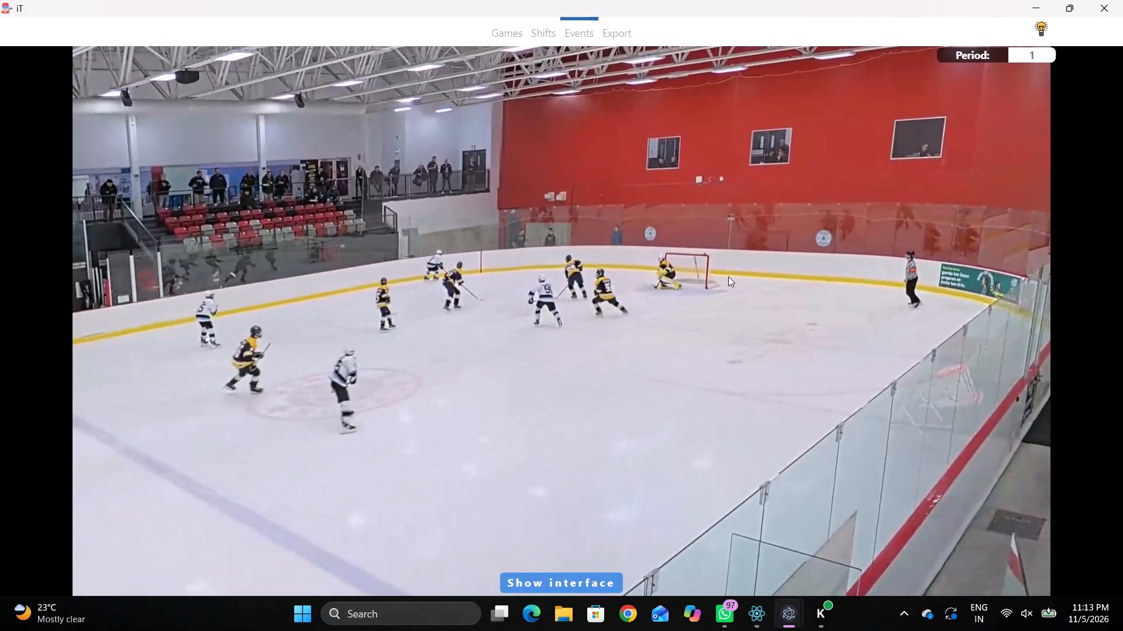
{"action": "key", "text": "r"}
{"action": "key", "text": "space"}
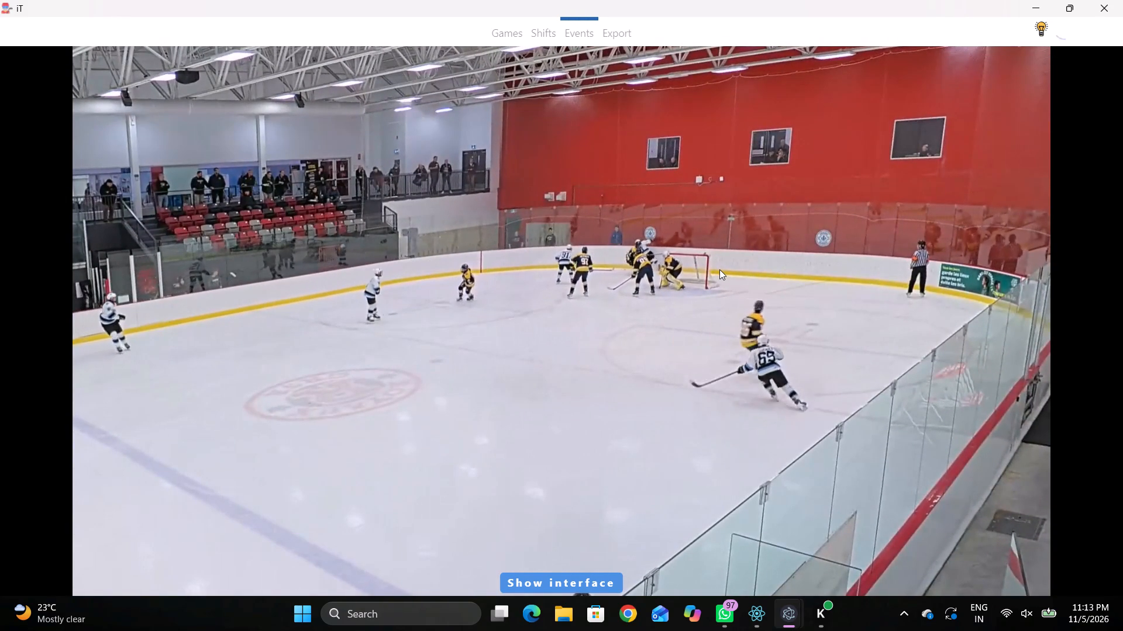
{"action": "key", "text": "space"}
{"action": "key", "text": "space"}
{"action": "key", "text": "space"}
{"action": "type", "text": "q q"}
{"action": "right_click", "coordinate": [727, 212]}
{"action": "key", "text": "q"}
{"action": "left_click", "coordinate": [736, 224]}
{"action": "right_click", "coordinate": [715, 214]}
{"action": "key", "text": "q"}
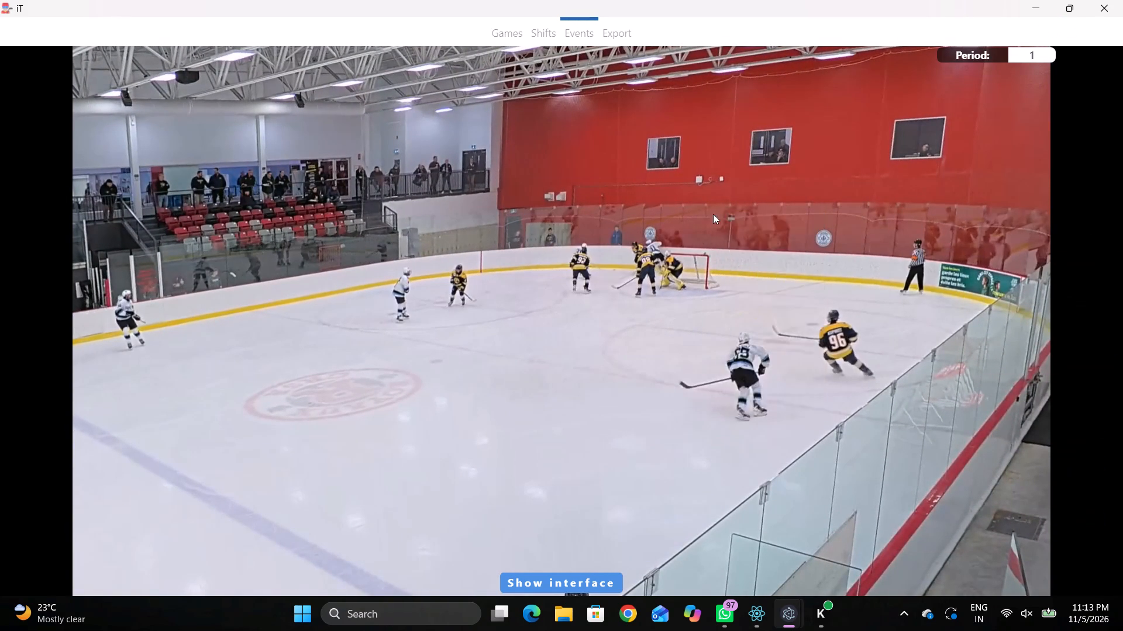
{"action": "key", "text": "q"}
{"action": "key", "text": "q"}
{"action": "left_click", "coordinate": [721, 226]}
{"action": "right_click", "coordinate": [709, 225]}
{"action": "left_click", "coordinate": [716, 238]}
{"action": "left_click", "coordinate": [928, 199]}
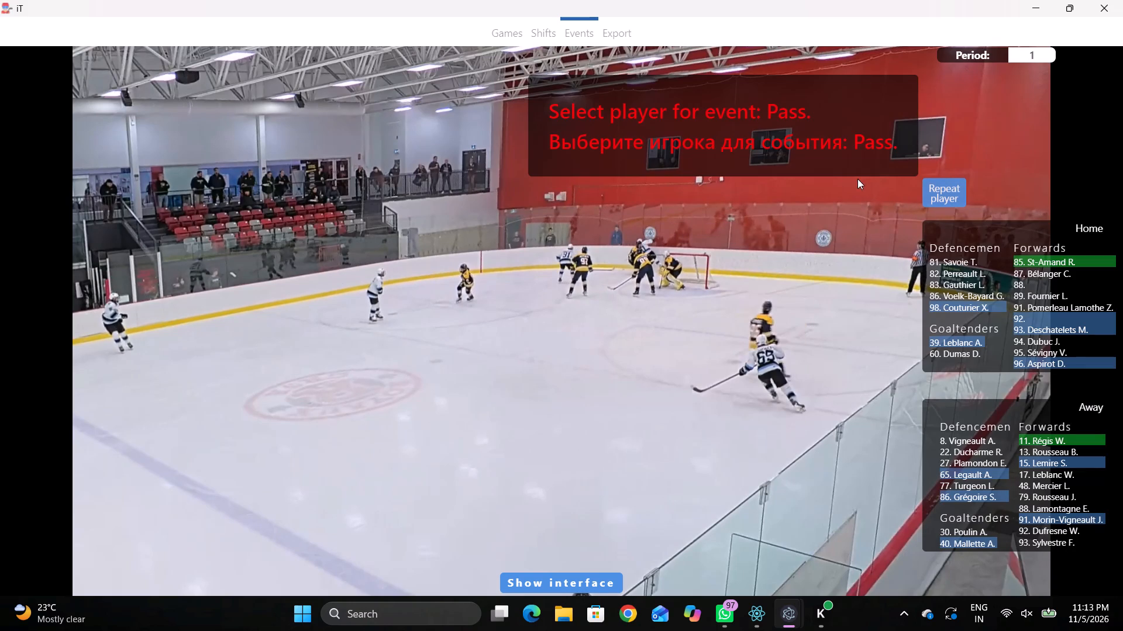
{"action": "left_click", "coordinate": [881, 190]}
Record a Skating with the puck event for away 91, behind the home goal line towards the far corner.
{"action": "key", "text": "space"}
{"action": "key", "text": "v"}
{"action": "key", "text": "space"}
{"action": "right_click", "coordinate": [694, 271]}
{"action": "left_click", "coordinate": [780, 299]}
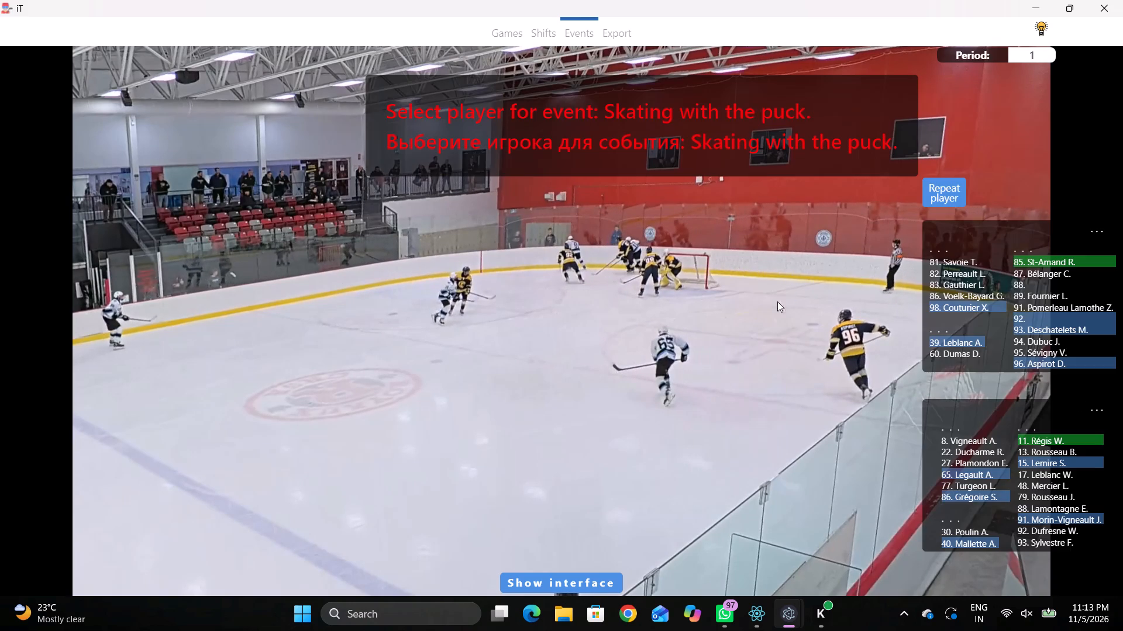
{"action": "left_click", "coordinate": [1035, 513]}
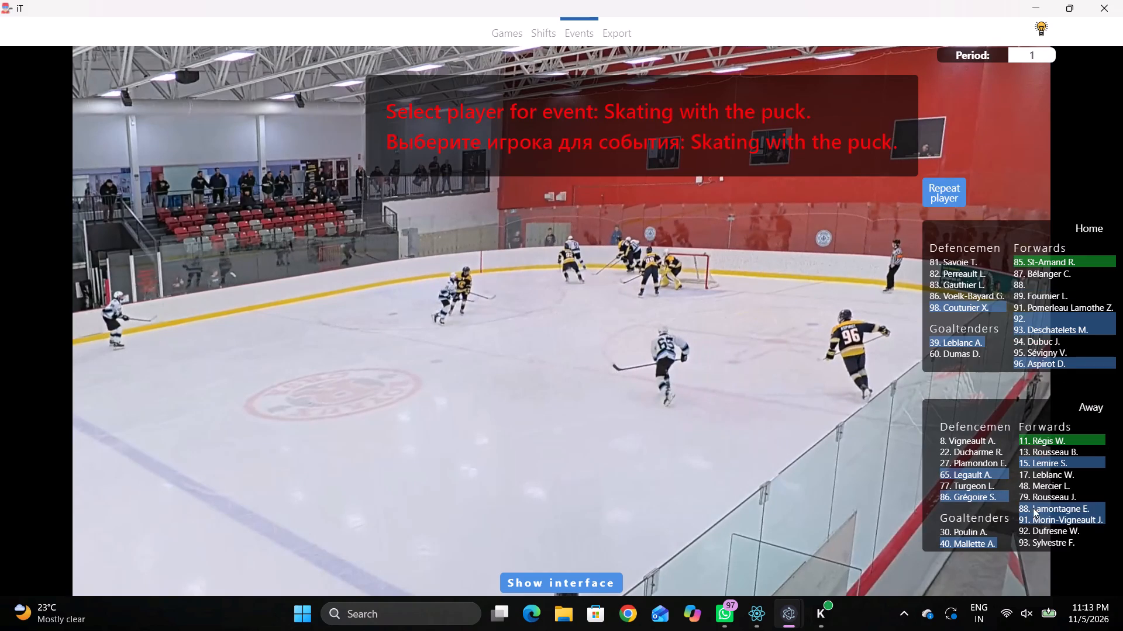
{"action": "left_click", "coordinate": [1022, 515]}
{"action": "left_click", "coordinate": [883, 171]}
Record another Skating with the puck event for the same player, away 91, in the far corner just behind the home goal line.
{"action": "key", "text": "r"}
{"action": "key", "text": "space"}
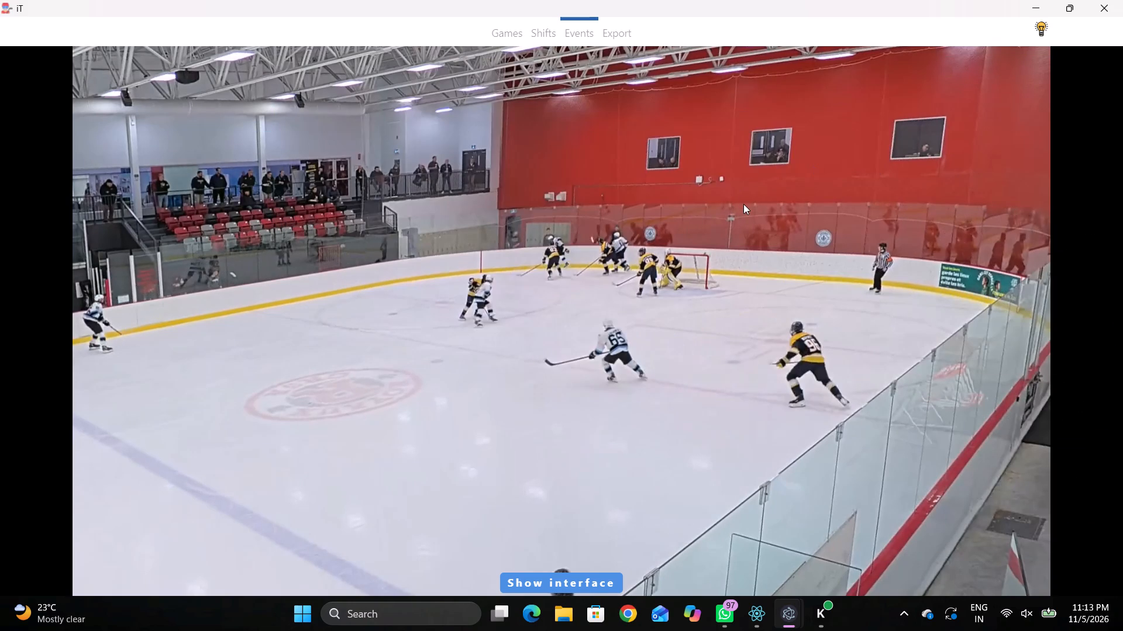
{"action": "key", "text": "space"}
{"action": "key", "text": "q"}
{"action": "key", "text": "q"}
{"action": "right_click", "coordinate": [743, 204]}
{"action": "left_click", "coordinate": [756, 222]}
{"action": "left_click", "coordinate": [960, 190]}
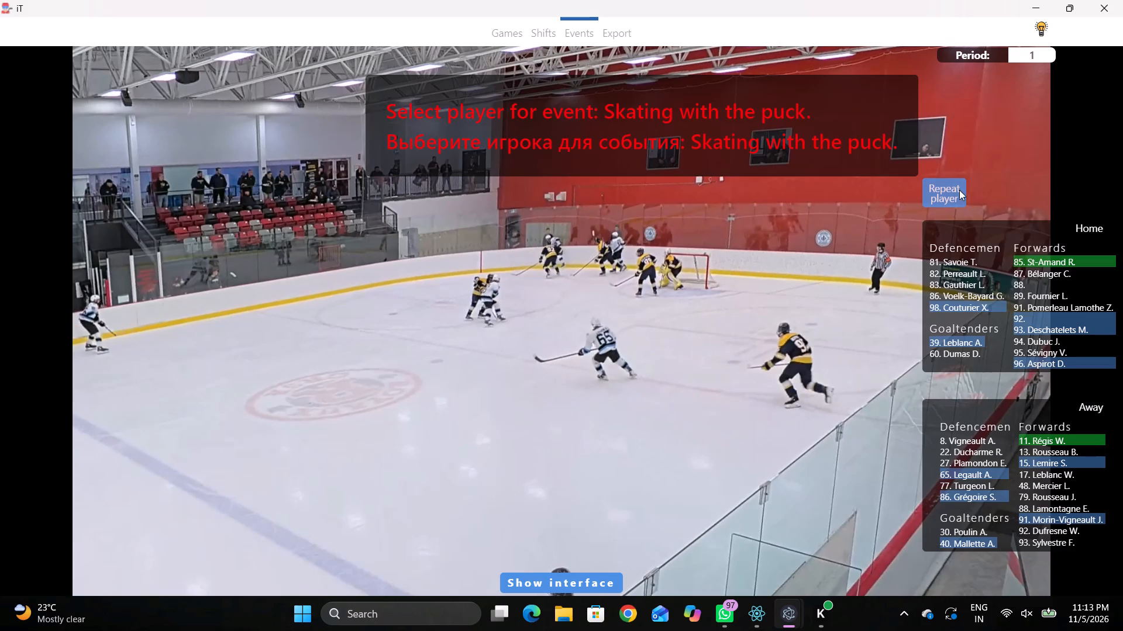
{"action": "left_click", "coordinate": [874, 158]}
Record a Skating with the puck event for away 86 near the far boards, between the red line and the home blue line.
{"action": "key", "text": "space"}
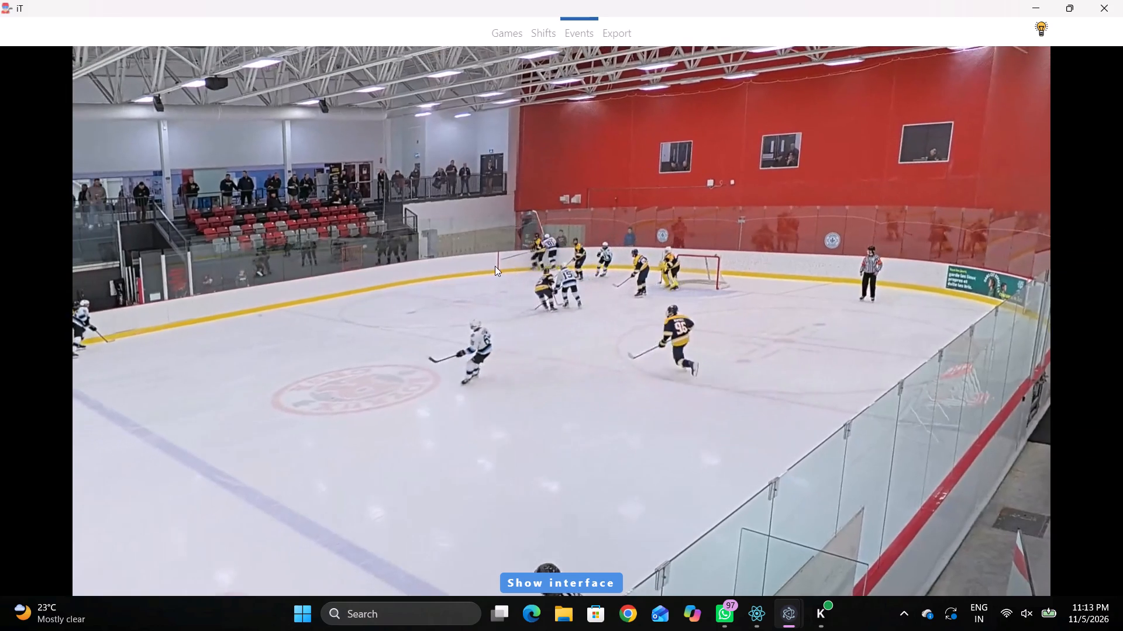
{"action": "key", "text": "space"}
{"action": "key", "text": "space"}
{"action": "key", "text": "space"}
{"action": "key", "text": "space"}
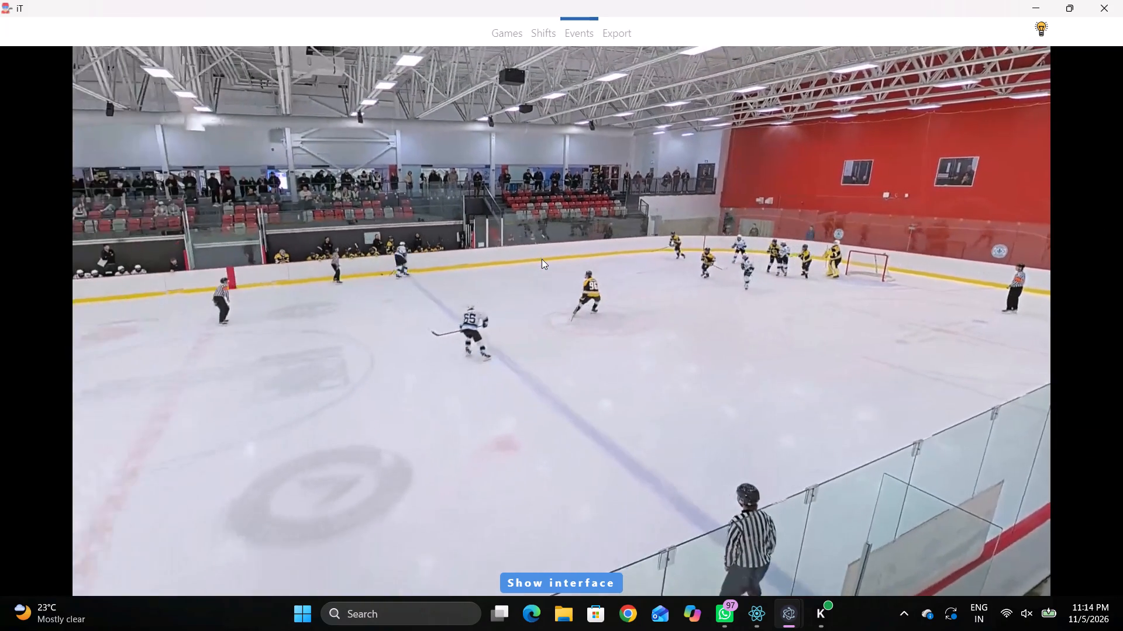
{"action": "type", "text": "v"}
{"action": "key", "text": "space"}
{"action": "key", "text": "space"}
{"action": "key", "text": "space"}
{"action": "key", "text": "q"}
{"action": "right_click", "coordinate": [593, 227]}
{"action": "left_click", "coordinate": [649, 241]}
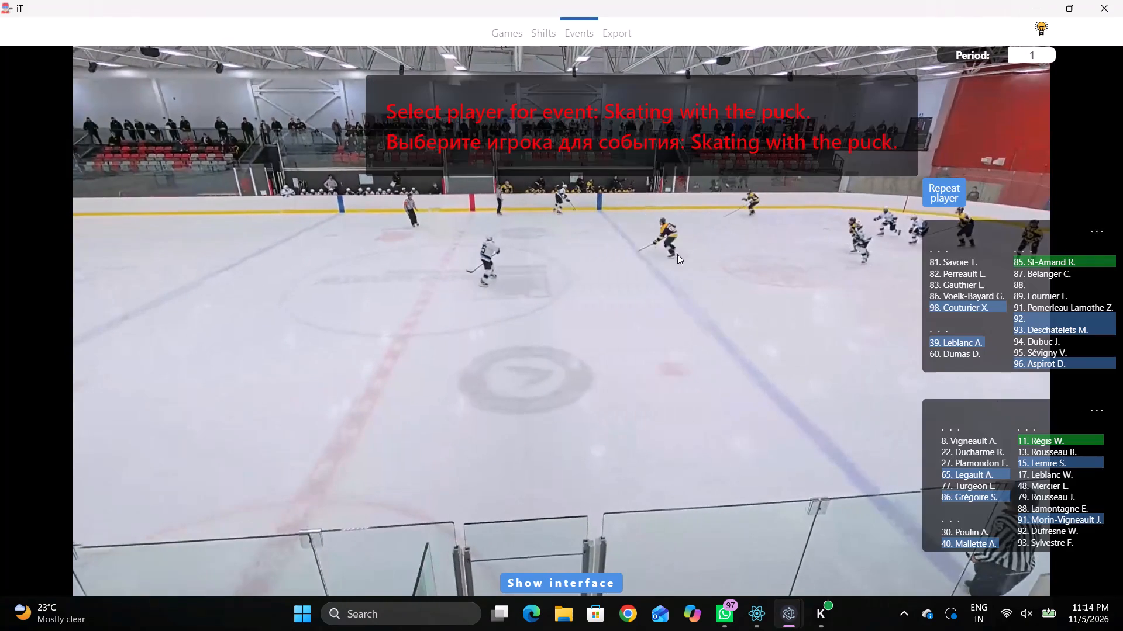
{"action": "left_click", "coordinate": [959, 490]}
{"action": "left_click", "coordinate": [954, 494]}
{"action": "left_click", "coordinate": [631, 127]}
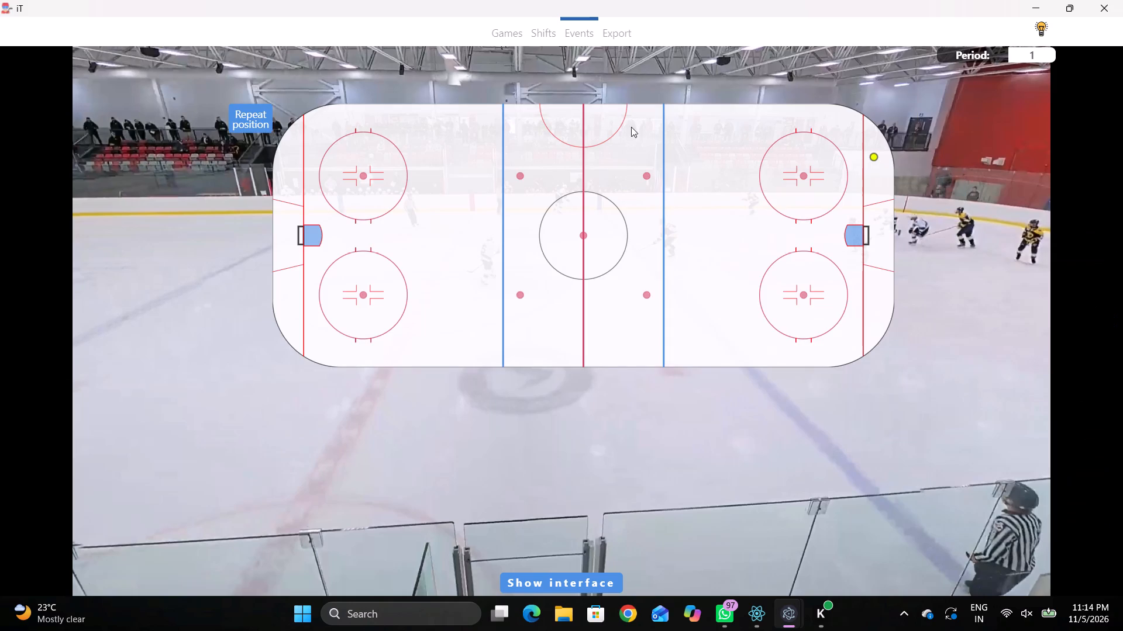
Record a Pass by the same player, away 86, near the far boards between the red line and the home blue line.
{"action": "key", "text": "space"}
{"action": "key", "text": "space"}
{"action": "key", "text": "space"}
{"action": "key", "text": "space"}
{"action": "type", "text": "q"}
{"action": "key", "text": "q"}
{"action": "key", "text": "q"}
{"action": "key", "text": "q"}
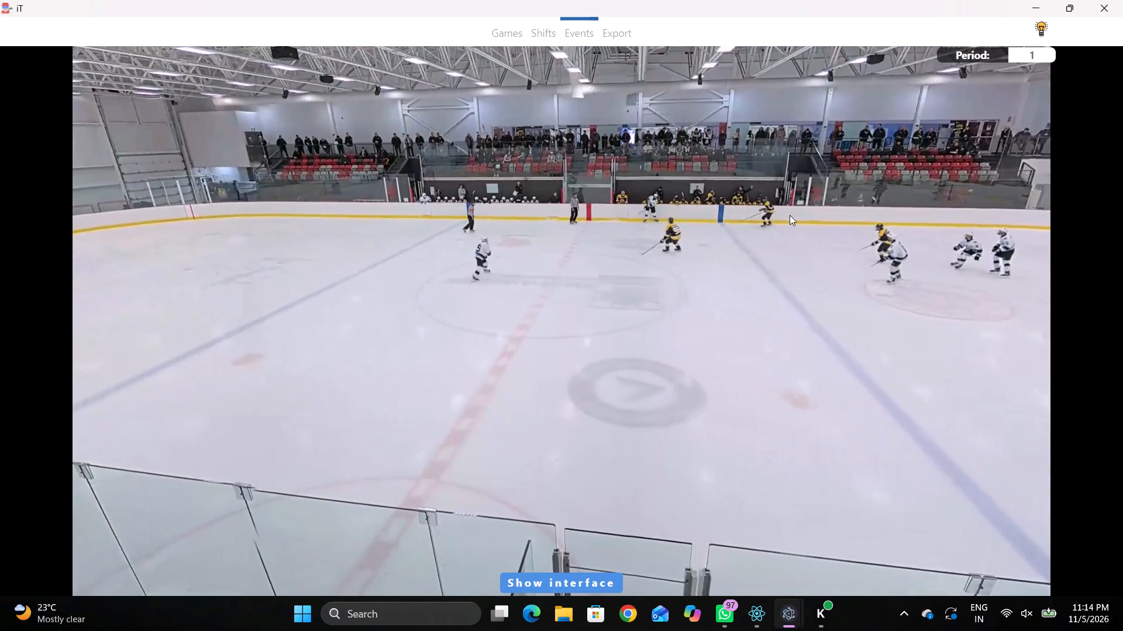
{"action": "key", "text": "q"}
{"action": "right_click", "coordinate": [787, 202]}
{"action": "left_click", "coordinate": [794, 209]}
{"action": "left_click", "coordinate": [948, 187]}
{"action": "left_click", "coordinate": [633, 124]}
{"action": "key", "text": "space"}
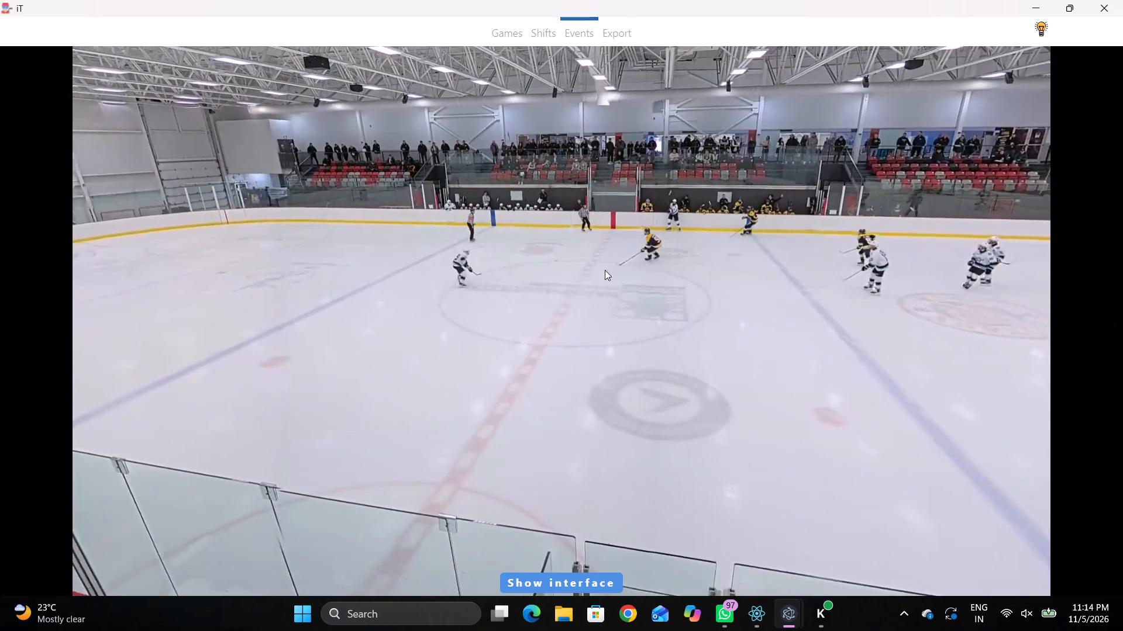
Record a Skating with the puck event for away 65 by the near neutral-zone face-off dot at the away blue line.
{"action": "key", "text": "space"}
{"action": "right_click", "coordinate": [631, 279]}
{"action": "left_click", "coordinate": [676, 301]}
{"action": "left_click", "coordinate": [980, 478]}
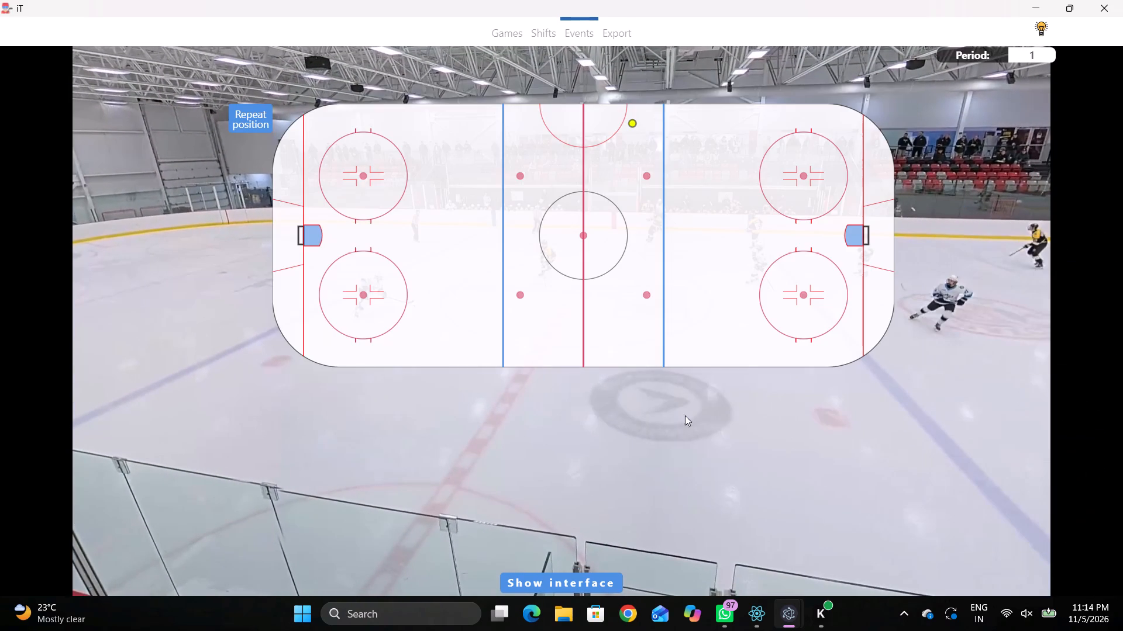
{"action": "left_click", "coordinate": [522, 301]}
Record a Pass by the same player, away 65, on the near side just on the away side of the red line.
{"action": "key", "text": "space"}
{"action": "key", "text": "space"}
{"action": "key", "text": "space"}
{"action": "key", "text": "space"}
{"action": "key", "text": "q"}
{"action": "key", "text": "q"}
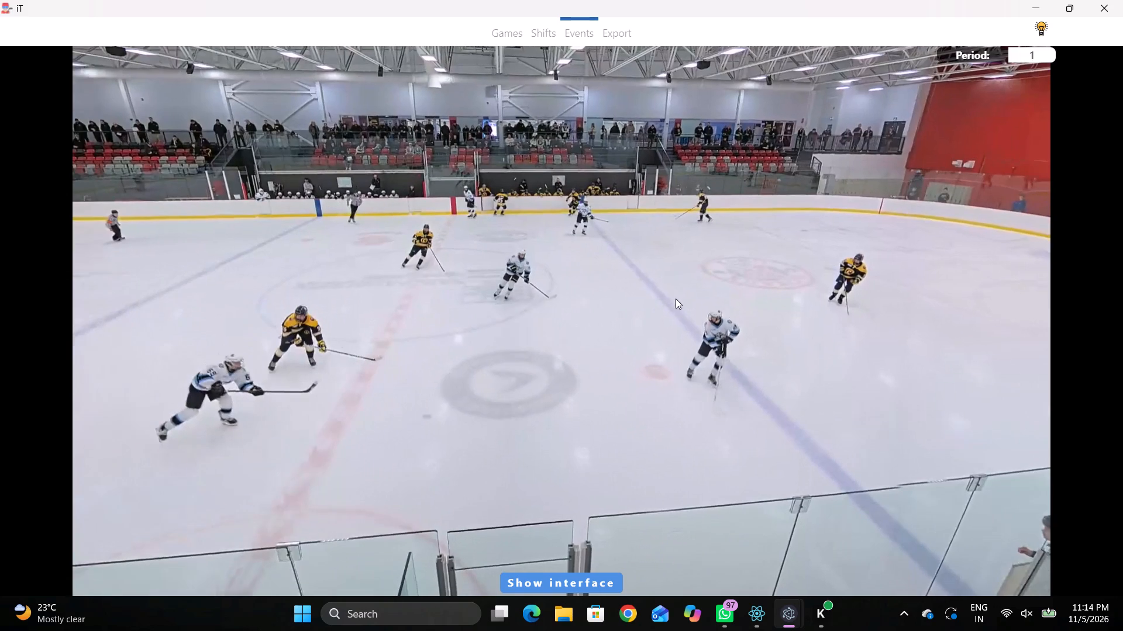
{"action": "right_click", "coordinate": [678, 286]}
{"action": "left_click", "coordinate": [682, 292]}
{"action": "left_click", "coordinate": [965, 190]}
{"action": "left_click", "coordinate": [573, 297]}
Record a Pass by home 98 just behind the home goal line, on the near side of the net.
{"action": "key", "text": "space"}
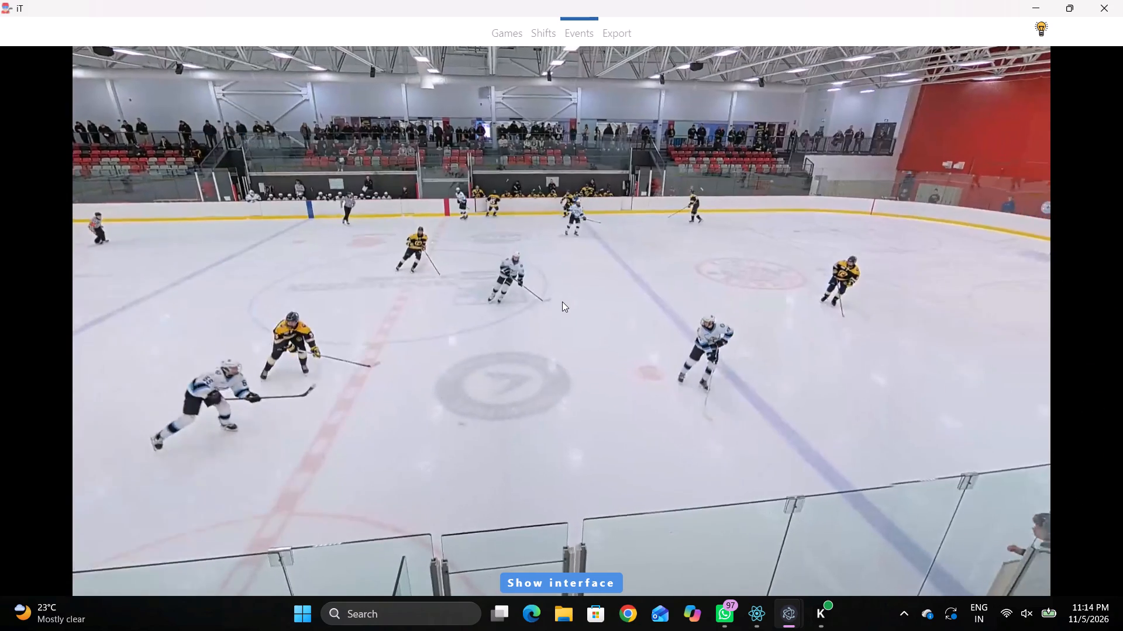
{"action": "key", "text": "space"}
{"action": "key", "text": "space"}
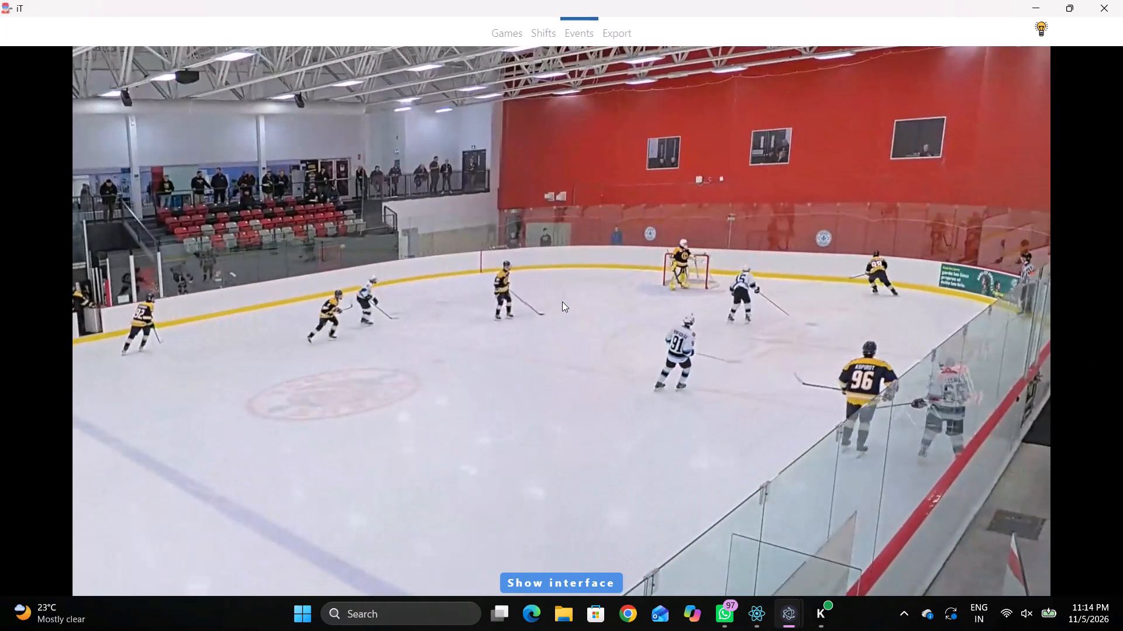
{"action": "key", "text": "space"}
{"action": "key", "text": "q"}
{"action": "key", "text": "q"}
{"action": "key", "text": "q"}
{"action": "key", "text": "q"}
{"action": "key", "text": "q"}
{"action": "right_click", "coordinate": [671, 251]}
{"action": "left_click", "coordinate": [677, 257]}
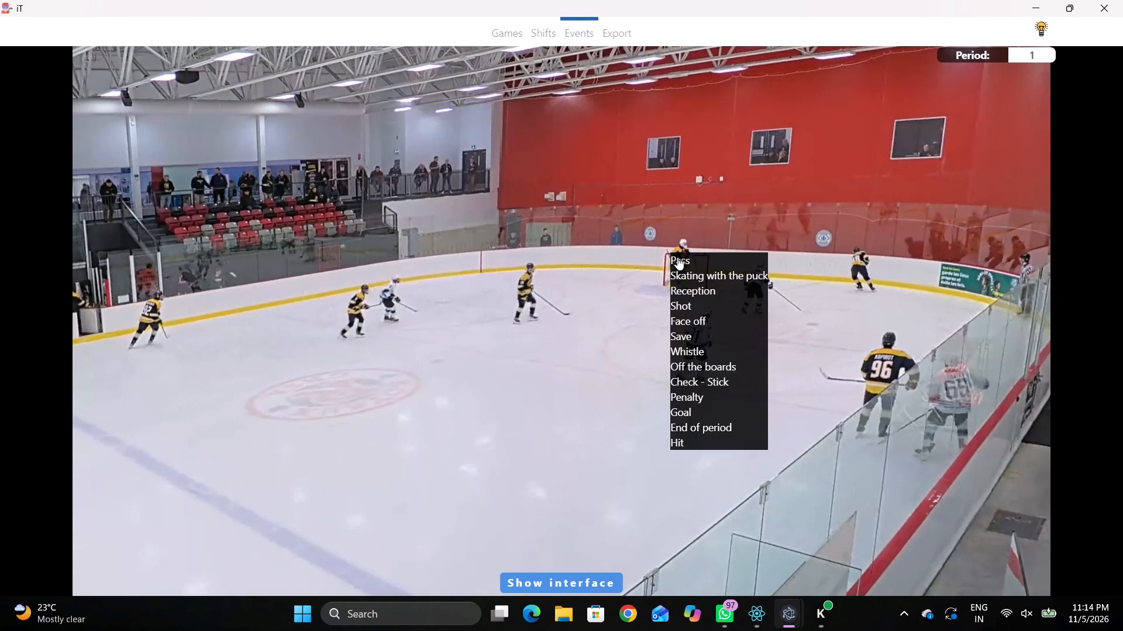
{"action": "left_click", "coordinate": [933, 307]}
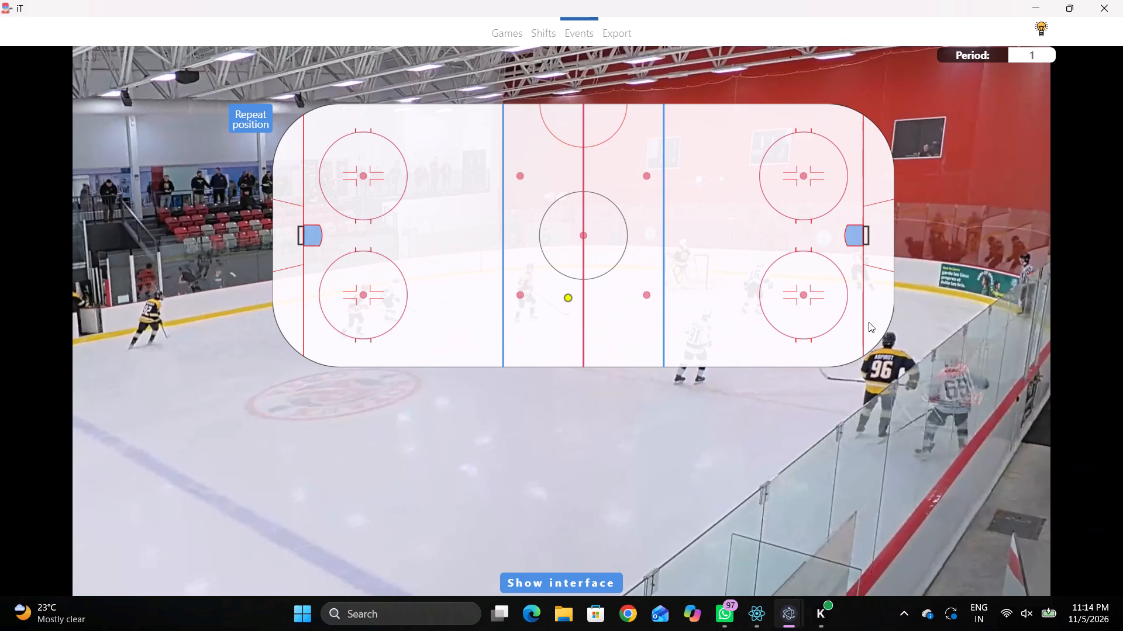
{"action": "left_click", "coordinate": [870, 294]}
Record a Pass by away 86 near the near boards, beside the home zone's near face-off circle.
{"action": "key", "text": "r"}
{"action": "key", "text": "space"}
{"action": "key", "text": "space"}
{"action": "key", "text": "space"}
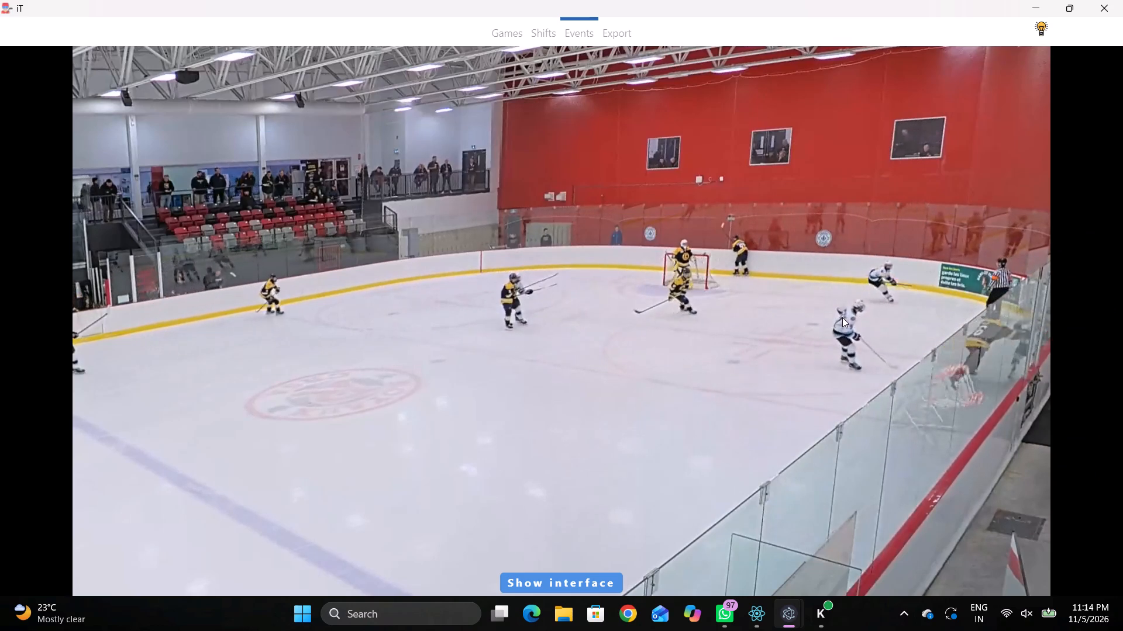
{"action": "key", "text": "space"}
{"action": "key", "text": "space"}
{"action": "key", "text": "space"}
{"action": "right_click", "coordinate": [871, 290]}
{"action": "left_click", "coordinate": [766, 289]}
{"action": "key", "text": "space"}
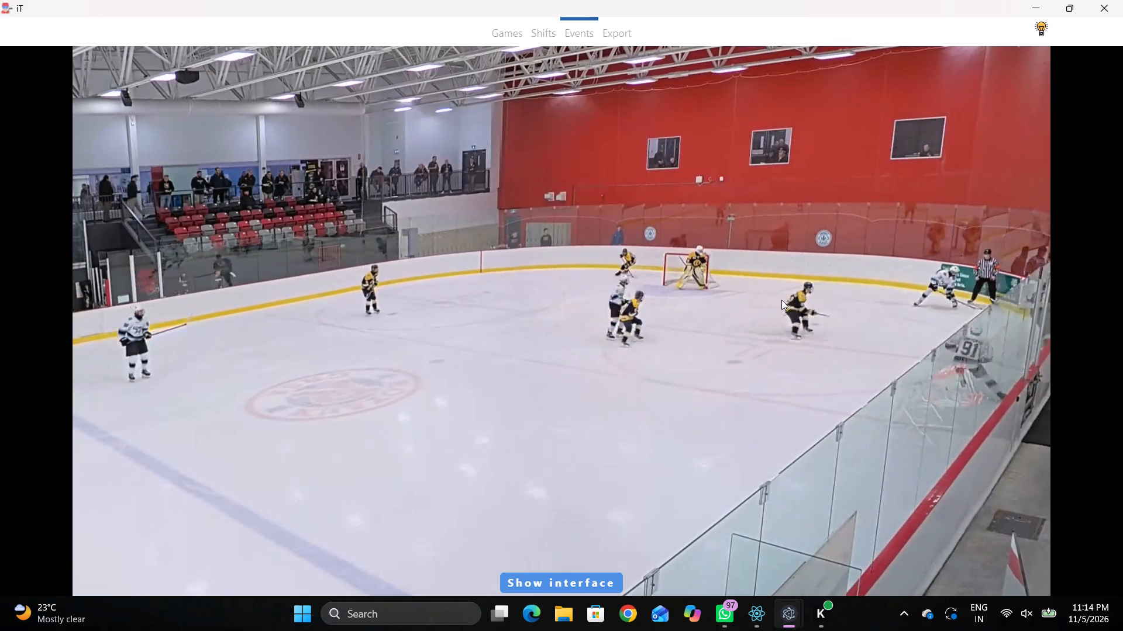
{"action": "key", "text": "space"}
{"action": "type", "text": "q"}
{"action": "key", "text": "q"}
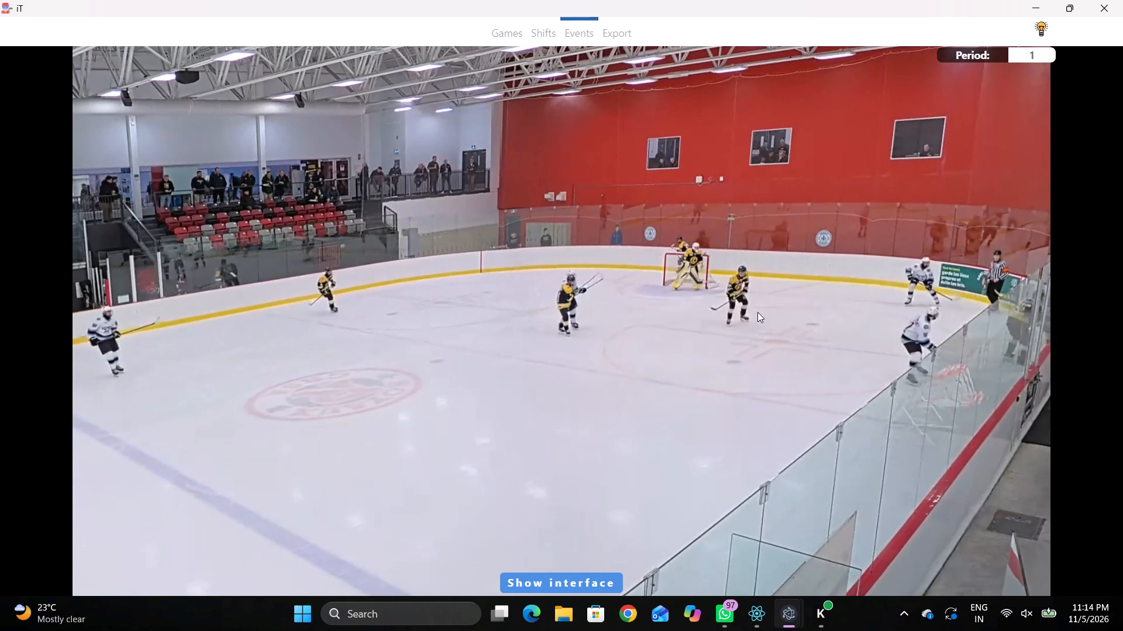
{"action": "right_click", "coordinate": [753, 305]}
{"action": "right_click_drag", "start_coordinate": [747, 306], "coordinate": [738, 311]}
{"action": "left_click", "coordinate": [743, 321]}
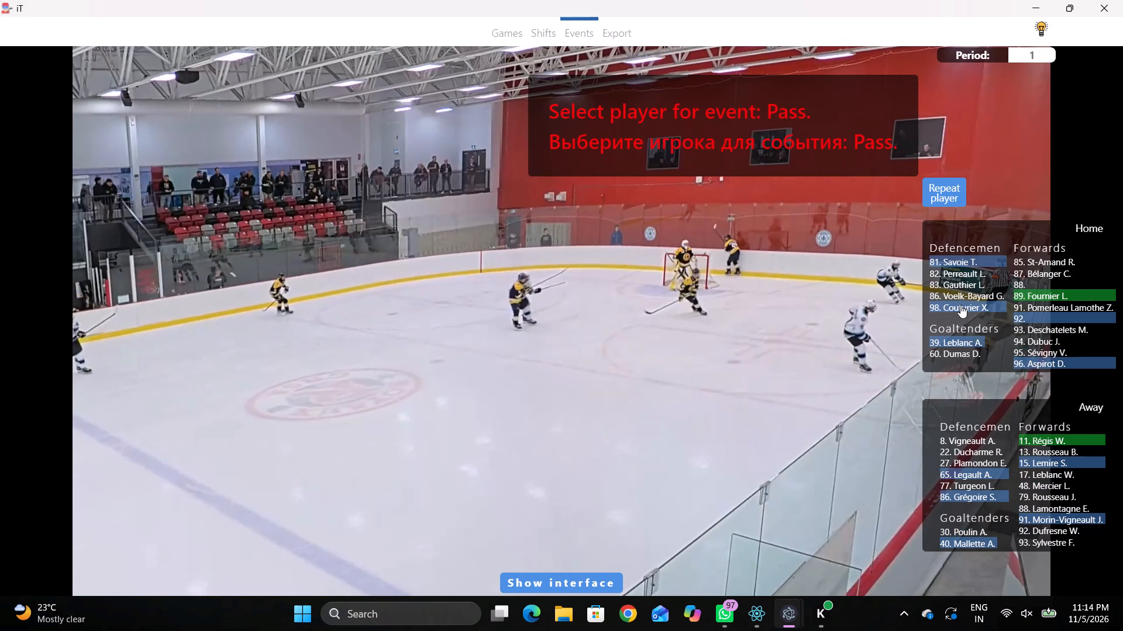
{"action": "left_click", "coordinate": [945, 496]}
{"action": "left_click", "coordinate": [815, 351]}
Change the player of the last Pass event to away 65.
{"action": "key", "text": "shift+d"}
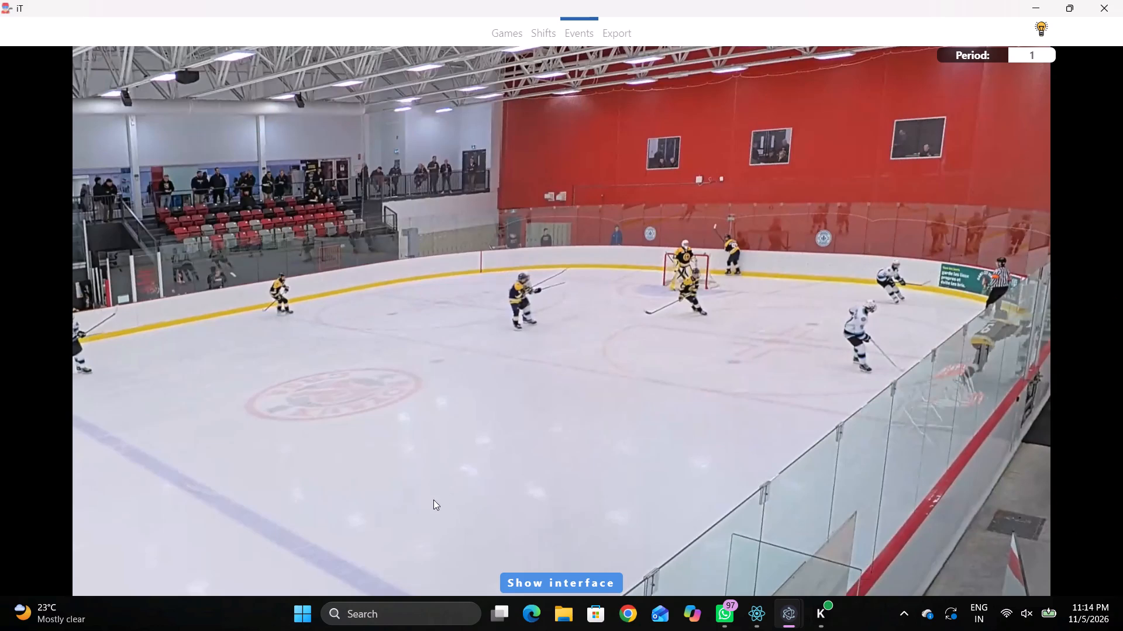
{"action": "left_click_drag", "start_coordinate": [376, 487], "coordinate": [371, 491]}
{"action": "left_click", "coordinate": [953, 473]}
{"action": "key", "text": "shift+d"}
Record a Pass by away 15 in the near corner, just in front of the home goal line.
{"action": "type", "text": "qq"}
{"action": "type", "text": "q"}
{"action": "key", "text": "space"}
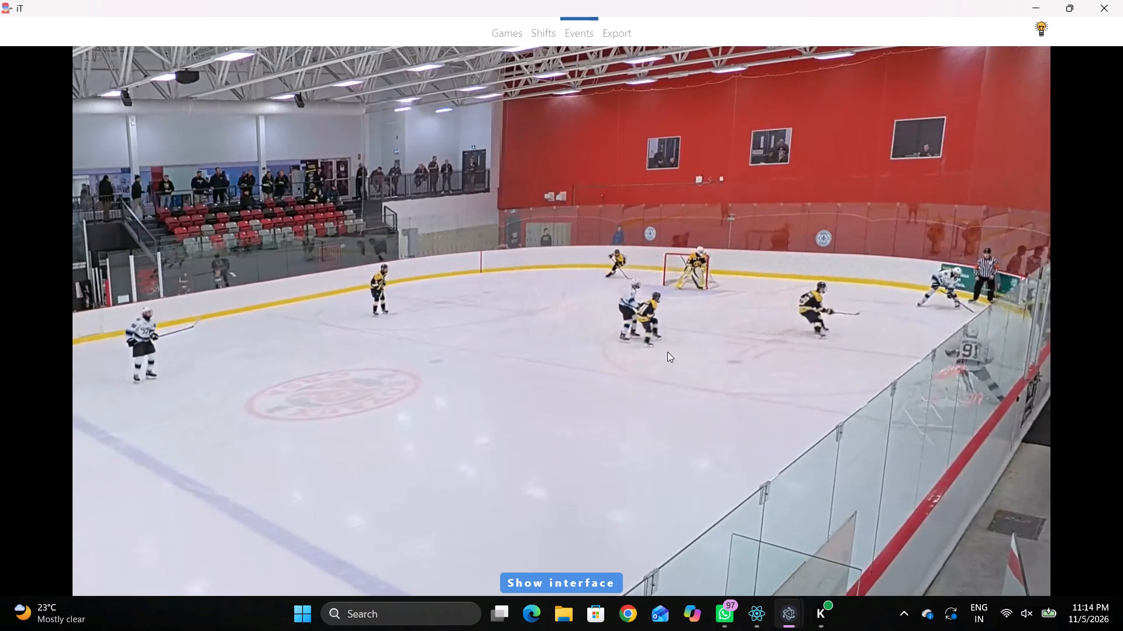
{"action": "key", "text": "space"}
{"action": "key", "text": "q"}
{"action": "left_click", "coordinate": [698, 341]}
{"action": "right_click", "coordinate": [678, 333]}
{"action": "left_click", "coordinate": [685, 343]}
{"action": "left_click", "coordinate": [1056, 461]}
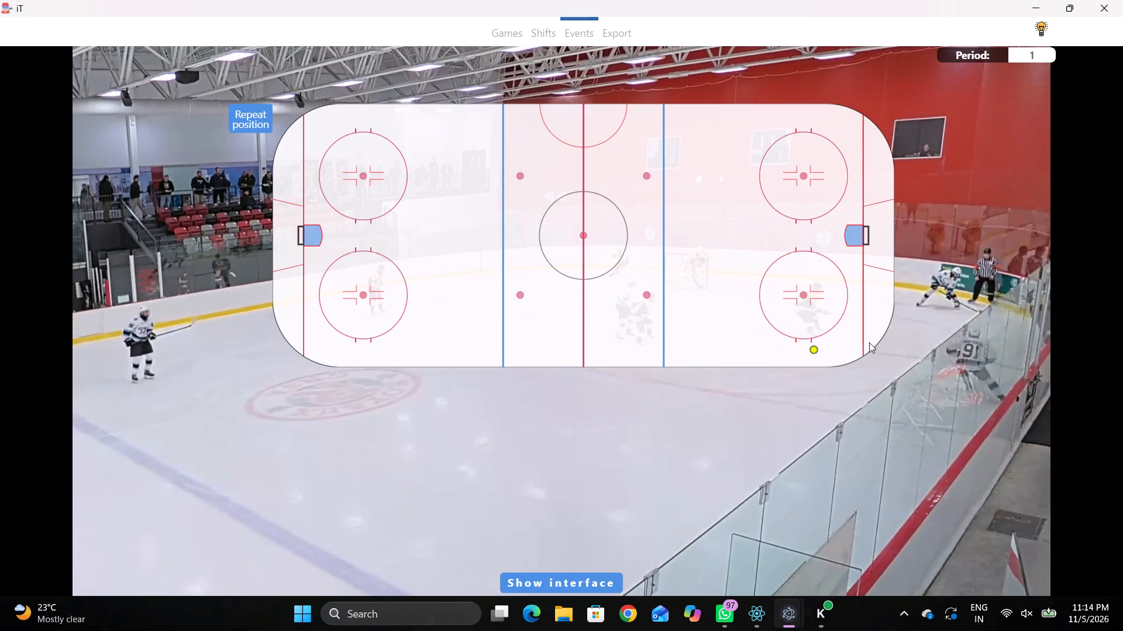
{"action": "left_click", "coordinate": [852, 318]}
Record a Skating with the puck event for away 91 between the home blue line and the near face-off circle.
{"action": "key", "text": "space"}
{"action": "key", "text": "space"}
{"action": "right_click_drag", "start_coordinate": [755, 321], "coordinate": [762, 315]}
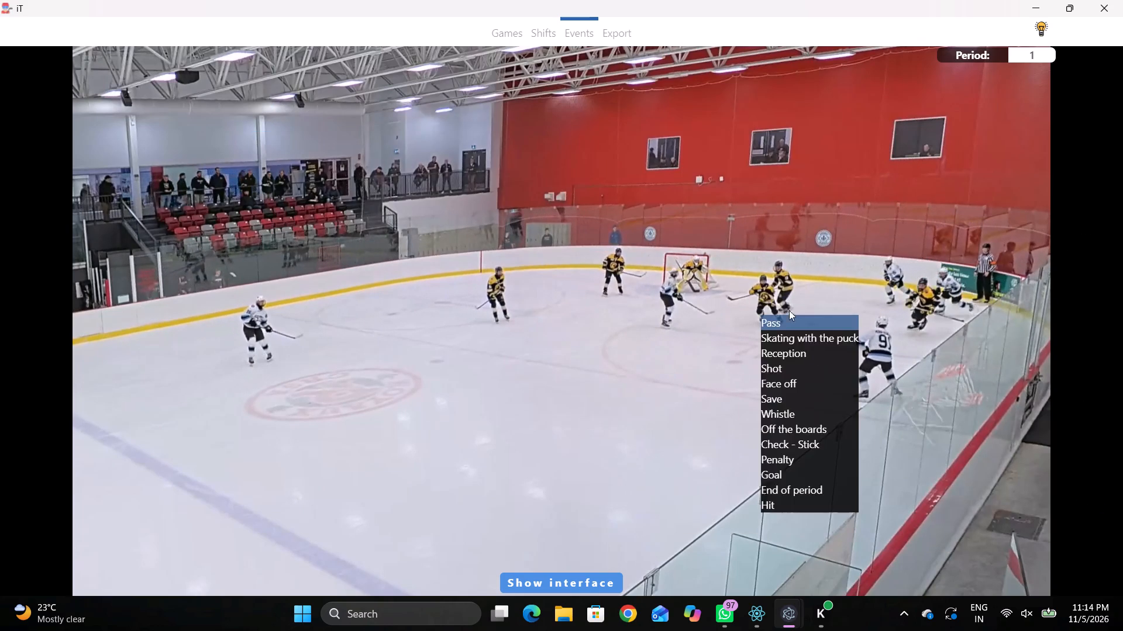
{"action": "left_click", "coordinate": [811, 351]}
{"action": "right_click", "coordinate": [830, 336]}
{"action": "left_click", "coordinate": [922, 366]}
{"action": "left_click", "coordinate": [1038, 521]}
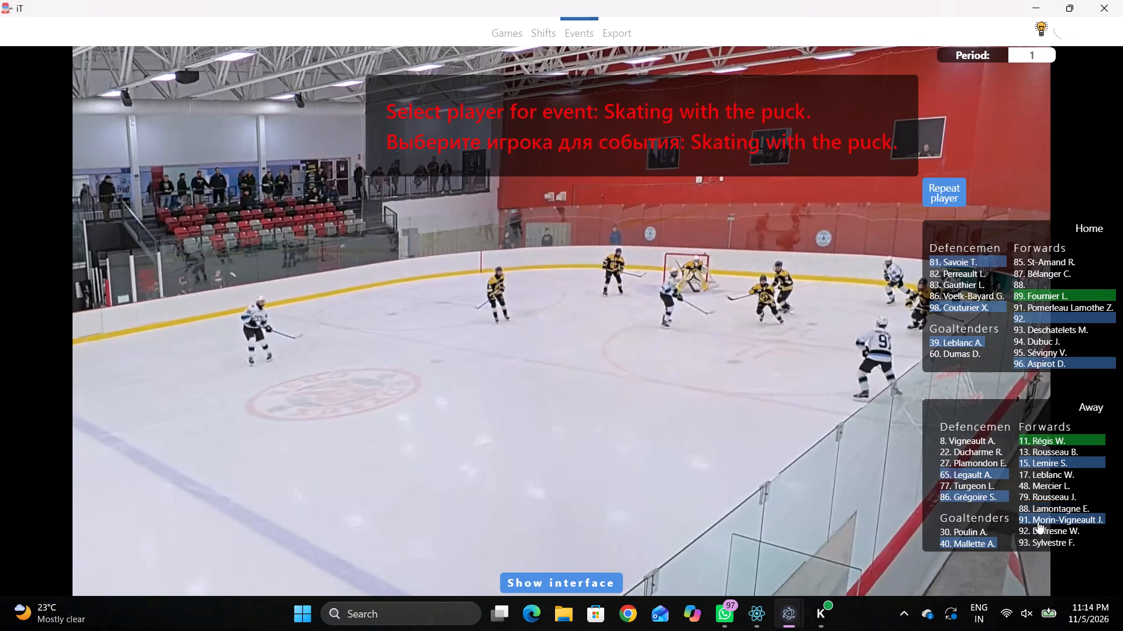
{"action": "left_click", "coordinate": [738, 319]}
Record a Pass by the same player, away 91, inside the home zone's near face-off circle beside the dot.
{"action": "key", "text": "space"}
{"action": "key", "text": "space"}
{"action": "key", "text": "space"}
{"action": "key", "text": "space"}
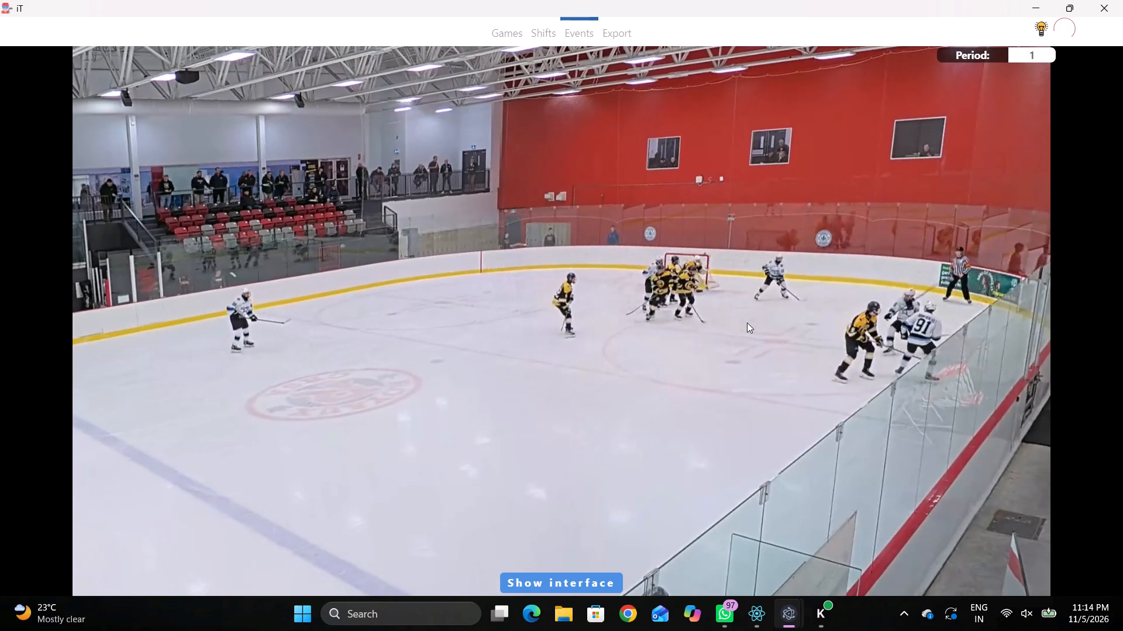
{"action": "type", "text": "q"}
{"action": "type", "text": "qqq"}
{"action": "right_click", "coordinate": [777, 291]}
{"action": "key", "text": "q"}
{"action": "left_click", "coordinate": [781, 299]}
{"action": "right_click", "coordinate": [780, 301]}
{"action": "left_click", "coordinate": [791, 308]}
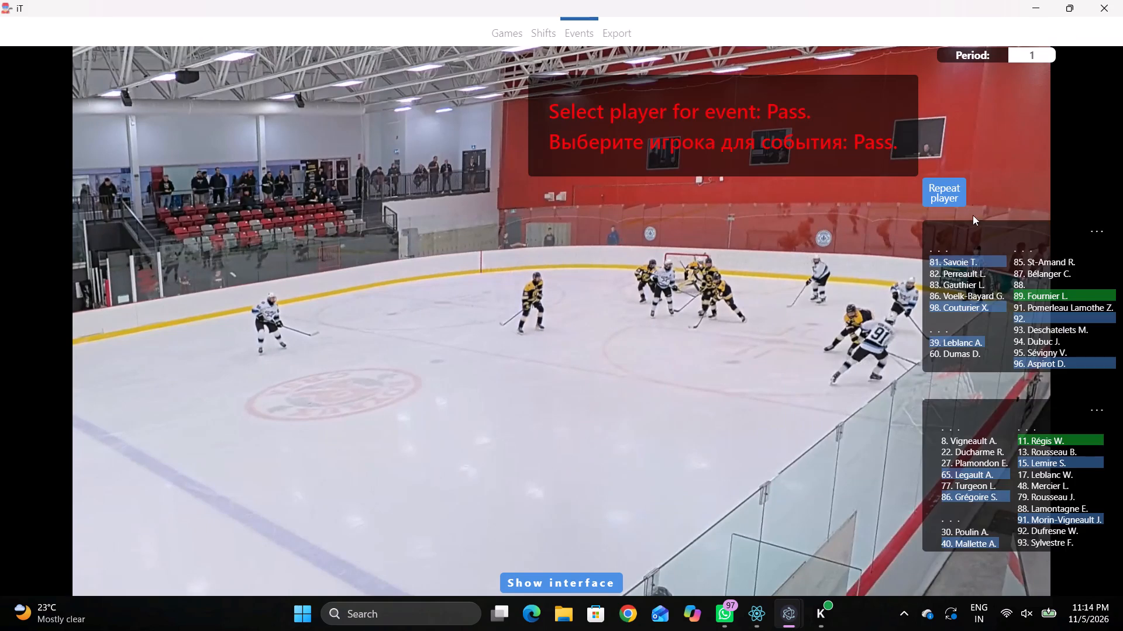
{"action": "left_click", "coordinate": [960, 194]}
{"action": "left_click", "coordinate": [818, 297]}
Record a Skating with the puck event for away 15 just behind the home goal line on the near side.
{"action": "key", "text": "space"}
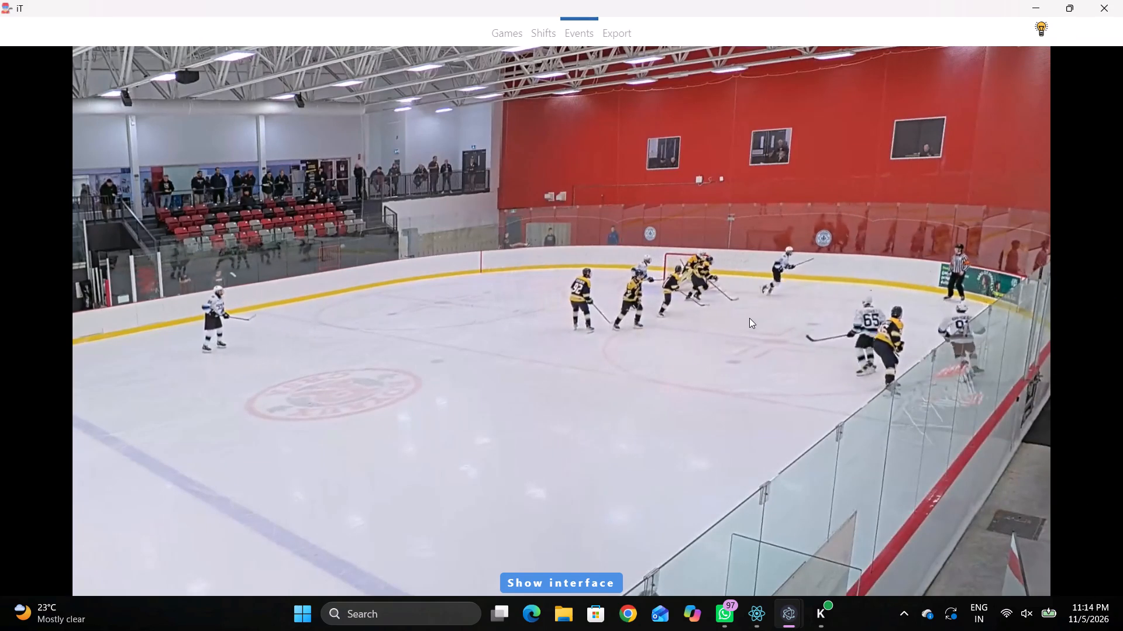
{"action": "key", "text": "space"}
{"action": "right_click", "coordinate": [766, 276]}
{"action": "left_click", "coordinate": [790, 293]}
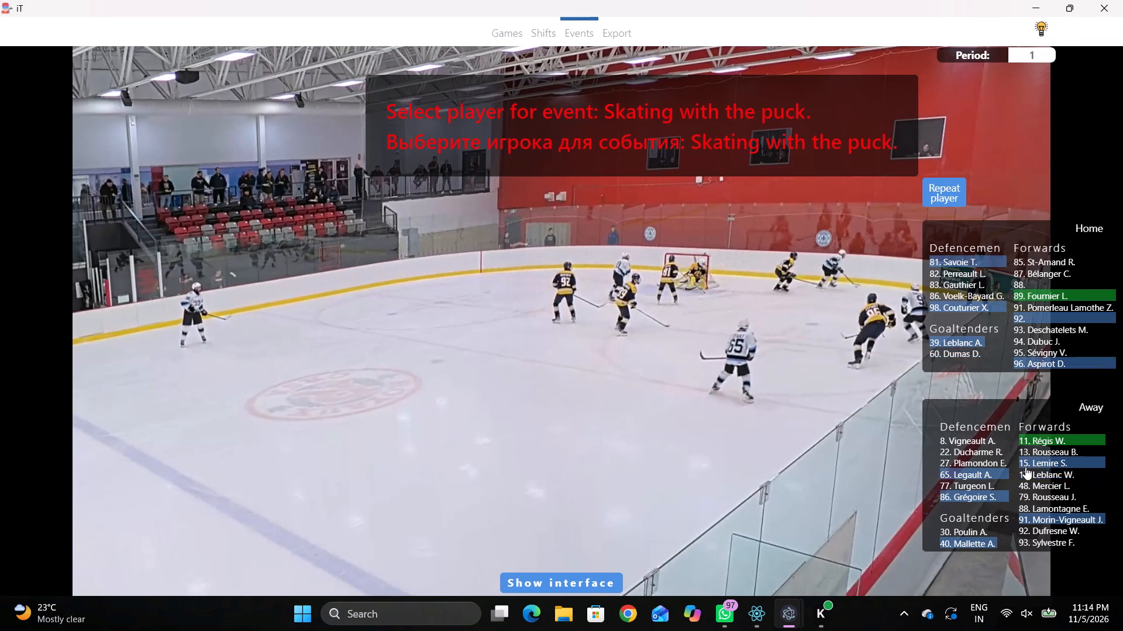
{"action": "left_click", "coordinate": [1025, 467]}
{"action": "left_click", "coordinate": [870, 295]}
Record a Pass by the same player, away 15, in the near corner just in front of the home goal line.
{"action": "key", "text": "space"}
{"action": "key", "text": "space"}
{"action": "key", "text": "space"}
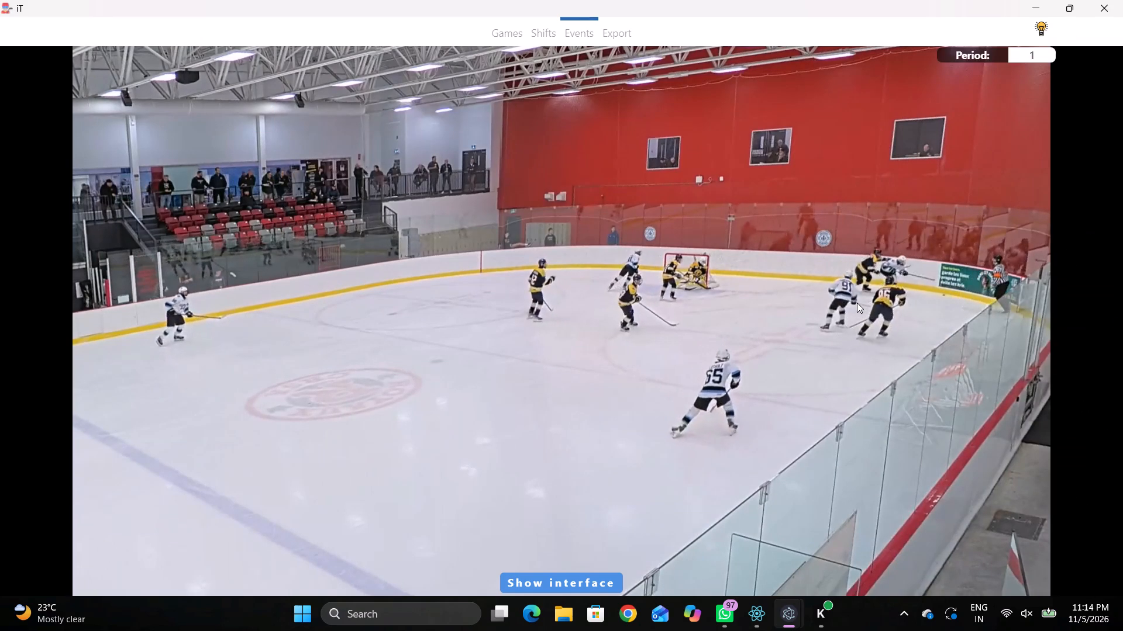
{"action": "key", "text": "space"}
{"action": "key", "text": "space"}
{"action": "key", "text": "space"}
{"action": "key", "text": "space"}
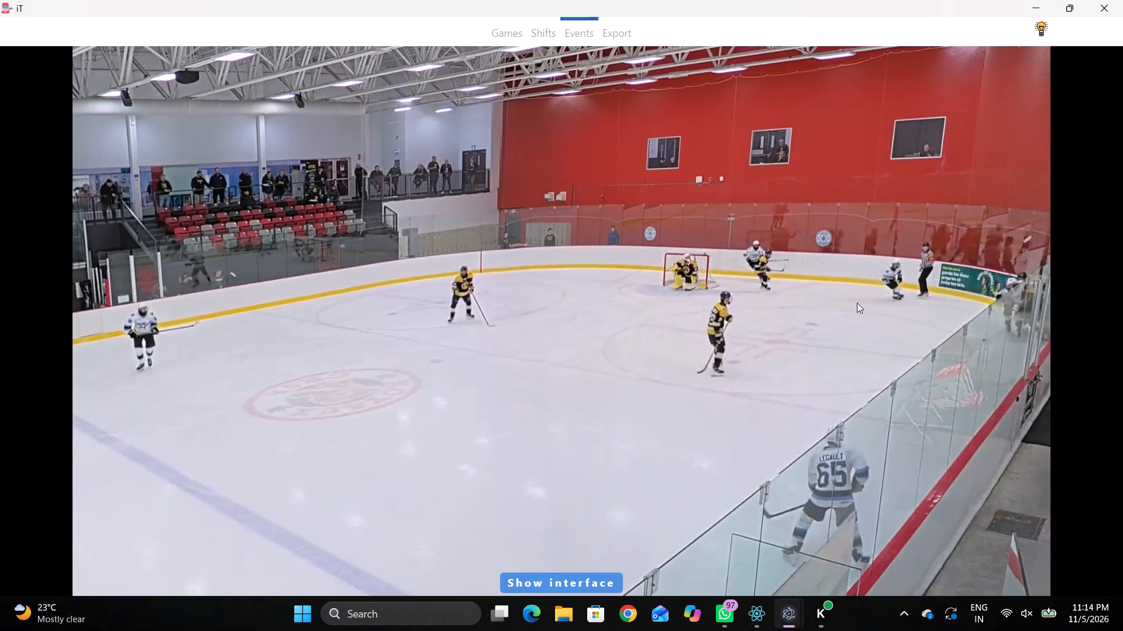
{"action": "key", "text": "space"}
{"action": "key", "text": "space"}
{"action": "key", "text": "space"}
{"action": "type", "text": "qq"}
{"action": "type", "text": "qq"}
{"action": "right_click", "coordinate": [838, 285]}
{"action": "left_click", "coordinate": [842, 287]}
{"action": "left_click", "coordinate": [933, 205]}
{"action": "left_click", "coordinate": [850, 328]}
Record a Skating with the puck event for away 15 just outside the home zone's near face-off circle, on its blue-line side.
{"action": "key", "text": "space"}
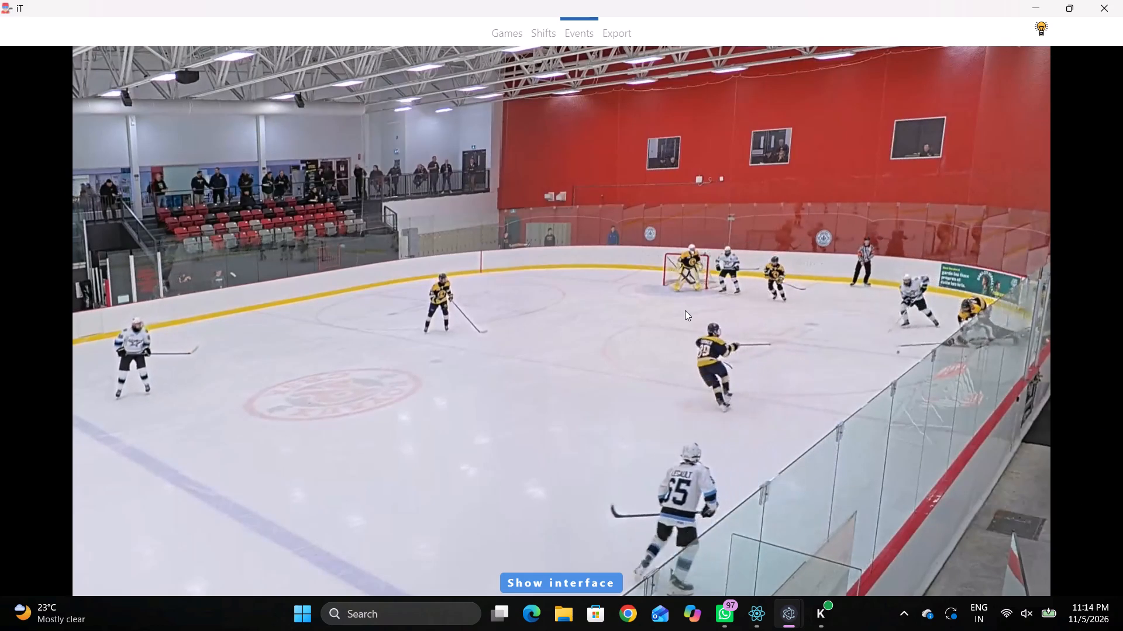
{"action": "key", "text": "space"}
{"action": "right_click", "coordinate": [724, 266]}
{"action": "left_click", "coordinate": [775, 299]}
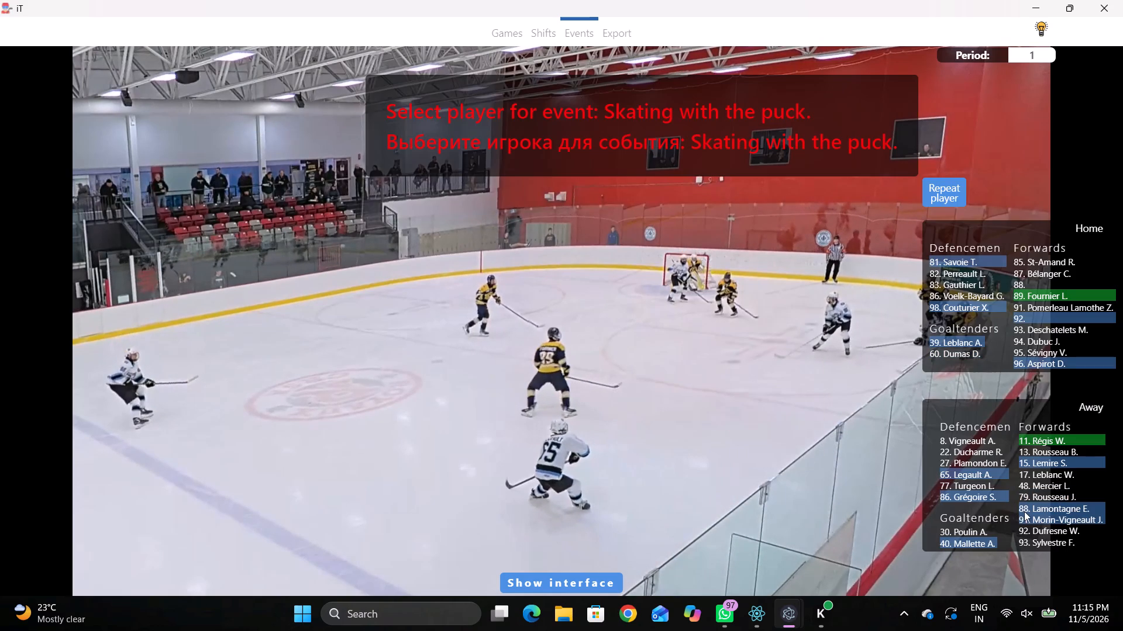
{"action": "left_click", "coordinate": [1024, 511]}
{"action": "left_click", "coordinate": [1028, 467]}
{"action": "left_click", "coordinate": [746, 269]}
Change the player of the last Skating with the puck event to away 91.
{"action": "key", "text": "space"}
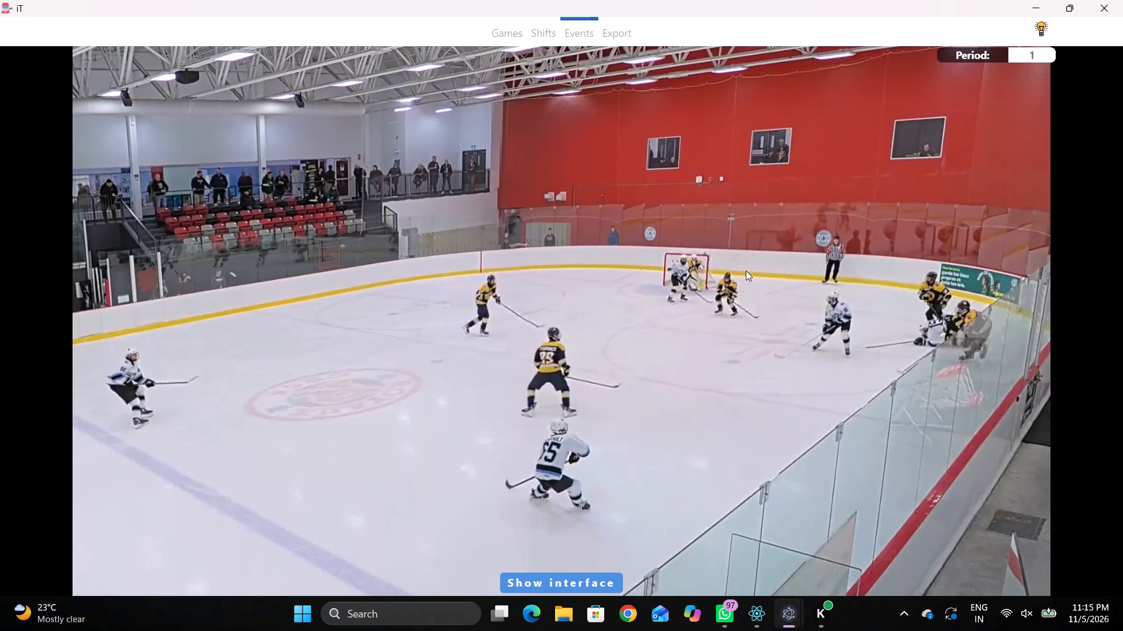
{"action": "key", "text": "v"}
{"action": "key", "text": "space"}
{"action": "key", "text": "shift+d"}
{"action": "left_click", "coordinate": [371, 484]}
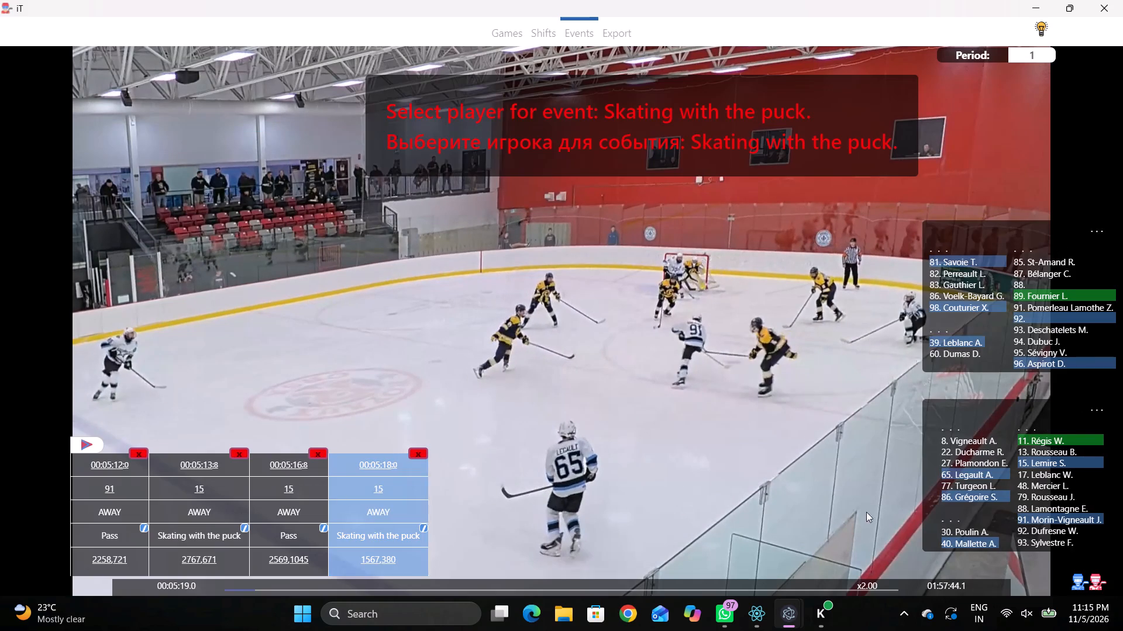
{"action": "left_click", "coordinate": [1056, 521]}
{"action": "key", "text": "shift+d"}
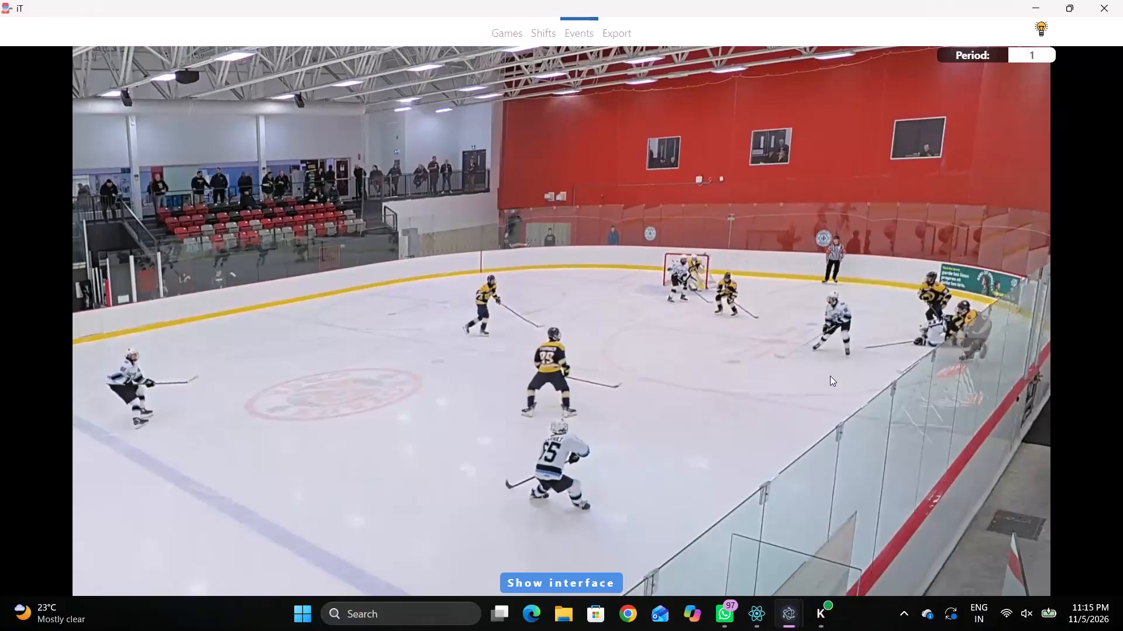
Replay away 91's puck carry through the home zone to examine when and how the next event happens.
{"action": "key", "text": "r"}
{"action": "key", "text": "space"}
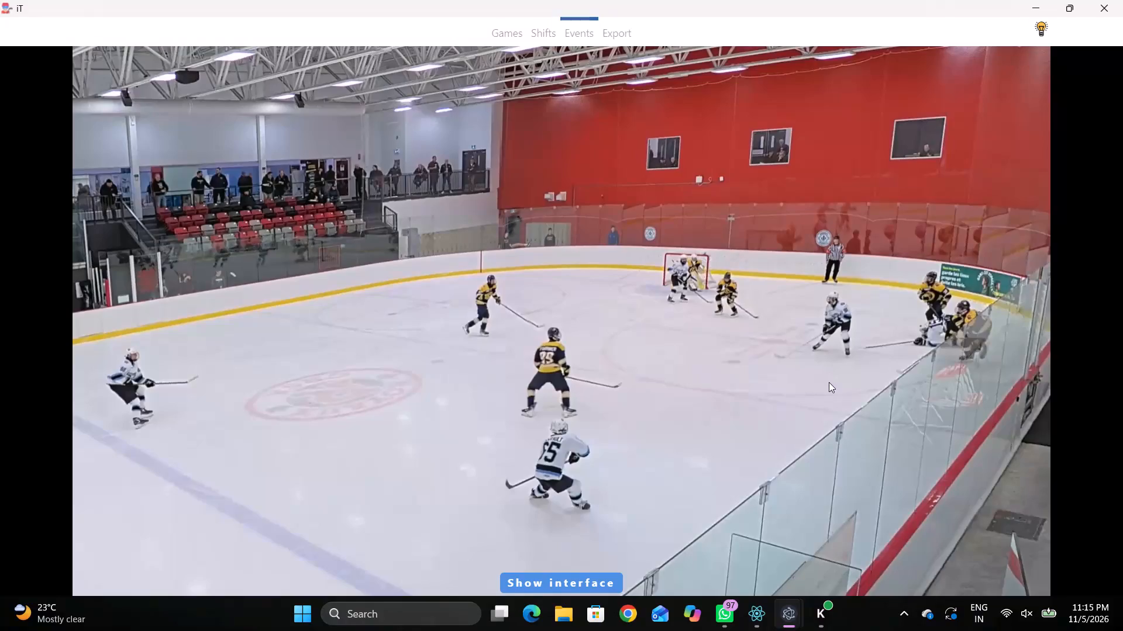
{"action": "key", "text": "v"}
{"action": "key", "text": "space"}
{"action": "key", "text": "space"}
{"action": "key", "text": "space"}
{"action": "key", "text": "q"}
{"action": "key", "text": "q"}
{"action": "key", "text": "q"}
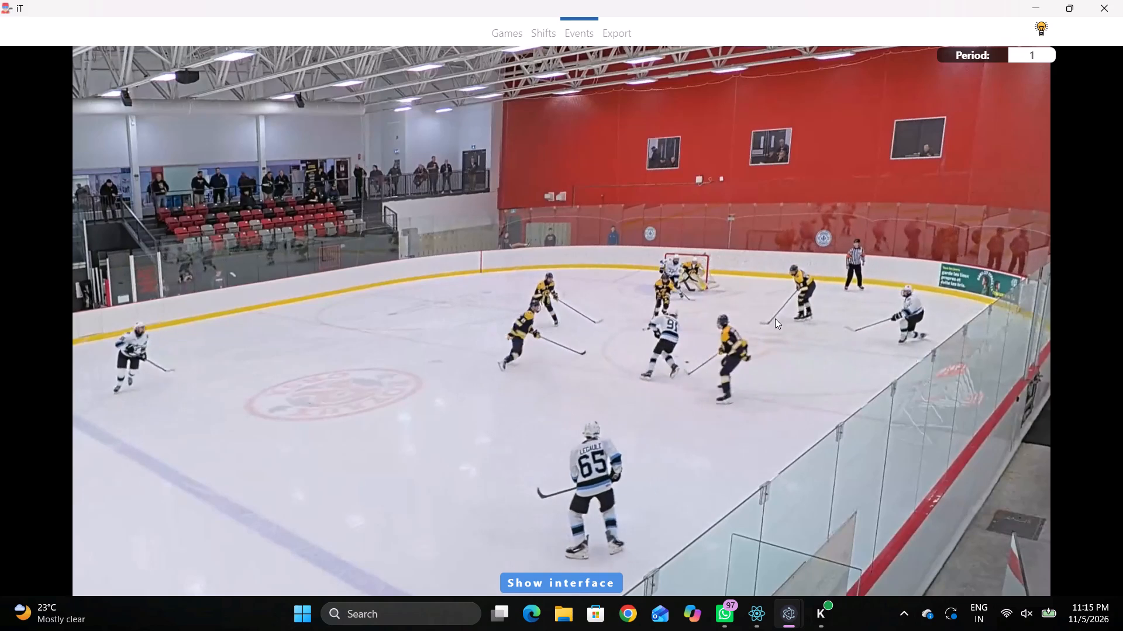
{"action": "key", "text": "space"}
{"action": "key", "text": "space"}
{"action": "right_click", "coordinate": [729, 252]}
{"action": "key", "text": "q"}
{"action": "key", "text": "q"}
{"action": "key", "text": "q"}
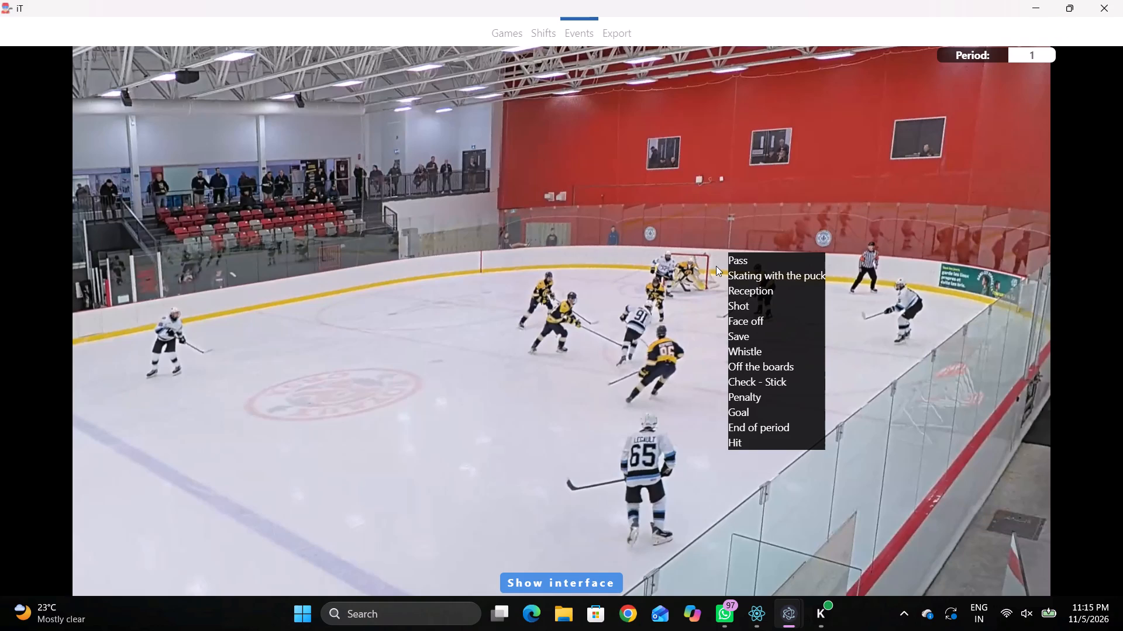
{"action": "left_click", "coordinate": [621, 247]}
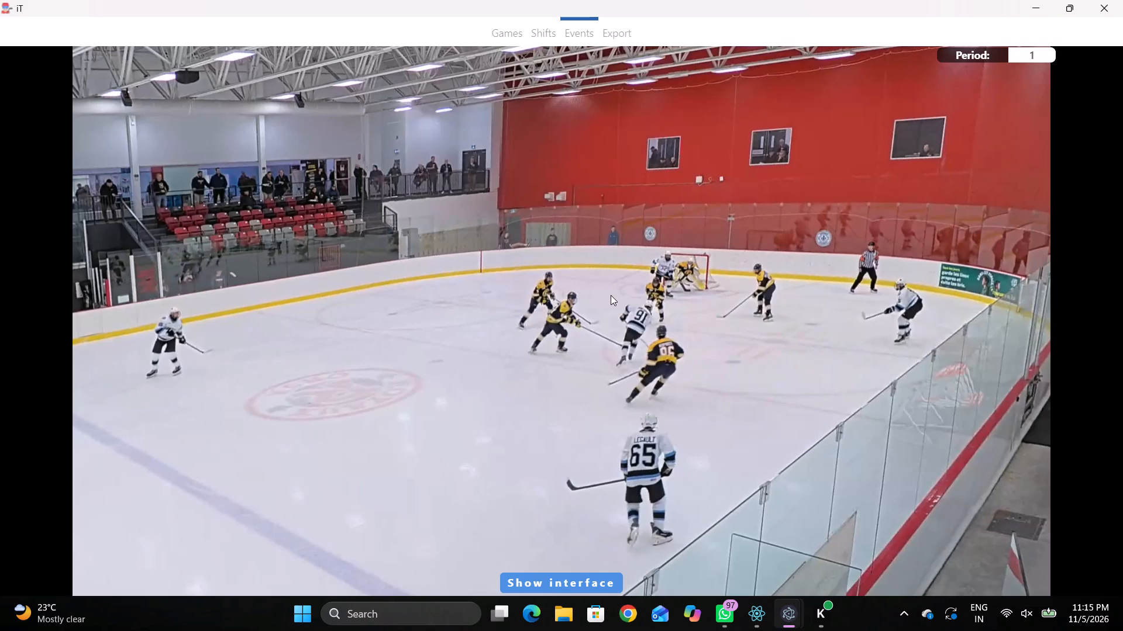
{"action": "key", "text": "q"}
{"action": "left_click", "coordinate": [653, 254]}
{"action": "key", "text": "q"}
{"action": "key", "text": "q"}
{"action": "key", "text": "q"}
{"action": "key", "text": "q"}
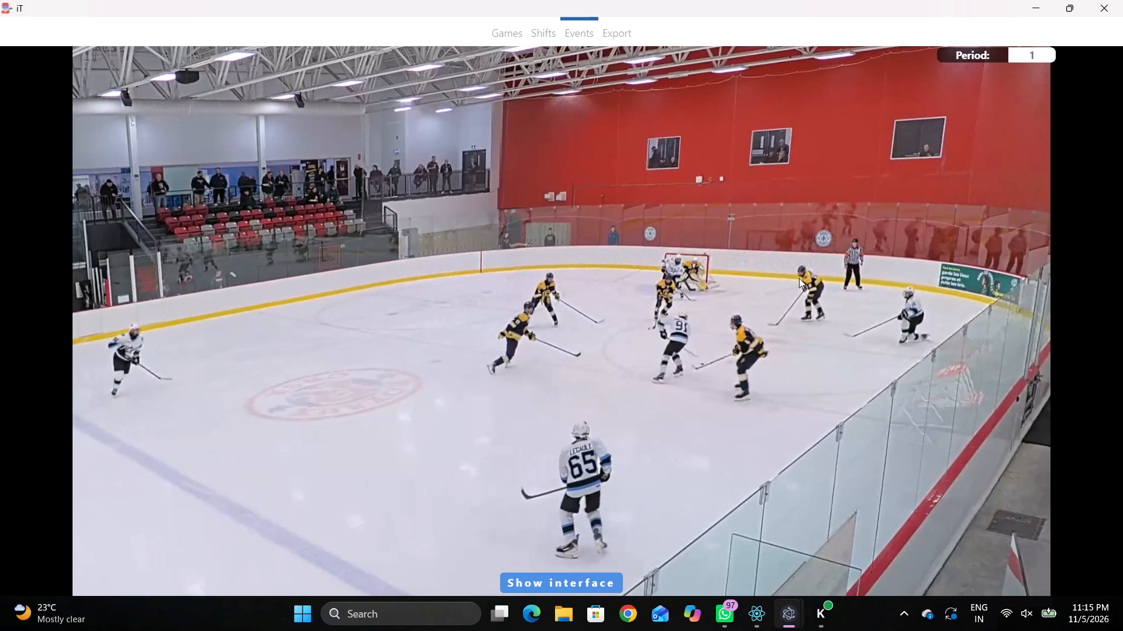
{"action": "key", "text": "shift+d"}
{"action": "key", "text": "shift+d"}
Record a Shot on goal by away 91, positioned in the home zone between the blue line and face-off circles, slightly near-side of centre.
{"action": "key", "text": "r"}
{"action": "key", "text": "space"}
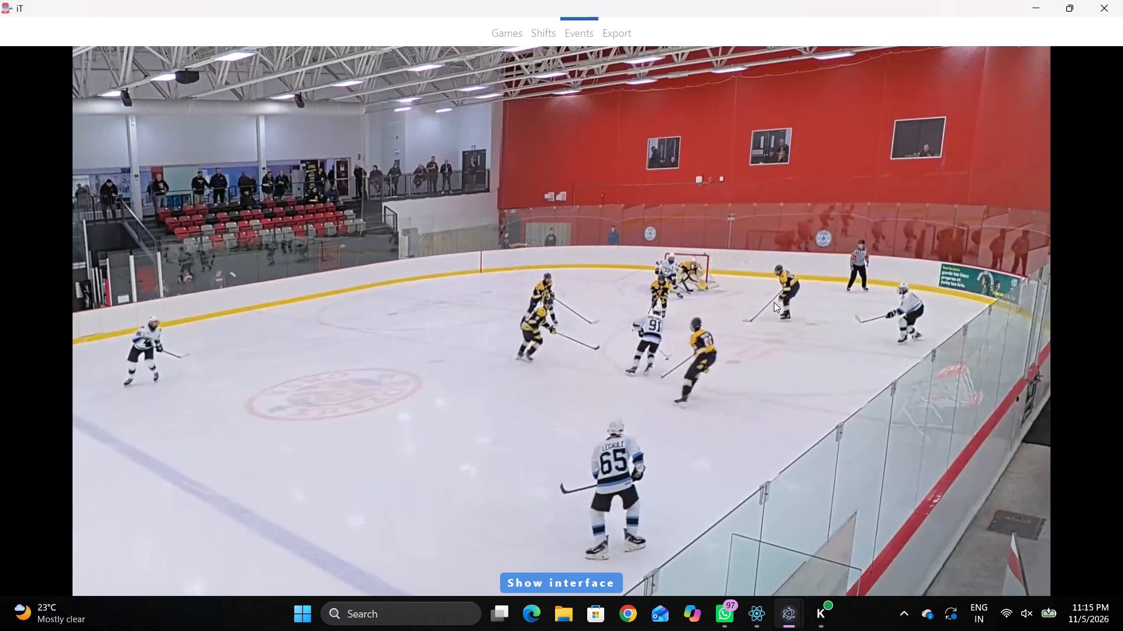
{"action": "key", "text": "space"}
{"action": "key", "text": "space"}
{"action": "key", "text": "space"}
{"action": "key", "text": "q"}
{"action": "key", "text": "space"}
{"action": "key", "text": "space"}
{"action": "type", "text": "q"}
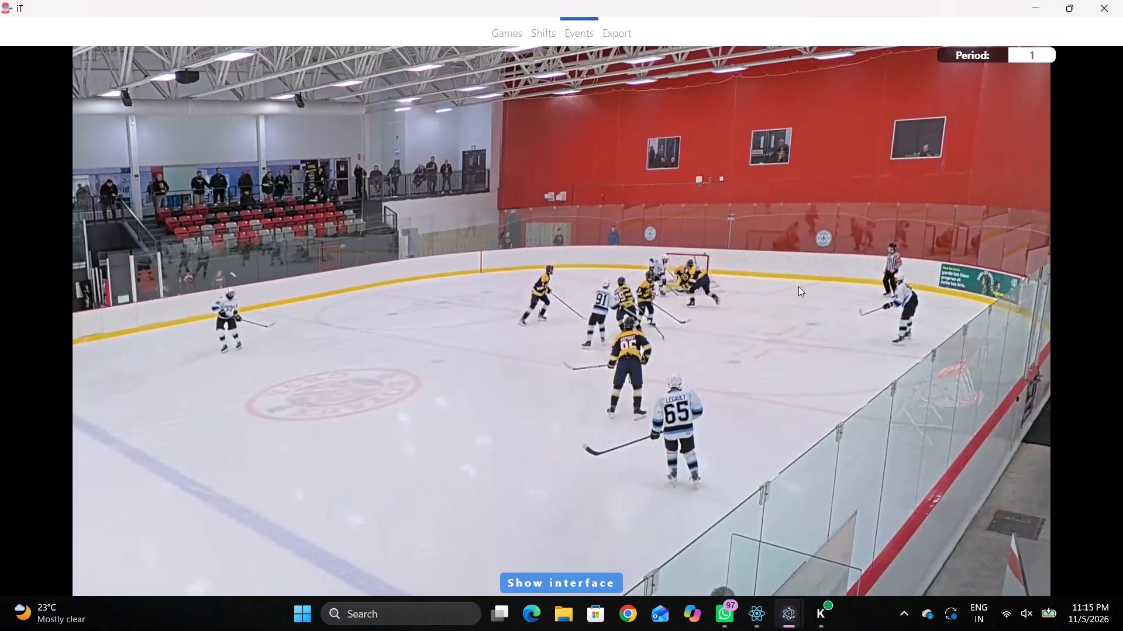
{"action": "key", "text": "q"}
{"action": "key", "text": "q"}
{"action": "key", "text": "q"}
{"action": "key", "text": "q"}
{"action": "key", "text": "q"}
{"action": "right_click_drag", "start_coordinate": [738, 264], "coordinate": [743, 265]}
{"action": "left_click", "coordinate": [765, 313]}
{"action": "left_click", "coordinate": [578, 236]}
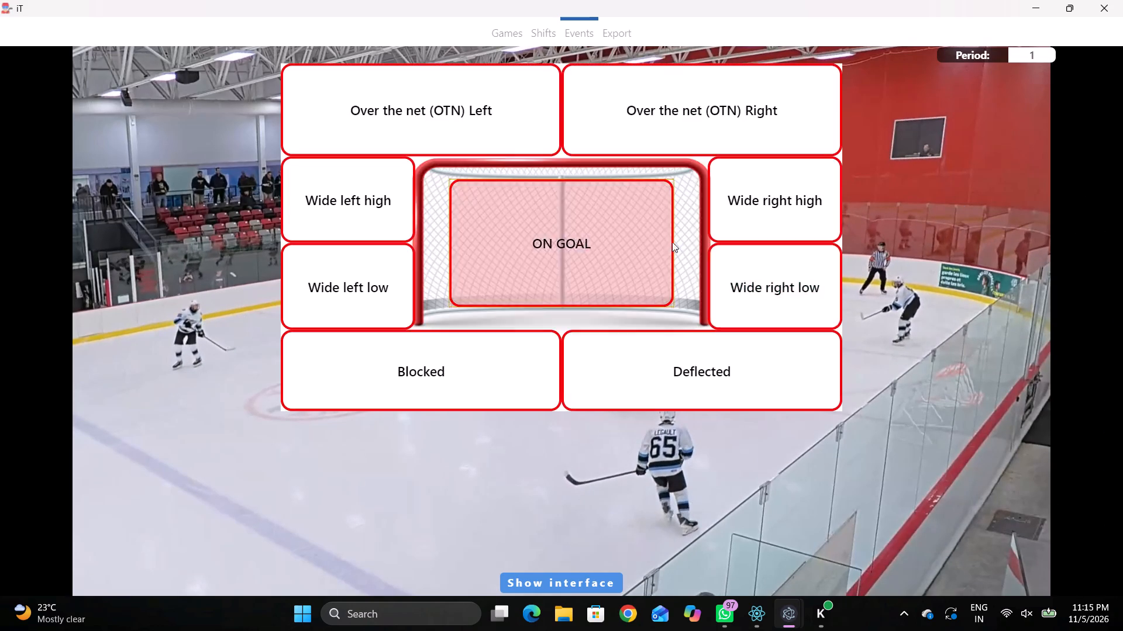
{"action": "left_click", "coordinate": [960, 193]}
{"action": "left_click", "coordinate": [752, 258]}
Record a Save by home goaltender 39 in the home crease, made with the right pad and directed bottom middle.
{"action": "key", "text": "space"}
{"action": "key", "text": "v"}
{"action": "key", "text": "space"}
{"action": "key", "text": "space"}
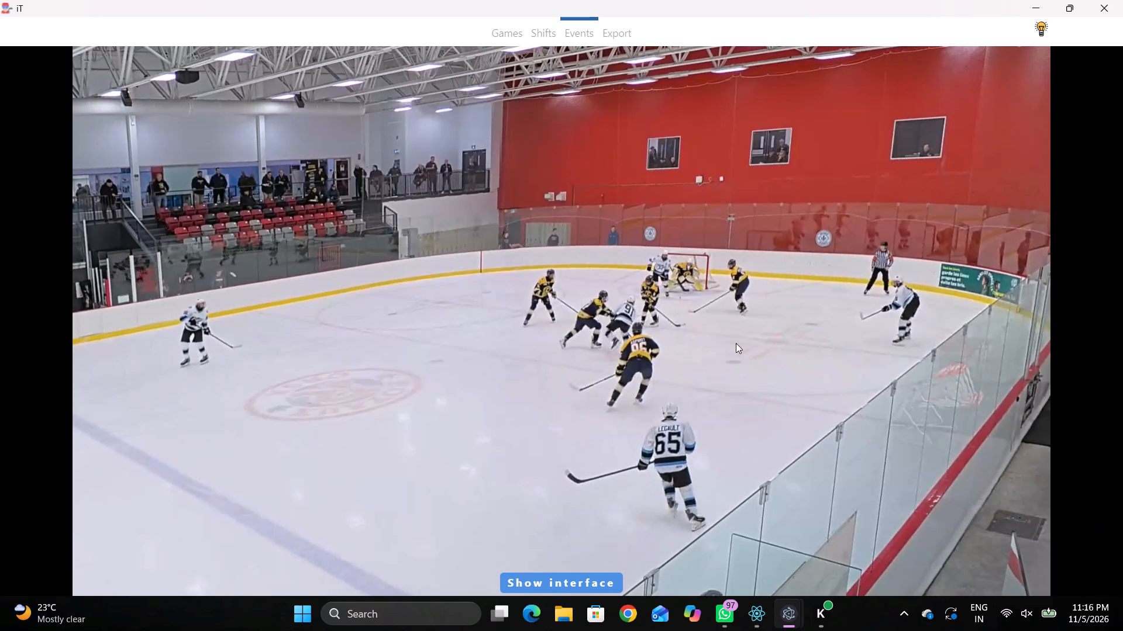
{"action": "key", "text": "space"}
{"action": "right_click_drag", "start_coordinate": [695, 228], "coordinate": [731, 239]}
{"action": "left_click", "coordinate": [763, 316]}
{"action": "left_click_drag", "start_coordinate": [464, 321], "coordinate": [477, 321]}
{"action": "left_click", "coordinate": [529, 321]}
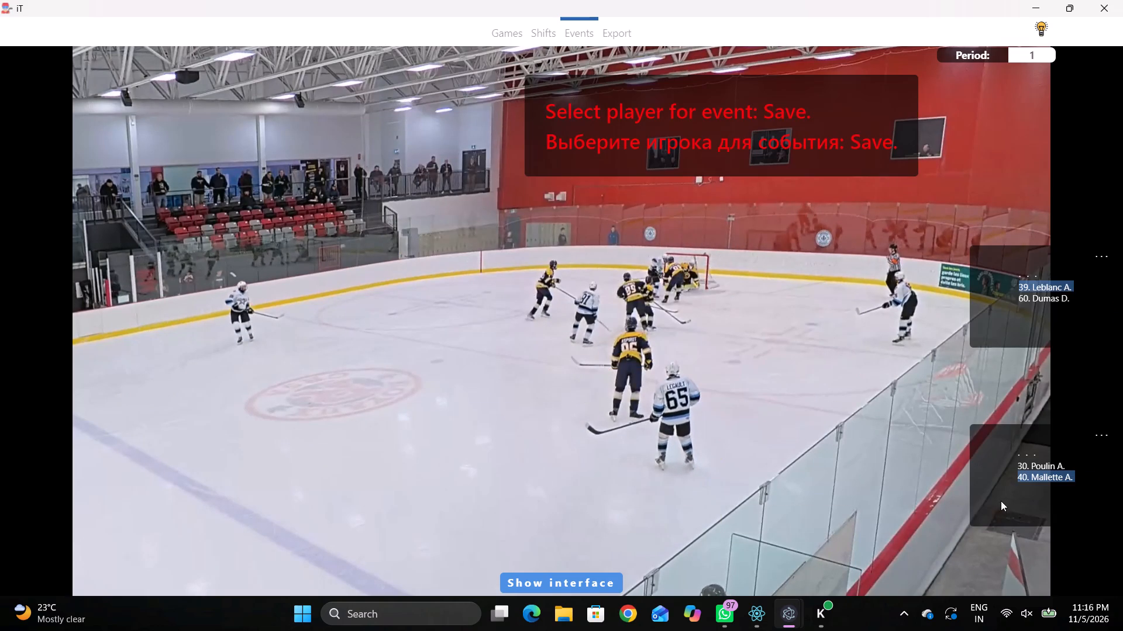
{"action": "left_click_drag", "start_coordinate": [1021, 275], "coordinate": [1025, 281]}
{"action": "left_click", "coordinate": [1027, 285]}
{"action": "left_click", "coordinate": [848, 236]}
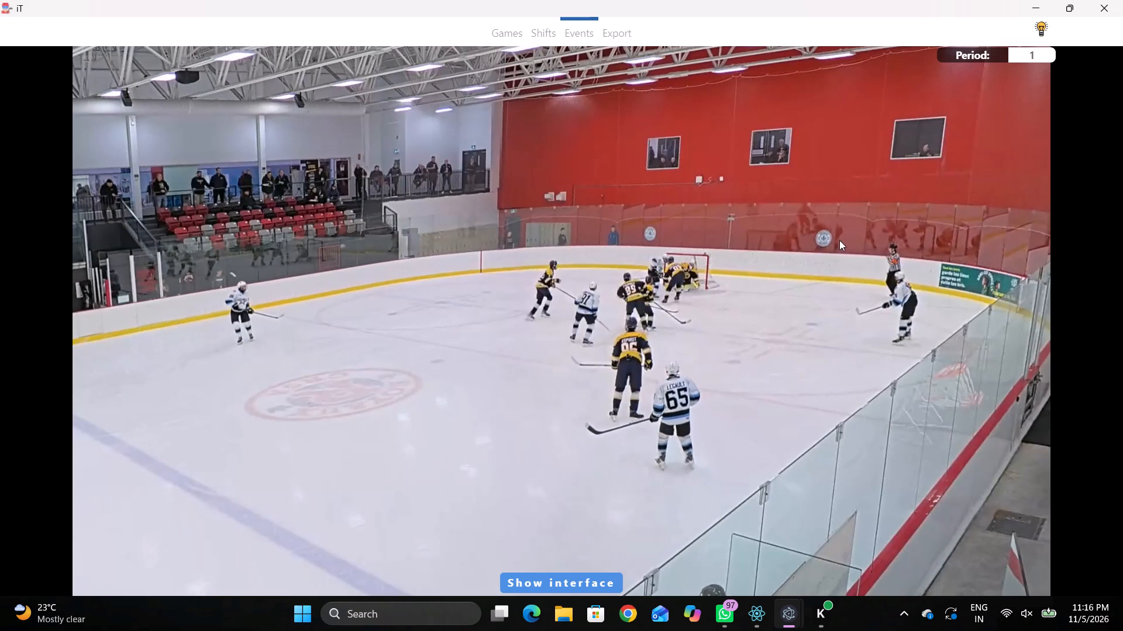
Record a Whistle in the home zone, just outside the near face-off circle on its blue-line side.
{"action": "key", "text": "space"}
{"action": "key", "text": "space"}
{"action": "key", "text": "space"}
{"action": "key", "text": "space"}
{"action": "right_click_drag", "start_coordinate": [743, 232], "coordinate": [758, 238]}
{"action": "left_click", "coordinate": [773, 334]}
{"action": "left_click", "coordinate": [739, 285]}
Record the following Face off at the home zone's near dot, with home 88 winning and away 92 losing.
{"action": "key", "text": "space"}
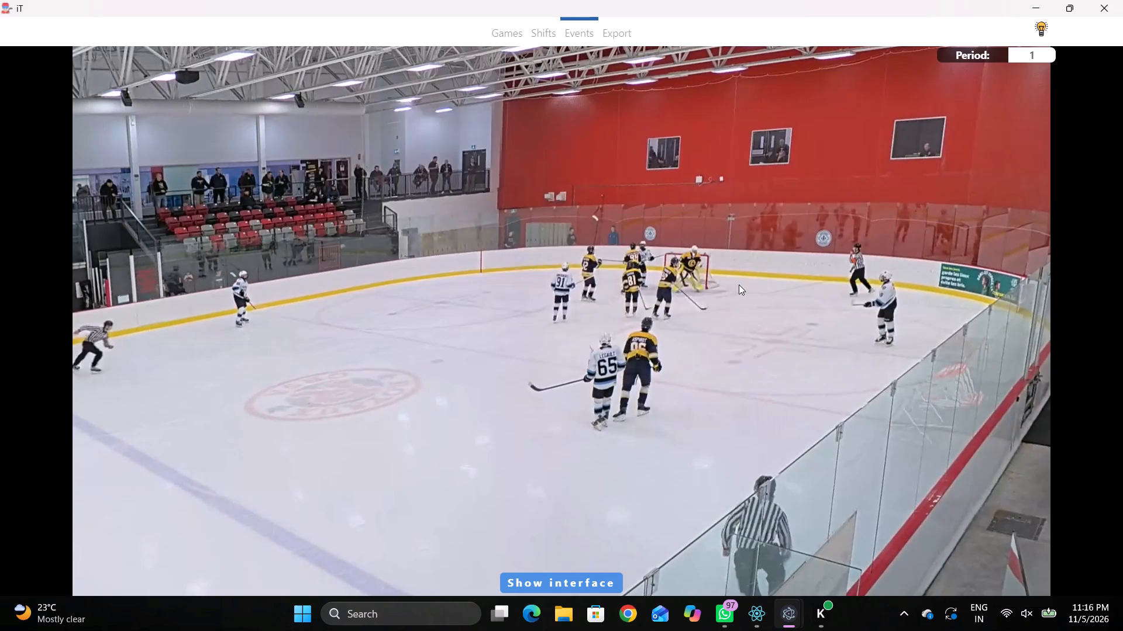
{"action": "type", "text": "vv"}
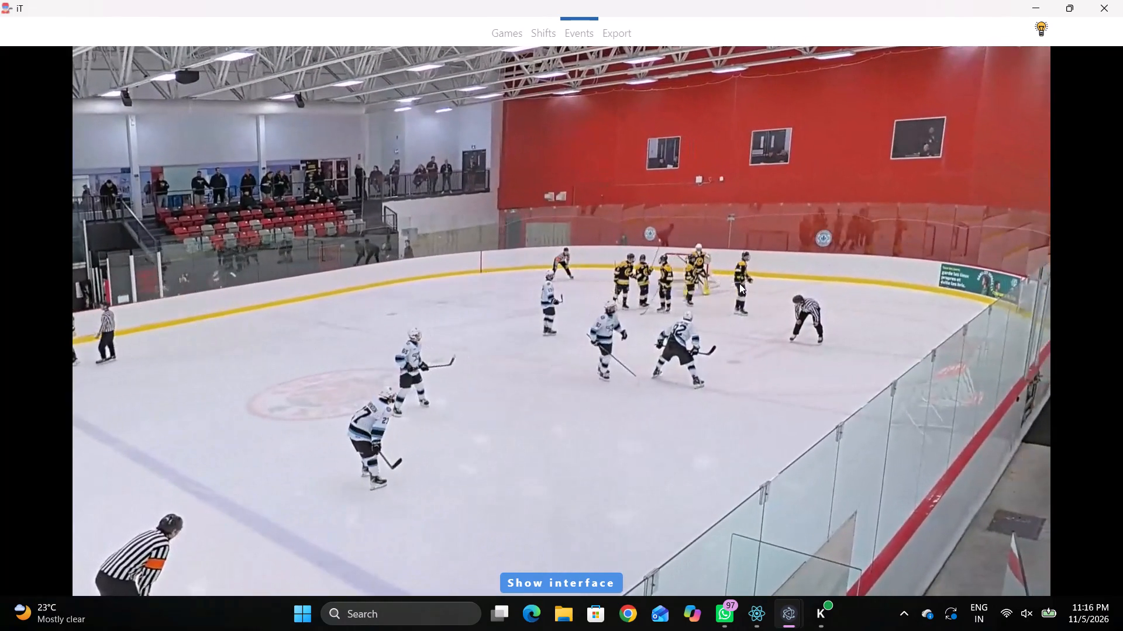
{"action": "key", "text": "space"}
{"action": "type", "text": "D"}
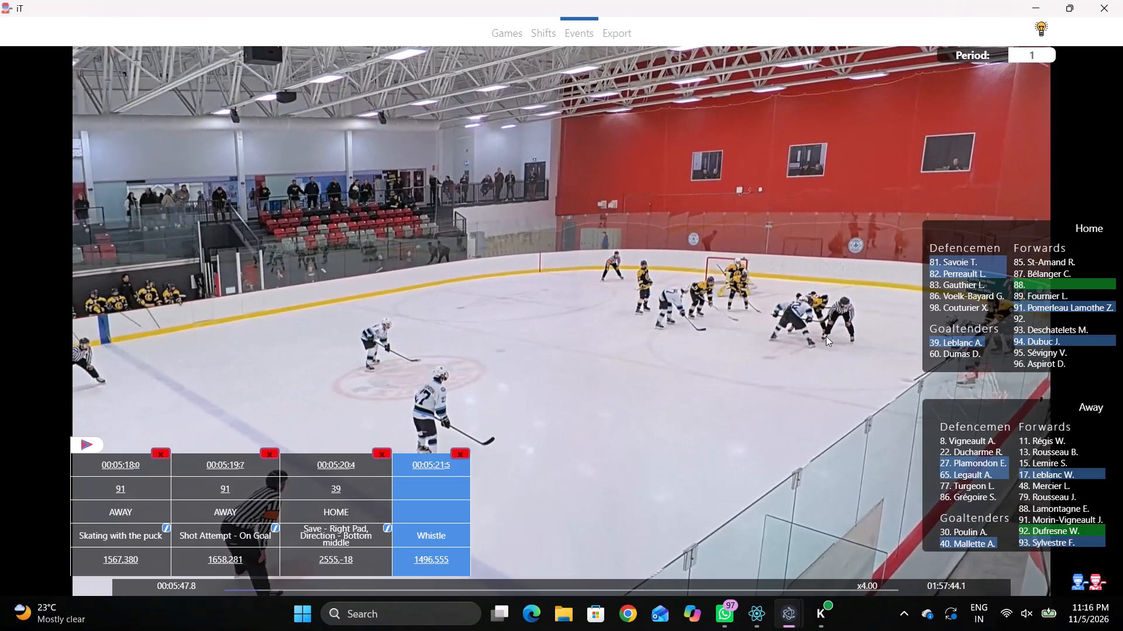
{"action": "key", "text": "shift+d"}
{"action": "type", "text": "r"}
{"action": "key", "text": "space"}
{"action": "key", "text": "space"}
{"action": "key", "text": "space"}
{"action": "key", "text": "space"}
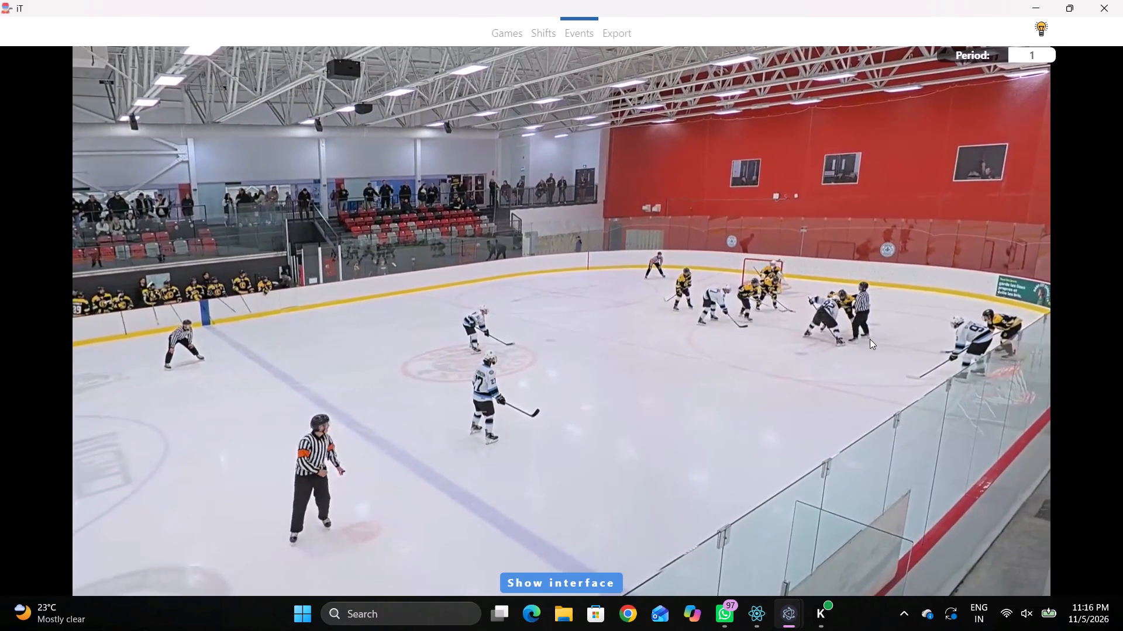
{"action": "key", "text": "space"}
{"action": "key", "text": "space"}
{"action": "key", "text": "q"}
{"action": "key", "text": "q"}
{"action": "key", "text": "q"}
{"action": "key", "text": "q"}
{"action": "key", "text": "q"}
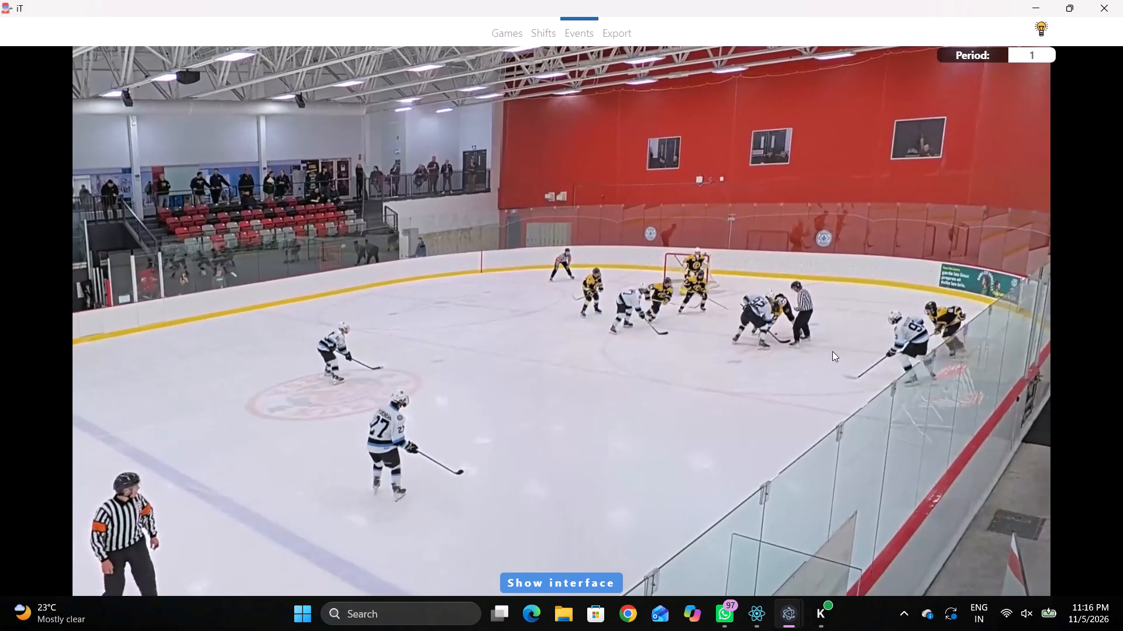
{"action": "right_click_drag", "start_coordinate": [779, 296], "coordinate": [791, 302]}
{"action": "key", "text": "q"}
{"action": "left_click_drag", "start_coordinate": [828, 372], "coordinate": [821, 373]}
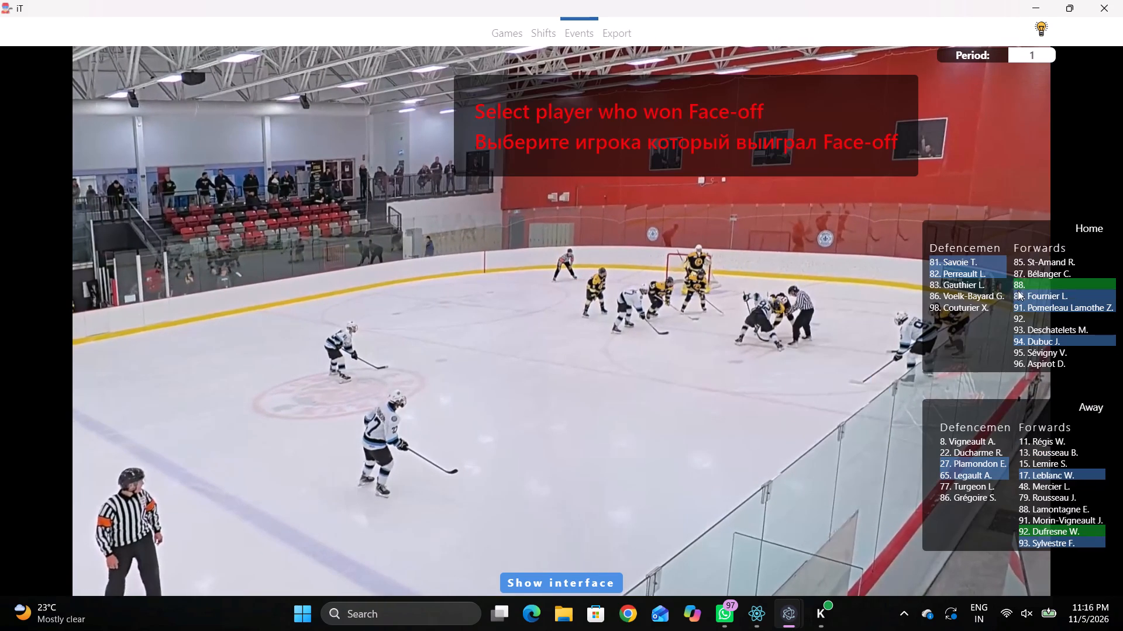
{"action": "left_click", "coordinate": [1020, 289]}
{"action": "left_click", "coordinate": [1055, 528]}
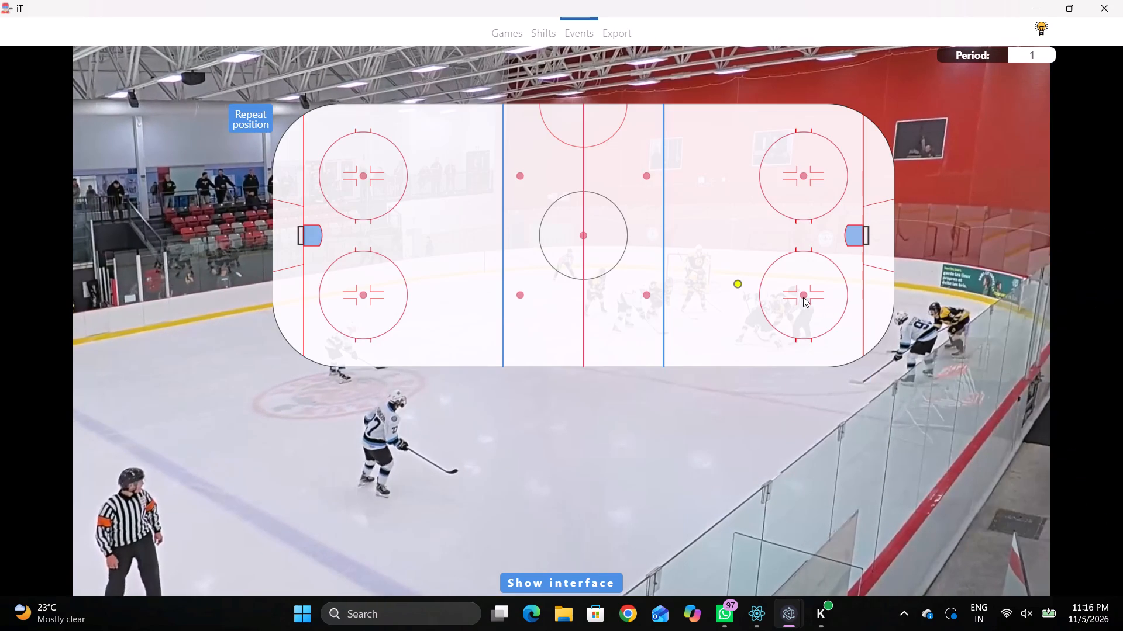
{"action": "left_click", "coordinate": [802, 296]}
Record a Pass by home 82 in the home zone, between the near face-off circle and the goal line.
{"action": "key", "text": "space"}
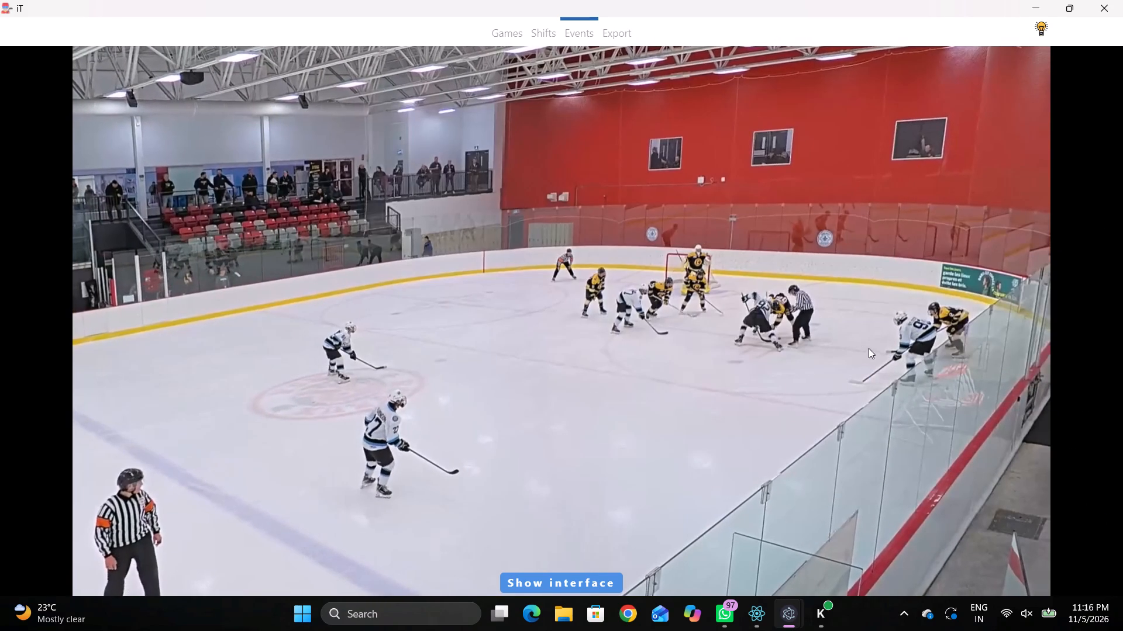
{"action": "key", "text": "space"}
{"action": "key", "text": "space"}
{"action": "key", "text": "space"}
{"action": "key", "text": "q"}
{"action": "key", "text": "q"}
{"action": "key", "text": "space"}
{"action": "key", "text": "space"}
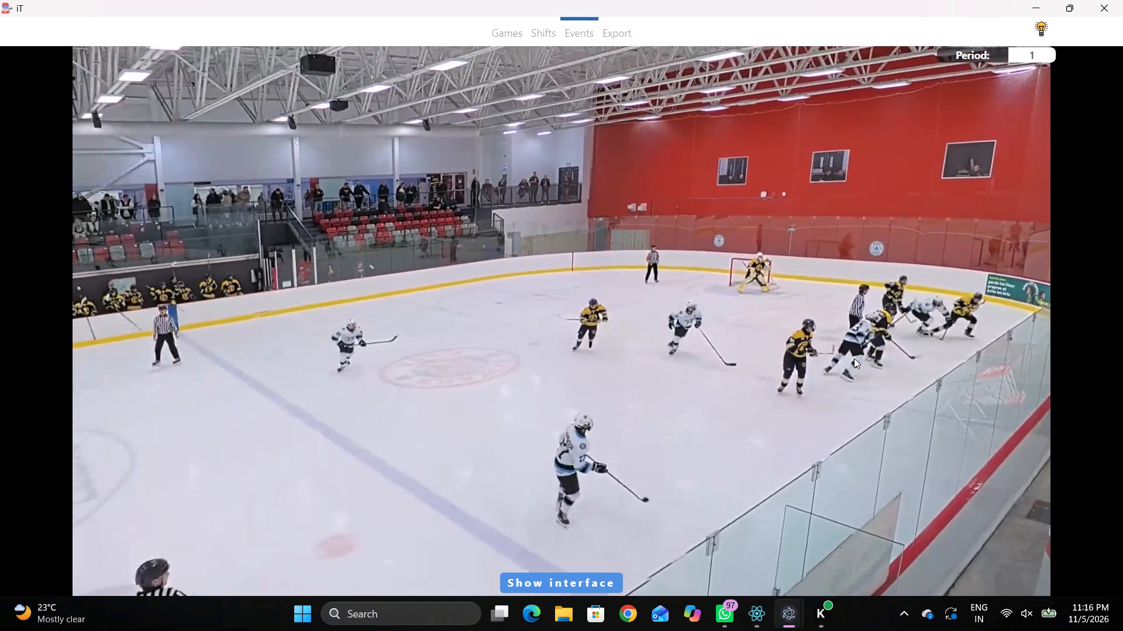
{"action": "key", "text": "q"}
{"action": "right_click", "coordinate": [849, 269]}
{"action": "key", "text": "q"}
{"action": "left_click", "coordinate": [851, 282]}
{"action": "right_click", "coordinate": [836, 278]}
{"action": "left_click", "coordinate": [838, 289]}
{"action": "right_click_drag", "start_coordinate": [790, 283], "coordinate": [770, 291]}
{"action": "key", "text": "q"}
{"action": "double_click", "coordinate": [814, 290]}
{"action": "right_click", "coordinate": [807, 290]}
{"action": "left_click", "coordinate": [809, 301]}
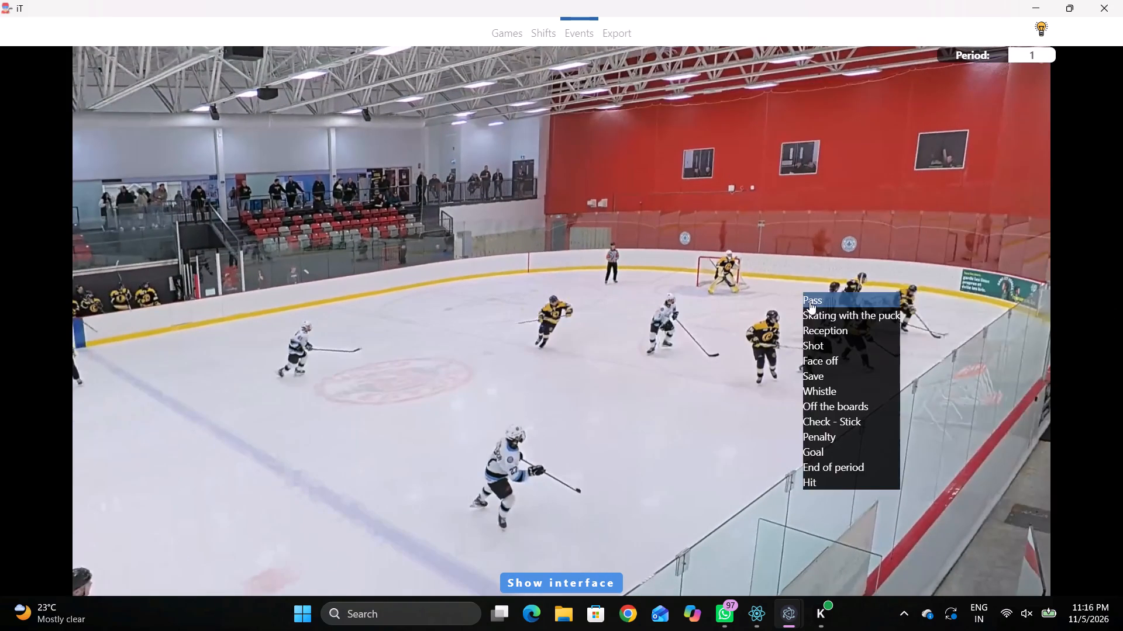
{"action": "left_click", "coordinate": [961, 273]}
{"action": "left_click", "coordinate": [845, 314]}
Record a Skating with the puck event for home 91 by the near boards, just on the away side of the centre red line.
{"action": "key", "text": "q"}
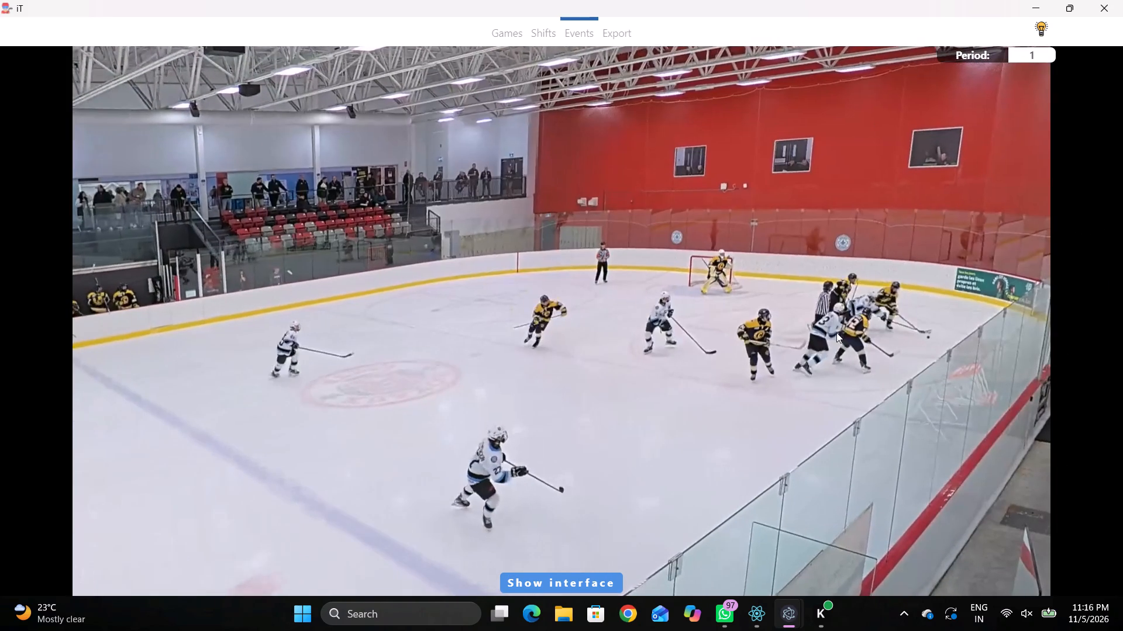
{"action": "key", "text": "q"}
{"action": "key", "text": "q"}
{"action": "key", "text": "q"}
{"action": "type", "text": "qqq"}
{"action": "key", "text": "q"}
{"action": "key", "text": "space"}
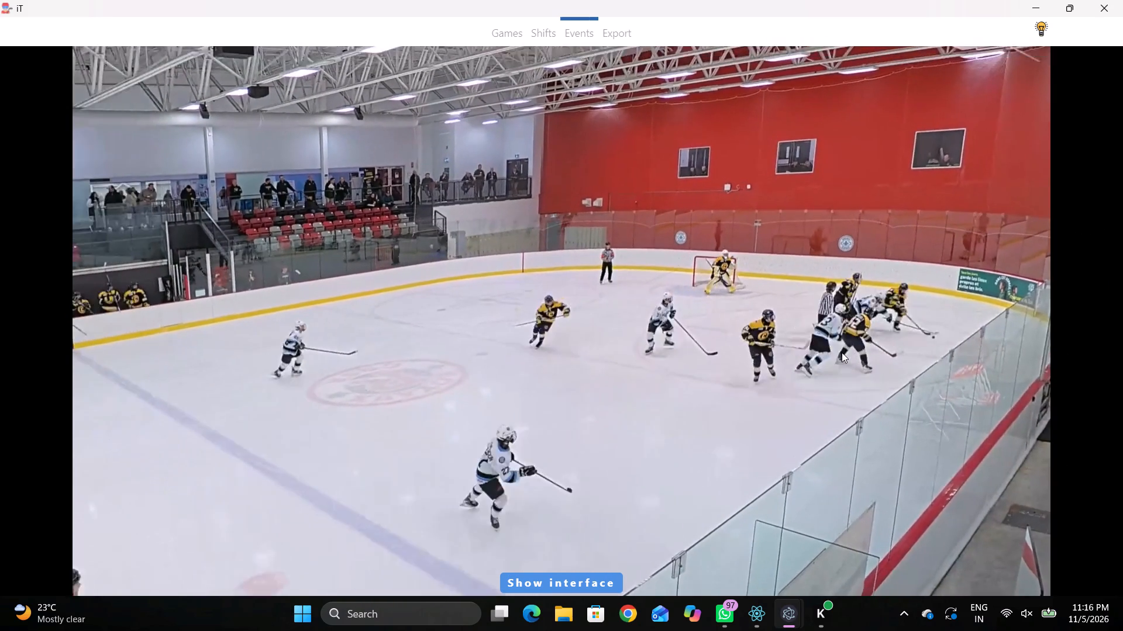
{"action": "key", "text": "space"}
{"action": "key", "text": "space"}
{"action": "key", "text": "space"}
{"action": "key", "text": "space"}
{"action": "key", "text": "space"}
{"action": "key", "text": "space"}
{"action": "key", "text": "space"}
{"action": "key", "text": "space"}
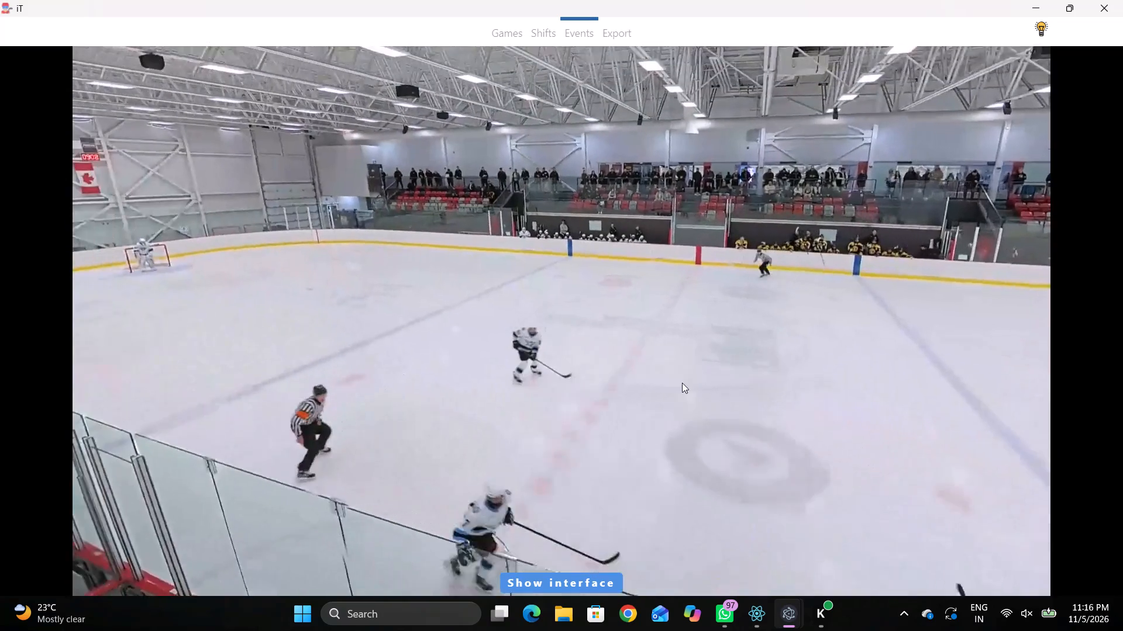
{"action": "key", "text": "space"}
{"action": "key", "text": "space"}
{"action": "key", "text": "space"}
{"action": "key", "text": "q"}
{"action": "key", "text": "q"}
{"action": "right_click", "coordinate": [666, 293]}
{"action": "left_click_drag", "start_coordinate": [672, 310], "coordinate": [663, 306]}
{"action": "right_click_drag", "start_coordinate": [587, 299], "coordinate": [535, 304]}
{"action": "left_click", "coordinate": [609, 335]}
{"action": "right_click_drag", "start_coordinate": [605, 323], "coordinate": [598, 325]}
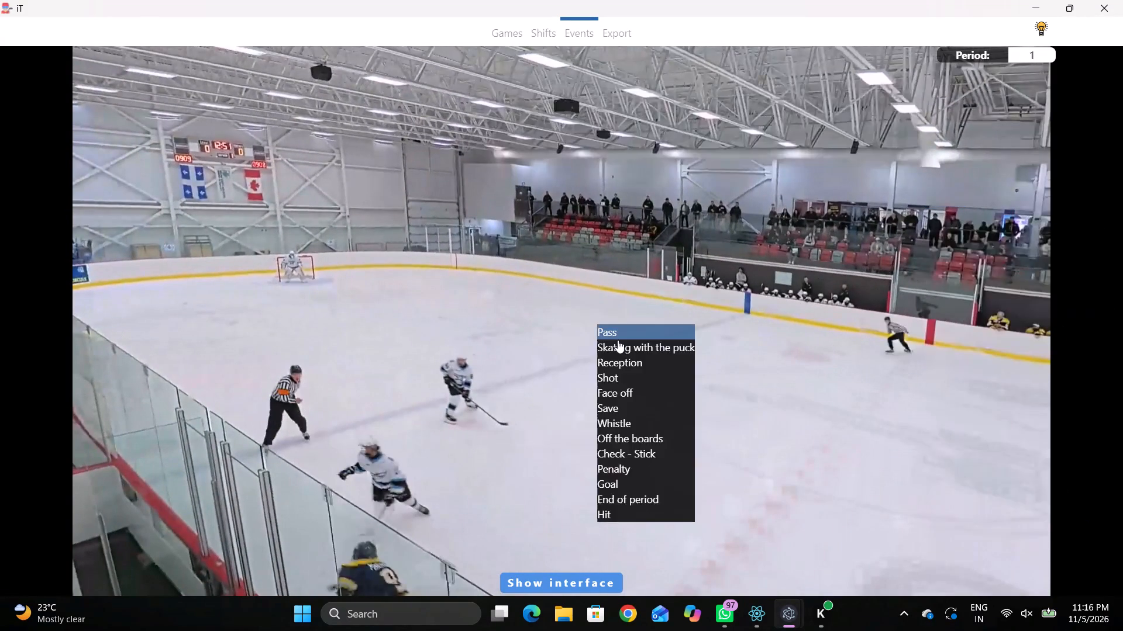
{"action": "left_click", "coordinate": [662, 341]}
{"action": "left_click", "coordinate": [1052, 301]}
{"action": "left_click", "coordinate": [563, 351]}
Record a Skating with the puck event for away 27 just inside the away blue line, toward the near boards.
{"action": "key", "text": "r"}
{"action": "key", "text": "space"}
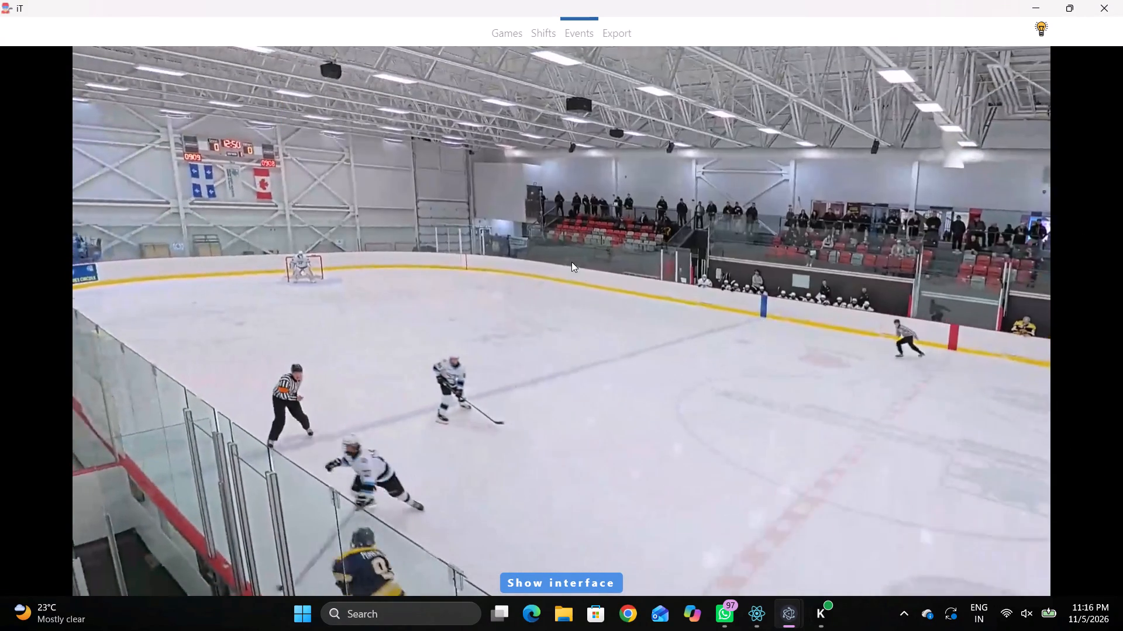
{"action": "key", "text": "space"}
{"action": "key", "text": "space"}
{"action": "key", "text": "space"}
{"action": "key", "text": "space"}
{"action": "key", "text": "space"}
{"action": "key", "text": "space"}
{"action": "key", "text": "space"}
{"action": "key", "text": "q"}
{"action": "key", "text": "q"}
{"action": "key", "text": "q"}
{"action": "key", "text": "q"}
{"action": "key", "text": "q"}
{"action": "key", "text": "q"}
{"action": "key", "text": "q"}
{"action": "key", "text": "q"}
{"action": "key", "text": "q"}
{"action": "key", "text": "q"}
{"action": "key", "text": "q"}
{"action": "key", "text": "q"}
{"action": "key", "text": "q"}
{"action": "key", "text": "q"}
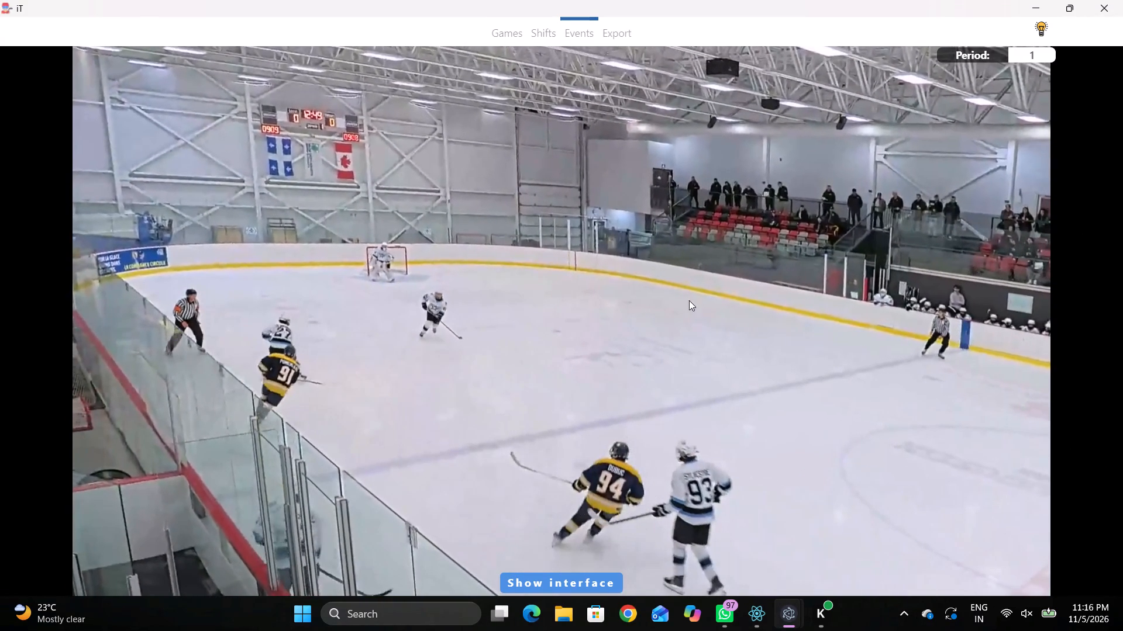
{"action": "key", "text": "space"}
{"action": "key", "text": "space"}
{"action": "right_click", "coordinate": [625, 266]}
{"action": "left_click", "coordinate": [673, 296]}
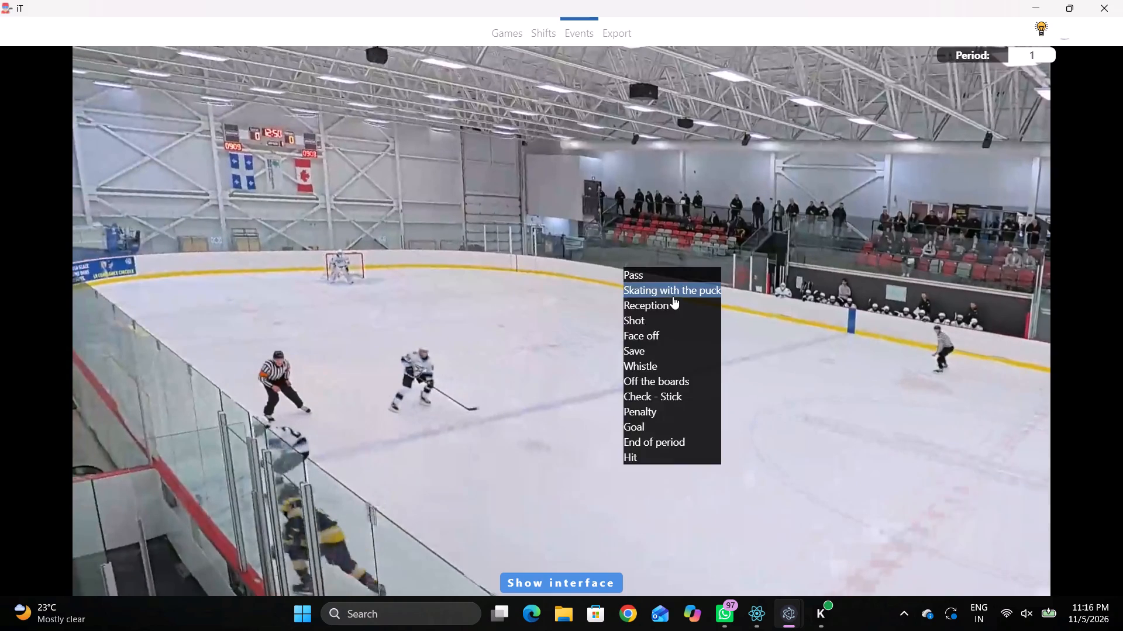
{"action": "right_click_drag", "start_coordinate": [710, 299], "coordinate": [732, 311]}
{"action": "left_click", "coordinate": [769, 328]}
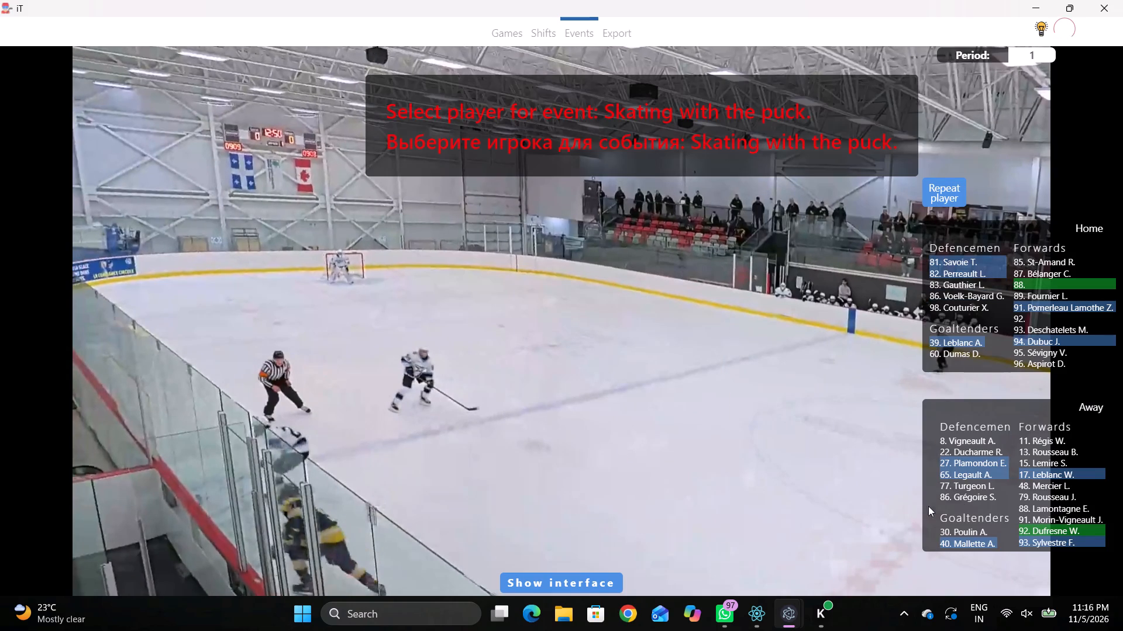
{"action": "left_click", "coordinate": [948, 464]}
{"action": "left_click", "coordinate": [466, 330]}
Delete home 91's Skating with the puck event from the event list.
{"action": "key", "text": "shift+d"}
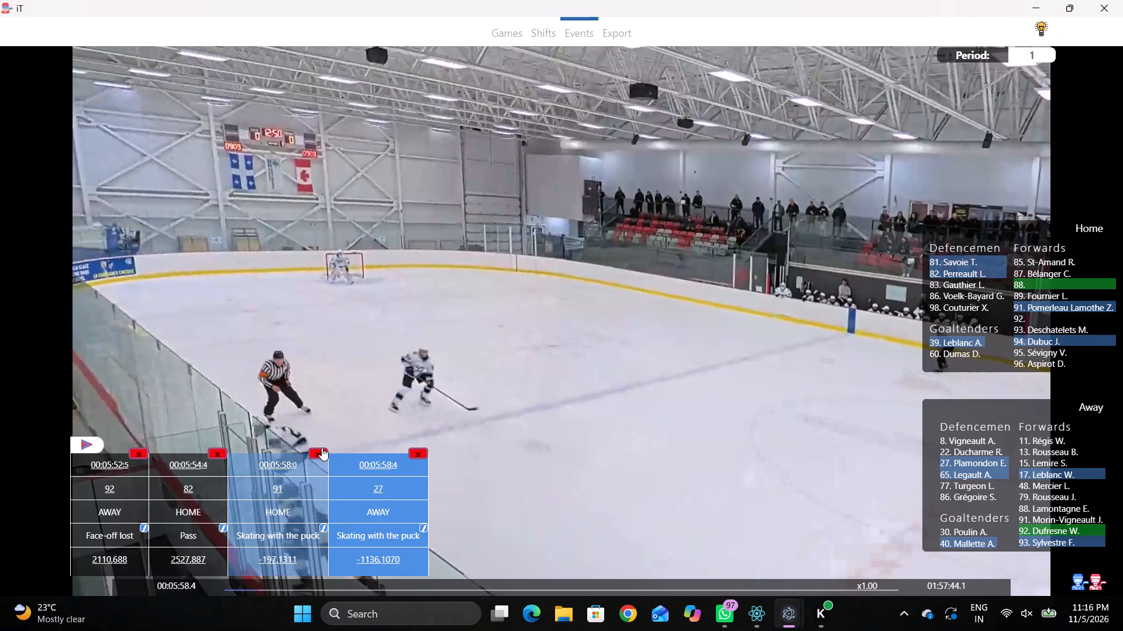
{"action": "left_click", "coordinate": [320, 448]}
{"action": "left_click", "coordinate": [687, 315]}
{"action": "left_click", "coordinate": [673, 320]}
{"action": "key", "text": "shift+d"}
Record a Pass by the same player, away 27, in the away zone on the blue-line side of the near face-off circle.
{"action": "key", "text": "space"}
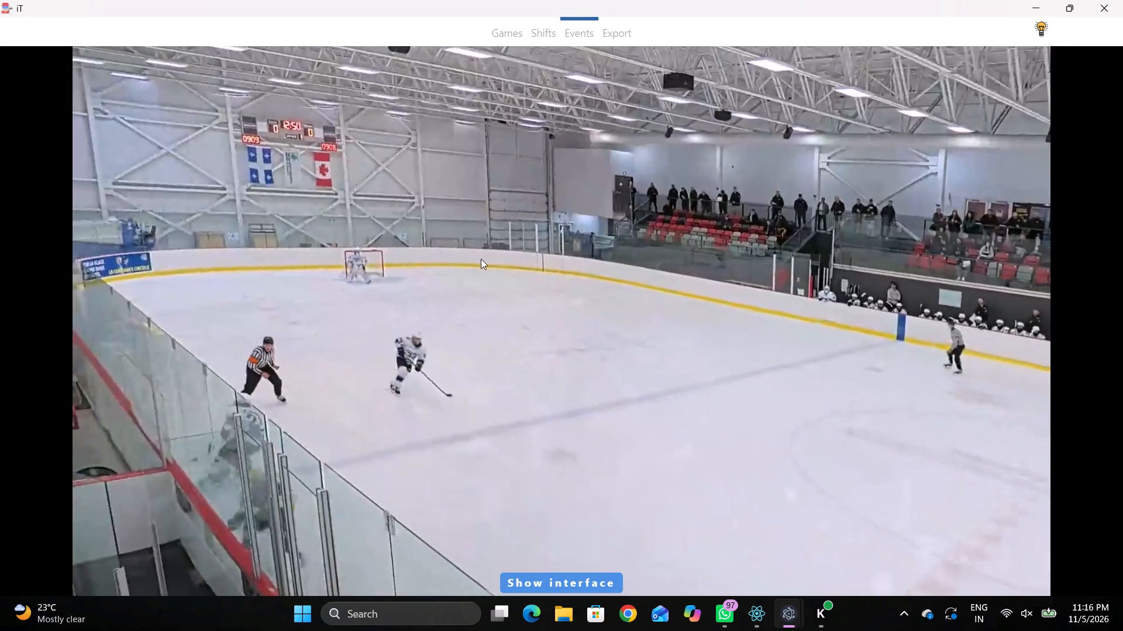
{"action": "key", "text": "space"}
{"action": "key", "text": "q"}
{"action": "key", "text": "q"}
{"action": "key", "text": "q"}
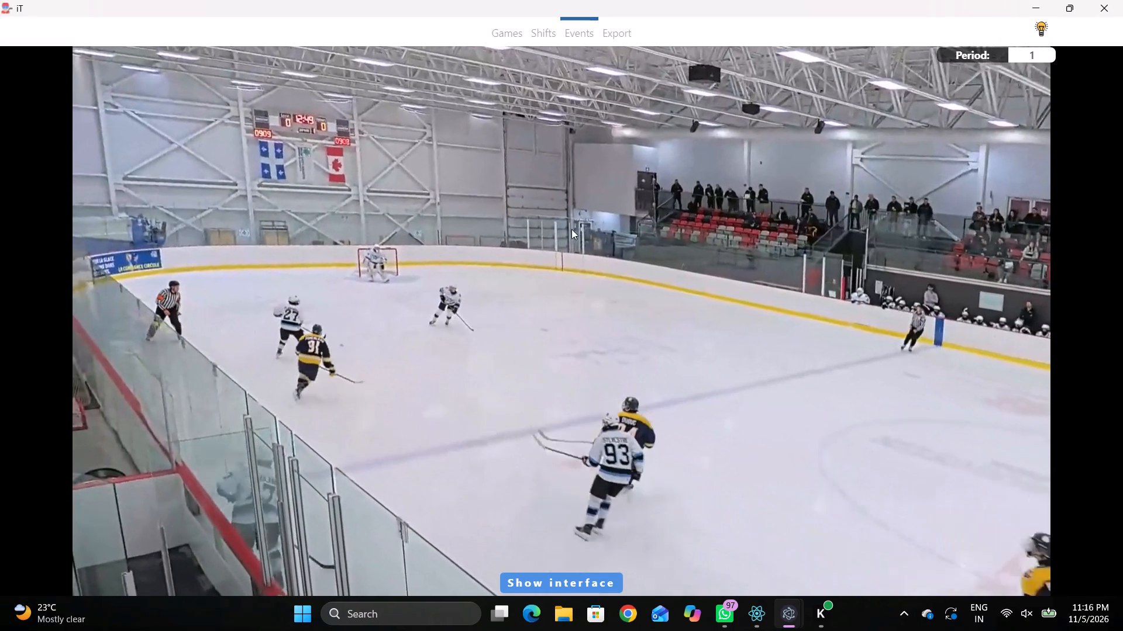
{"action": "right_click", "coordinate": [573, 217]}
{"action": "left_click", "coordinate": [577, 224]}
{"action": "right_click_drag", "start_coordinate": [553, 224], "coordinate": [543, 227]}
{"action": "left_click", "coordinate": [555, 238]}
{"action": "left_click", "coordinate": [941, 196]}
{"action": "left_click", "coordinate": [435, 301]}
{"action": "key", "text": "space"}
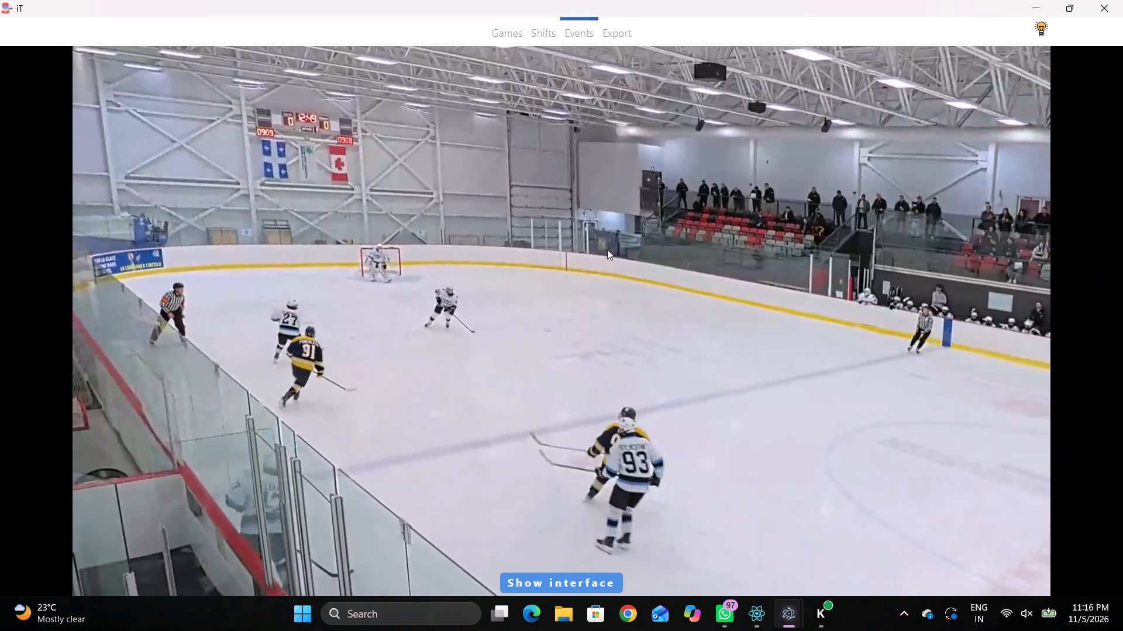
Record a Skating with the puck event for away 65 in the away zone, inside the blue line on the far side.
{"action": "key", "text": "v"}
{"action": "key", "text": "space"}
{"action": "key", "text": "space"}
{"action": "key", "text": "space"}
{"action": "key", "text": "q"}
{"action": "right_click_drag", "start_coordinate": [644, 240], "coordinate": [643, 247]}
{"action": "left_click", "coordinate": [687, 269]}
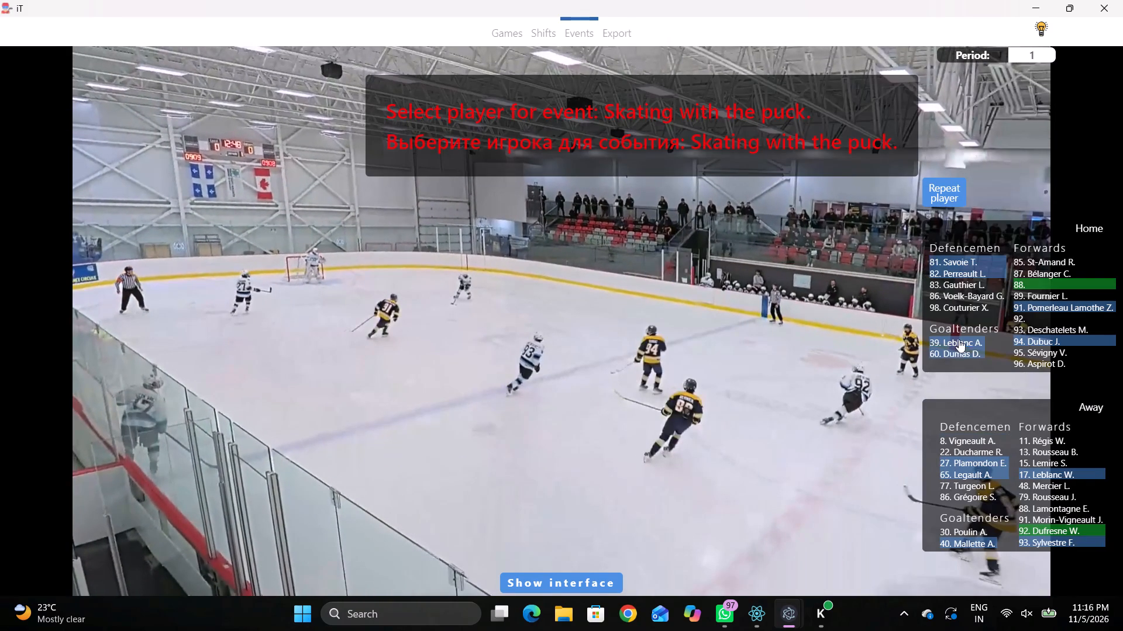
{"action": "left_click", "coordinate": [956, 477]}
{"action": "left_click", "coordinate": [453, 168]}
Record a Pass by the same player, away 65, near the far boards just inside the away blue line.
{"action": "key", "text": "r"}
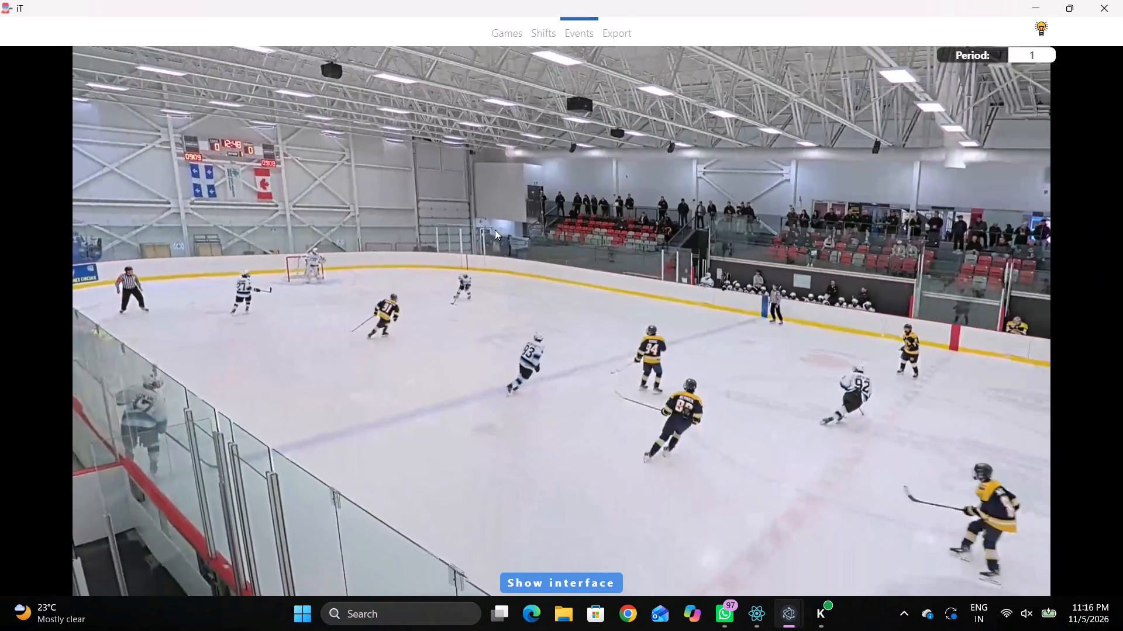
{"action": "key", "text": "space"}
{"action": "key", "text": "space"}
{"action": "key", "text": "space"}
{"action": "key", "text": "space"}
{"action": "key", "text": "space"}
{"action": "key", "text": "space"}
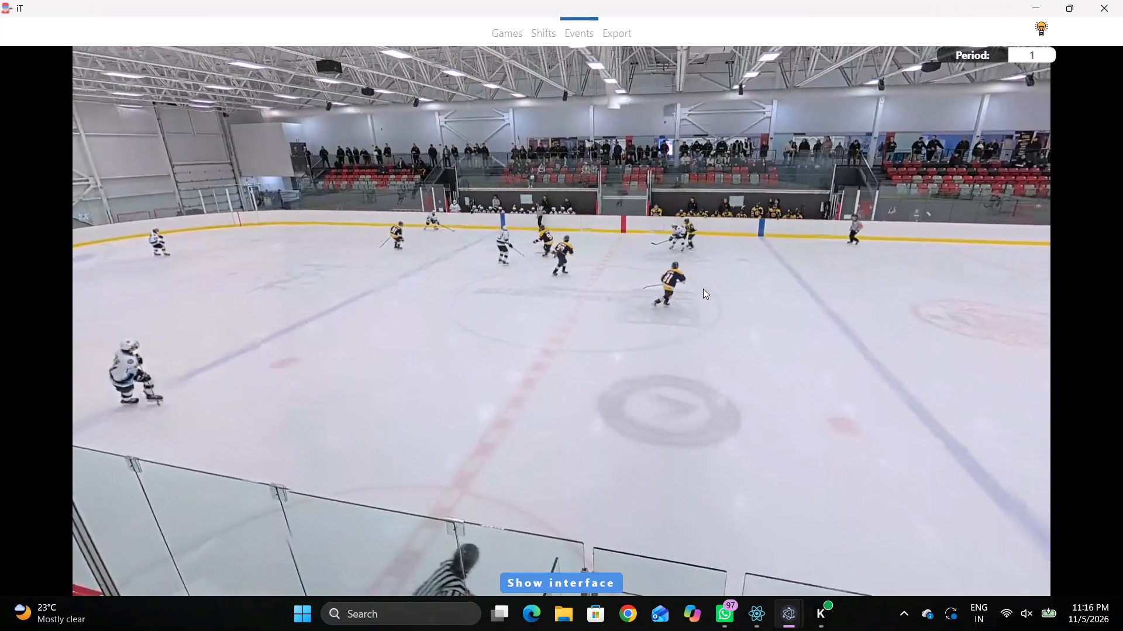
{"action": "key", "text": "space"}
{"action": "key", "text": "space"}
{"action": "type", "text": "q"}
{"action": "key", "text": "q"}
{"action": "key", "text": "q"}
{"action": "right_click", "coordinate": [702, 223]}
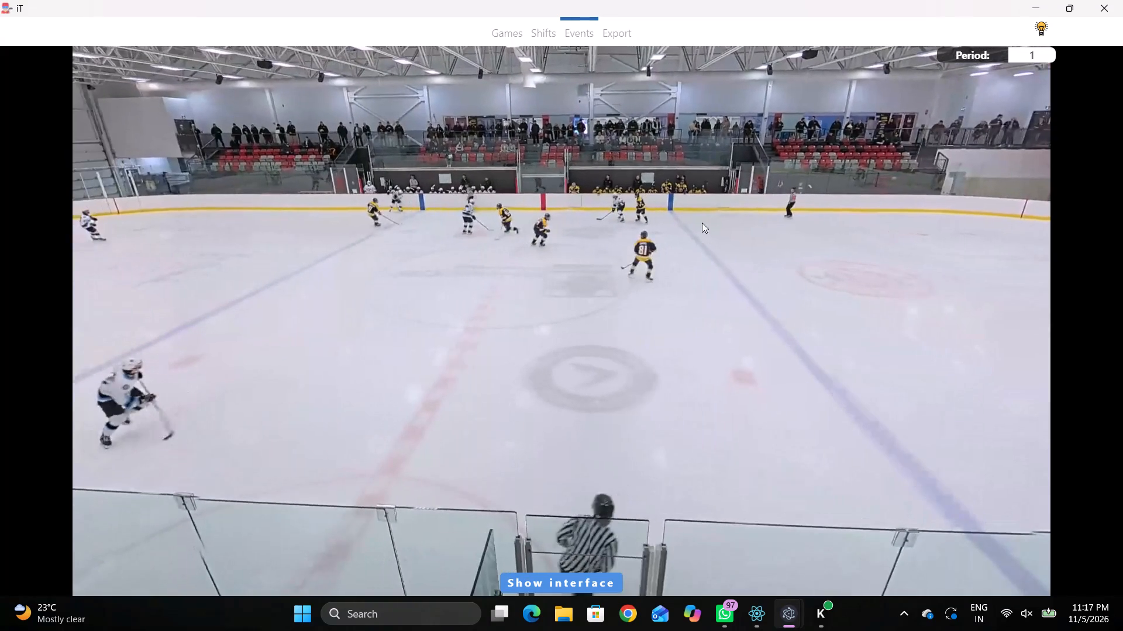
{"action": "left_click", "coordinate": [711, 233]}
{"action": "left_click", "coordinate": [948, 186]}
{"action": "left_click", "coordinate": [478, 134]}
Record a Skating with the puck event for away 93 toward the near boards, just on the away side of the centre red line.
{"action": "key", "text": "space"}
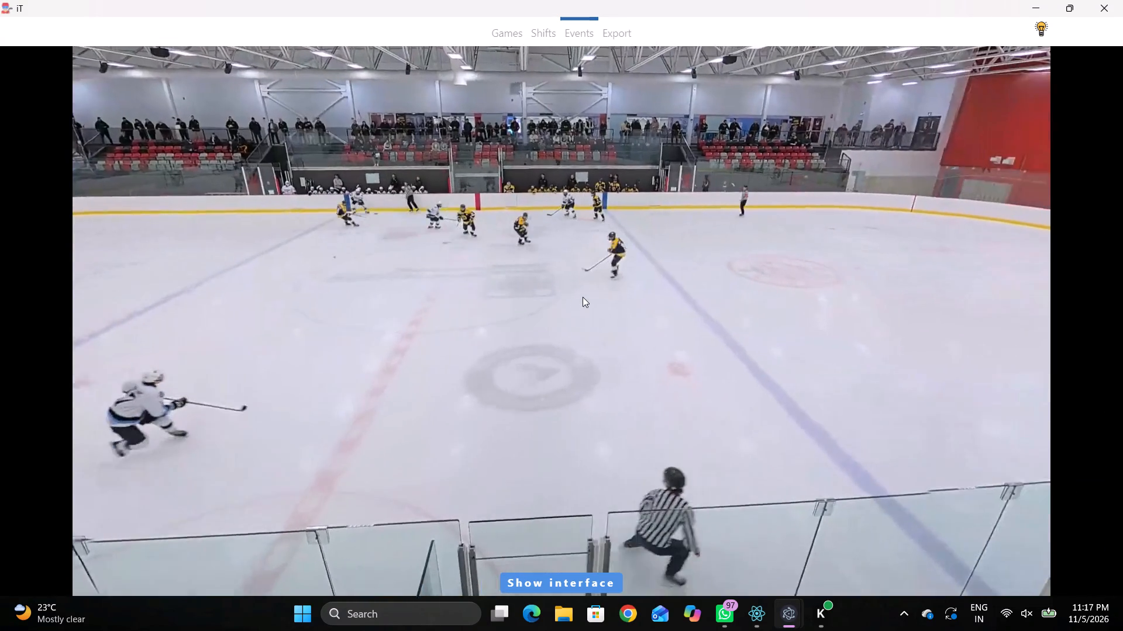
{"action": "key", "text": "space"}
{"action": "key", "text": "space"}
{"action": "right_click", "coordinate": [623, 232]}
{"action": "key", "text": "space"}
{"action": "left_click", "coordinate": [676, 257]}
{"action": "right_click", "coordinate": [733, 259]}
{"action": "left_click", "coordinate": [766, 277]}
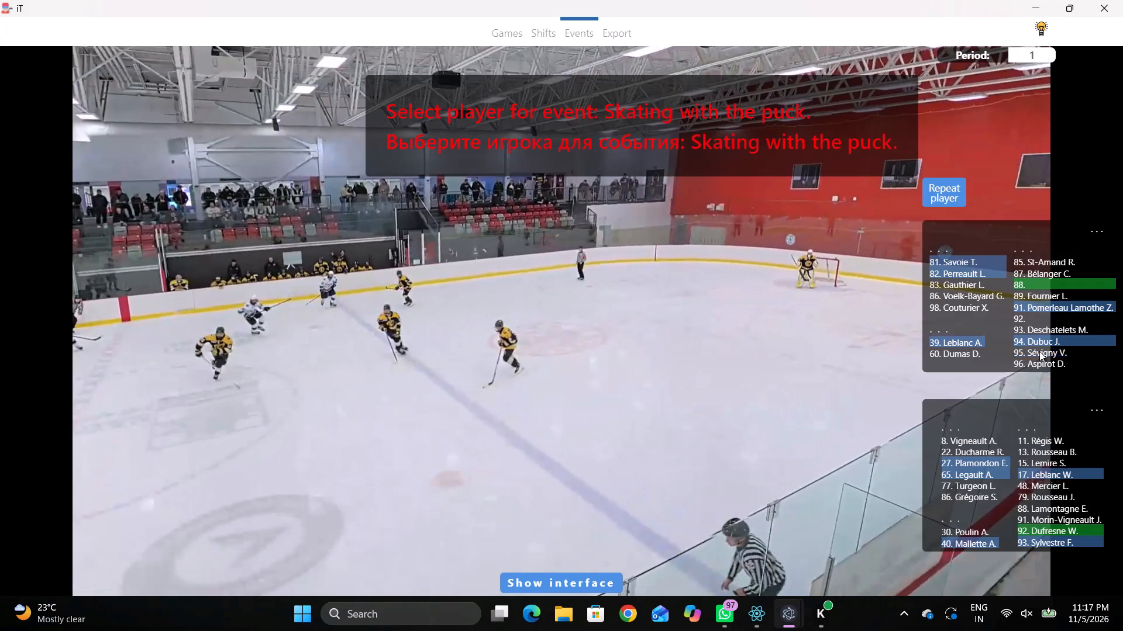
{"action": "left_click", "coordinate": [1029, 545]}
{"action": "left_click", "coordinate": [562, 330]}
Change the player of the away Skating with the puck event at 00:06:04 to away 17.
{"action": "key", "text": "space"}
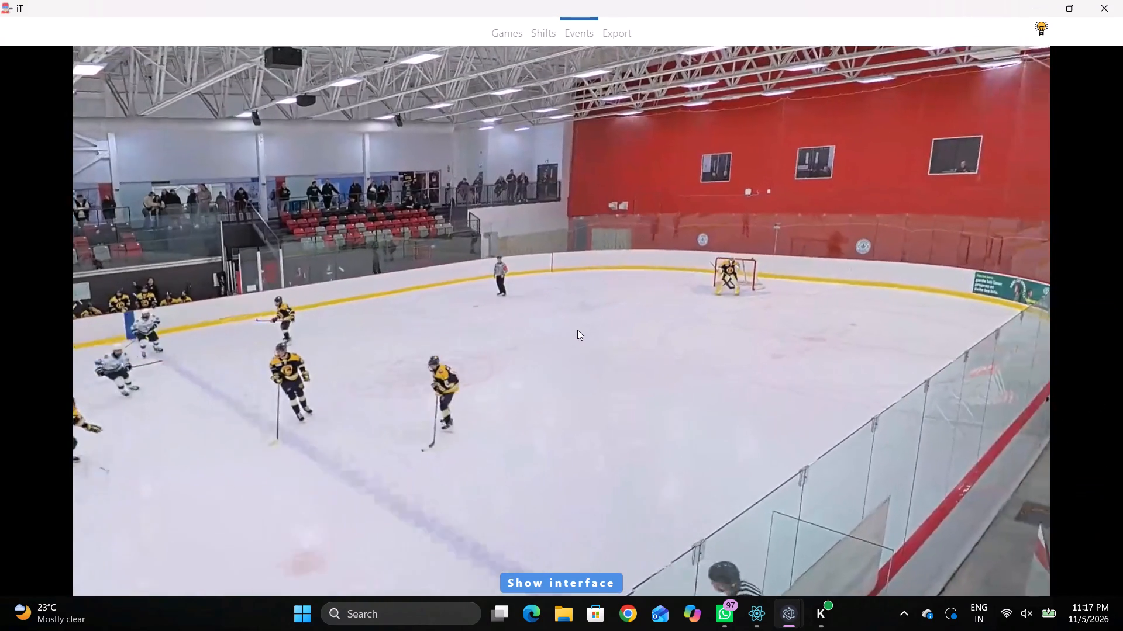
{"action": "key", "text": "v"}
{"action": "key", "text": "space"}
{"action": "key", "text": "space"}
{"action": "key", "text": "space"}
{"action": "type", "text": "q"}
{"action": "key", "text": "shift+d"}
{"action": "left_click_drag", "start_coordinate": [376, 484], "coordinate": [375, 484]}
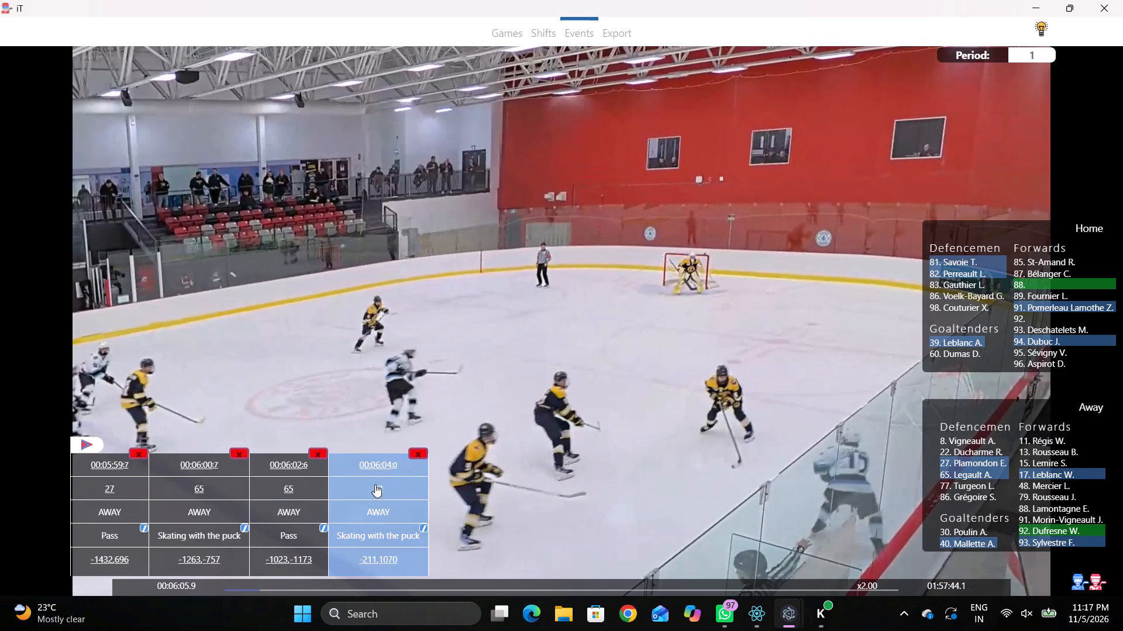
{"action": "left_click_drag", "start_coordinate": [375, 484], "coordinate": [397, 489]}
{"action": "left_click", "coordinate": [1068, 473]}
{"action": "key", "text": "shift+d"}
Record a Pass by the same player, away 17, in the near face-off circle of the home zone.
{"action": "key", "text": "space"}
{"action": "key", "text": "space"}
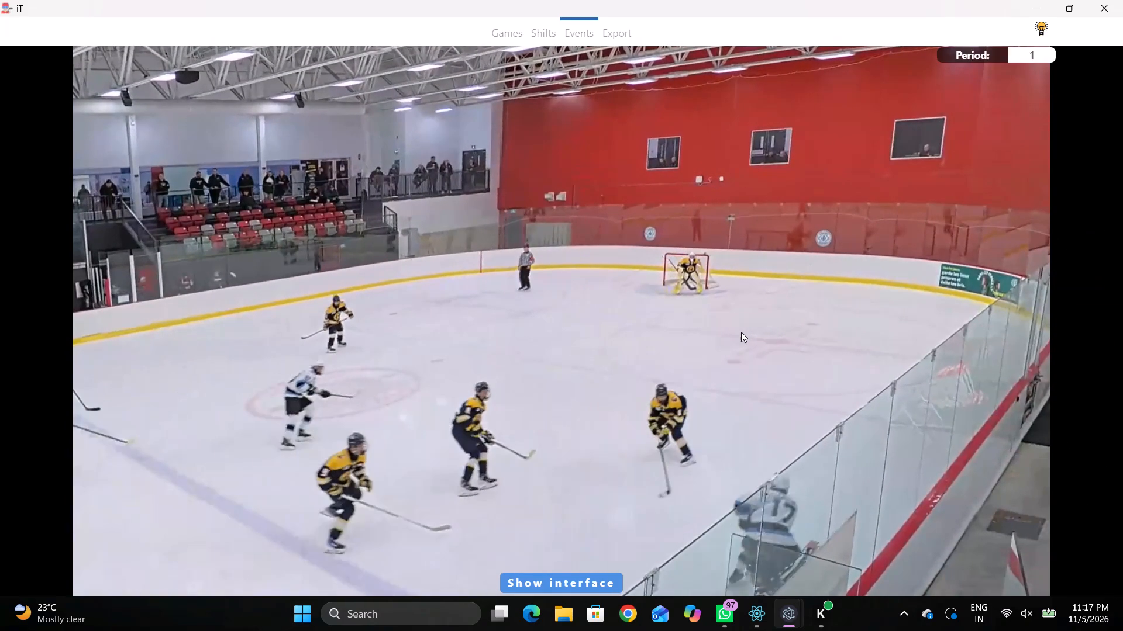
{"action": "type", "text": "r"}
{"action": "key", "text": "space"}
{"action": "key", "text": "space"}
{"action": "key", "text": "space"}
{"action": "key", "text": "space"}
{"action": "type", "text": "q"}
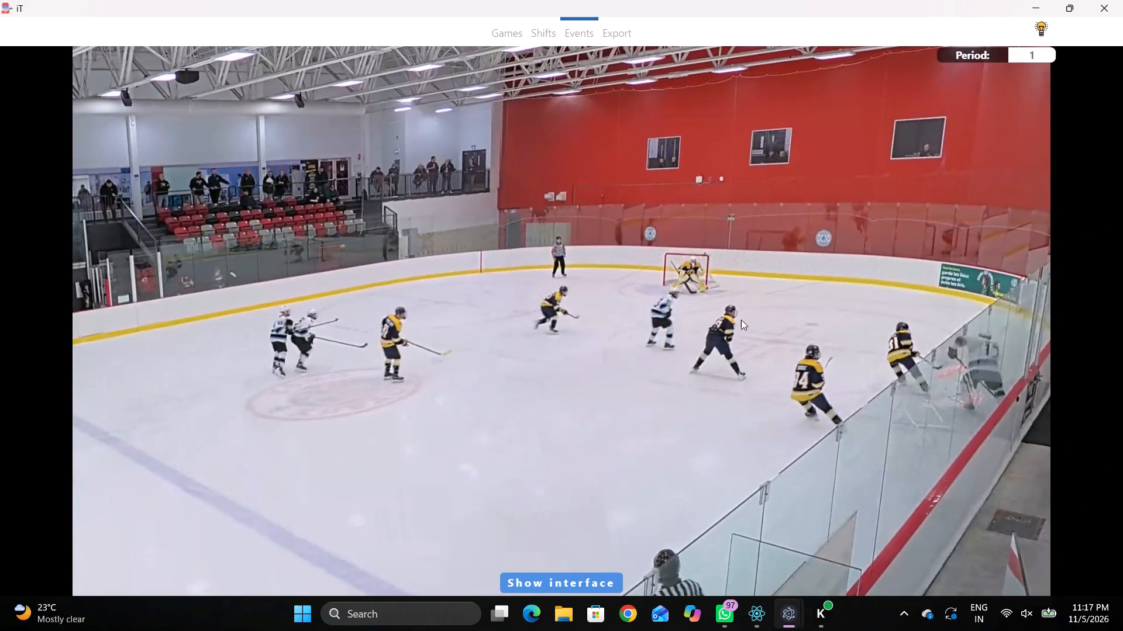
{"action": "key", "text": "space"}
{"action": "key", "text": "space"}
{"action": "type", "text": "q"}
{"action": "key", "text": "q"}
{"action": "key", "text": "q"}
{"action": "key", "text": "q"}
{"action": "key", "text": "q"}
{"action": "right_click", "coordinate": [759, 261]}
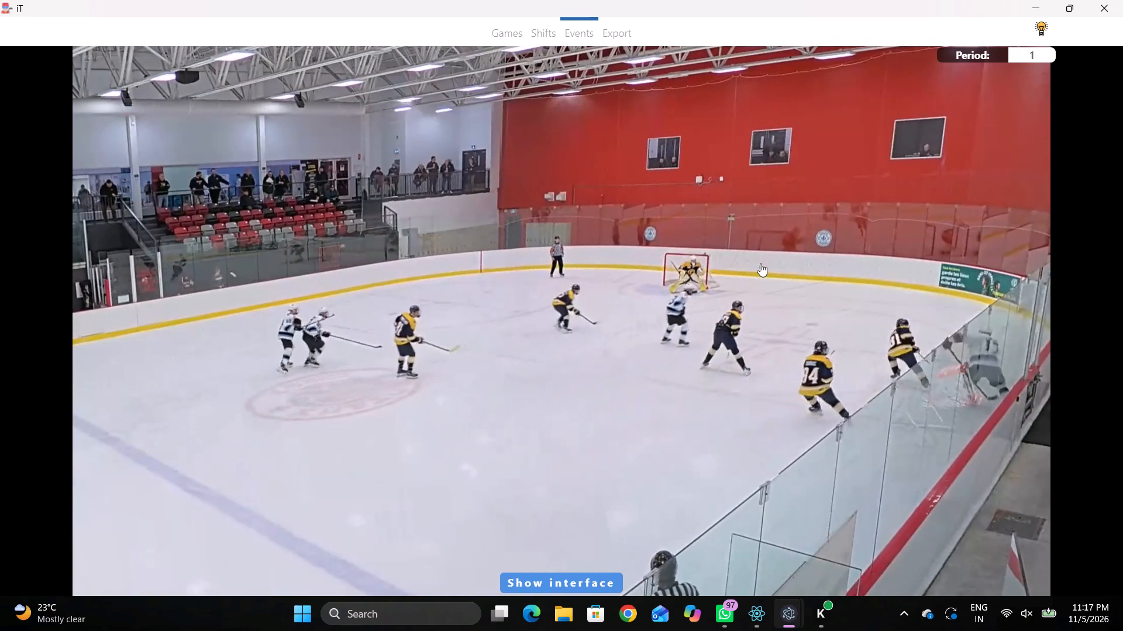
{"action": "left_click", "coordinate": [767, 269]}
{"action": "right_click", "coordinate": [769, 242]}
{"action": "left_click", "coordinate": [771, 245]}
{"action": "left_click", "coordinate": [964, 193]}
{"action": "left_click", "coordinate": [789, 306]}
Record a Pass by away 65 along the far boards in the home zone, between the blue line and the face-off circle.
{"action": "key", "text": "r"}
{"action": "key", "text": "space"}
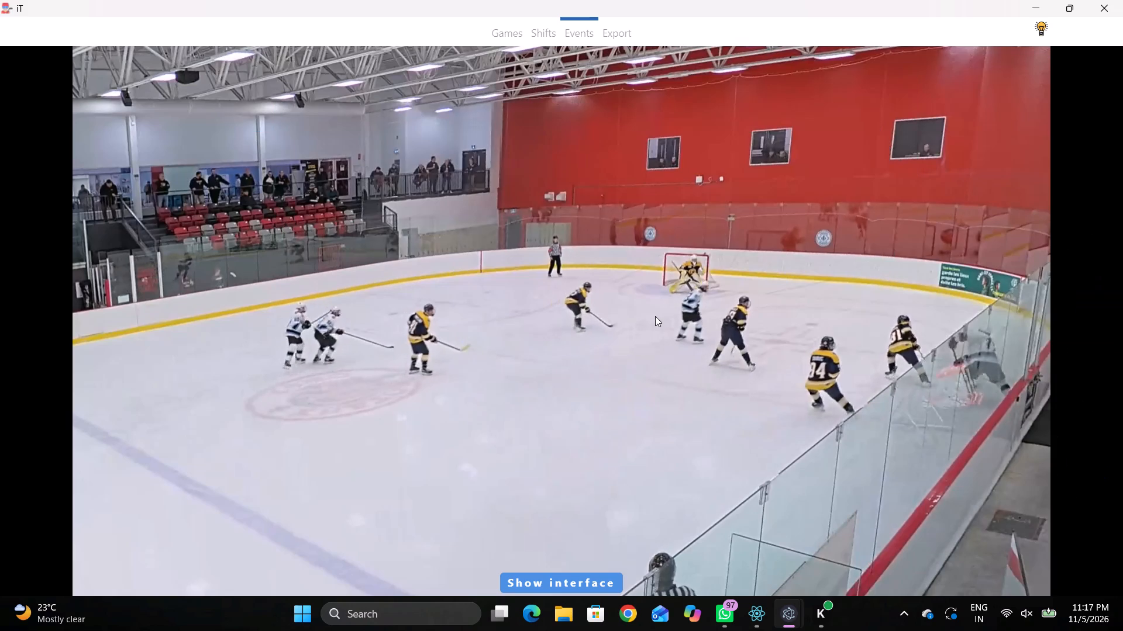
{"action": "key", "text": "space"}
{"action": "key", "text": "space"}
{"action": "key", "text": "space"}
{"action": "key", "text": "space"}
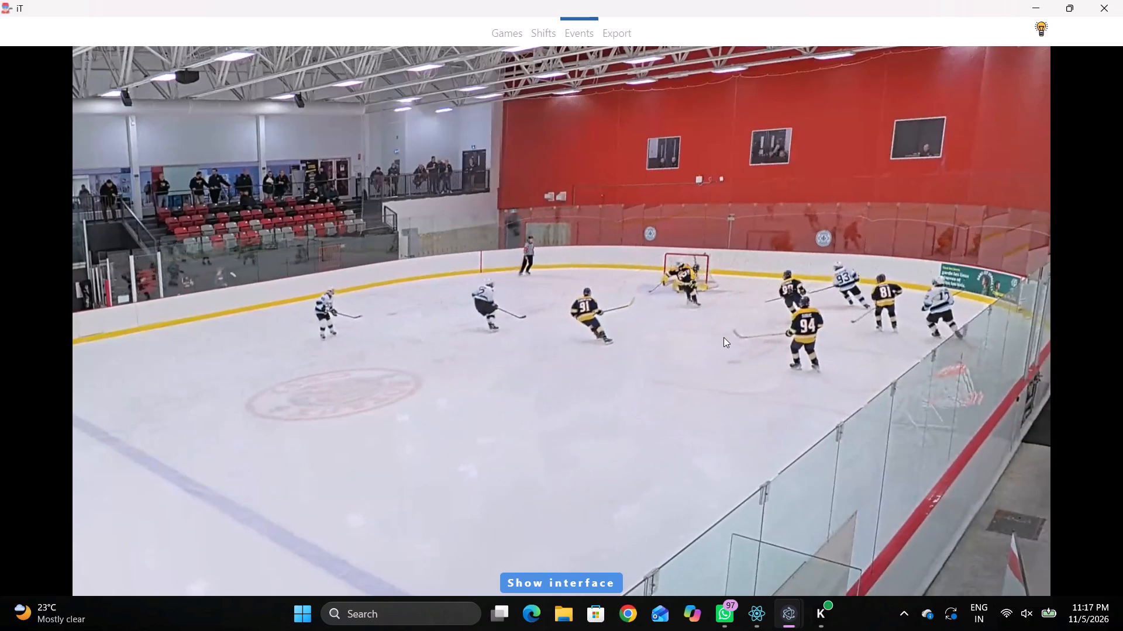
{"action": "key", "text": "space"}
{"action": "key", "text": "space"}
{"action": "type", "text": "v"}
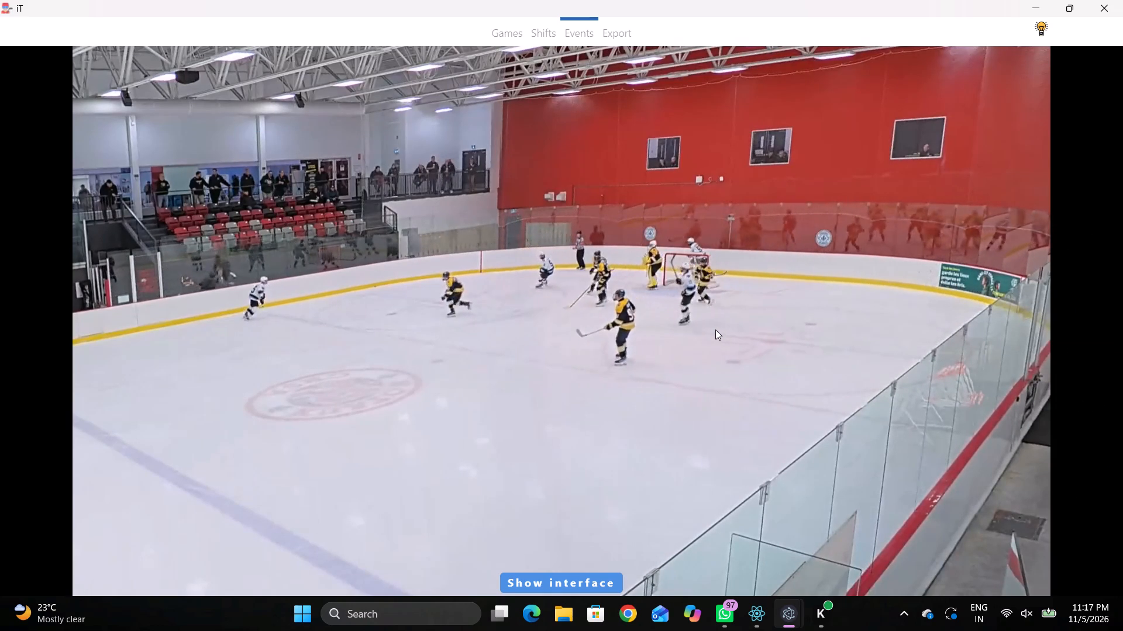
{"action": "key", "text": "space"}
{"action": "key", "text": "q"}
{"action": "right_click", "coordinate": [712, 232]}
{"action": "left_click", "coordinate": [716, 240]}
{"action": "right_click_drag", "start_coordinate": [716, 240], "coordinate": [730, 246]}
{"action": "left_click", "coordinate": [737, 248]}
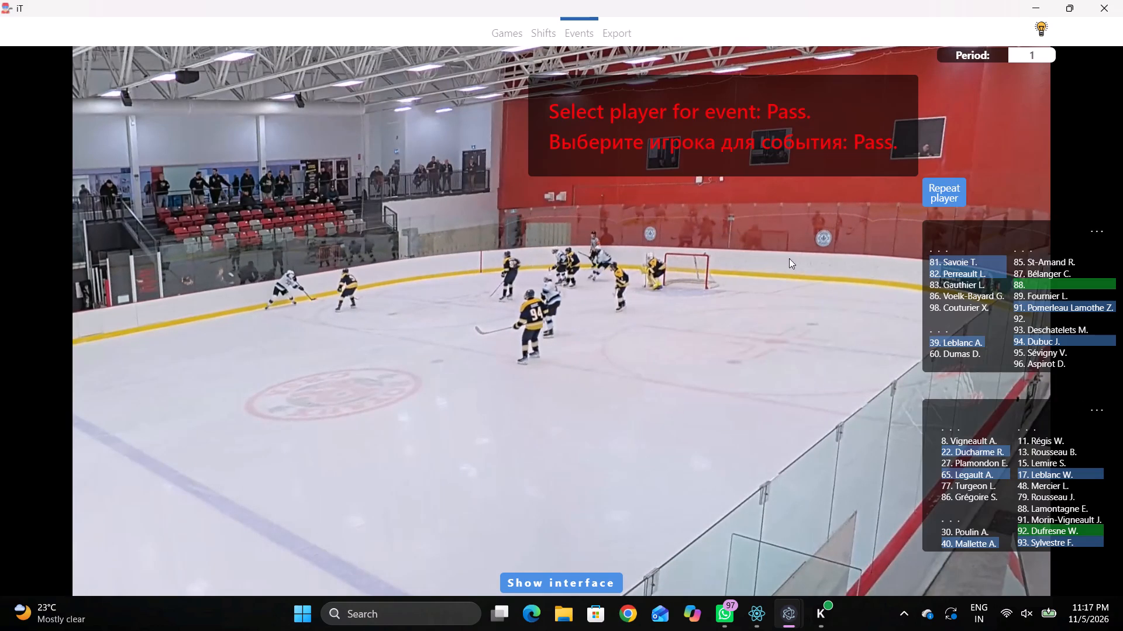
{"action": "left_click", "coordinate": [956, 473]}
{"action": "left_click", "coordinate": [744, 123]}
Replay the play around away 65's pass by the far boards of the home zone to follow the puck.
{"action": "key", "text": "q"}
{"action": "key", "text": "q"}
{"action": "key", "text": "q"}
{"action": "key", "text": "q"}
{"action": "key", "text": "q"}
{"action": "key", "text": "q"}
{"action": "key", "text": "q"}
{"action": "key", "text": "q"}
{"action": "key", "text": "q"}
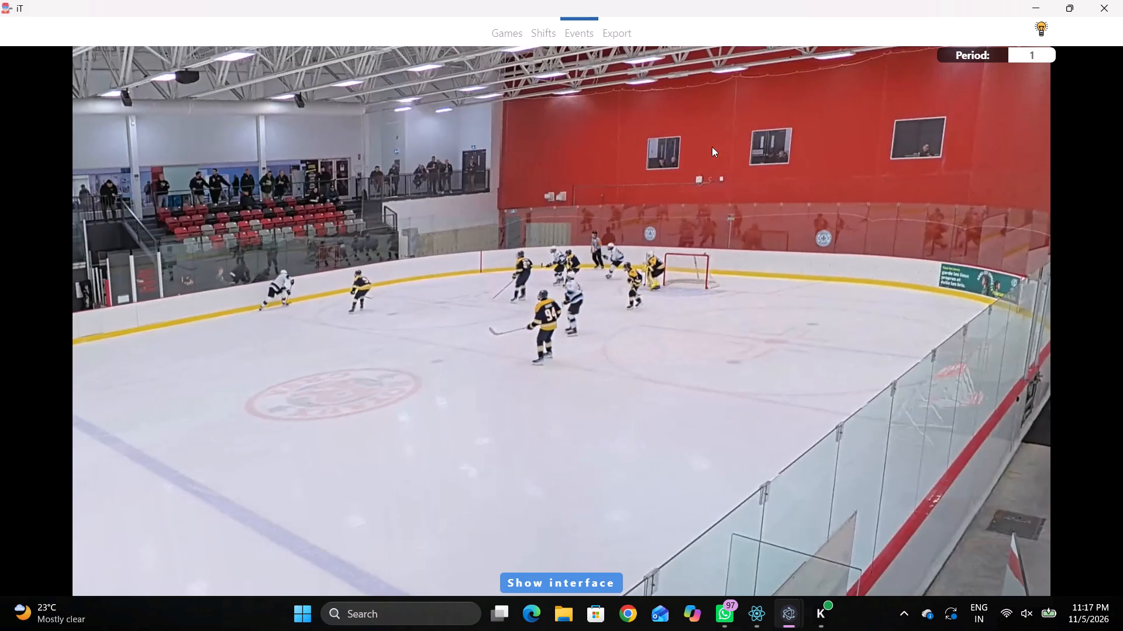
{"action": "key", "text": "q"}
{"action": "type", "text": "r"}
{"action": "key", "text": "space"}
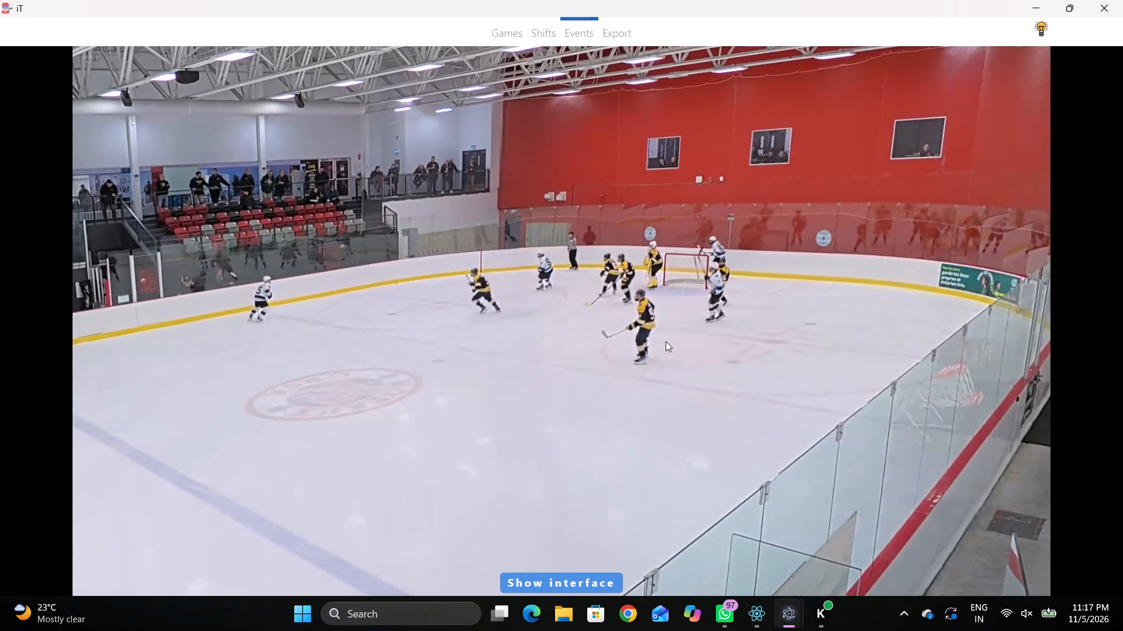
{"action": "key", "text": "space"}
{"action": "key", "text": "space"}
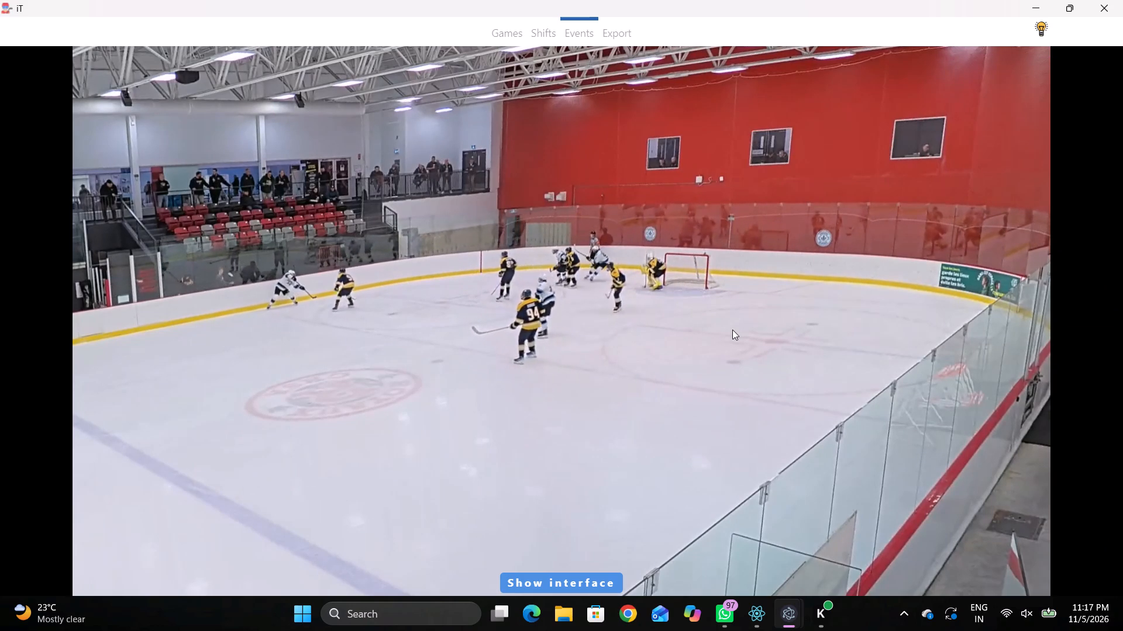
{"action": "key", "text": "space"}
{"action": "key", "text": "space"}
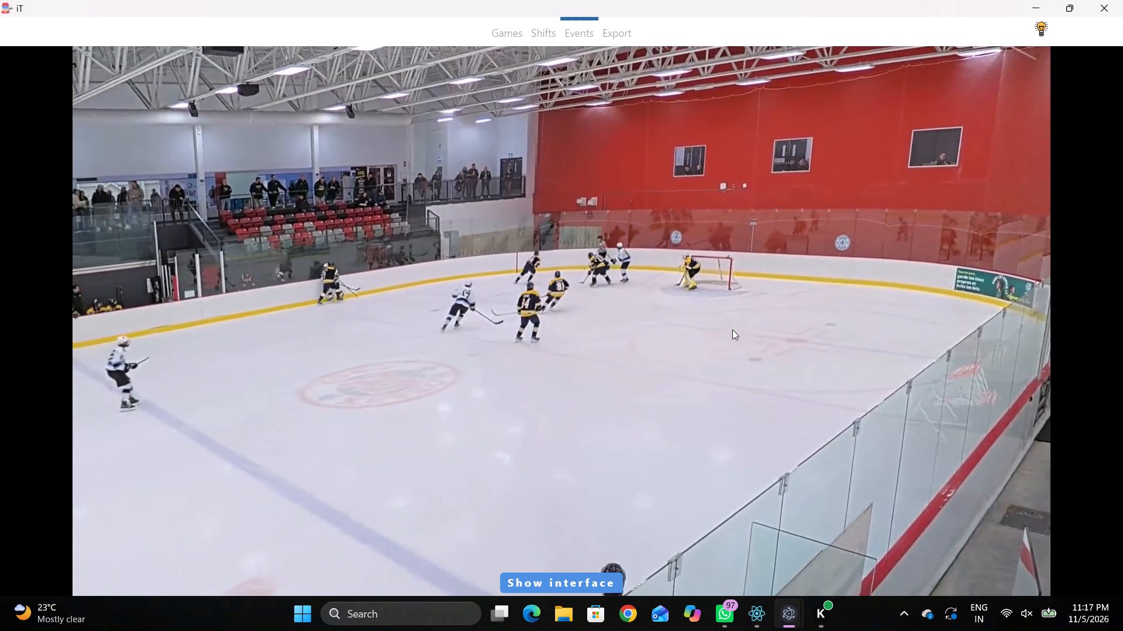
Record a Pass by home 81 behind the home goal line, toward the far corner.
{"action": "key", "text": "v"}
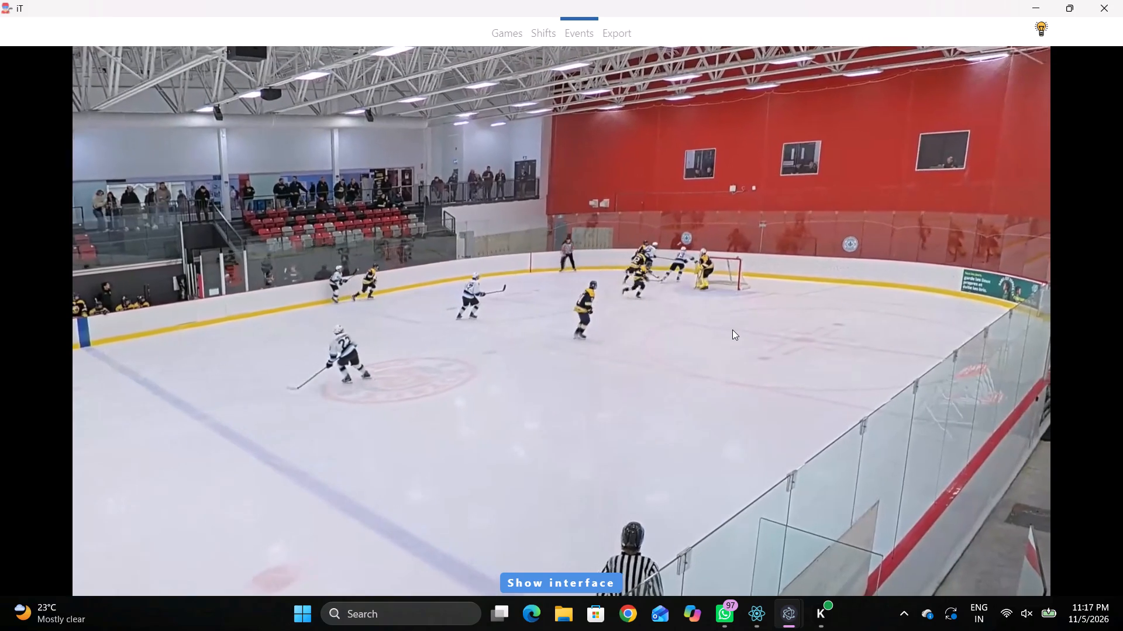
{"action": "key", "text": "space"}
{"action": "type", "text": "q"}
{"action": "key", "text": "q"}
{"action": "key", "text": "q"}
{"action": "key", "text": "q"}
{"action": "right_click", "coordinate": [772, 255]}
{"action": "left_click", "coordinate": [778, 264]}
{"action": "right_click_drag", "start_coordinate": [766, 258], "coordinate": [754, 258]}
{"action": "left_click", "coordinate": [758, 269]}
{"action": "right_click", "coordinate": [701, 255]}
{"action": "left_click", "coordinate": [714, 271]}
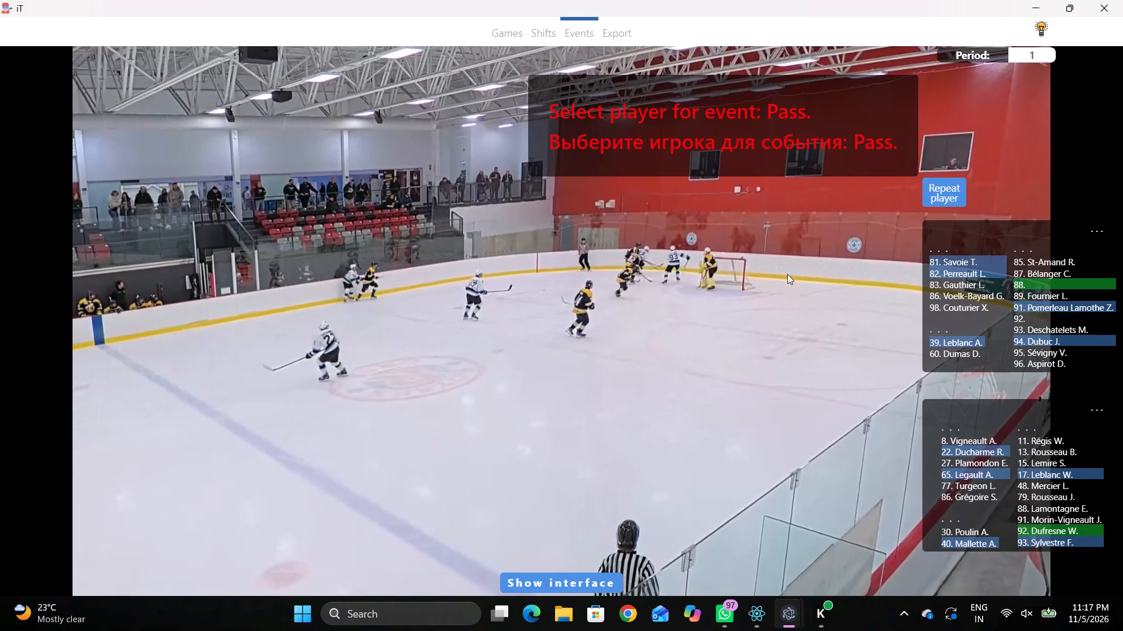
{"action": "left_click", "coordinate": [945, 259]}
{"action": "left_click", "coordinate": [871, 176]}
Record a Pass by away 92 behind the home net, close to the end boards and slightly toward the near side.
{"action": "key", "text": "space"}
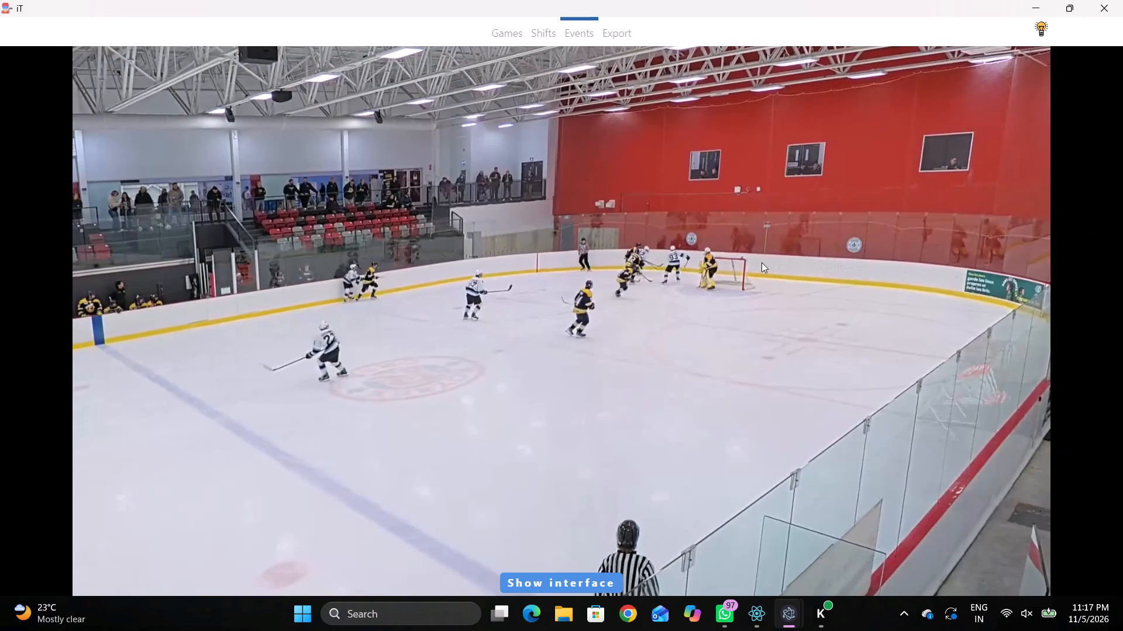
{"action": "key", "text": "v"}
{"action": "key", "text": "space"}
{"action": "key", "text": "space"}
{"action": "key", "text": "space"}
{"action": "key", "text": "q"}
{"action": "right_click", "coordinate": [799, 260]}
{"action": "key", "text": "q"}
{"action": "left_click", "coordinate": [811, 270]}
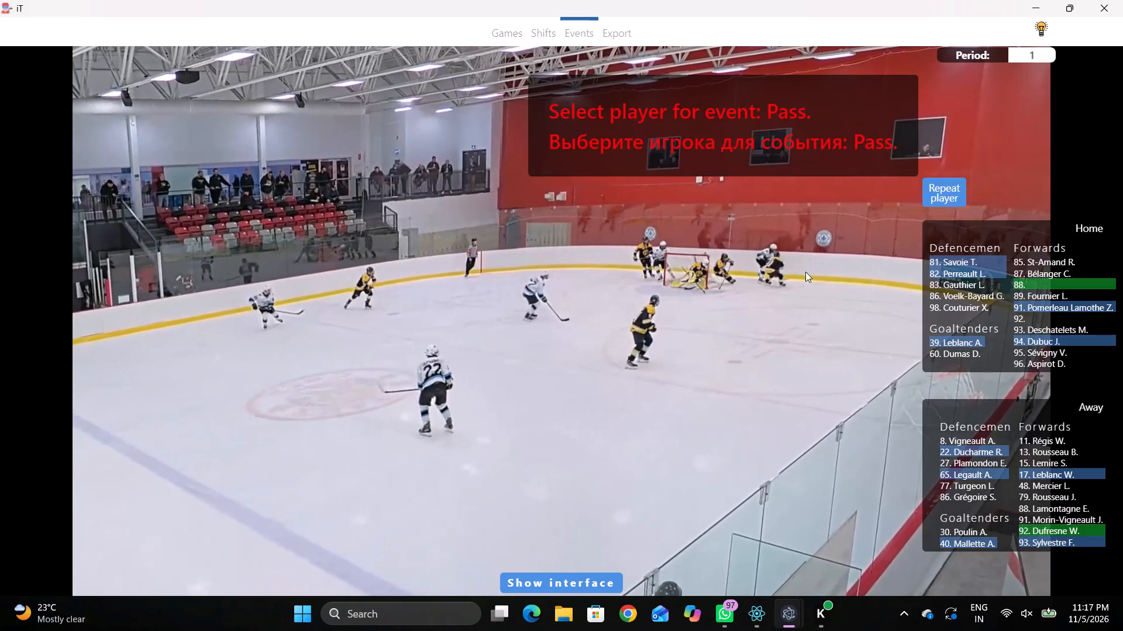
{"action": "left_click", "coordinate": [814, 279]}
{"action": "left_click", "coordinate": [778, 280]}
{"action": "right_click", "coordinate": [777, 279]}
{"action": "left_click", "coordinate": [784, 285]}
{"action": "left_click", "coordinate": [1032, 529]}
{"action": "left_click", "coordinate": [891, 252]}
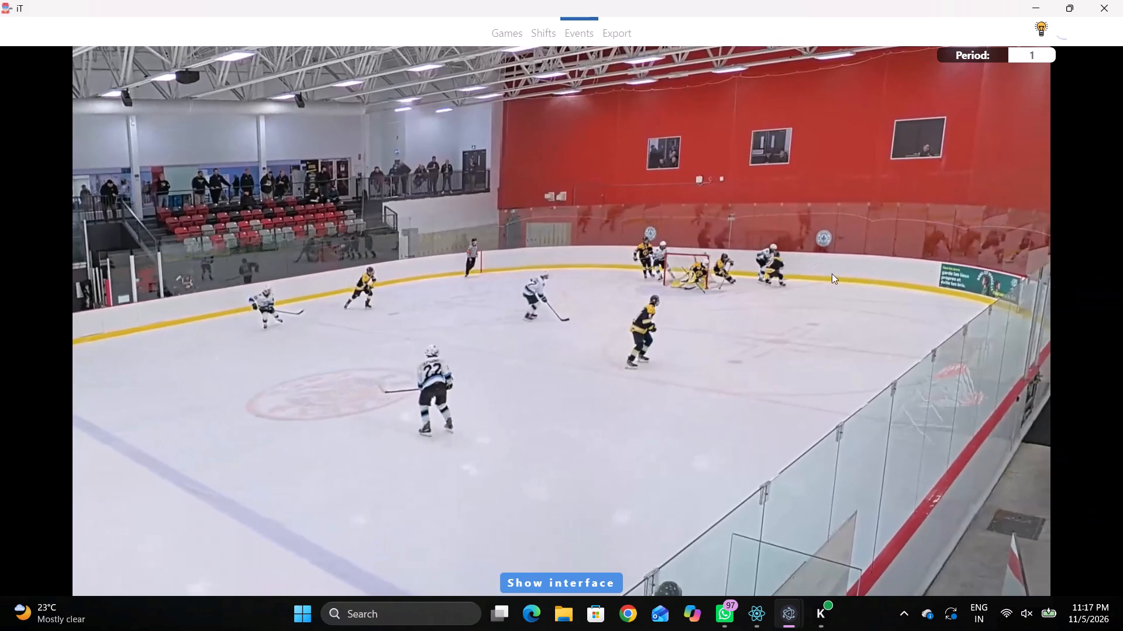
Replay the last passes in the home zone to check which players made them.
{"action": "key", "text": "w"}
{"action": "key", "text": "w"}
{"action": "key", "text": "w"}
{"action": "key", "text": "w"}
{"action": "key", "text": "w"}
{"action": "key", "text": "w"}
{"action": "key", "text": "w"}
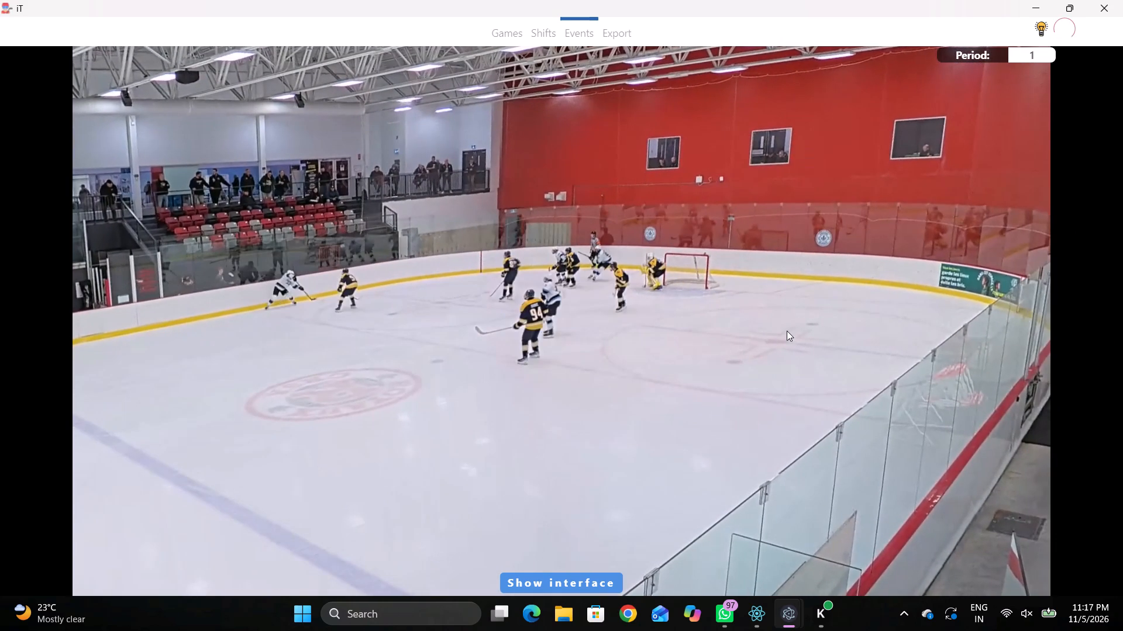
{"action": "key", "text": "space"}
{"action": "key", "text": "space"}
{"action": "type", "text": "q"}
{"action": "key", "text": "q"}
{"action": "key", "text": "q"}
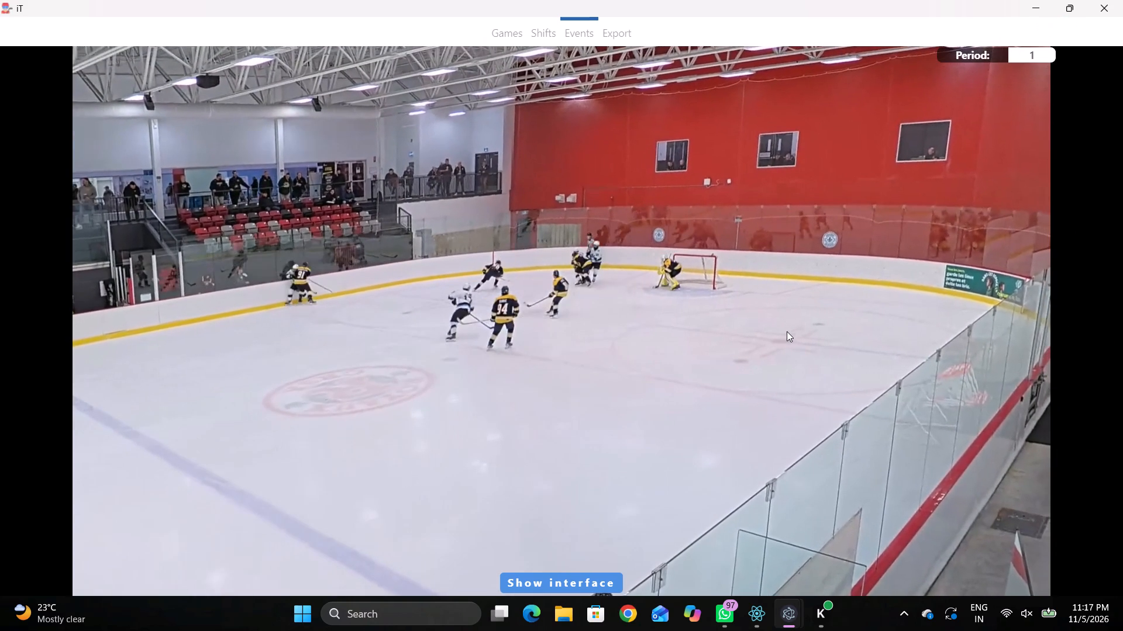
Change the player of the home Pass at 00:06:12 to home 88.
{"action": "key", "text": "shift+d"}
{"action": "left_click_drag", "start_coordinate": [525, 496], "coordinate": [516, 495]}
{"action": "left_click", "coordinate": [273, 494]}
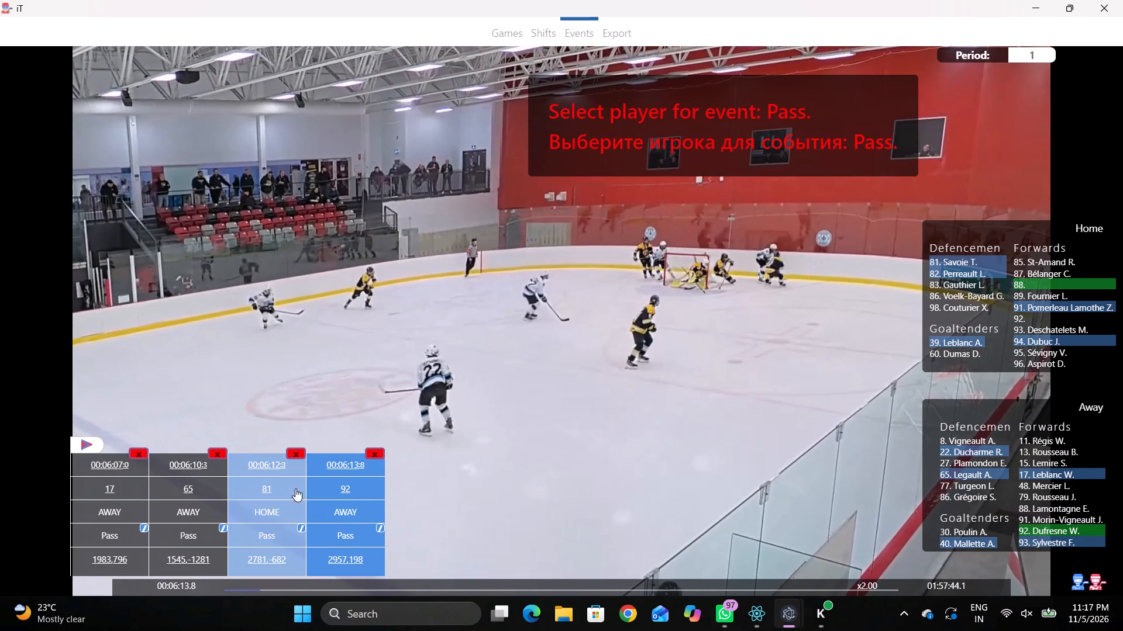
{"action": "left_click", "coordinate": [1022, 284]}
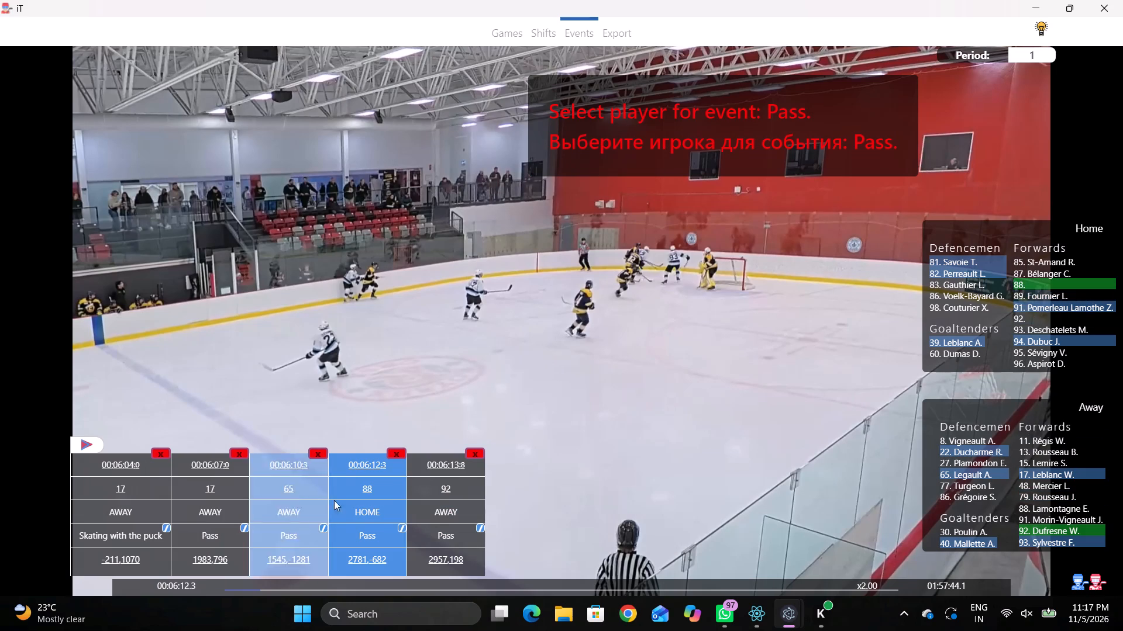
Recheck the away Pass at 00:06:13 in the video and change its player to away 93.
{"action": "left_click", "coordinate": [423, 463]}
{"action": "type", "text": "qqq"}
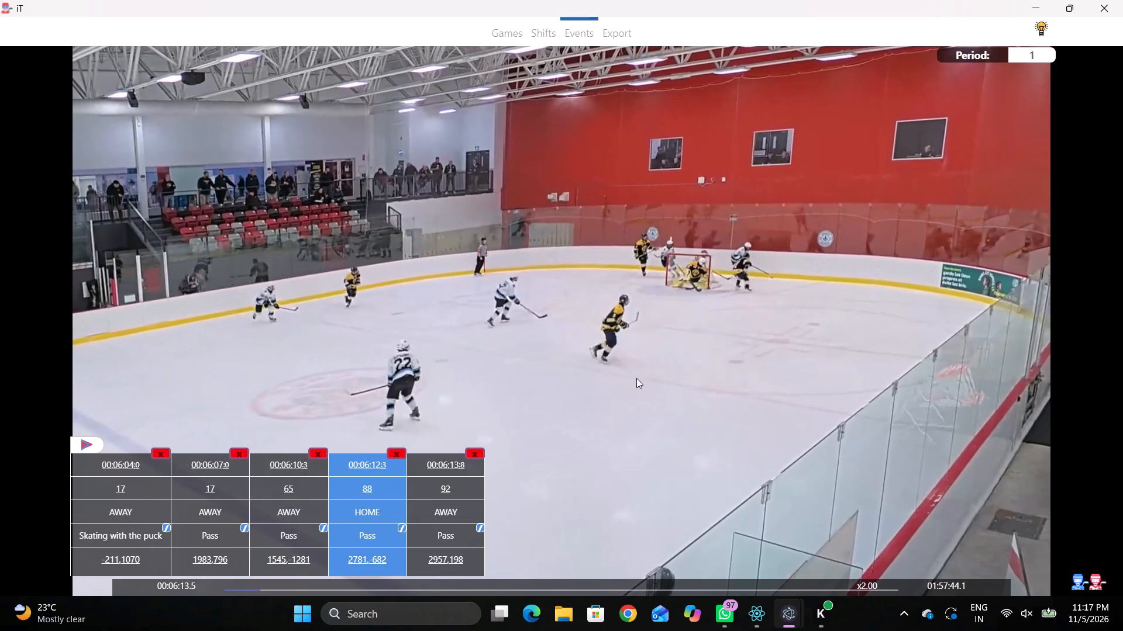
{"action": "key", "text": "q"}
{"action": "key", "text": "q"}
{"action": "key", "text": "q"}
{"action": "key", "text": "q"}
{"action": "type", "text": "qq"}
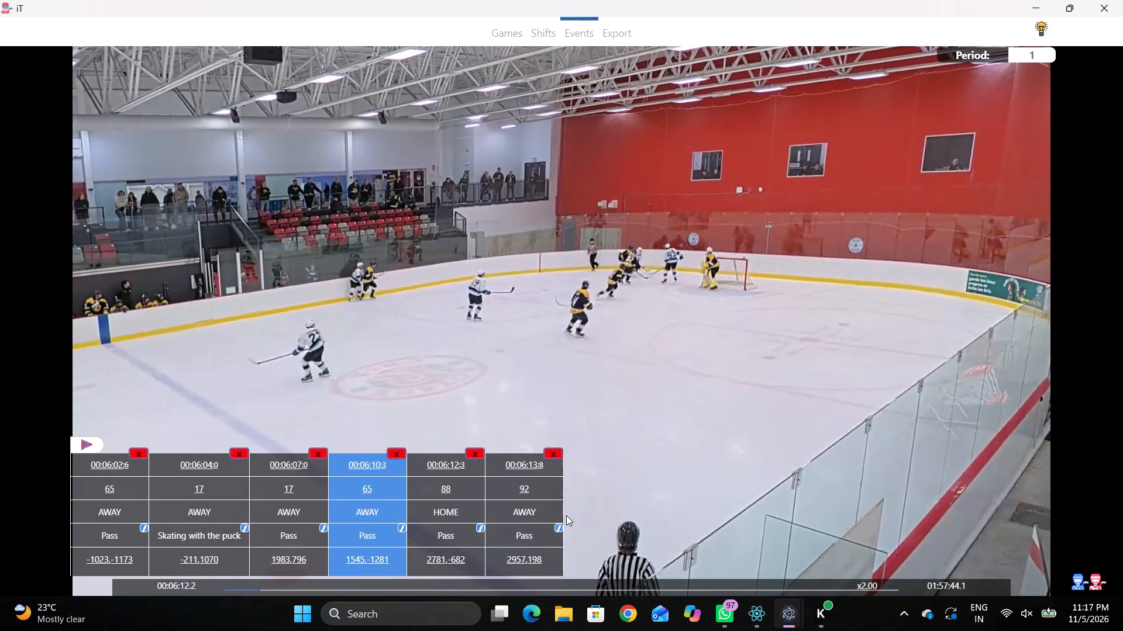
{"action": "left_click_drag", "start_coordinate": [565, 515], "coordinate": [550, 515]}
{"action": "left_click", "coordinate": [536, 495]}
{"action": "left_click", "coordinate": [1032, 545]}
{"action": "key", "text": "shift+d"}
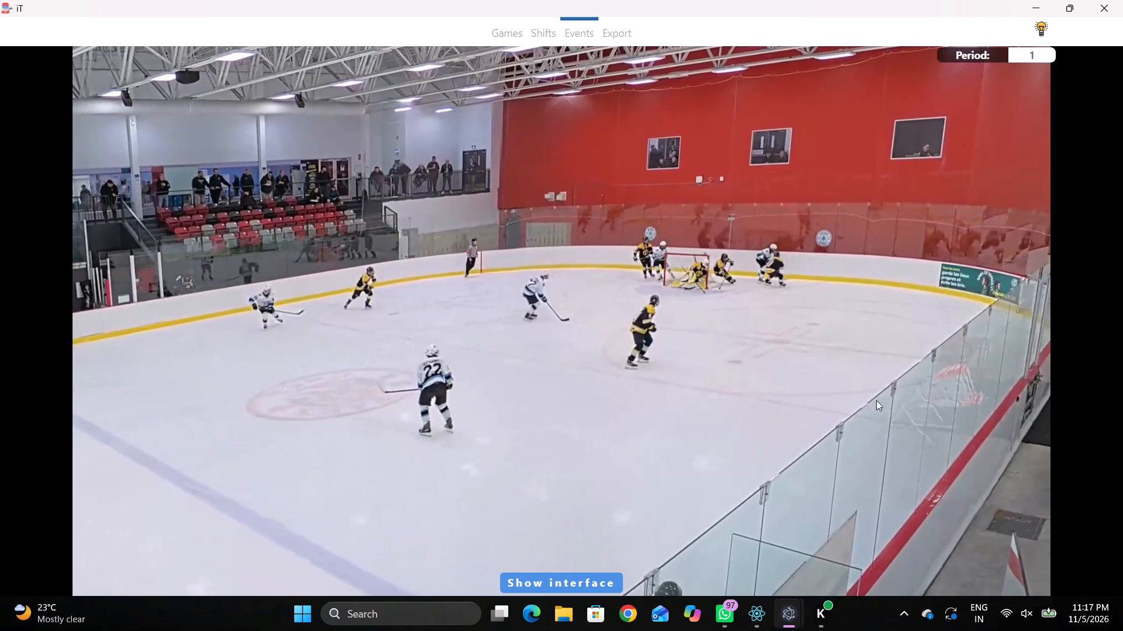
Follow the play behind the home net and record a Pass by away 93 at 00:06:16, just behind the net, slightly toward the far side.
{"action": "key", "text": "space"}
{"action": "key", "text": "space"}
{"action": "key", "text": "space"}
{"action": "key", "text": "space"}
{"action": "key", "text": "space"}
{"action": "key", "text": "space"}
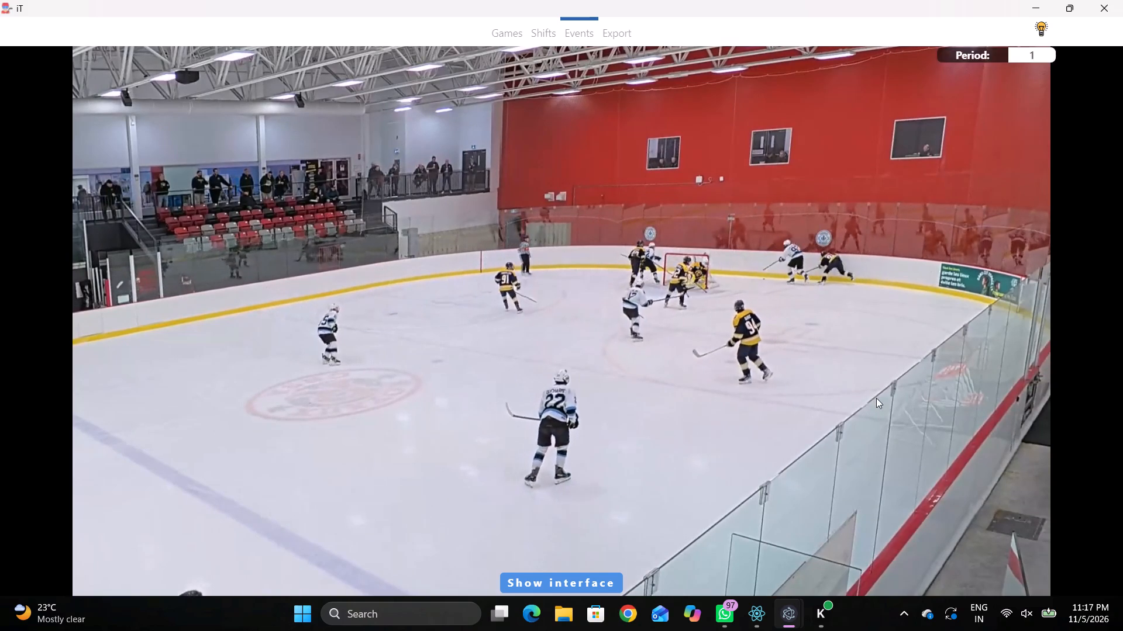
{"action": "key", "text": "space"}
{"action": "key", "text": "space"}
{"action": "key", "text": "space"}
{"action": "key", "text": "space"}
{"action": "key", "text": "space"}
{"action": "key", "text": "space"}
{"action": "key", "text": "q"}
{"action": "key", "text": "q"}
{"action": "key", "text": "q"}
{"action": "key", "text": "q"}
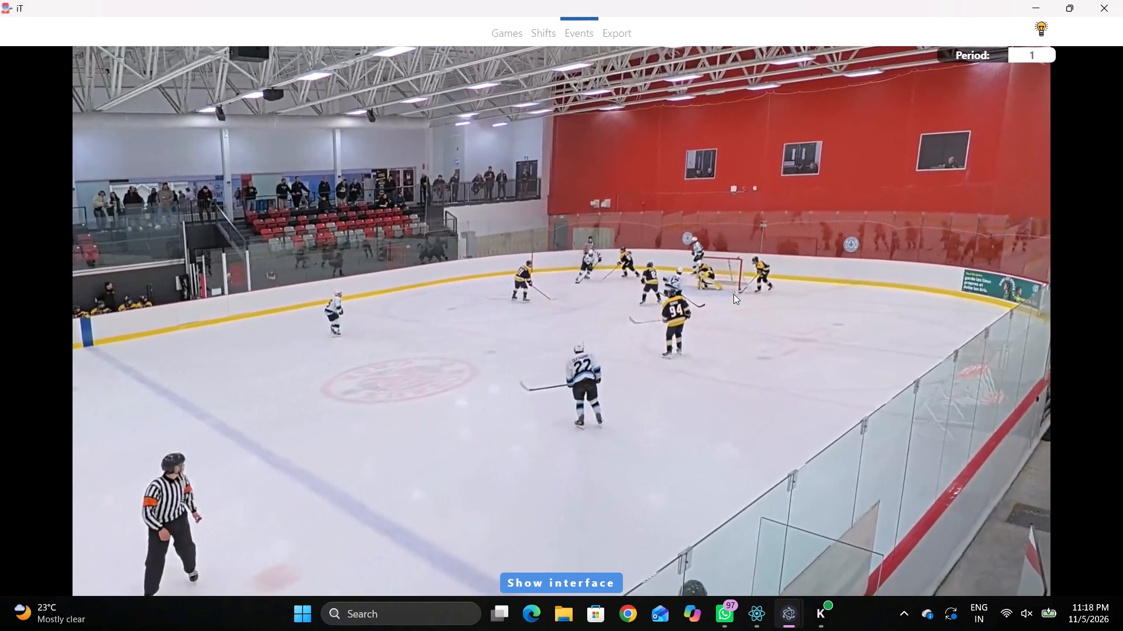
{"action": "key", "text": "q"}
{"action": "key", "text": "q"}
{"action": "key", "text": "q"}
{"action": "key", "text": "q"}
{"action": "right_click", "coordinate": [769, 234]}
{"action": "left_click", "coordinate": [780, 242]}
{"action": "right_click_drag", "start_coordinate": [751, 241], "coordinate": [732, 253]}
{"action": "left_click", "coordinate": [759, 261]}
{"action": "left_click", "coordinate": [946, 197]}
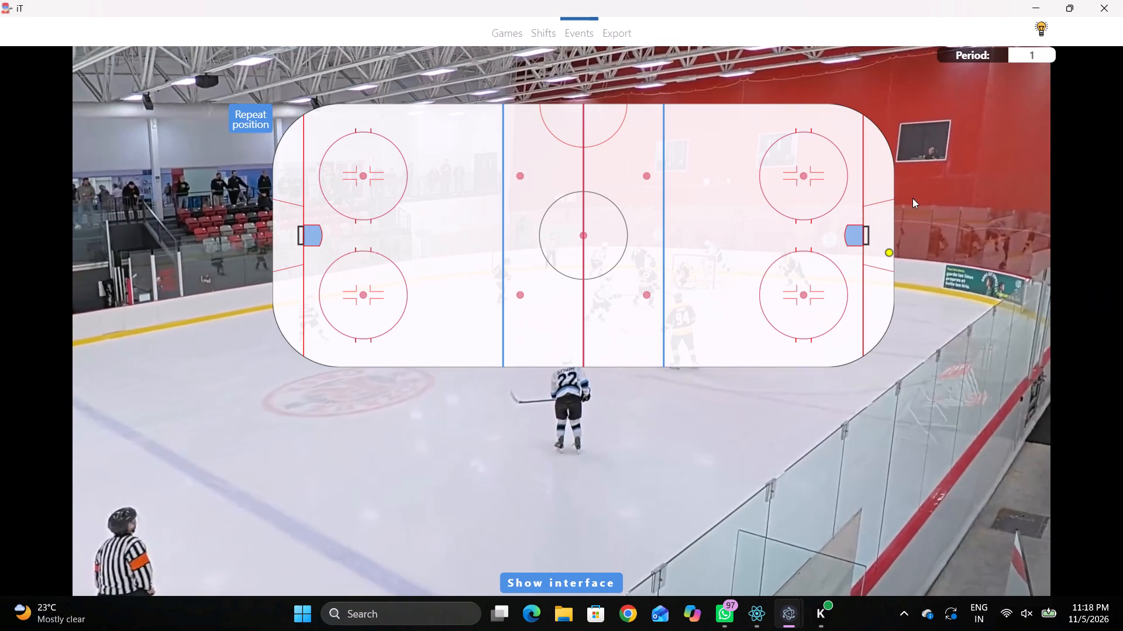
{"action": "left_click", "coordinate": [874, 221]}
Change the type of the away 93 Pass at 00:06:13 to Skating with the puck.
{"action": "key", "text": "shift+d"}
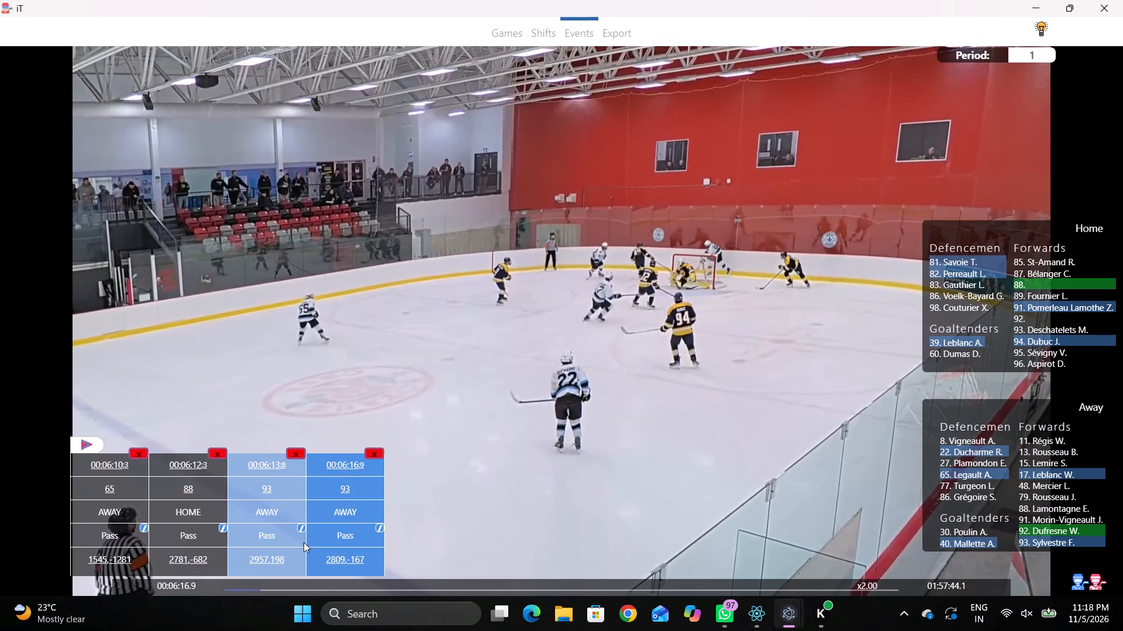
{"action": "left_click", "coordinate": [305, 536]}
{"action": "left_click", "coordinate": [299, 532]}
{"action": "left_click", "coordinate": [416, 315]}
{"action": "left_click", "coordinate": [436, 363]}
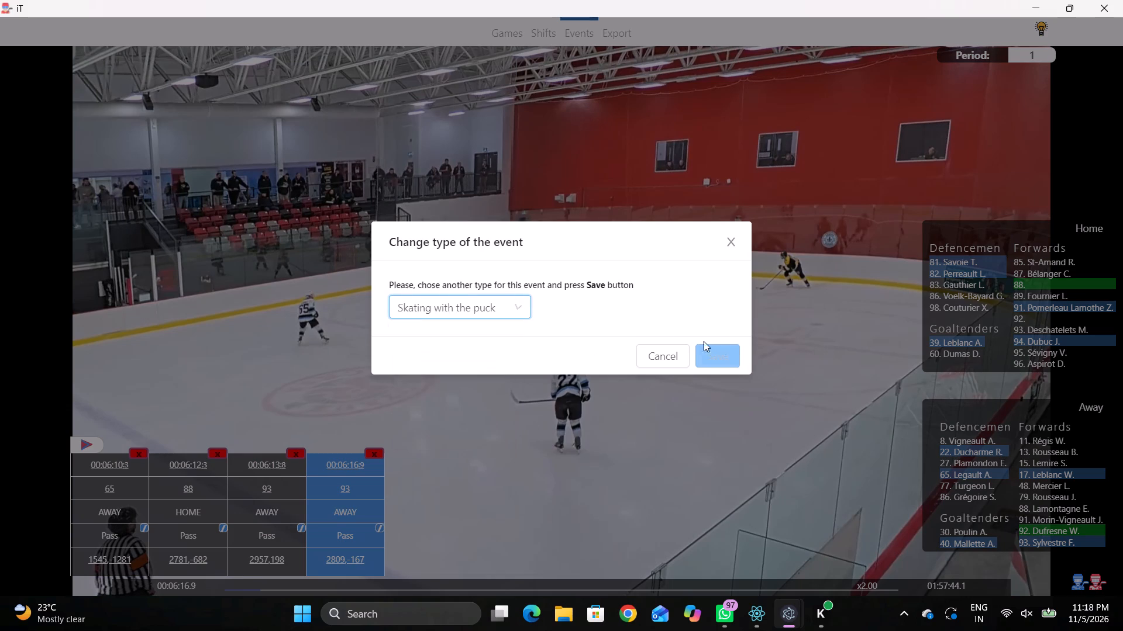
{"action": "left_click", "coordinate": [724, 354]}
{"action": "key", "text": "shift+d"}
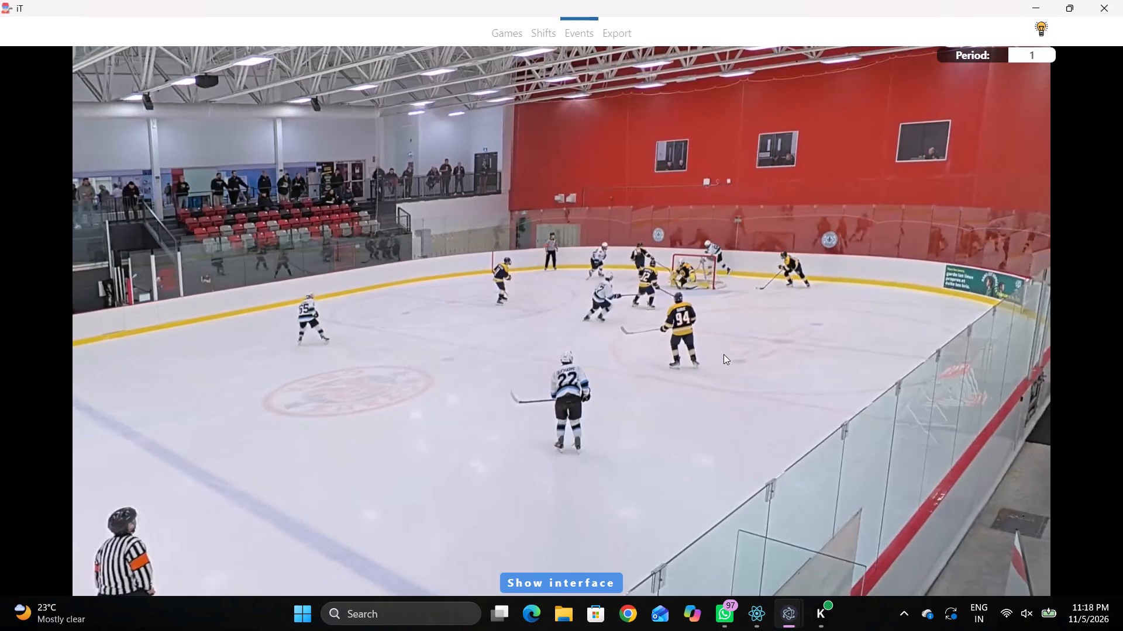
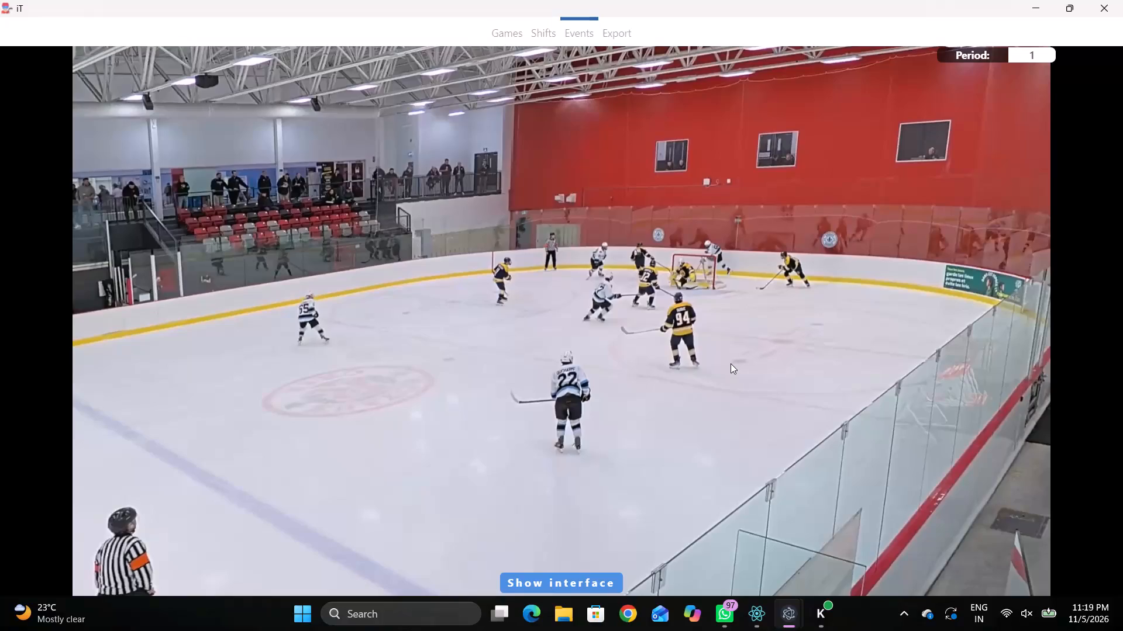
Record Skating with the puck by away 92 at 00:06:17.8, in front of the home net toward the far side (about 2390, -430).
{"action": "key", "text": "shift+d"}
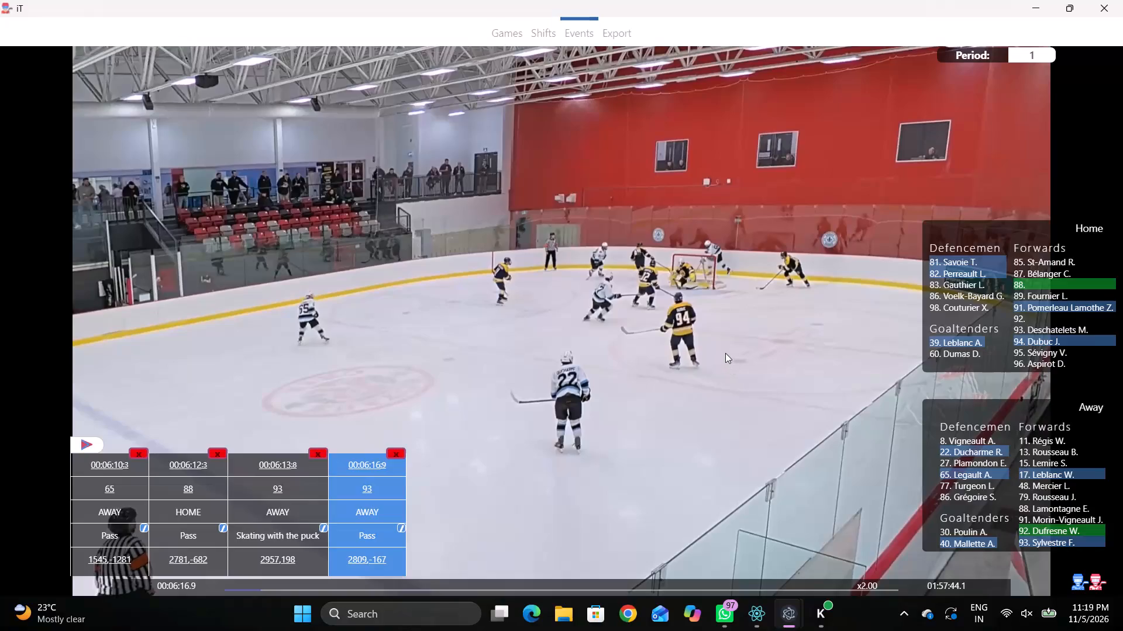
{"action": "key", "text": "shift+d"}
{"action": "key", "text": "space"}
{"action": "key", "text": "space"}
{"action": "key", "text": "q"}
{"action": "right_click_drag", "start_coordinate": [783, 282], "coordinate": [792, 282]}
{"action": "right_click_drag", "start_coordinate": [721, 278], "coordinate": [684, 280]}
{"action": "left_click_drag", "start_coordinate": [709, 296], "coordinate": [700, 290]}
{"action": "right_click_drag", "start_coordinate": [580, 294], "coordinate": [593, 304]}
{"action": "left_click", "coordinate": [667, 327]}
{"action": "left_click", "coordinate": [1039, 529]}
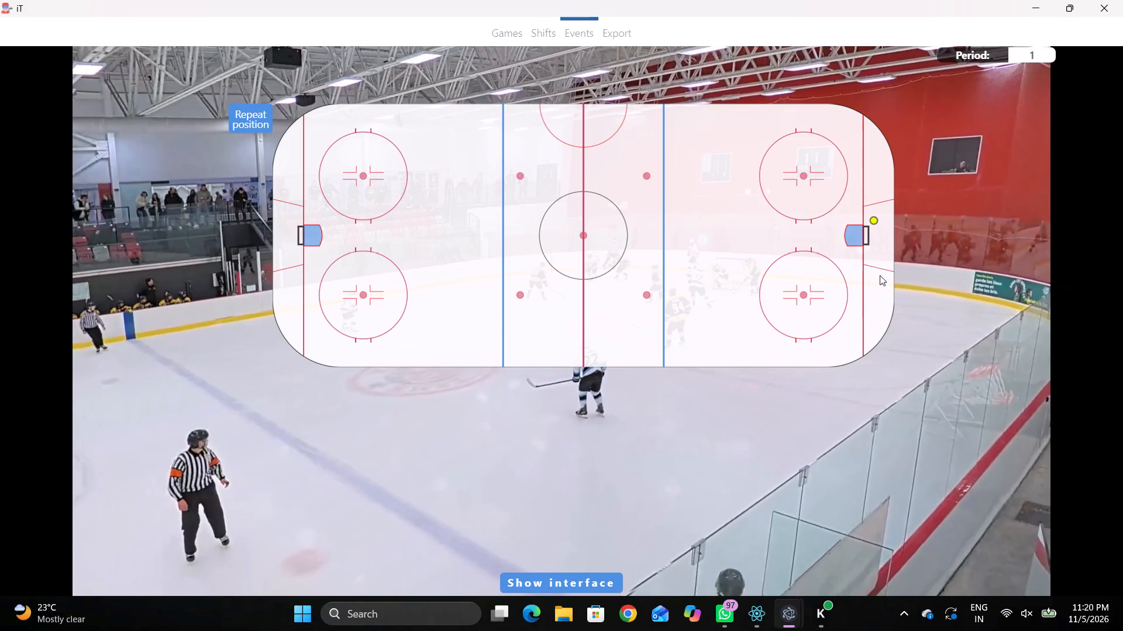
{"action": "left_click", "coordinate": [834, 197]}
Follow the play and record a Pass by away 92 at 00:06:19.4 near the far boards beside the faceoff circle (about 2340, -1210).
{"action": "key", "text": "r"}
{"action": "key", "text": "space"}
{"action": "key", "text": "space"}
{"action": "key", "text": "space"}
{"action": "key", "text": "space"}
{"action": "key", "text": "space"}
{"action": "key", "text": "space"}
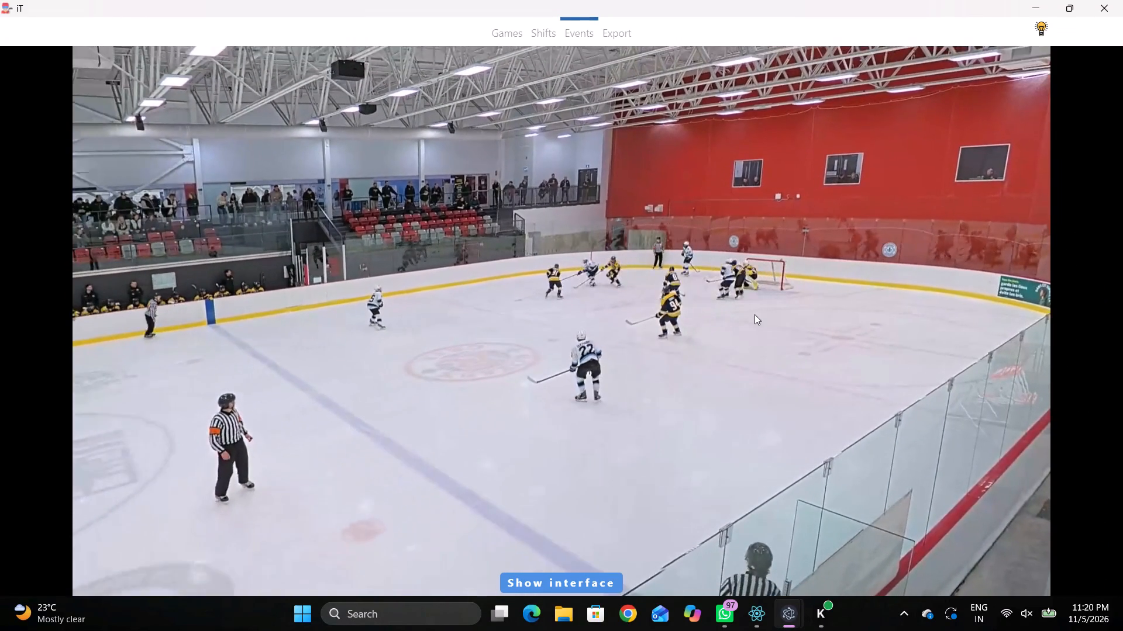
{"action": "key", "text": "space"}
{"action": "key", "text": "space"}
{"action": "key", "text": "space"}
{"action": "key", "text": "space"}
{"action": "key", "text": "space"}
{"action": "key", "text": "space"}
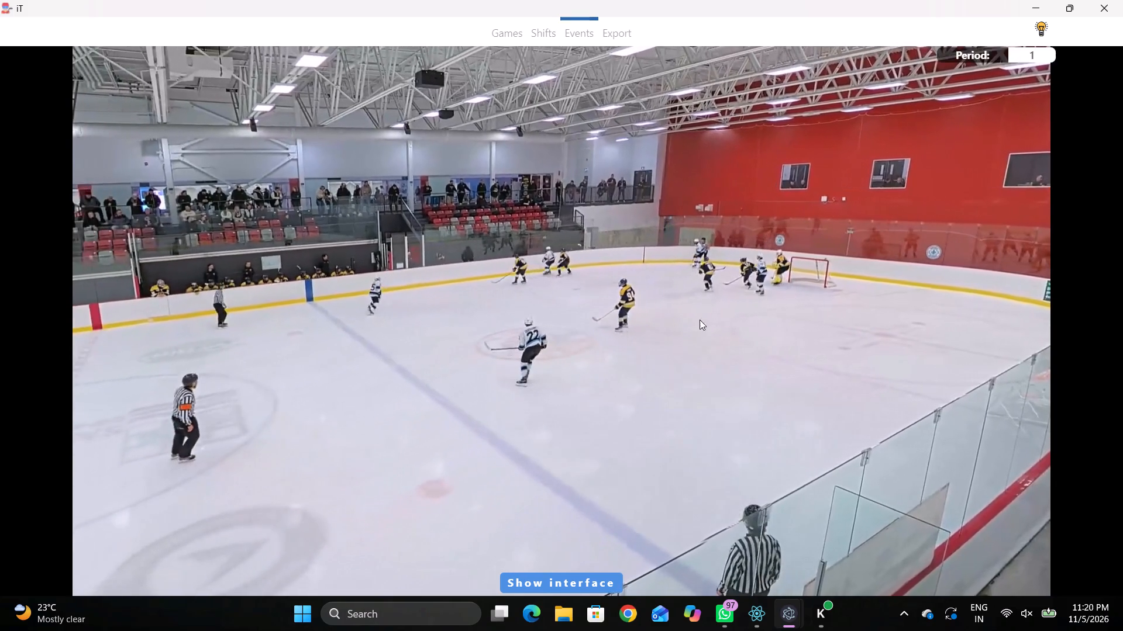
{"action": "key", "text": "space"}
{"action": "key", "text": "q"}
{"action": "key", "text": "q"}
{"action": "key", "text": "q"}
{"action": "key", "text": "q"}
{"action": "key", "text": "q"}
{"action": "right_click_drag", "start_coordinate": [738, 239], "coordinate": [725, 242]}
{"action": "left_click", "coordinate": [730, 249]}
{"action": "right_click", "coordinate": [728, 249]}
{"action": "left_click", "coordinate": [733, 252]}
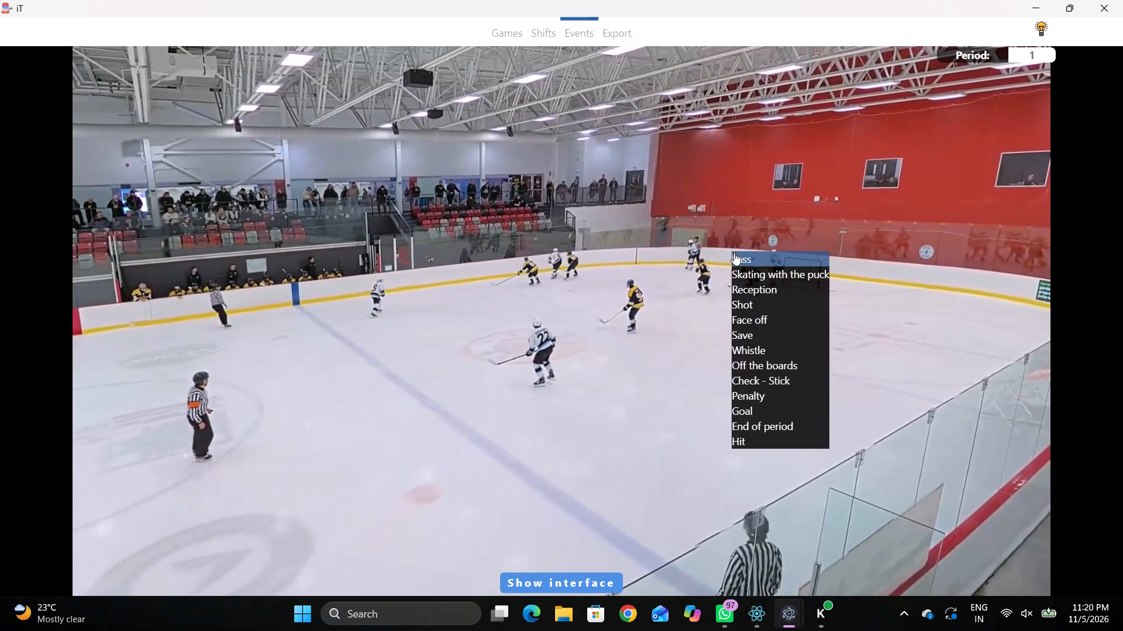
{"action": "right_click_drag", "start_coordinate": [824, 190], "coordinate": [788, 204]}
{"action": "left_click", "coordinate": [793, 211]}
{"action": "left_click_drag", "start_coordinate": [957, 188], "coordinate": [946, 189]}
{"action": "left_click", "coordinate": [826, 130]}
Record Skating with the puck by away 93 at 00:06:20.3, behind the home goal line on the far side (about 2870, -630).
{"action": "key", "text": "space"}
{"action": "key", "text": "v"}
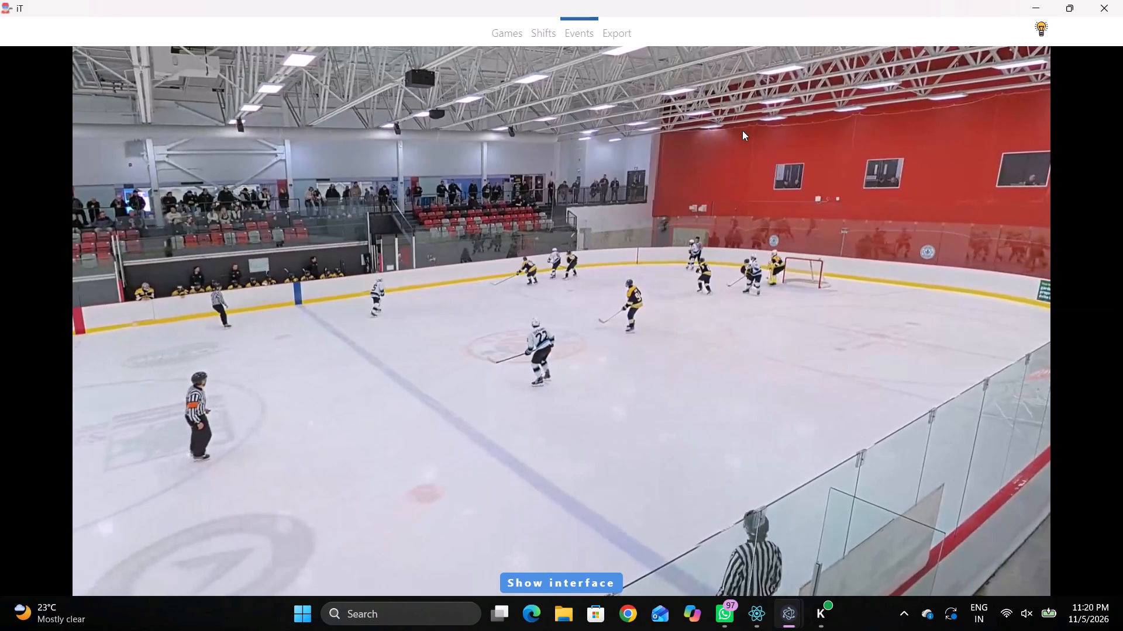
{"action": "key", "text": "space"}
{"action": "right_click", "coordinate": [775, 257]}
{"action": "left_click", "coordinate": [811, 287]}
{"action": "right_click_drag", "start_coordinate": [688, 269], "coordinate": [661, 268]}
{"action": "left_click", "coordinate": [766, 293]}
{"action": "right_click", "coordinate": [681, 271]}
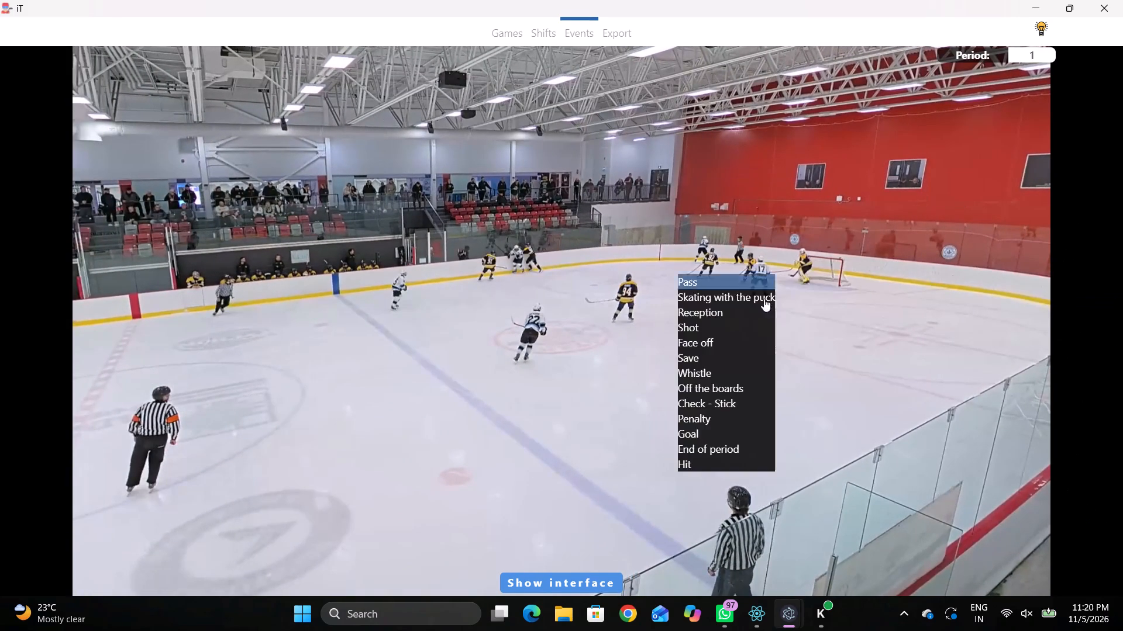
{"action": "left_click", "coordinate": [739, 296]}
{"action": "left_click", "coordinate": [1026, 545]}
{"action": "left_click", "coordinate": [881, 180]}
Follow the play around the home net and record a Pass by away 93 at 00:06:24.3, right at the back of the net.
{"action": "key", "text": "r"}
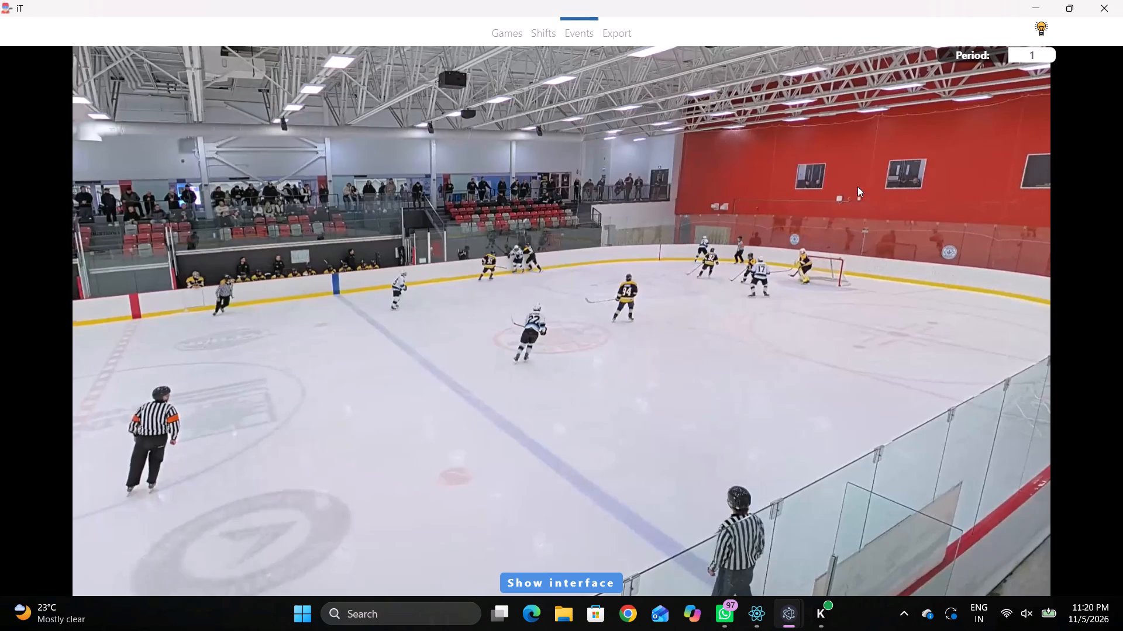
{"action": "key", "text": "shift+d"}
{"action": "key", "text": "shift+d"}
{"action": "key", "text": "space"}
{"action": "key", "text": "space"}
{"action": "key", "text": "space"}
{"action": "key", "text": "v"}
{"action": "key", "text": "space"}
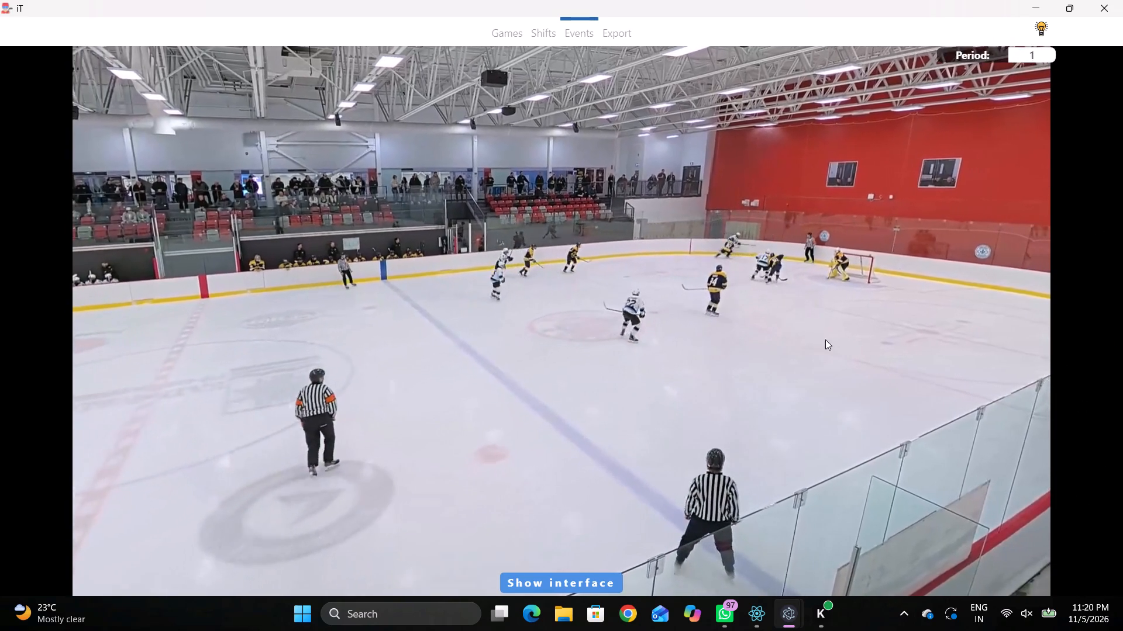
{"action": "key", "text": "space"}
{"action": "key", "text": "space"}
{"action": "key", "text": "space"}
{"action": "key", "text": "space"}
{"action": "key", "text": "space"}
{"action": "key", "text": "space"}
{"action": "key", "text": "space"}
{"action": "key", "text": "space"}
{"action": "key", "text": "space"}
{"action": "key", "text": "space"}
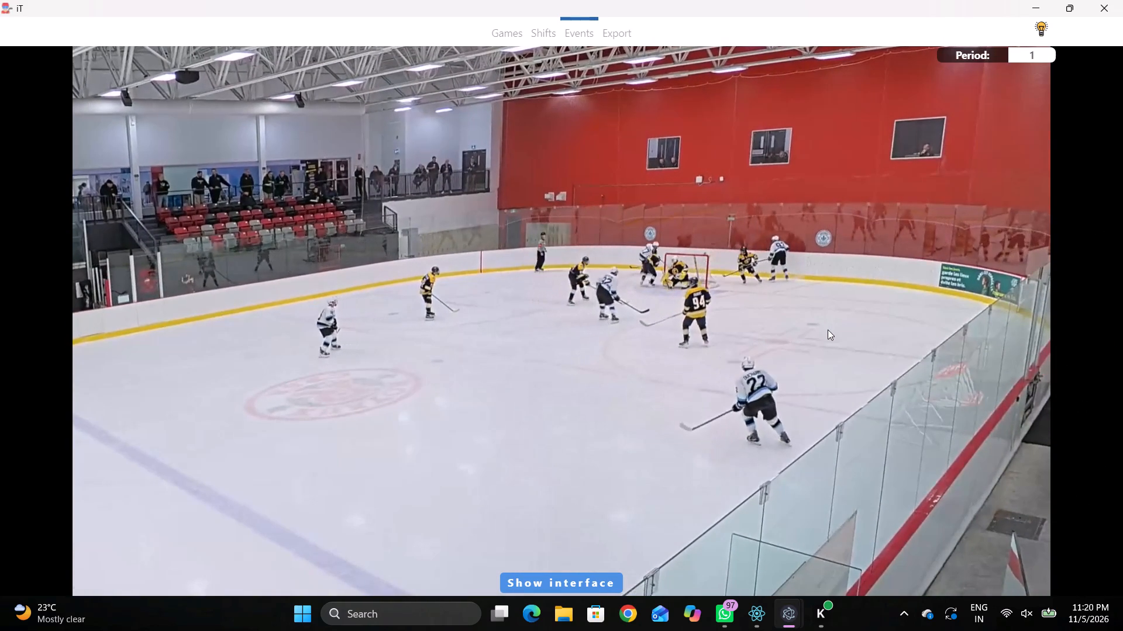
{"action": "key", "text": "q"}
{"action": "key", "text": "q"}
{"action": "key", "text": "q"}
{"action": "key", "text": "q"}
{"action": "right_click", "coordinate": [804, 266]}
{"action": "left_click", "coordinate": [805, 268]}
{"action": "right_click_drag", "start_coordinate": [789, 269], "coordinate": [773, 272]}
{"action": "left_click", "coordinate": [780, 279]}
{"action": "left_click", "coordinate": [936, 195]}
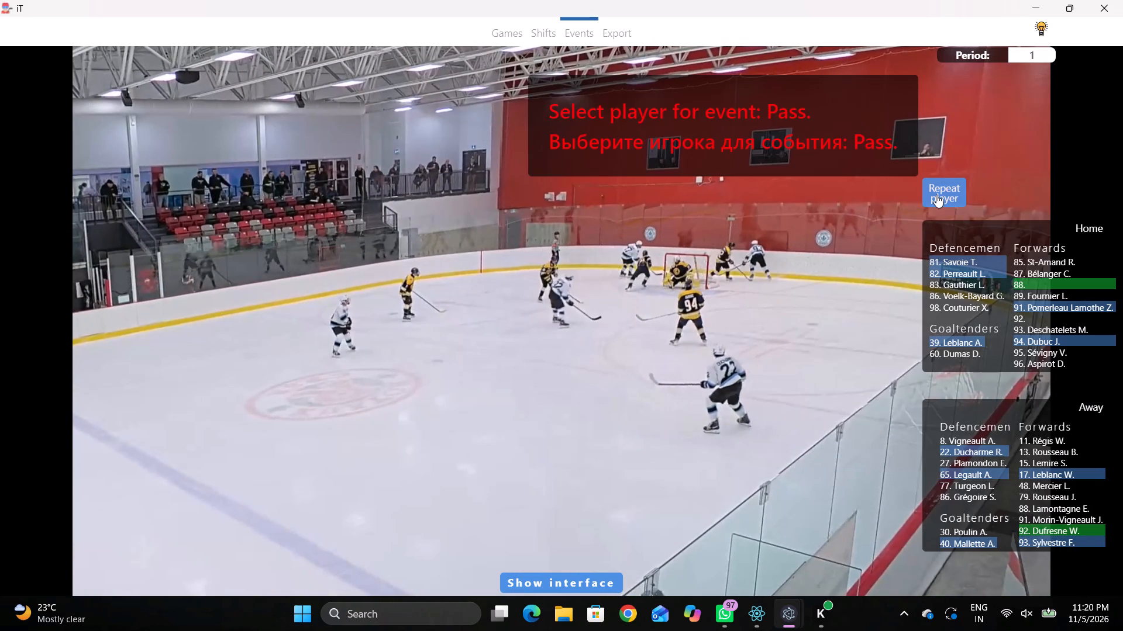
{"action": "left_click", "coordinate": [866, 231]}
Move the rink position of the away 93 Pass at 00:06:24.3 to the end boards behind the home net (about 2980, -170).
{"action": "key", "text": "shift+d"}
{"action": "left_click_drag", "start_coordinate": [394, 560], "coordinate": [389, 554]}
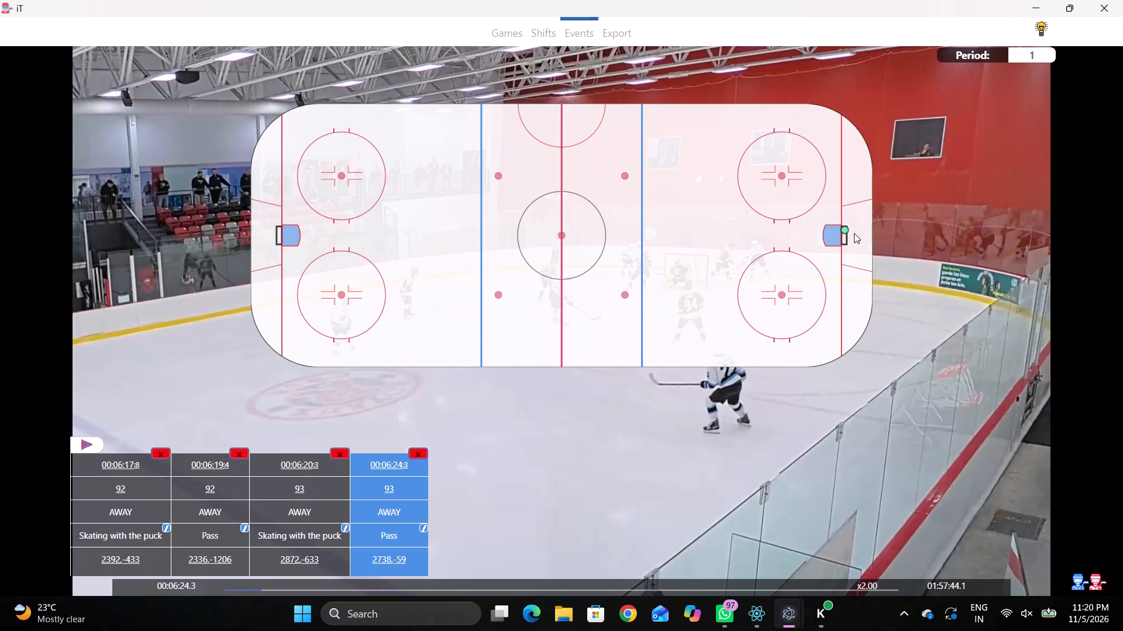
{"action": "left_click", "coordinate": [870, 221]}
Record Skating with the puck by away 17 at 00:06:25.1, beside the home net on the far side (about 2750, -220).
{"action": "key", "text": "space"}
{"action": "key", "text": "space"}
{"action": "key", "text": "space"}
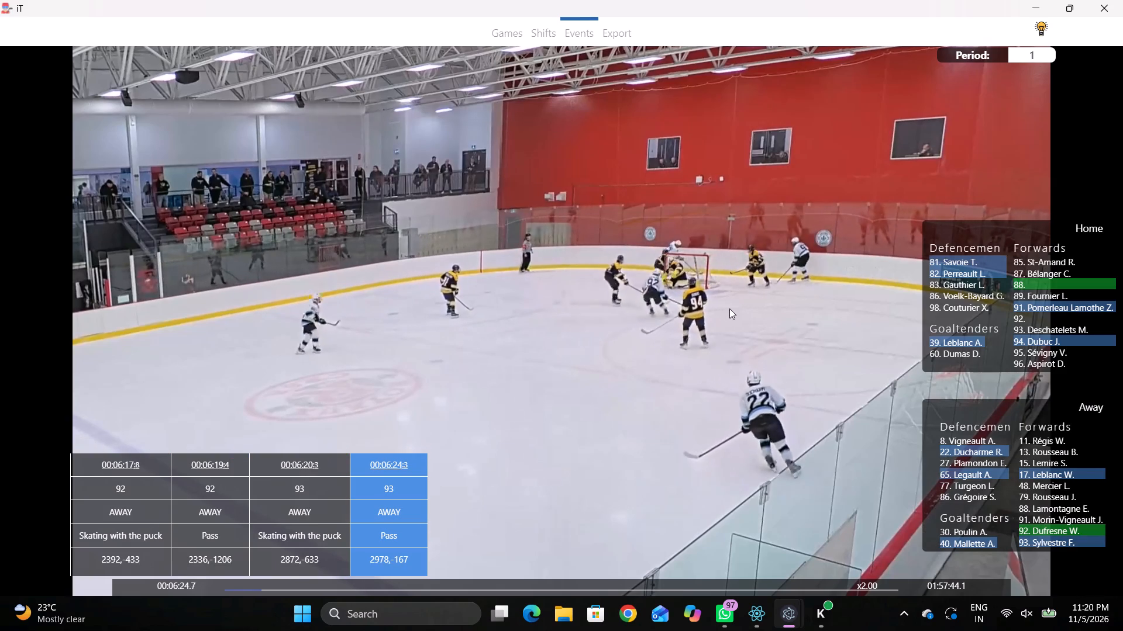
{"action": "key", "text": "space"}
{"action": "right_click", "coordinate": [741, 279]}
{"action": "key", "text": "q"}
{"action": "left_click", "coordinate": [758, 296]}
{"action": "right_click_drag", "start_coordinate": [726, 286], "coordinate": [720, 287]}
{"action": "right_click_drag", "start_coordinate": [647, 301], "coordinate": [625, 304]}
{"action": "left_click", "coordinate": [663, 327]}
{"action": "left_click", "coordinate": [1046, 471]}
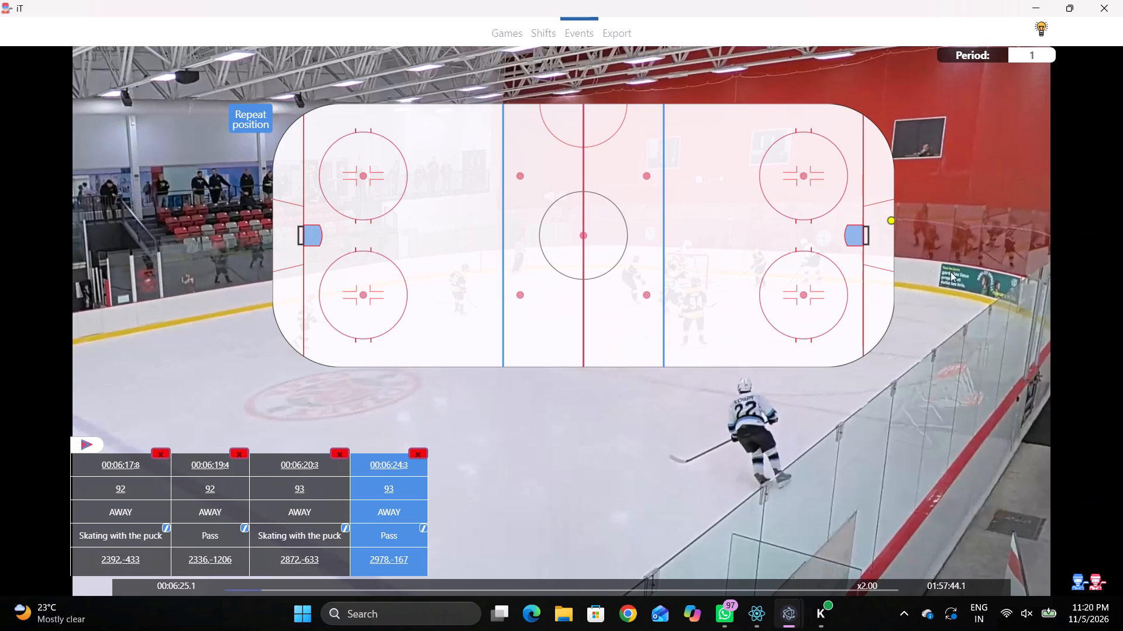
{"action": "left_click", "coordinate": [868, 217]}
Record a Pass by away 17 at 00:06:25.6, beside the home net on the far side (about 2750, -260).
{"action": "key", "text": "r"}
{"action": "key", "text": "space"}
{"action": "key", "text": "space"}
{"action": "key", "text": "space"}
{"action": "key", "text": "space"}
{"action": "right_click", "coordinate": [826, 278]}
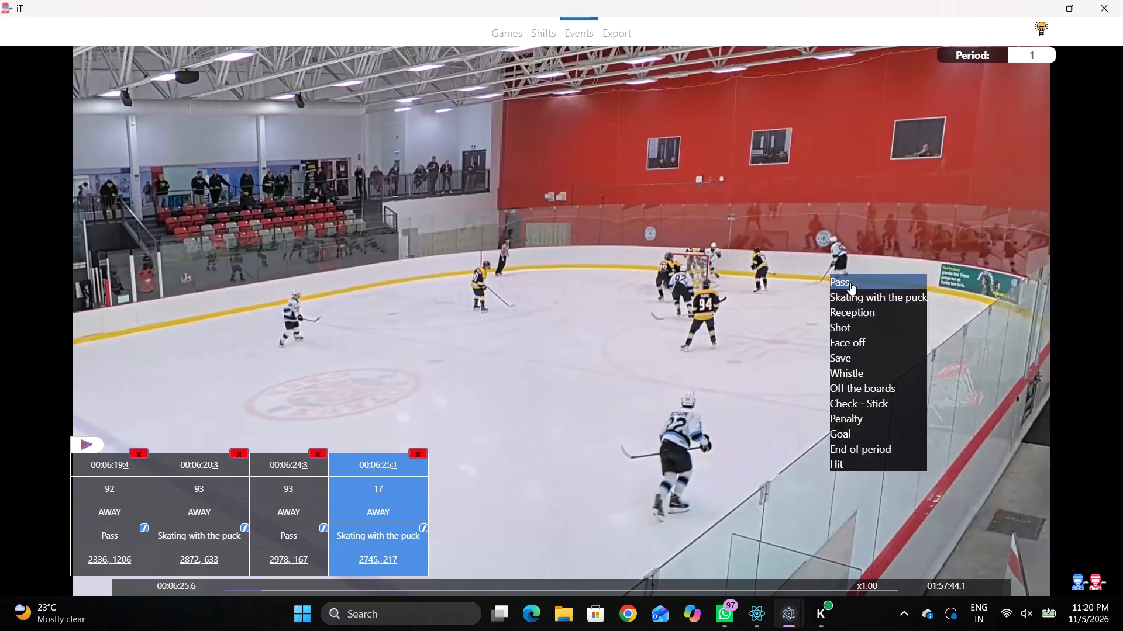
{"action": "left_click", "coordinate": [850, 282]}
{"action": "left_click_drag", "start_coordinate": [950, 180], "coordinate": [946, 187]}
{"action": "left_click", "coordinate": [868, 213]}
Follow the play and record a Pass by away 17 at 00:06:32.0, at the far faceoff circle's inner edge (about 2270, -400).
{"action": "key", "text": "space"}
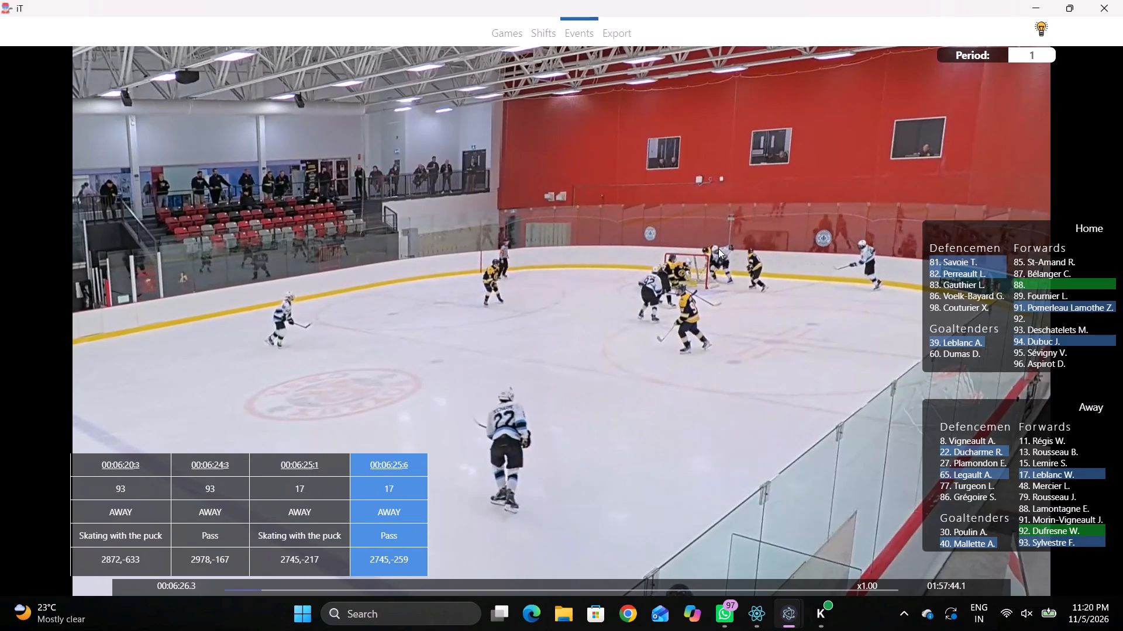
{"action": "key", "text": "v"}
{"action": "key", "text": "space"}
{"action": "key", "text": "space"}
{"action": "key", "text": "space"}
{"action": "key", "text": "q"}
{"action": "key", "text": "space"}
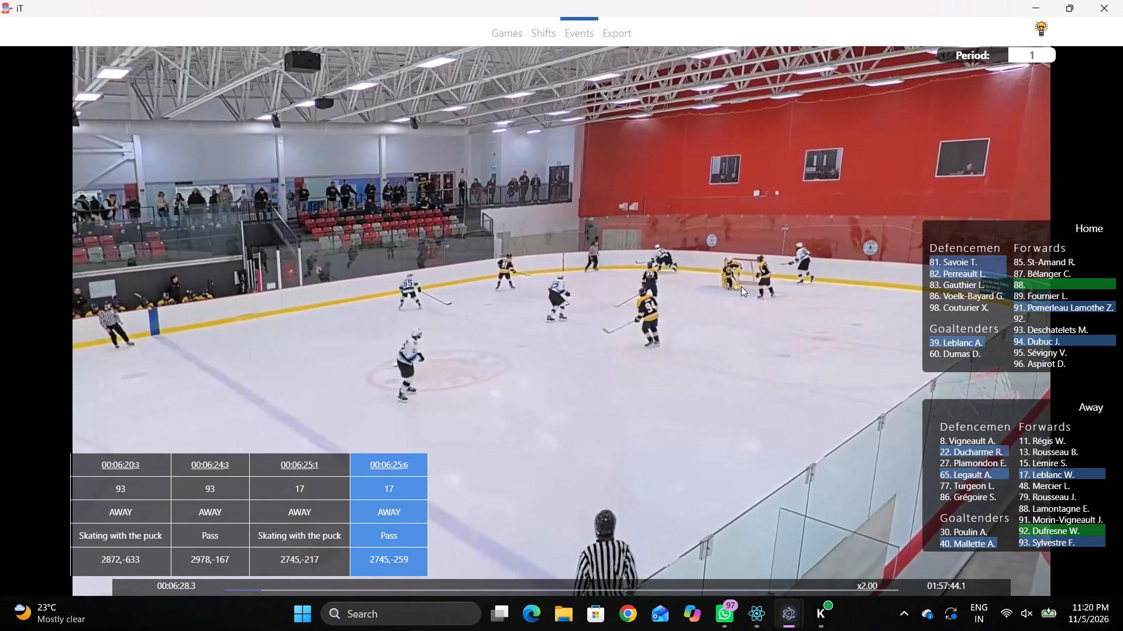
{"action": "key", "text": "space"}
{"action": "key", "text": "space"}
{"action": "key", "text": "space"}
{"action": "key", "text": "space"}
{"action": "key", "text": "space"}
{"action": "key", "text": "space"}
{"action": "key", "text": "space"}
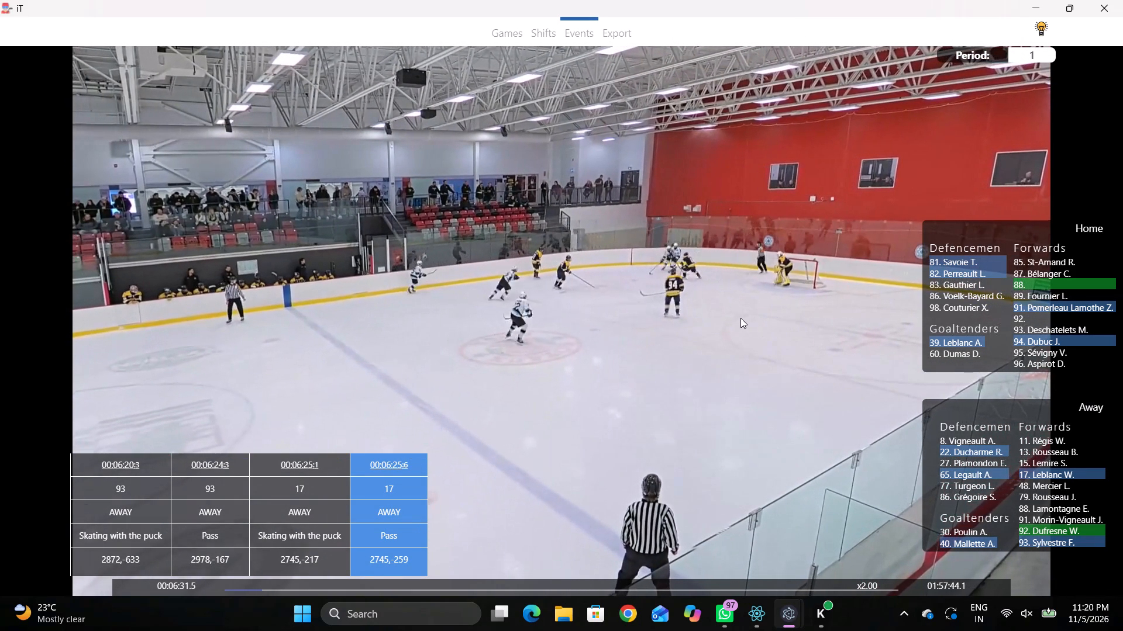
{"action": "key", "text": "q"}
{"action": "type", "text": "qqq"}
{"action": "key", "text": "q"}
{"action": "type", "text": "r q q"}
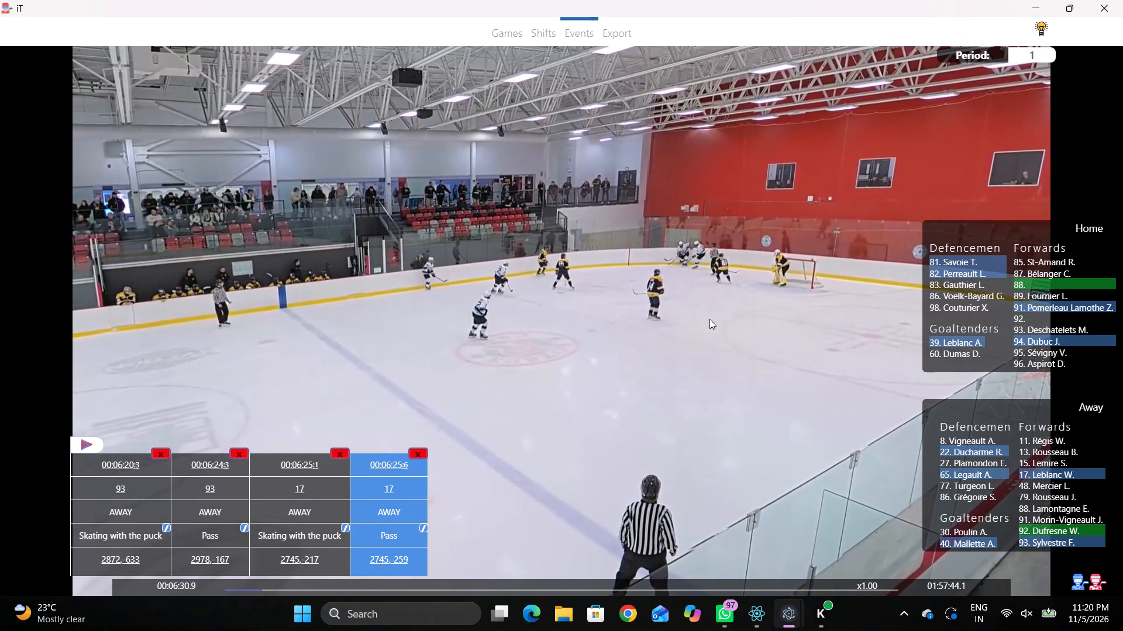
{"action": "key", "text": "space"}
{"action": "key", "text": "space"}
{"action": "type", "text": "q"}
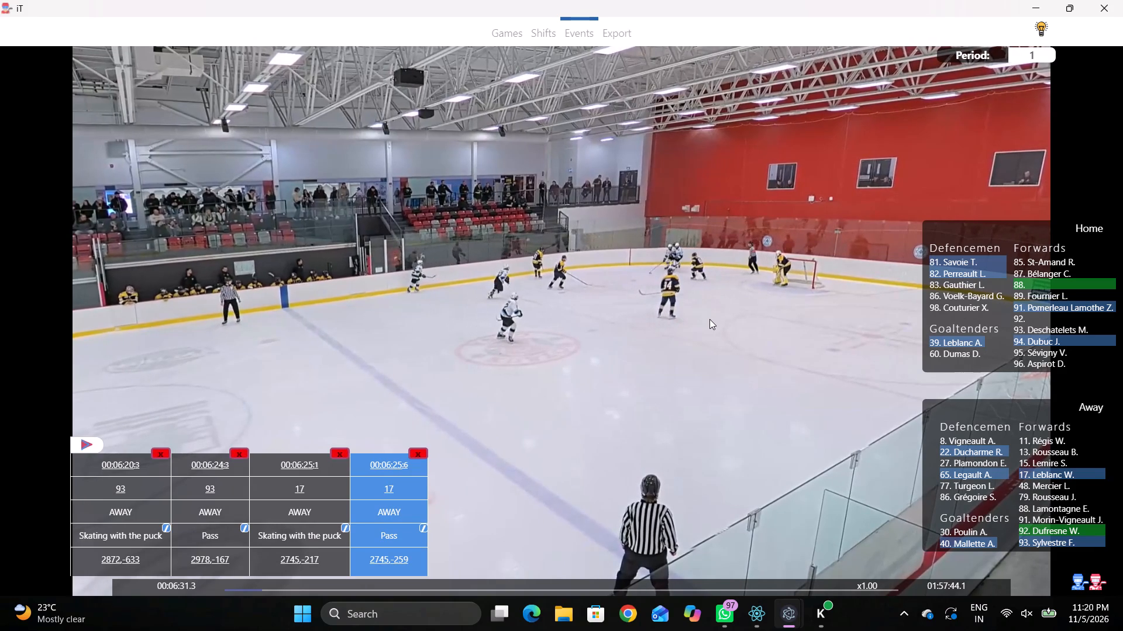
{"action": "key", "text": "space"}
{"action": "key", "text": "space"}
{"action": "right_click_drag", "start_coordinate": [700, 267], "coordinate": [705, 265]}
{"action": "left_click", "coordinate": [721, 274]}
{"action": "right_click_drag", "start_coordinate": [662, 265], "coordinate": [633, 265]}
{"action": "left_click", "coordinate": [647, 279]}
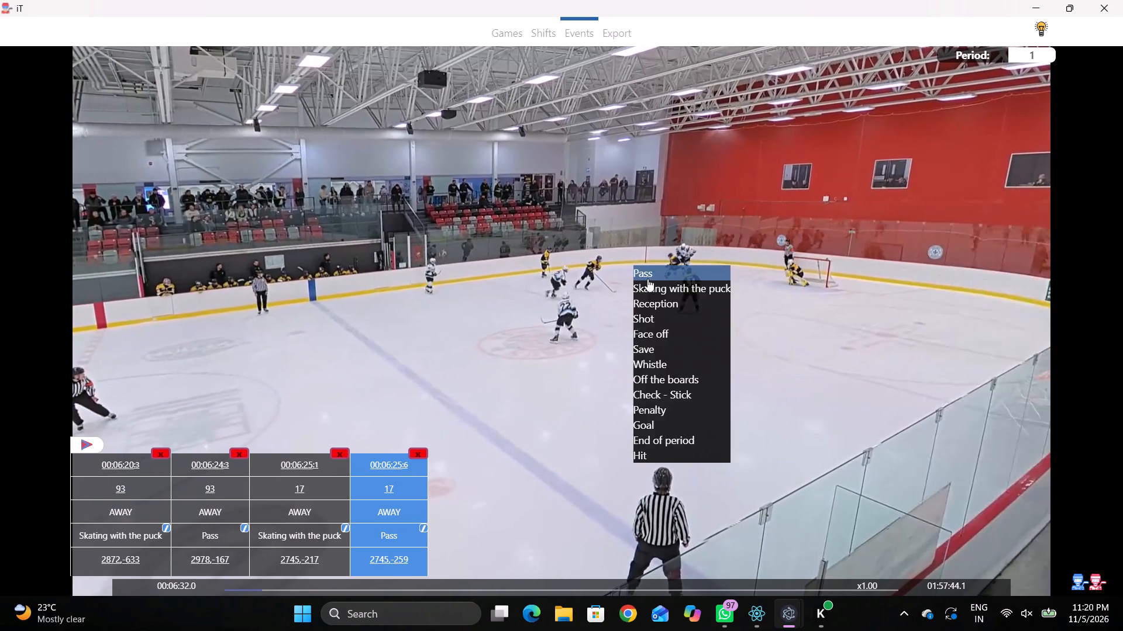
{"action": "left_click", "coordinate": [942, 189]}
{"action": "left_click", "coordinate": [817, 198]}
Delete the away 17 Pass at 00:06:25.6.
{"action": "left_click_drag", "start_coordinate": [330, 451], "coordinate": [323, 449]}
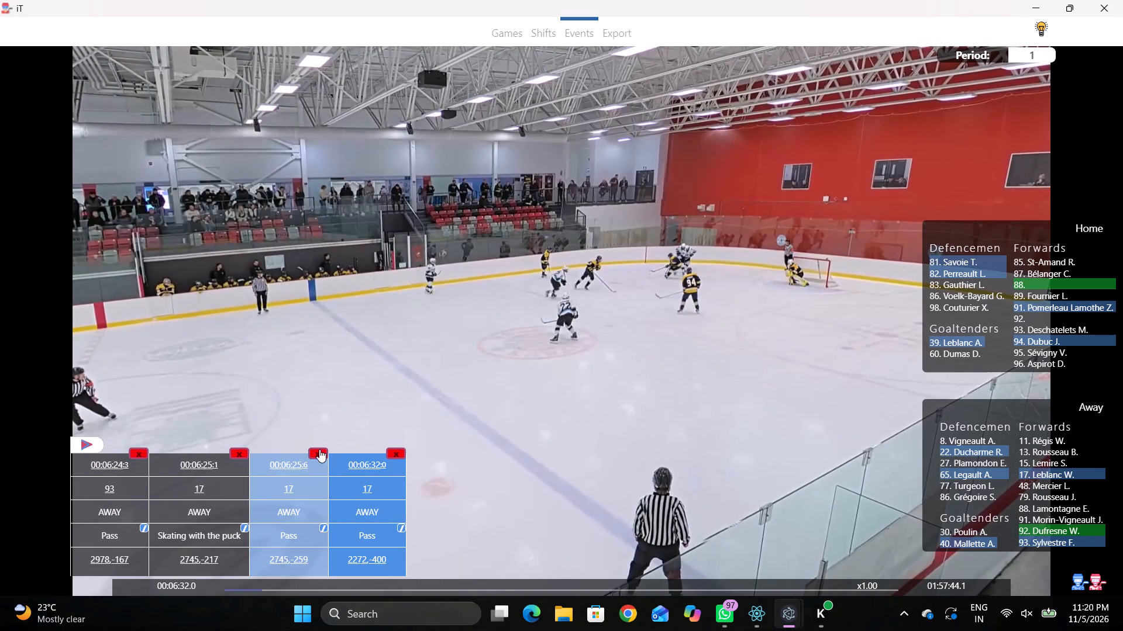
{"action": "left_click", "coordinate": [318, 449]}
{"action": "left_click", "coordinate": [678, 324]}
Record Skating with the puck by home 91 at 00:06:33.5, near the far boards in the home zone (about 2340, -1160).
{"action": "key", "text": "space"}
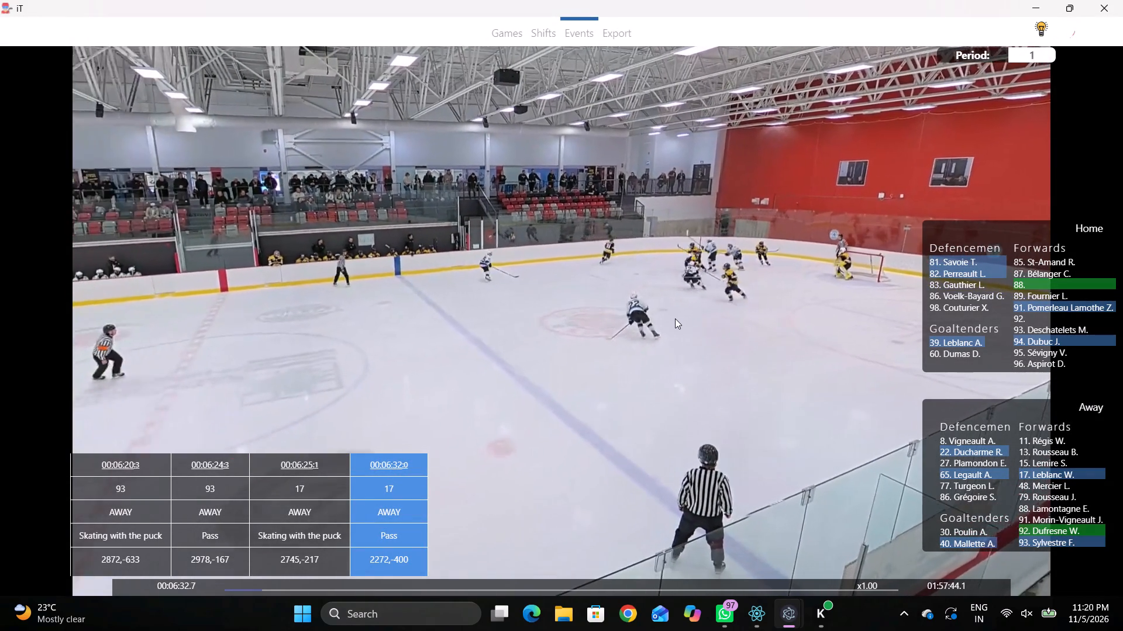
{"action": "key", "text": "space"}
{"action": "key", "text": "space"}
{"action": "key", "text": "space"}
{"action": "key", "text": "q"}
{"action": "right_click", "coordinate": [673, 241]}
{"action": "left_click", "coordinate": [687, 255]}
{"action": "right_click_drag", "start_coordinate": [590, 255], "coordinate": [579, 258]}
{"action": "left_click", "coordinate": [614, 279]}
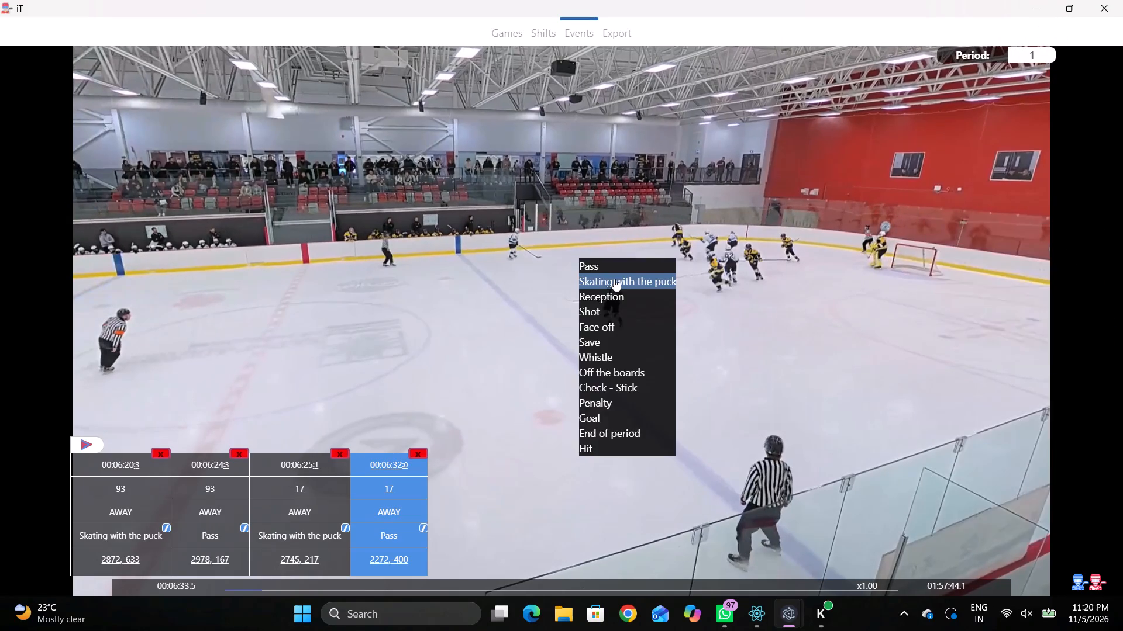
{"action": "left_click", "coordinate": [1041, 316]}
{"action": "left_click", "coordinate": [1033, 311]}
{"action": "left_click_drag", "start_coordinate": [839, 137], "coordinate": [826, 134]}
Record a Pass by home 91 at 00:06:33.7, near the far boards closer to the blue line (about 1850, -1140).
{"action": "key", "text": "space"}
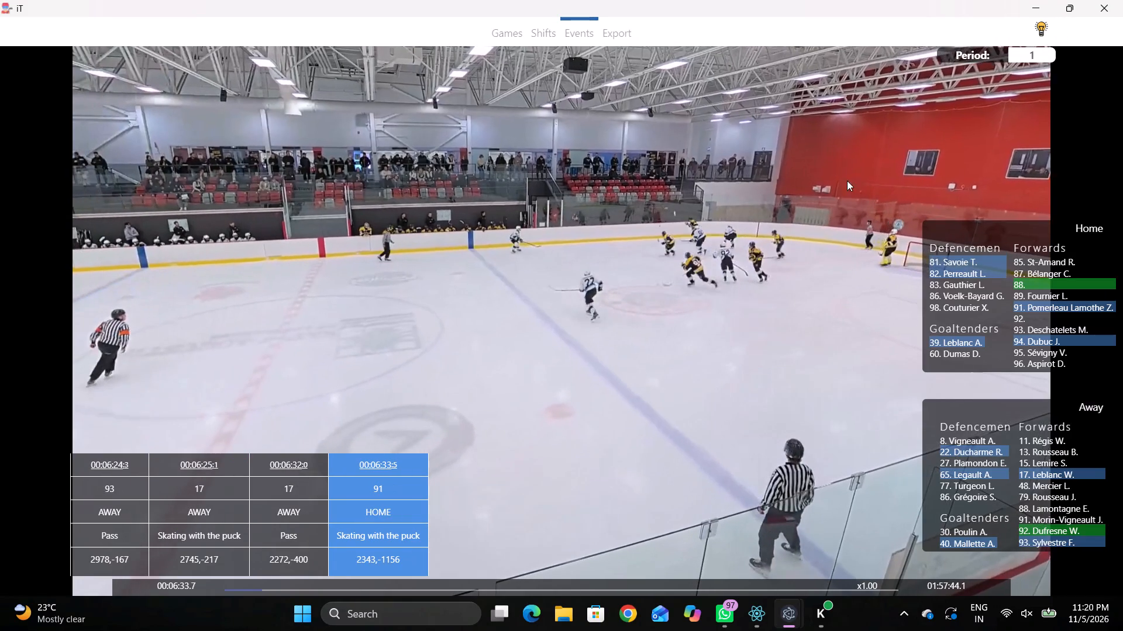
{"action": "key", "text": "space"}
{"action": "right_click", "coordinate": [831, 171]}
{"action": "type", "text": "qq"}
{"action": "left_click", "coordinate": [846, 179]}
{"action": "left_click_drag", "start_coordinate": [948, 192], "coordinate": [942, 193]}
{"action": "left_click", "coordinate": [775, 136]}
Record Skating with the puck by away 92 at 00:06:34.9, near the far boards in the home zone (about 1760, -1060).
{"action": "key", "text": "space"}
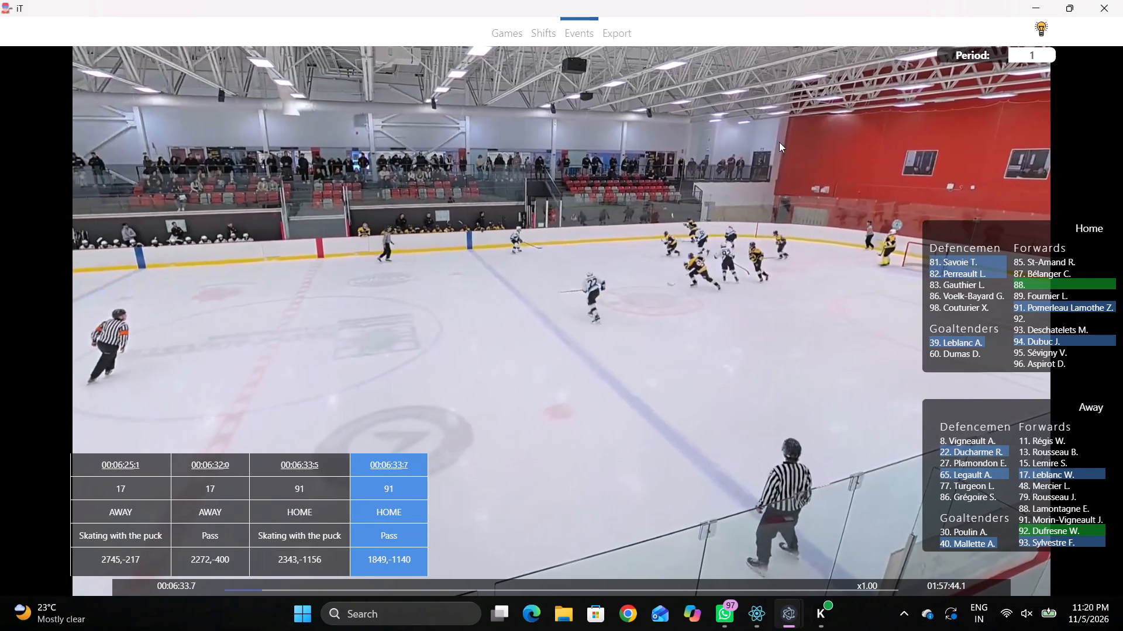
{"action": "key", "text": "v"}
{"action": "key", "text": "space"}
{"action": "right_click", "coordinate": [702, 208]}
{"action": "key", "text": "space"}
{"action": "key", "text": "space"}
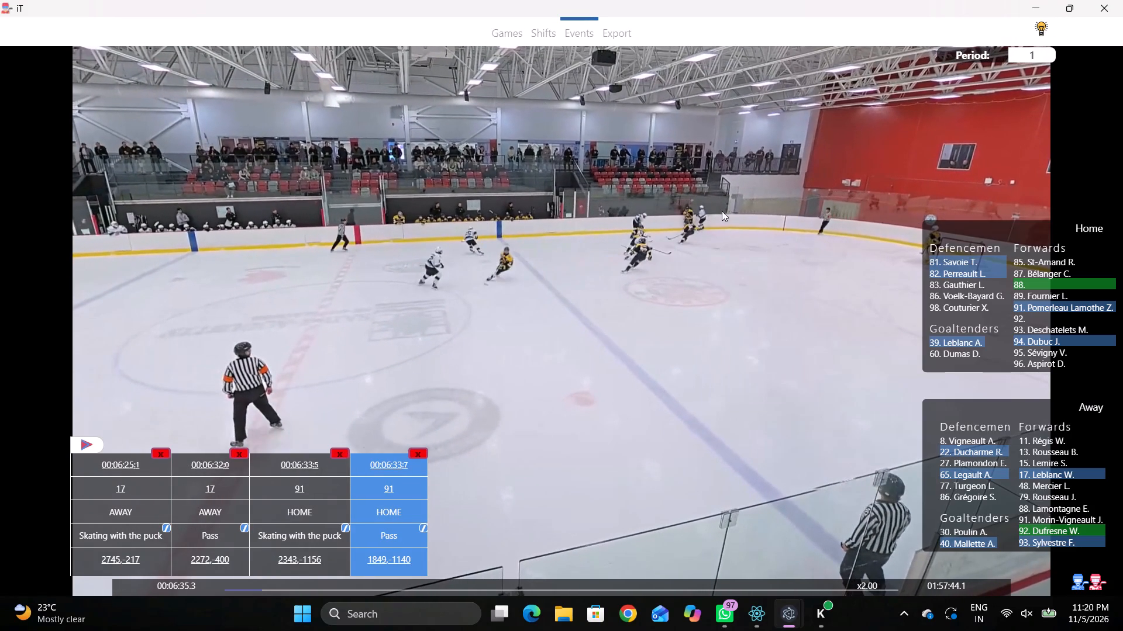
{"action": "key", "text": "r"}
{"action": "type", "text": "qq"}
{"action": "type", "text": "qq"}
{"action": "key", "text": "q"}
{"action": "type", "text": "qq"}
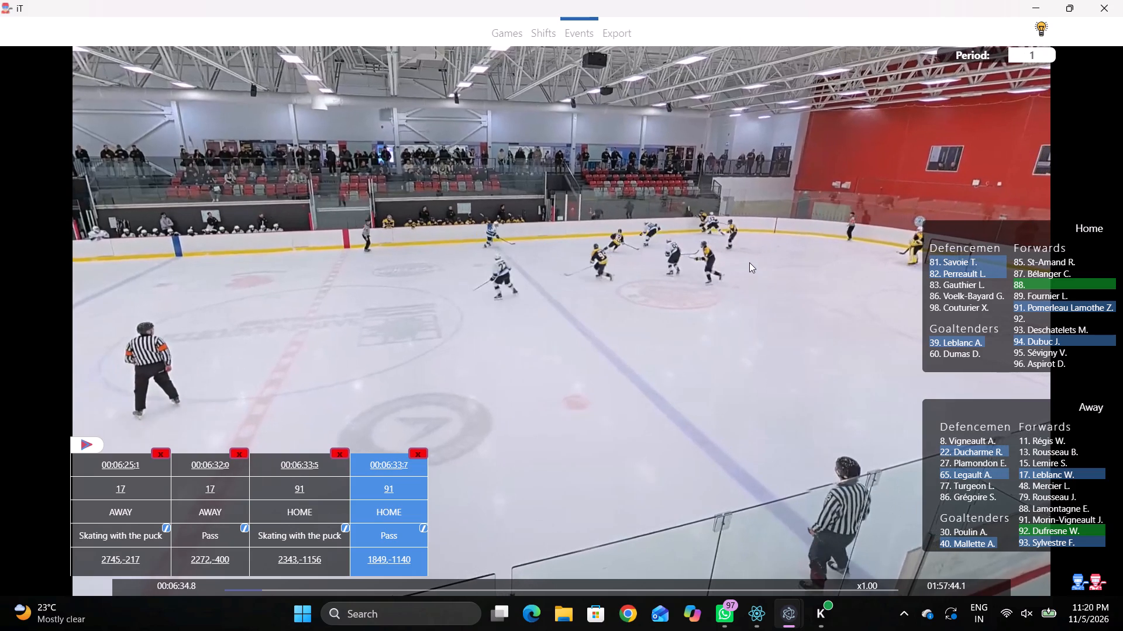
{"action": "key", "text": "space"}
{"action": "key", "text": "space"}
{"action": "right_click_drag", "start_coordinate": [695, 237], "coordinate": [670, 235]}
{"action": "left_click", "coordinate": [715, 254]}
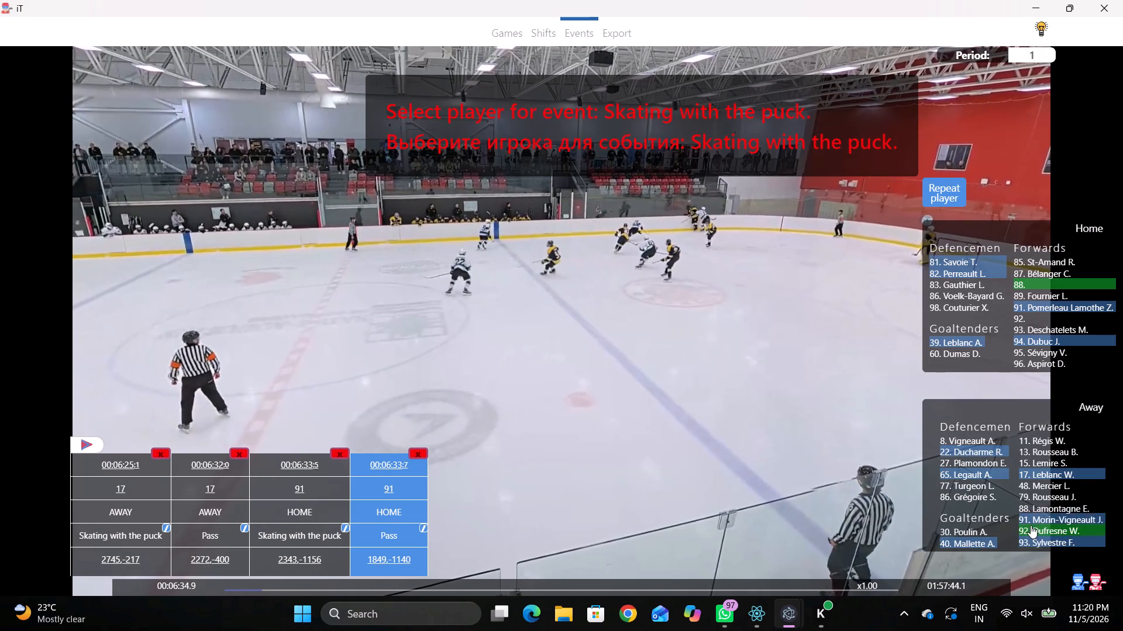
{"action": "left_click", "coordinate": [1034, 530]}
{"action": "left_click", "coordinate": [767, 143]}
Change the player of the 00:06:34.9 Skating with the puck event to away 93.
{"action": "key", "text": "space"}
{"action": "key", "text": "space"}
{"action": "key", "text": "space"}
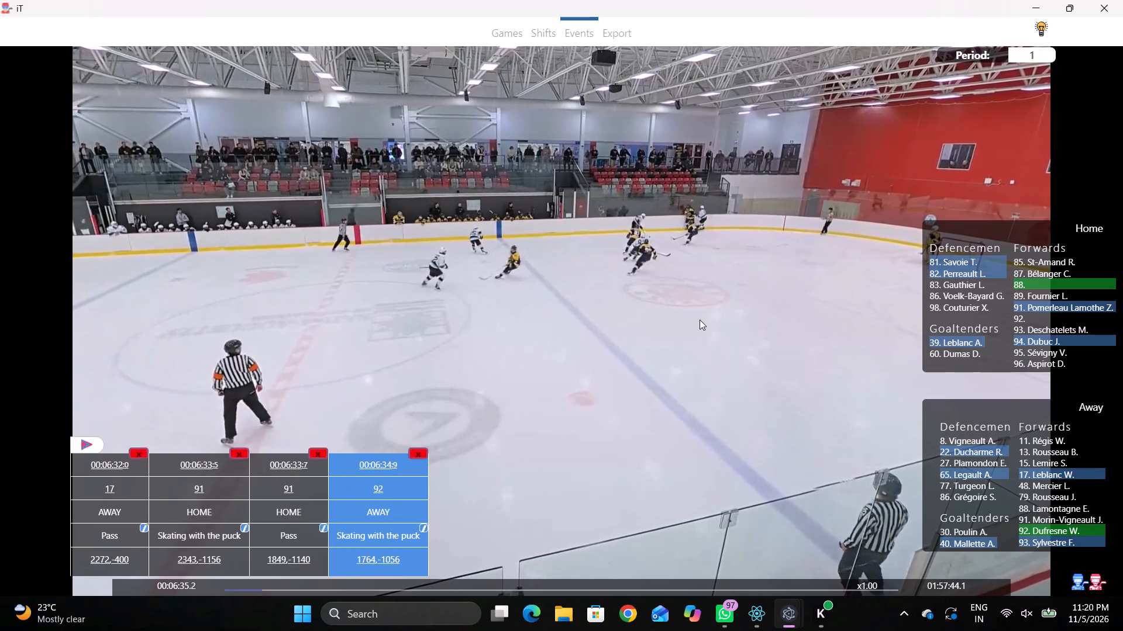
{"action": "key", "text": "space"}
{"action": "left_click", "coordinate": [373, 490]}
{"action": "left_click", "coordinate": [1039, 542]}
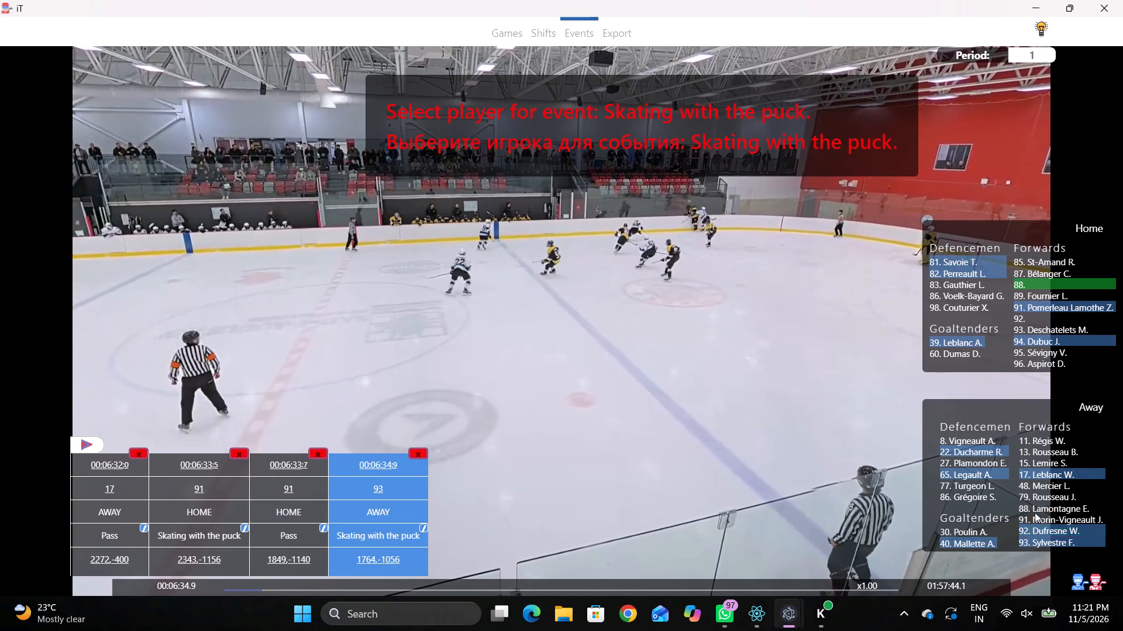
With the interface hidden, record the next Pass by the repeated player, at the boards-side edge of the home zone's far faceoff circle.
{"action": "key", "text": "shift+d"}
{"action": "key", "text": "space"}
{"action": "key", "text": "space"}
{"action": "key", "text": "space"}
{"action": "key", "text": "space"}
{"action": "key", "text": "space"}
{"action": "key", "text": "space"}
{"action": "key", "text": "space"}
{"action": "key", "text": "space"}
{"action": "key", "text": "space"}
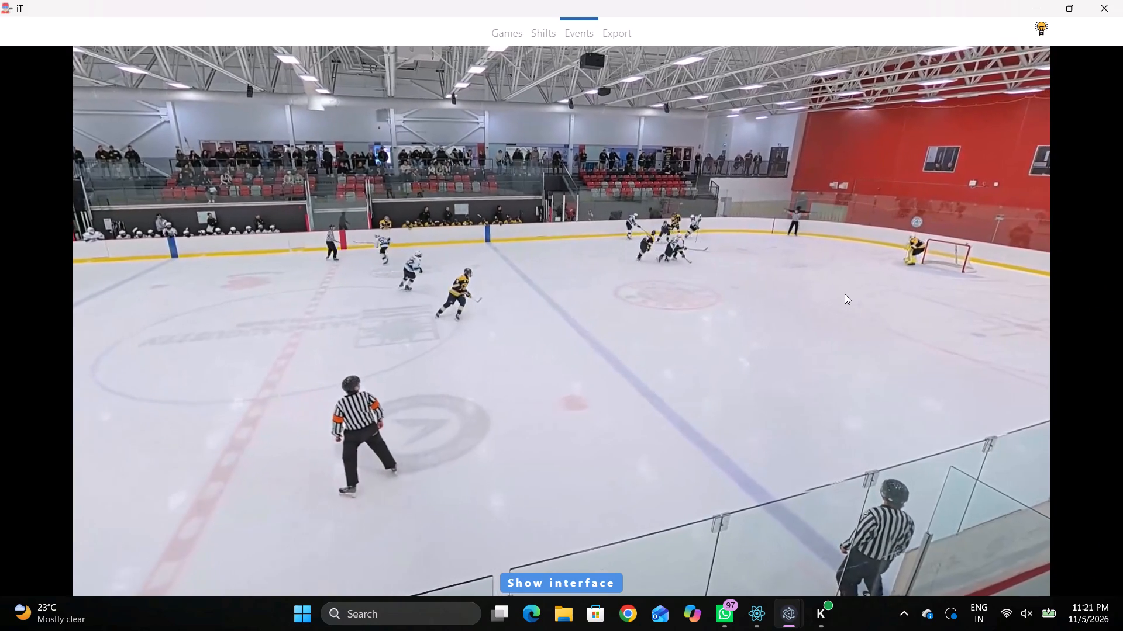
{"action": "key", "text": "space"}
{"action": "key", "text": "q"}
{"action": "right_click", "coordinate": [832, 262]}
{"action": "left_click", "coordinate": [839, 266]}
{"action": "left_click", "coordinate": [952, 190]}
{"action": "left_click", "coordinate": [786, 140]}
Follow the play and record Skating with the puck by home 81, inside the home zone's far faceoff circle.
{"action": "key", "text": "space"}
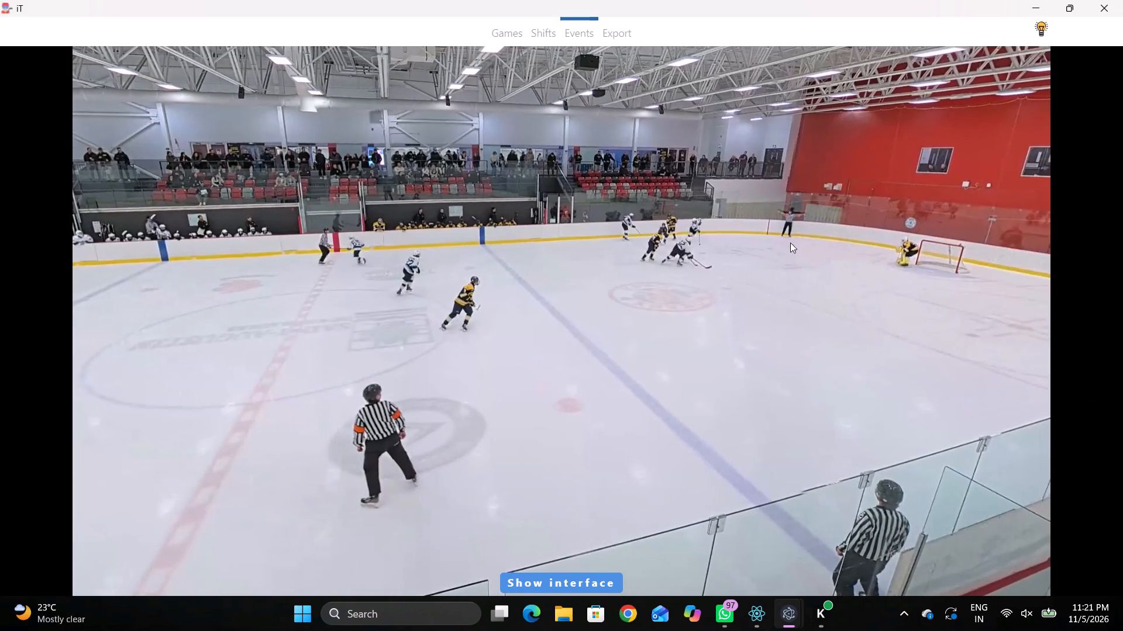
{"action": "key", "text": "space"}
{"action": "right_click", "coordinate": [755, 217]}
{"action": "key", "text": "space"}
{"action": "key", "text": "space"}
{"action": "key", "text": "space"}
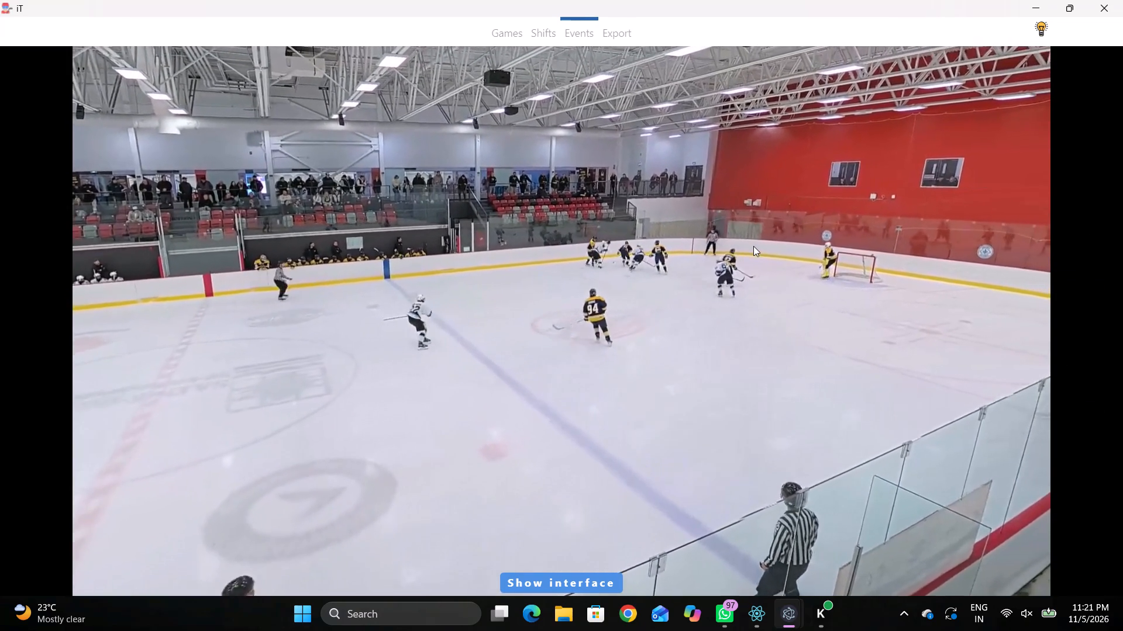
{"action": "key", "text": "space"}
{"action": "right_click", "coordinate": [750, 200]}
{"action": "key", "text": "q"}
{"action": "left_click", "coordinate": [781, 230]}
{"action": "right_click_drag", "start_coordinate": [711, 215], "coordinate": [705, 218]}
{"action": "left_click", "coordinate": [746, 239]}
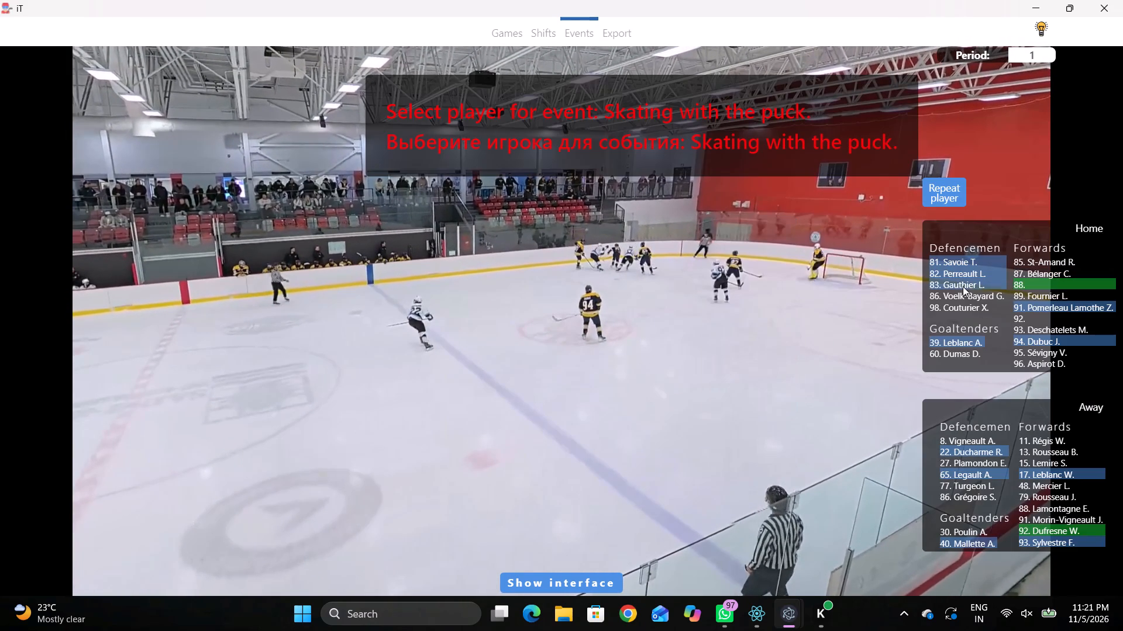
{"action": "left_click", "coordinate": [950, 264]}
{"action": "left_click_drag", "start_coordinate": [825, 189], "coordinate": [822, 178]}
Follow the play and record a Pass by the repeated player, between the home zone's far faceoff circle and the corner boards.
{"action": "key", "text": "space"}
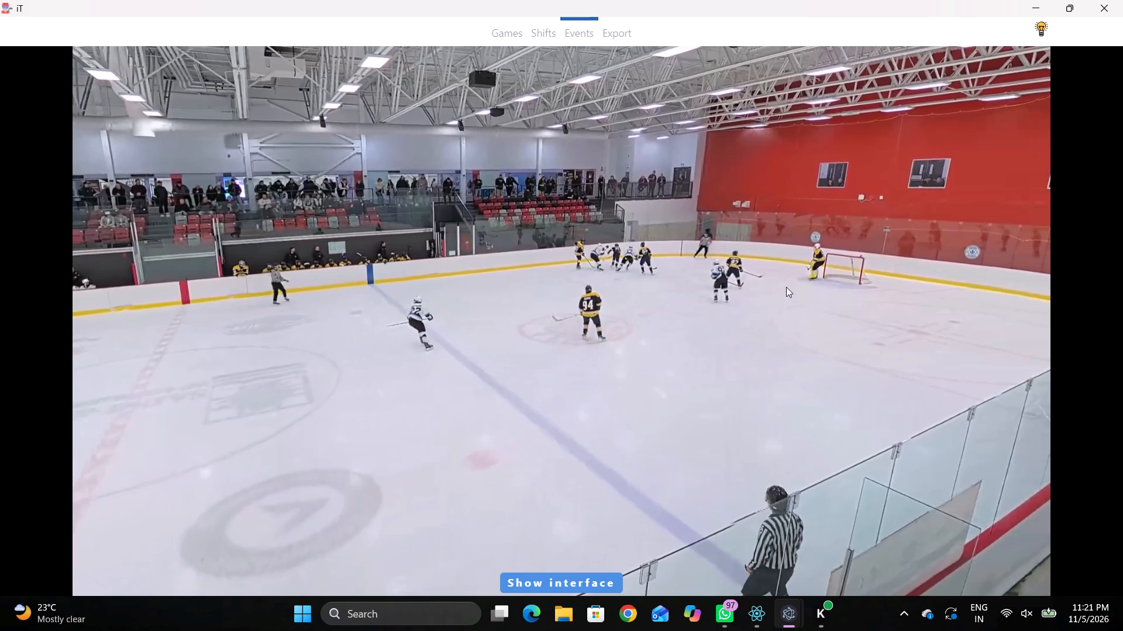
{"action": "type", "text": "v"}
{"action": "key", "text": "space"}
{"action": "key", "text": "space"}
{"action": "key", "text": "space"}
{"action": "key", "text": "q"}
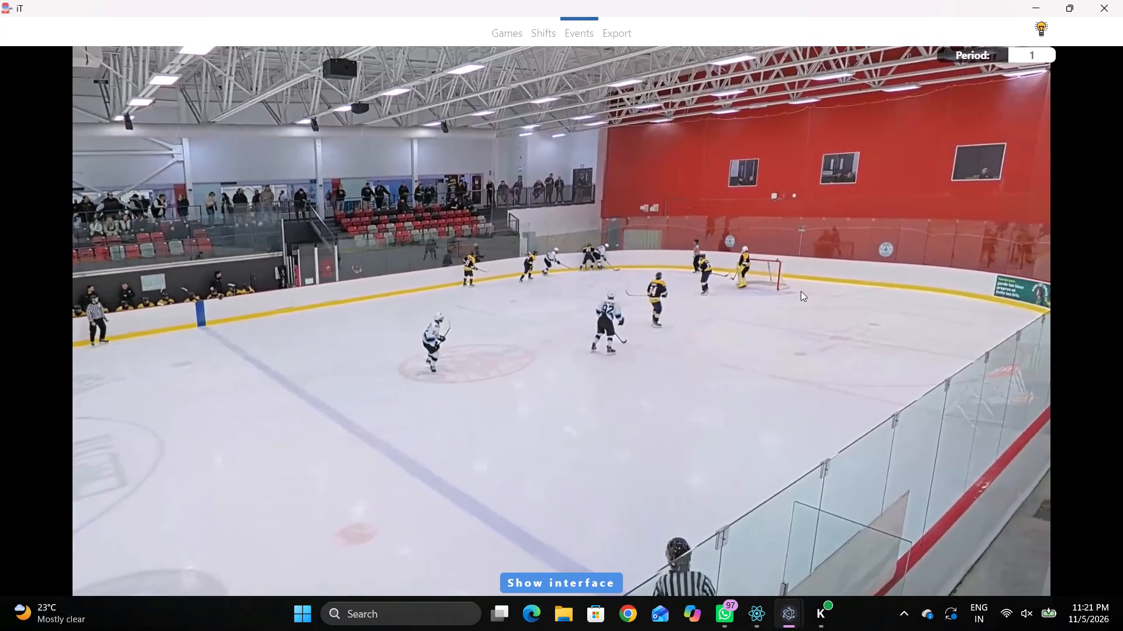
{"action": "key", "text": "q"}
{"action": "key", "text": "q"}
{"action": "key", "text": "q"}
{"action": "key", "text": "q"}
{"action": "key", "text": "q"}
{"action": "key", "text": "q"}
{"action": "key", "text": "q"}
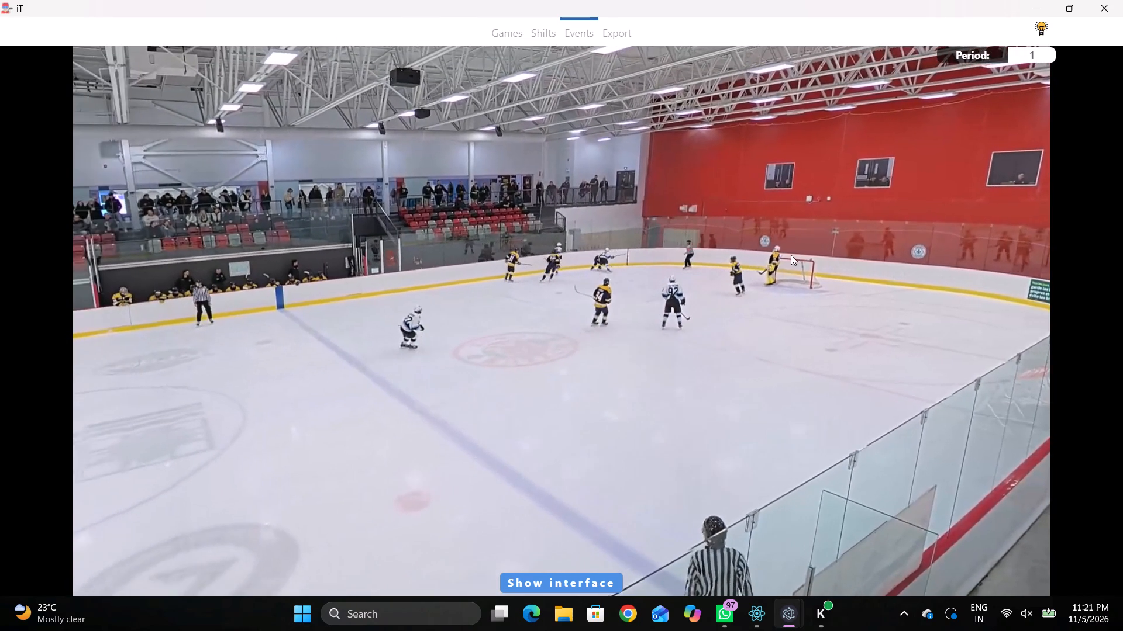
{"action": "key", "text": "space"}
{"action": "key", "text": "space"}
{"action": "right_click", "coordinate": [784, 206]}
{"action": "left_click", "coordinate": [783, 211]}
{"action": "left_click", "coordinate": [963, 200]}
{"action": "left_click", "coordinate": [835, 133]}
Follow the play and record Skating with the puck by away 17, behind the home goal line in the far corner.
{"action": "key", "text": "r"}
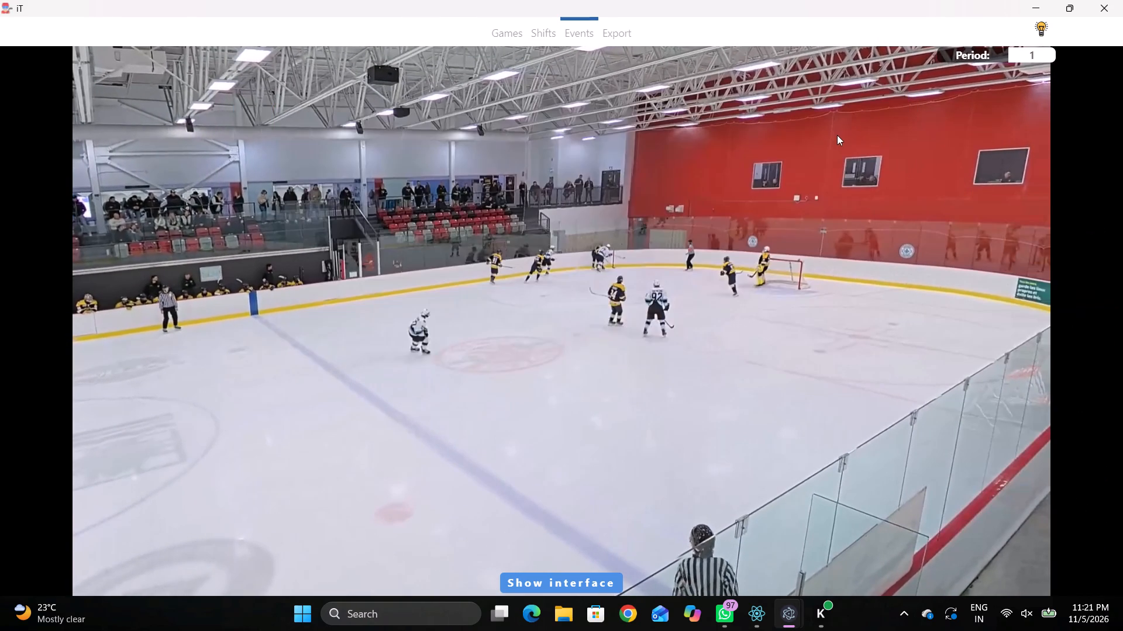
{"action": "key", "text": "space"}
{"action": "type", "text": "v"}
{"action": "key", "text": "space"}
{"action": "key", "text": "space"}
{"action": "key", "text": "space"}
{"action": "key", "text": "space"}
{"action": "key", "text": "space"}
{"action": "key", "text": "q"}
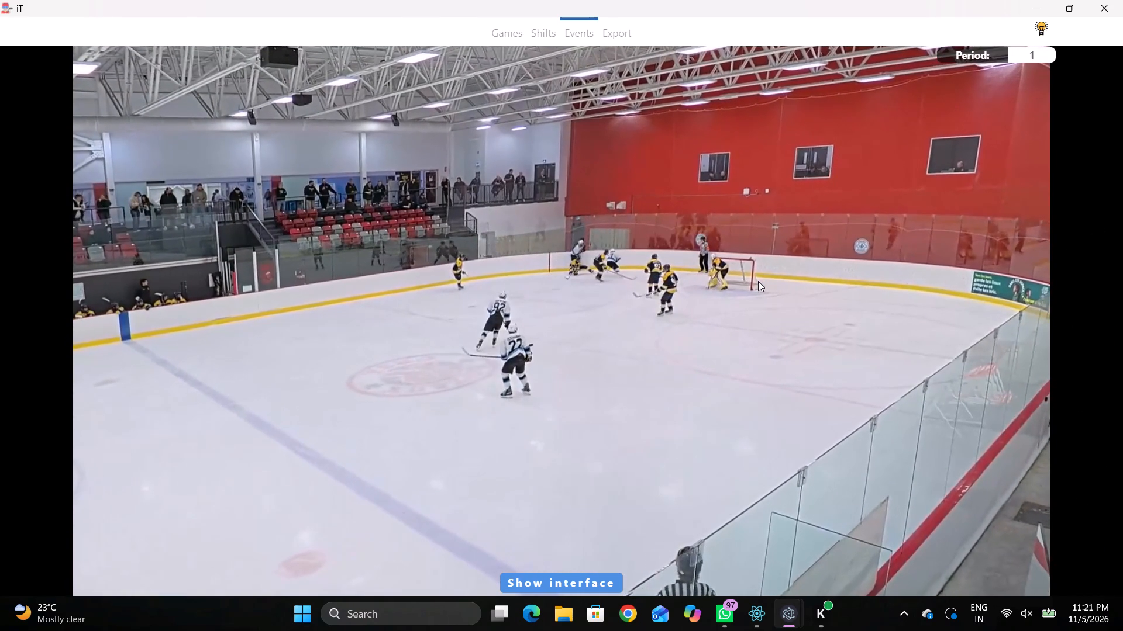
{"action": "key", "text": "space"}
{"action": "key", "text": "space"}
{"action": "key", "text": "space"}
{"action": "key", "text": "space"}
{"action": "key", "text": "q"}
{"action": "key", "text": "q"}
{"action": "right_click_drag", "start_coordinate": [753, 245], "coordinate": [748, 247]}
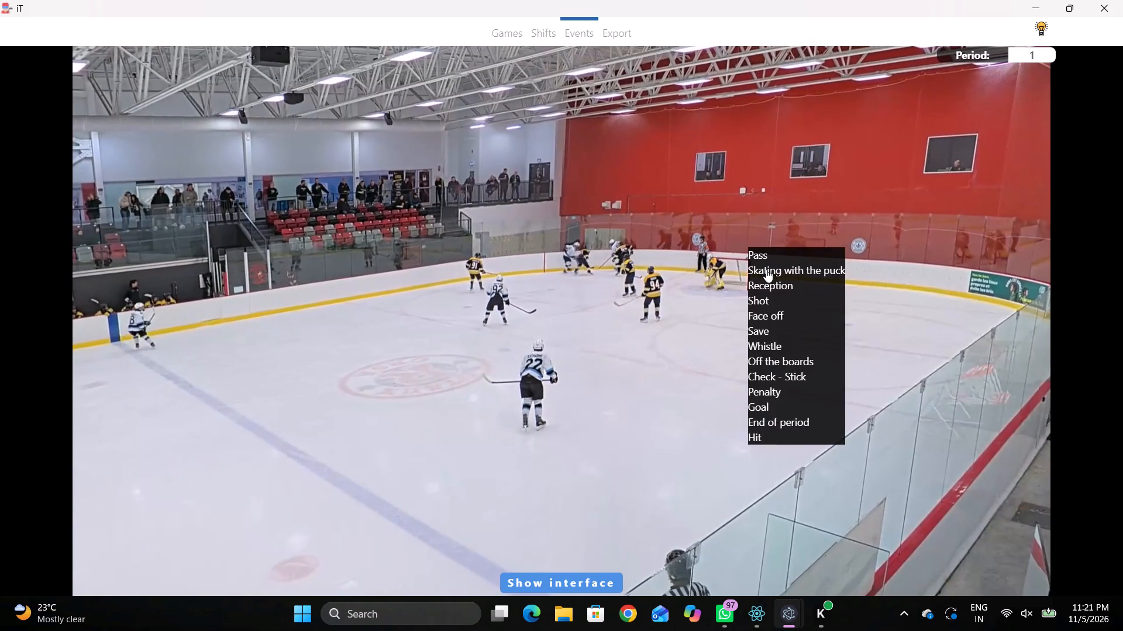
{"action": "left_click", "coordinate": [766, 269]}
{"action": "left_click", "coordinate": [1031, 474]}
{"action": "left_click", "coordinate": [880, 152]}
Record a Pass by the repeated player, away 17, at 00:06:43.6, in the home zone's far corner (about 2480, -1200).
{"action": "key", "text": "space"}
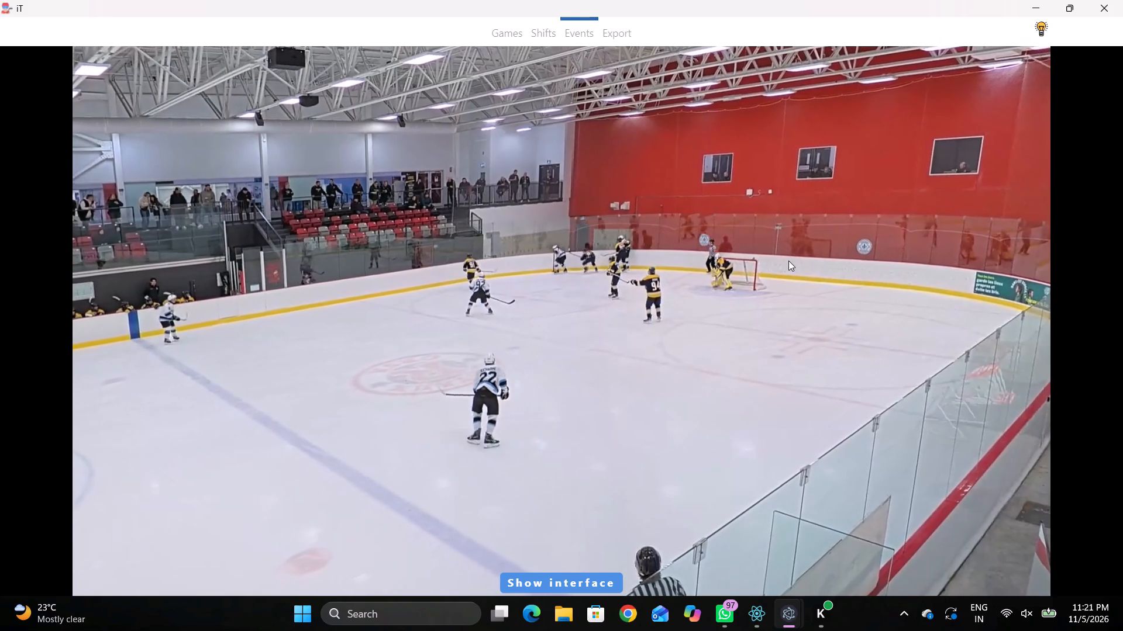
{"action": "key", "text": "space"}
{"action": "key", "text": "space"}
{"action": "key", "text": "space"}
{"action": "key", "text": "q"}
{"action": "key", "text": "q"}
{"action": "key", "text": "q"}
{"action": "key", "text": "q"}
{"action": "key", "text": "q"}
{"action": "key", "text": "q"}
{"action": "key", "text": "q"}
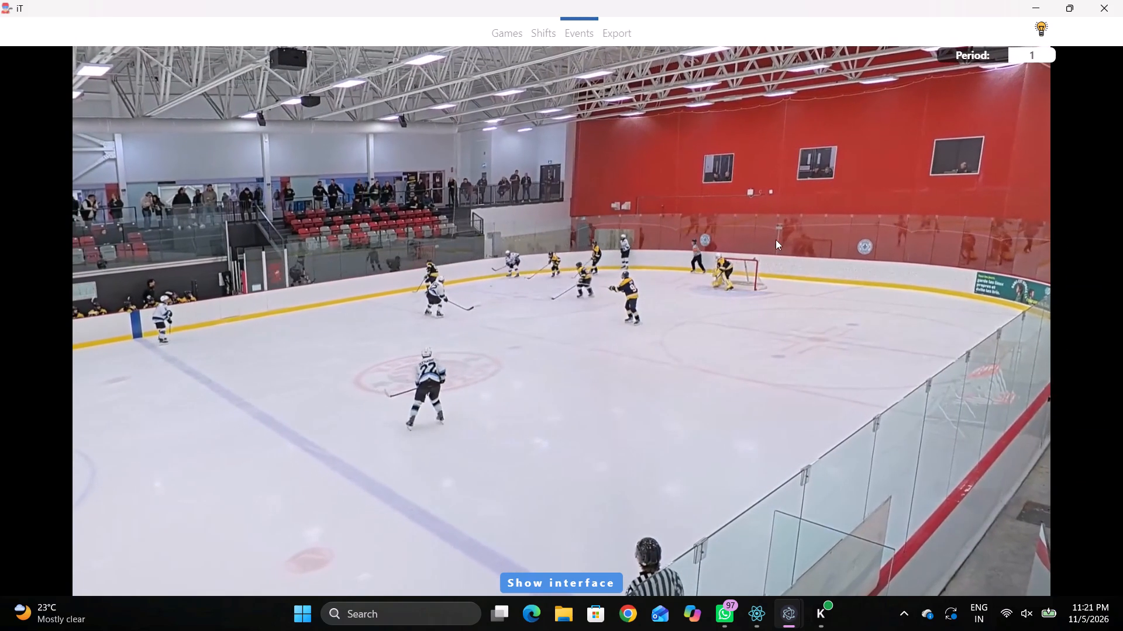
{"action": "right_click", "coordinate": [774, 226]}
{"action": "left_click", "coordinate": [776, 235]}
{"action": "left_click", "coordinate": [941, 191]}
{"action": "left_click", "coordinate": [842, 132]}
Record Skating with the puck by away 92 at 00:06:44.6, between the home blue line and the far faceoff circle (about 1400, -710).
{"action": "key", "text": "space"}
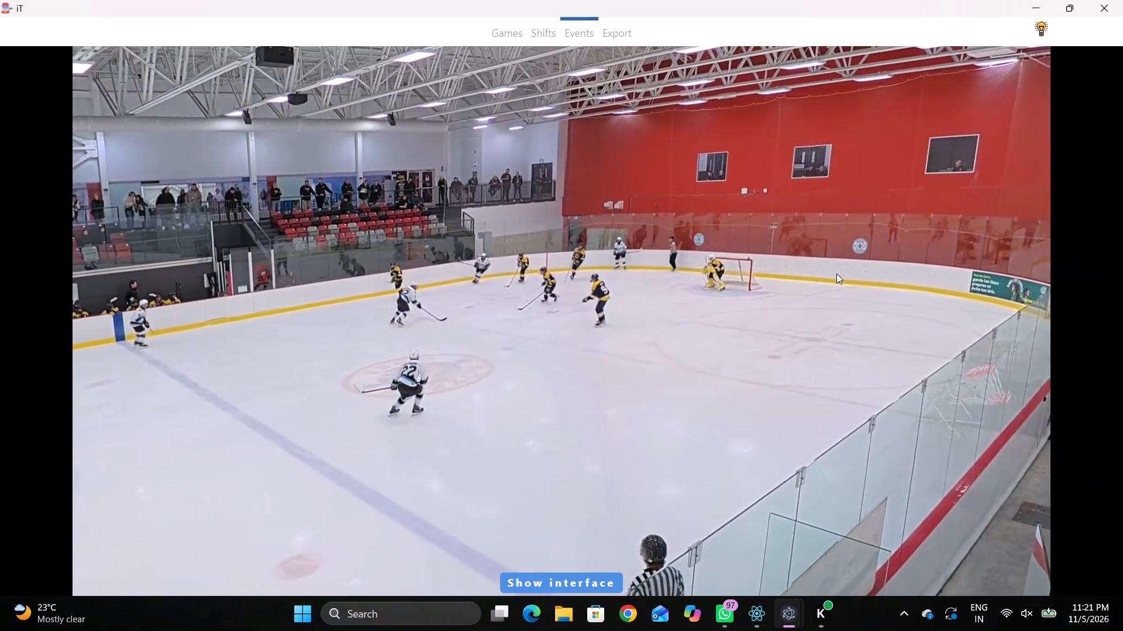
{"action": "key", "text": "space"}
{"action": "right_click", "coordinate": [748, 199]}
{"action": "left_click", "coordinate": [801, 226]}
{"action": "left_click", "coordinate": [1038, 528]}
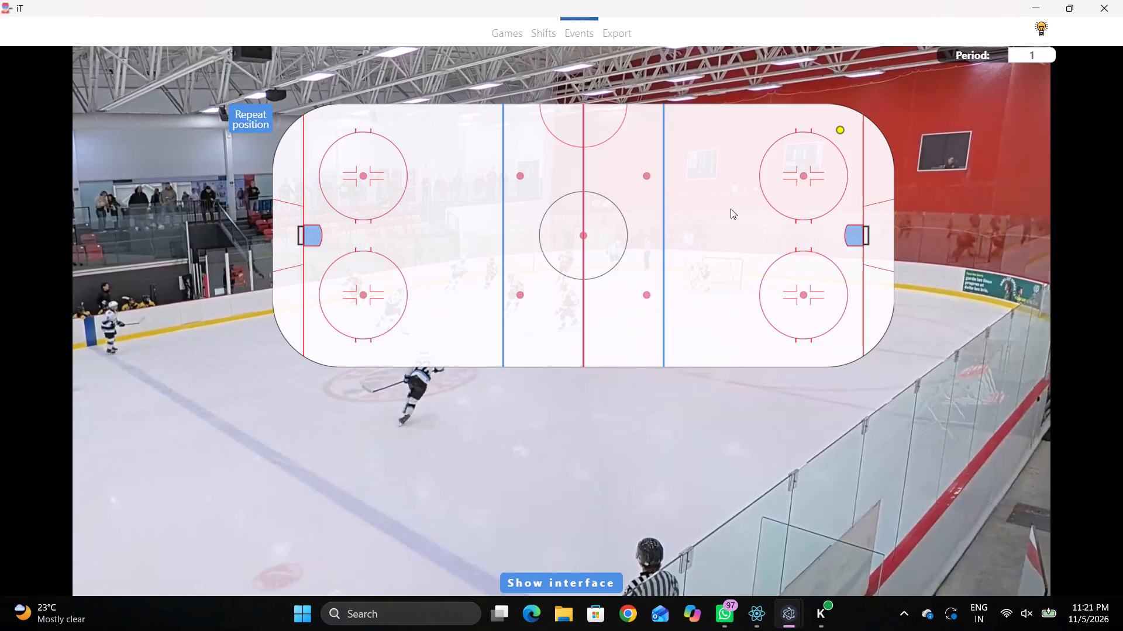
{"action": "left_click", "coordinate": [729, 174]}
Record a Shot Attempt - On Goal by away 92 at 00:06:44.8, at the far faceoff circle's inner edge (about 1700, -720).
{"action": "key", "text": "r"}
{"action": "key", "text": "space"}
{"action": "key", "text": "space"}
{"action": "key", "text": "q"}
{"action": "key", "text": "q"}
{"action": "key", "text": "q"}
{"action": "key", "text": "q"}
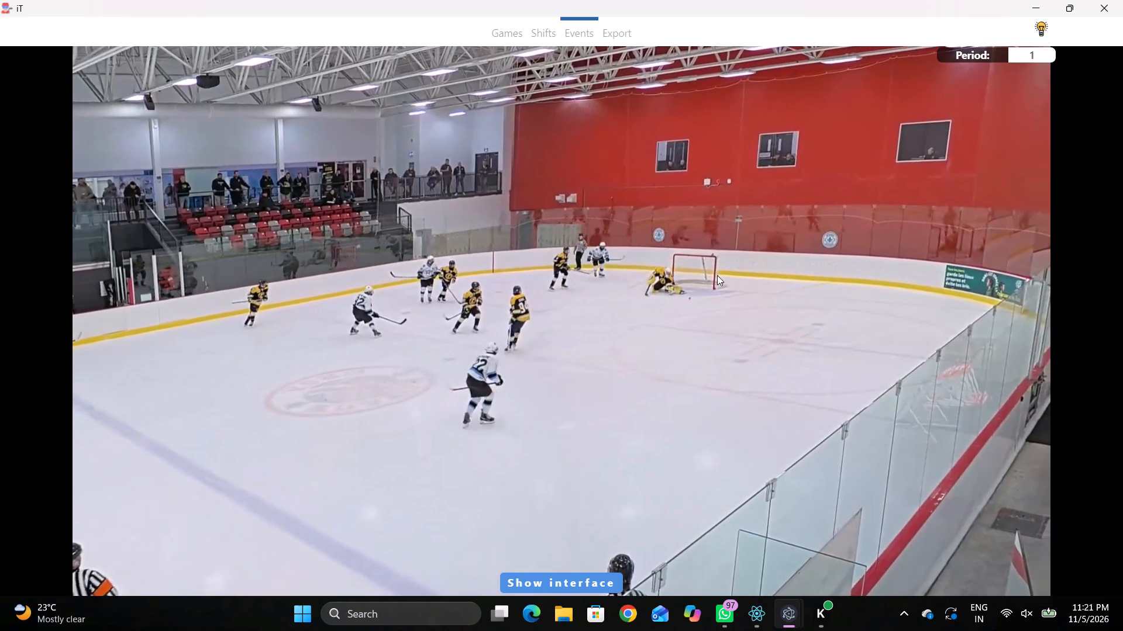
{"action": "key", "text": "q"}
{"action": "key", "text": "q"}
{"action": "key", "text": "q"}
{"action": "right_click", "coordinate": [678, 230]}
{"action": "key", "text": "q"}
{"action": "left_click", "coordinate": [688, 289]}
{"action": "left_click_drag", "start_coordinate": [618, 223], "coordinate": [628, 227]}
{"action": "left_click", "coordinate": [941, 186]}
{"action": "left_click", "coordinate": [760, 171]}
Record a Save - Left Pad, Direction - Bottom middle, by away 40 at 00:06:45.2, in the home crease (about 2540, 20).
{"action": "key", "text": "space"}
{"action": "key", "text": "space"}
{"action": "right_click_drag", "start_coordinate": [697, 224], "coordinate": [691, 228]}
{"action": "left_click", "coordinate": [709, 306]}
{"action": "left_click_drag", "start_coordinate": [646, 295], "coordinate": [644, 303]}
{"action": "left_click", "coordinate": [602, 311]}
{"action": "left_click", "coordinate": [1031, 475]}
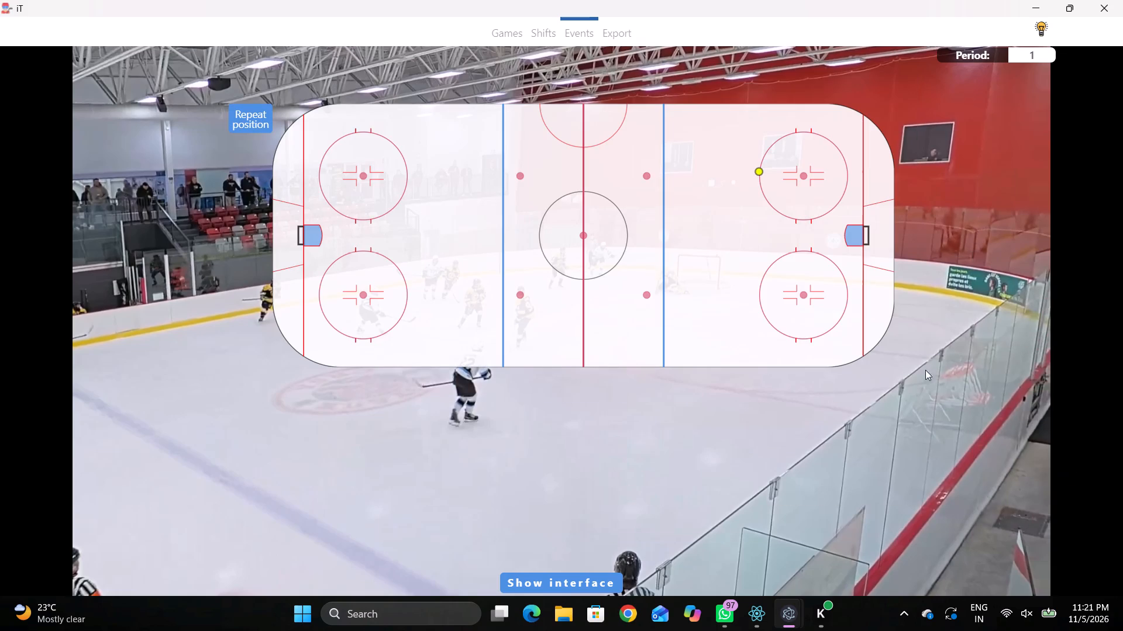
{"action": "left_click", "coordinate": [846, 238]}
Show the interface again and change the goaltender of the 00:06:45.2 Save to home 39.
{"action": "key", "text": "shift+d"}
{"action": "left_click", "coordinate": [404, 487]}
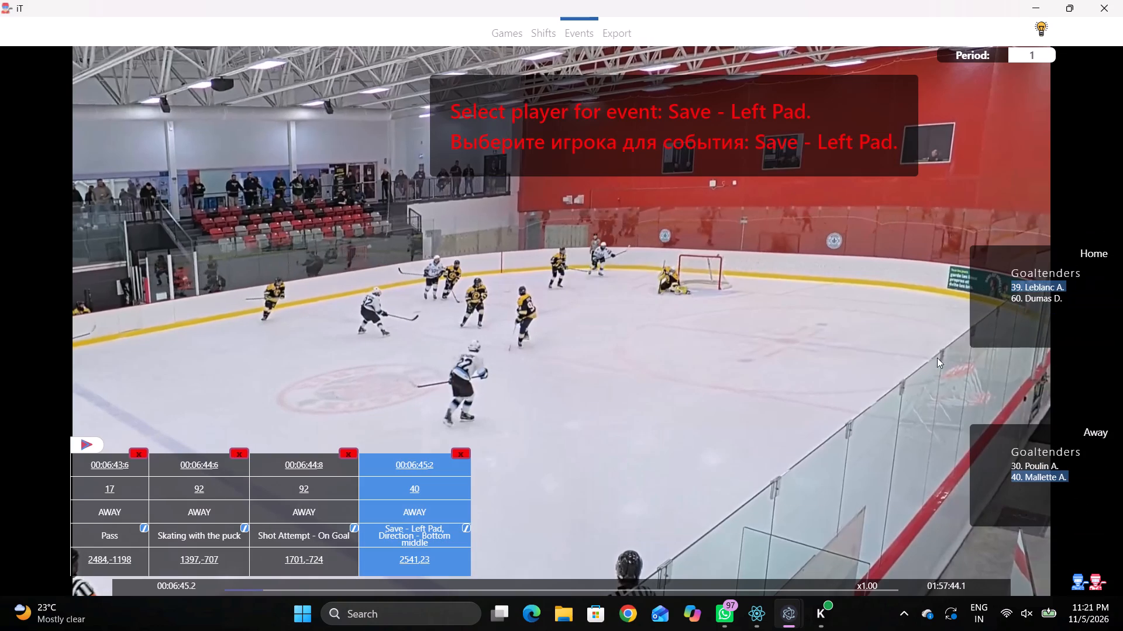
{"action": "left_click", "coordinate": [1035, 282]}
{"action": "left_click", "coordinate": [801, 290]}
Follow the rebound and record Skating with the puck by away 22 at 00:06:47.3, inside the home zone's near faceoff circle.
{"action": "key", "text": "space"}
{"action": "key", "text": "space"}
{"action": "key", "text": "space"}
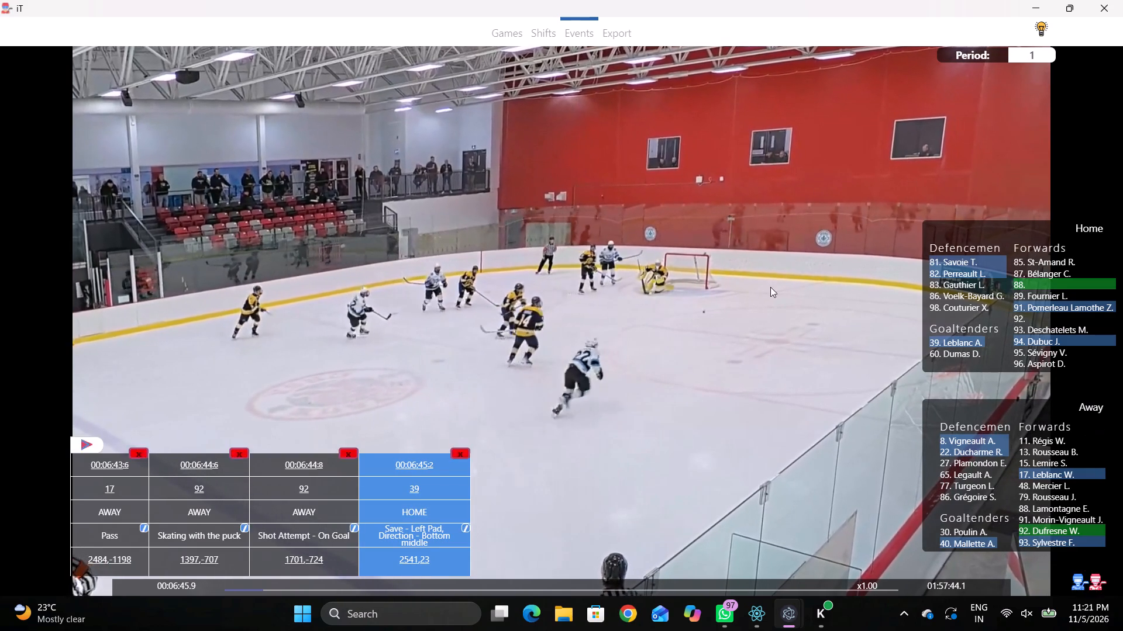
{"action": "key", "text": "v"}
{"action": "key", "text": "space"}
{"action": "right_click", "coordinate": [776, 303]}
{"action": "left_click", "coordinate": [829, 328]}
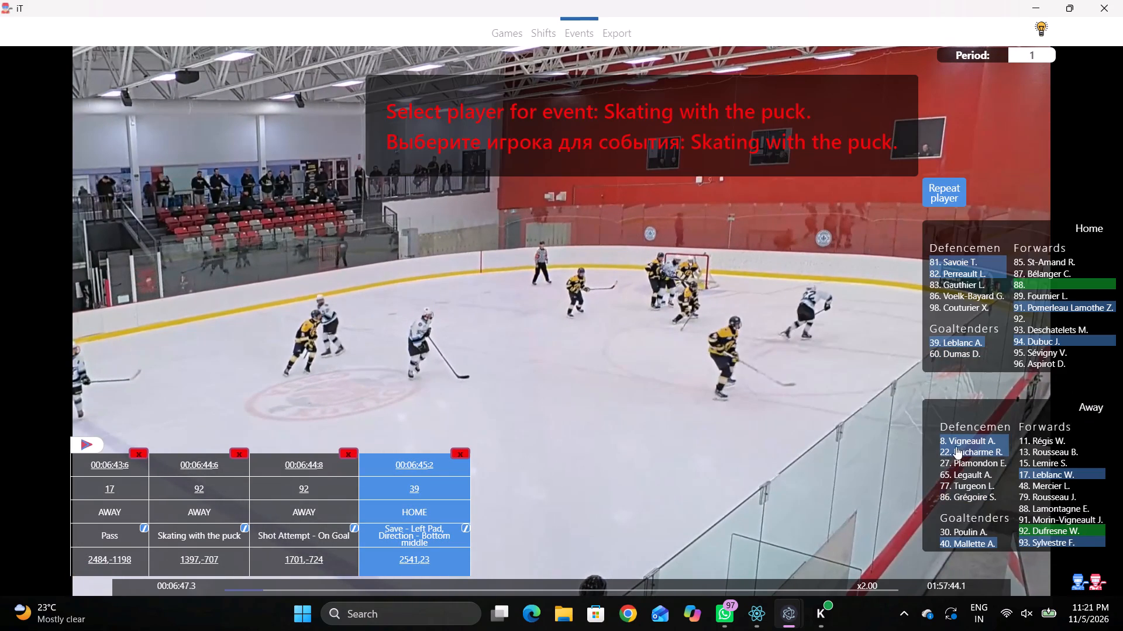
{"action": "left_click", "coordinate": [956, 450]}
{"action": "left_click", "coordinate": [826, 302]}
Play to away 22's release of the puck and record a Pass by the same player, between the home zone's blue line and near faceoff circle.
{"action": "key", "text": "space"}
{"action": "key", "text": "space"}
{"action": "key", "text": "shift+d"}
{"action": "key", "text": "space"}
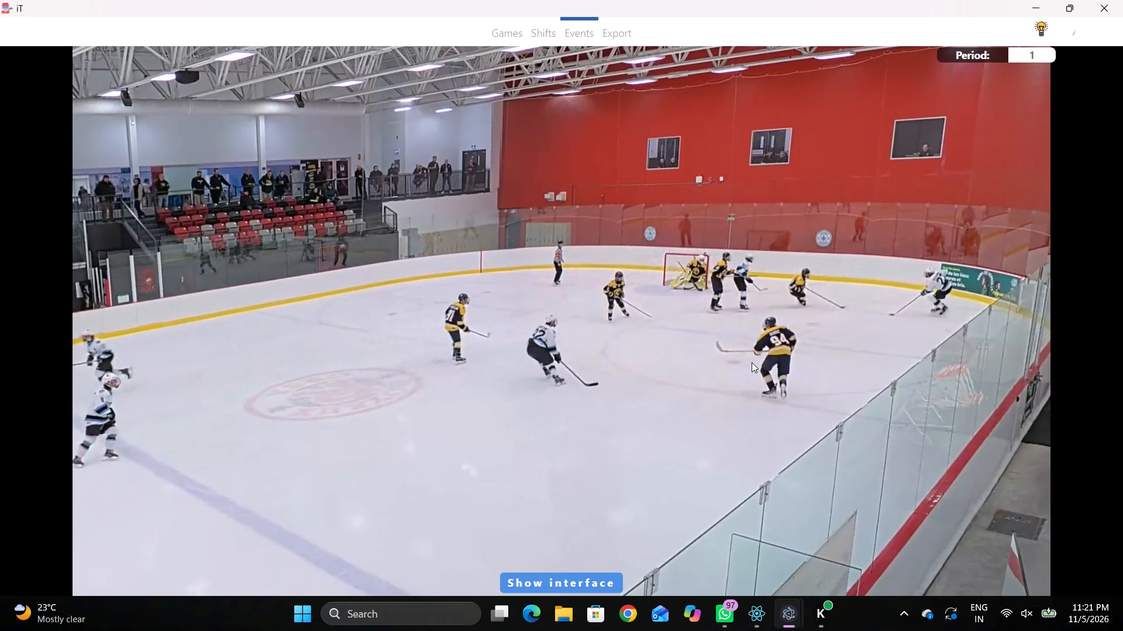
{"action": "key", "text": "space"}
{"action": "key", "text": "space"}
{"action": "key", "text": "space"}
{"action": "key", "text": "space"}
{"action": "key", "text": "space"}
{"action": "key", "text": "space"}
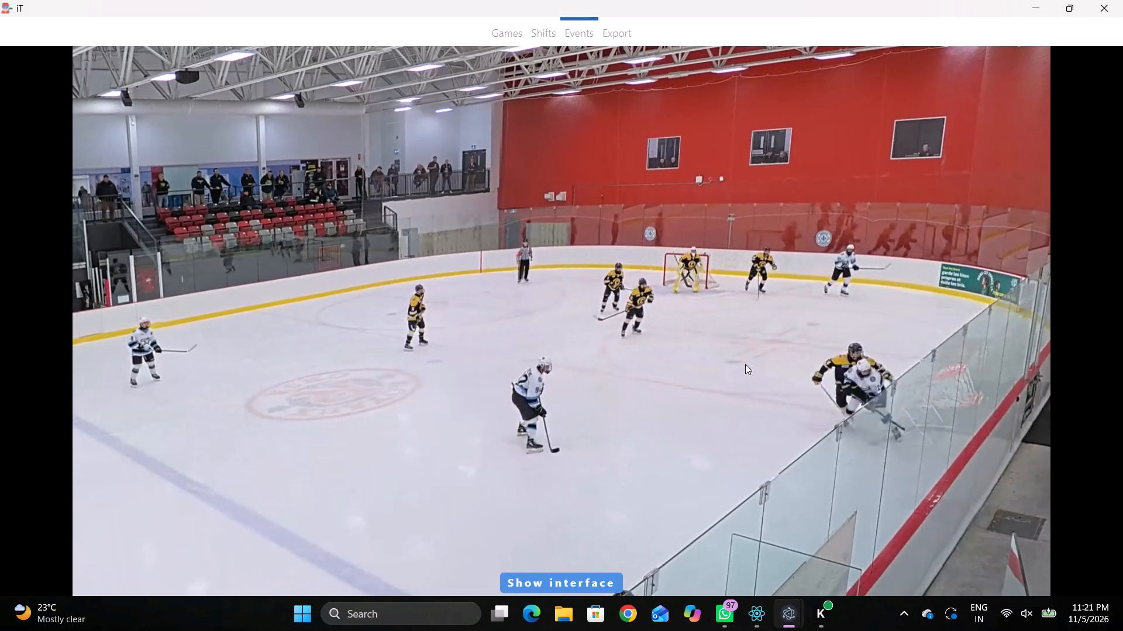
{"action": "key", "text": "space"}
{"action": "key", "text": "space"}
{"action": "key", "text": "space"}
{"action": "type", "text": "q"}
{"action": "key", "text": "q"}
{"action": "key", "text": "q"}
{"action": "key", "text": "q"}
{"action": "key", "text": "q"}
{"action": "key", "text": "q"}
{"action": "key", "text": "q"}
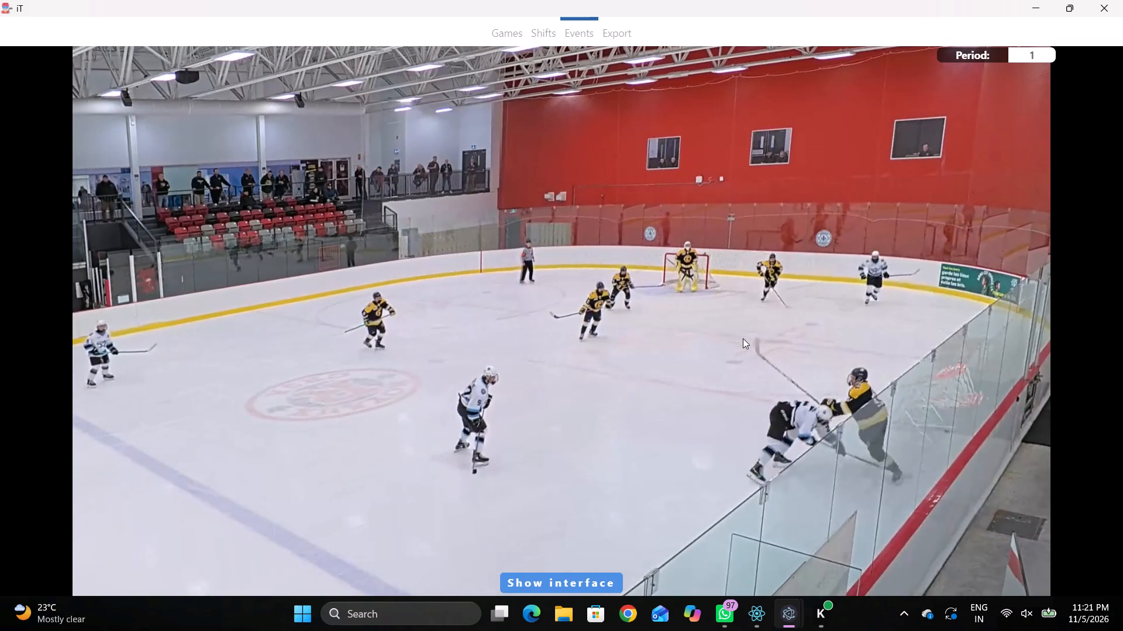
{"action": "key", "text": "q"}
{"action": "right_click", "coordinate": [782, 303]}
{"action": "left_click", "coordinate": [790, 308]}
{"action": "left_click", "coordinate": [944, 197]}
{"action": "left_click", "coordinate": [737, 313]}
Play through the sequence following away 22's pass and rewind it to examine who gains the puck and where.
{"action": "key", "text": "space"}
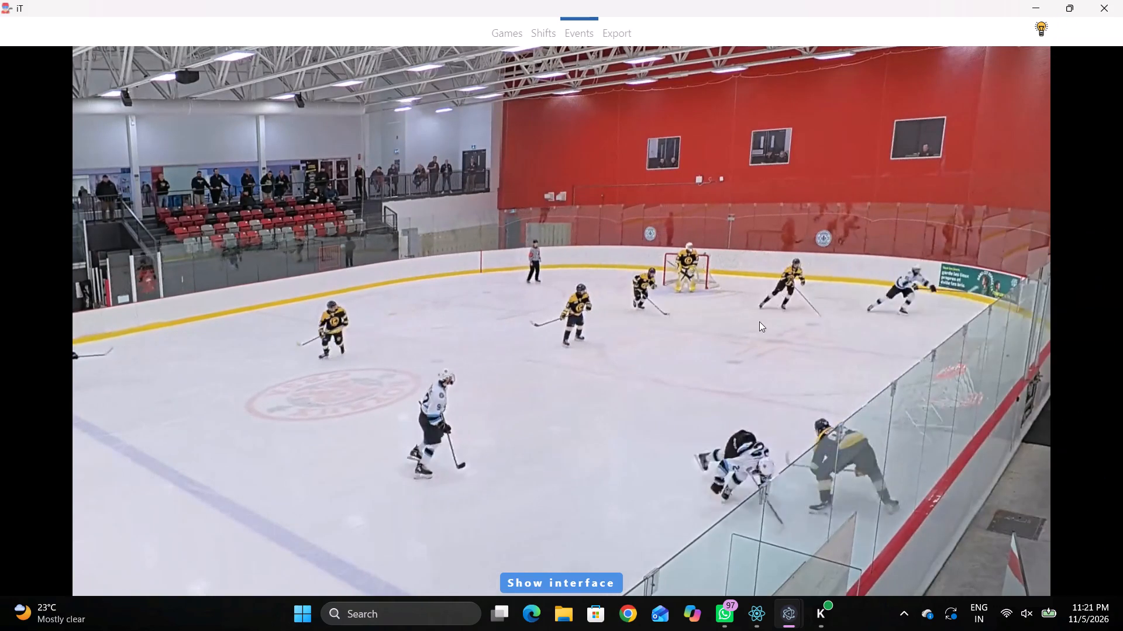
{"action": "key", "text": "space"}
{"action": "key", "text": "space"}
{"action": "key", "text": "space"}
{"action": "right_click", "coordinate": [816, 292]}
{"action": "key", "text": "space"}
{"action": "key", "text": "space"}
{"action": "key", "text": "space"}
{"action": "key", "text": "space"}
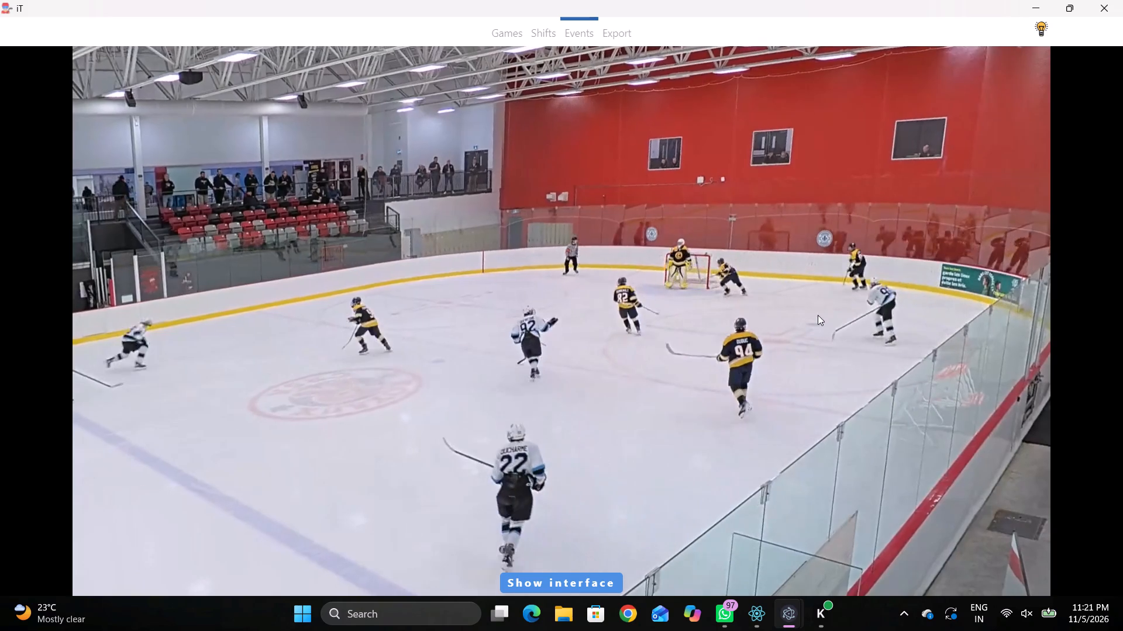
{"action": "key", "text": "space"}
{"action": "key", "text": "space"}
{"action": "type", "text": "r"}
{"action": "key", "text": "space"}
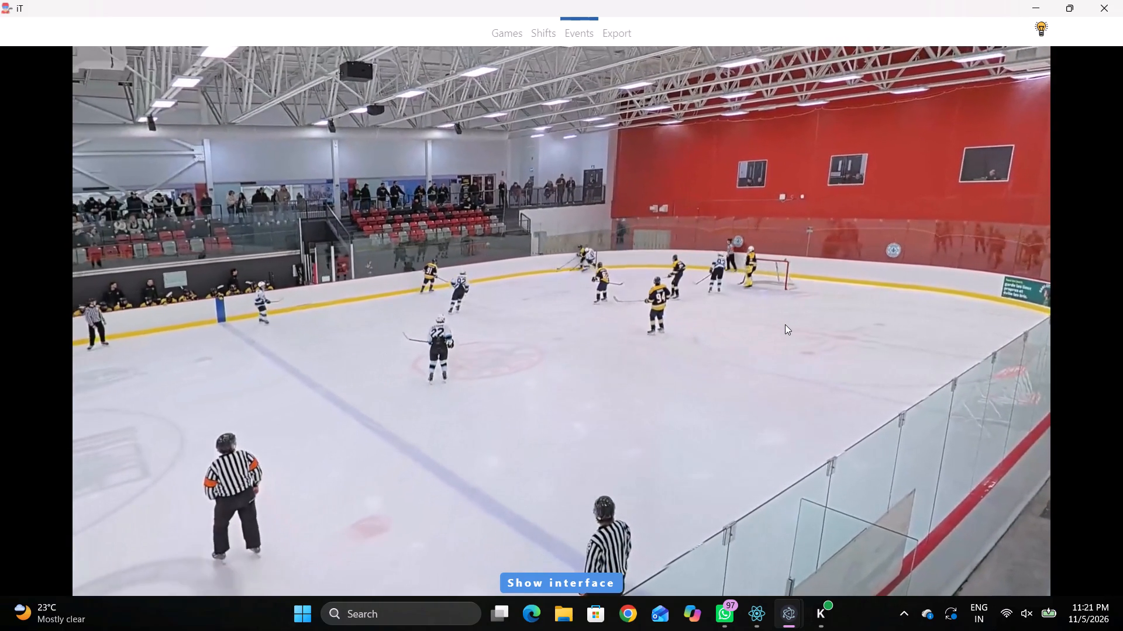
{"action": "key", "text": "space"}
{"action": "key", "text": "space"}
{"action": "key", "text": "space"}
{"action": "key", "text": "space"}
{"action": "key", "text": "space"}
{"action": "key", "text": "q"}
{"action": "key", "text": "q"}
{"action": "key", "text": "q"}
{"action": "key", "text": "q"}
{"action": "key", "text": "q"}
{"action": "key", "text": "q"}
{"action": "key", "text": "q"}
{"action": "key", "text": "q"}
{"action": "key", "text": "q"}
{"action": "key", "text": "q"}
{"action": "key", "text": "q"}
{"action": "key", "text": "q"}
{"action": "key", "text": "q"}
{"action": "key", "text": "q"}
{"action": "key", "text": "q"}
{"action": "key", "text": "q"}
{"action": "key", "text": "q"}
{"action": "key", "text": "q"}
{"action": "key", "text": "q"}
{"action": "key", "text": "q"}
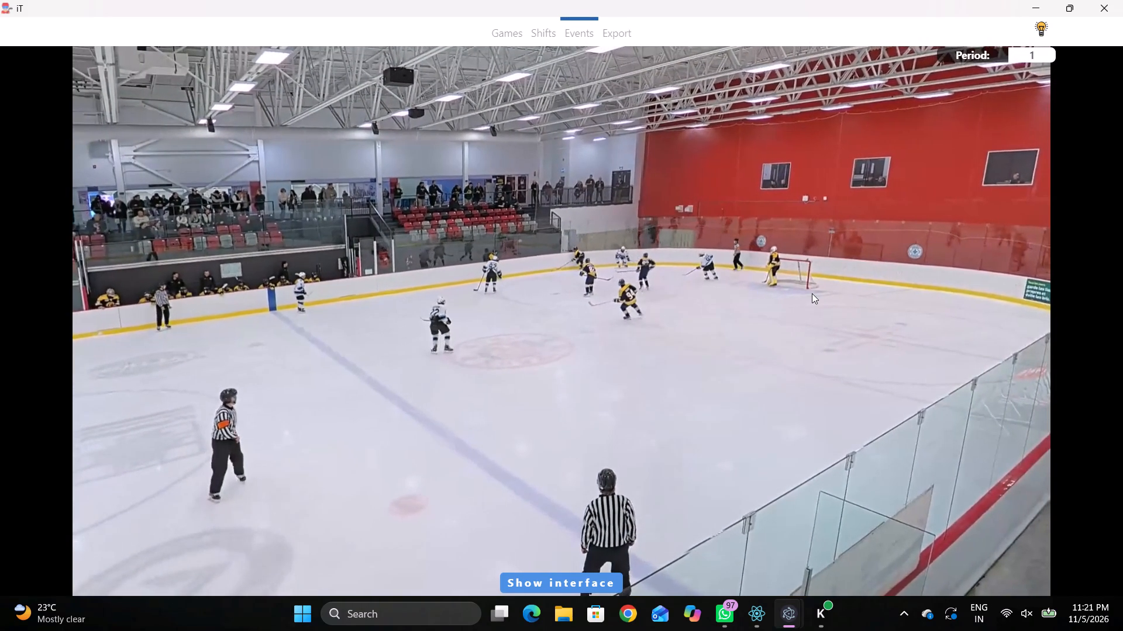
{"action": "type", "text": "qqqqq"}
{"action": "key", "text": "q"}
{"action": "type", "text": "qq"}
{"action": "key", "text": "q"}
{"action": "type", "text": "qqqqq"}
Record Skating with the puck by home 81 in the home zone's far corner, close to the goal line.
{"action": "key", "text": "space"}
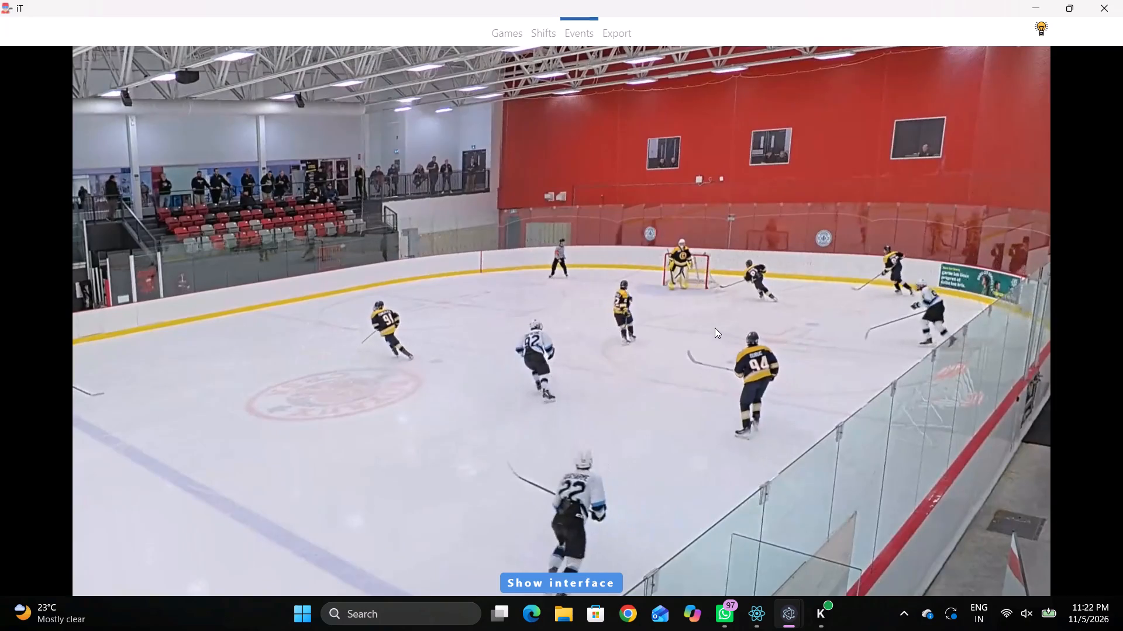
{"action": "key", "text": "v"}
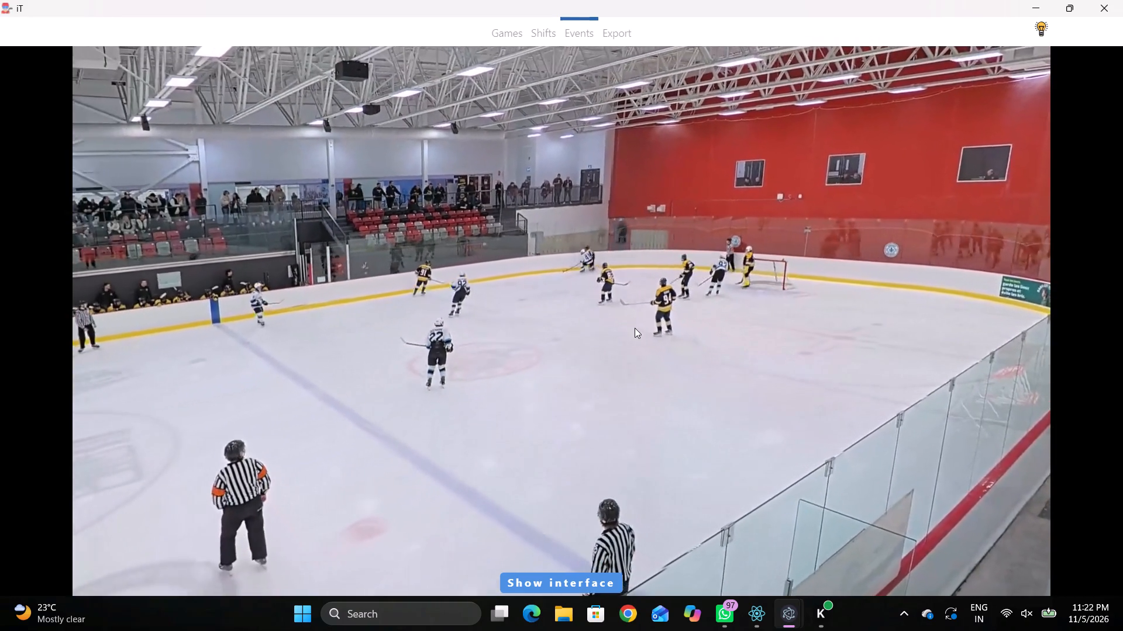
{"action": "key", "text": "space"}
{"action": "key", "text": "space"}
{"action": "key", "text": "space"}
{"action": "right_click_drag", "start_coordinate": [611, 282], "coordinate": [619, 275]}
{"action": "left_click", "coordinate": [647, 284]}
{"action": "right_click_drag", "start_coordinate": [698, 285], "coordinate": [705, 301]}
{"action": "left_click", "coordinate": [787, 323]}
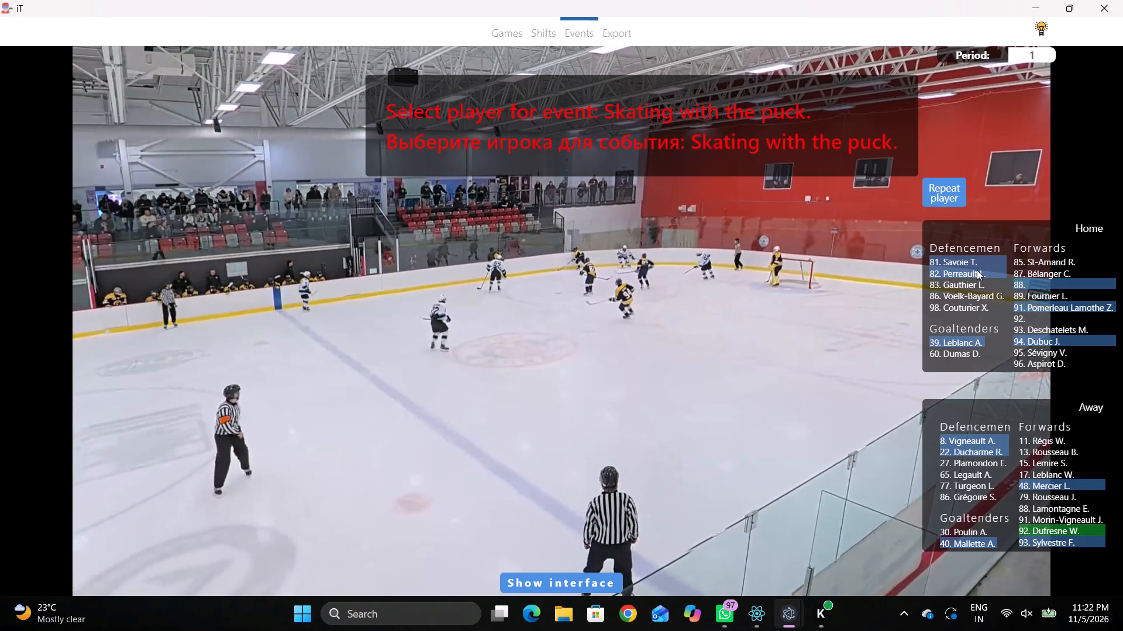
{"action": "left_click", "coordinate": [958, 259]}
{"action": "left_click", "coordinate": [835, 116]}
Record a Pass by the same player, home 81, along the far boards beside the home zone's far faceoff circle.
{"action": "key", "text": "space"}
{"action": "key", "text": "space"}
{"action": "key", "text": "space"}
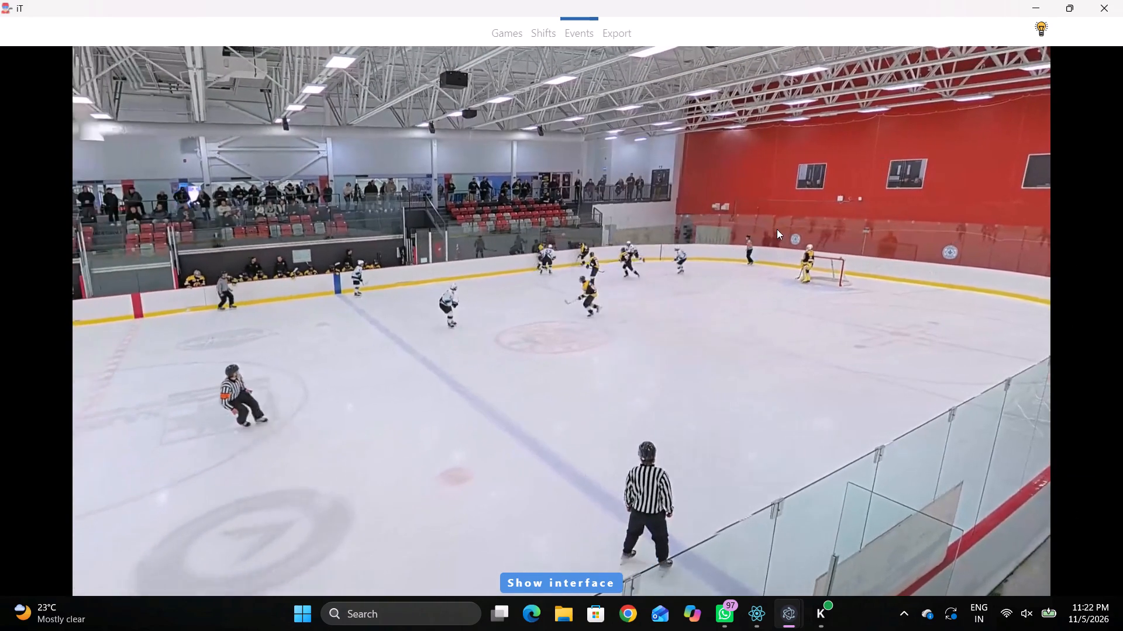
{"action": "key", "text": "space"}
{"action": "key", "text": "space"}
{"action": "key", "text": "space"}
{"action": "type", "text": "q"}
{"action": "key", "text": "q"}
{"action": "key", "text": "q"}
{"action": "key", "text": "q"}
{"action": "key", "text": "q"}
{"action": "right_click", "coordinate": [721, 232]}
{"action": "left_click", "coordinate": [732, 242]}
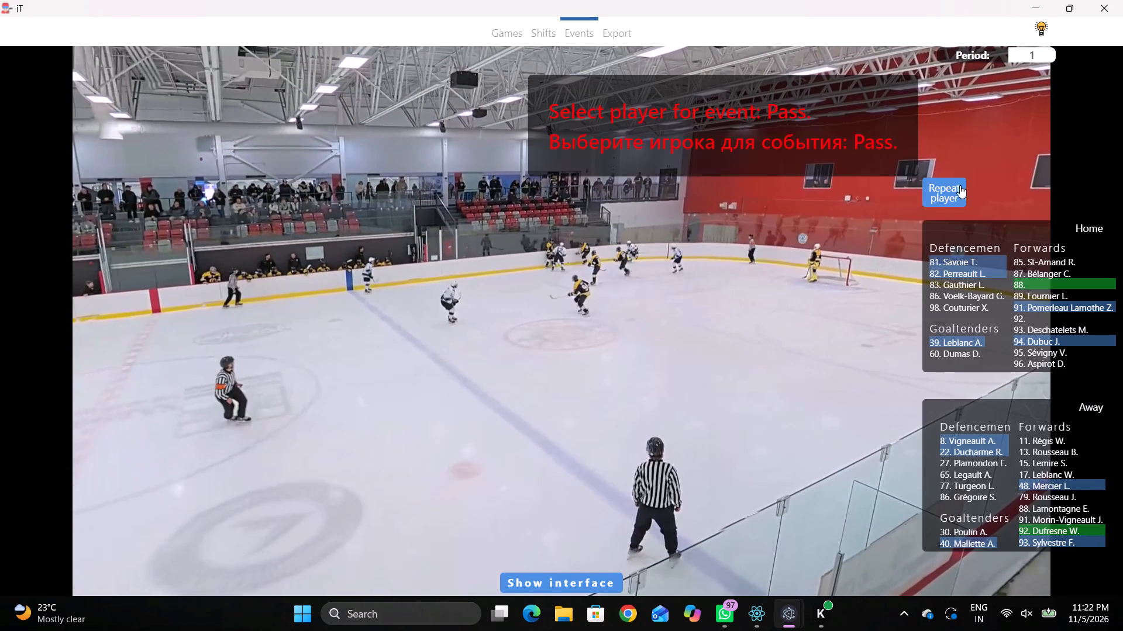
{"action": "left_click_drag", "start_coordinate": [957, 179], "coordinate": [953, 186]}
{"action": "left_click", "coordinate": [797, 114]}
Record a Pass by away 8 near the far boards, just inside the home zone's blue line.
{"action": "key", "text": "space"}
{"action": "key", "text": "space"}
{"action": "key", "text": "space"}
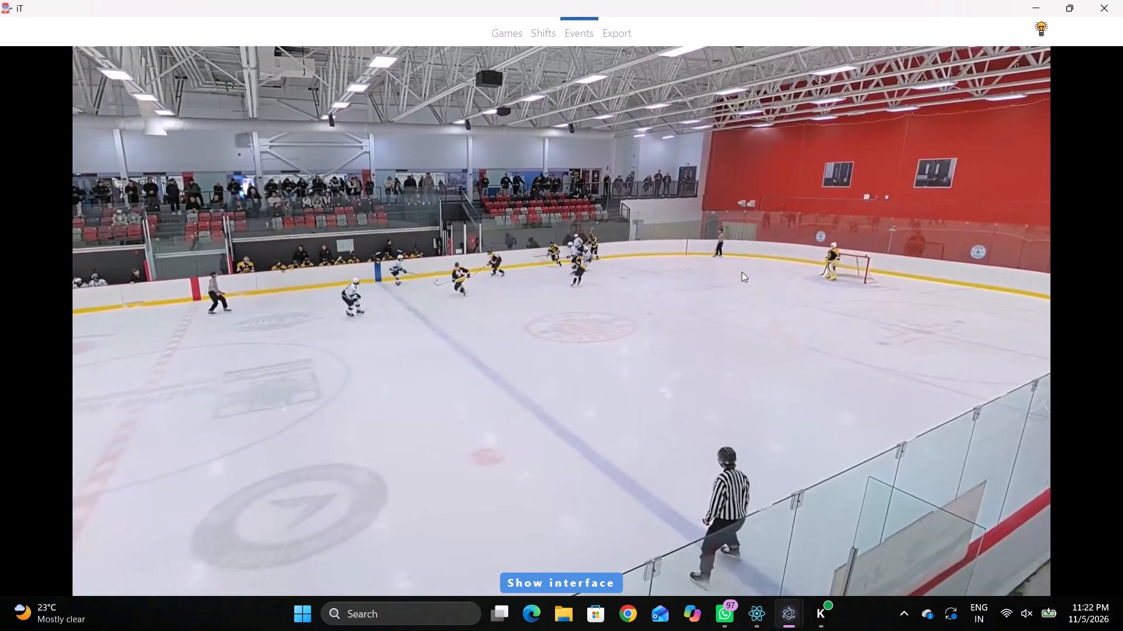
{"action": "key", "text": "space"}
{"action": "type", "text": "q"}
{"action": "right_click_drag", "start_coordinate": [751, 248], "coordinate": [746, 249]}
{"action": "right_click_drag", "start_coordinate": [732, 250], "coordinate": [711, 255]}
{"action": "left_click", "coordinate": [739, 261]}
{"action": "right_click", "coordinate": [712, 254]}
{"action": "left_click", "coordinate": [720, 262]}
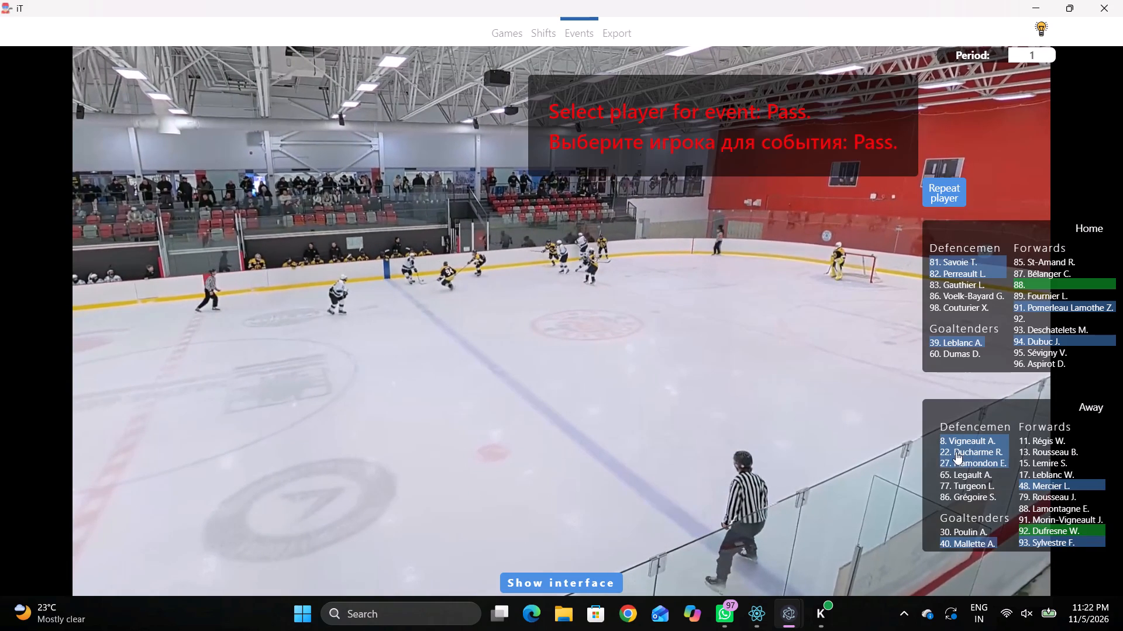
{"action": "left_click", "coordinate": [952, 438]}
{"action": "left_click", "coordinate": [694, 126]}
Follow the puck into the near corner and record Skating with the puck by away 48, close to the home goal line.
{"action": "key", "text": "r"}
{"action": "key", "text": "space"}
{"action": "type", "text": "v"}
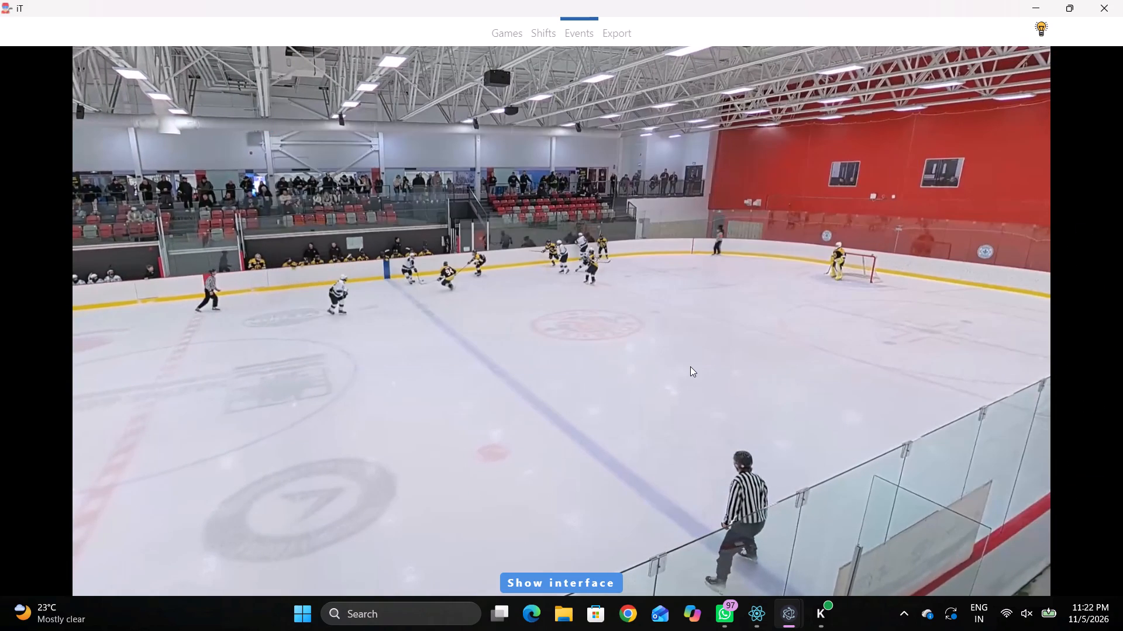
{"action": "key", "text": "space"}
{"action": "key", "text": "space"}
{"action": "key", "text": "space"}
{"action": "key", "text": "space"}
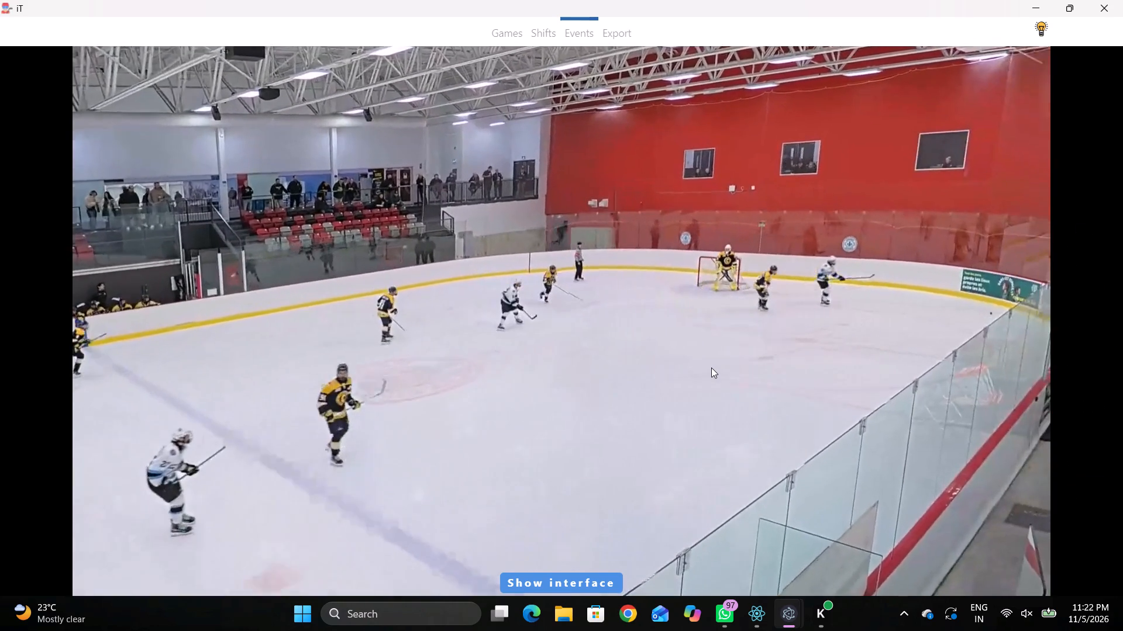
{"action": "key", "text": "space"}
{"action": "key", "text": "space"}
{"action": "key", "text": "space"}
{"action": "right_click", "coordinate": [705, 287]}
{"action": "left_click", "coordinate": [723, 308]}
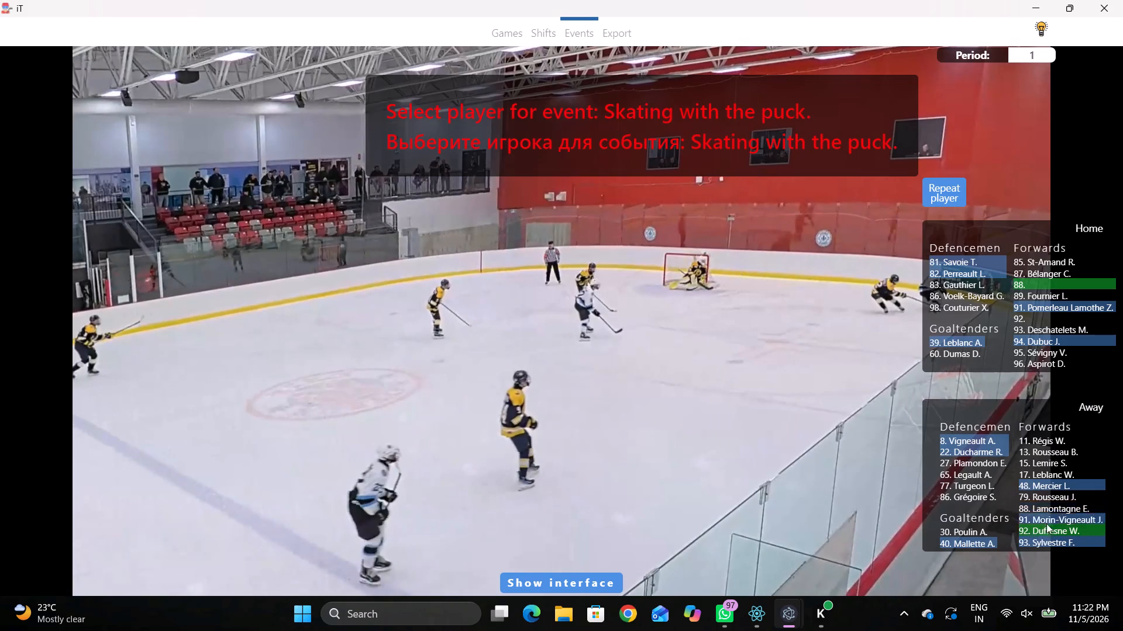
{"action": "left_click", "coordinate": [1028, 484]}
{"action": "left_click", "coordinate": [859, 308]}
Find away 48's release of the puck and record a Pass by the same player at the same near-corner spot by the home goal line.
{"action": "key", "text": "r"}
{"action": "key", "text": "space"}
{"action": "key", "text": "space"}
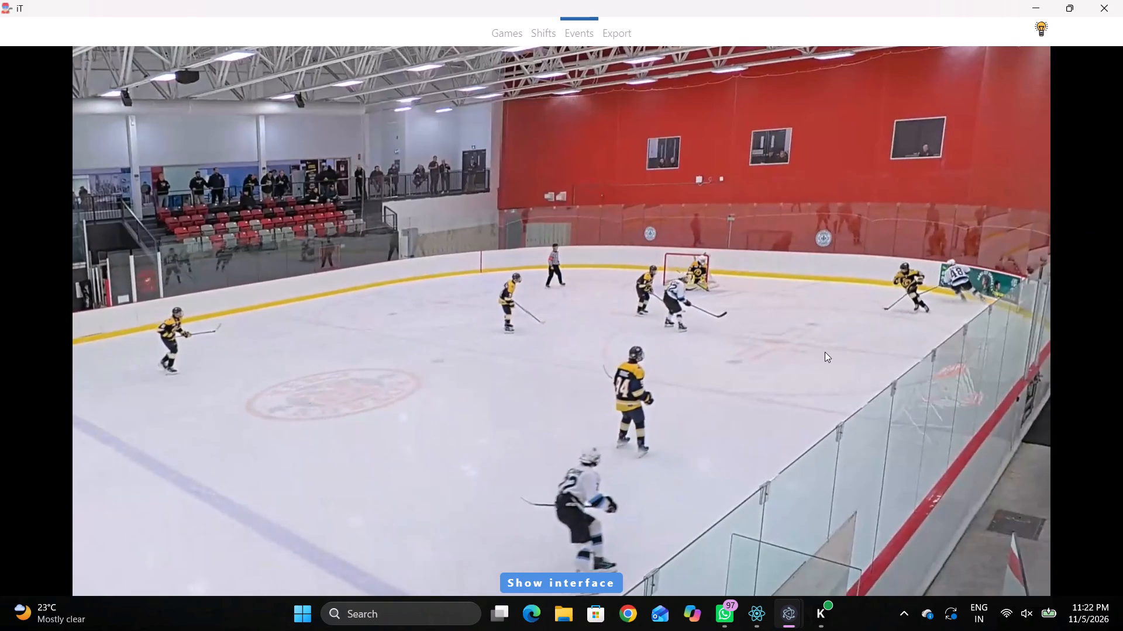
{"action": "key", "text": "shift+d"}
{"action": "key", "text": "shift+d"}
{"action": "key", "text": "space"}
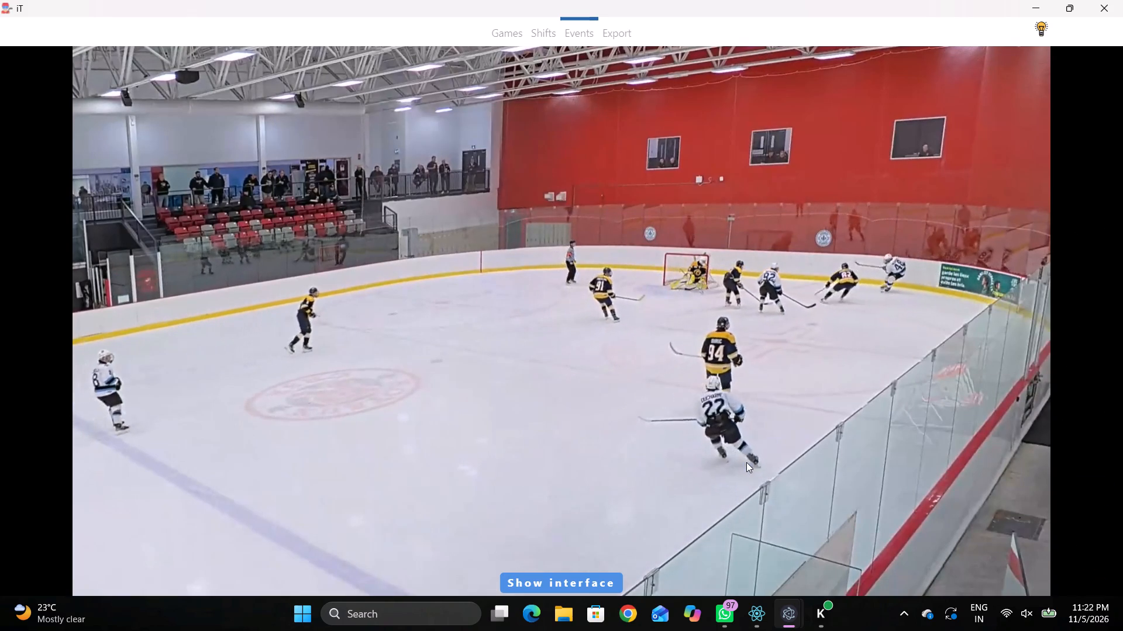
{"action": "key", "text": "v"}
{"action": "key", "text": "space"}
{"action": "key", "text": "space"}
{"action": "key", "text": "space"}
{"action": "type", "text": "q"}
{"action": "key", "text": "q"}
{"action": "key", "text": "q"}
{"action": "key", "text": "q"}
{"action": "key", "text": "q"}
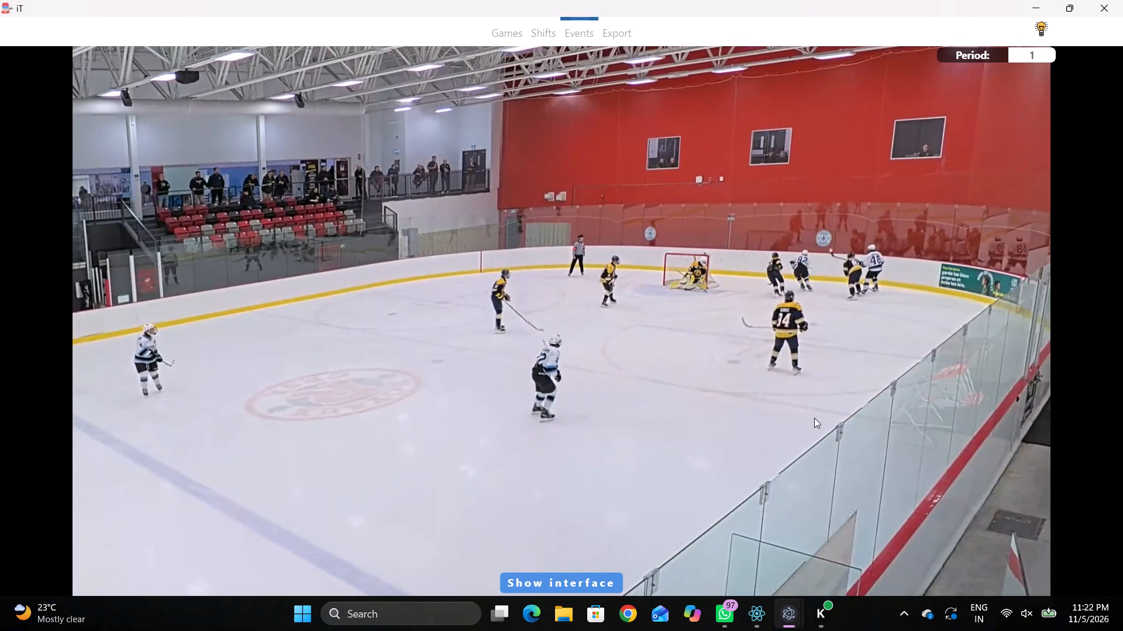
{"action": "key", "text": "q"}
{"action": "key", "text": "q"}
{"action": "key", "text": "q"}
{"action": "right_click_drag", "start_coordinate": [807, 360], "coordinate": [800, 360]}
{"action": "right_click_drag", "start_coordinate": [791, 362], "coordinate": [781, 363]}
{"action": "left_click", "coordinate": [791, 368]}
{"action": "left_click", "coordinate": [938, 199]}
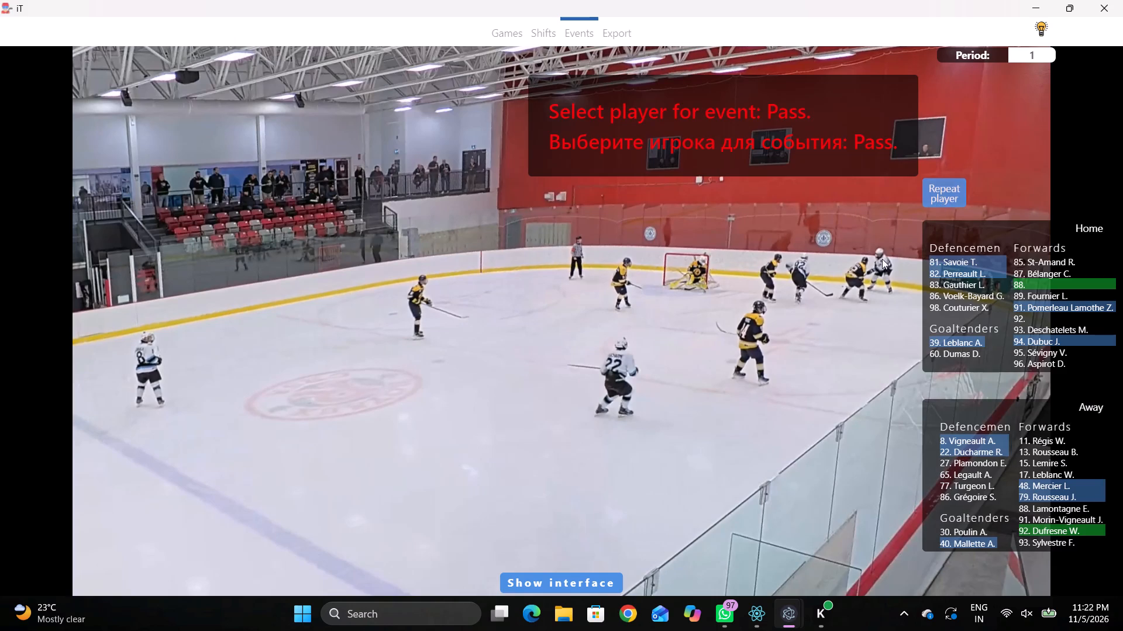
{"action": "left_click", "coordinate": [859, 309]}
Record Skating with the puck by away 92 behind the home goal line, between the net and the near corner.
{"action": "key", "text": "r"}
{"action": "key", "text": "space"}
{"action": "key", "text": "space"}
{"action": "right_click", "coordinate": [752, 266]}
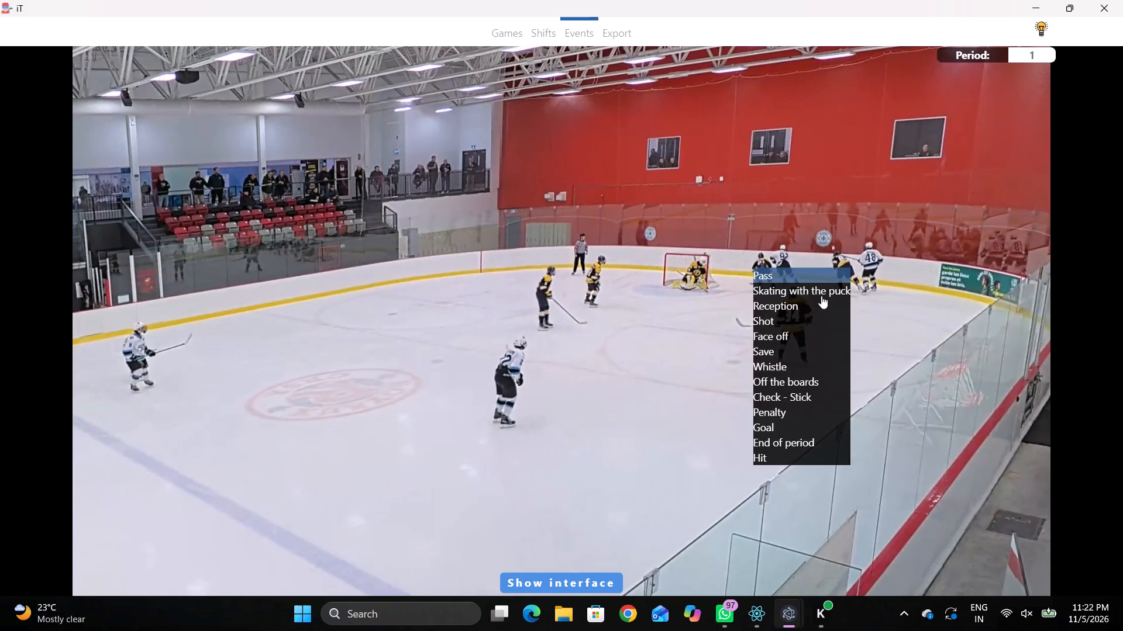
{"action": "left_click", "coordinate": [821, 296]}
{"action": "left_click", "coordinate": [1028, 526]}
{"action": "left_click", "coordinate": [877, 269]}
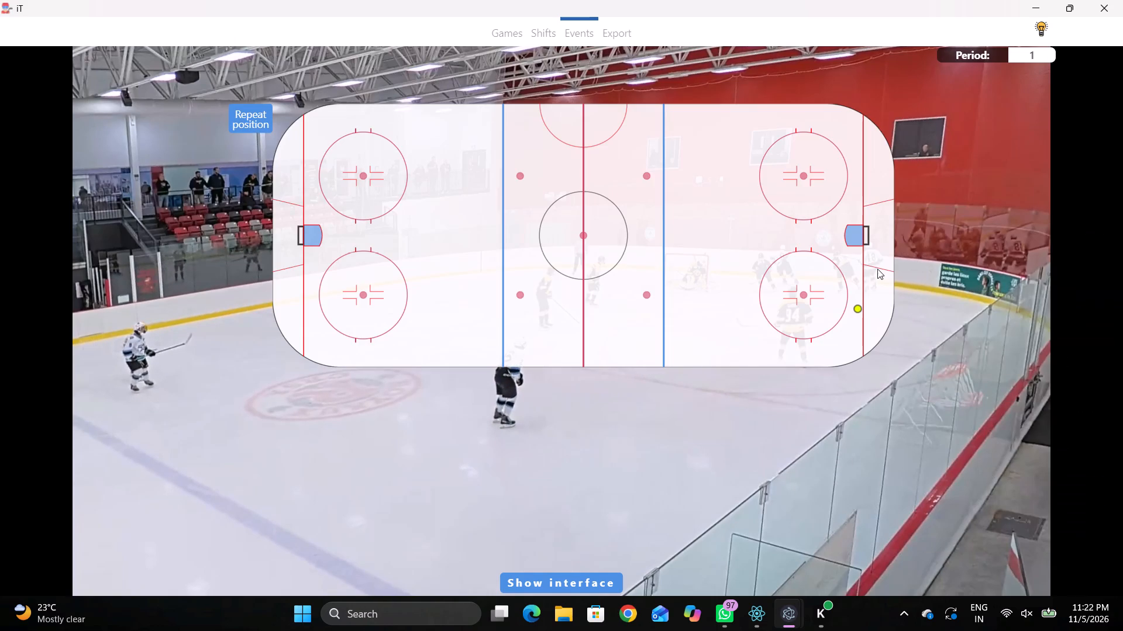
Record a Pass by away 92 at 00:07:09:6, behind the home goal line on the far side of the net.
{"action": "key", "text": "space"}
{"action": "key", "text": "space"}
{"action": "key", "text": "q"}
{"action": "key", "text": "space"}
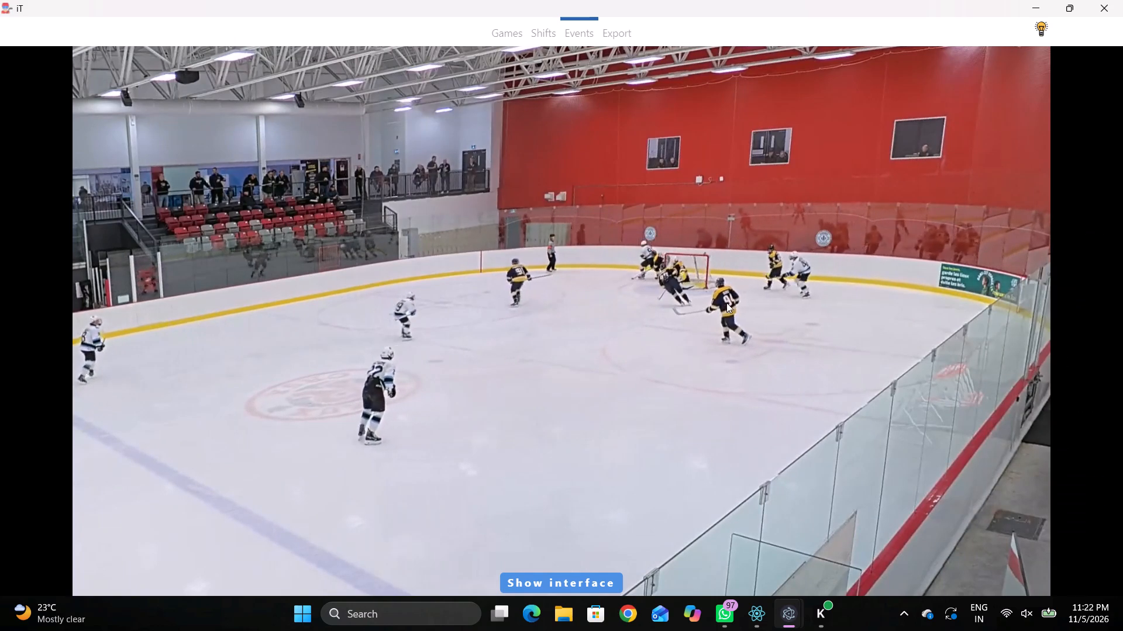
{"action": "key", "text": "space"}
{"action": "key", "text": "q"}
{"action": "key", "text": "q"}
{"action": "key", "text": "q"}
{"action": "key", "text": "q"}
{"action": "right_click", "coordinate": [790, 258]}
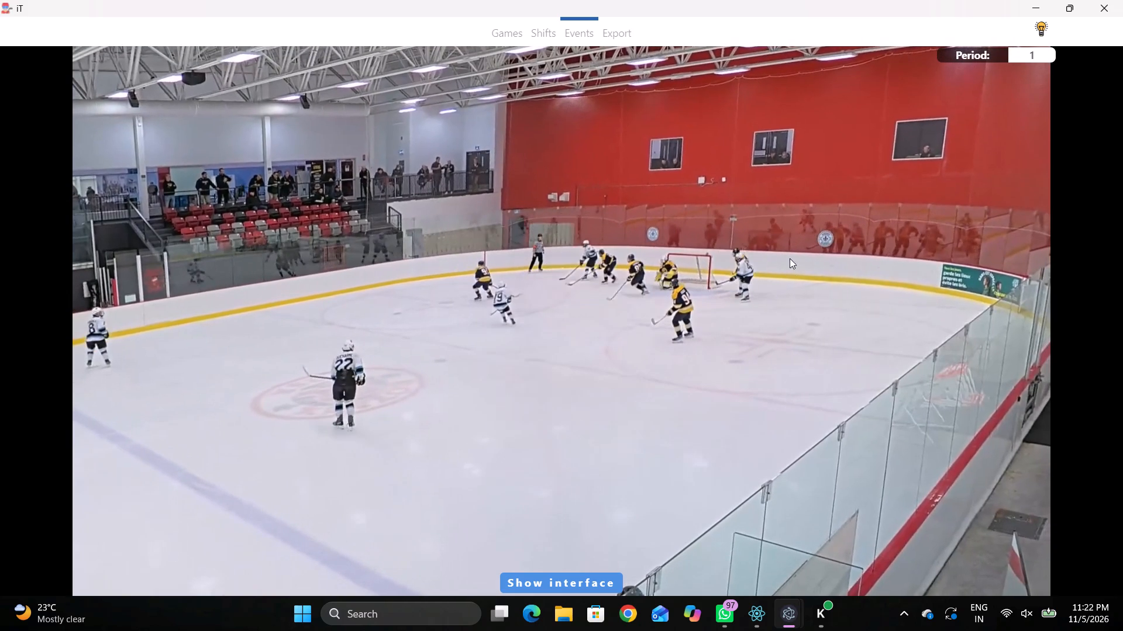
{"action": "left_click", "coordinate": [804, 266]}
{"action": "left_click", "coordinate": [936, 185]}
{"action": "left_click", "coordinate": [892, 185]}
{"action": "key", "text": "shift+d"}
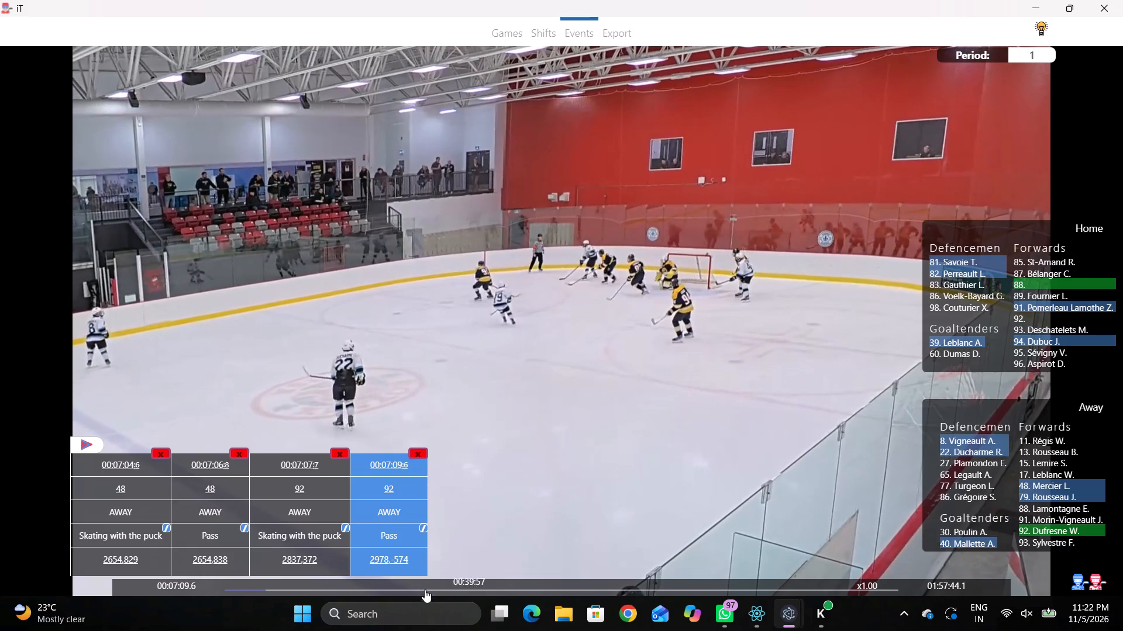
Move away 92's Pass slightly closer to the home goal line, to position 2908,-541.
{"action": "left_click", "coordinate": [398, 557]}
{"action": "left_click", "coordinate": [863, 190]}
Follow the puck out to the point and record a Pass by away 22 at 00:07:10:9, mid-ice just inside the home blue line.
{"action": "key", "text": "space"}
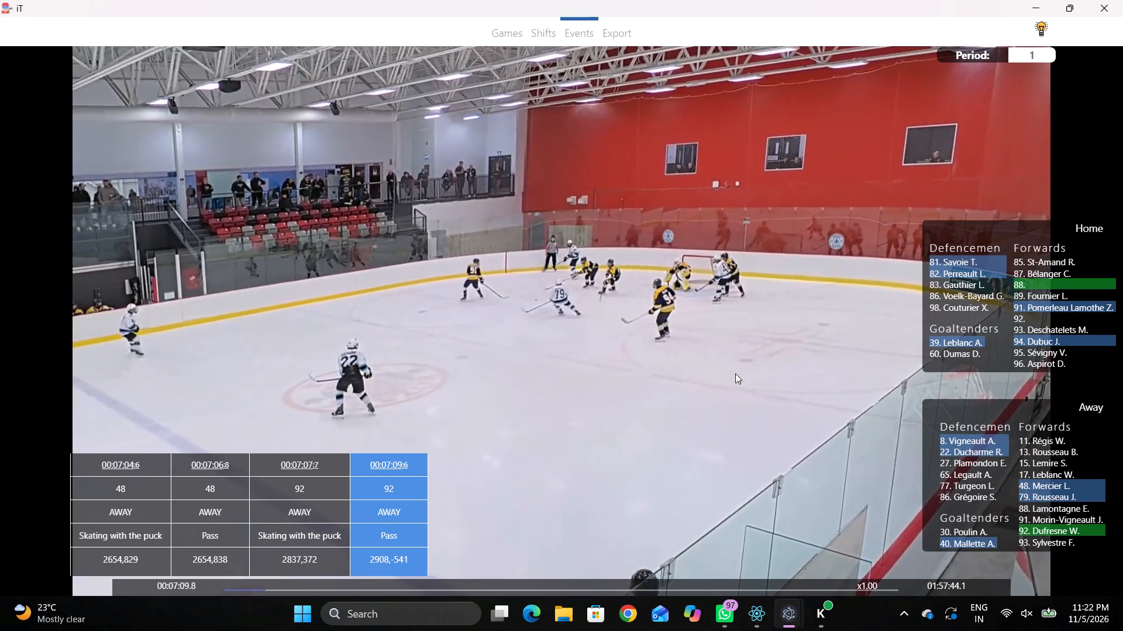
{"action": "key", "text": "space"}
{"action": "key", "text": "space"}
{"action": "key", "text": "space"}
{"action": "key", "text": "space"}
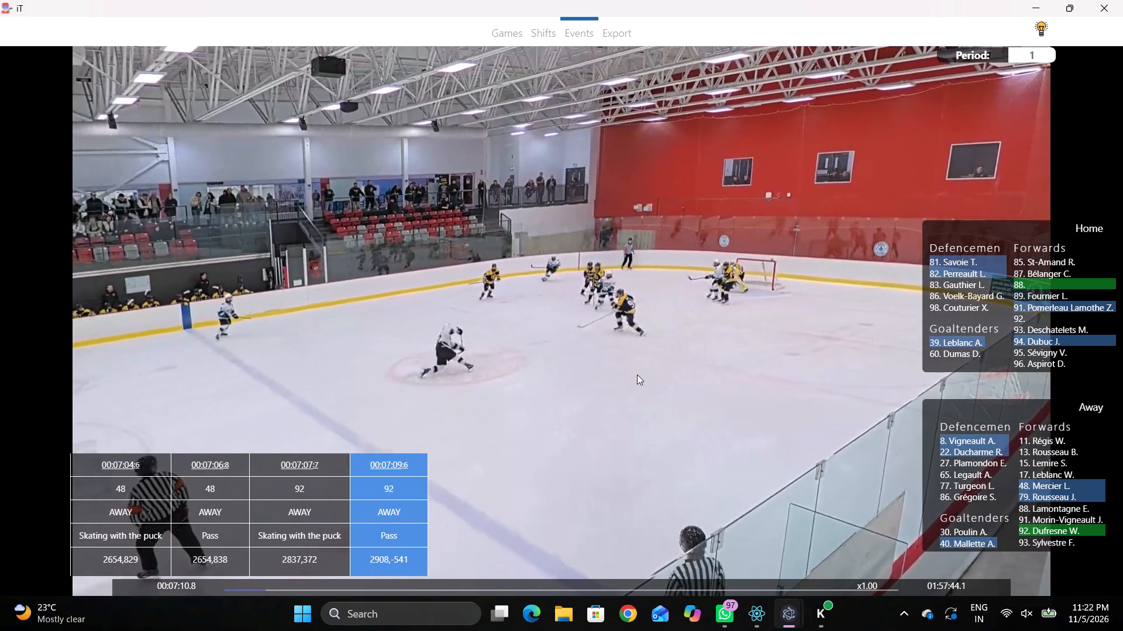
{"action": "key", "text": "space"}
{"action": "type", "text": "q"}
{"action": "key", "text": "q"}
{"action": "key", "text": "q"}
{"action": "key", "text": "q"}
{"action": "key", "text": "q"}
{"action": "key", "text": "q"}
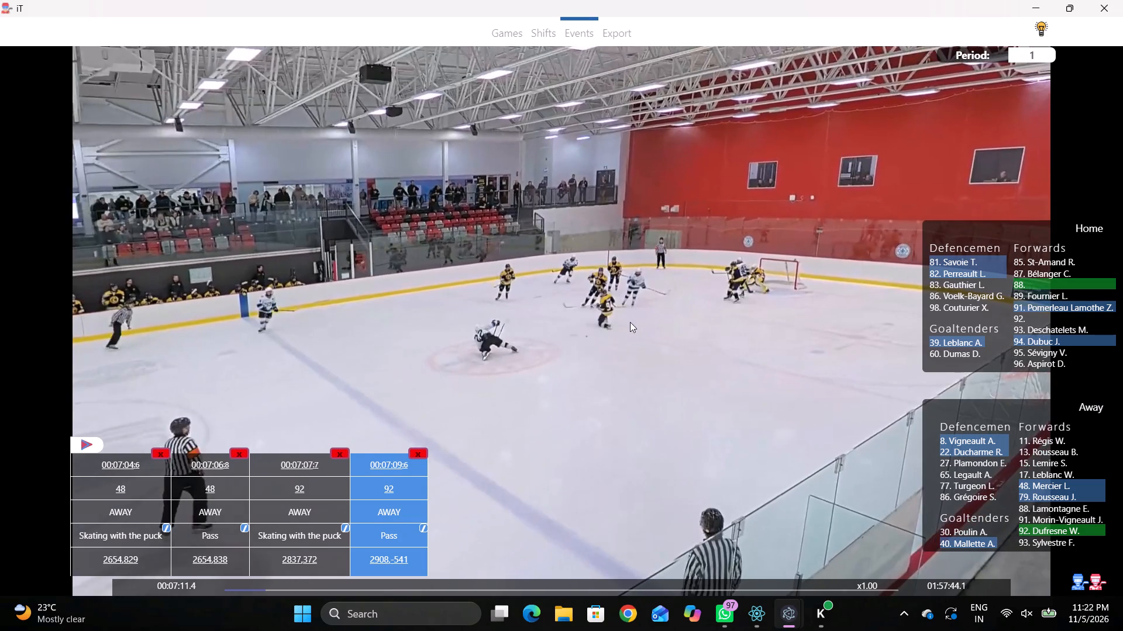
{"action": "key", "text": "q"}
{"action": "key", "text": "q"}
{"action": "key", "text": "q"}
{"action": "right_click", "coordinate": [678, 269]}
{"action": "left_click", "coordinate": [684, 278]}
{"action": "left_click", "coordinate": [955, 452]}
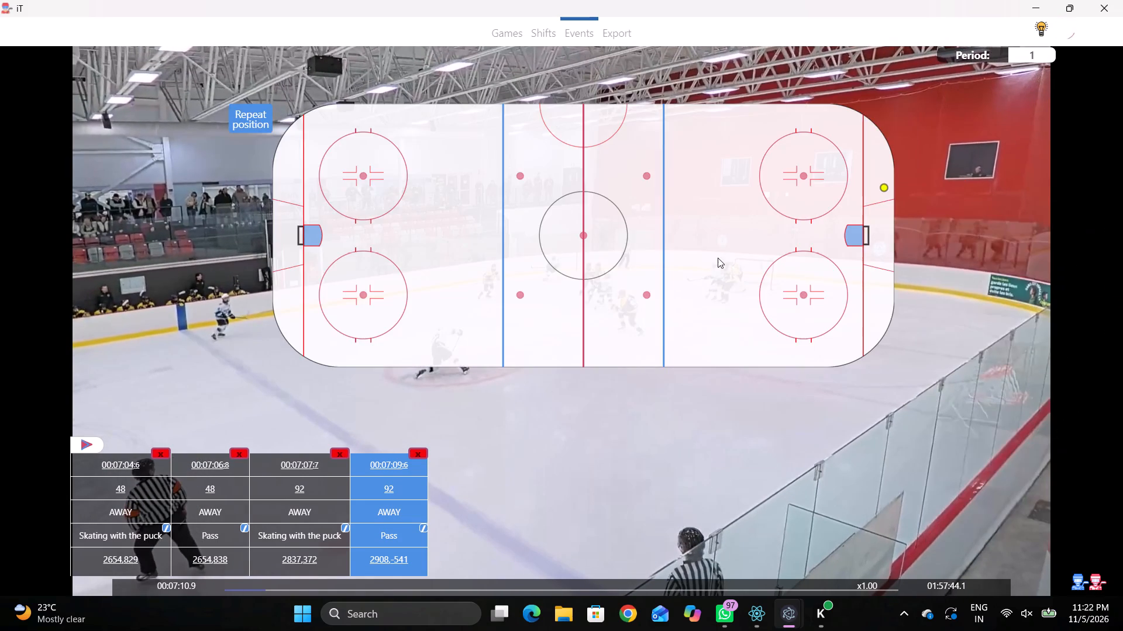
{"action": "left_click", "coordinate": [719, 243]}
Record Skating with the puck by home 91 at 00:07:14:3, between the home blue line and the far face-off circle.
{"action": "key", "text": "space"}
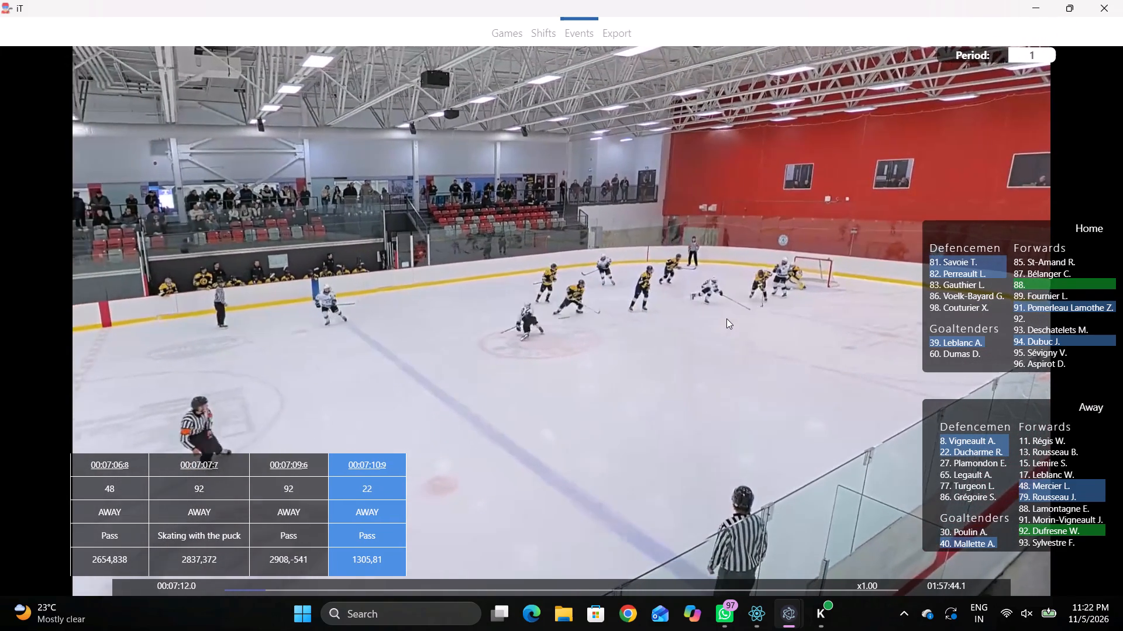
{"action": "key", "text": "space"}
{"action": "key", "text": "space"}
{"action": "key", "text": "space"}
{"action": "key", "text": "space"}
{"action": "key", "text": "space"}
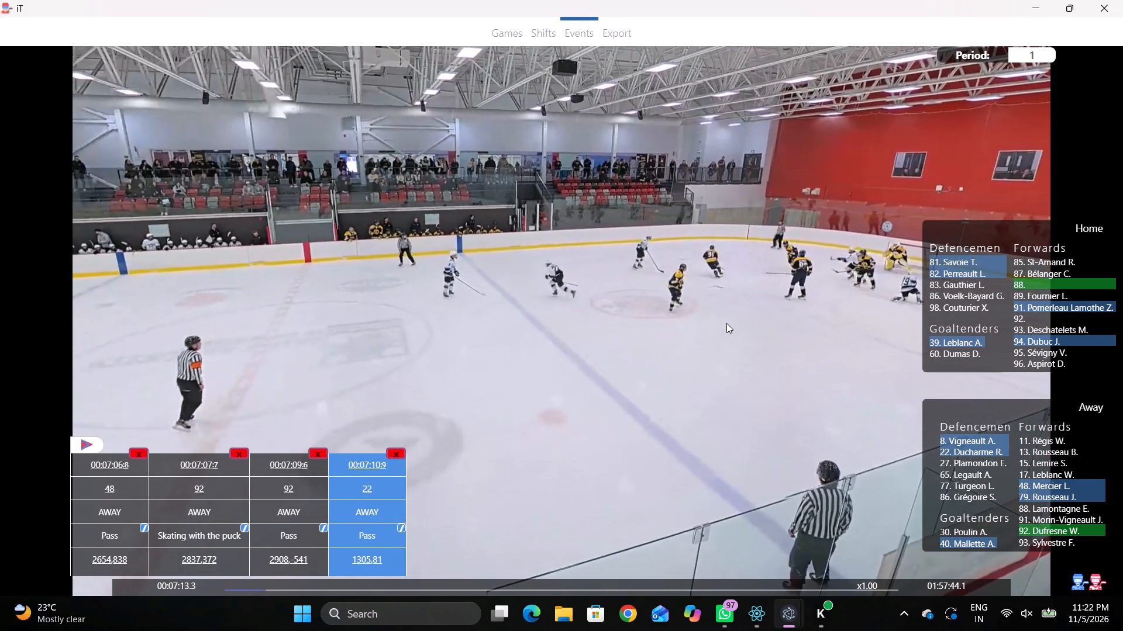
{"action": "key", "text": "space"}
{"action": "key", "text": "space"}
{"action": "key", "text": "space"}
{"action": "key", "text": "space"}
{"action": "key", "text": "q"}
{"action": "right_click_drag", "start_coordinate": [750, 248], "coordinate": [759, 243]}
{"action": "left_click", "coordinate": [814, 259]}
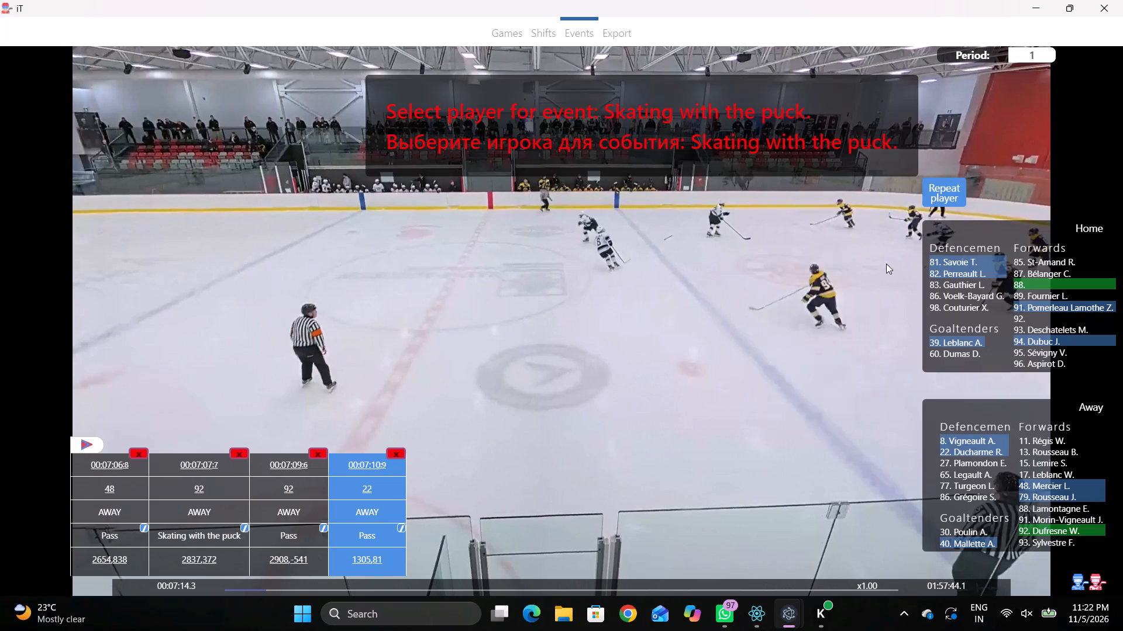
{"action": "left_click", "coordinate": [1022, 305]}
{"action": "left_click", "coordinate": [733, 179]}
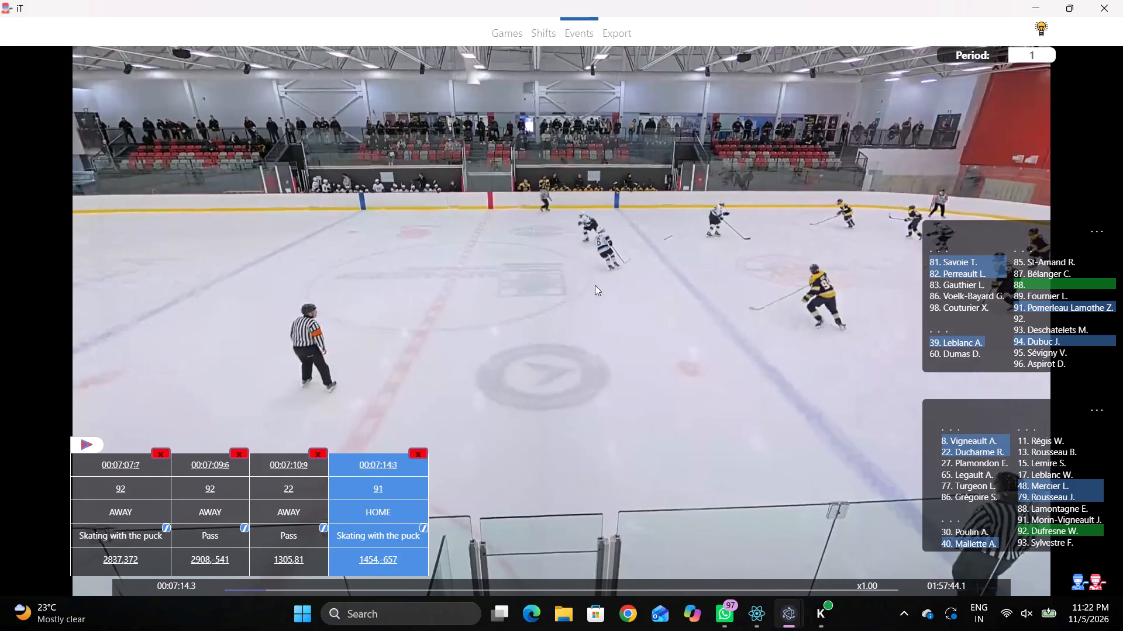
Replay from away 22's pass and record the missed Pass by home 82 at 00:07:12:2, in front of the home net.
{"action": "left_click", "coordinate": [290, 464]}
{"action": "key", "text": "shift+d"}
{"action": "key", "text": "q"}
{"action": "key", "text": "q"}
{"action": "key", "text": "q"}
{"action": "key", "text": "q"}
{"action": "key", "text": "q"}
{"action": "key", "text": "q"}
{"action": "key", "text": "q"}
{"action": "key", "text": "q"}
{"action": "key", "text": "q"}
{"action": "key", "text": "q"}
{"action": "key", "text": "q"}
{"action": "key", "text": "q"}
{"action": "key", "text": "q"}
{"action": "key", "text": "q"}
{"action": "key", "text": "q"}
{"action": "key", "text": "q"}
{"action": "key", "text": "q"}
{"action": "key", "text": "q"}
{"action": "key", "text": "q"}
{"action": "key", "text": "q"}
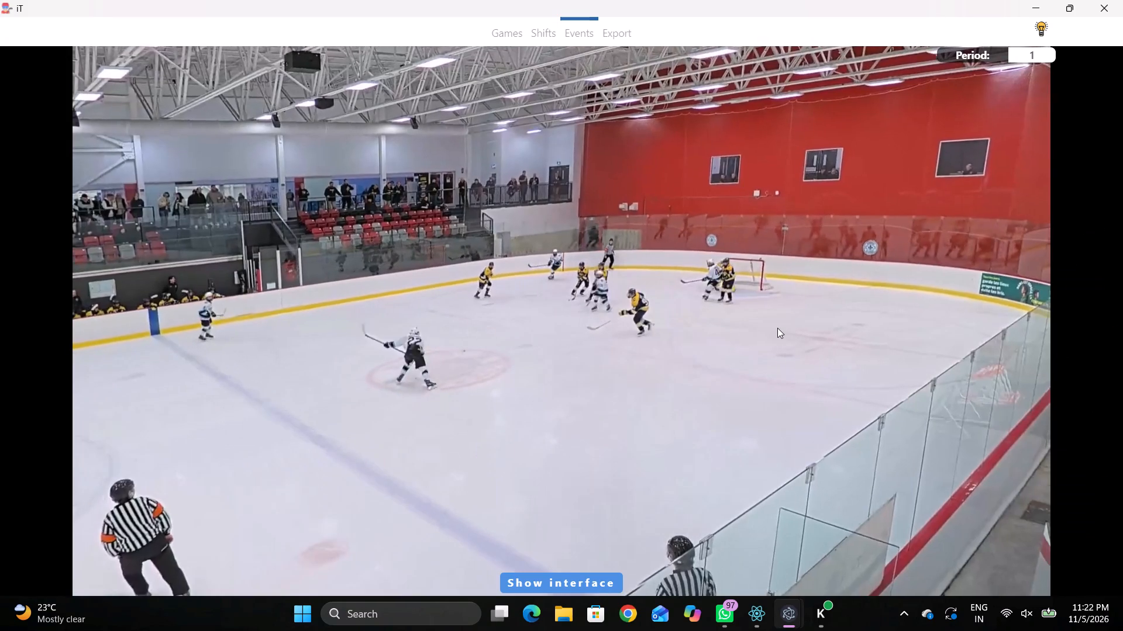
{"action": "type", "text": "qqq"}
{"action": "key", "text": "space"}
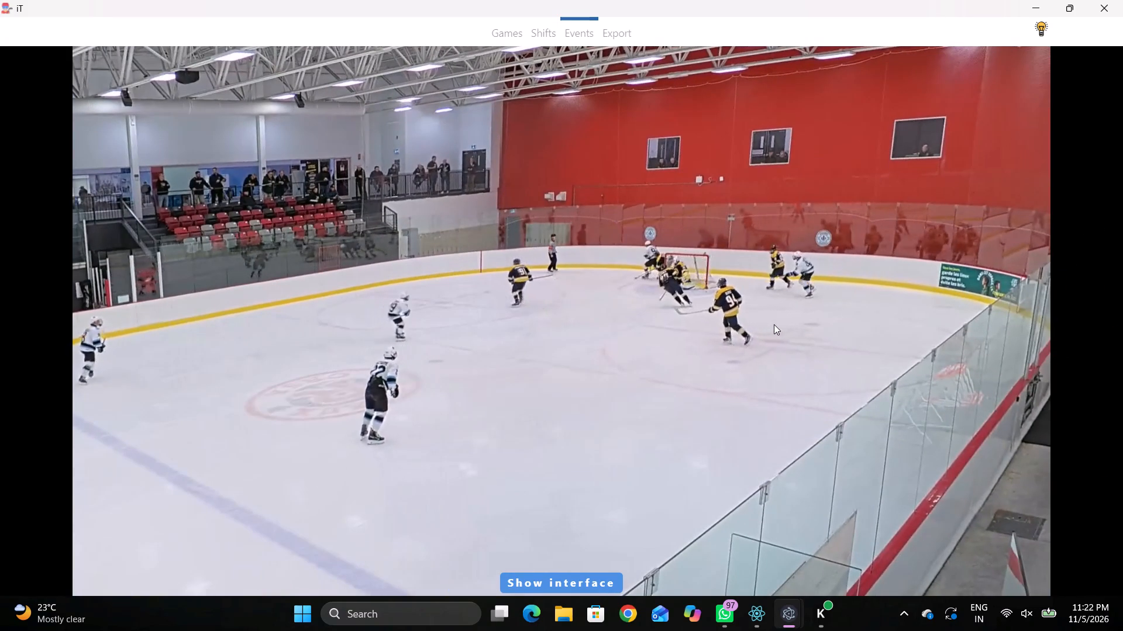
{"action": "key", "text": "v"}
{"action": "key", "text": "space"}
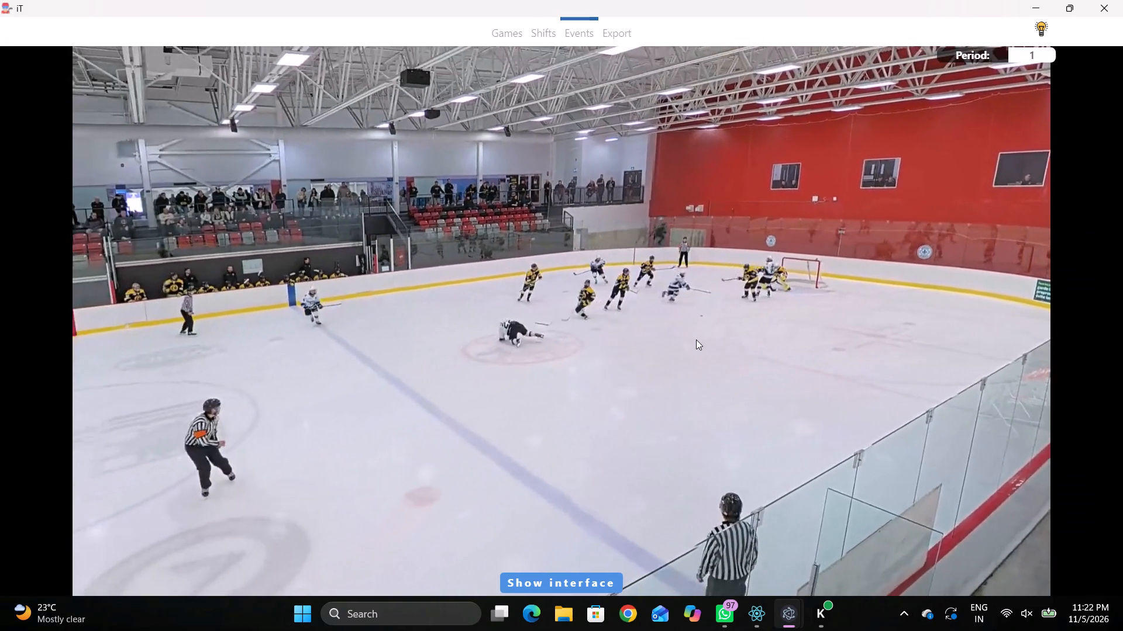
{"action": "key", "text": "space"}
{"action": "key", "text": "space"}
{"action": "type", "text": "q"}
{"action": "right_click", "coordinate": [704, 310]}
{"action": "left_click", "coordinate": [711, 321]}
{"action": "right_click_drag", "start_coordinate": [690, 318], "coordinate": [681, 318]}
{"action": "left_click", "coordinate": [693, 331]}
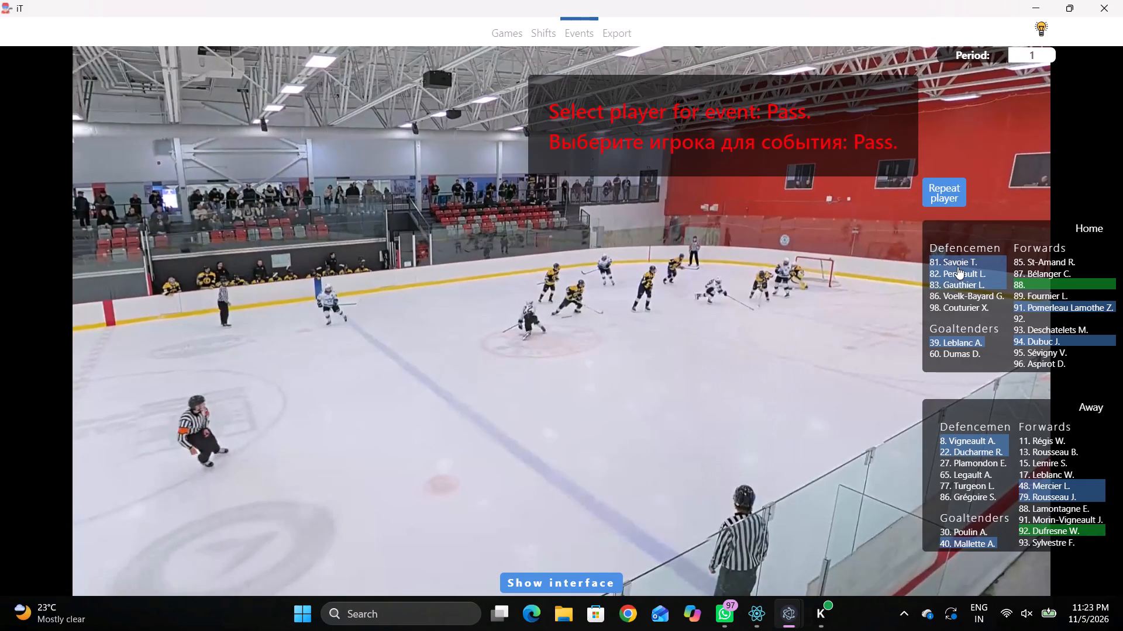
{"action": "left_click", "coordinate": [952, 271]}
{"action": "left_click", "coordinate": [834, 245]}
{"action": "key", "text": "shift+d"}
Resume from home 91's skating event and record a Pass by home 91 at 00:07:16:1, toward the far boards inside the home blue line.
{"action": "left_click", "coordinate": [427, 458]}
{"action": "key", "text": "space"}
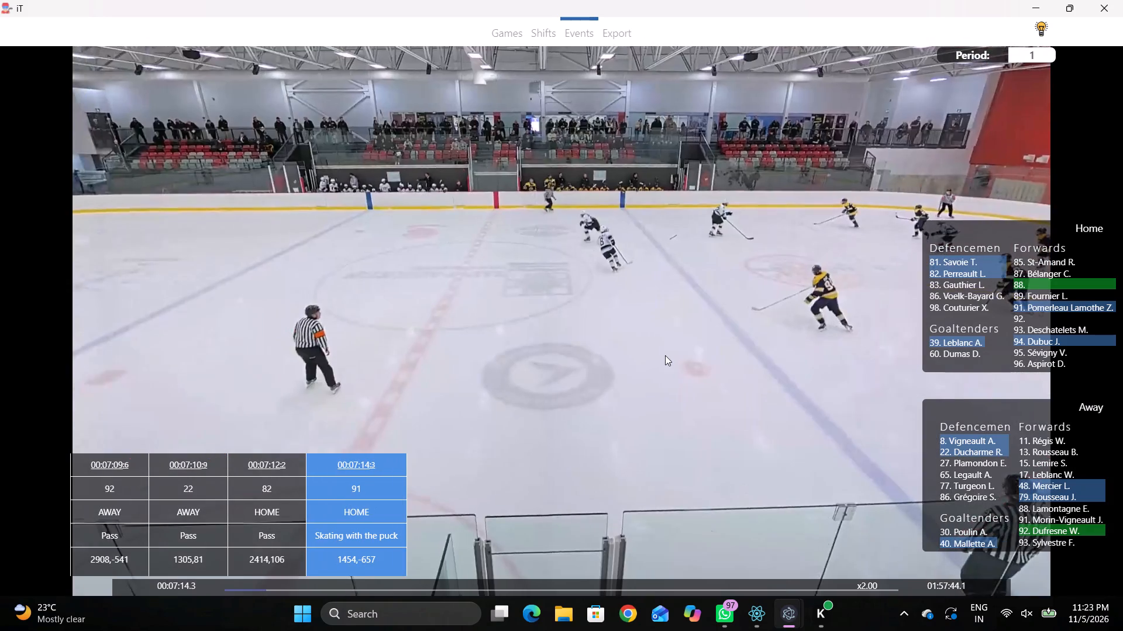
{"action": "key", "text": "v"}
{"action": "key", "text": "shift+d"}
{"action": "key", "text": "space"}
{"action": "key", "text": "space"}
{"action": "key", "text": "space"}
{"action": "type", "text": "qq"}
{"action": "key", "text": "q"}
{"action": "key", "text": "q"}
{"action": "right_click", "coordinate": [560, 370]}
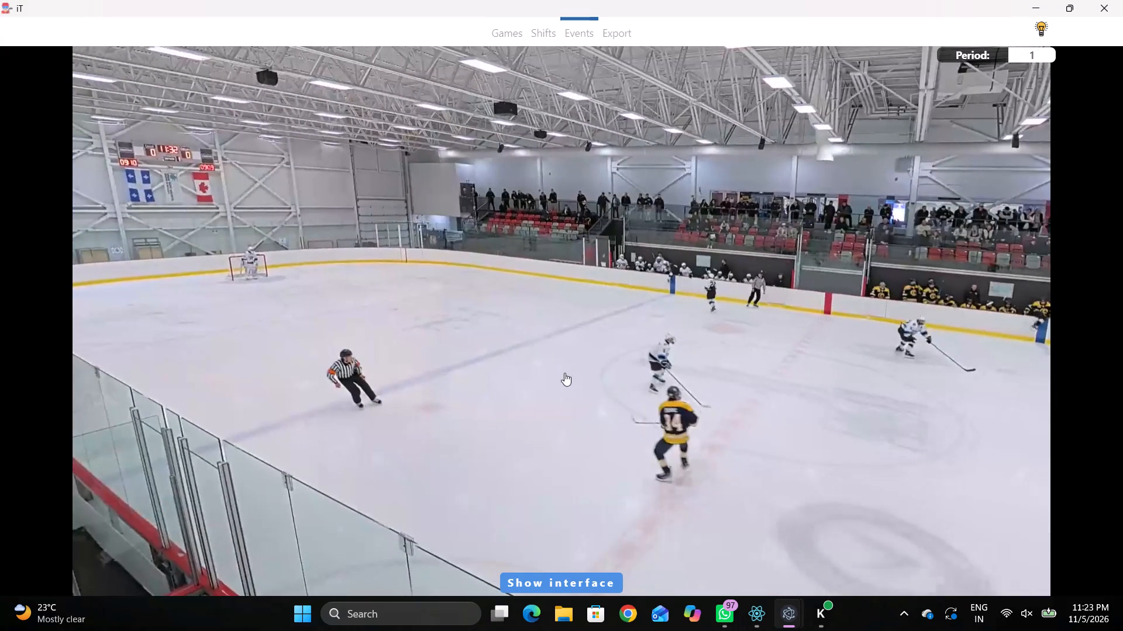
{"action": "left_click", "coordinate": [564, 373]}
{"action": "right_click", "coordinate": [564, 373]}
{"action": "left_click_drag", "start_coordinate": [574, 380], "coordinate": [584, 380]}
{"action": "left_click_drag", "start_coordinate": [983, 187], "coordinate": [974, 191]}
{"action": "left_click", "coordinate": [945, 193]}
{"action": "left_click", "coordinate": [691, 144]}
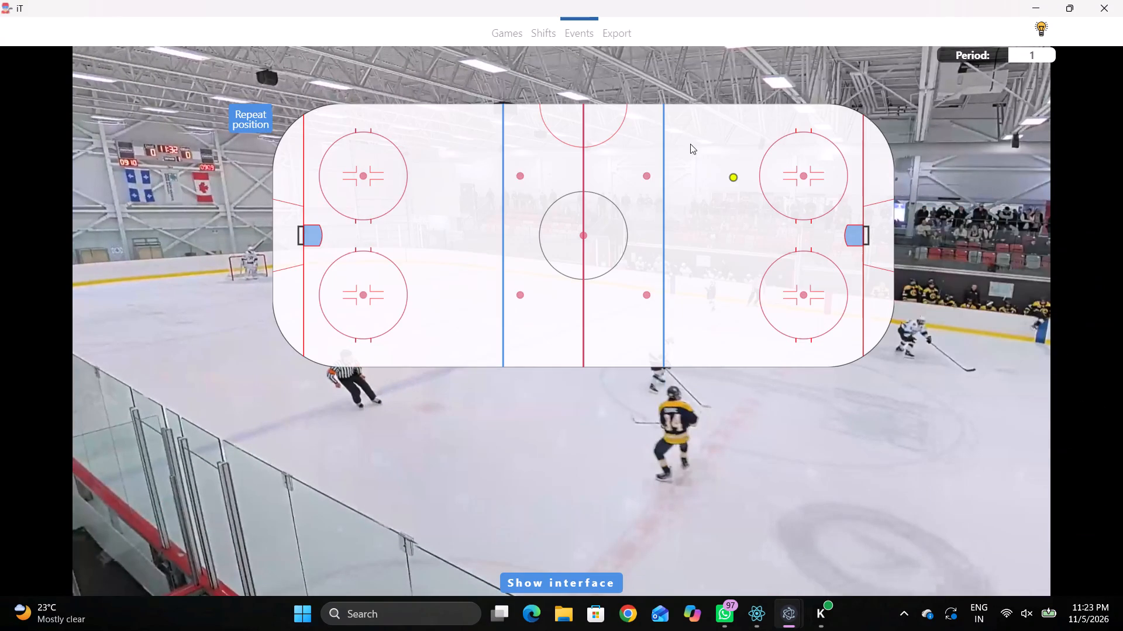
Replay after home 91's pass and record the Whistle at 00:07:19:2, just inside the away blue line on the near side.
{"action": "key", "text": "r"}
{"action": "key", "text": "space"}
{"action": "key", "text": "space"}
{"action": "key", "text": "space"}
{"action": "key", "text": "space"}
{"action": "key", "text": "space"}
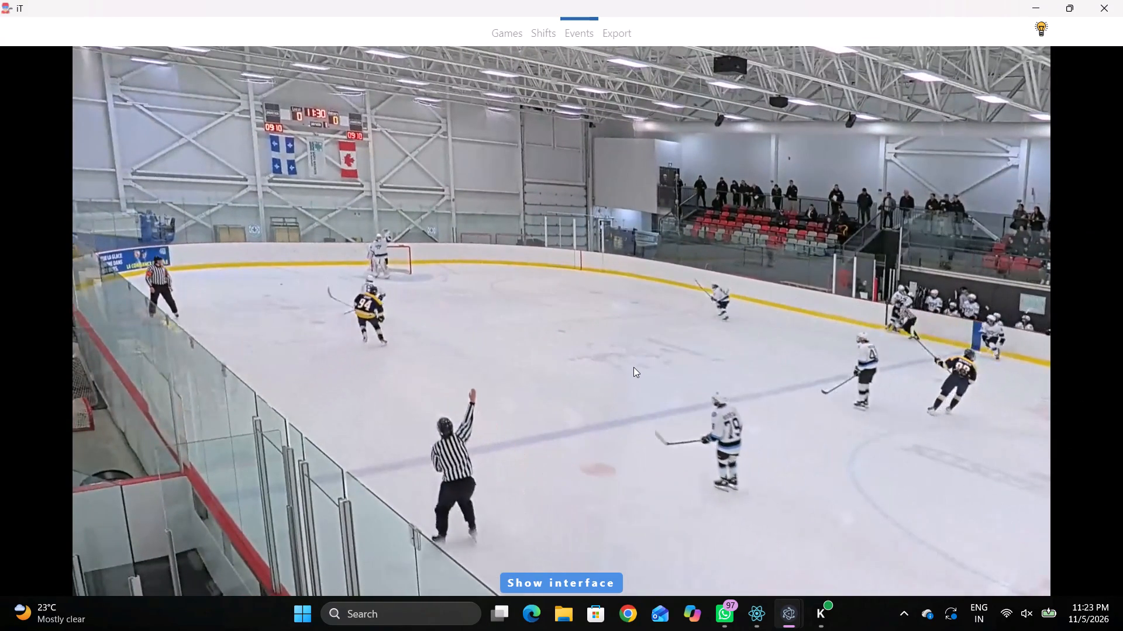
{"action": "key", "text": "space"}
{"action": "key", "text": "space"}
{"action": "key", "text": "space"}
{"action": "key", "text": "space"}
{"action": "key", "text": "space"}
{"action": "key", "text": "shift+d"}
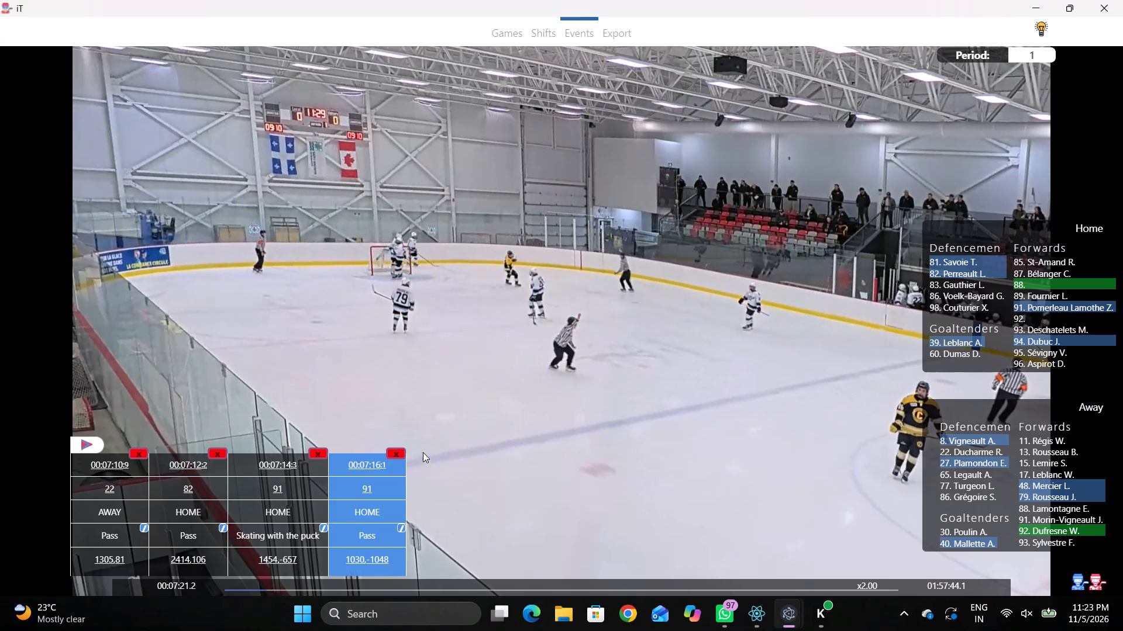
{"action": "left_click", "coordinate": [375, 463]}
{"action": "key", "text": "space"}
{"action": "key", "text": "v"}
{"action": "key", "text": "space"}
{"action": "right_click_drag", "start_coordinate": [441, 223], "coordinate": [460, 225]}
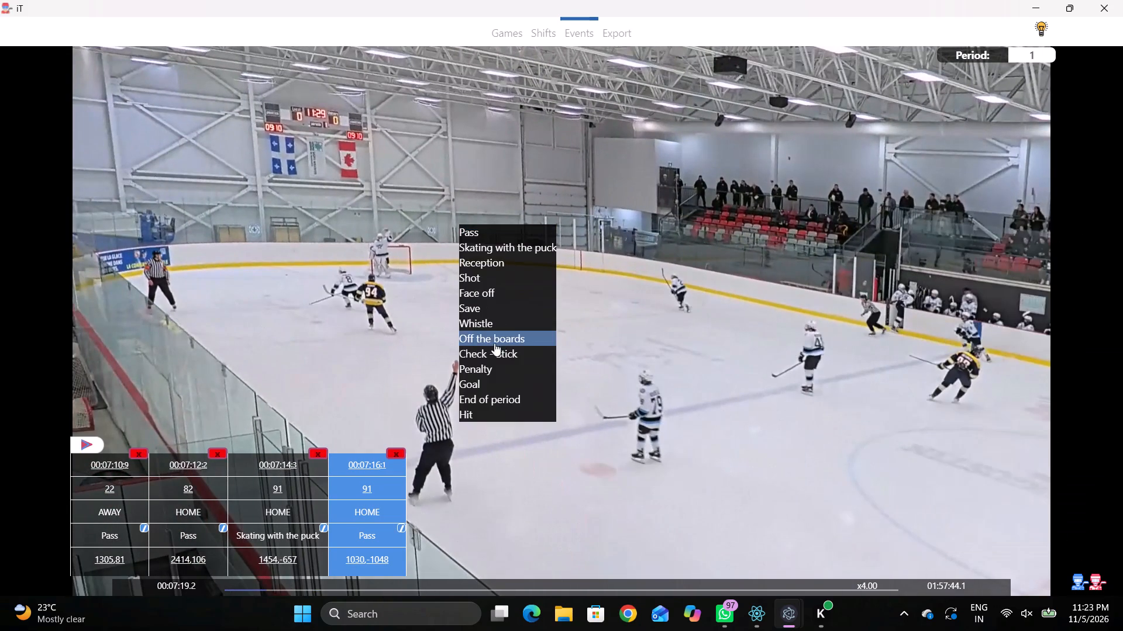
{"action": "left_click", "coordinate": [489, 334]}
{"action": "left_click_drag", "start_coordinate": [524, 464], "coordinate": [515, 435]}
{"action": "right_click_drag", "start_coordinate": [448, 253], "coordinate": [471, 254]}
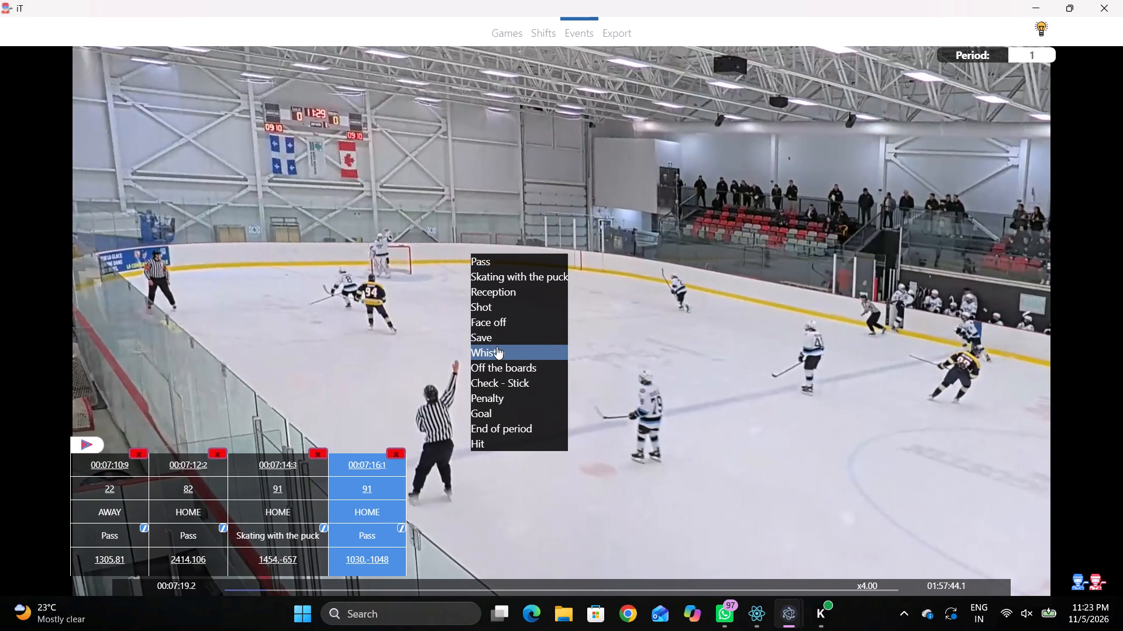
{"action": "left_click", "coordinate": [497, 346]}
{"action": "left_click", "coordinate": [469, 275]}
Advance to the restart and record a Face-off at 00:07:54:8 won by away 88 against home 89 on the home zone's far dot.
{"action": "key", "text": "space"}
{"action": "key", "text": "space"}
{"action": "type", "text": "c"}
{"action": "key", "text": "space"}
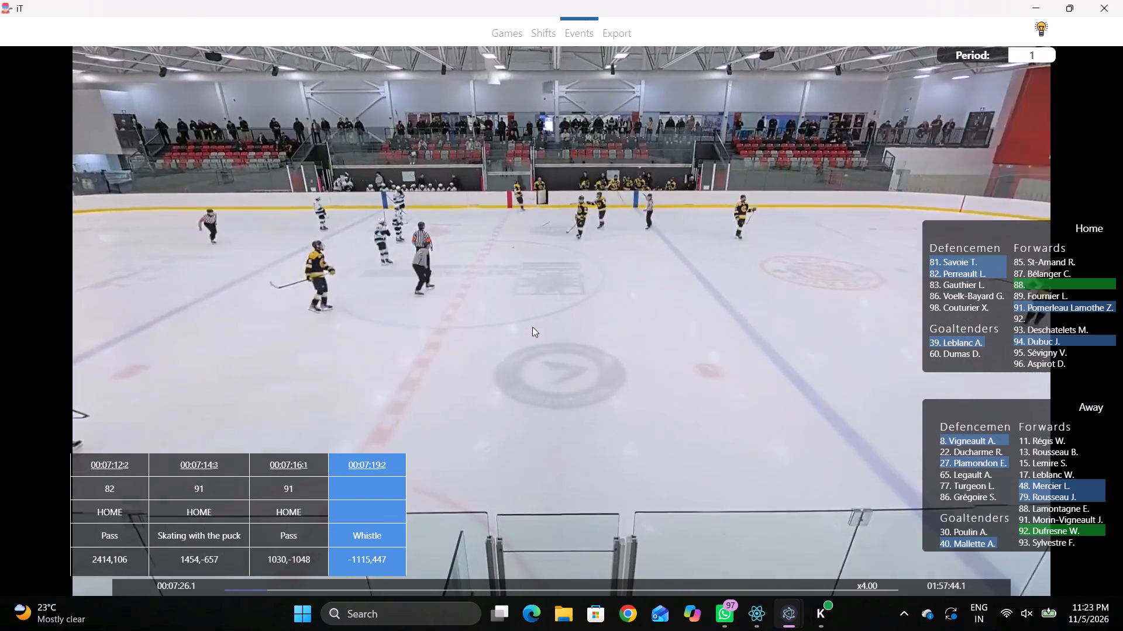
{"action": "type", "text": "c"}
{"action": "key", "text": "space"}
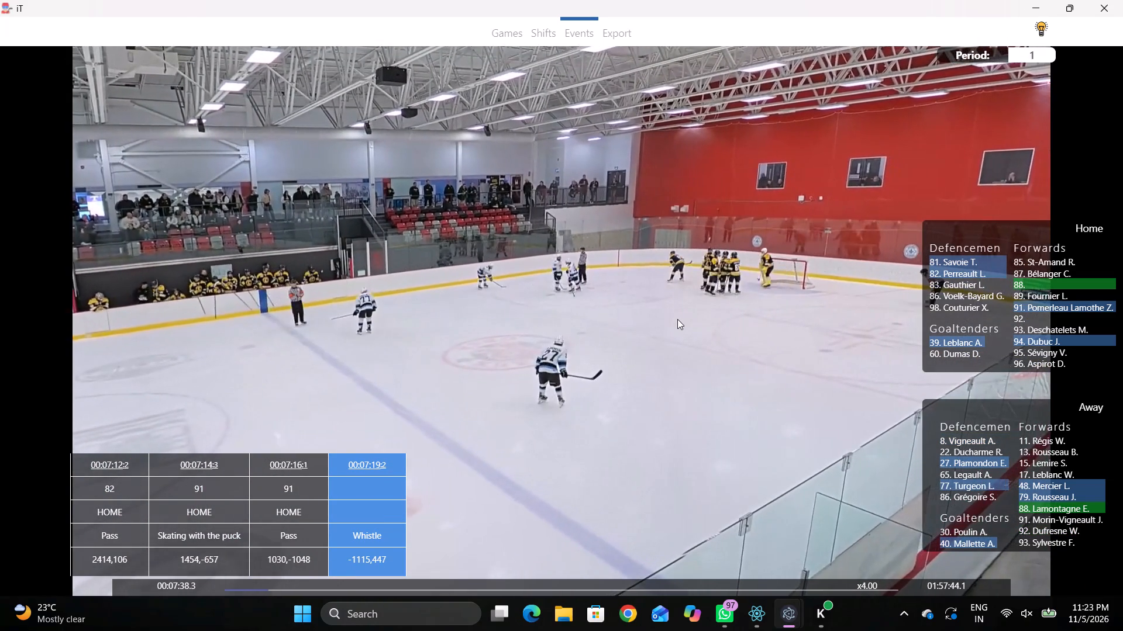
{"action": "key", "text": "shift+d"}
{"action": "key", "text": "space"}
{"action": "type", "text": "r"}
{"action": "key", "text": "space"}
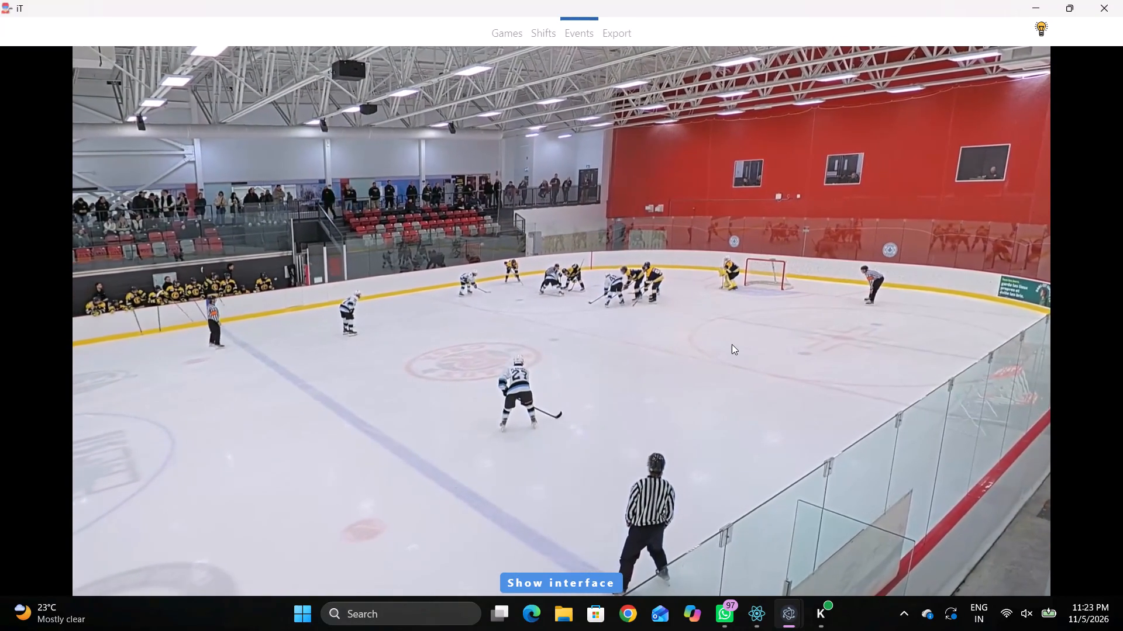
{"action": "key", "text": "space"}
{"action": "type", "text": "qq"}
{"action": "key", "text": "q"}
{"action": "key", "text": "q"}
{"action": "key", "text": "q"}
{"action": "key", "text": "q"}
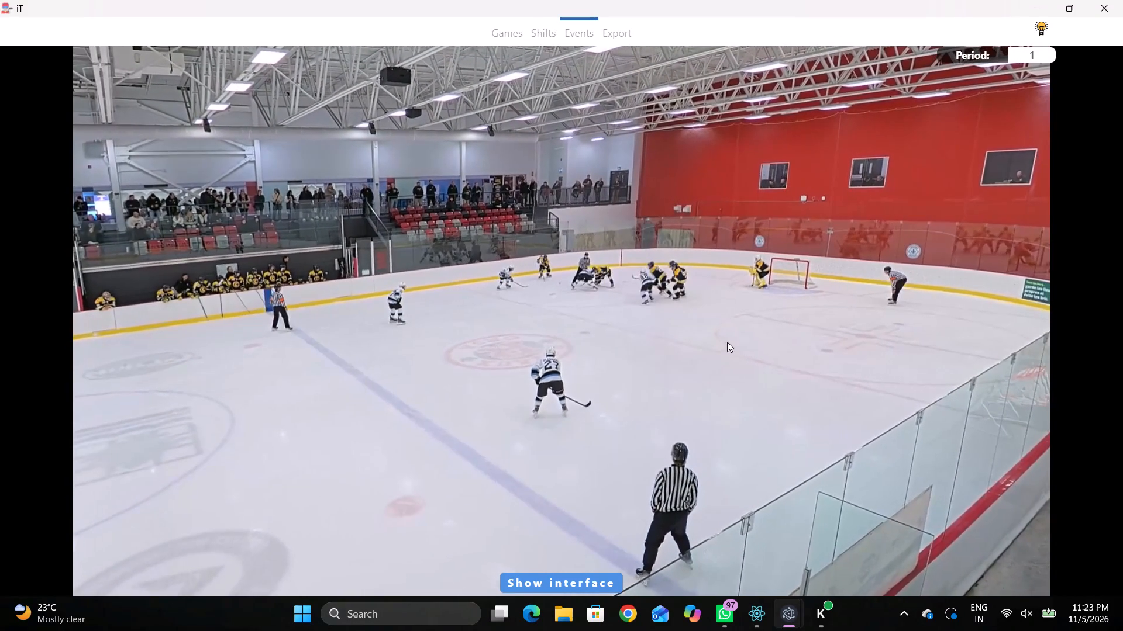
{"action": "key", "text": "q"}
{"action": "right_click", "coordinate": [736, 257]}
{"action": "left_click", "coordinate": [763, 323]}
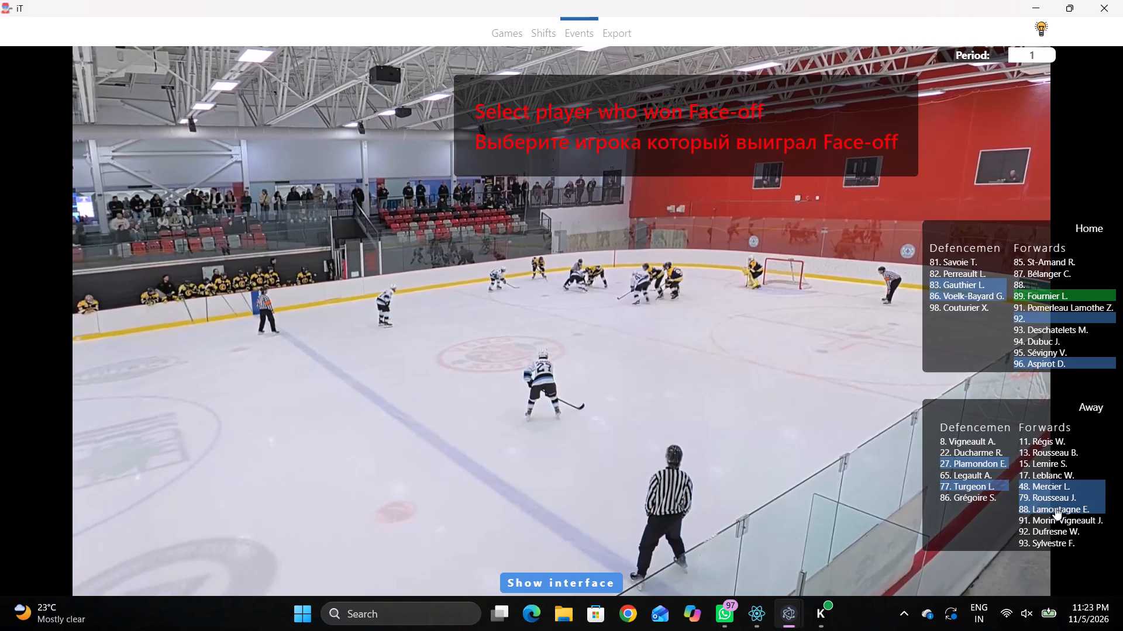
{"action": "left_click", "coordinate": [1042, 509]}
{"action": "left_click", "coordinate": [1028, 297]}
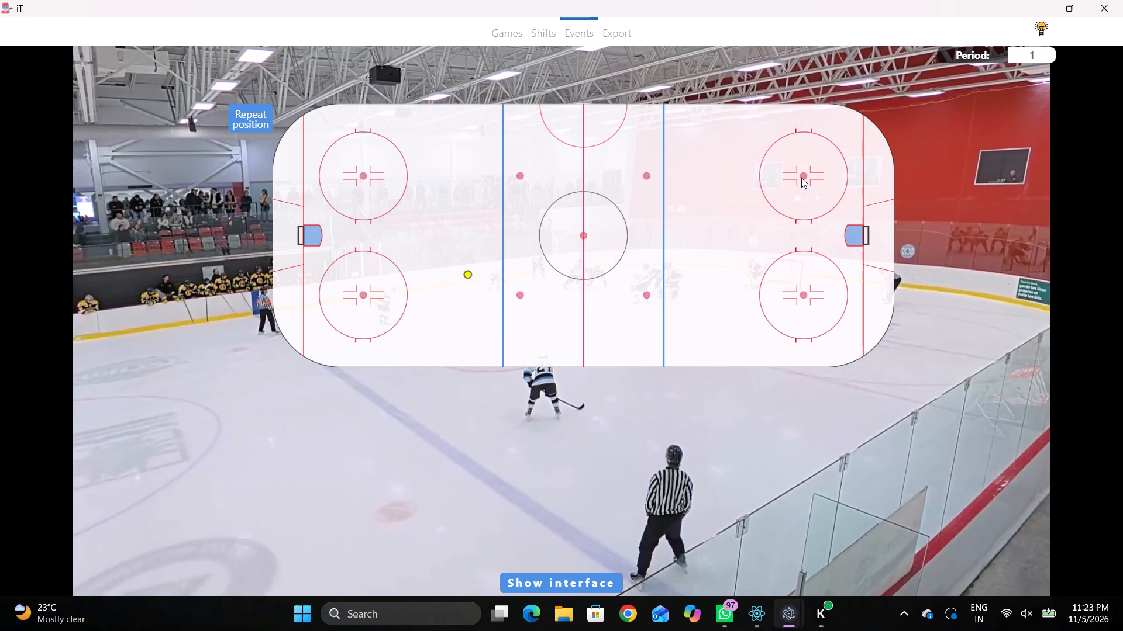
{"action": "left_click", "coordinate": [801, 176]}
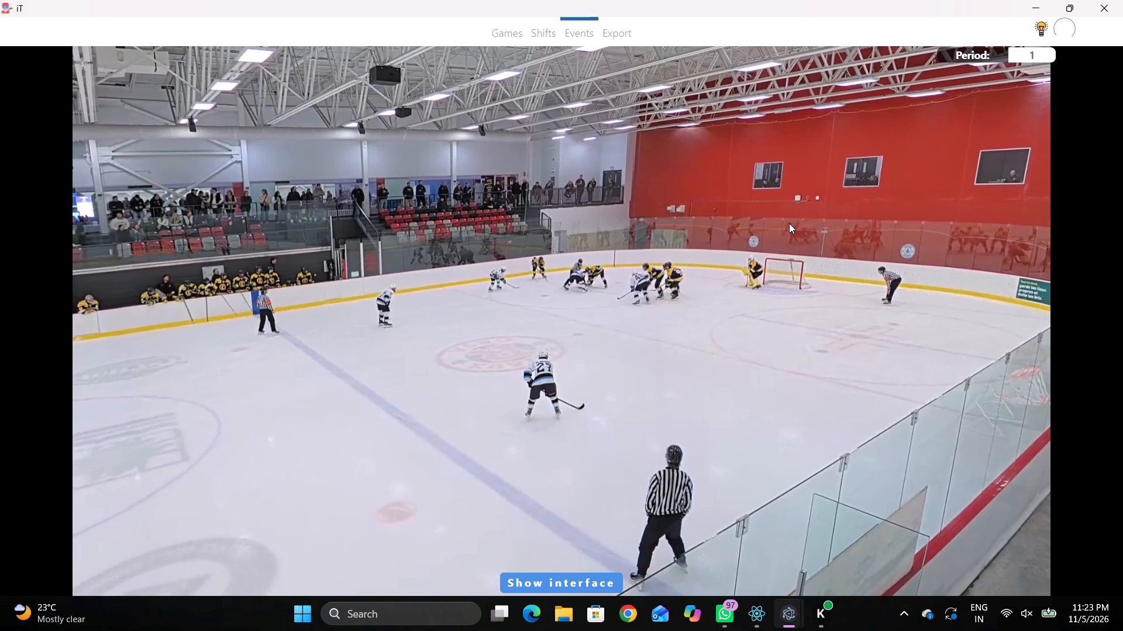
Replay after the face-off and record a Pass by away 79 at 00:07:56:4, at the far boards beside the home zone's far circle.
{"action": "key", "text": "d"}
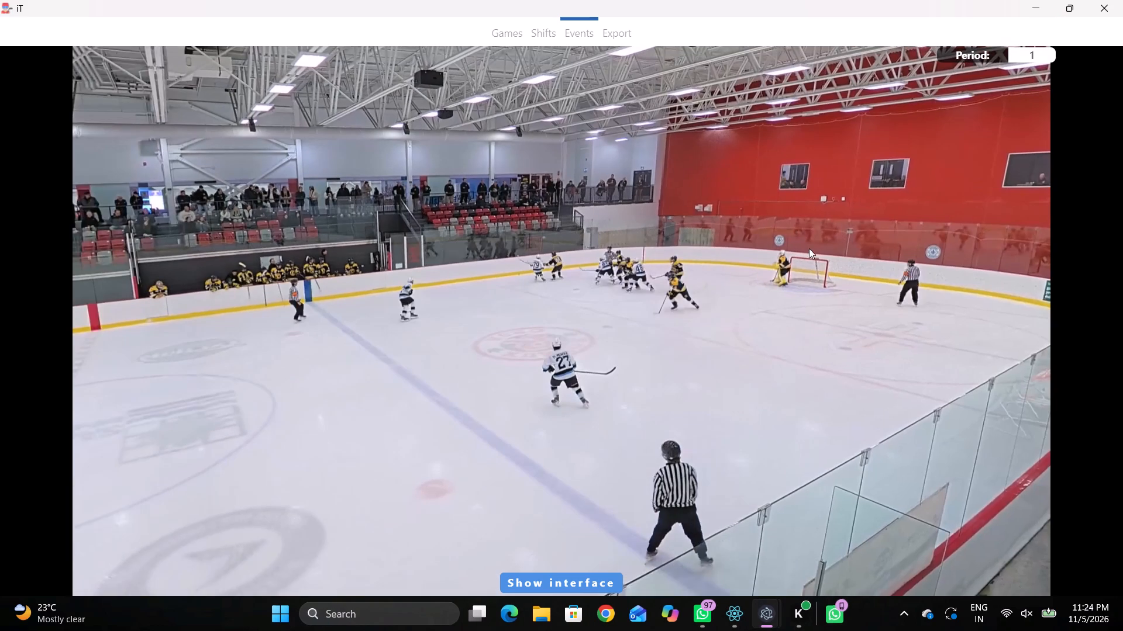
{"action": "key", "text": "shift+d"}
{"action": "key", "text": "space"}
{"action": "key", "text": "space"}
{"action": "key", "text": "q"}
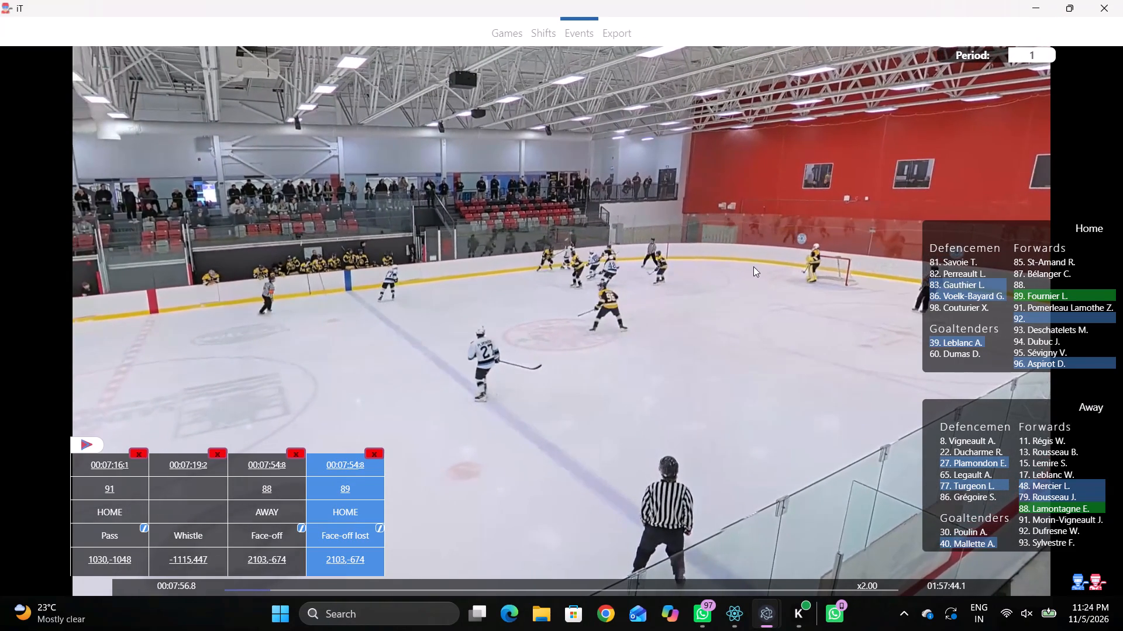
{"action": "key", "text": "q"}
{"action": "key", "text": "q"}
{"action": "key", "text": "q"}
{"action": "right_click", "coordinate": [740, 244]}
{"action": "right_click_drag", "start_coordinate": [684, 247], "coordinate": [661, 251]}
{"action": "left_click", "coordinate": [680, 261]}
{"action": "right_click", "coordinate": [643, 254]}
{"action": "left_click", "coordinate": [666, 269]}
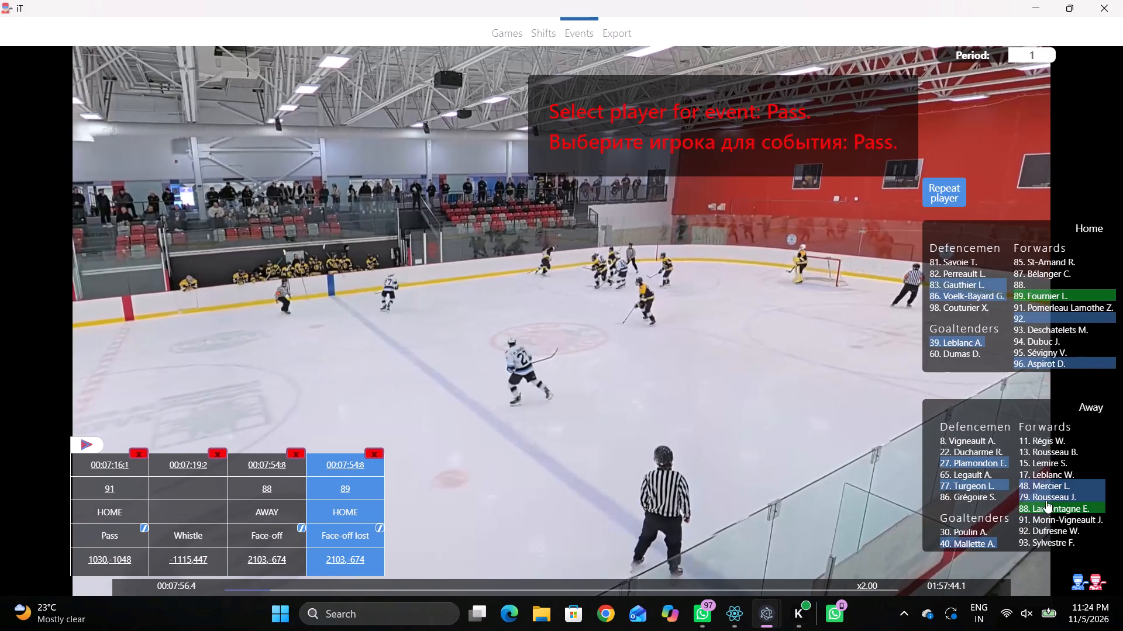
{"action": "left_click", "coordinate": [1043, 500]}
{"action": "left_click", "coordinate": [800, 112]}
Raise the display brightness in the Windows quick settings and return to the game video.
{"action": "left_click", "coordinate": [1004, 611]}
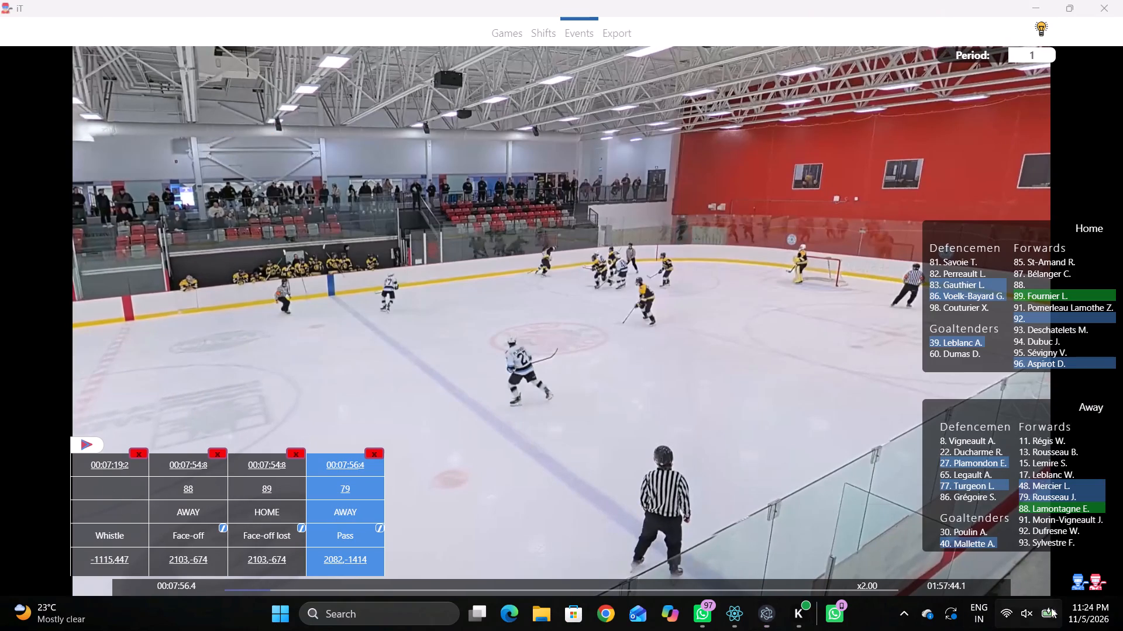
{"action": "left_click_drag", "start_coordinate": [979, 493], "coordinate": [998, 499]}
{"action": "left_click", "coordinate": [1022, 497]}
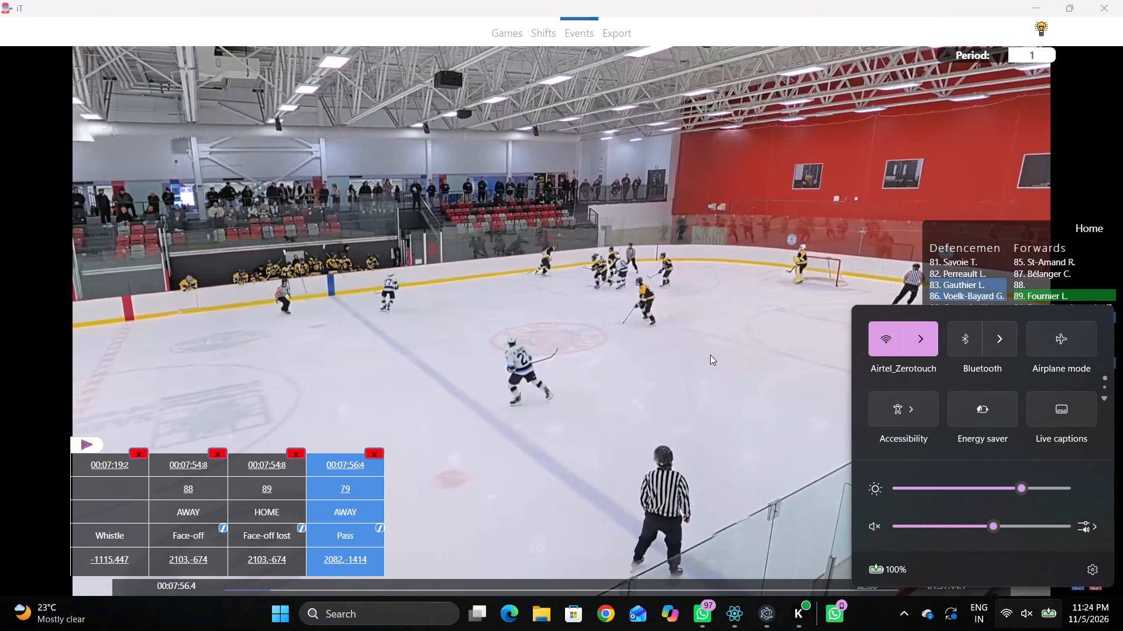
{"action": "left_click", "coordinate": [707, 352]}
Resume play and record Skating with the puck by home 83 at 00:07:57:5, on the far edge of the home zone's far circle.
{"action": "key", "text": "shift+d"}
{"action": "key", "text": "space"}
{"action": "key", "text": "space"}
{"action": "key", "text": "space"}
{"action": "key", "text": "space"}
{"action": "key", "text": "space"}
{"action": "key", "text": "space"}
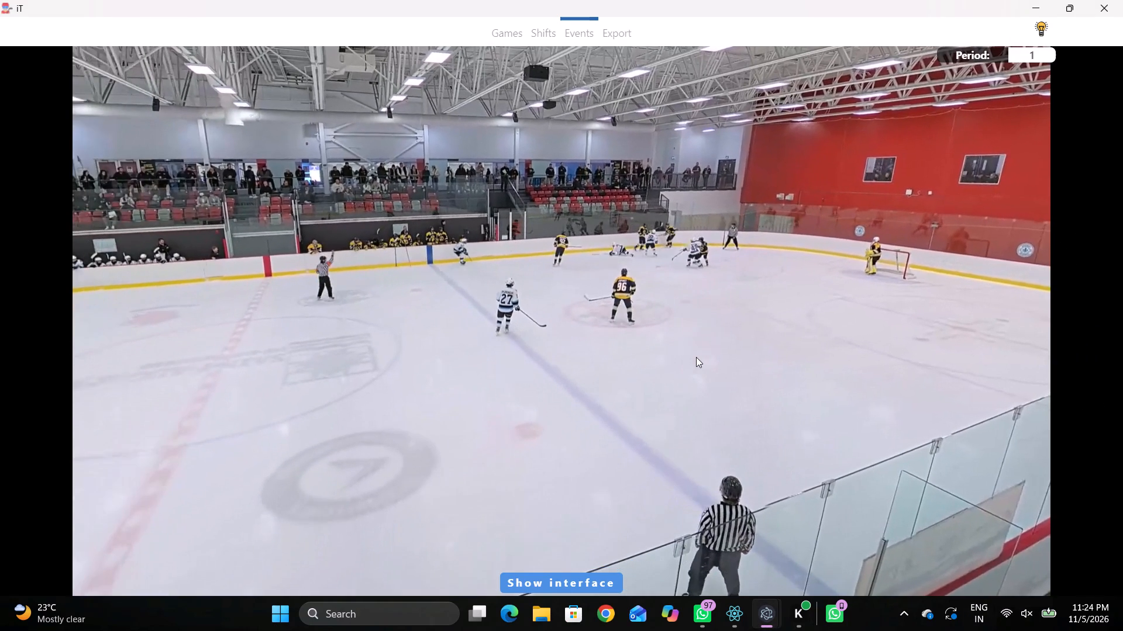
{"action": "key", "text": "q"}
{"action": "key", "text": "q"}
{"action": "key", "text": "q"}
{"action": "key", "text": "q"}
{"action": "right_click", "coordinate": [759, 275]}
{"action": "left_click_drag", "start_coordinate": [772, 283], "coordinate": [755, 277]}
{"action": "right_click_drag", "start_coordinate": [716, 269], "coordinate": [708, 275]}
{"action": "left_click_drag", "start_coordinate": [730, 287], "coordinate": [715, 281]}
{"action": "right_click", "coordinate": [607, 283]}
{"action": "left_click", "coordinate": [656, 315]}
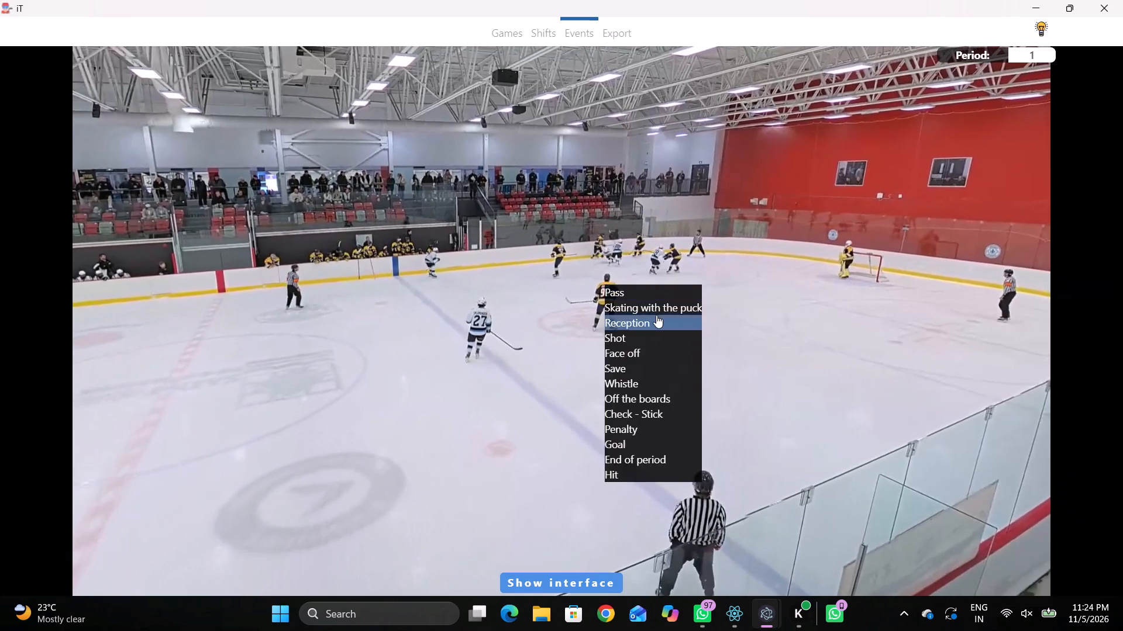
{"action": "right_click", "coordinate": [819, 248]}
{"action": "left_click", "coordinate": [862, 274]}
{"action": "left_click", "coordinate": [945, 283]}
{"action": "left_click", "coordinate": [822, 128]}
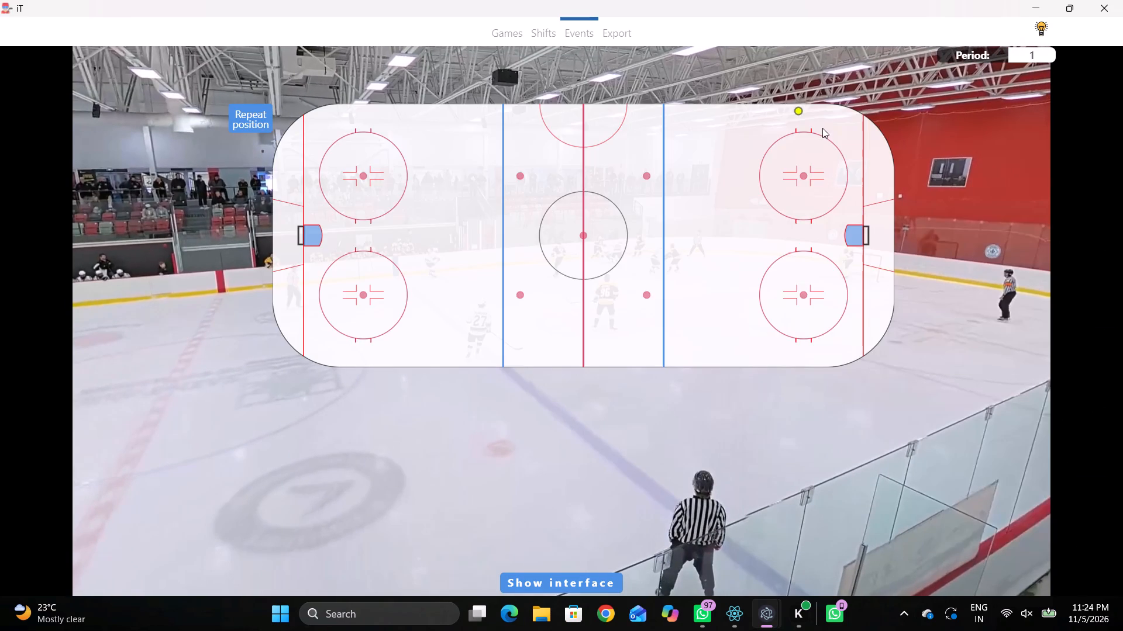
Record a Pass by home 83 at 00:07:57:7, between the home zone's far circle and the far corner.
{"action": "key", "text": "r"}
{"action": "key", "text": "space"}
{"action": "key", "text": "space"}
{"action": "key", "text": "space"}
{"action": "key", "text": "space"}
{"action": "key", "text": "q"}
{"action": "type", "text": "qq"}
{"action": "key", "text": "q"}
{"action": "key", "text": "q"}
{"action": "key", "text": "q"}
{"action": "right_click", "coordinate": [802, 226]}
{"action": "right_click", "coordinate": [802, 230]}
{"action": "left_click", "coordinate": [806, 237]}
{"action": "left_click", "coordinate": [932, 190]}
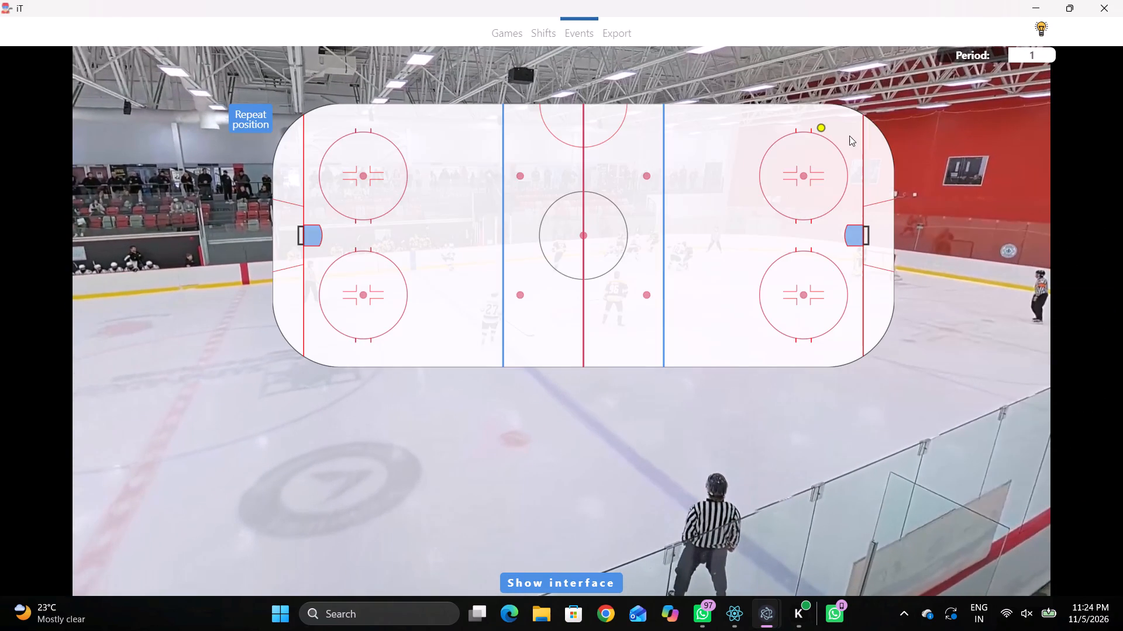
{"action": "left_click", "coordinate": [843, 132]}
Replay the puck's movement along the far boards after home 83's pass to identify the next event.
{"action": "key", "text": "space"}
{"action": "key", "text": "space"}
{"action": "key", "text": "space"}
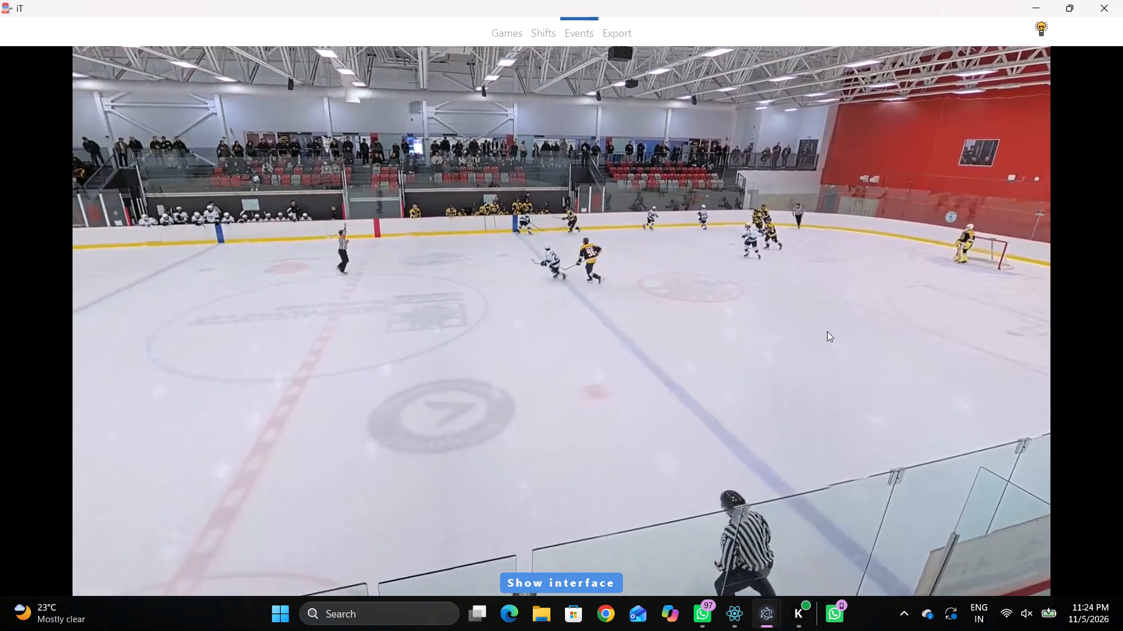
{"action": "key", "text": "space"}
{"action": "key", "text": "space"}
{"action": "key", "text": "space"}
{"action": "type", "text": "qq"}
{"action": "key", "text": "q"}
{"action": "key", "text": "q"}
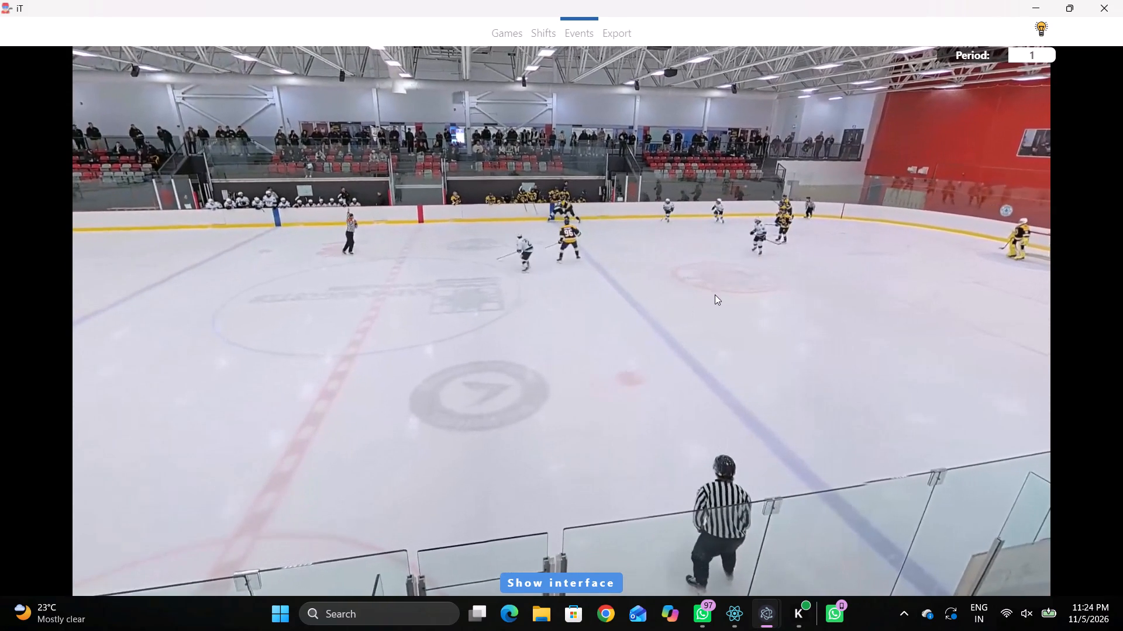
{"action": "key", "text": "q"}
{"action": "key", "text": "space"}
{"action": "key", "text": "v"}
{"action": "key", "text": "space"}
{"action": "type", "text": "q"}
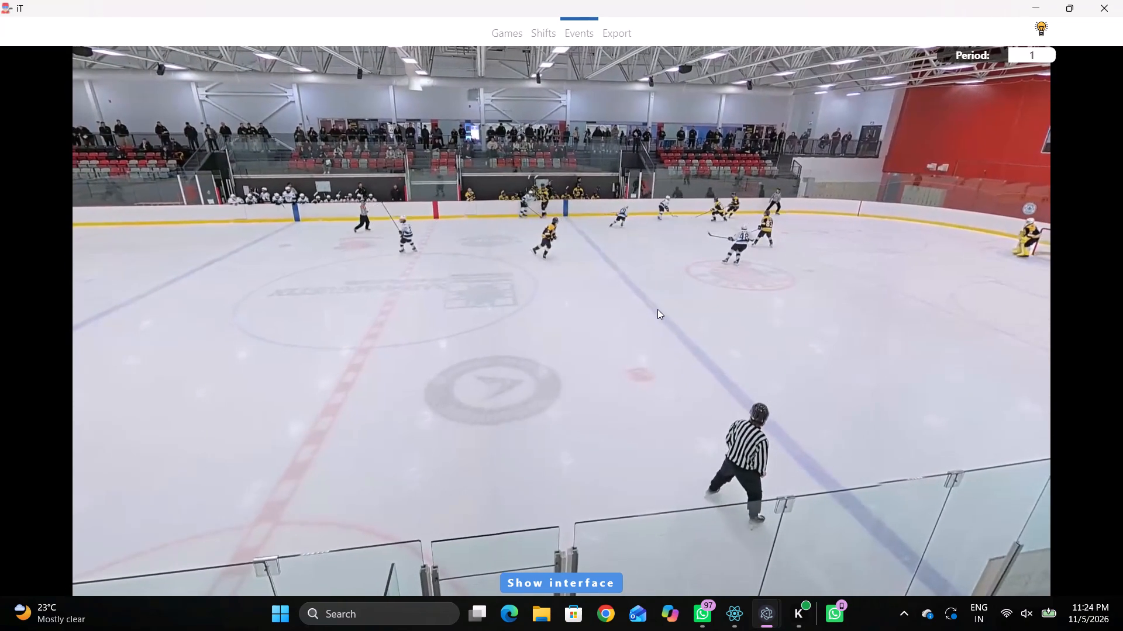
{"action": "key", "text": "q"}
{"action": "key", "text": "q"}
{"action": "key", "text": "q"}
{"action": "key", "text": "q"}
{"action": "key", "text": "q"}
{"action": "key", "text": "q"}
{"action": "key", "text": "q"}
{"action": "key", "text": "q"}
{"action": "key", "text": "q"}
{"action": "key", "text": "q"}
{"action": "key", "text": "q"}
{"action": "key", "text": "space"}
{"action": "type", "text": "v"}
{"action": "key", "text": "space"}
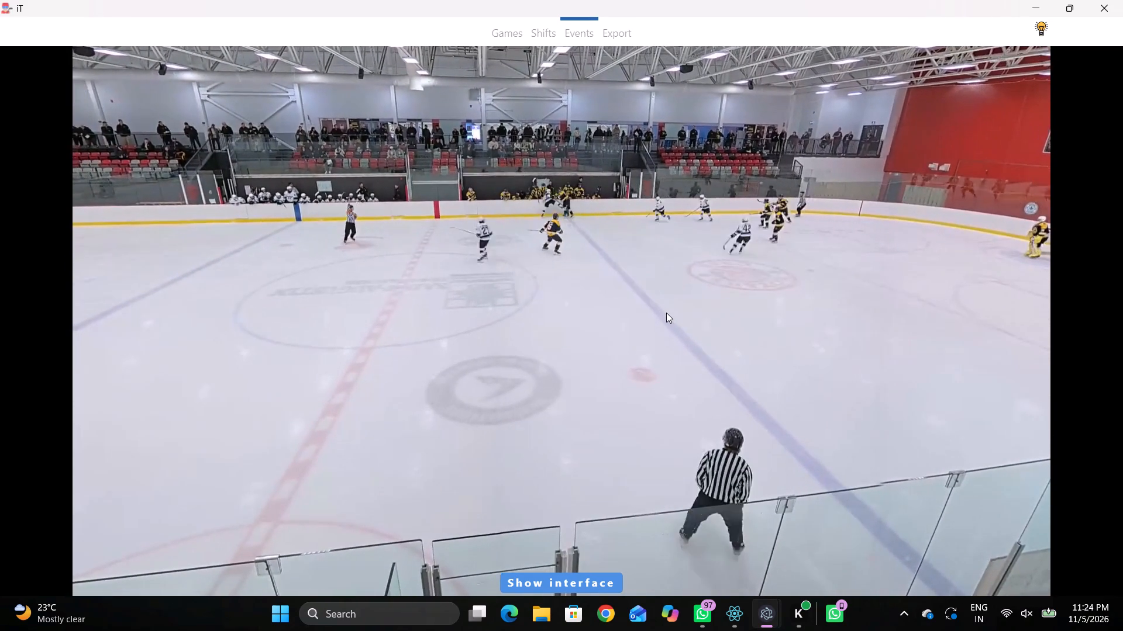
{"action": "key", "text": "space"}
{"action": "key", "text": "space"}
{"action": "key", "text": "space"}
{"action": "type", "text": "qq"}
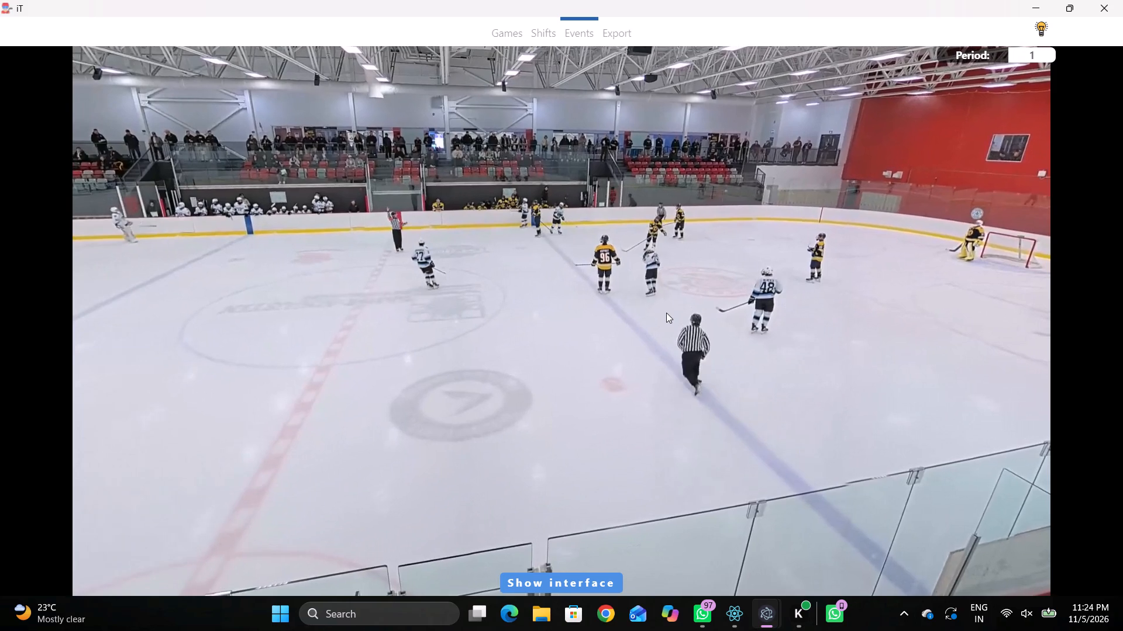
{"action": "type", "text": "qqqqqD"}
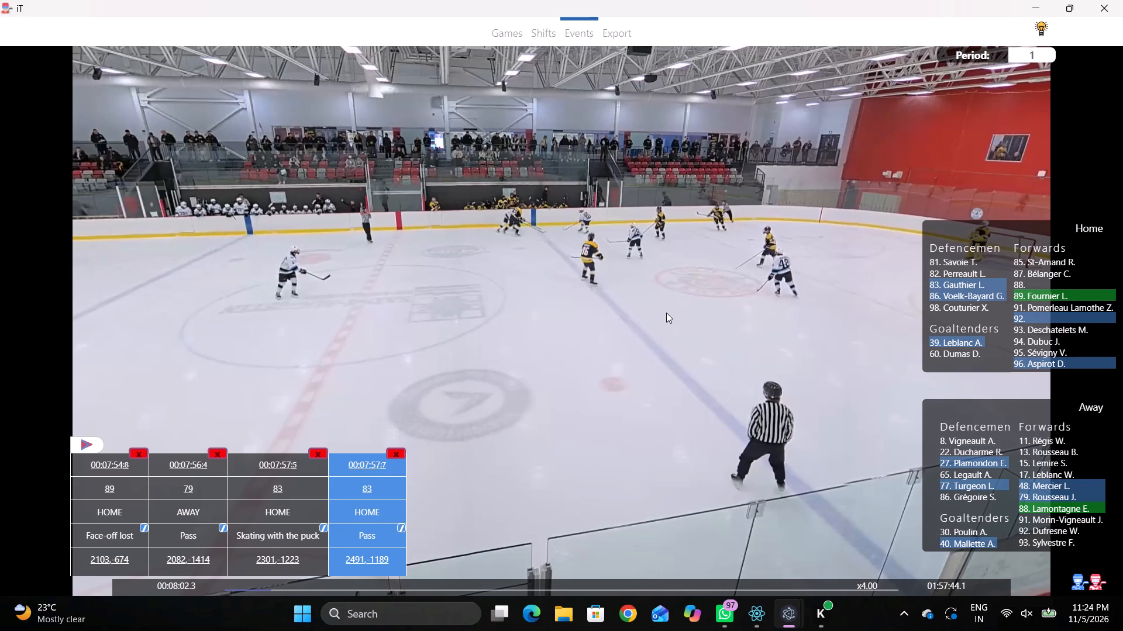
Review the video ahead through the stoppage, going back as far as away 79's pass to recheck the sequence.
{"action": "key", "text": "space"}
{"action": "key", "text": "space"}
{"action": "key", "text": "space"}
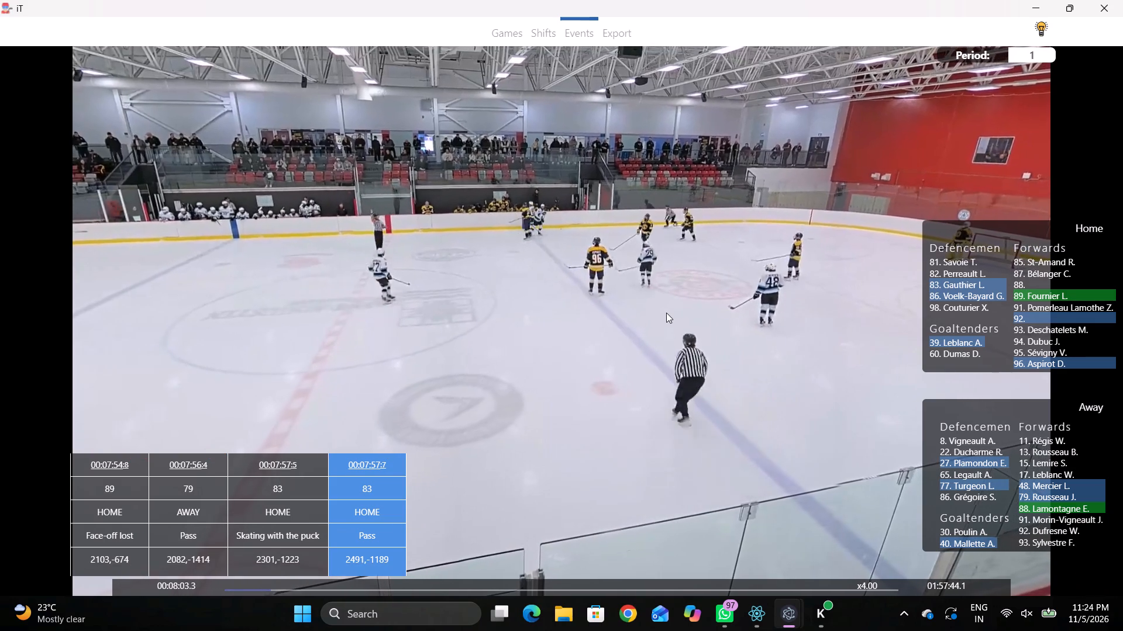
{"action": "key", "text": "space"}
{"action": "key", "text": "space"}
{"action": "key", "text": "space"}
{"action": "key", "text": "space"}
{"action": "key", "text": "space"}
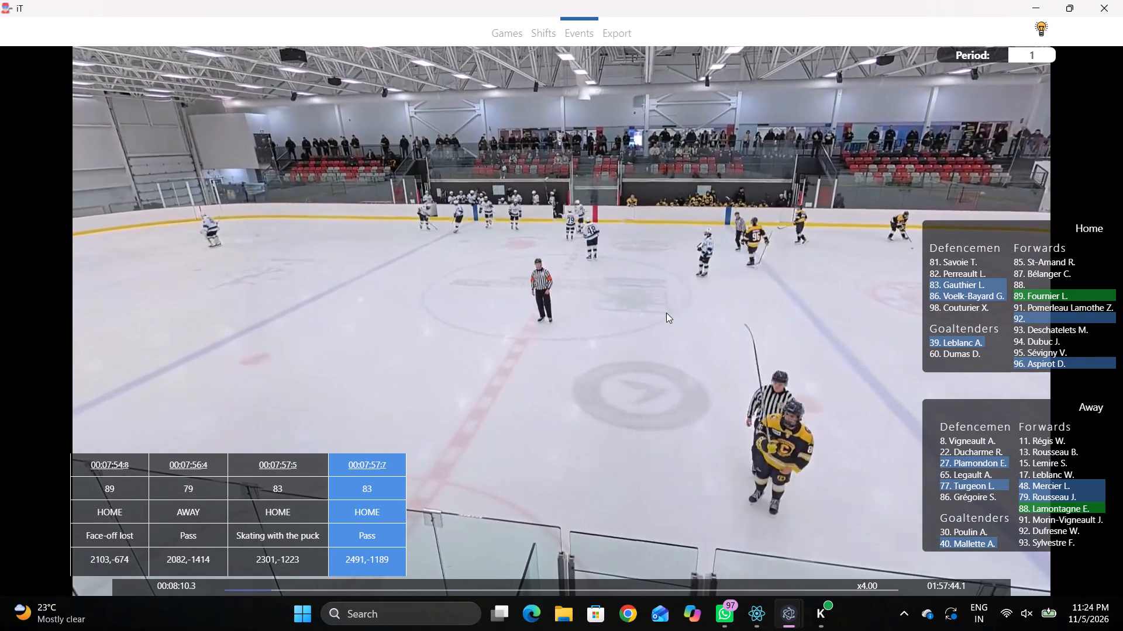
{"action": "type", "text": "q"}
{"action": "key", "text": "q"}
{"action": "key", "text": "q"}
{"action": "key", "text": "q"}
{"action": "key", "text": "q"}
{"action": "key", "text": "q"}
{"action": "key", "text": "q"}
{"action": "key", "text": "q"}
{"action": "key", "text": "q"}
{"action": "key", "text": "q"}
{"action": "key", "text": "q"}
{"action": "key", "text": "q"}
{"action": "key", "text": "q"}
{"action": "key", "text": "q"}
{"action": "key", "text": "q"}
{"action": "key", "text": "q"}
{"action": "key", "text": "q"}
{"action": "key", "text": "q"}
{"action": "key", "text": "q"}
{"action": "key", "text": "q"}
{"action": "key", "text": "q"}
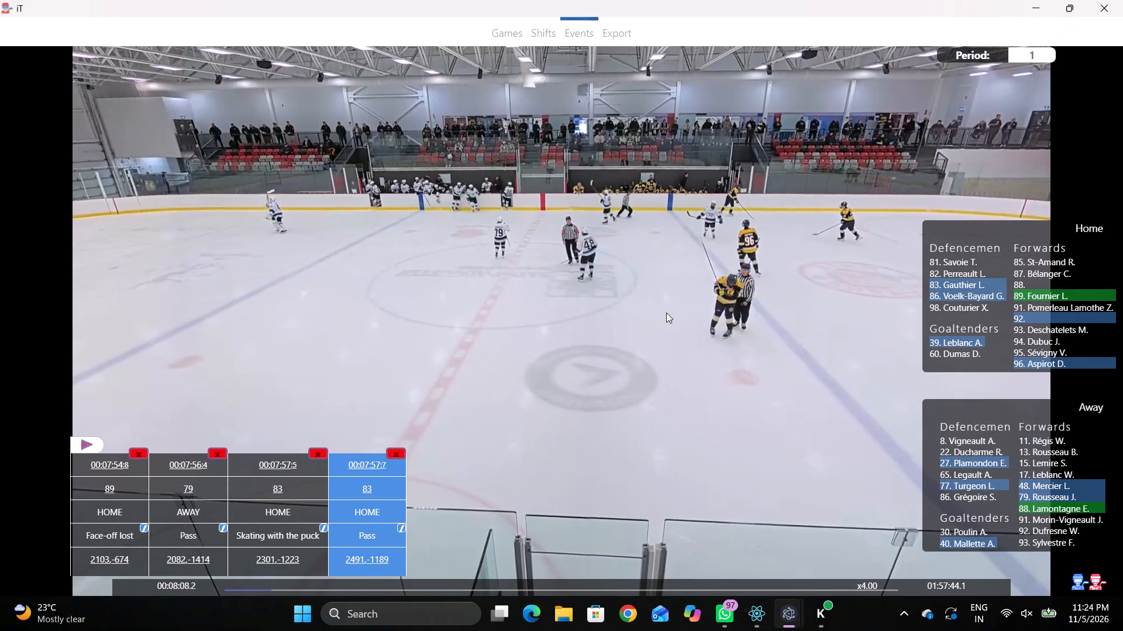
{"action": "type", "text": "qq"}
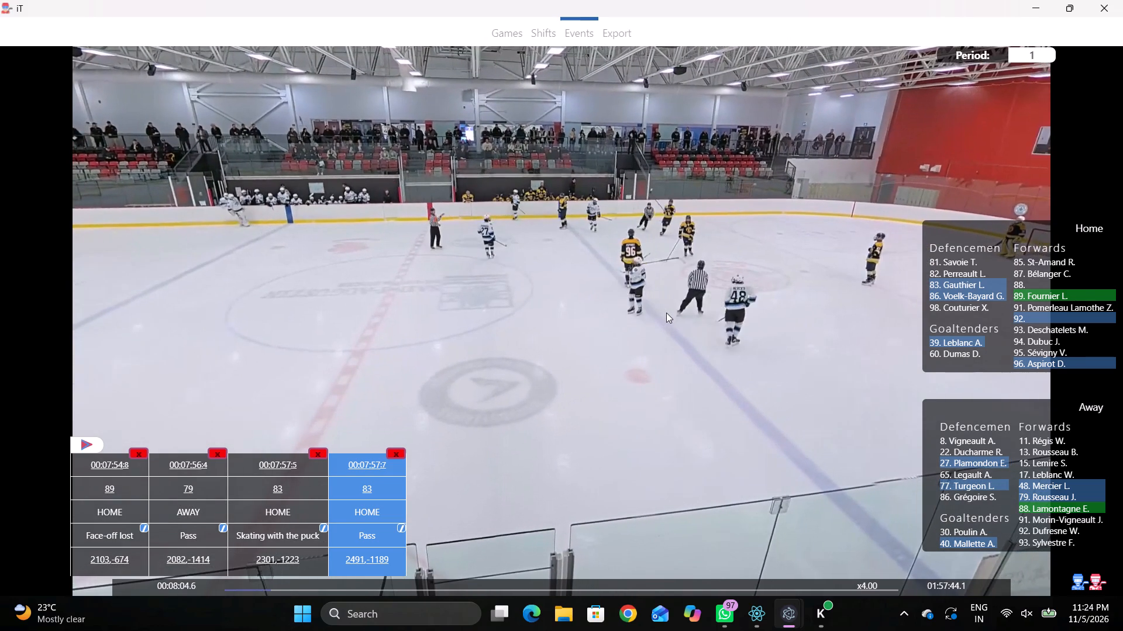
{"action": "type", "text": "qqq"}
{"action": "type", "text": "qq"}
{"action": "type", "text": "qqqqq"}
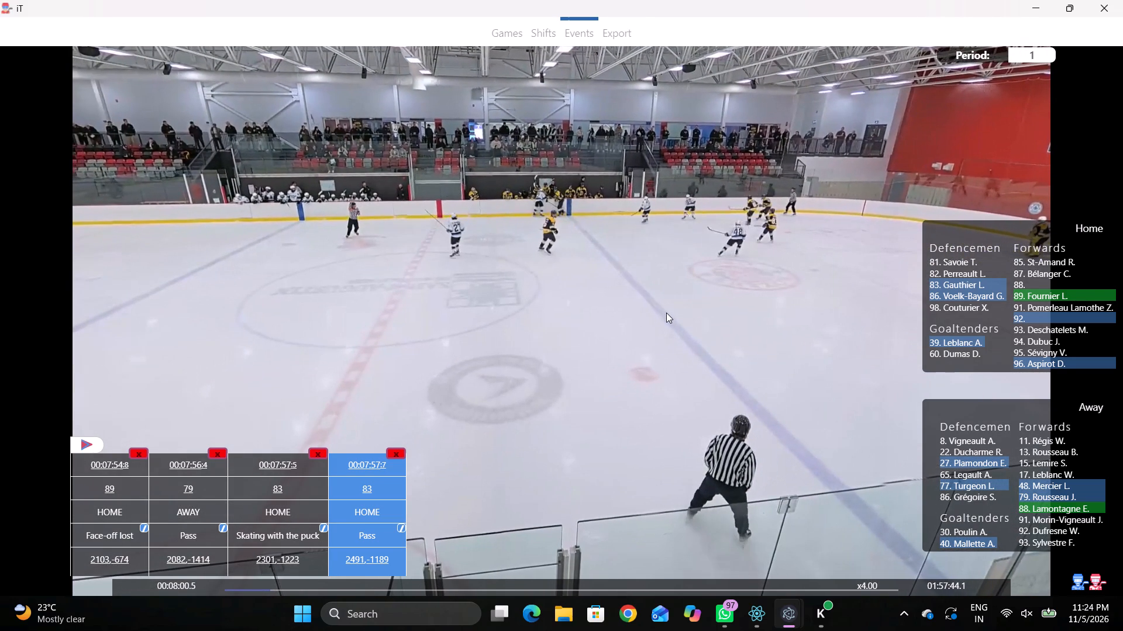
{"action": "type", "text": "qqqqqqqqqqqqqqqqqqqqqqq"}
{"action": "type", "text": "qqr"}
{"action": "key", "text": "space"}
{"action": "key", "text": "space"}
{"action": "key", "text": "space"}
{"action": "key", "text": "space"}
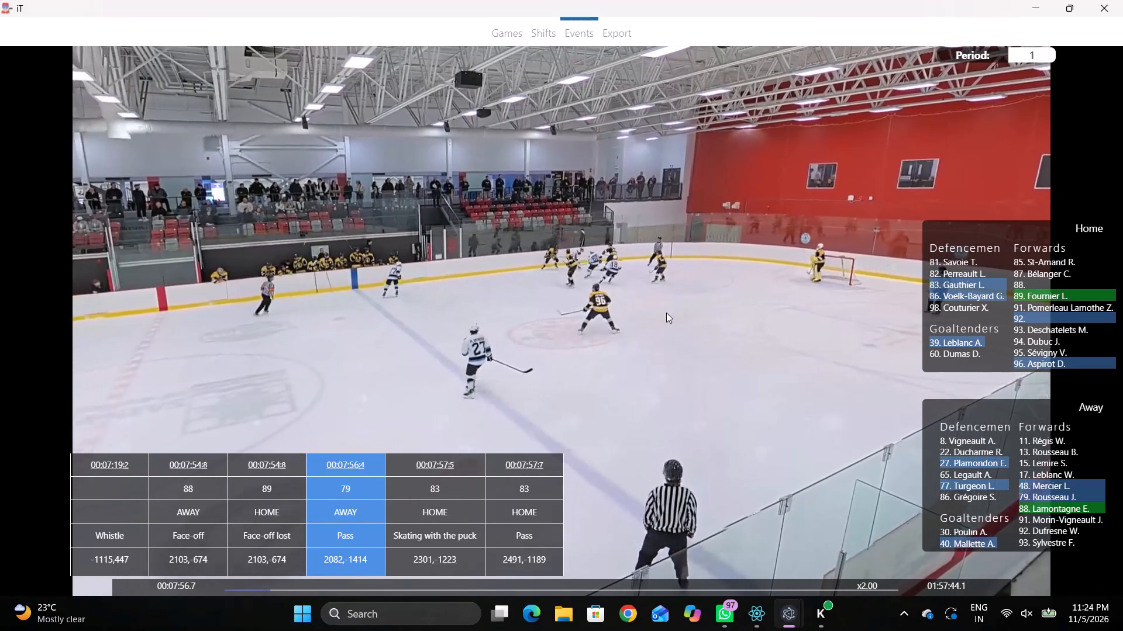
{"action": "type", "text": "qqqqq"}
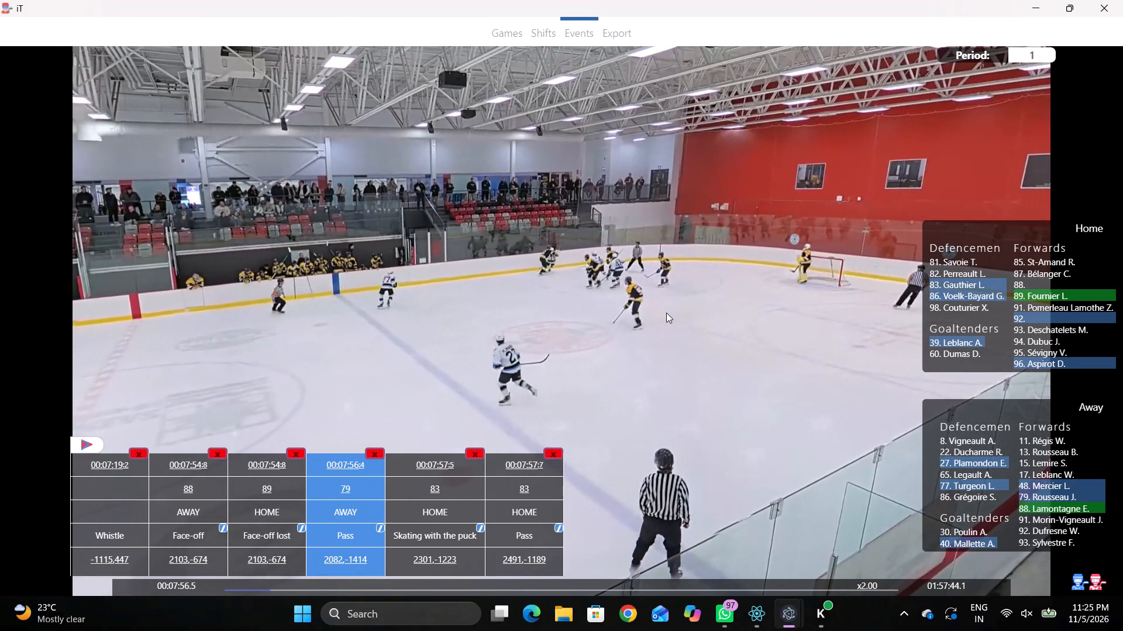
Resume from home 83's pass and record a Pass by away 77 at the far boards, just inside the home blue line.
{"action": "left_click", "coordinate": [523, 471]}
{"action": "left_click", "coordinate": [519, 469]}
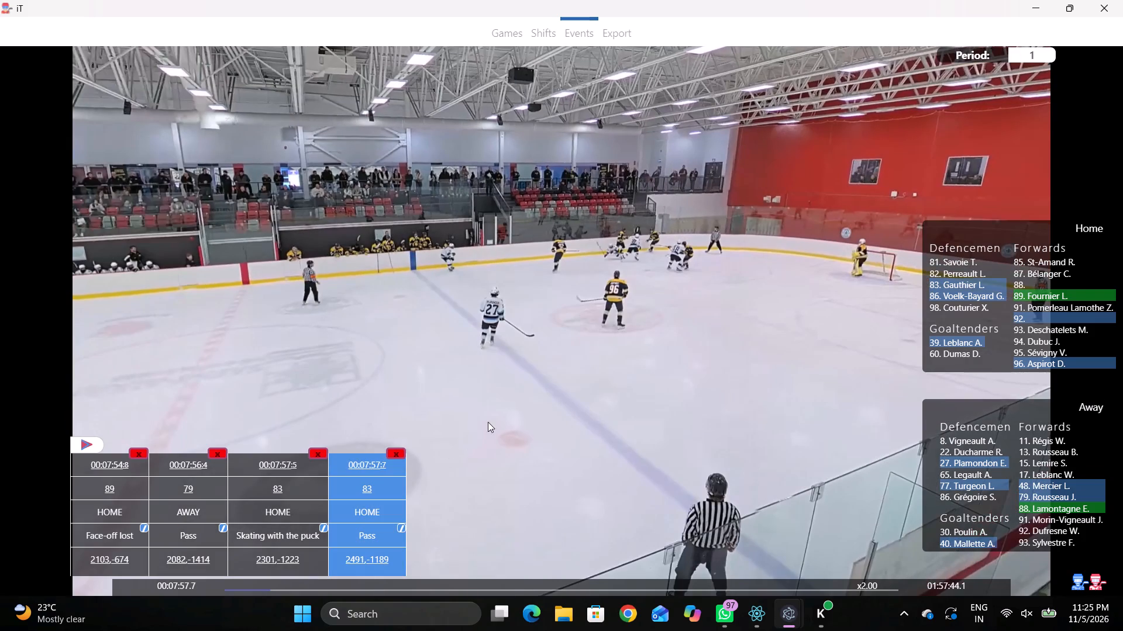
{"action": "key", "text": "shift+d"}
{"action": "key", "text": "space"}
{"action": "key", "text": "space"}
{"action": "key", "text": "space"}
{"action": "key", "text": "space"}
{"action": "right_click", "coordinate": [733, 302]}
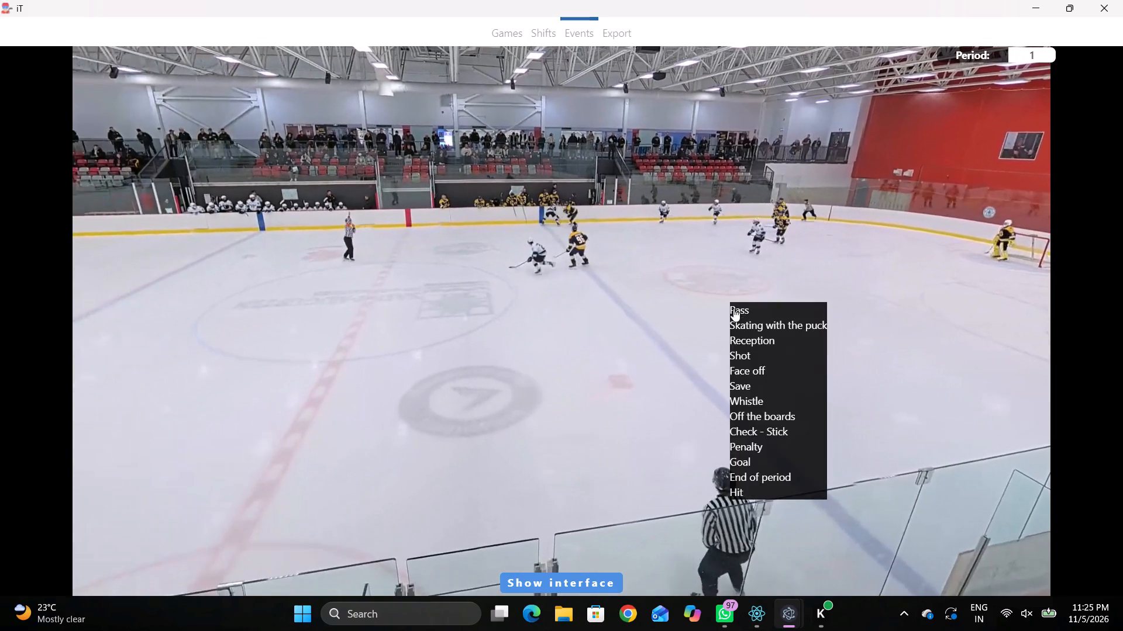
{"action": "left_click", "coordinate": [737, 313]}
{"action": "right_click", "coordinate": [692, 308]}
{"action": "left_click", "coordinate": [698, 315]}
{"action": "right_click", "coordinate": [685, 310]}
{"action": "left_click", "coordinate": [691, 321]}
{"action": "left_click", "coordinate": [954, 483]}
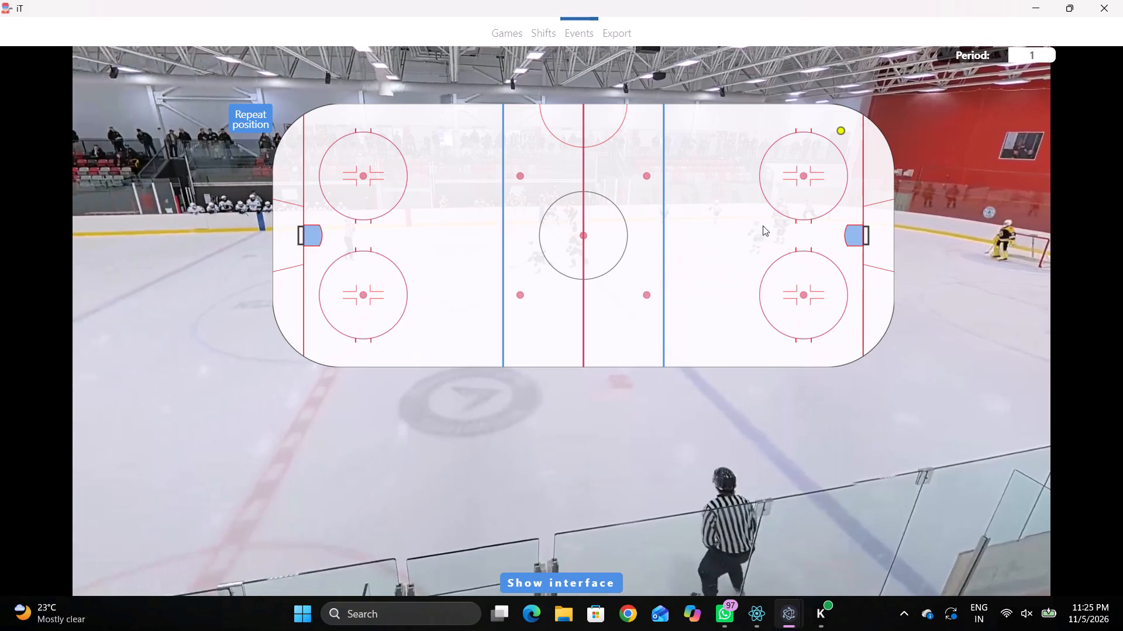
{"action": "left_click", "coordinate": [682, 121]}
Play on from away 77's pass and record the Whistle just inside the home blue line, slightly to the near side of mid-ice.
{"action": "key", "text": "space"}
{"action": "key", "text": "v"}
{"action": "key", "text": "space"}
{"action": "key", "text": "space"}
{"action": "key", "text": "space"}
{"action": "right_click_drag", "start_coordinate": [657, 232], "coordinate": [676, 233]}
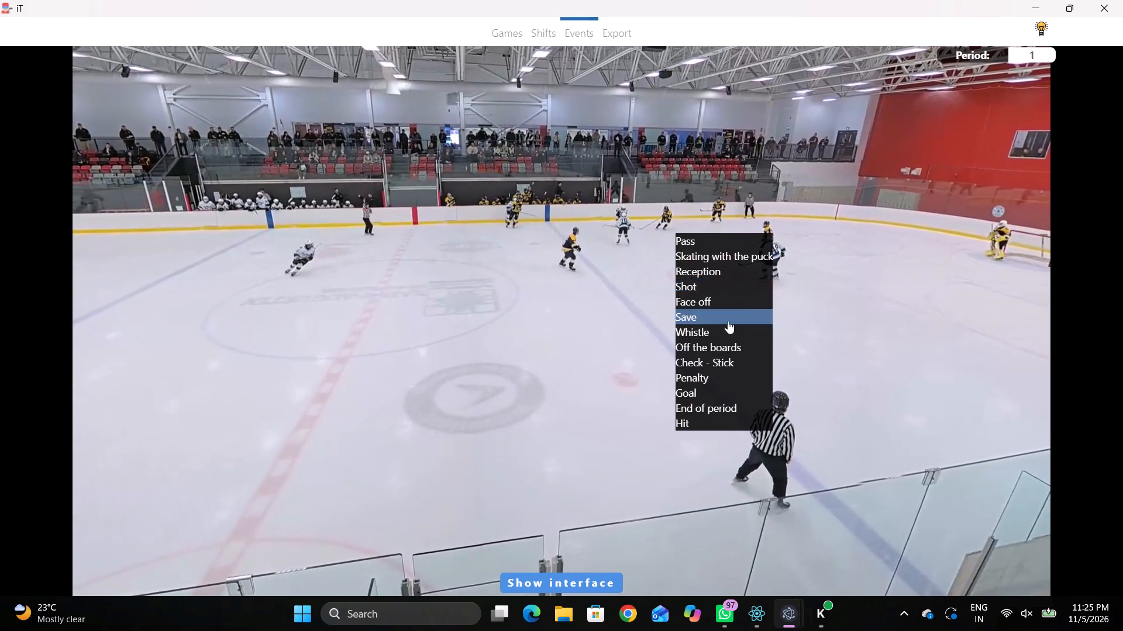
{"action": "key", "text": "space"}
{"action": "key", "text": "space"}
{"action": "right_click_drag", "start_coordinate": [676, 226], "coordinate": [694, 233]}
{"action": "left_click", "coordinate": [725, 330]}
{"action": "left_click", "coordinate": [677, 258]}
Play the video from the whistle to the next face-off in the home zone and find the moment of the puck drop.
{"action": "key", "text": "space"}
{"action": "type", "text": "c vv"}
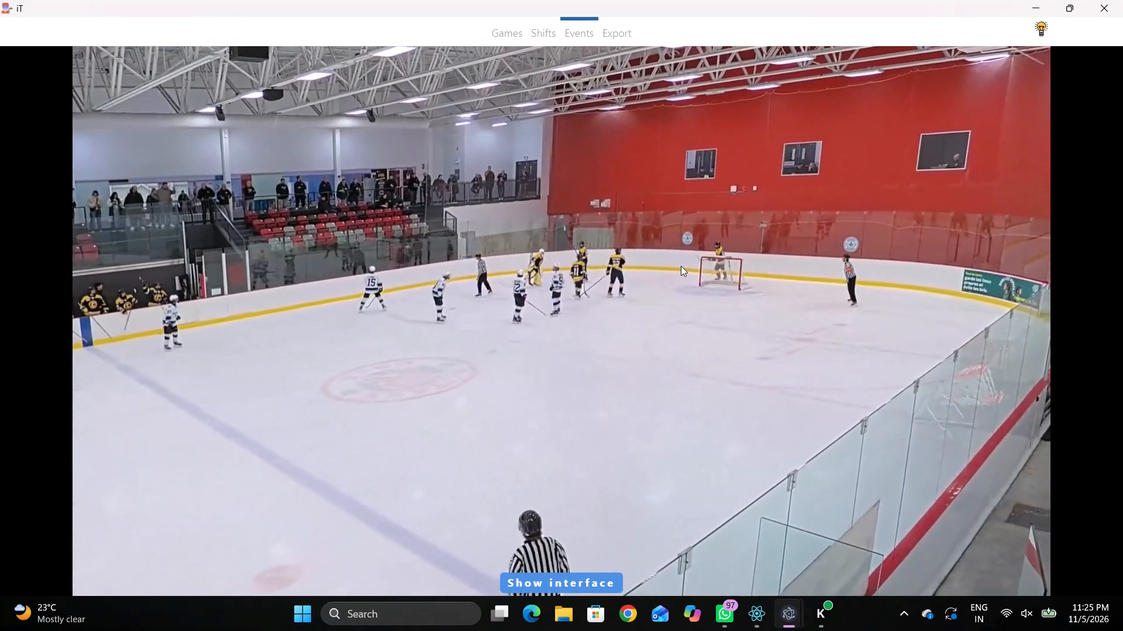
{"action": "key", "text": "space"}
{"action": "type", "text": "r"}
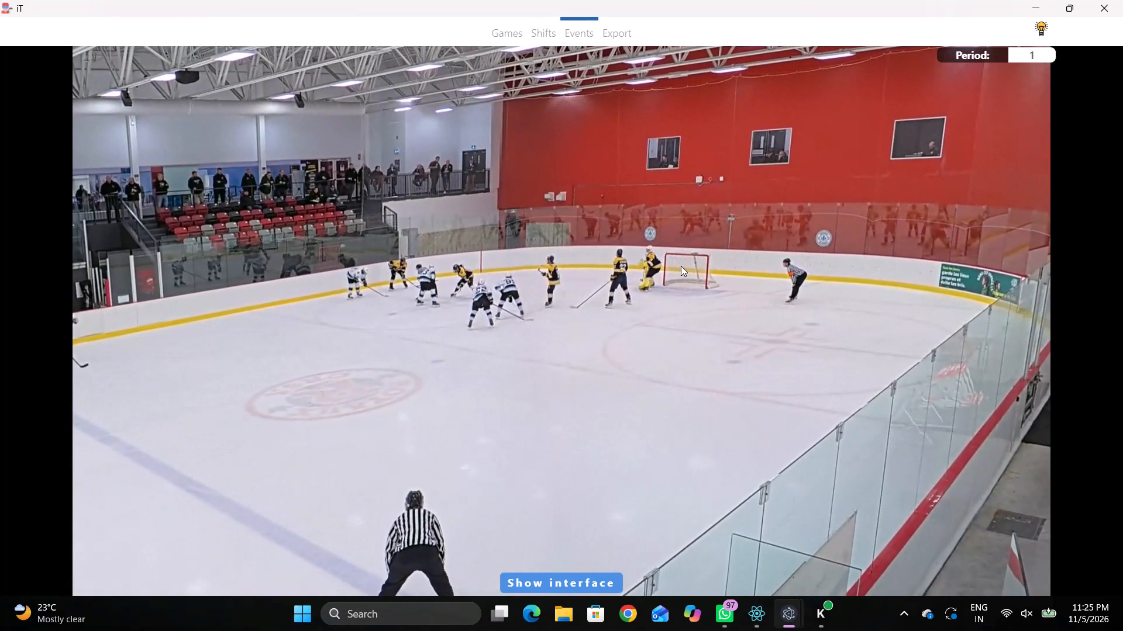
{"action": "key", "text": "space"}
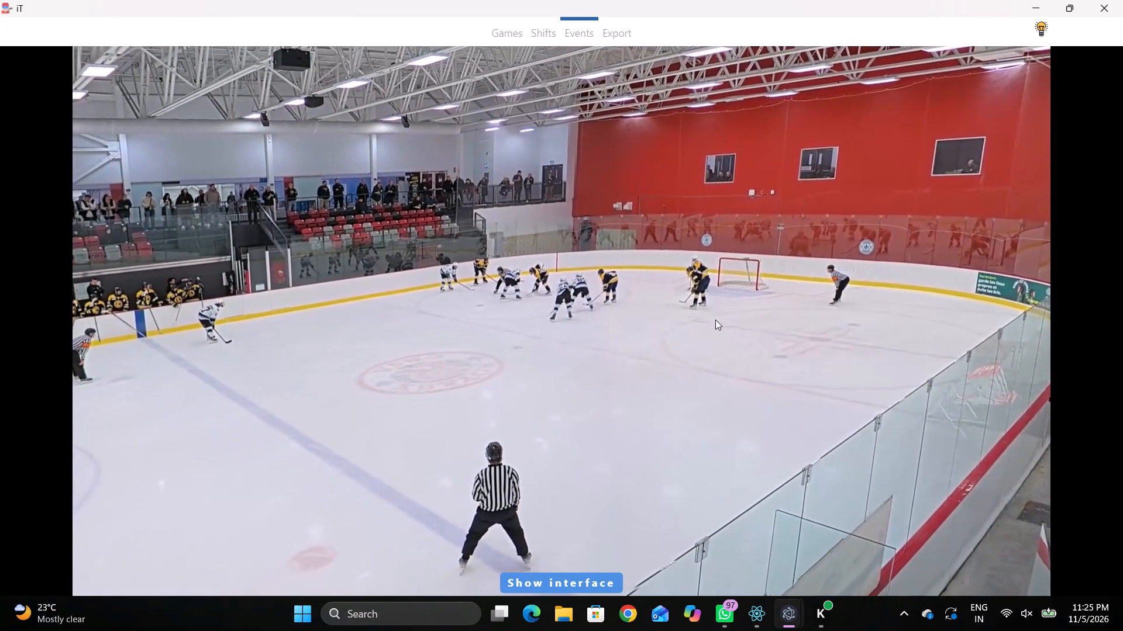
{"action": "key", "text": "space"}
{"action": "key", "text": "q"}
{"action": "key", "text": "q"}
{"action": "key", "text": "q"}
{"action": "key", "text": "q"}
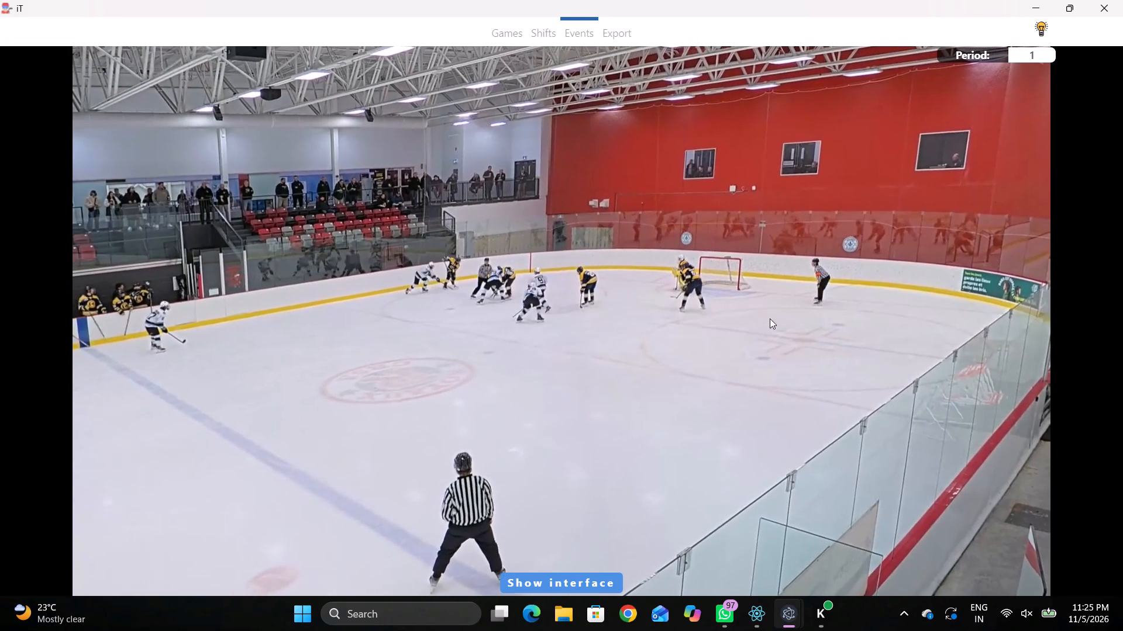
{"action": "key", "text": "q"}
{"action": "key", "text": "q"}
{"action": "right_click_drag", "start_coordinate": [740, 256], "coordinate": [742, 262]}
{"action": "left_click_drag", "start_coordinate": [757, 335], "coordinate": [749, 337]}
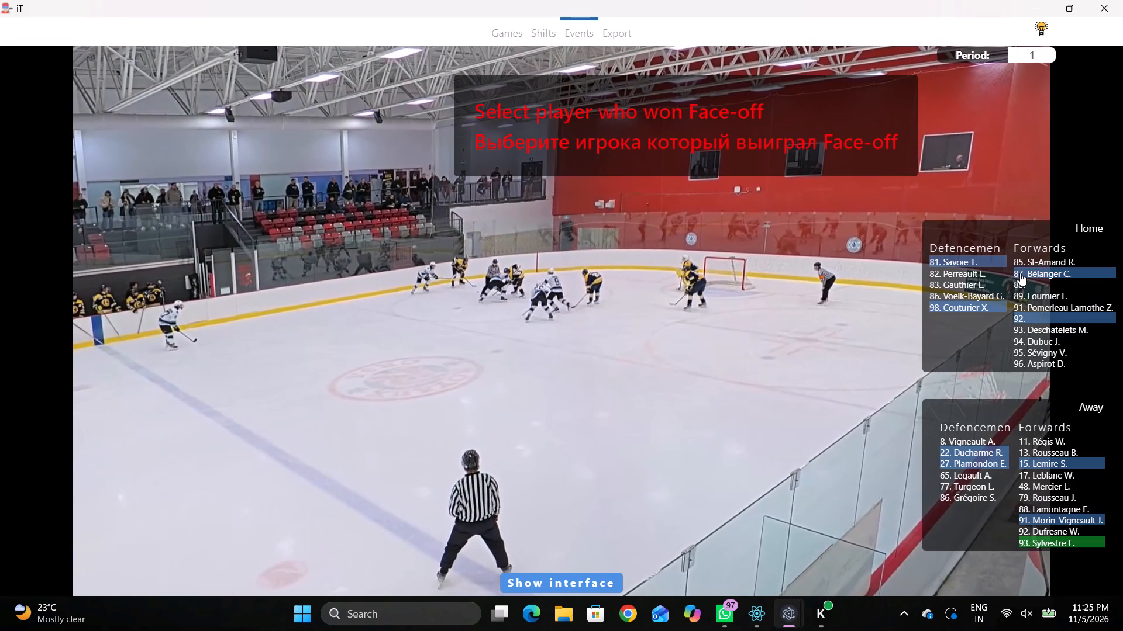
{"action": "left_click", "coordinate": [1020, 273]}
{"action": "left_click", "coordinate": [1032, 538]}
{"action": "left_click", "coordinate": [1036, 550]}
Record the Face off won by home 87 and lost by away 93 at the home zone's far-side face-off dot.
{"action": "right_click_drag", "start_coordinate": [838, 308], "coordinate": [856, 324]}
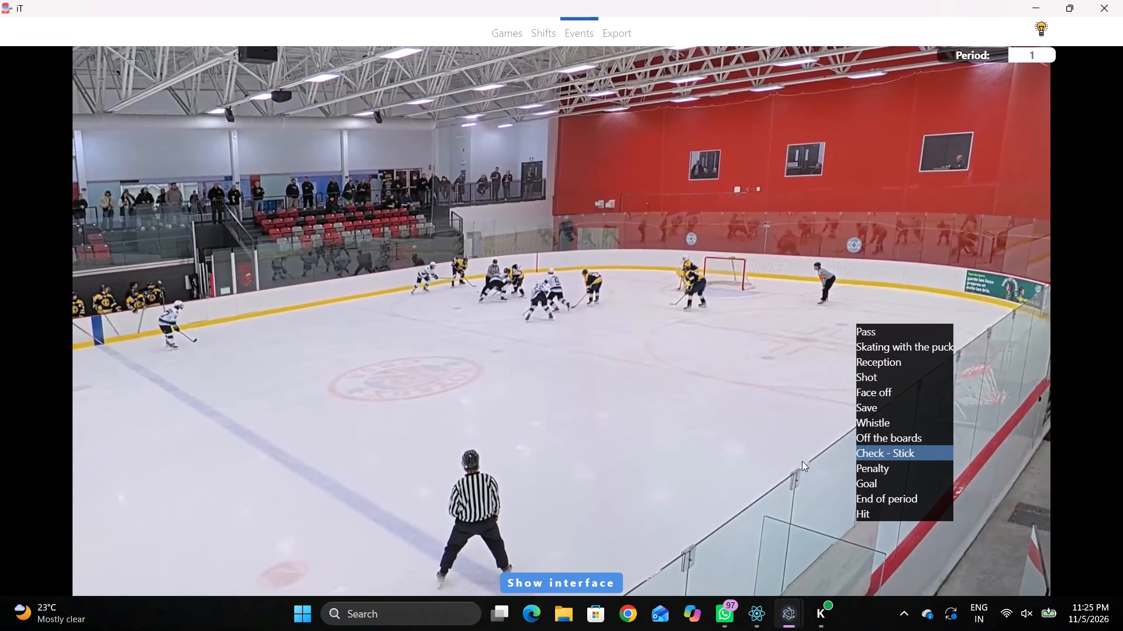
{"action": "left_click", "coordinate": [883, 393]}
{"action": "left_click", "coordinate": [1025, 272]}
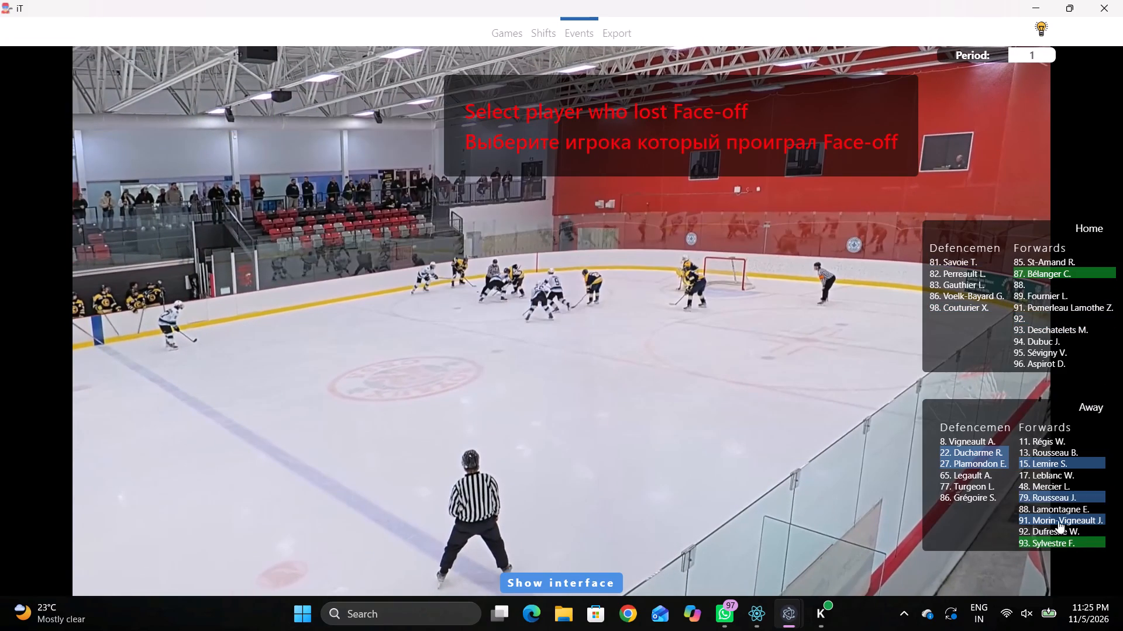
{"action": "left_click", "coordinate": [1054, 546]}
{"action": "left_click", "coordinate": [801, 177]}
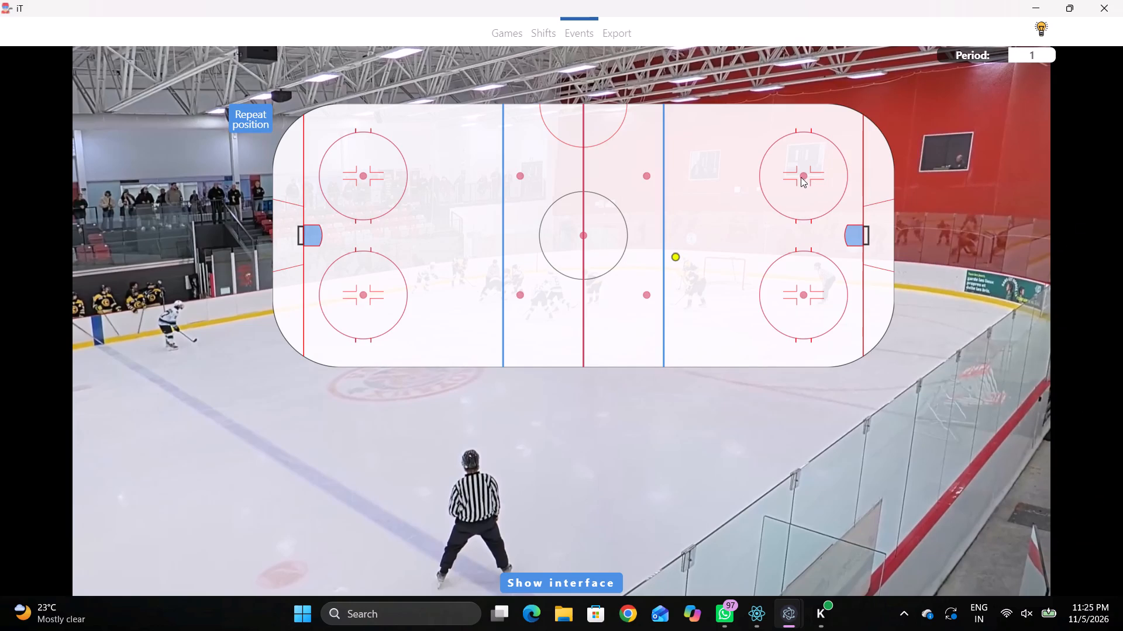
Play on from the face-off and record Skating with the puck by home 98 in the far corner of the home zone.
{"action": "key", "text": "space"}
{"action": "key", "text": "space"}
{"action": "key", "text": "q"}
{"action": "right_click", "coordinate": [738, 243]}
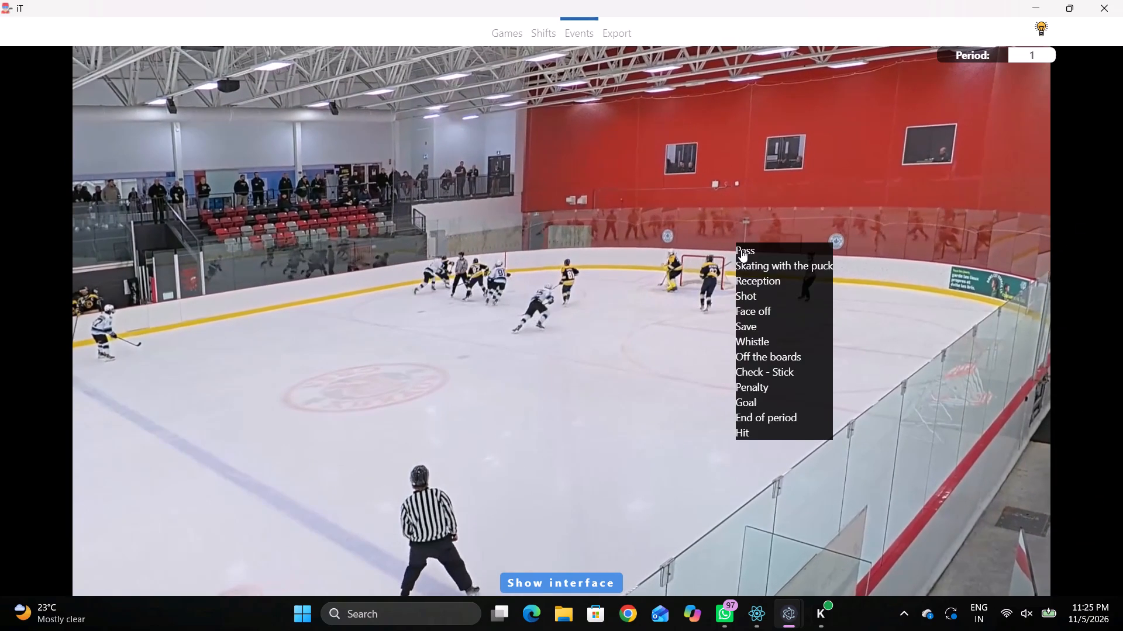
{"action": "left_click", "coordinate": [749, 260]}
{"action": "right_click_drag", "start_coordinate": [659, 251], "coordinate": [631, 255]}
{"action": "left_click", "coordinate": [684, 279]}
{"action": "left_click", "coordinate": [946, 313]}
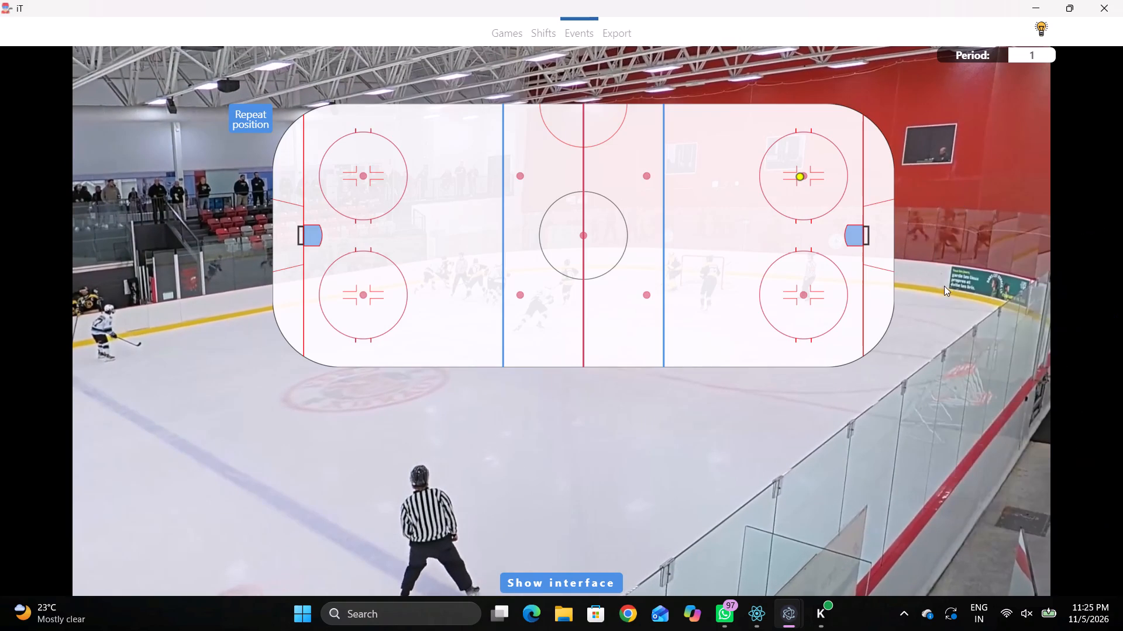
{"action": "left_click", "coordinate": [850, 136]}
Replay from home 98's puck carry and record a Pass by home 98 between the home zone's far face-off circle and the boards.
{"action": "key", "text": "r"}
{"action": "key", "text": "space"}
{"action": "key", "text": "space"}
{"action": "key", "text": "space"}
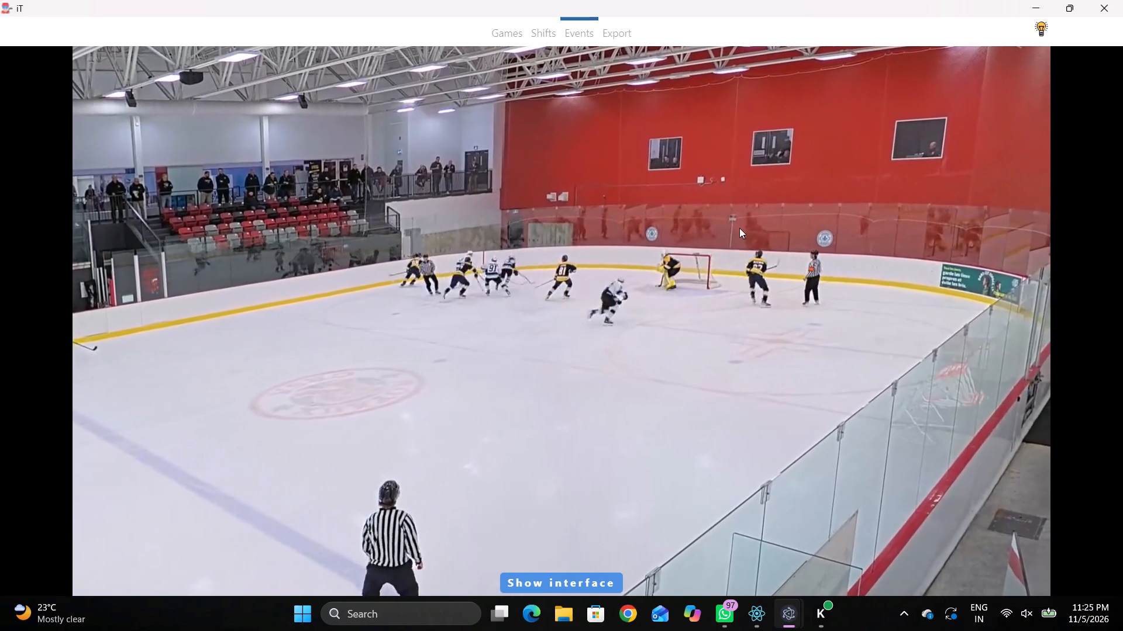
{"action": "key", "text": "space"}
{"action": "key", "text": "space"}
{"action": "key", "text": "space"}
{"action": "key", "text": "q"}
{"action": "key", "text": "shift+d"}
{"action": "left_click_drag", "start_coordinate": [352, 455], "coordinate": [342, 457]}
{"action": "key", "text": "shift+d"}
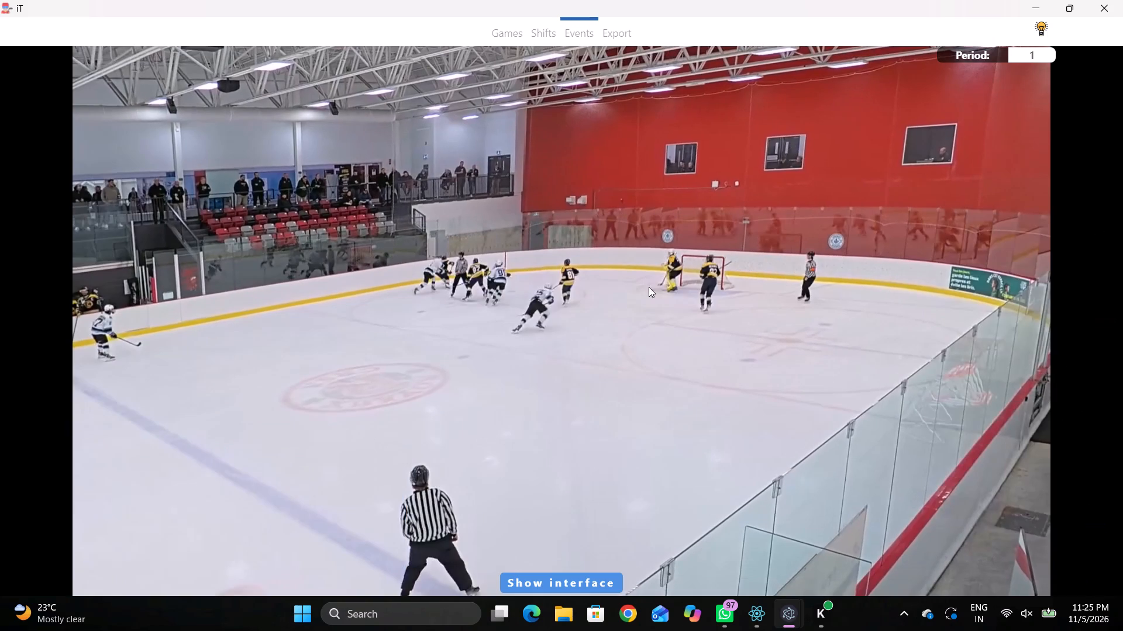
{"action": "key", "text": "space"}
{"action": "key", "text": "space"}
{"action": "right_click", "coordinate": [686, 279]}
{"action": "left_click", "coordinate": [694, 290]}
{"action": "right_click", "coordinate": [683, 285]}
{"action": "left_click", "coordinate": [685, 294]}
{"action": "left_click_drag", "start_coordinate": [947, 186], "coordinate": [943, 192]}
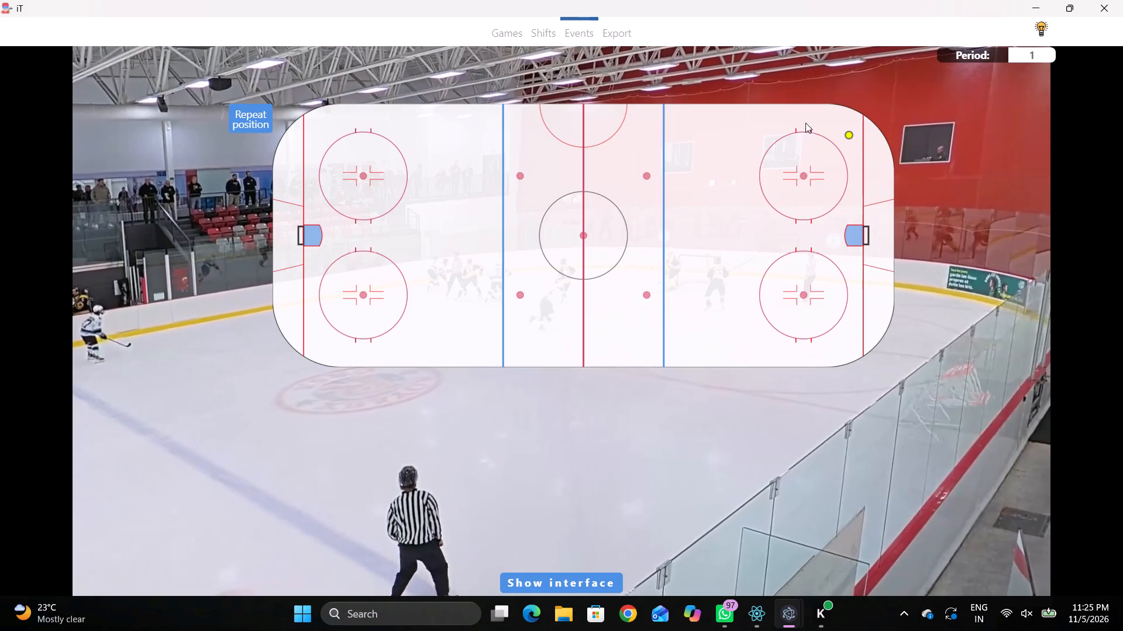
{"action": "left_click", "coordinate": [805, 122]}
Change home 98's Skating with the puck event after the face-off to a Pass.
{"action": "key", "text": "space"}
{"action": "key", "text": "space"}
{"action": "key", "text": "space"}
{"action": "key", "text": "space"}
{"action": "right_click", "coordinate": [762, 241]}
{"action": "key", "text": "space"}
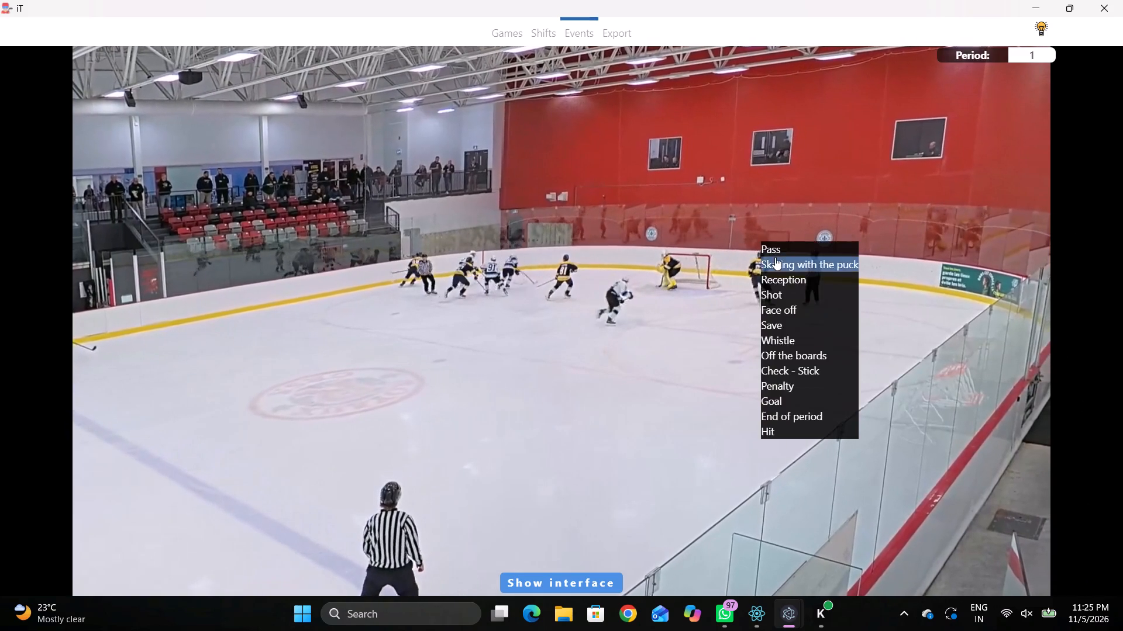
{"action": "key", "text": "space"}
{"action": "key", "text": "shift+d"}
{"action": "left_click", "coordinate": [284, 461]}
{"action": "left_click_drag", "start_coordinate": [407, 519], "coordinate": [399, 521]}
{"action": "left_click", "coordinate": [399, 521]}
{"action": "left_click", "coordinate": [399, 532]}
{"action": "left_click", "coordinate": [404, 531]}
{"action": "left_click", "coordinate": [464, 303]}
{"action": "left_click", "coordinate": [445, 330]}
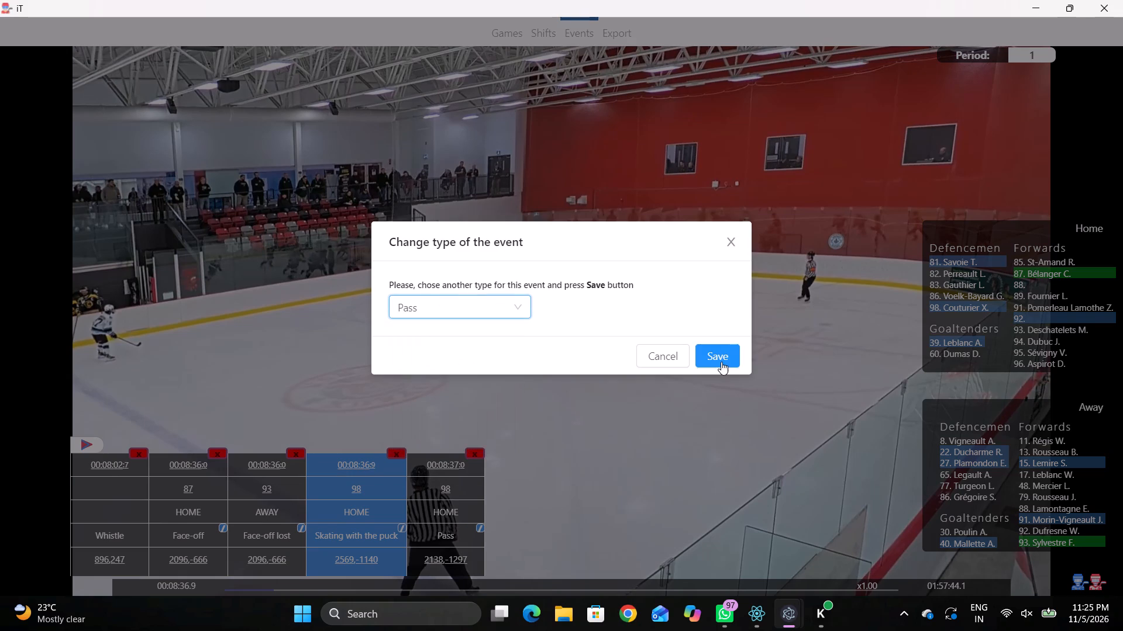
{"action": "left_click", "coordinate": [721, 362]}
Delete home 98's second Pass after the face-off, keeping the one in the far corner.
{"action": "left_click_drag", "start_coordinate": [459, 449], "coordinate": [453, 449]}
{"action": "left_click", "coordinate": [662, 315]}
Replay the face-off and record a Pass by away 91 at the corner-side edge of the home zone's far face-off circle.
{"action": "key", "text": "q"}
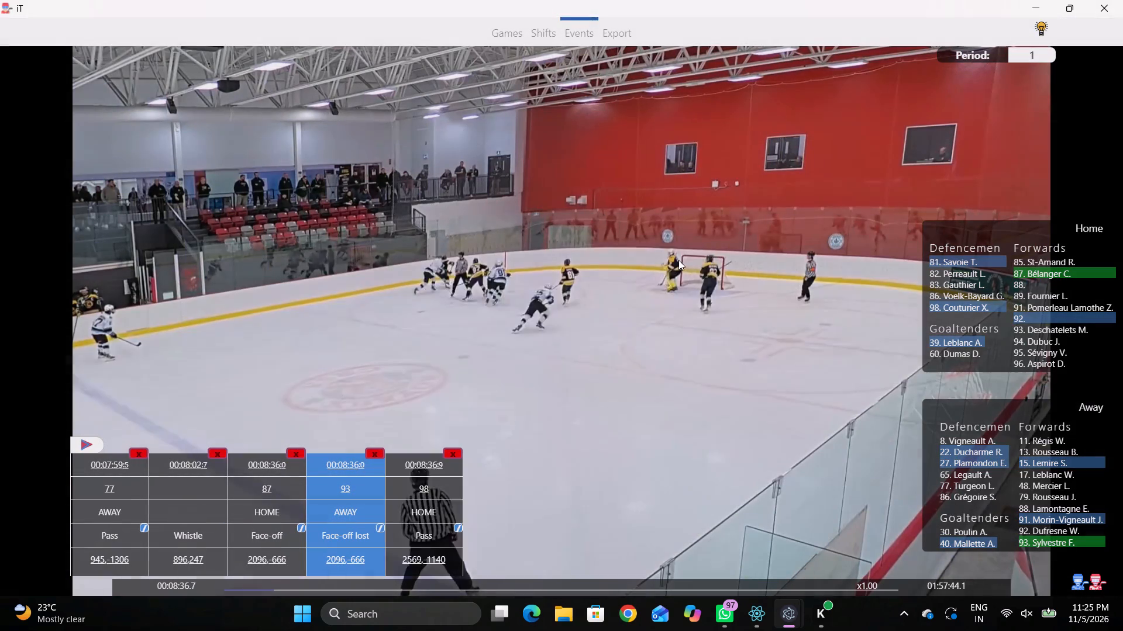
{"action": "key", "text": "q"}
{"action": "key", "text": "q"}
{"action": "key", "text": "q"}
{"action": "key", "text": "q"}
{"action": "key", "text": "q"}
{"action": "key", "text": "q"}
{"action": "key", "text": "q"}
{"action": "key", "text": "q"}
{"action": "key", "text": "q"}
{"action": "key", "text": "q"}
{"action": "key", "text": "q"}
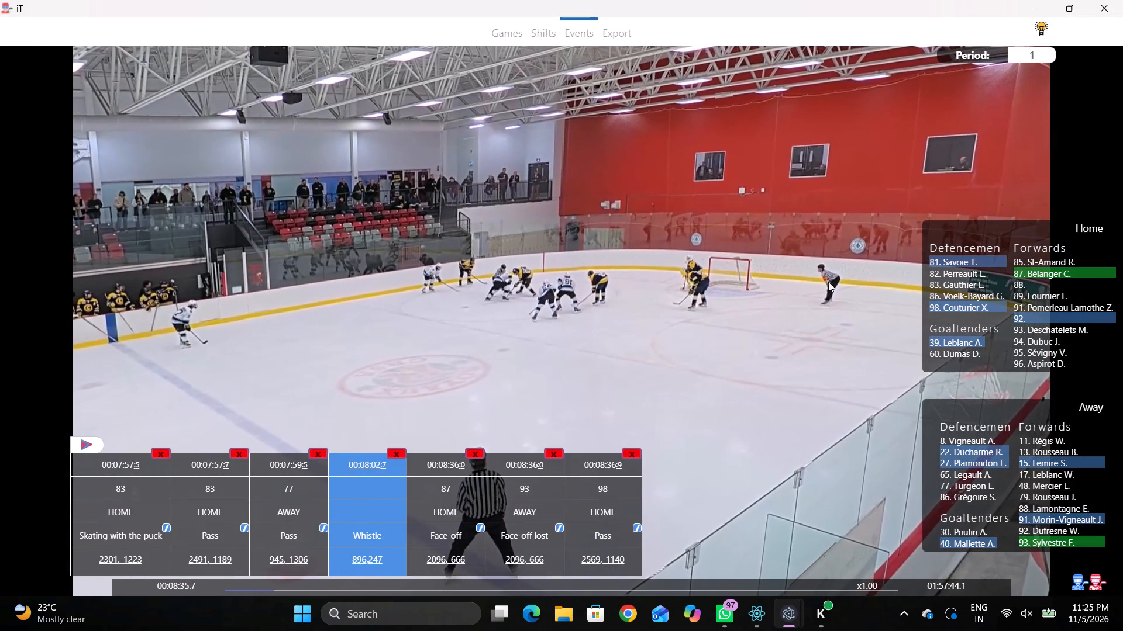
{"action": "key", "text": "space"}
{"action": "key", "text": "v"}
{"action": "key", "text": "space"}
{"action": "right_click_drag", "start_coordinate": [761, 274], "coordinate": [756, 276]}
{"action": "key", "text": "space"}
{"action": "key", "text": "space"}
{"action": "right_click", "coordinate": [744, 256]}
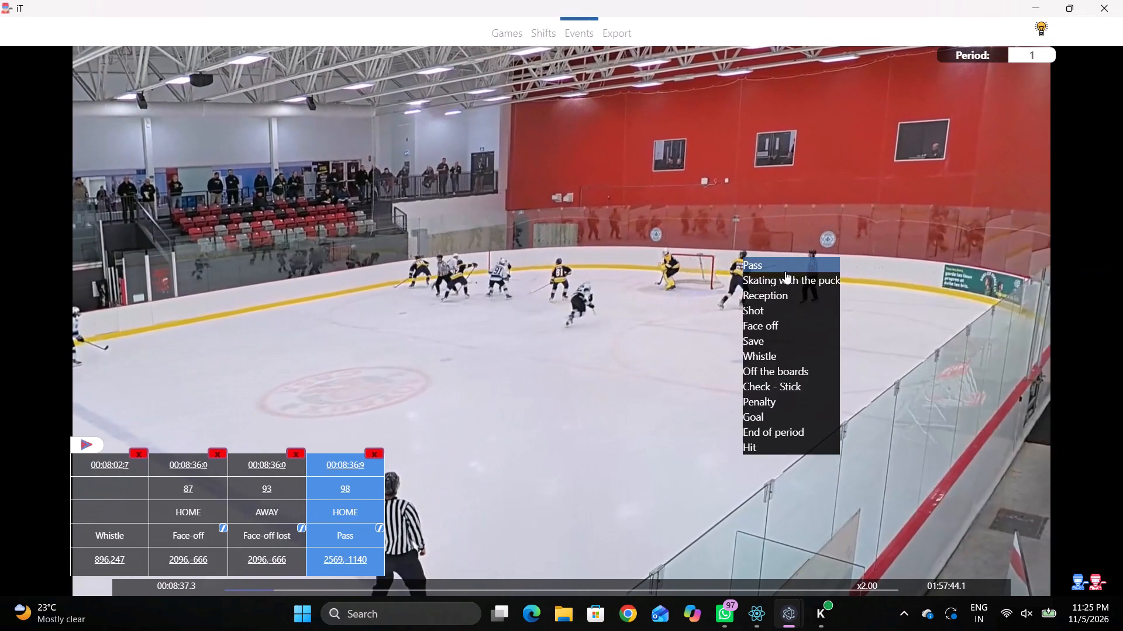
{"action": "left_click", "coordinate": [785, 271]}
{"action": "left_click_drag", "start_coordinate": [1056, 515], "coordinate": [1049, 515]}
{"action": "left_click", "coordinate": [827, 140]}
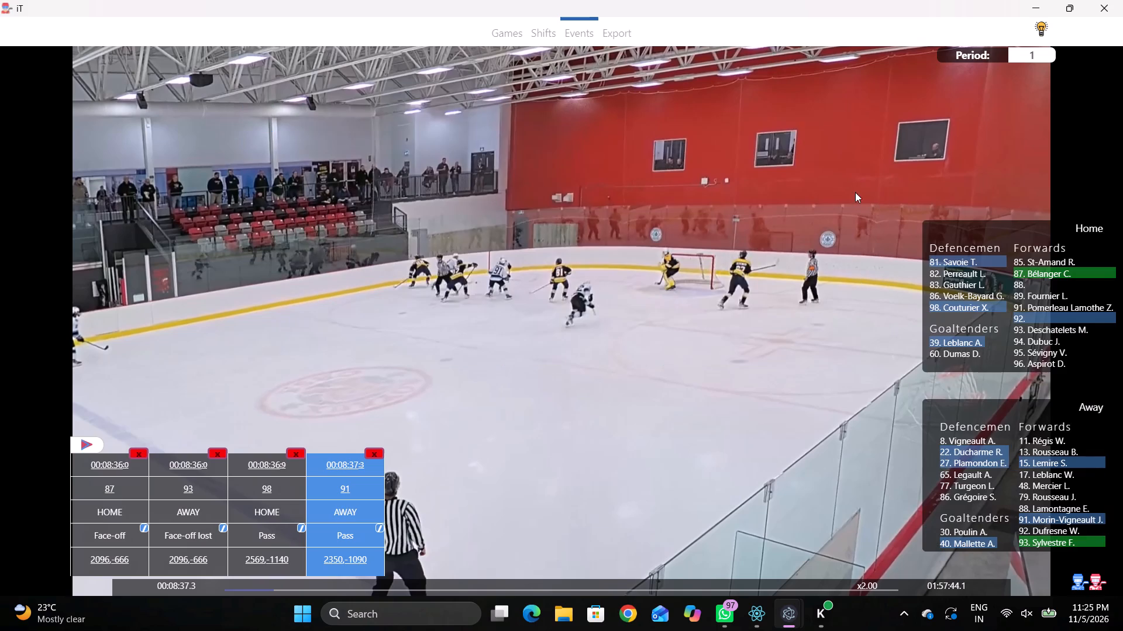
Change the player of the latest Pass to away 15.
{"action": "key", "text": "space"}
{"action": "key", "text": "space"}
{"action": "left_click_drag", "start_coordinate": [368, 480], "coordinate": [360, 481]}
{"action": "left_click", "coordinate": [343, 494]}
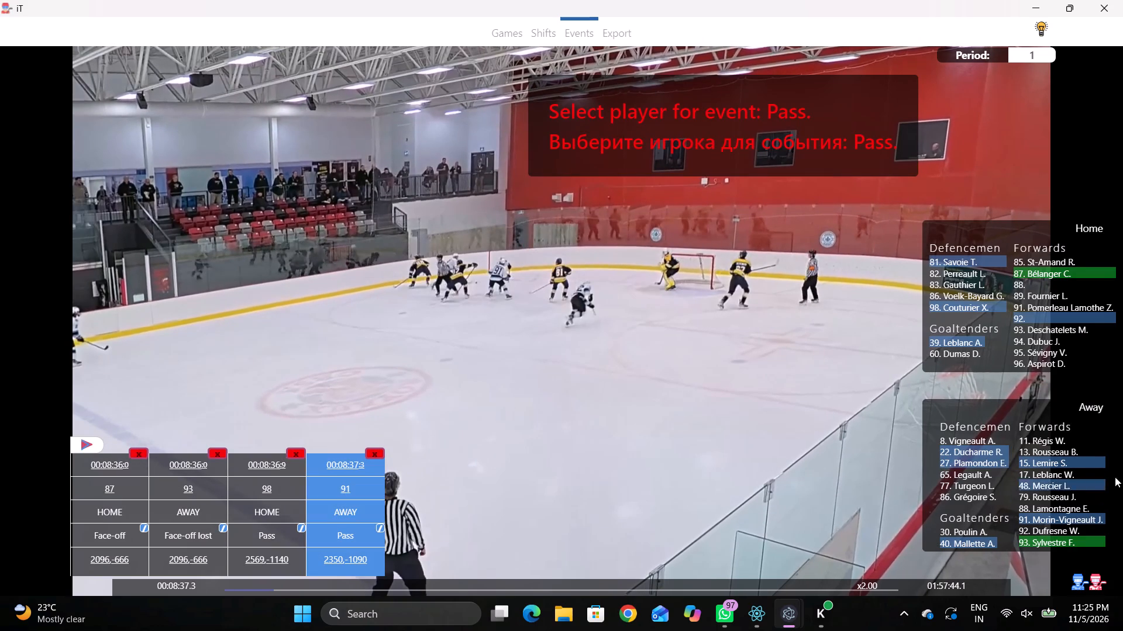
{"action": "left_click", "coordinate": [1049, 460]}
{"action": "key", "text": "shift+d"}
Play on and record a Pass behind the home goal line, between the net and the far corner, repeating the previous player.
{"action": "key", "text": "space"}
{"action": "key", "text": "space"}
{"action": "key", "text": "space"}
{"action": "key", "text": "space"}
{"action": "key", "text": "q"}
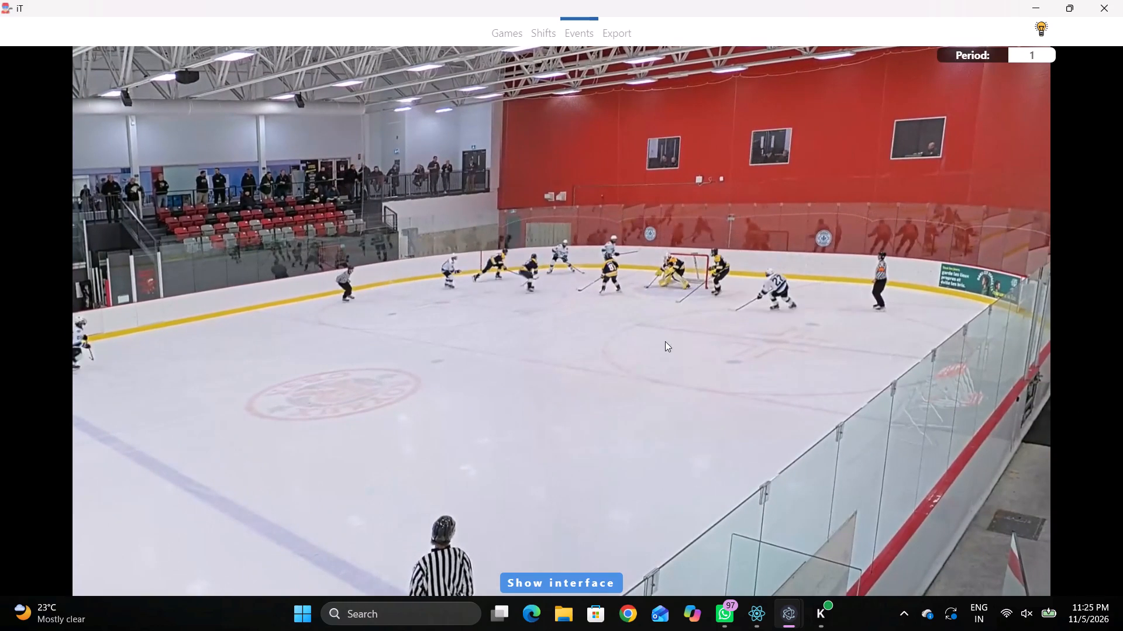
{"action": "key", "text": "q"}
{"action": "key", "text": "r"}
{"action": "key", "text": "space"}
{"action": "key", "text": "space"}
{"action": "key", "text": "space"}
{"action": "key", "text": "space"}
{"action": "key", "text": "q"}
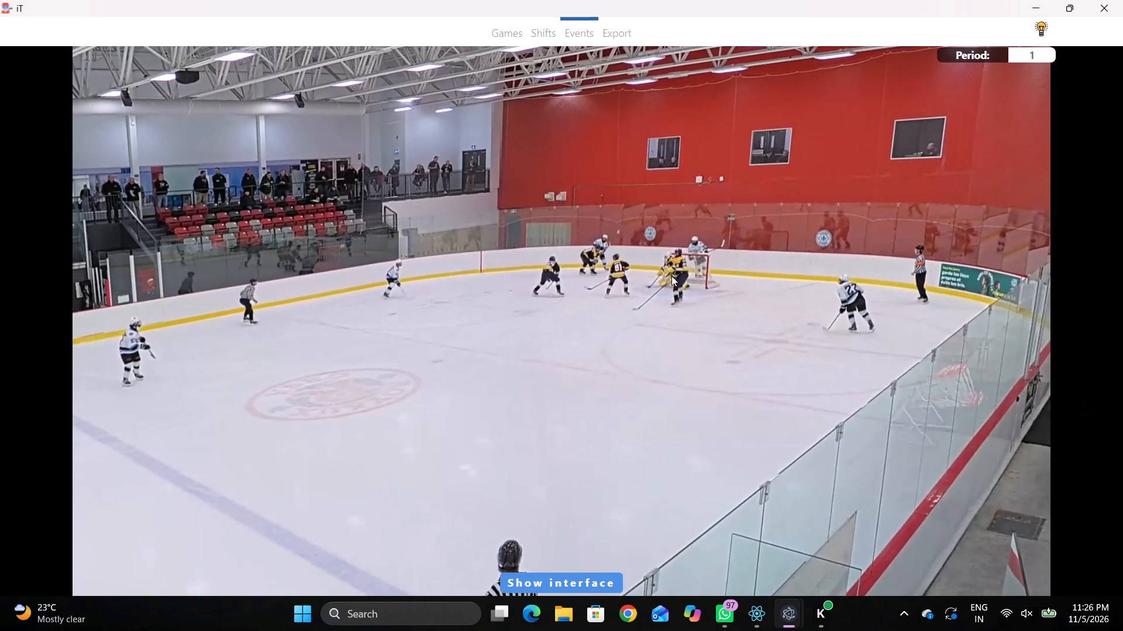
{"action": "key", "text": "q"}
{"action": "key", "text": "q"}
{"action": "key", "text": "0"}
{"action": "right_click", "coordinate": [745, 214]}
{"action": "left_click_drag", "start_coordinate": [759, 213], "coordinate": [767, 222]}
{"action": "right_click", "coordinate": [870, 213]}
{"action": "left_click", "coordinate": [873, 218]}
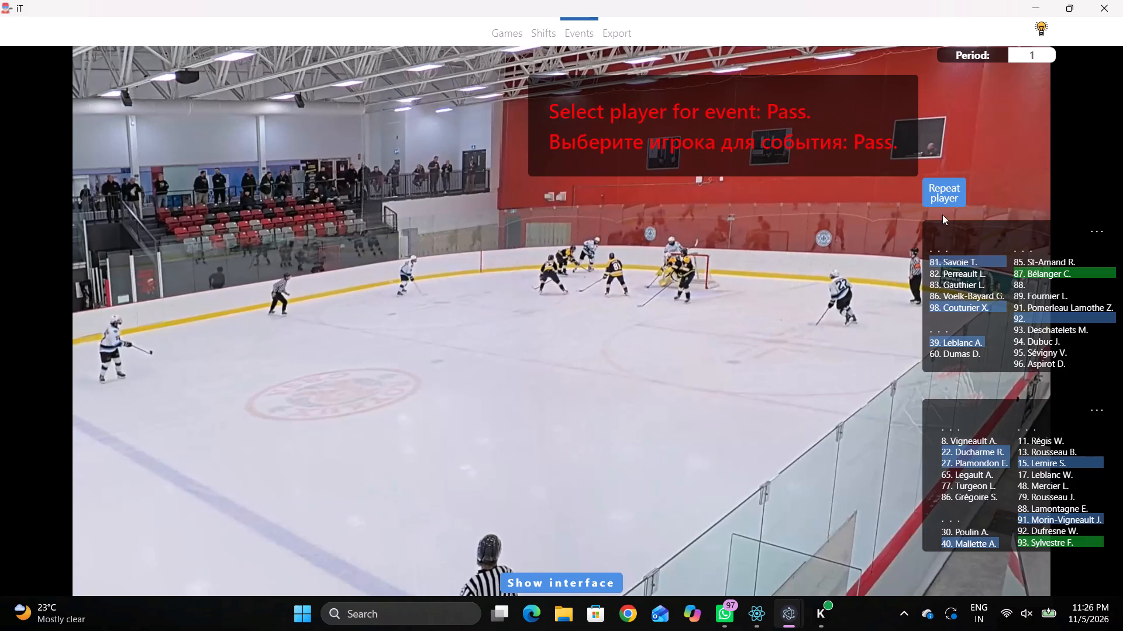
{"action": "left_click", "coordinate": [948, 201]}
{"action": "left_click", "coordinate": [871, 169]}
Follow the puck to the opposite end and record away 27's puck event directly behind the away net.
{"action": "key", "text": "space"}
{"action": "key", "text": "space"}
{"action": "key", "text": "space"}
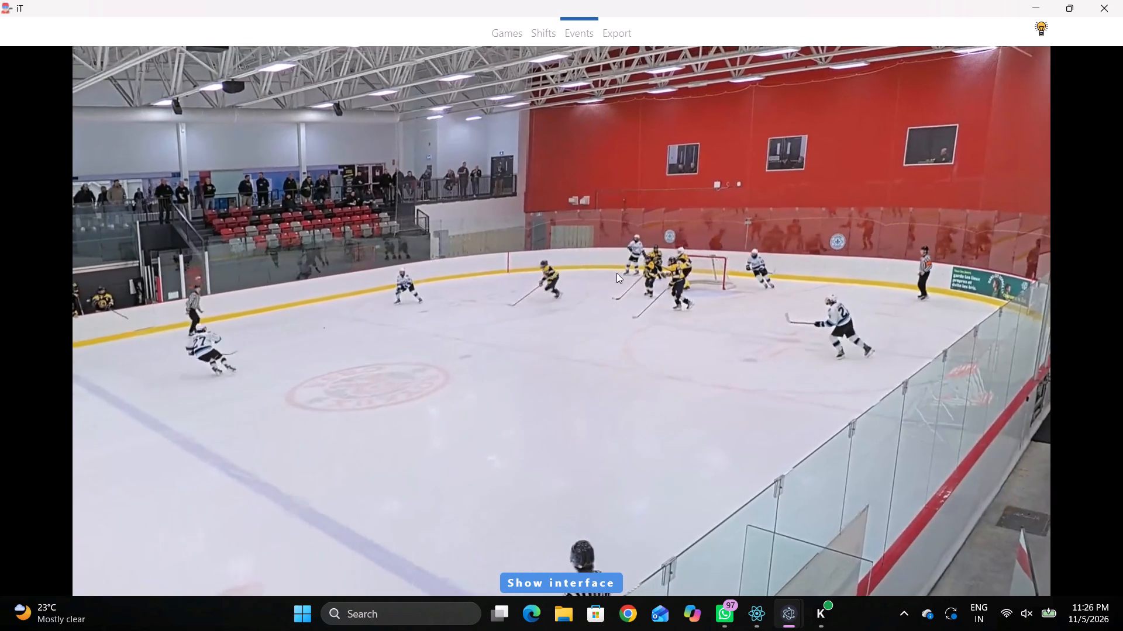
{"action": "key", "text": "v"}
{"action": "key", "text": "space"}
{"action": "right_click", "coordinate": [539, 192]}
{"action": "key", "text": "space"}
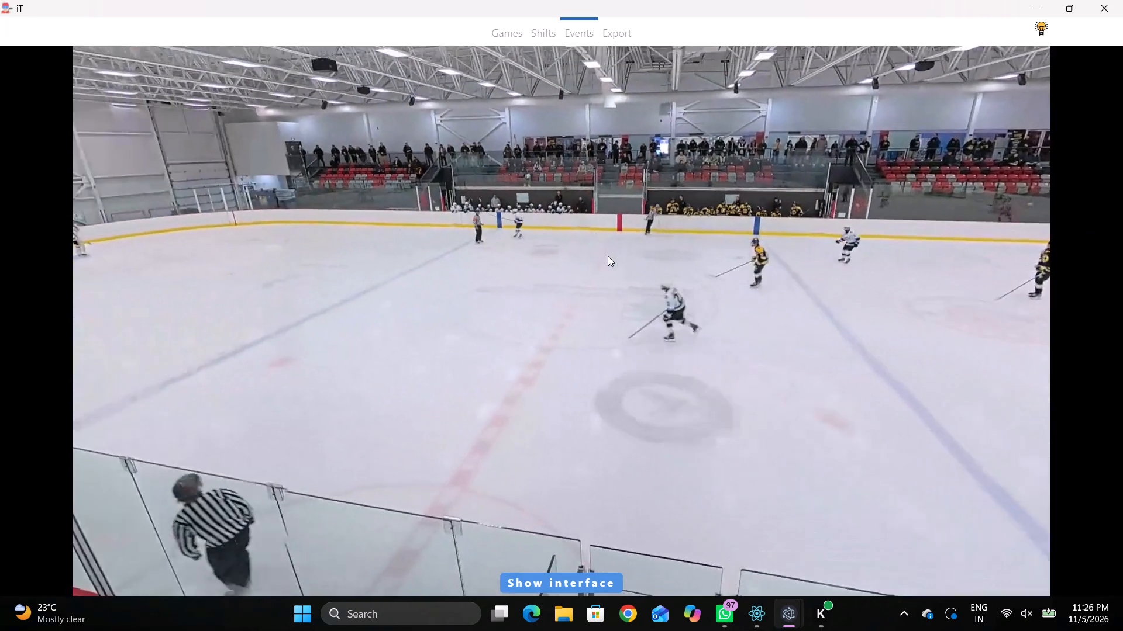
{"action": "key", "text": "space"}
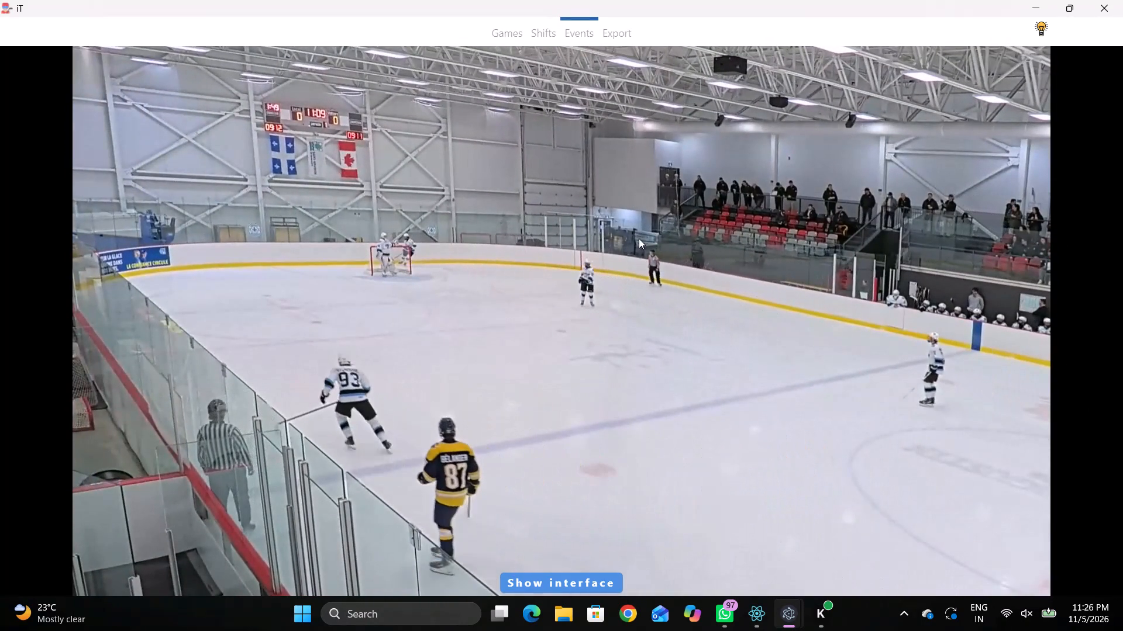
{"action": "right_click", "coordinate": [617, 214]}
{"action": "left_click", "coordinate": [676, 230]}
{"action": "left_click", "coordinate": [950, 463]}
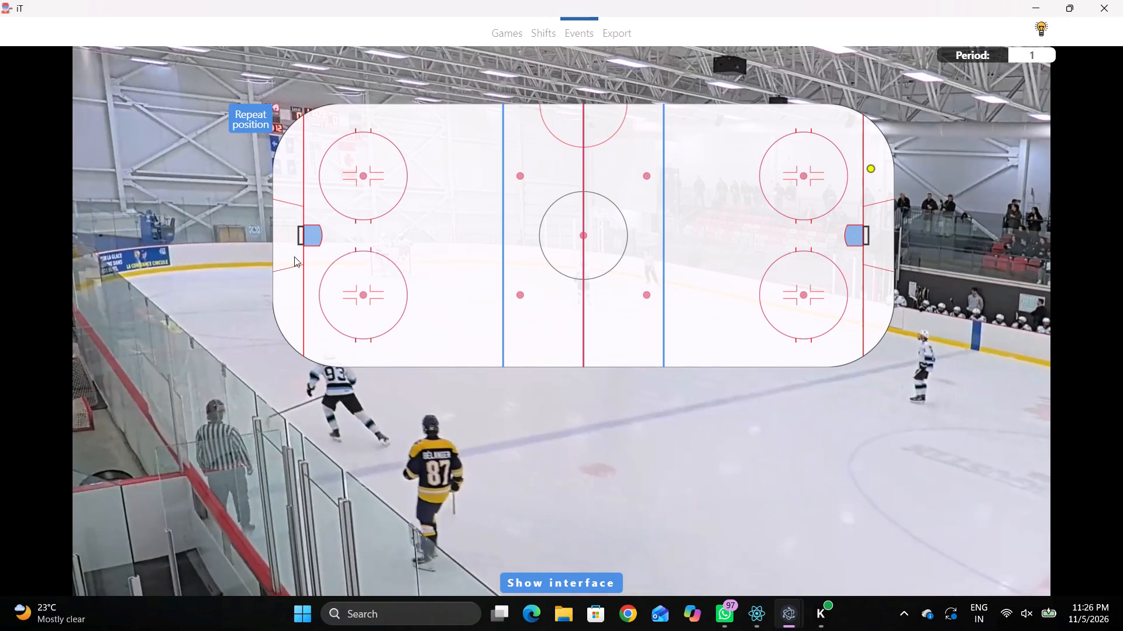
{"action": "left_click", "coordinate": [284, 245]}
Replay the play behind the away net and record a Pass there, directly behind the net, repeating the previous player.
{"action": "key", "text": "space"}
{"action": "key", "text": "space"}
{"action": "key", "text": "space"}
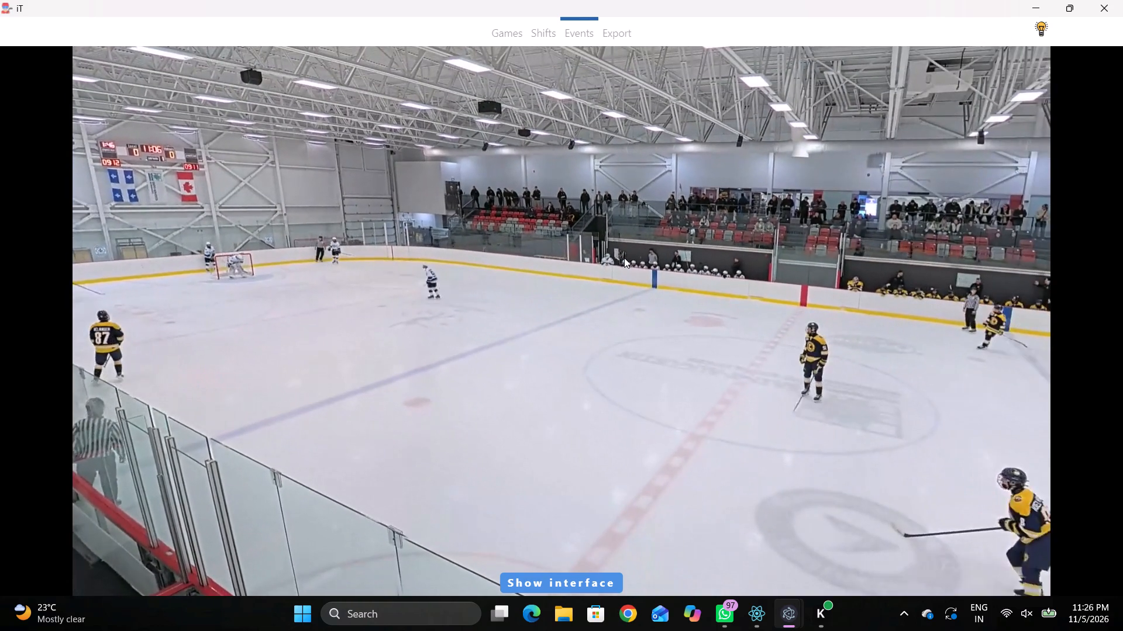
{"action": "key", "text": "space"}
{"action": "key", "text": "space"}
{"action": "key", "text": "space"}
{"action": "key", "text": "q"}
{"action": "key", "text": "q"}
{"action": "key", "text": "q"}
{"action": "key", "text": "q"}
{"action": "key", "text": "q"}
{"action": "key", "text": "q"}
{"action": "key", "text": "q"}
{"action": "key", "text": "q"}
{"action": "key", "text": "q"}
{"action": "key", "text": "q"}
{"action": "key", "text": "q"}
{"action": "key", "text": "q"}
{"action": "key", "text": "q"}
{"action": "key", "text": "q"}
{"action": "key", "text": "q"}
{"action": "key", "text": "q"}
{"action": "key", "text": "q"}
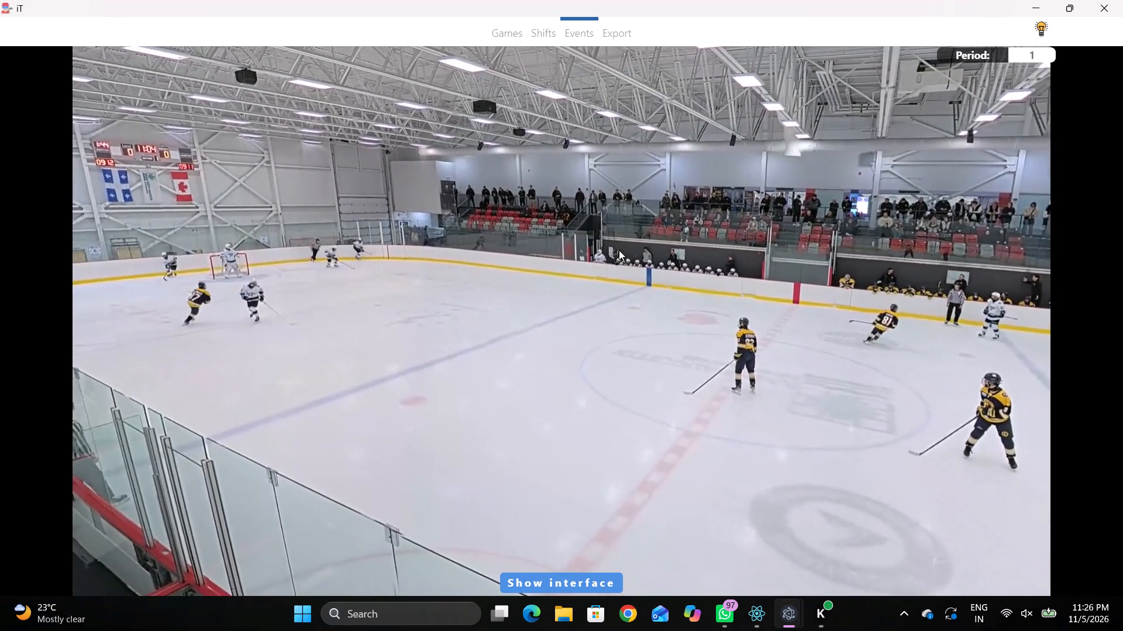
{"action": "key", "text": "q"}
{"action": "left_click", "coordinate": [683, 210]}
{"action": "right_click_drag", "start_coordinate": [680, 210], "coordinate": [655, 215]}
{"action": "left_click", "coordinate": [659, 217]}
{"action": "left_click", "coordinate": [941, 196]}
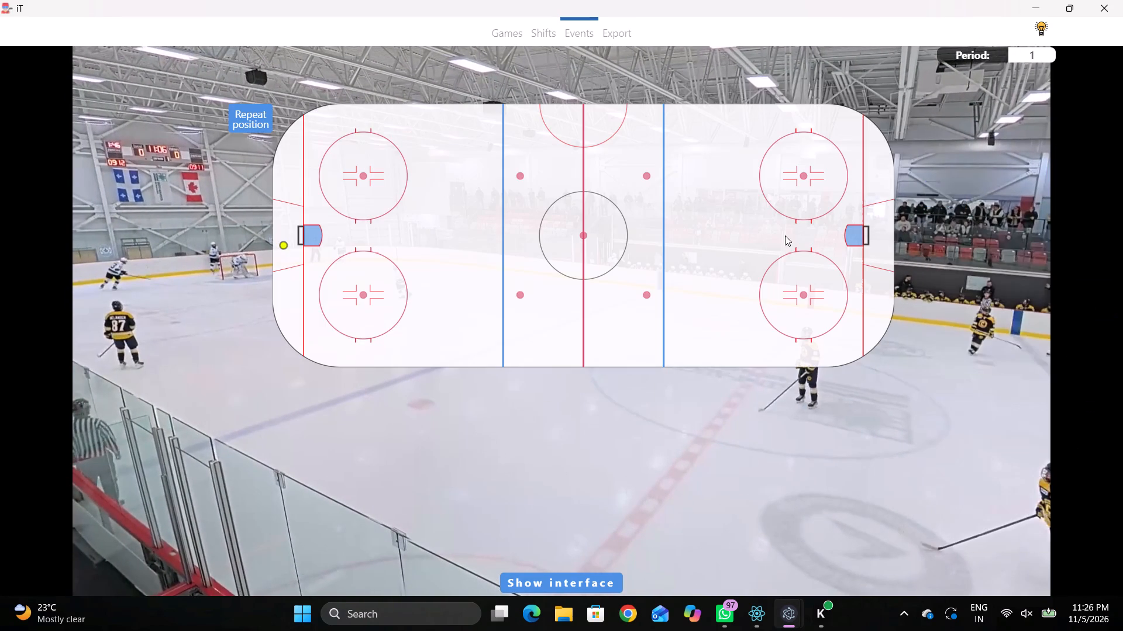
{"action": "left_click", "coordinate": [285, 237]}
Record Skating with the puck by away 93 on the away goal line, just to the far-boards side of the net.
{"action": "key", "text": "space"}
{"action": "key", "text": "space"}
{"action": "right_click", "coordinate": [519, 206]}
{"action": "key", "text": "space"}
{"action": "key", "text": "space"}
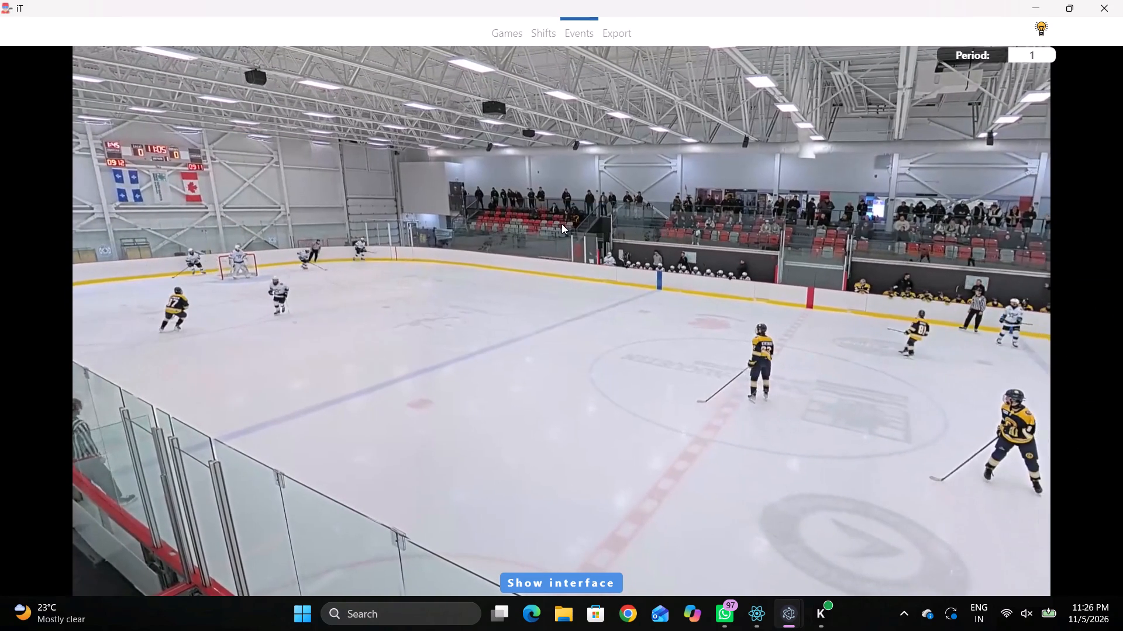
{"action": "type", "text": "q"}
{"action": "key", "text": "q"}
{"action": "key", "text": "q"}
{"action": "key", "text": "q"}
{"action": "key", "text": "q"}
{"action": "right_click_drag", "start_coordinate": [576, 201], "coordinate": [582, 205]}
{"action": "left_click", "coordinate": [644, 226]}
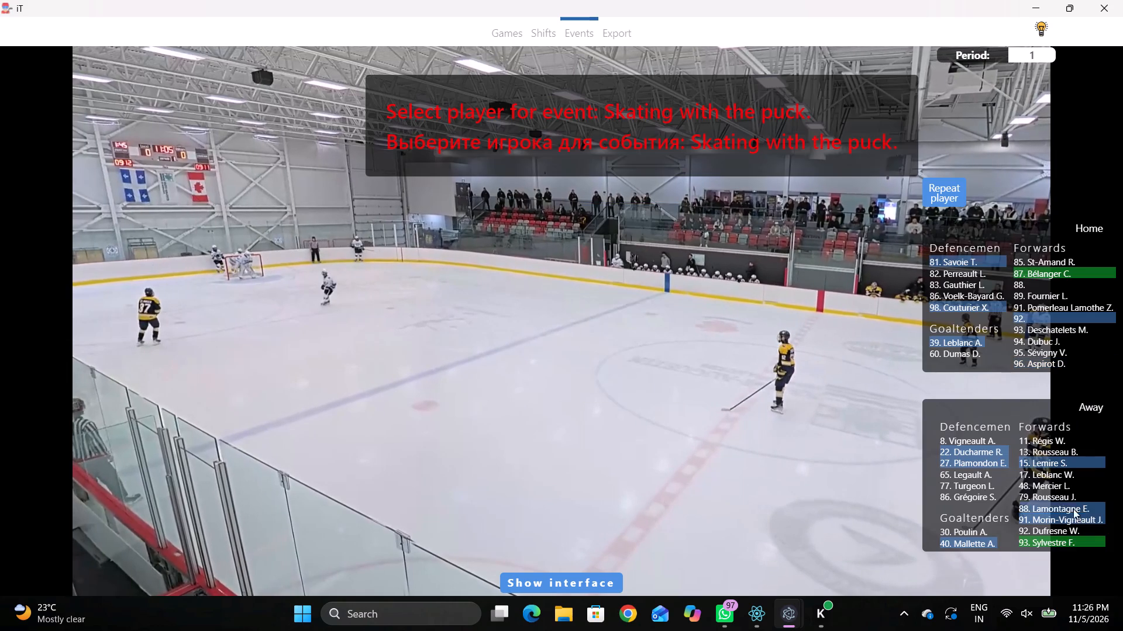
{"action": "left_click", "coordinate": [1034, 542]}
{"action": "left_click", "coordinate": [302, 206]}
Follow the rush up ice and record a Pass between the home zone's far face-off circle and the far boards, repeating the previous player.
{"action": "key", "text": "space"}
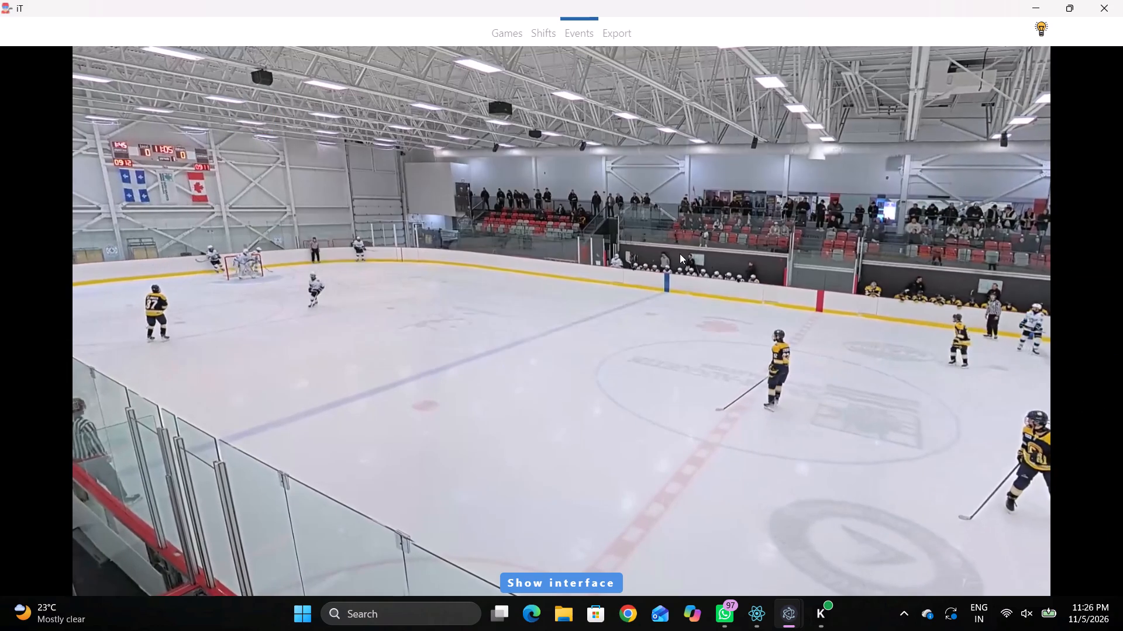
{"action": "key", "text": "space"}
{"action": "key", "text": "space"}
{"action": "key", "text": "space"}
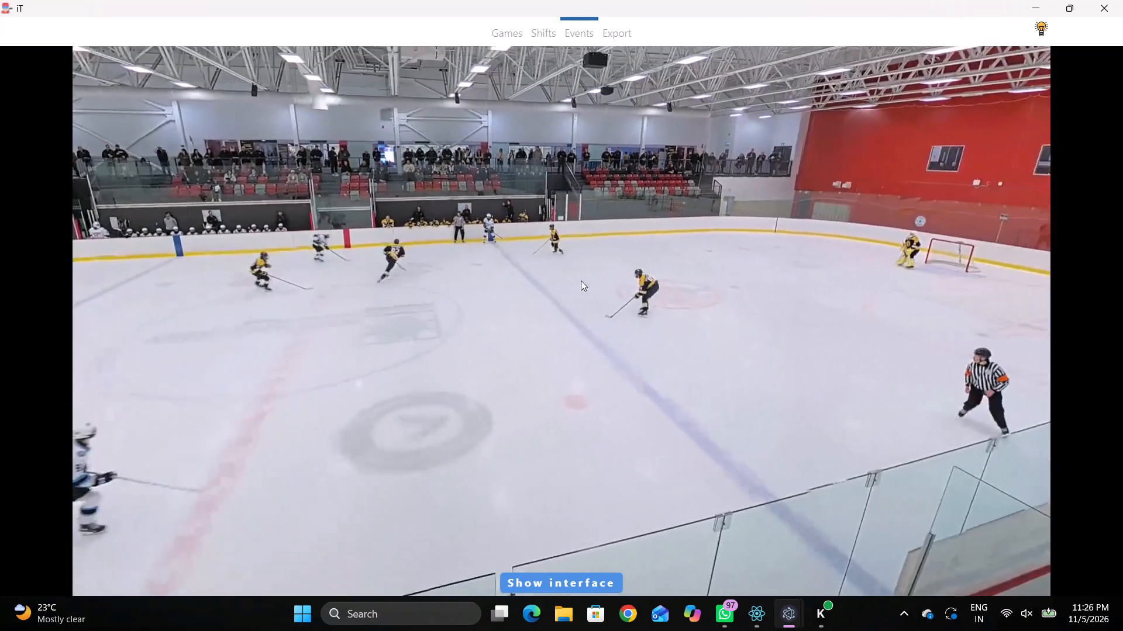
{"action": "key", "text": "space"}
{"action": "key", "text": "space"}
{"action": "type", "text": "r"}
{"action": "key", "text": "space"}
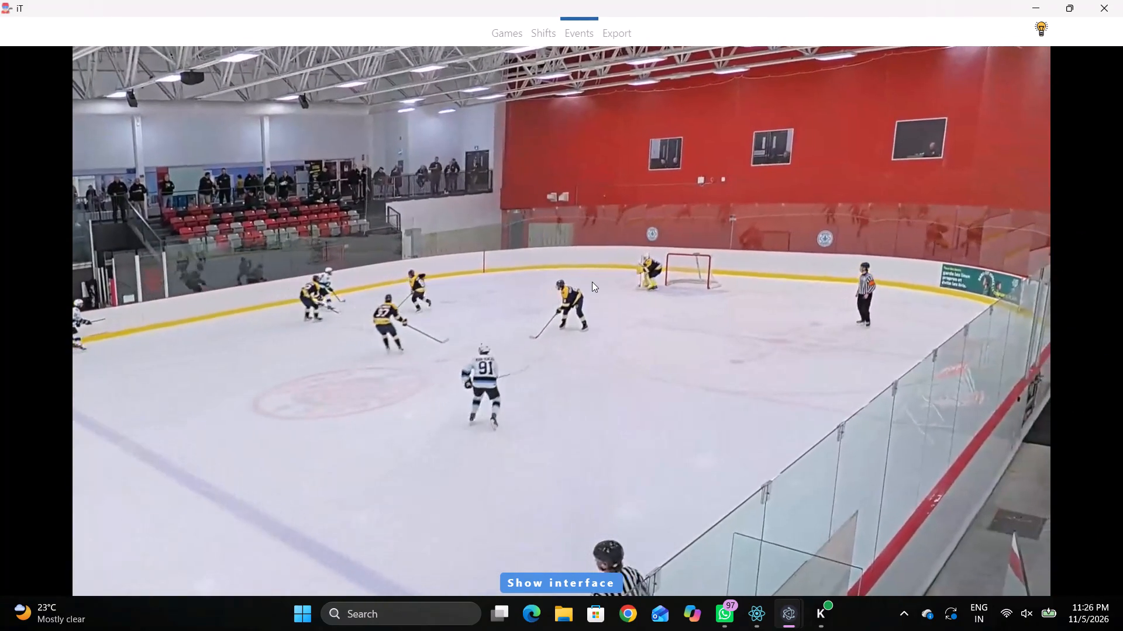
{"action": "type", "text": "v q"}
{"action": "key", "text": "q"}
{"action": "key", "text": "q"}
{"action": "right_click", "coordinate": [643, 224]}
{"action": "left_click", "coordinate": [645, 234]}
{"action": "right_click_drag", "start_coordinate": [639, 234], "coordinate": [627, 235]}
{"action": "left_click", "coordinate": [639, 241]}
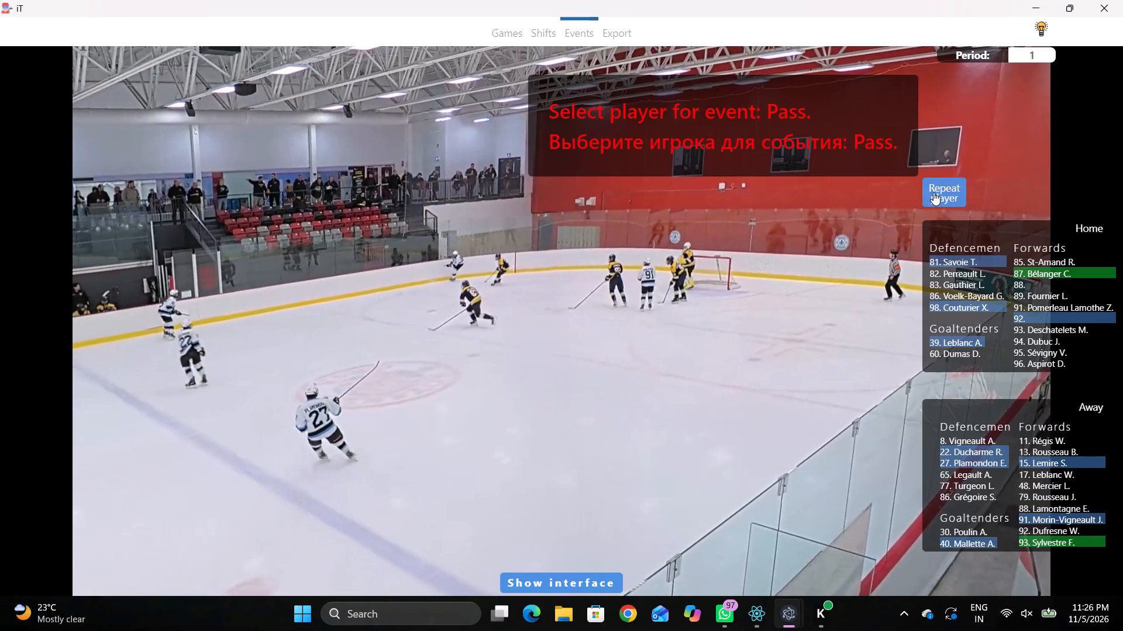
{"action": "left_click", "coordinate": [933, 192]}
{"action": "left_click", "coordinate": [815, 124]}
Record Skating with the puck by away 22 along the far boards, just inside the home blue line.
{"action": "key", "text": "space"}
{"action": "key", "text": "space"}
{"action": "key", "text": "q"}
{"action": "right_click", "coordinate": [681, 207]}
{"action": "left_click", "coordinate": [739, 230]}
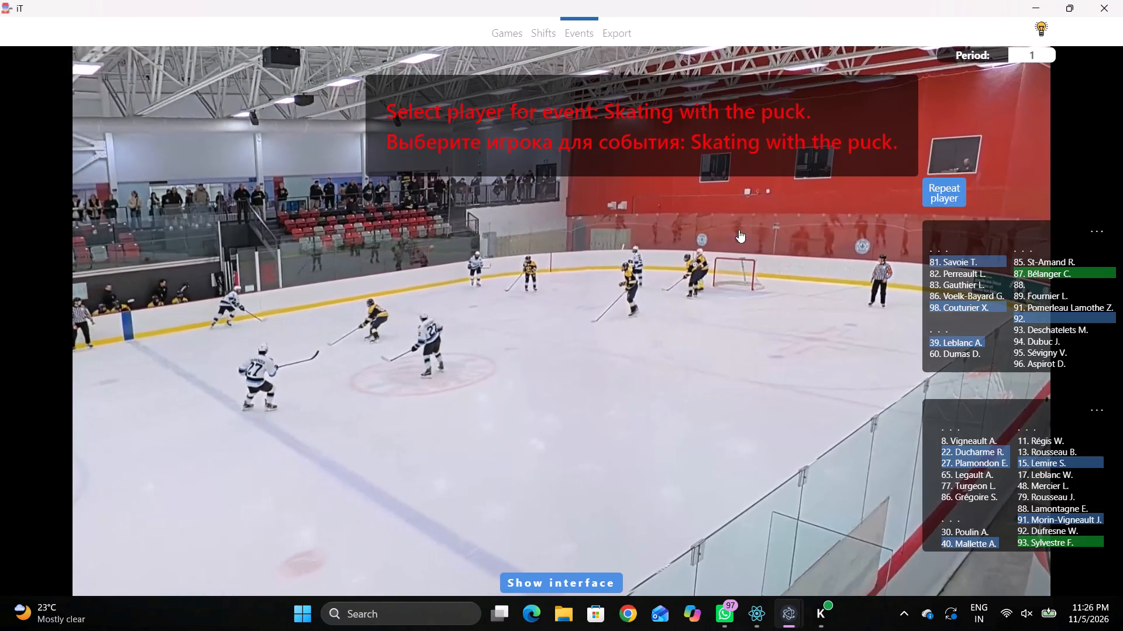
{"action": "left_click", "coordinate": [962, 451]}
{"action": "left_click", "coordinate": [700, 112]}
Record a Pass near the far boards, level with the blue-line-side edge of the home zone's far circle, repeating the previous player.
{"action": "key", "text": "r"}
{"action": "key", "text": "space"}
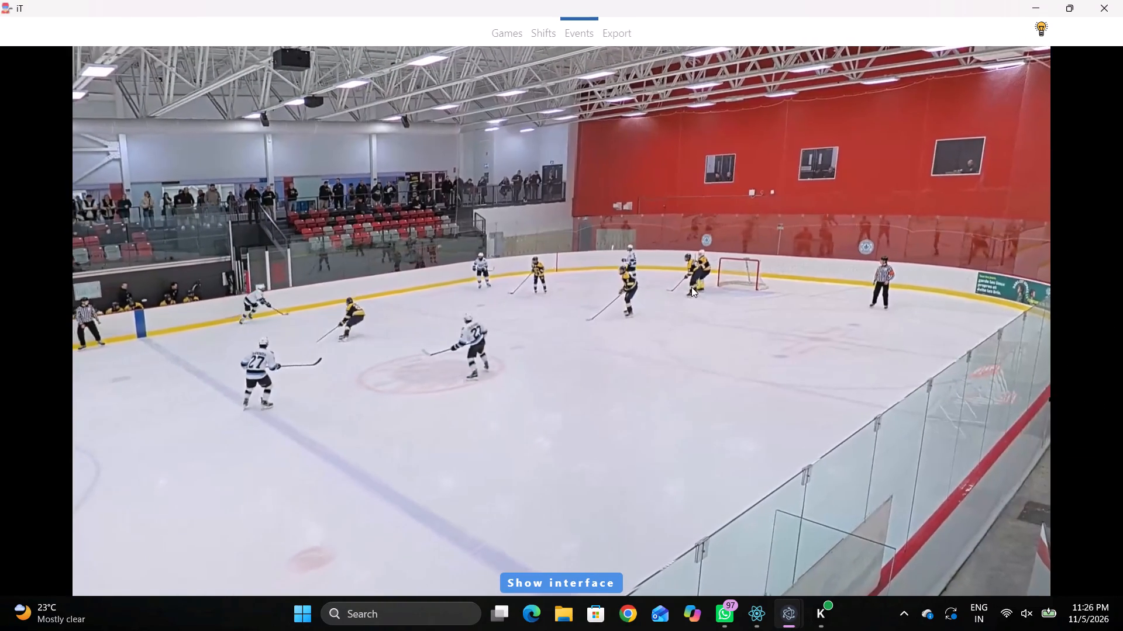
{"action": "key", "text": "space"}
{"action": "key", "text": "space"}
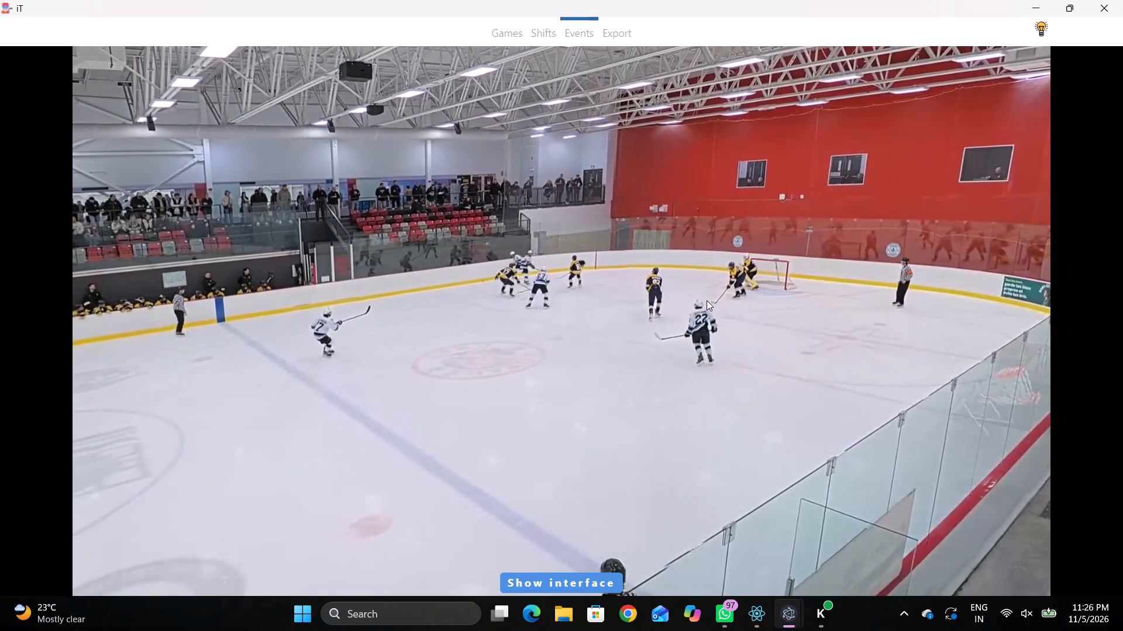
{"action": "key", "text": "space"}
{"action": "type", "text": "q"}
{"action": "key", "text": "q"}
{"action": "key", "text": "q"}
{"action": "key", "text": "q"}
{"action": "key", "text": "q"}
{"action": "key", "text": "q"}
{"action": "key", "text": "q"}
{"action": "right_click", "coordinate": [786, 209]}
{"action": "left_click", "coordinate": [787, 220]}
{"action": "right_click_drag", "start_coordinate": [750, 216], "coordinate": [731, 224]}
{"action": "left_click", "coordinate": [748, 227]}
{"action": "left_click", "coordinate": [954, 203]}
{"action": "left_click", "coordinate": [762, 124]}
Record Skating with the puck by away 15 near the far boards, just on the blue-line side of the home zone's far circle.
{"action": "key", "text": "space"}
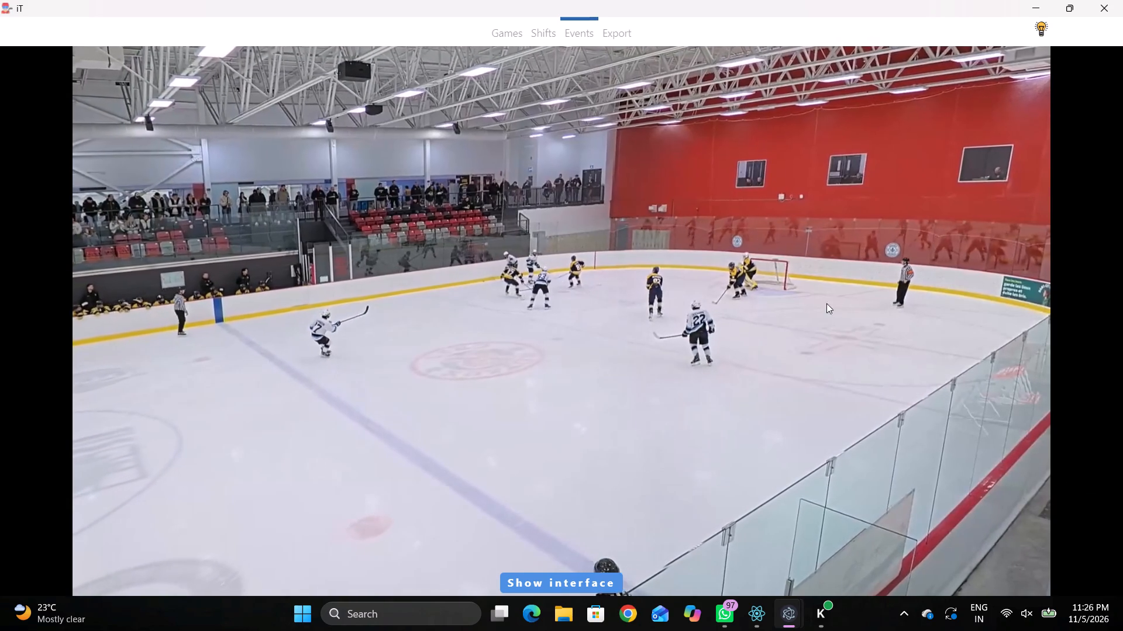
{"action": "key", "text": "space"}
{"action": "right_click_drag", "start_coordinate": [757, 231], "coordinate": [750, 232]}
{"action": "left_click", "coordinate": [791, 241]}
{"action": "left_click", "coordinate": [752, 243]}
{"action": "right_click_drag", "start_coordinate": [710, 219], "coordinate": [701, 220]}
{"action": "left_click", "coordinate": [775, 237]}
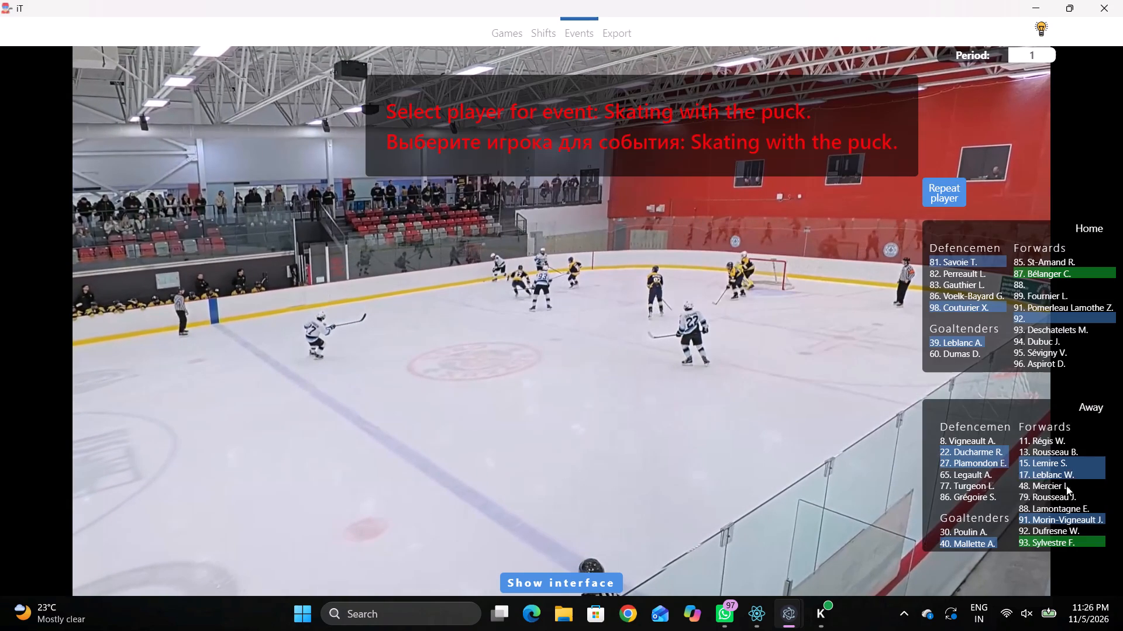
{"action": "left_click", "coordinate": [1025, 464]}
{"action": "left_click", "coordinate": [744, 125]}
Return to the latest event, replay it, and record a Pass slightly closer to the far boards and blue line, repeating the previous player.
{"action": "key", "text": "space"}
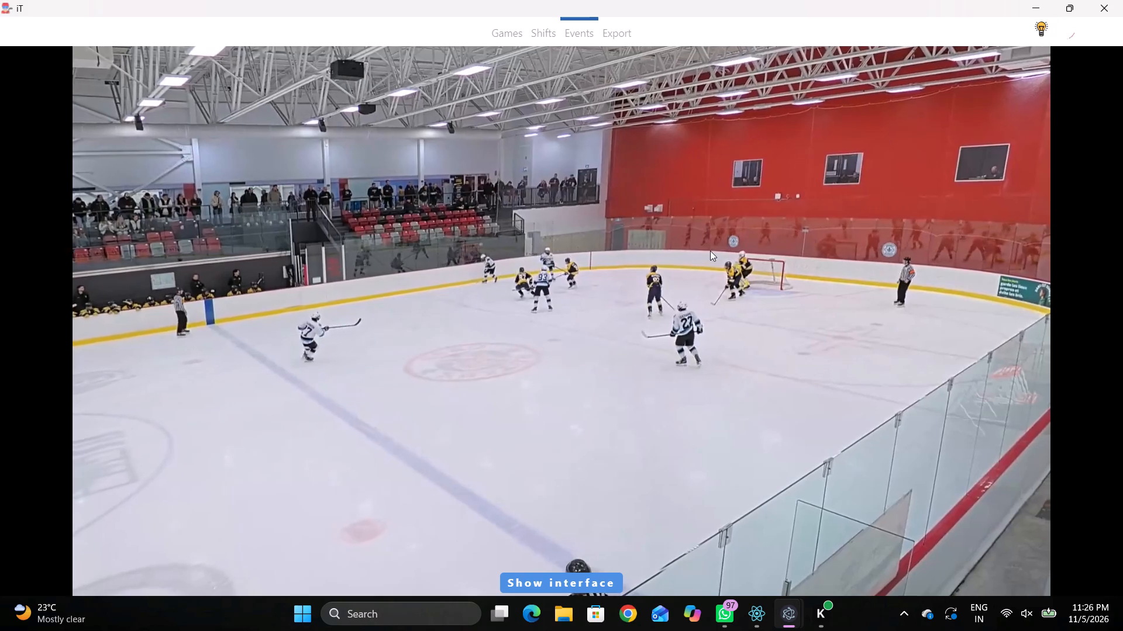
{"action": "key", "text": "space"}
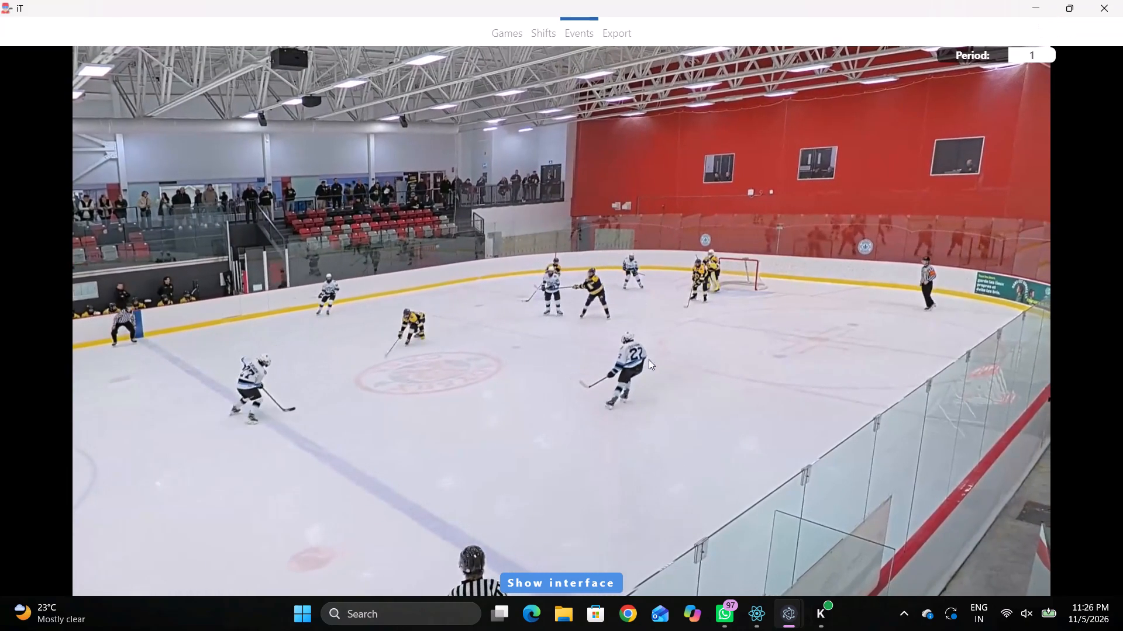
{"action": "key", "text": "shift+d"}
{"action": "left_click", "coordinate": [363, 463]}
{"action": "key", "text": "shift+d"}
{"action": "key", "text": "space"}
{"action": "key", "text": "space"}
{"action": "key", "text": "space"}
{"action": "key", "text": "space"}
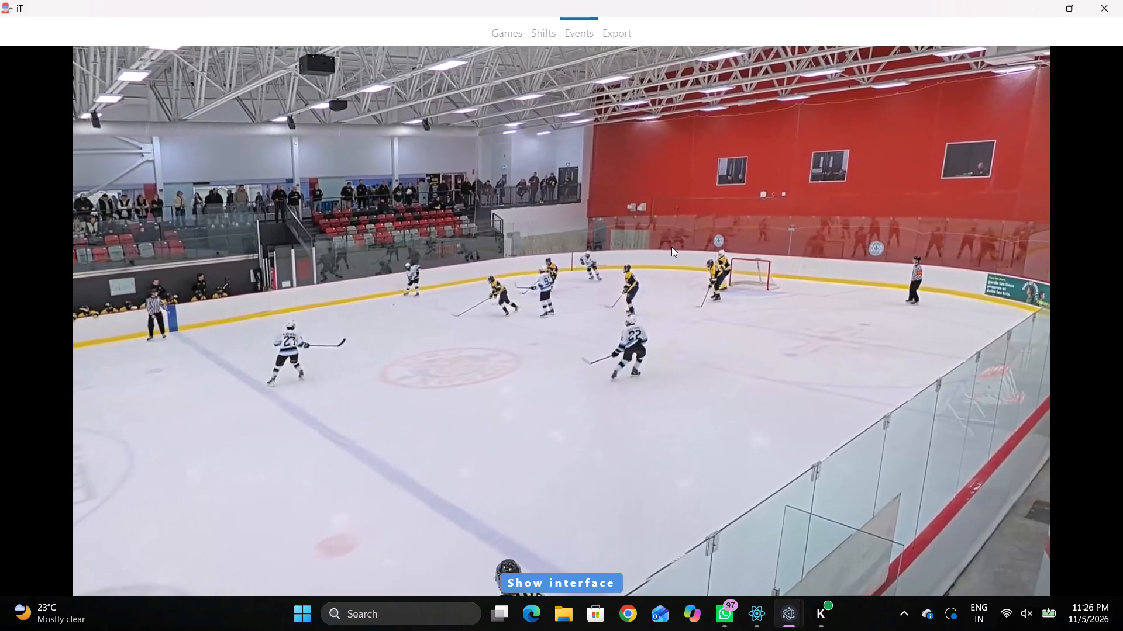
{"action": "key", "text": "q"}
{"action": "right_click", "coordinate": [683, 233]}
{"action": "left_click", "coordinate": [696, 233]}
{"action": "left_click", "coordinate": [957, 198]}
{"action": "left_click", "coordinate": [736, 115]}
Record Skating with the puck by away 27 near mid-ice width, midway between the home blue line and the face-off circles.
{"action": "key", "text": "space"}
{"action": "key", "text": "v"}
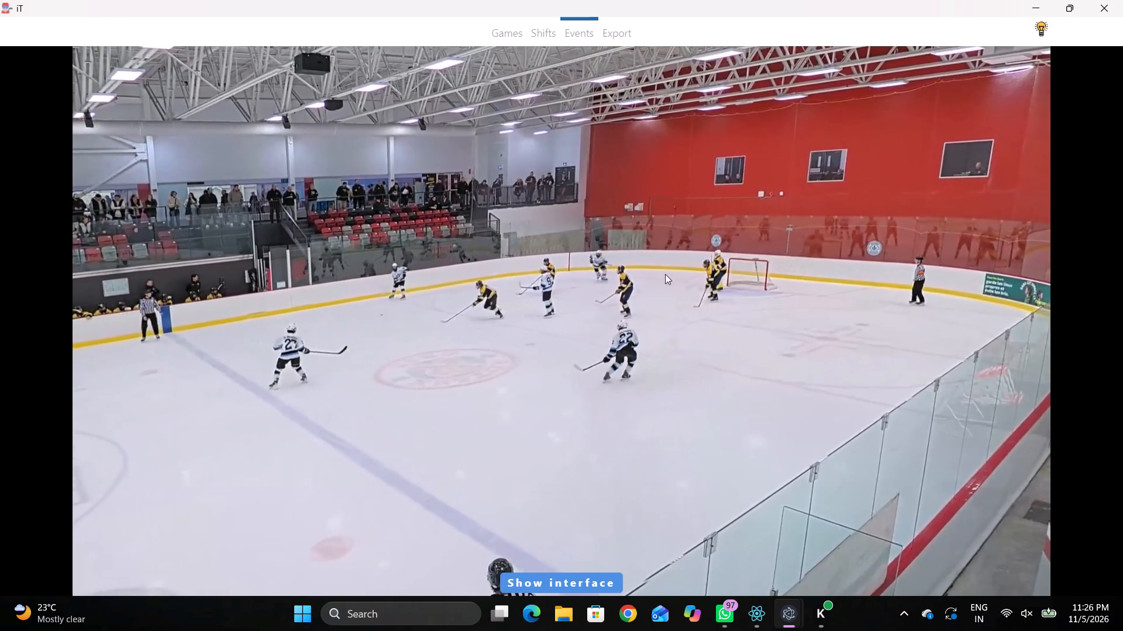
{"action": "key", "text": "space"}
{"action": "key", "text": "space"}
{"action": "key", "text": "space"}
{"action": "right_click_drag", "start_coordinate": [673, 265], "coordinate": [688, 274]}
{"action": "left_click", "coordinate": [748, 292]}
{"action": "left_click", "coordinate": [970, 464]}
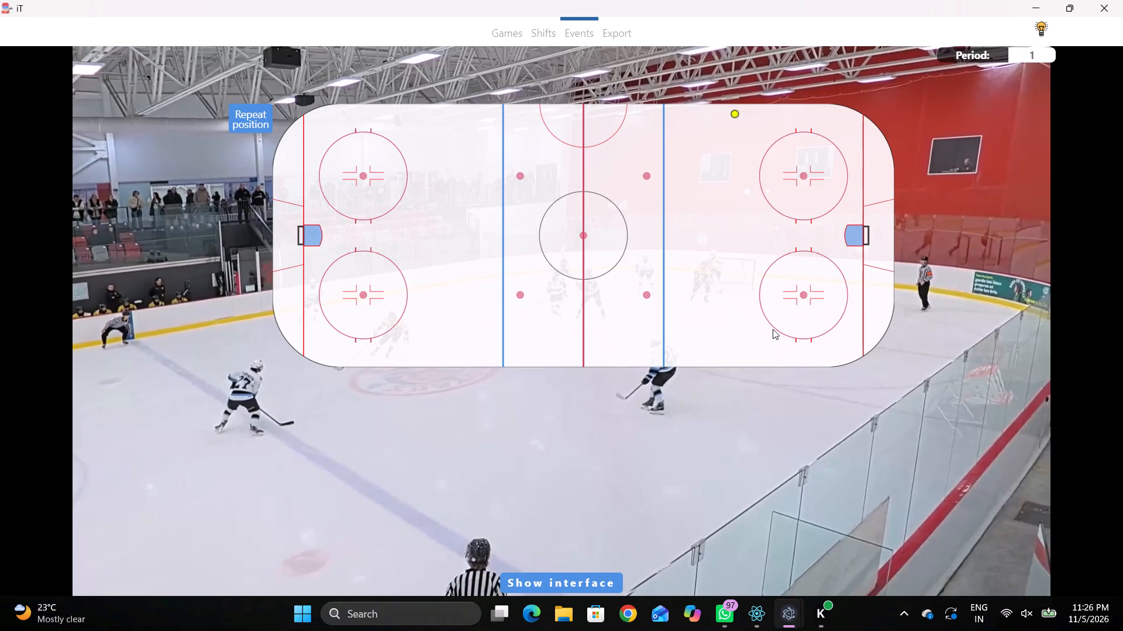
{"action": "left_click", "coordinate": [713, 256]}
Record a Pass just inside the home blue line, slightly to the far side of centre, repeating the previous player.
{"action": "key", "text": "r"}
{"action": "key", "text": "space"}
{"action": "key", "text": "space"}
{"action": "key", "text": "q"}
{"action": "key", "text": "q"}
{"action": "key", "text": "q"}
{"action": "key", "text": "q"}
{"action": "right_click", "coordinate": [662, 235]}
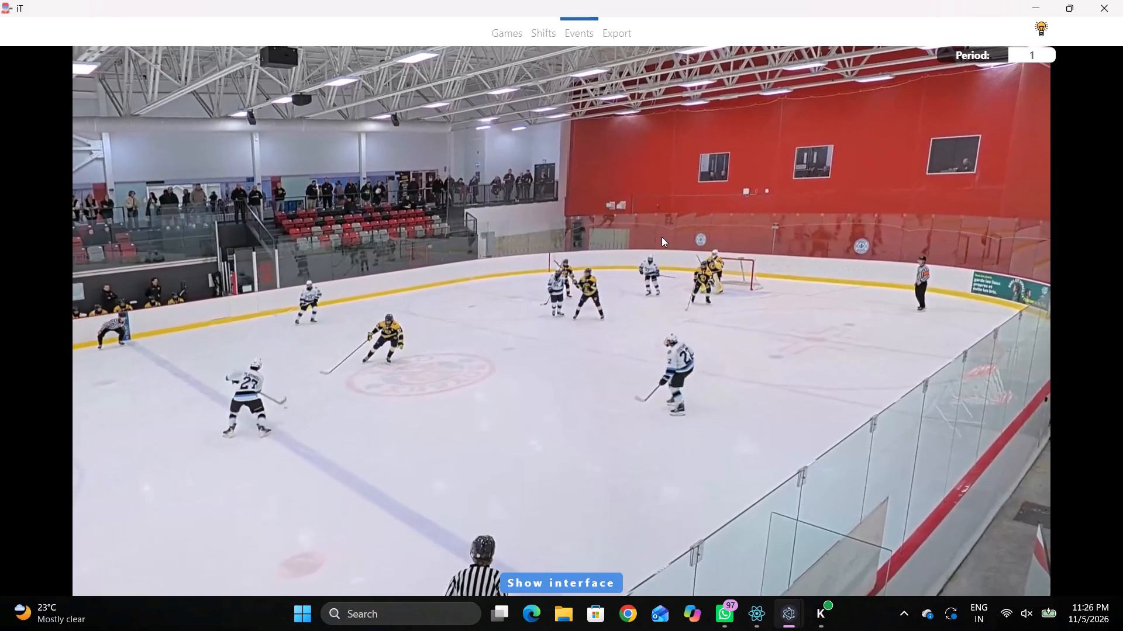
{"action": "left_click", "coordinate": [673, 250]}
{"action": "left_click", "coordinate": [974, 185]}
{"action": "left_click", "coordinate": [938, 201]}
{"action": "left_click", "coordinate": [697, 210]}
Record Skating with the puck by away 15 between the home blue line and the home zone's far face-off circle.
{"action": "key", "text": "space"}
{"action": "key", "text": "v"}
{"action": "key", "text": "space"}
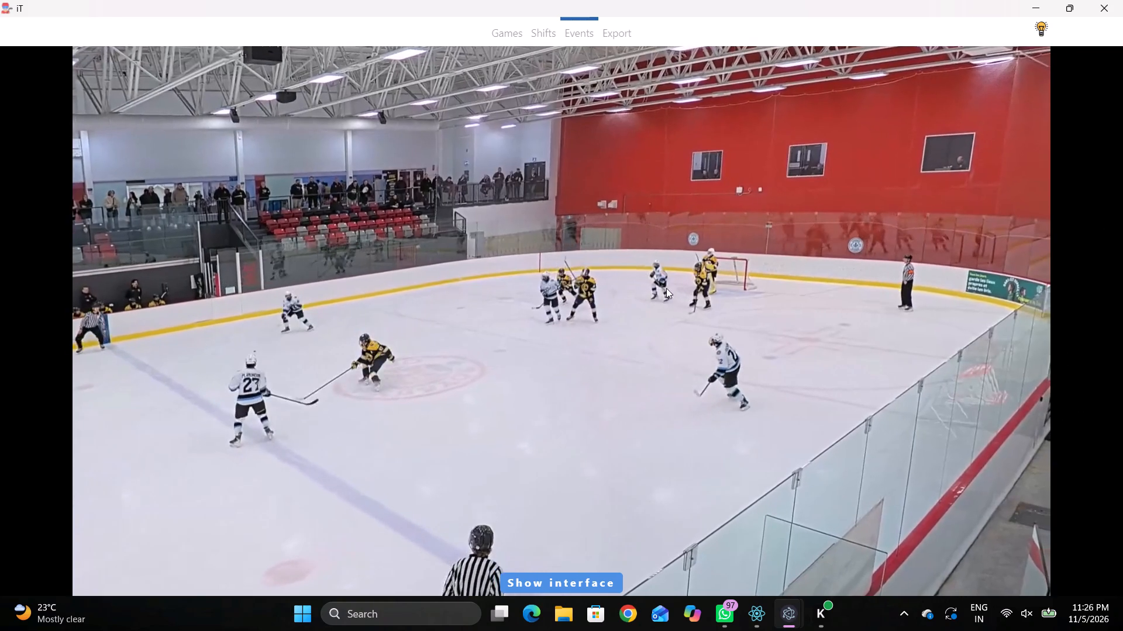
{"action": "key", "text": "space"}
{"action": "key", "text": "space"}
{"action": "right_click_drag", "start_coordinate": [629, 221], "coordinate": [634, 228]}
{"action": "left_click", "coordinate": [716, 253]}
{"action": "left_click_drag", "start_coordinate": [1039, 457], "coordinate": [1034, 459]}
{"action": "left_click", "coordinate": [1032, 459]}
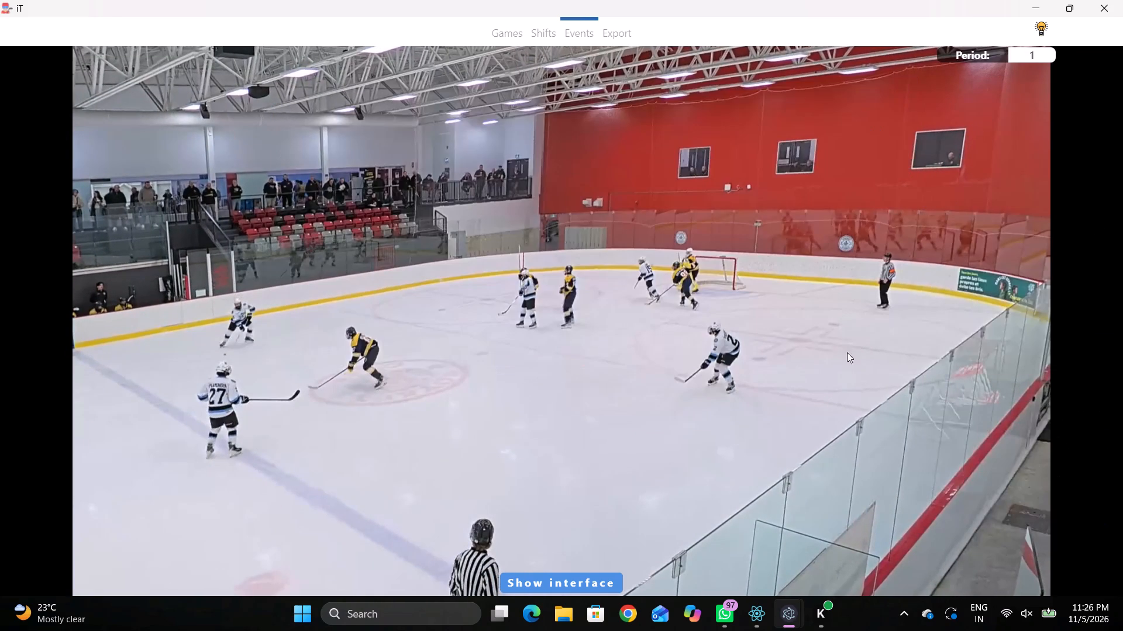
{"action": "right_click_drag", "start_coordinate": [819, 345], "coordinate": [828, 341]}
{"action": "left_click", "coordinate": [859, 362]}
{"action": "left_click", "coordinate": [1050, 466]}
{"action": "left_click", "coordinate": [723, 155]}
Play on to check the puck carrier, and change the player of the latest Skating with the puck event to away 91.
{"action": "key", "text": "space"}
{"action": "key", "text": "space"}
{"action": "key", "text": "space"}
{"action": "key", "text": "space"}
{"action": "key", "text": "space"}
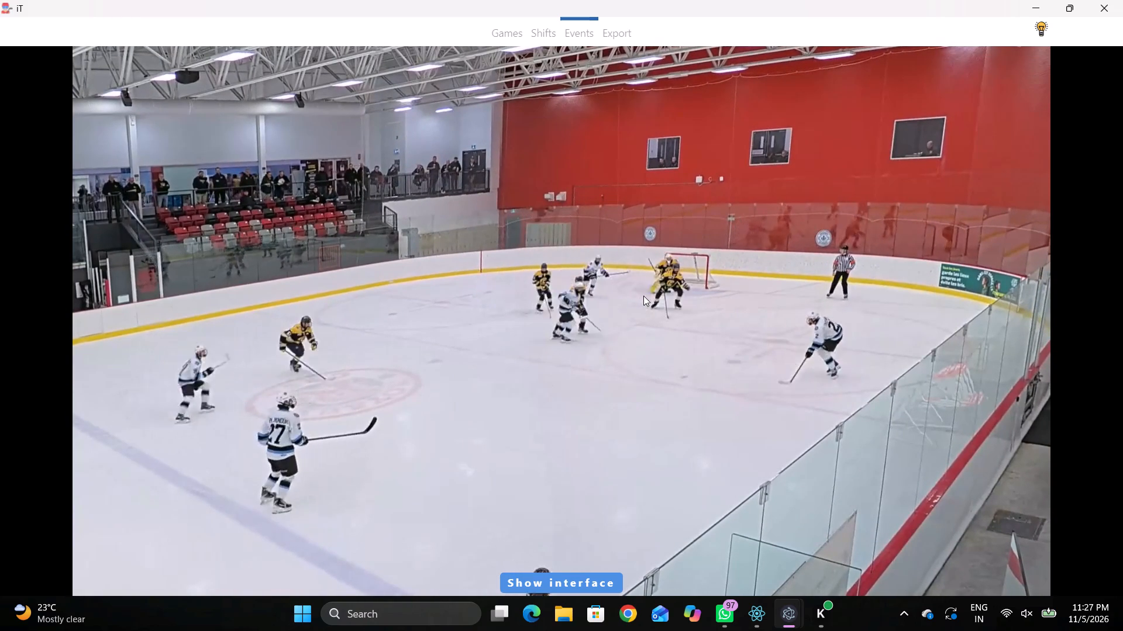
{"action": "key", "text": "space"}
{"action": "key", "text": "space"}
{"action": "key", "text": "space"}
{"action": "key", "text": "shift+d"}
{"action": "left_click_drag", "start_coordinate": [393, 484], "coordinate": [383, 484]}
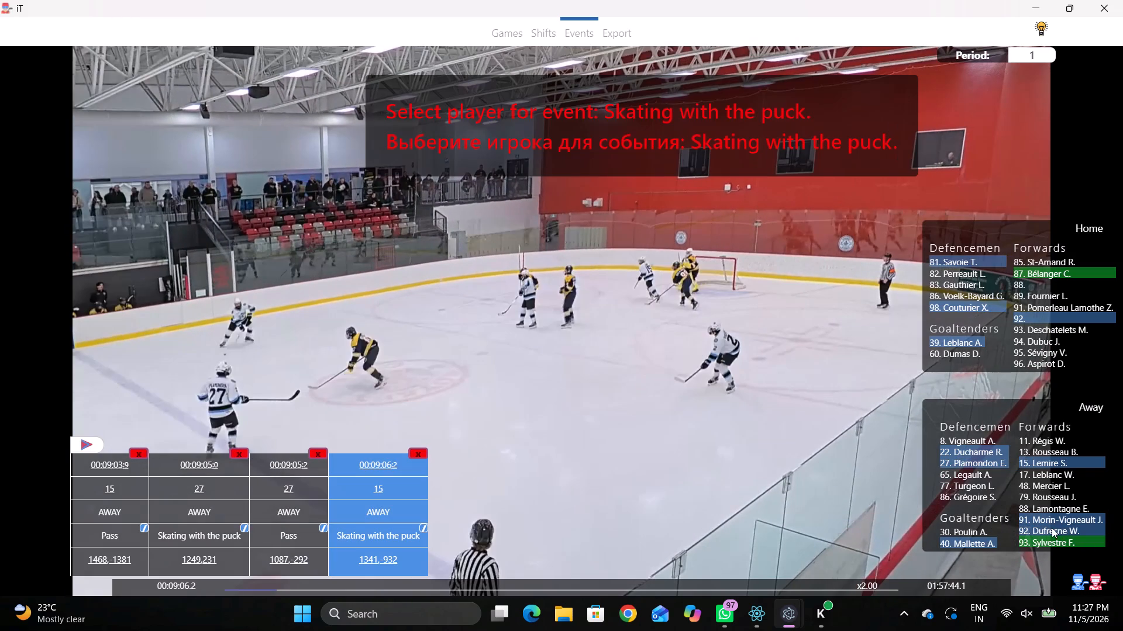
{"action": "left_click", "coordinate": [1052, 524]}
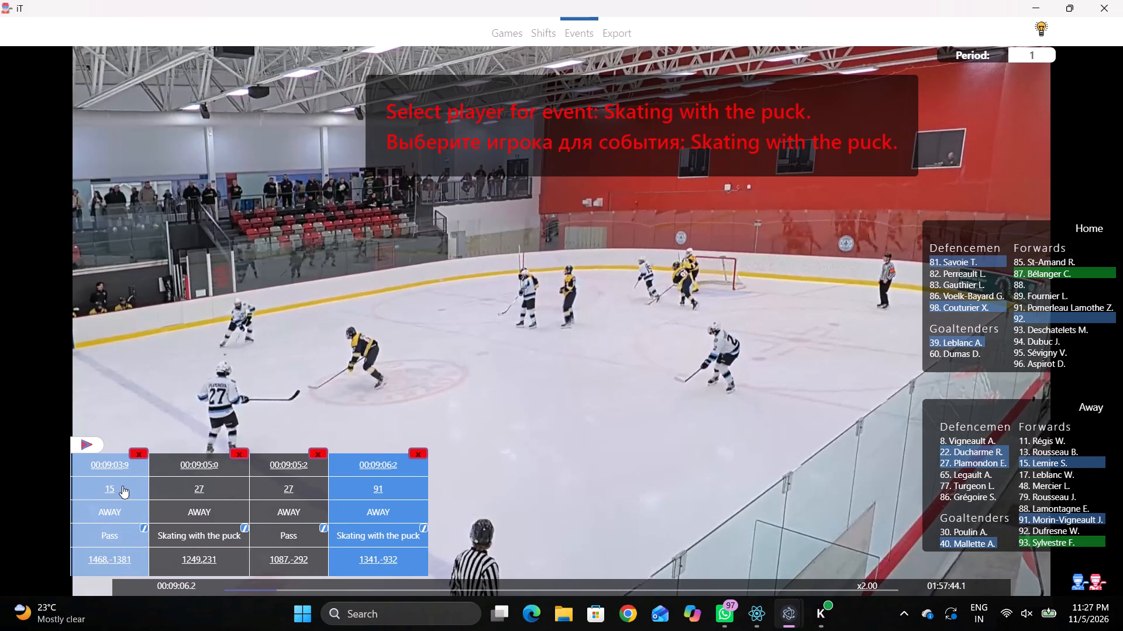
Change the player of the Skating with the puck event at 00:09:03:1 to away 91.
{"action": "left_click", "coordinate": [117, 486]}
{"action": "left_click", "coordinate": [313, 488]}
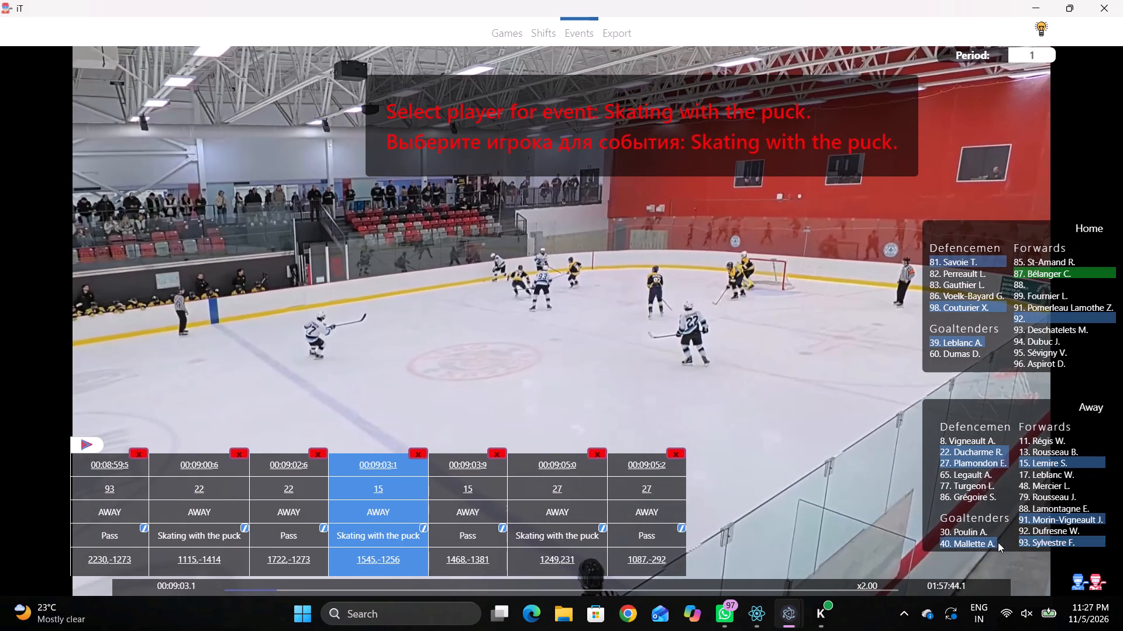
{"action": "left_click", "coordinate": [1035, 522]}
Change the player of the Pass at 00:09:03:9 to away 91.
{"action": "left_click", "coordinate": [484, 481]}
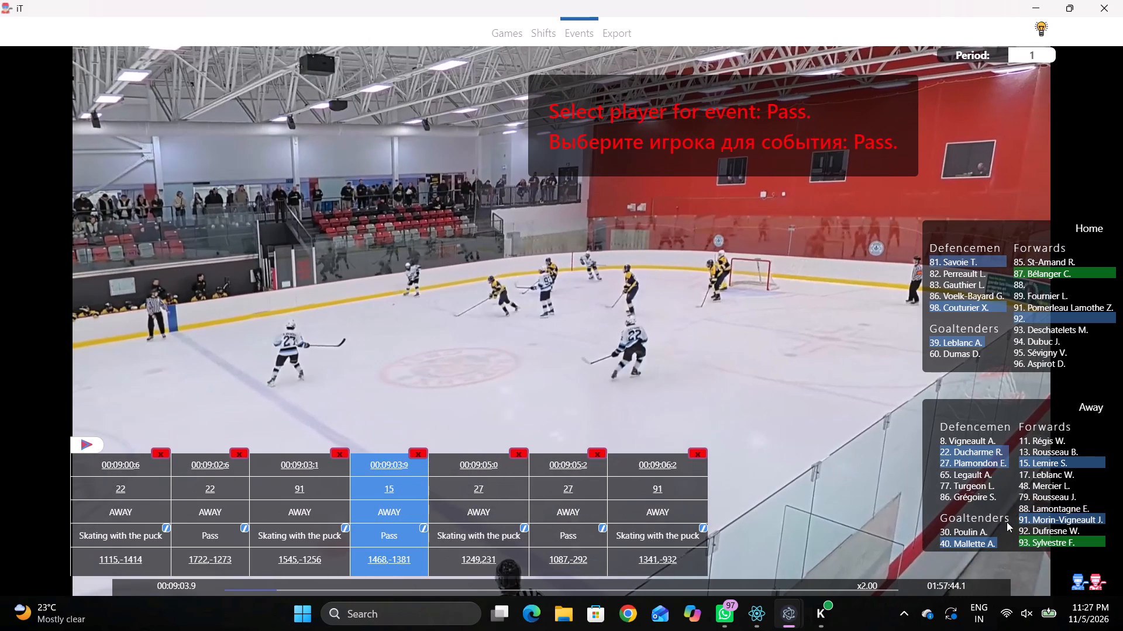
{"action": "left_click", "coordinate": [1034, 519]}
Play on from the event at 00:09:06:2 and record a Pass just inside the home blue line at mid-width, repeating the previous player.
{"action": "left_click", "coordinate": [645, 469]}
{"action": "key", "text": "shift+d"}
{"action": "key", "text": "space"}
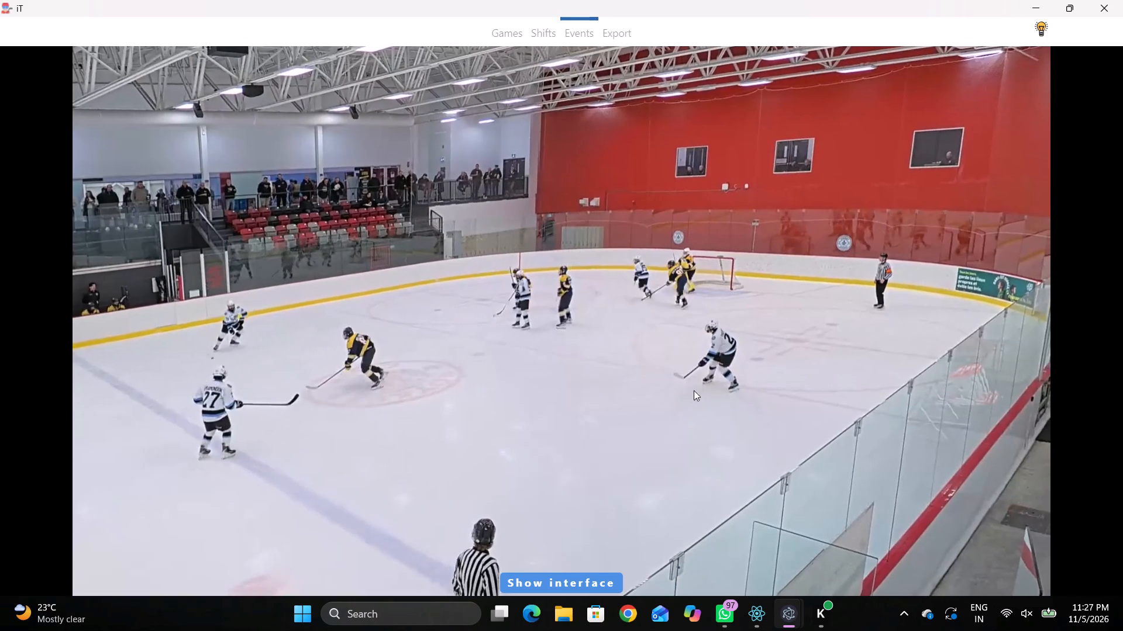
{"action": "key", "text": "space"}
{"action": "key", "text": "space"}
{"action": "key", "text": "space"}
{"action": "key", "text": "space"}
{"action": "key", "text": "space"}
{"action": "key", "text": "space"}
{"action": "key", "text": "space"}
{"action": "key", "text": "space"}
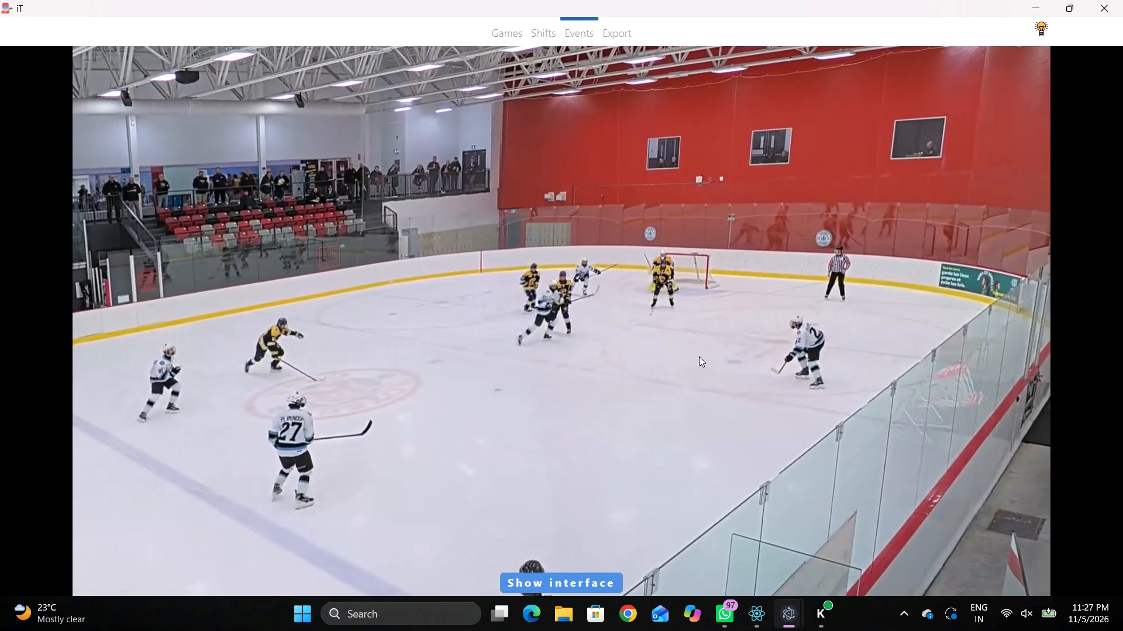
{"action": "type", "text": "q"}
{"action": "type", "text": "qq"}
{"action": "key", "text": "q"}
{"action": "key", "text": "q"}
{"action": "key", "text": "q"}
{"action": "key", "text": "q"}
{"action": "right_click", "coordinate": [797, 315]}
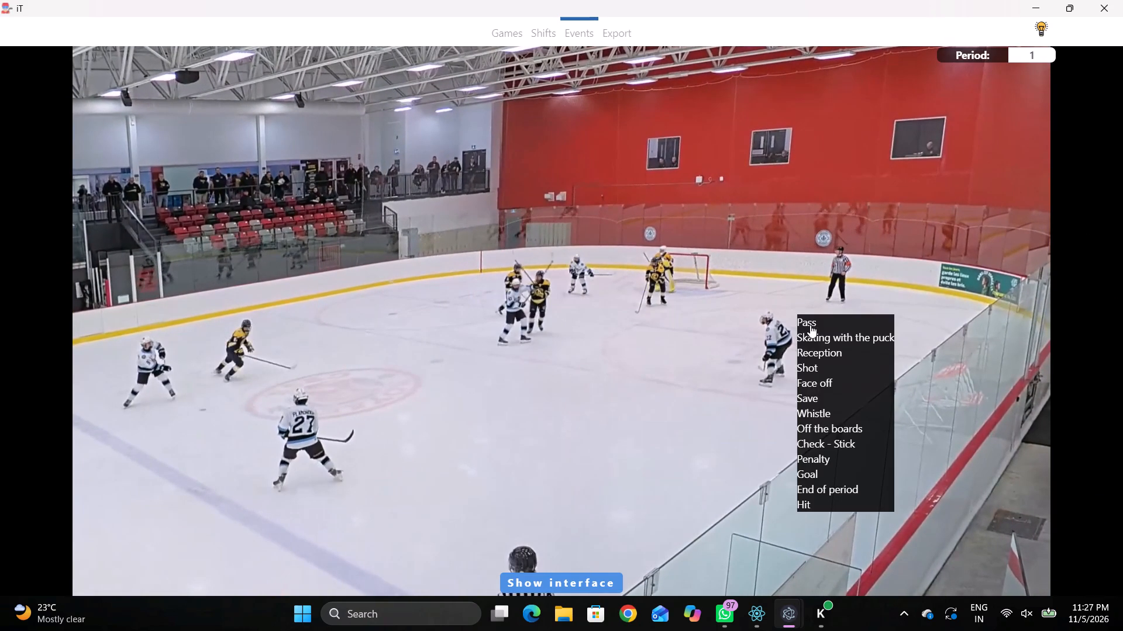
{"action": "left_click", "coordinate": [810, 325]}
{"action": "right_click", "coordinate": [736, 317]}
{"action": "left_click", "coordinate": [743, 318]}
{"action": "left_click", "coordinate": [966, 197]}
{"action": "left_click", "coordinate": [698, 237]}
Record Skating with the puck by away 22 in the home zone's near face-off circle.
{"action": "type", "text": "r"}
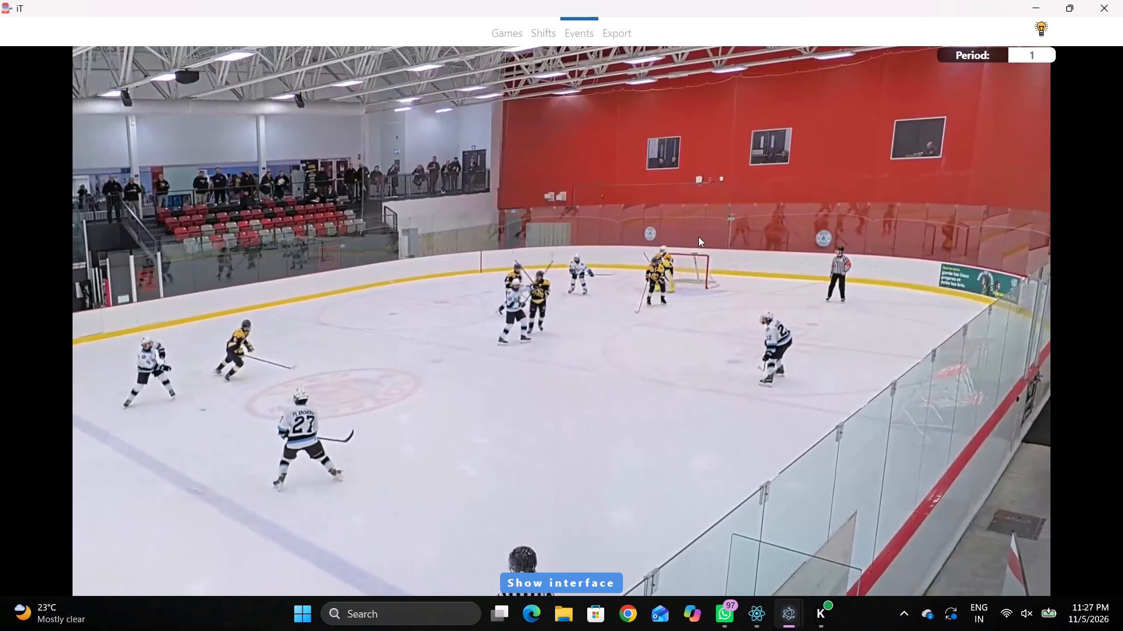
{"action": "key", "text": "space"}
{"action": "key", "text": "space"}
{"action": "right_click", "coordinate": [782, 266]}
{"action": "key", "text": "space"}
{"action": "key", "text": "space"}
{"action": "key", "text": "space"}
{"action": "key", "text": "space"}
{"action": "key", "text": "space"}
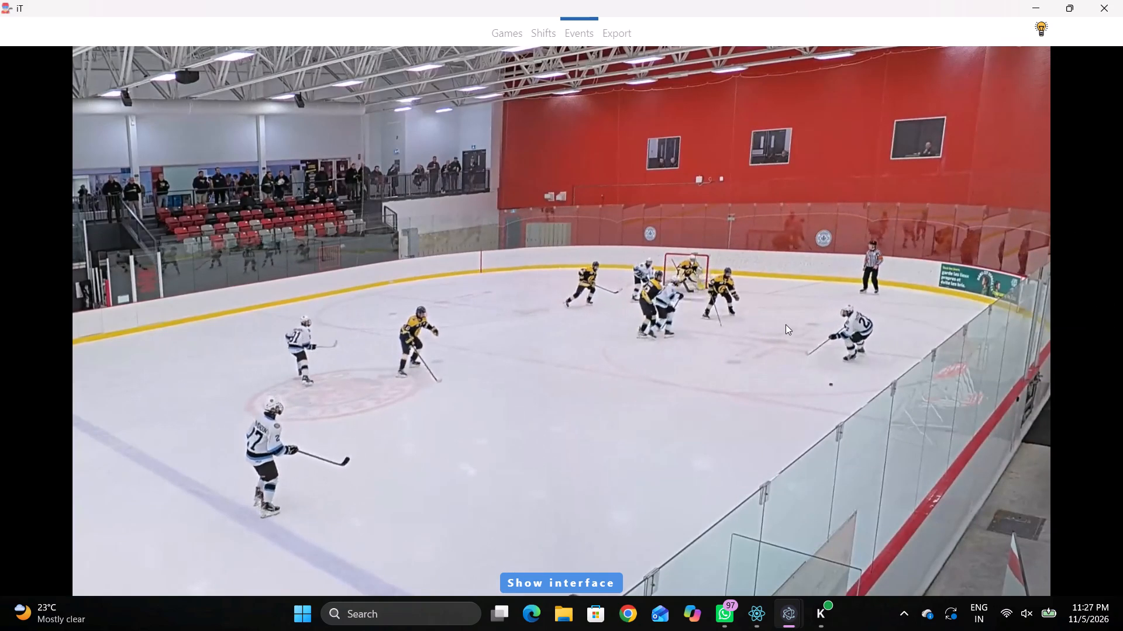
{"action": "type", "text": "v"}
{"action": "key", "text": "space"}
{"action": "right_click", "coordinate": [746, 283]}
{"action": "left_click", "coordinate": [786, 307]}
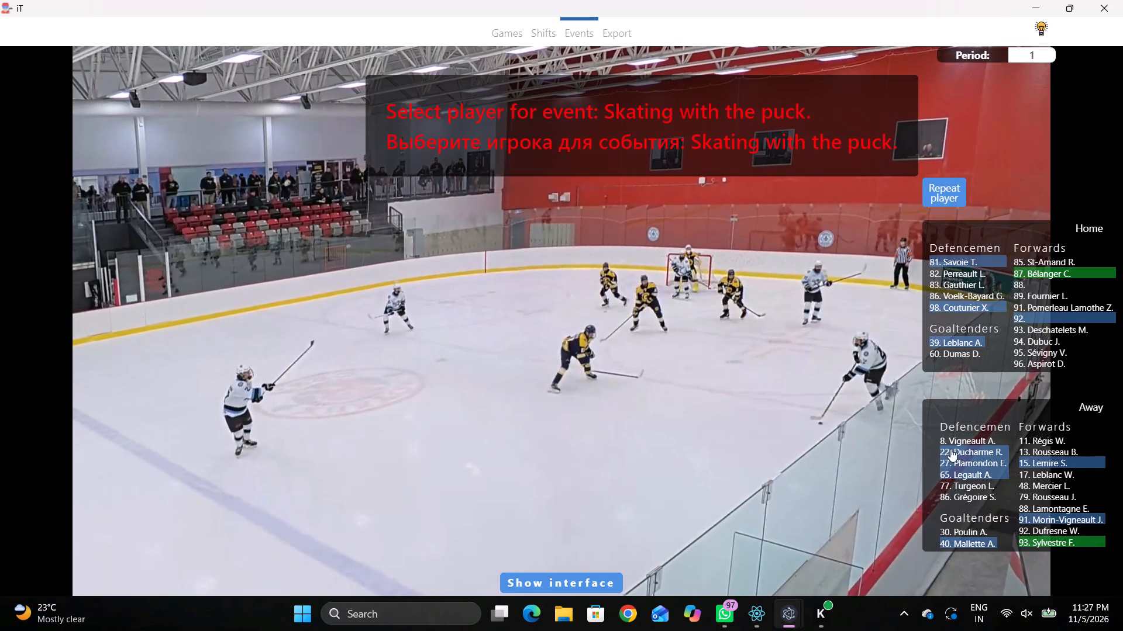
{"action": "left_click", "coordinate": [950, 449]}
{"action": "left_click", "coordinate": [811, 301]}
Record a Pass near the near boards, between the home blue line and the near face-off circle, repeating the previous player.
{"action": "key", "text": "space"}
{"action": "key", "text": "space"}
{"action": "key", "text": "space"}
{"action": "key", "text": "space"}
{"action": "key", "text": "q"}
{"action": "key", "text": "q"}
{"action": "key", "text": "q"}
{"action": "key", "text": "q"}
{"action": "right_click", "coordinate": [729, 305]}
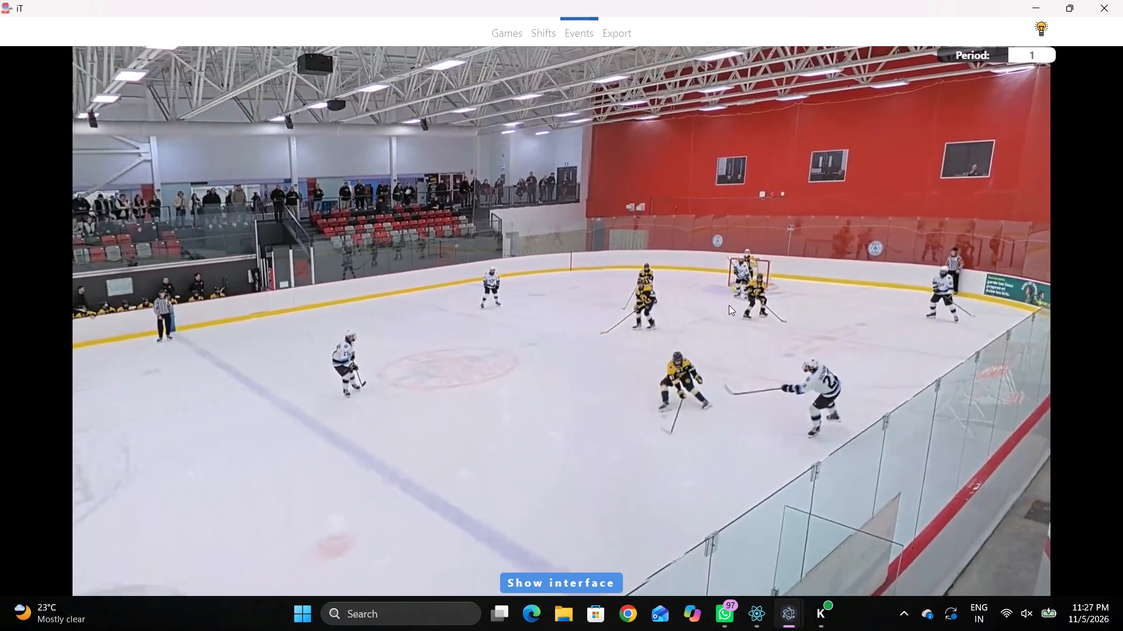
{"action": "left_click", "coordinate": [746, 314]}
{"action": "left_click", "coordinate": [953, 187]}
{"action": "left_click", "coordinate": [717, 343]}
Record Skating with the puck by away 27 just inside the home blue line, close to the far boards.
{"action": "key", "text": "space"}
{"action": "key", "text": "space"}
{"action": "right_click_drag", "start_coordinate": [698, 242], "coordinate": [705, 247]}
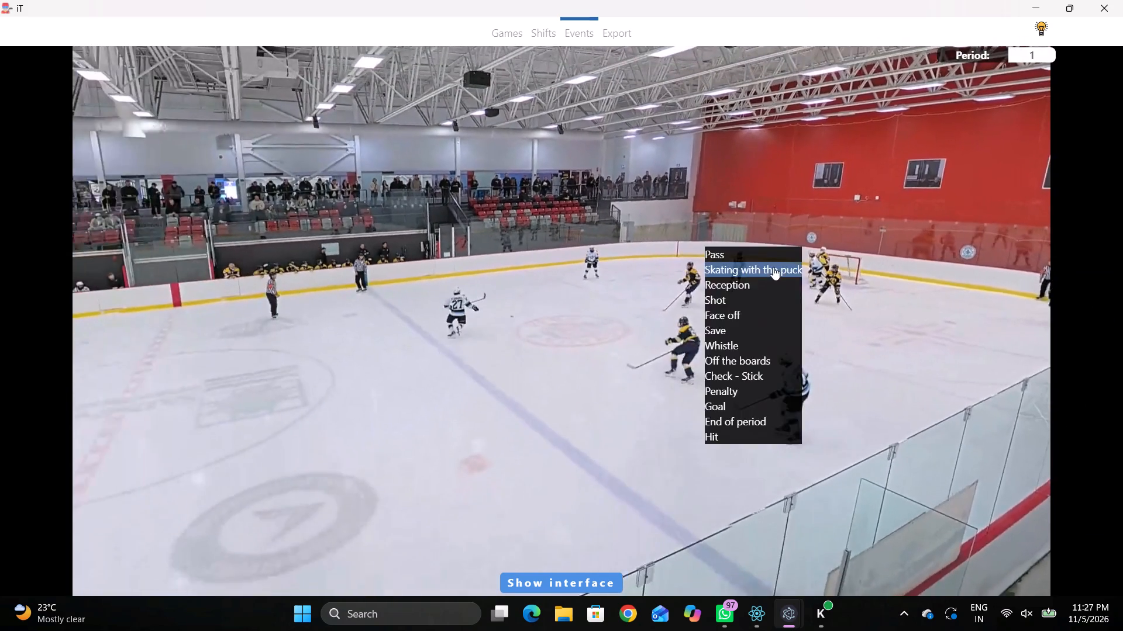
{"action": "key", "text": "space"}
{"action": "key", "text": "space"}
{"action": "key", "text": "space"}
{"action": "key", "text": "space"}
{"action": "right_click", "coordinate": [789, 261]}
{"action": "left_click", "coordinate": [835, 285]}
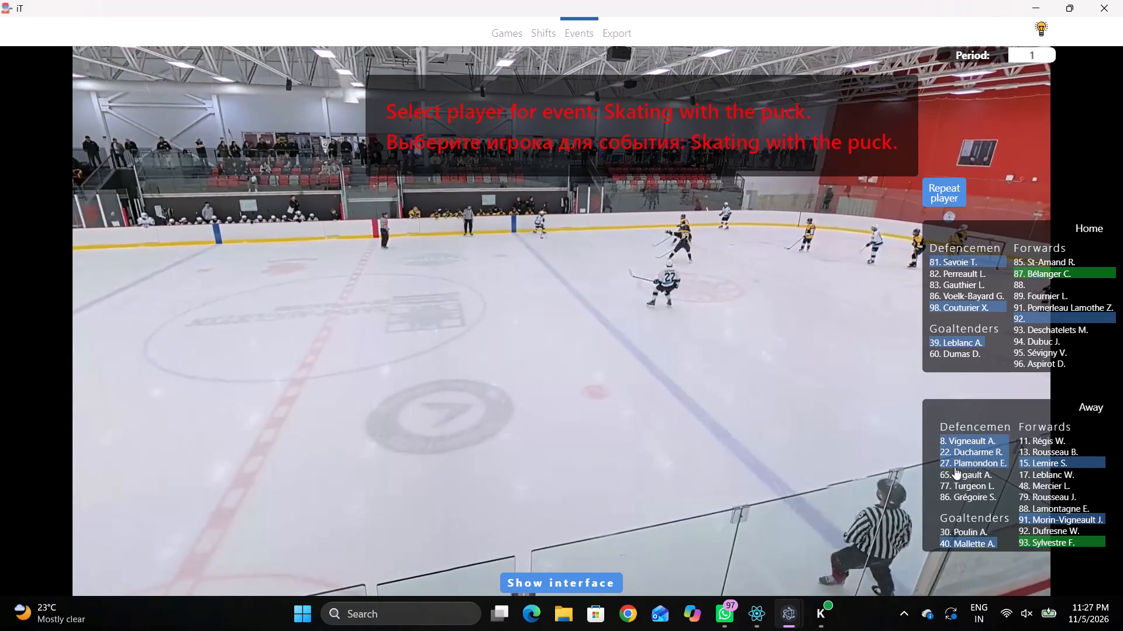
{"action": "left_click", "coordinate": [950, 464]}
{"action": "left_click", "coordinate": [683, 115]}
Record a Pass just inside the home blue line on the far side, repeating the previous player.
{"action": "key", "text": "space"}
{"action": "key", "text": "space"}
{"action": "key", "text": "space"}
{"action": "key", "text": "space"}
{"action": "key", "text": "q"}
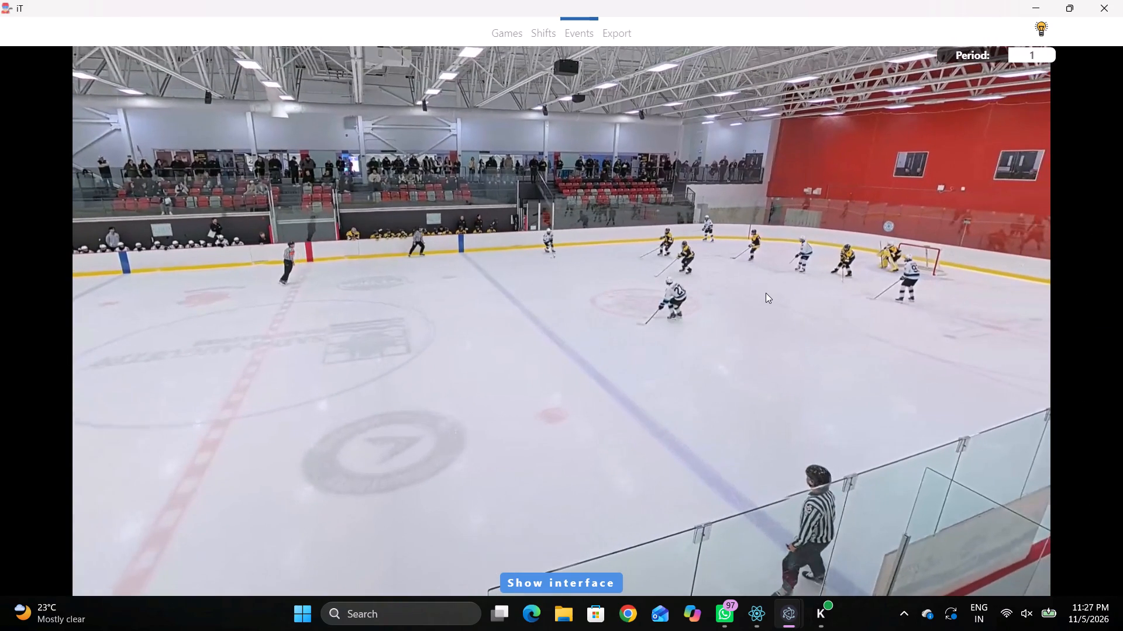
{"action": "key", "text": "space"}
{"action": "key", "text": "space"}
{"action": "key", "text": "space"}
{"action": "key", "text": "space"}
{"action": "type", "text": "q"}
{"action": "key", "text": "q"}
{"action": "key", "text": "q"}
{"action": "key", "text": "q"}
{"action": "key", "text": "q"}
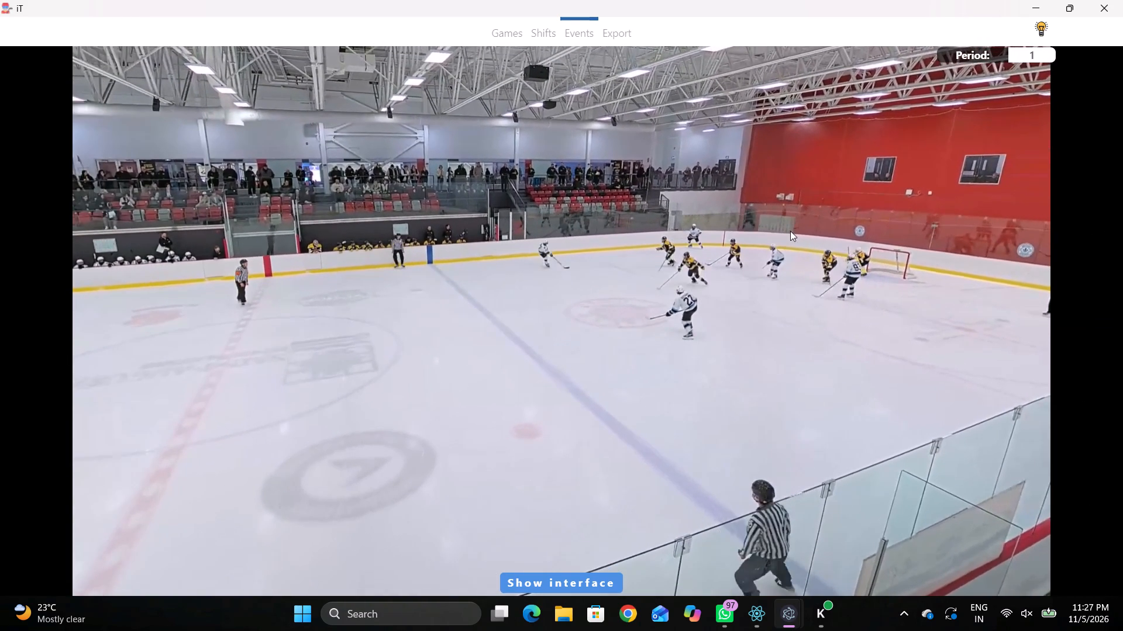
{"action": "right_click", "coordinate": [790, 230]}
{"action": "left_click", "coordinate": [806, 233]}
{"action": "left_click", "coordinate": [937, 182]}
{"action": "left_click", "coordinate": [697, 164]}
Record Skating with the puck by away 93 at the far-boards edge of the home zone's far face-off circle.
{"action": "key", "text": "space"}
{"action": "key", "text": "space"}
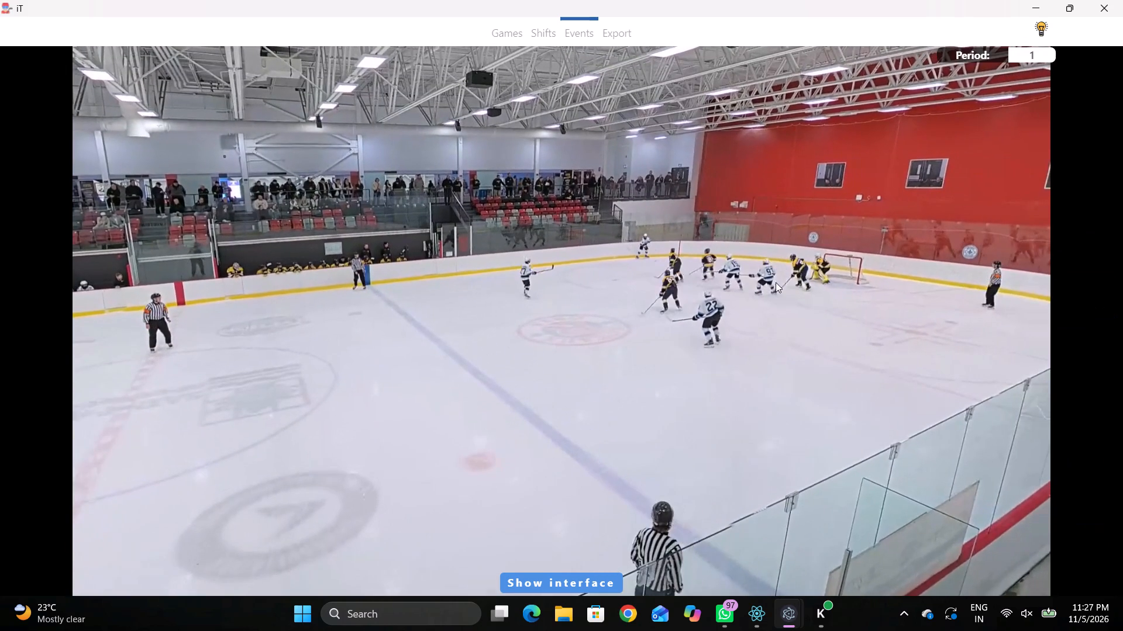
{"action": "right_click", "coordinate": [773, 233]}
{"action": "left_click", "coordinate": [825, 262]}
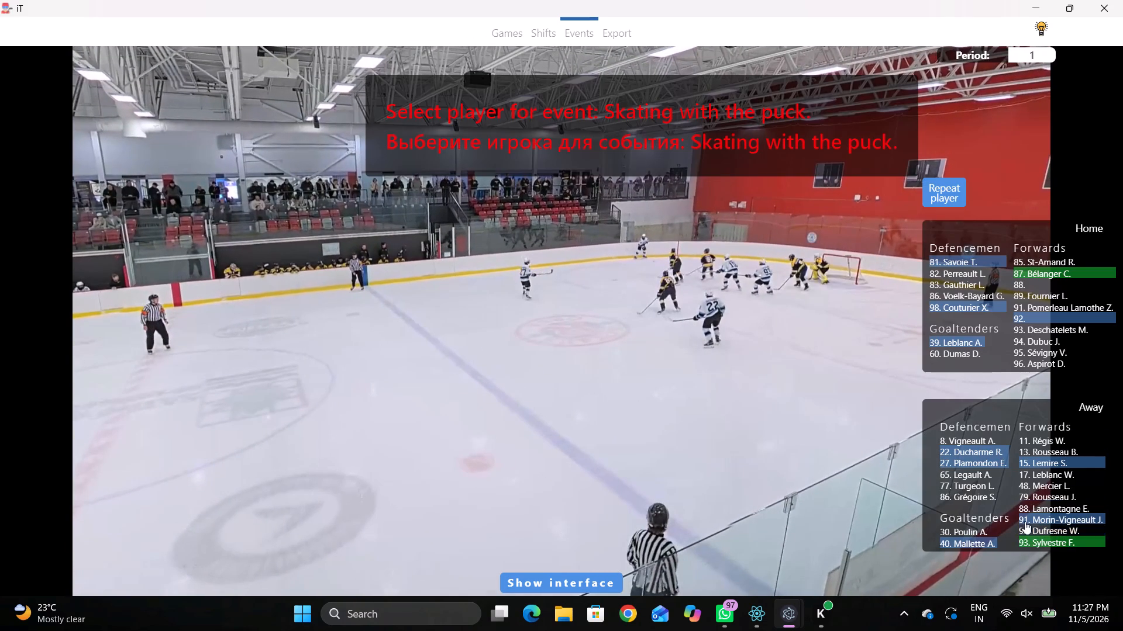
{"action": "left_click", "coordinate": [1022, 543]}
{"action": "left_click", "coordinate": [800, 136]}
Play on to check the puck carrier, and change the player of the Skating with the puck event at 00:09:16:4 to away 91.
{"action": "key", "text": "space"}
{"action": "key", "text": "space"}
{"action": "key", "text": "q"}
{"action": "key", "text": "q"}
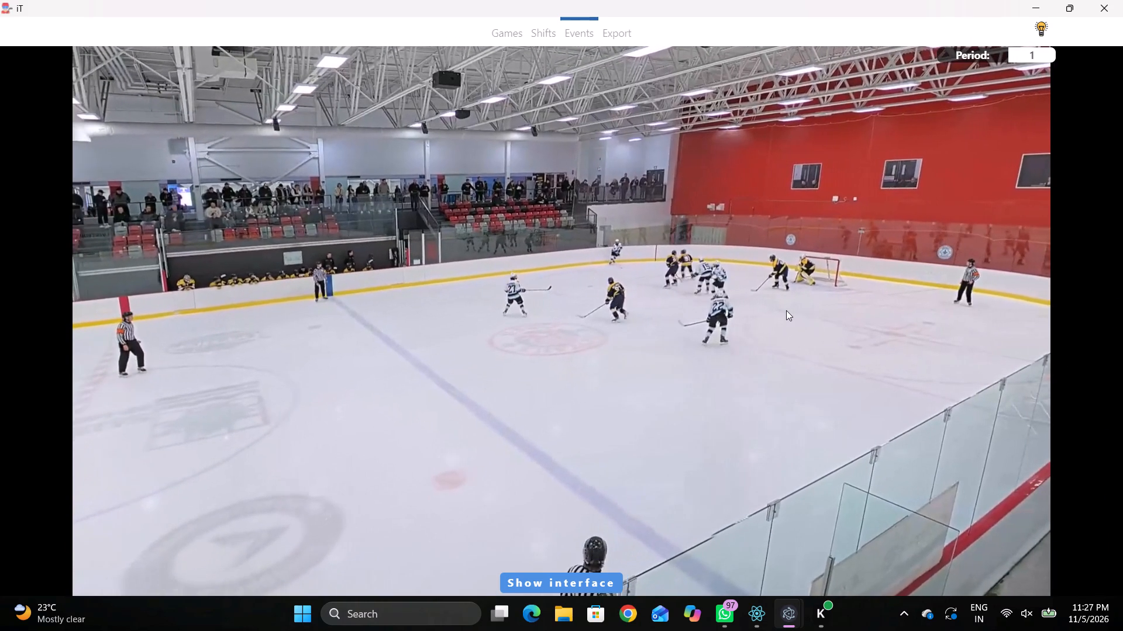
{"action": "key", "text": "space"}
{"action": "key", "text": "space"}
{"action": "key", "text": "shift+d"}
{"action": "left_click", "coordinate": [381, 484]}
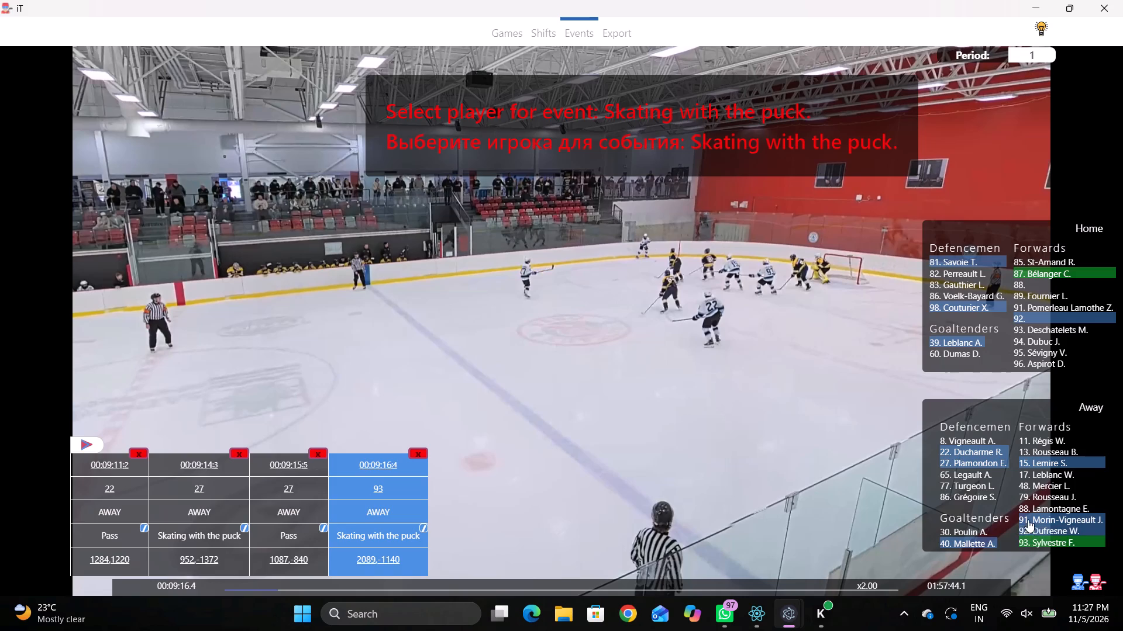
{"action": "left_click", "coordinate": [1028, 519]}
{"action": "key", "text": "shift+d"}
Record a Pass at the far boards beside the home zone's far face-off circle, repeating the previous player.
{"action": "key", "text": "r"}
{"action": "key", "text": "space"}
{"action": "key", "text": "v"}
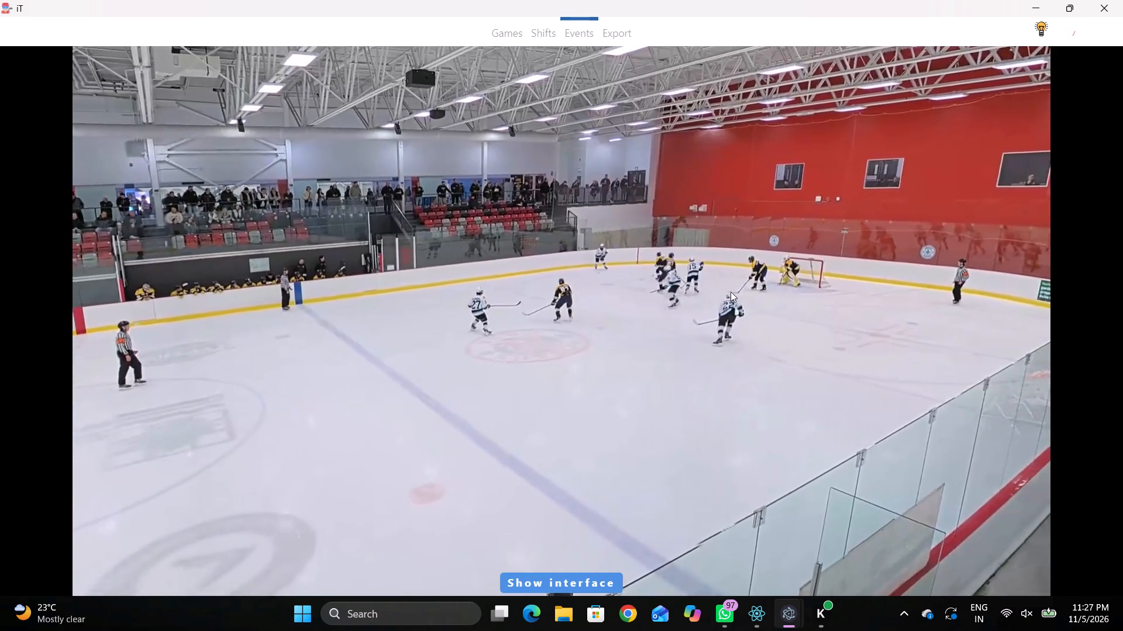
{"action": "key", "text": "space"}
{"action": "key", "text": "space"}
{"action": "key", "text": "space"}
{"action": "key", "text": "q"}
{"action": "key", "text": "q"}
{"action": "key", "text": "q"}
{"action": "key", "text": "q"}
{"action": "key", "text": "q"}
{"action": "right_click", "coordinate": [804, 256]}
{"action": "left_click", "coordinate": [817, 264]}
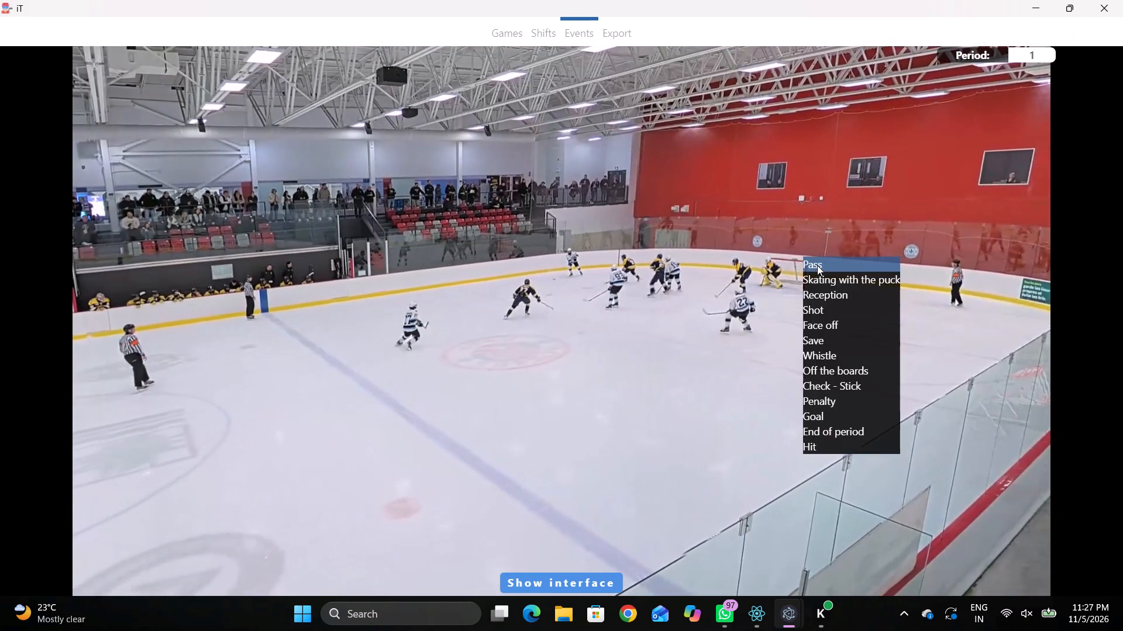
{"action": "left_click", "coordinate": [946, 198]}
{"action": "left_click", "coordinate": [786, 110]}
Record a Pass by away 93 at the inner, blue-line side of the home zone's far face-off circle.
{"action": "key", "text": "space"}
{"action": "key", "text": "space"}
{"action": "right_click_drag", "start_coordinate": [729, 253], "coordinate": [734, 258]}
{"action": "key", "text": "q"}
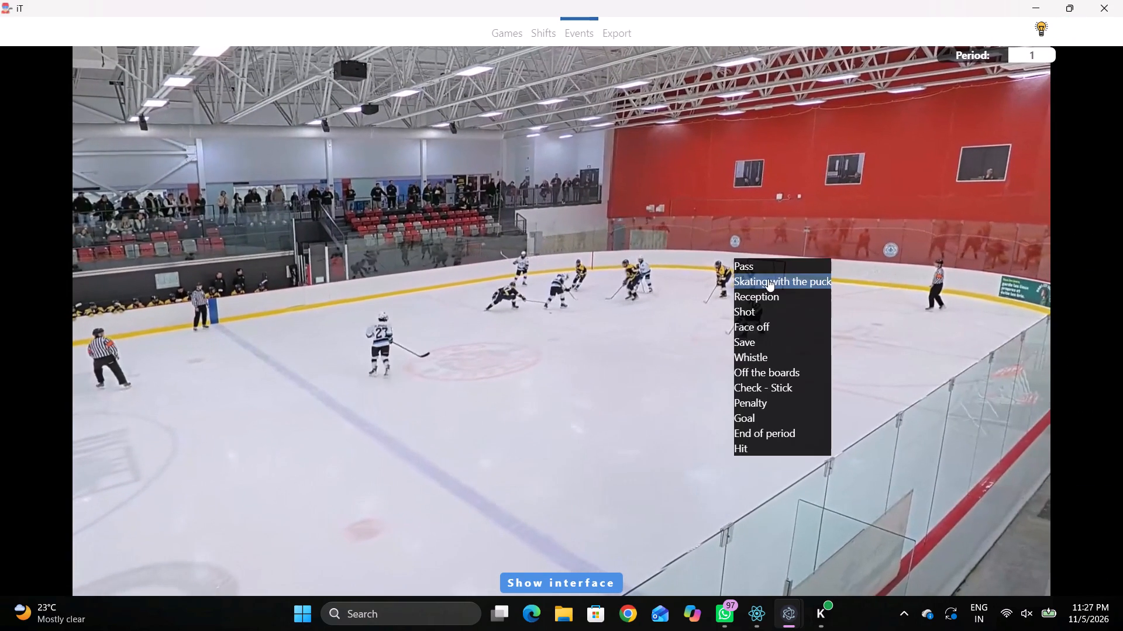
{"action": "key", "text": "q"}
{"action": "key", "text": "q"}
{"action": "right_click", "coordinate": [759, 262]}
{"action": "left_click_drag", "start_coordinate": [760, 267], "coordinate": [751, 268]}
{"action": "right_click_drag", "start_coordinate": [689, 259], "coordinate": [663, 265]}
{"action": "left_click", "coordinate": [673, 271]}
{"action": "left_click", "coordinate": [1030, 540]}
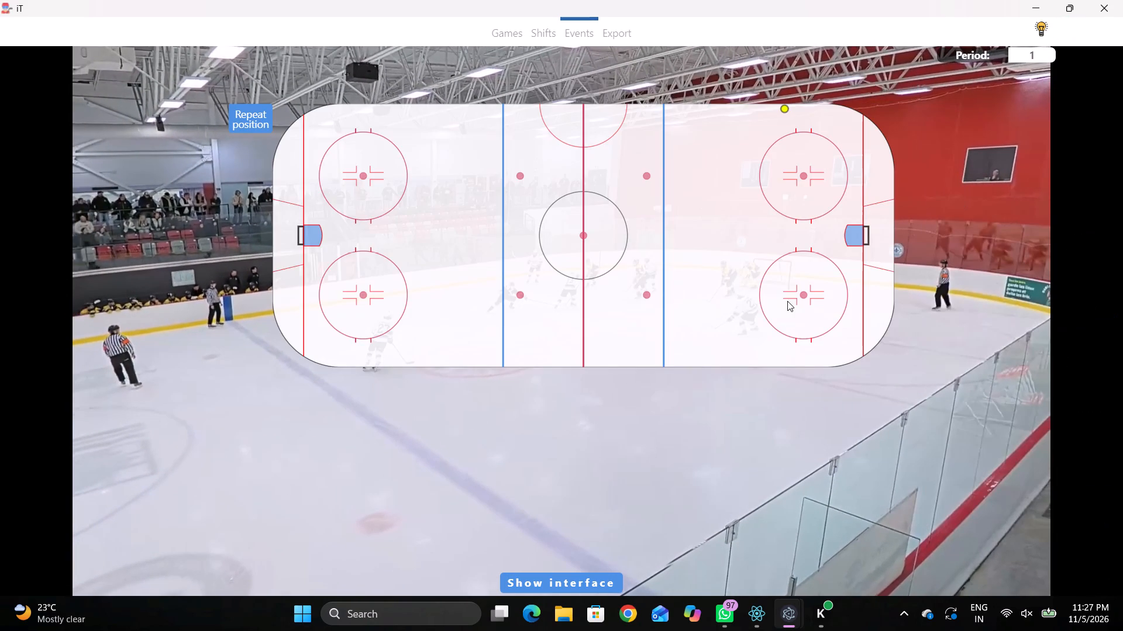
{"action": "left_click", "coordinate": [774, 200]}
Record a Pass by away 27 just inside the home blue line, slightly to the far side of centre.
{"action": "key", "text": "space"}
{"action": "key", "text": "space"}
{"action": "key", "text": "q"}
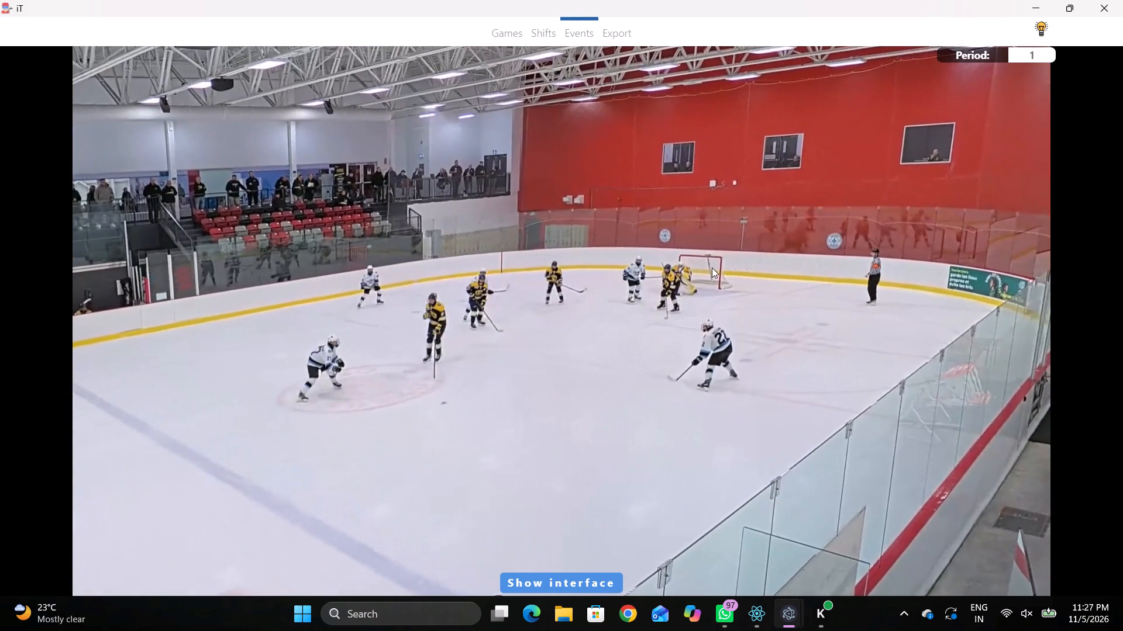
{"action": "key", "text": "q"}
{"action": "key", "text": "q"}
{"action": "right_click", "coordinate": [729, 242]}
{"action": "left_click", "coordinate": [742, 253]}
{"action": "left_click", "coordinate": [949, 464]}
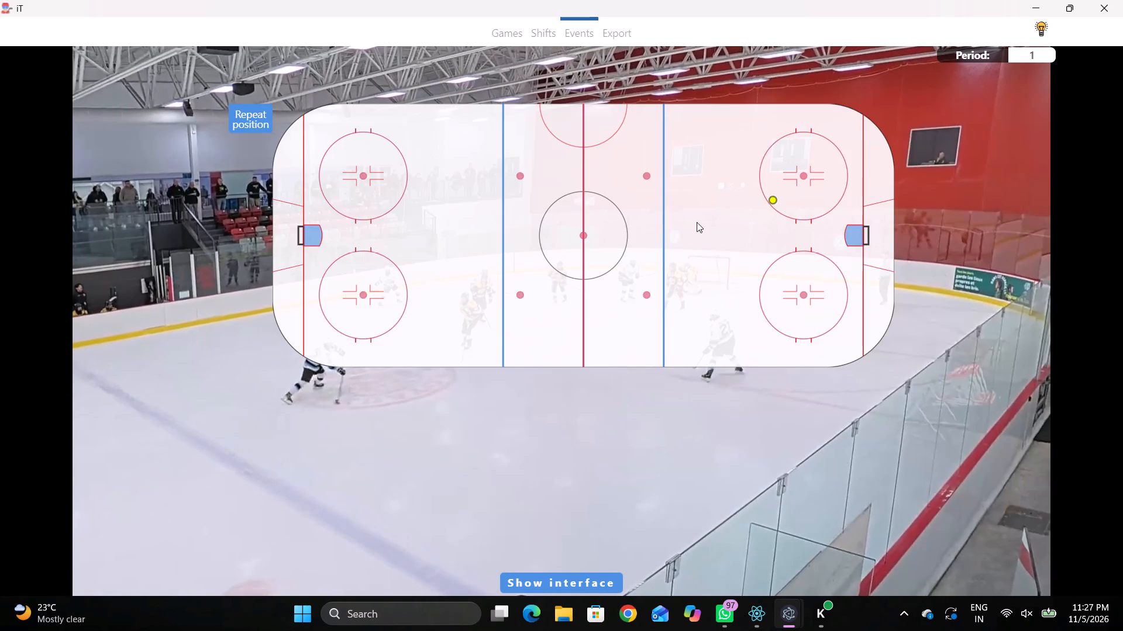
{"action": "left_click", "coordinate": [702, 212]}
Record a Pass by away 22 at the blue-line side of the home zone's near face-off circle.
{"action": "key", "text": "space"}
{"action": "key", "text": "space"}
{"action": "right_click_drag", "start_coordinate": [769, 286], "coordinate": [777, 296]}
{"action": "key", "text": "q"}
{"action": "key", "text": "q"}
{"action": "right_click", "coordinate": [767, 270]}
{"action": "right_click_drag", "start_coordinate": [747, 277], "coordinate": [736, 279]}
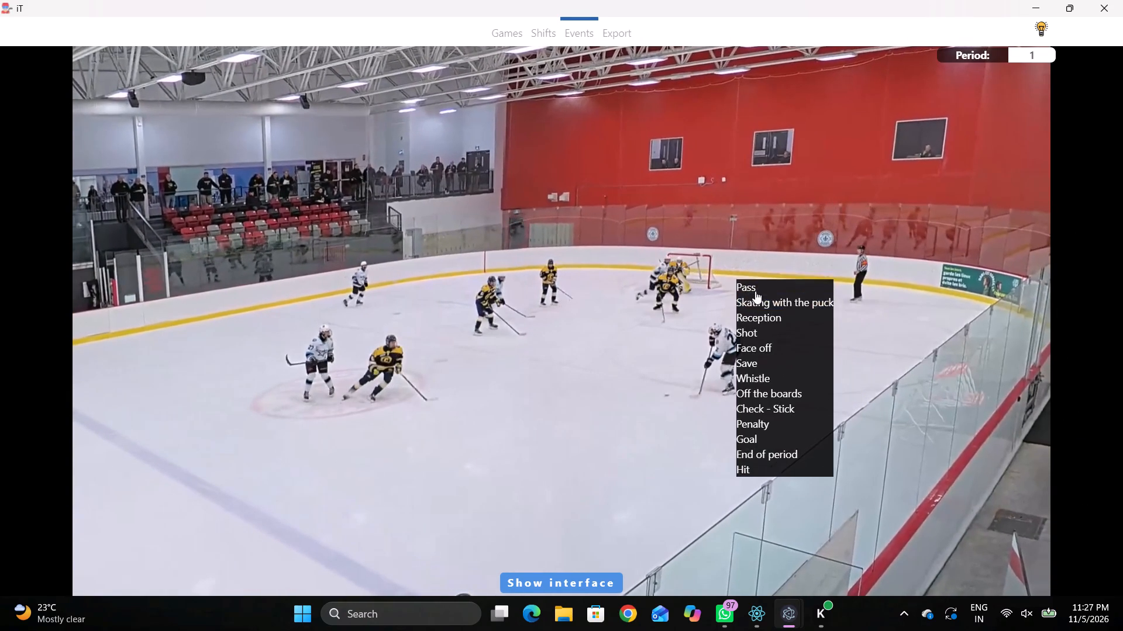
{"action": "left_click", "coordinate": [755, 291]}
{"action": "left_click", "coordinate": [944, 450]}
{"action": "left_click", "coordinate": [766, 313]}
Record Skating with the puck by away 91 just outside the blue-line side of the home zone's far face-off circle.
{"action": "key", "text": "space"}
{"action": "key", "text": "space"}
{"action": "key", "text": "space"}
{"action": "key", "text": "space"}
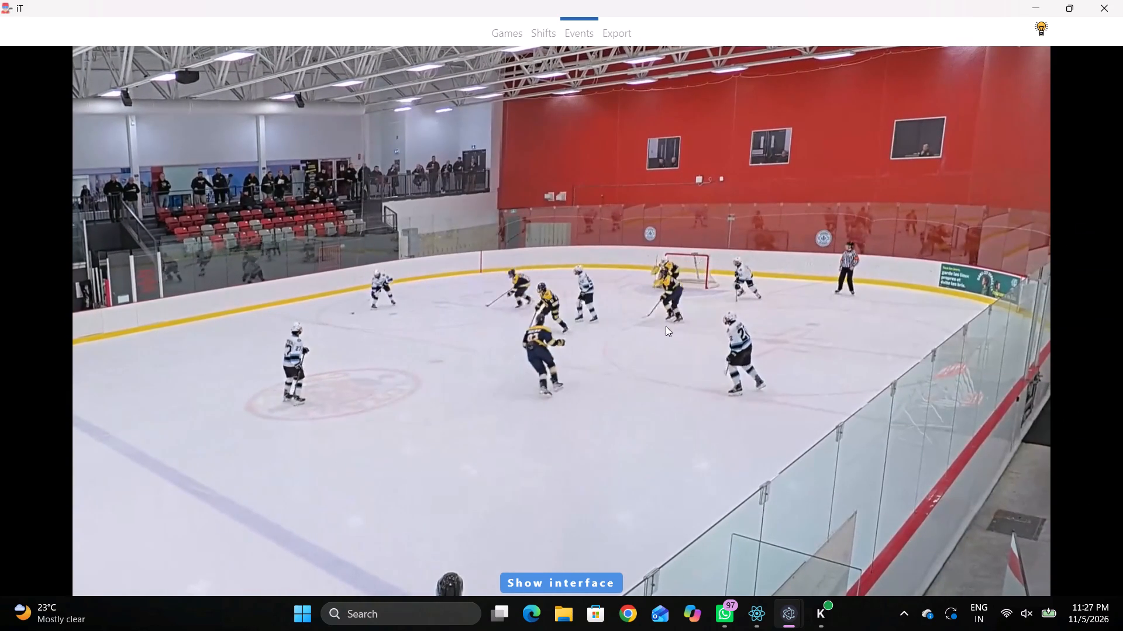
{"action": "right_click", "coordinate": [734, 257]}
{"action": "left_click", "coordinate": [768, 275]}
{"action": "left_click", "coordinate": [1037, 519]}
{"action": "left_click", "coordinate": [749, 161]}
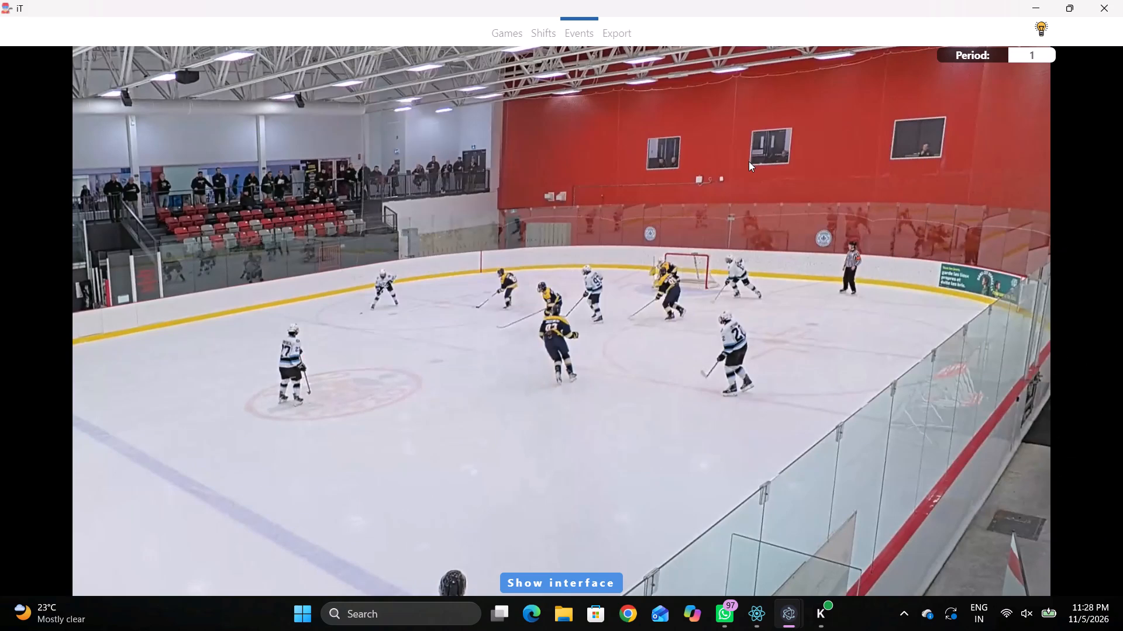
Review the play that follows away 91's skating in the home zone up to the stoppage.
{"action": "type", "text": "r"}
{"action": "key", "text": "space"}
{"action": "key", "text": "space"}
{"action": "key", "text": "q"}
{"action": "type", "text": "qqqq v"}
{"action": "key", "text": "space"}
{"action": "key", "text": "space"}
{"action": "key", "text": "space"}
{"action": "key", "text": "space"}
{"action": "key", "text": "space"}
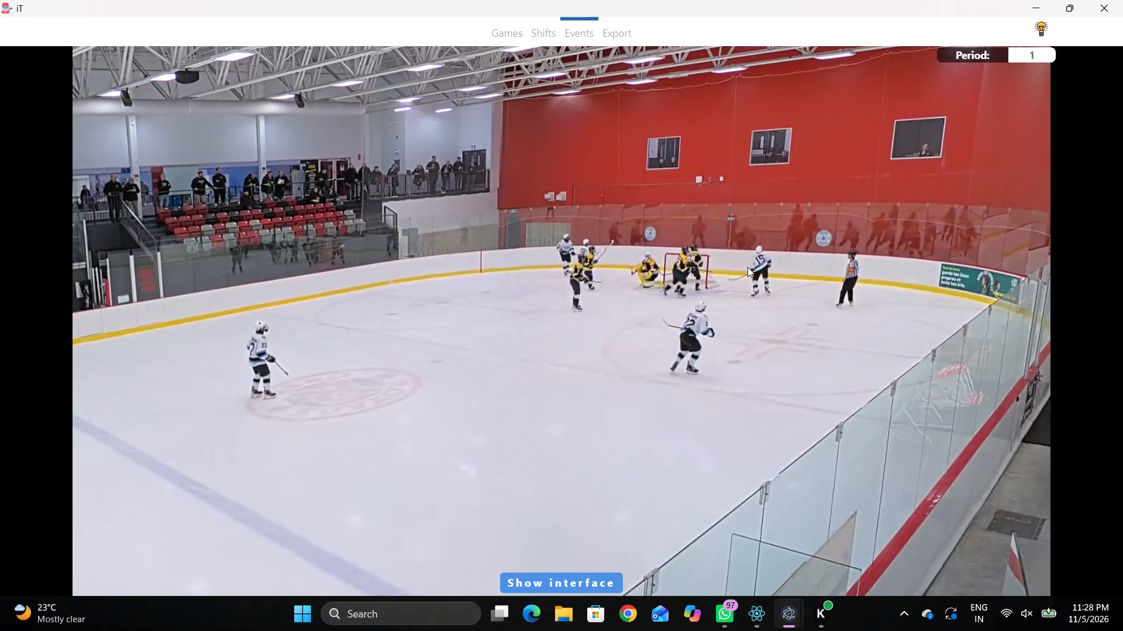
{"action": "key", "text": "space"}
{"action": "key", "text": "space"}
{"action": "key", "text": "space"}
{"action": "key", "text": "v"}
{"action": "key", "text": "space"}
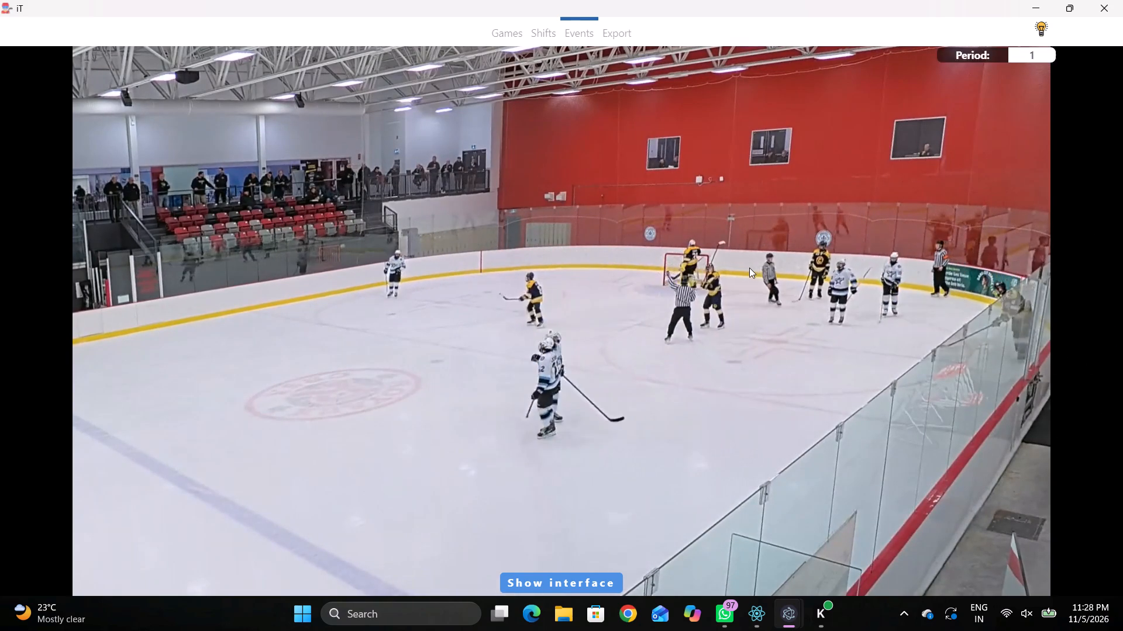
{"action": "key", "text": "space"}
{"action": "key", "text": "space"}
{"action": "key", "text": "space"}
{"action": "key", "text": "space"}
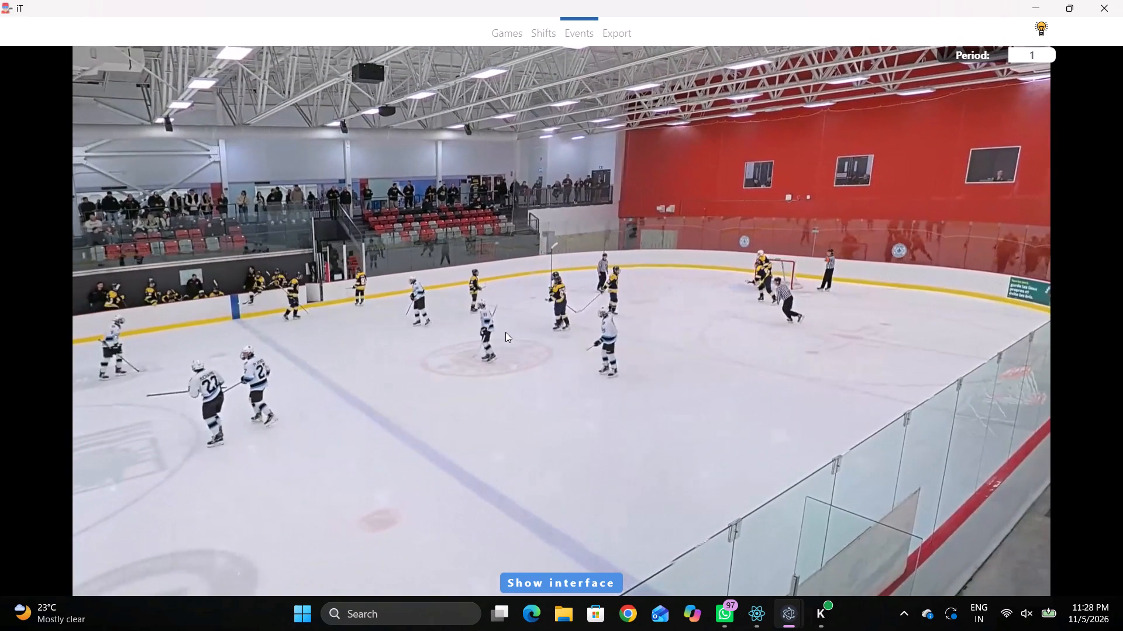
Record a blocked Shot by away 91 at 00:09:22:4, a little outside the blue-line side of the home zone's far face-off circle.
{"action": "key", "text": "shift+d"}
{"action": "left_click", "coordinate": [367, 464]}
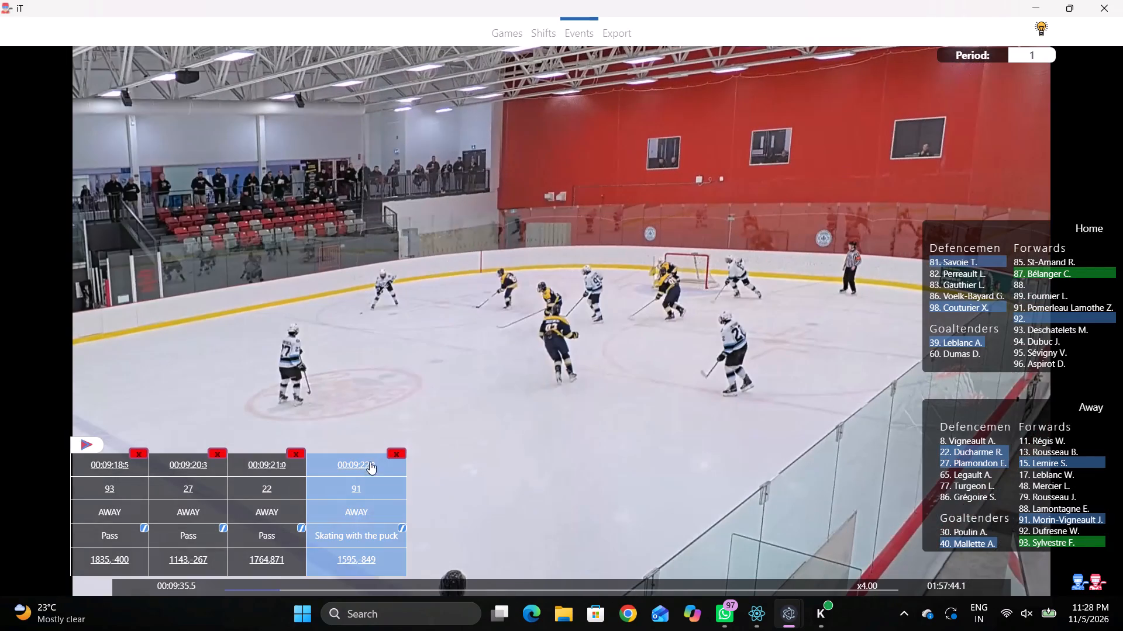
{"action": "key", "text": "shift+d"}
{"action": "key", "text": "r"}
{"action": "key", "text": "space"}
{"action": "key", "text": "space"}
{"action": "key", "text": "q"}
{"action": "key", "text": "q"}
{"action": "right_click", "coordinate": [711, 221]}
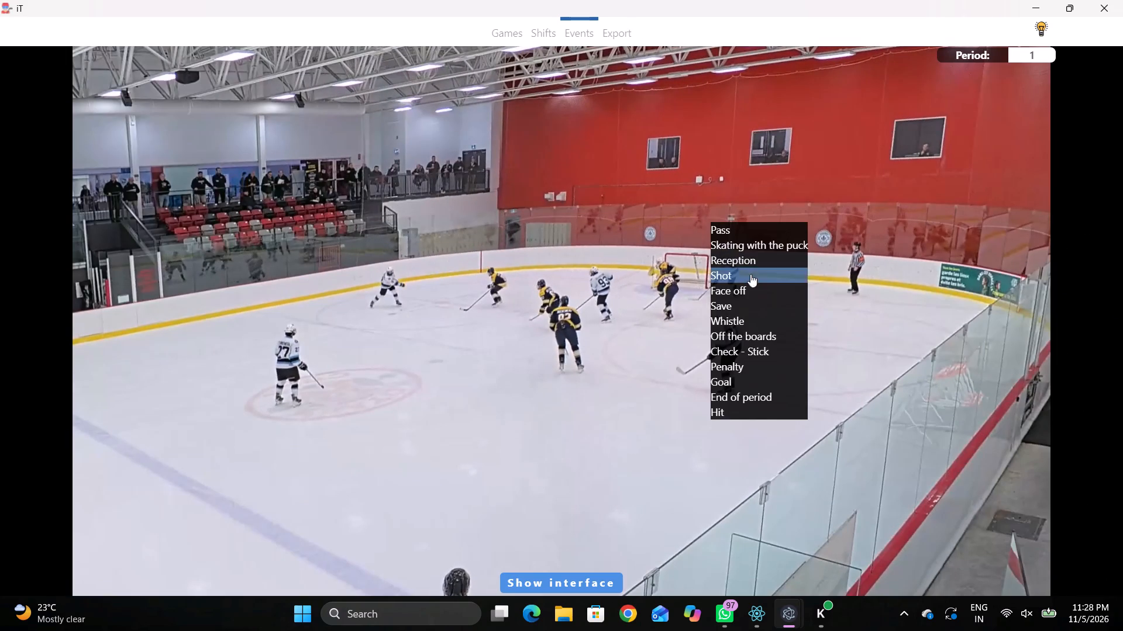
{"action": "left_click", "coordinate": [728, 262]}
{"action": "right_click_drag", "start_coordinate": [662, 209], "coordinate": [698, 232]}
{"action": "left_click", "coordinate": [714, 283]}
{"action": "left_click", "coordinate": [421, 366]}
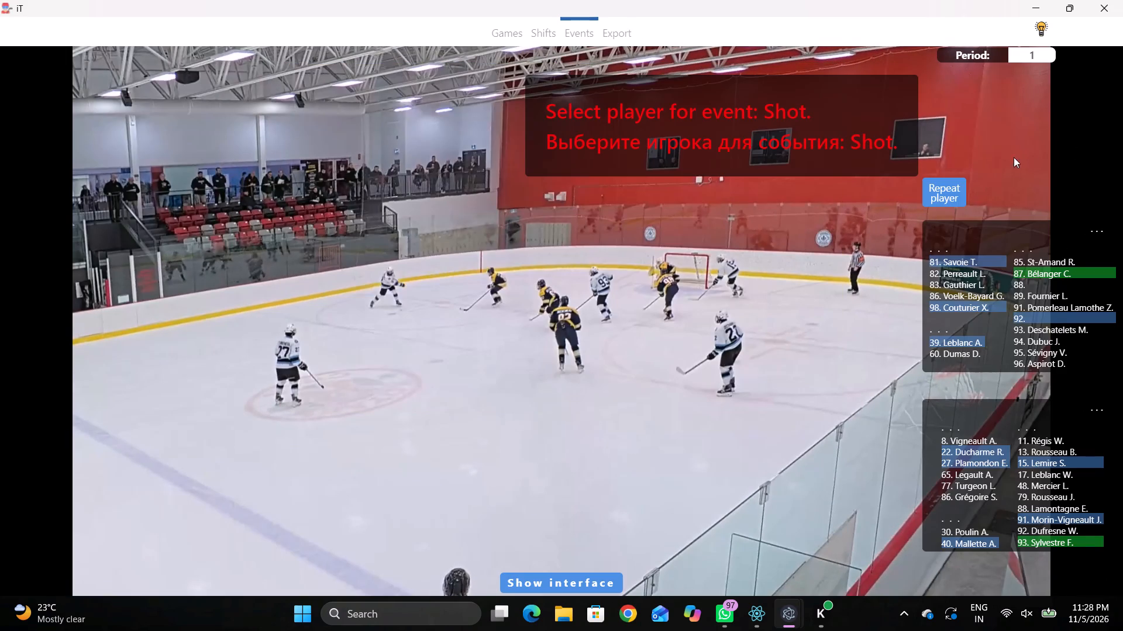
{"action": "left_click", "coordinate": [940, 196]}
{"action": "left_click", "coordinate": [736, 158]}
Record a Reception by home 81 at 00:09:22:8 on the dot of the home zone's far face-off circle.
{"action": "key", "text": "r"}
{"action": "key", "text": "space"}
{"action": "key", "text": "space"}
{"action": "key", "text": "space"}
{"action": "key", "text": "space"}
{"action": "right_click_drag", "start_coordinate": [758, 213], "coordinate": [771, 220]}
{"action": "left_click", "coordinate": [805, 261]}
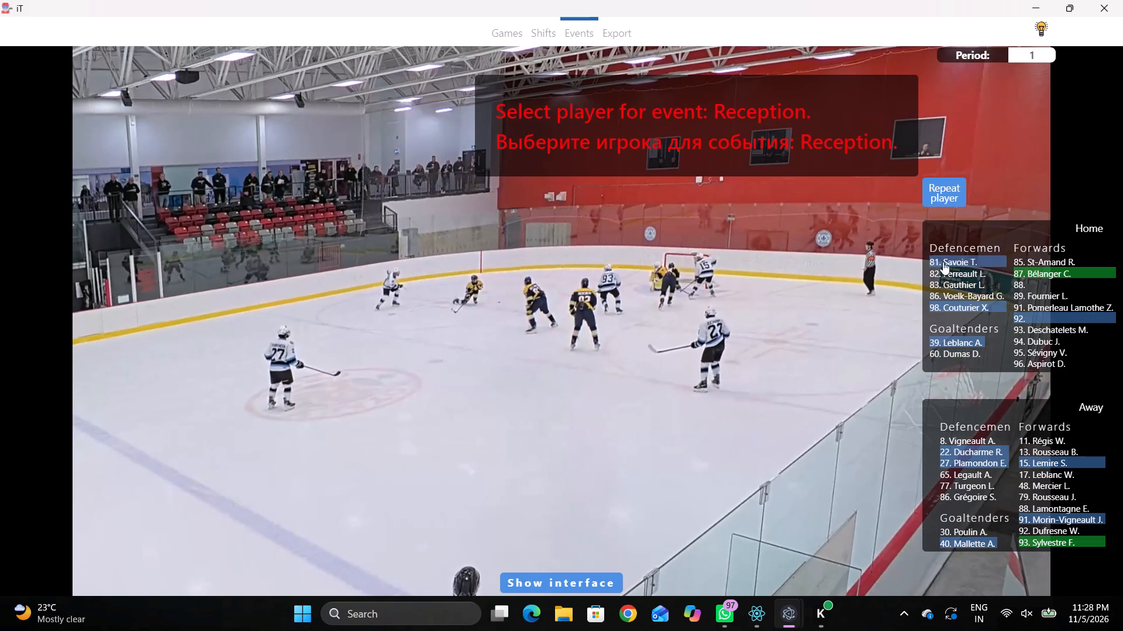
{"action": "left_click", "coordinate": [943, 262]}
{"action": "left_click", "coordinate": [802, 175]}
Record Skating with the puck by away 93 at 00:09:24:0 in the goal-side part of the home zone's far face-off circle.
{"action": "key", "text": "space"}
{"action": "key", "text": "space"}
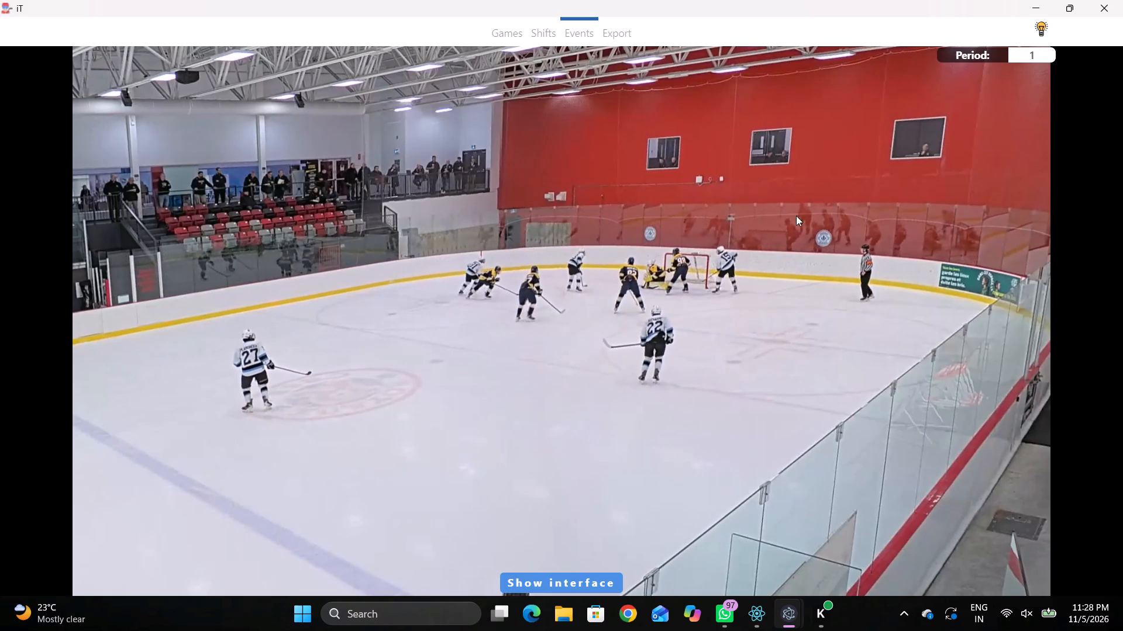
{"action": "left_click", "coordinate": [829, 236]}
{"action": "right_click_drag", "start_coordinate": [818, 226], "coordinate": [839, 233]}
{"action": "left_click_drag", "start_coordinate": [901, 250], "coordinate": [885, 253]}
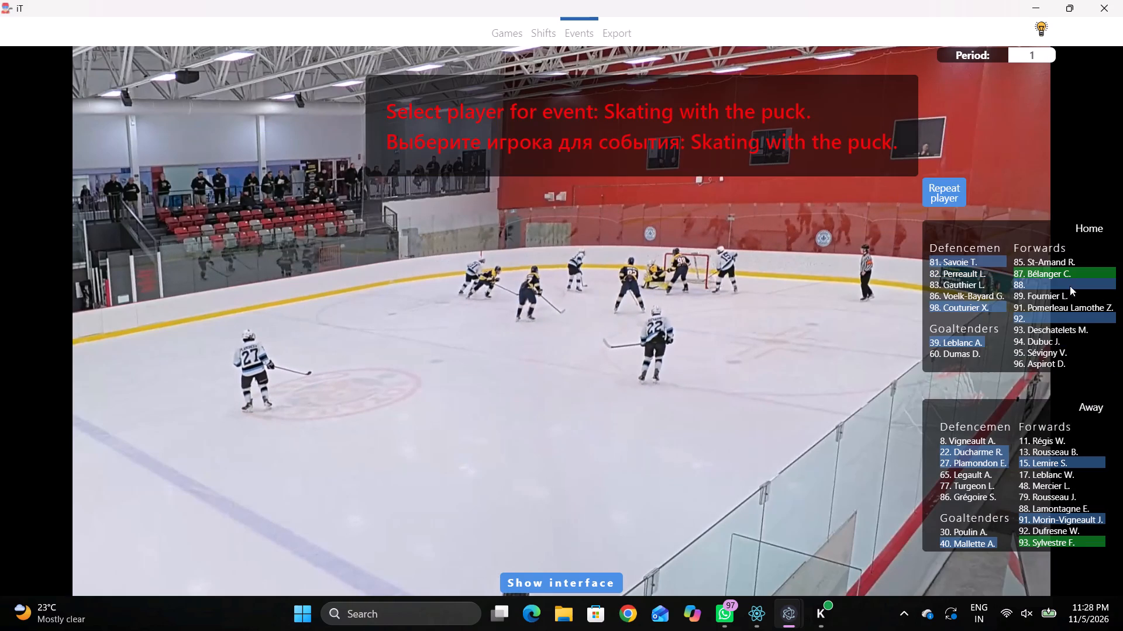
{"action": "left_click", "coordinate": [1028, 540]}
{"action": "left_click", "coordinate": [833, 182]}
Replay the play around away 93's puck possession near the home net to examine who plays the puck.
{"action": "key", "text": "q"}
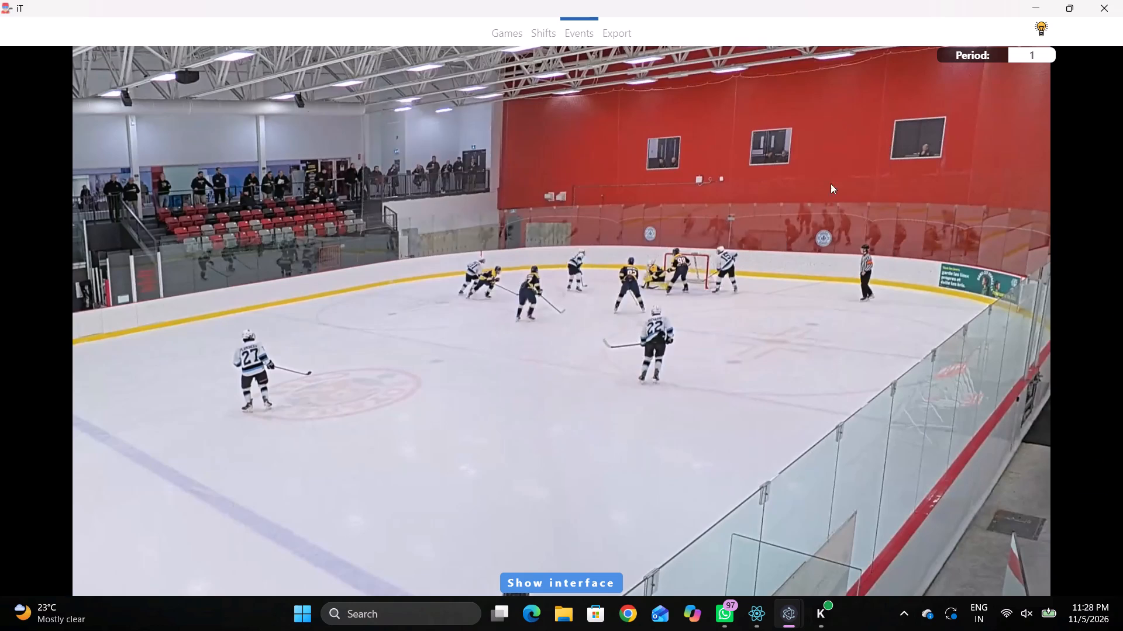
{"action": "key", "text": "q"}
{"action": "key", "text": "q"}
{"action": "key", "text": "q"}
{"action": "key", "text": "shift+d"}
{"action": "key", "text": "r"}
{"action": "key", "text": "space"}
{"action": "left_click", "coordinate": [625, 301]}
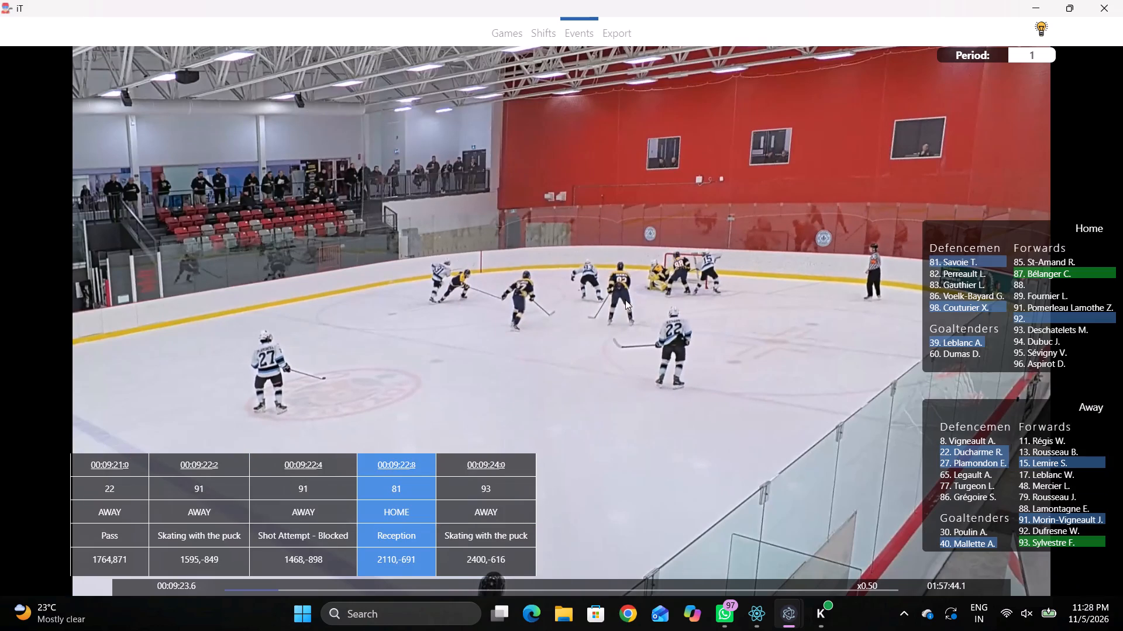
{"action": "key", "text": "space"}
{"action": "key", "text": "v"}
{"action": "left_click", "coordinate": [838, 213]}
{"action": "key", "text": "space"}
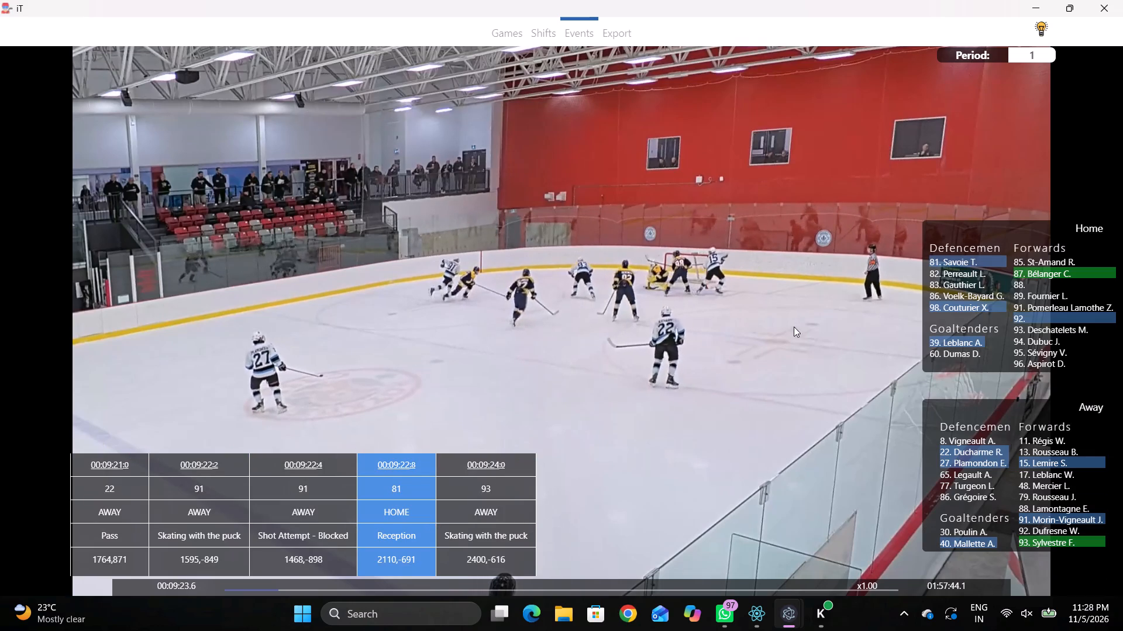
{"action": "key", "text": "space"}
{"action": "key", "text": "space"}
{"action": "key", "text": "space"}
Record an on-goal Shot by away 93 at 00:09:24:1 in the inner, goal-side part of the home zone's far face-off circle.
{"action": "key", "text": "q"}
{"action": "key", "text": "q"}
{"action": "key", "text": "q"}
{"action": "key", "text": "q"}
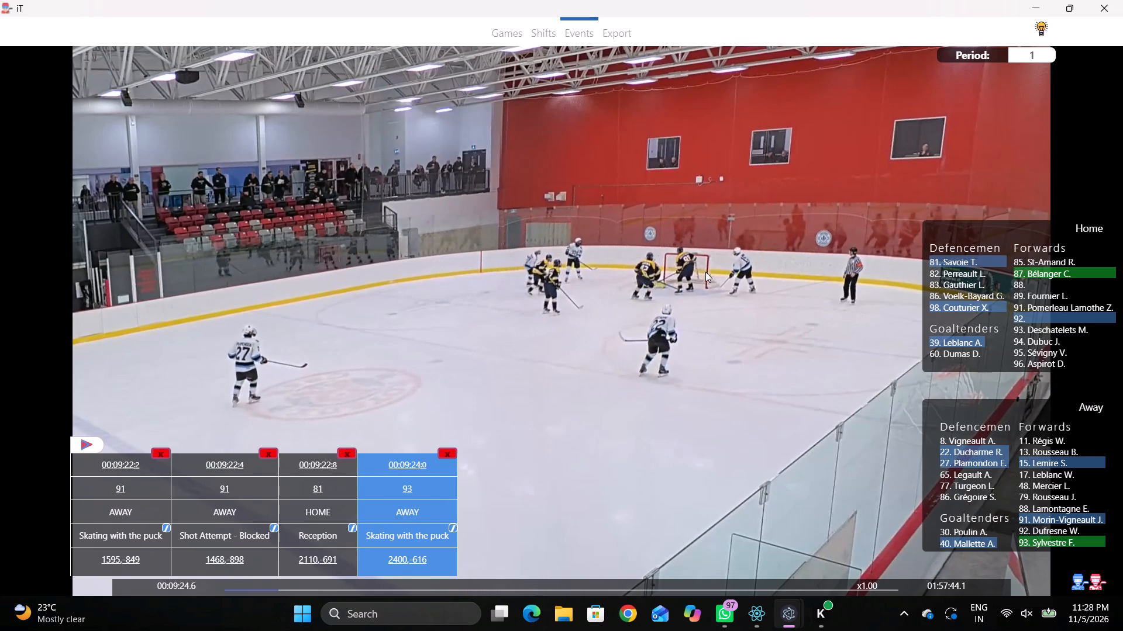
{"action": "key", "text": "q"}
{"action": "key", "text": "q"}
{"action": "type", "text": "qq"}
{"action": "right_click_drag", "start_coordinate": [698, 235], "coordinate": [695, 244]}
{"action": "left_click", "coordinate": [722, 295]}
{"action": "left_click", "coordinate": [613, 243]}
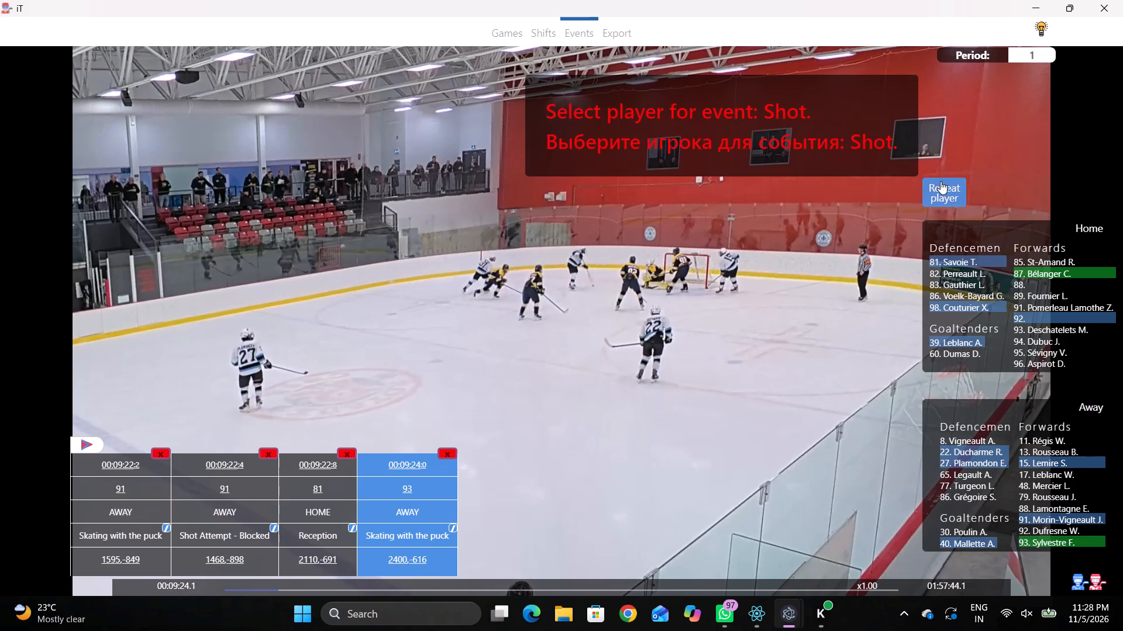
{"action": "left_click", "coordinate": [941, 181]}
{"action": "left_click", "coordinate": [825, 195]}
Record a Right Pad Save with direction Bottom middle by away goaltender 40 at 00:09:24:6 in the home crease.
{"action": "key", "text": "space"}
{"action": "key", "text": "space"}
{"action": "right_click_drag", "start_coordinate": [719, 206], "coordinate": [727, 202]}
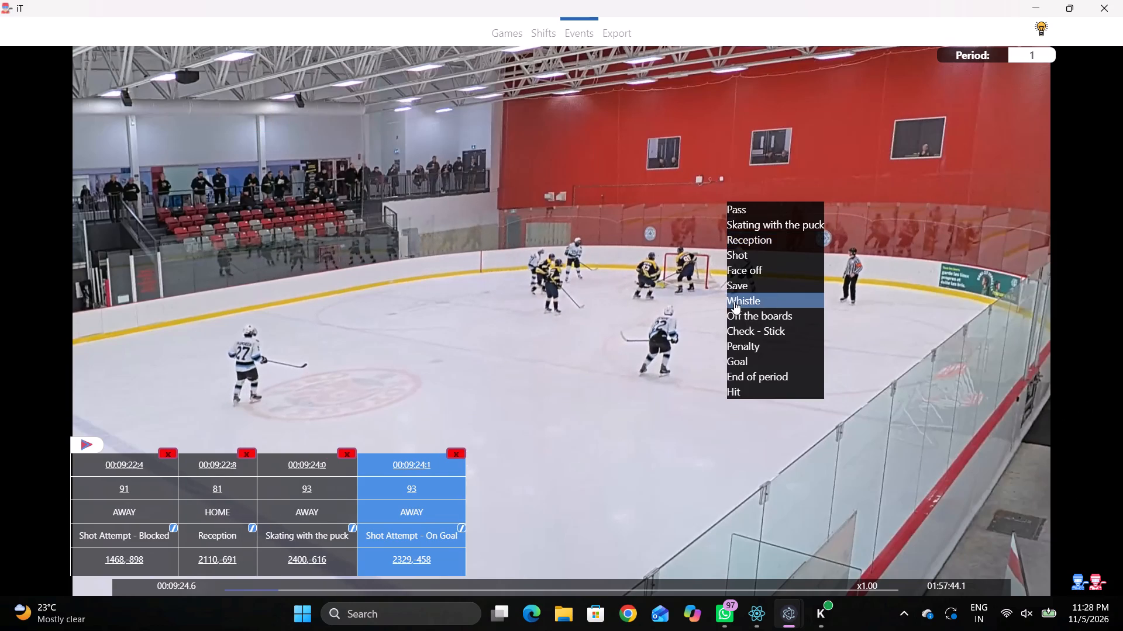
{"action": "left_click", "coordinate": [734, 286]}
{"action": "left_click", "coordinate": [497, 315]}
{"action": "left_click", "coordinate": [524, 326]}
{"action": "left_click", "coordinate": [1038, 474]}
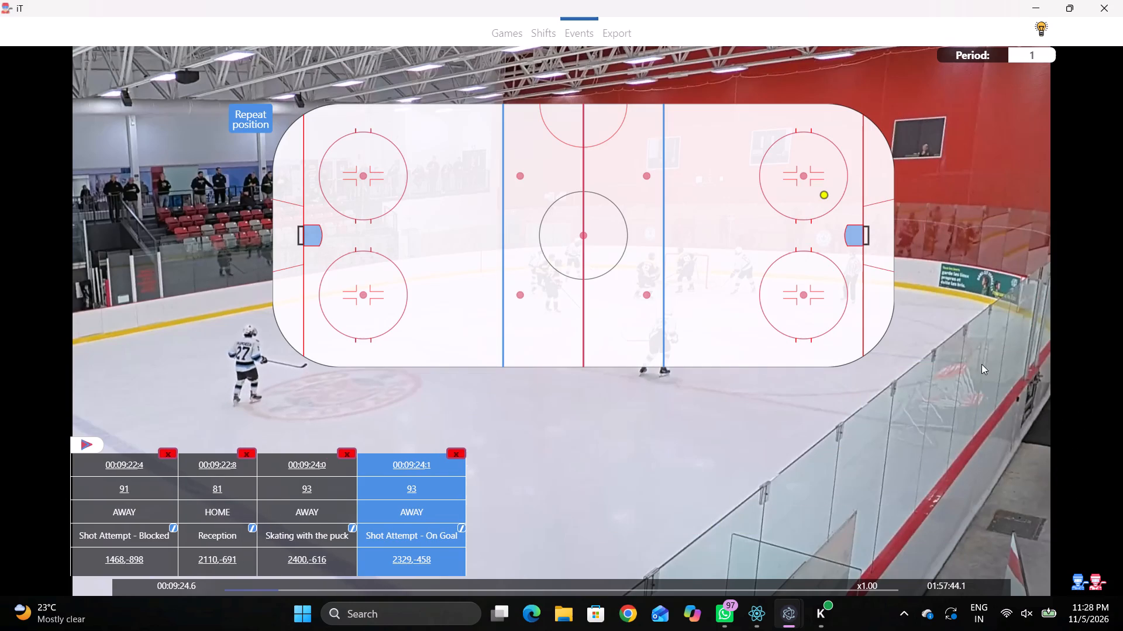
{"action": "left_click", "coordinate": [850, 231]}
Reassign the Right Pad Save to home goaltender 39.
{"action": "left_click", "coordinate": [413, 486]}
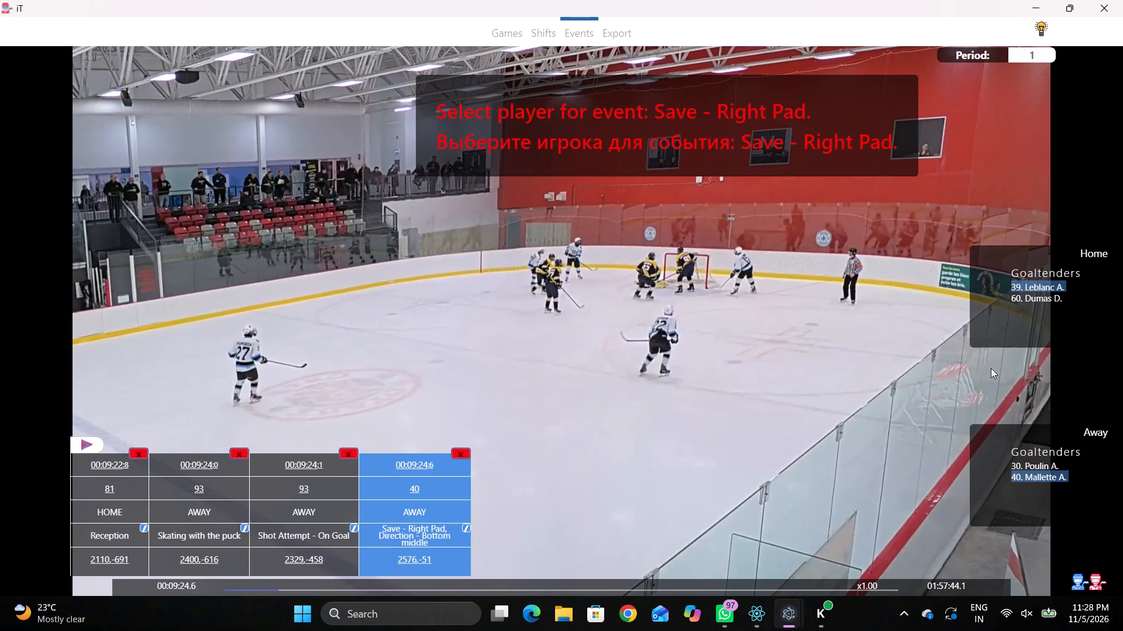
{"action": "left_click", "coordinate": [1029, 285]}
Change away 91's blocked shot attempt at 00:09:22:4 to a Pass.
{"action": "left_click", "coordinate": [220, 469]}
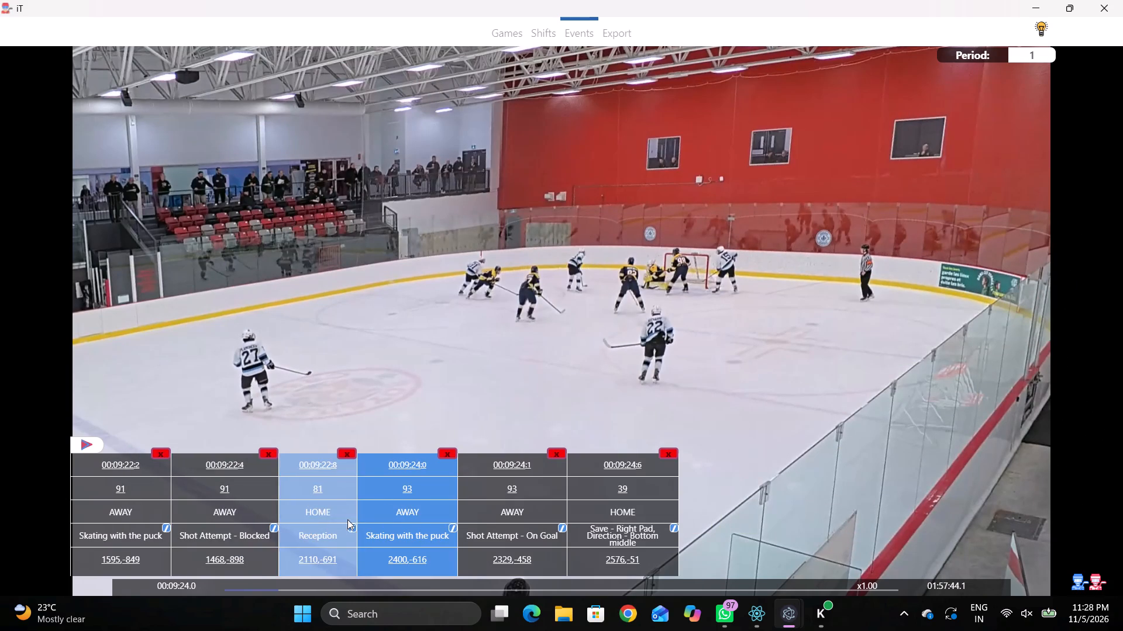
{"action": "left_click", "coordinate": [275, 526]}
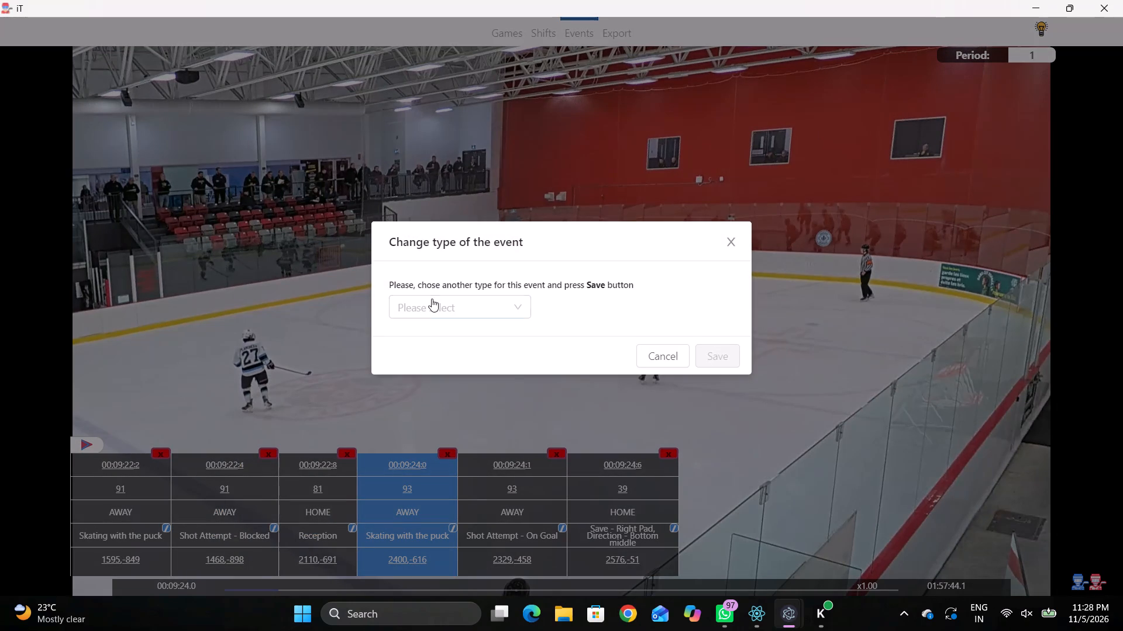
{"action": "left_click", "coordinate": [432, 298]}
{"action": "left_click", "coordinate": [421, 317]}
{"action": "left_click", "coordinate": [422, 313]}
{"action": "left_click", "coordinate": [435, 332]}
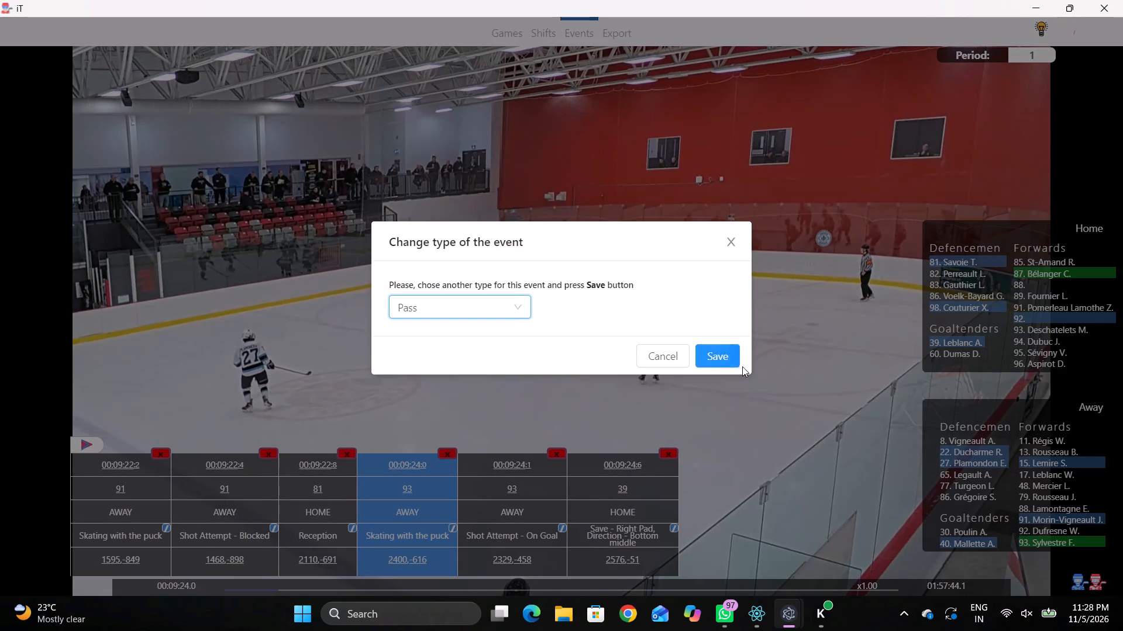
{"action": "left_click", "coordinate": [721, 352]}
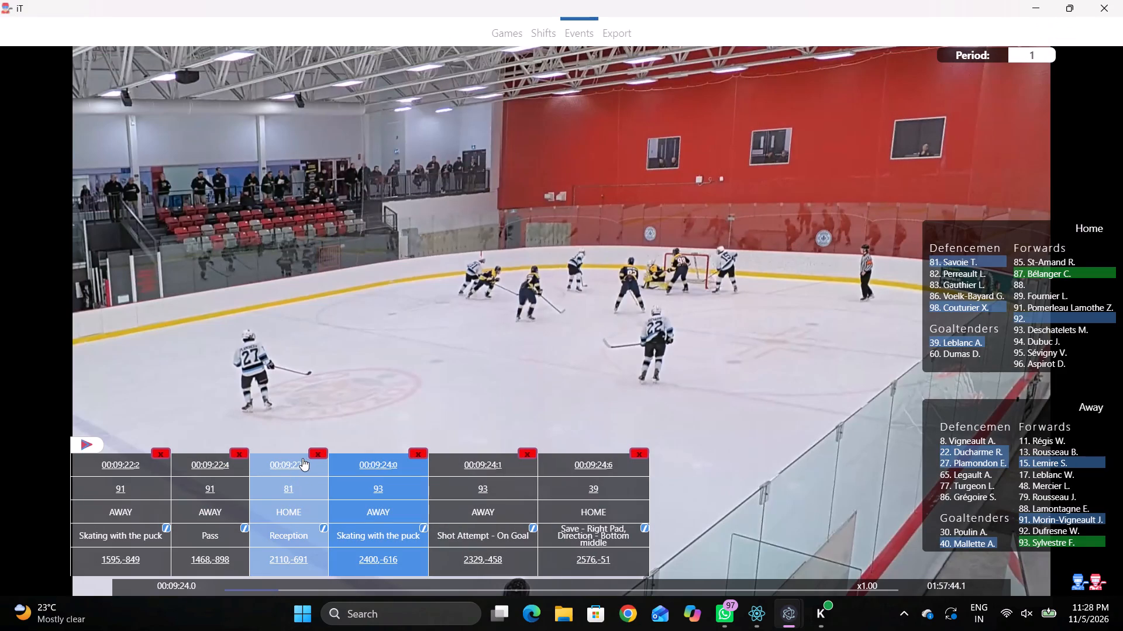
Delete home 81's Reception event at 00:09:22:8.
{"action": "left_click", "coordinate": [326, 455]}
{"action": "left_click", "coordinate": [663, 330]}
Record a Whistle at 00:09:26:1 by the near boards, beside the home zone's near face-off circle.
{"action": "left_click", "coordinate": [596, 462]}
{"action": "key", "text": "space"}
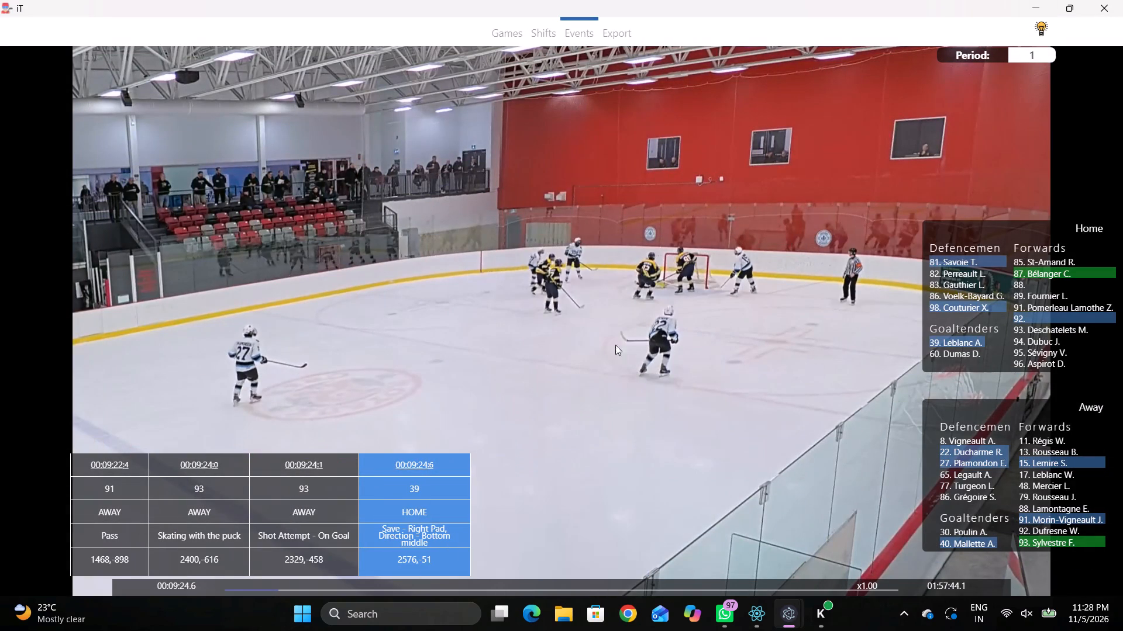
{"action": "key", "text": "v"}
{"action": "key", "text": "space"}
{"action": "key", "text": "space"}
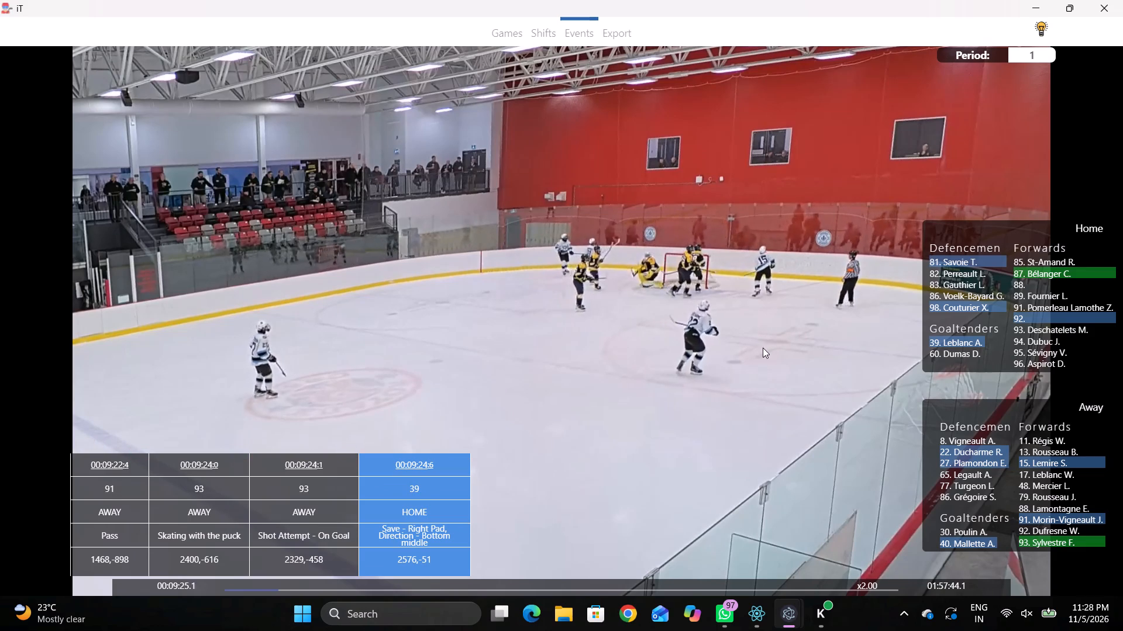
{"action": "key", "text": "space"}
{"action": "right_click_drag", "start_coordinate": [762, 301], "coordinate": [764, 296]}
{"action": "left_click", "coordinate": [790, 397]}
{"action": "left_click", "coordinate": [784, 353]}
Record the next Face off, won by home 85 against away 17, on the dot of the home zone's far circle.
{"action": "key", "text": "space"}
{"action": "type", "text": "vvc vv"}
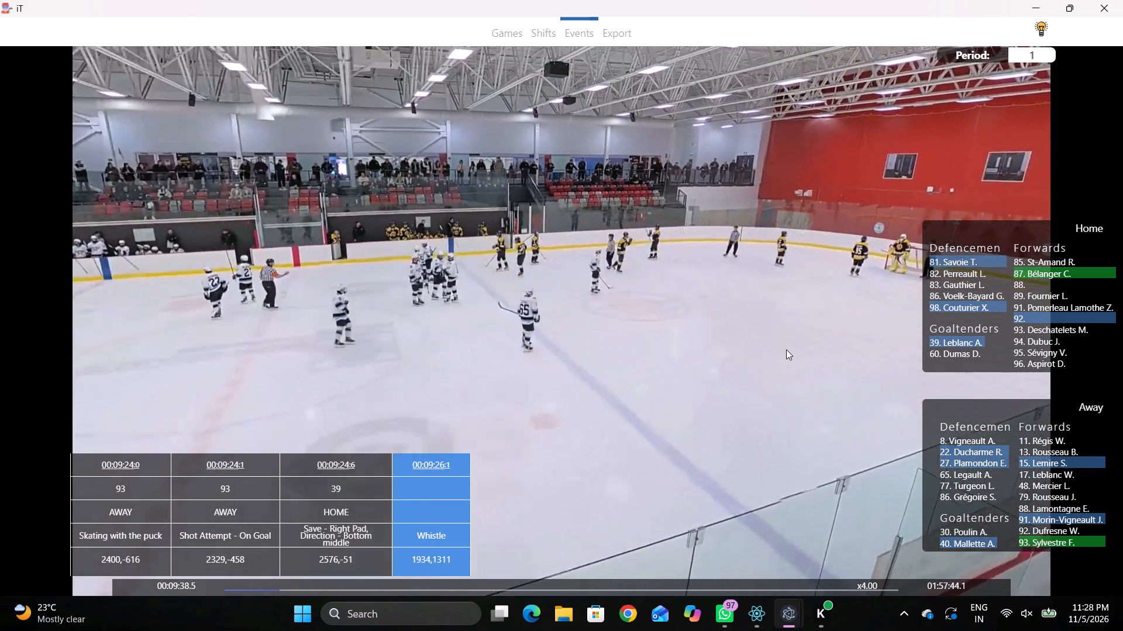
{"action": "key", "text": "space"}
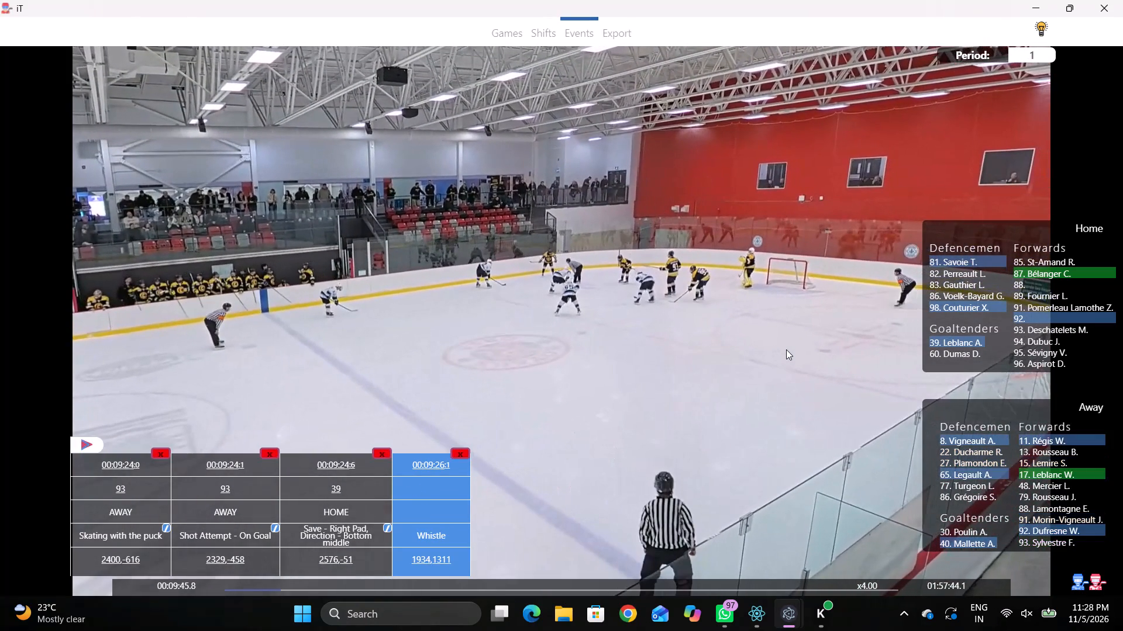
{"action": "type", "text": "Dr"}
{"action": "key", "text": "space"}
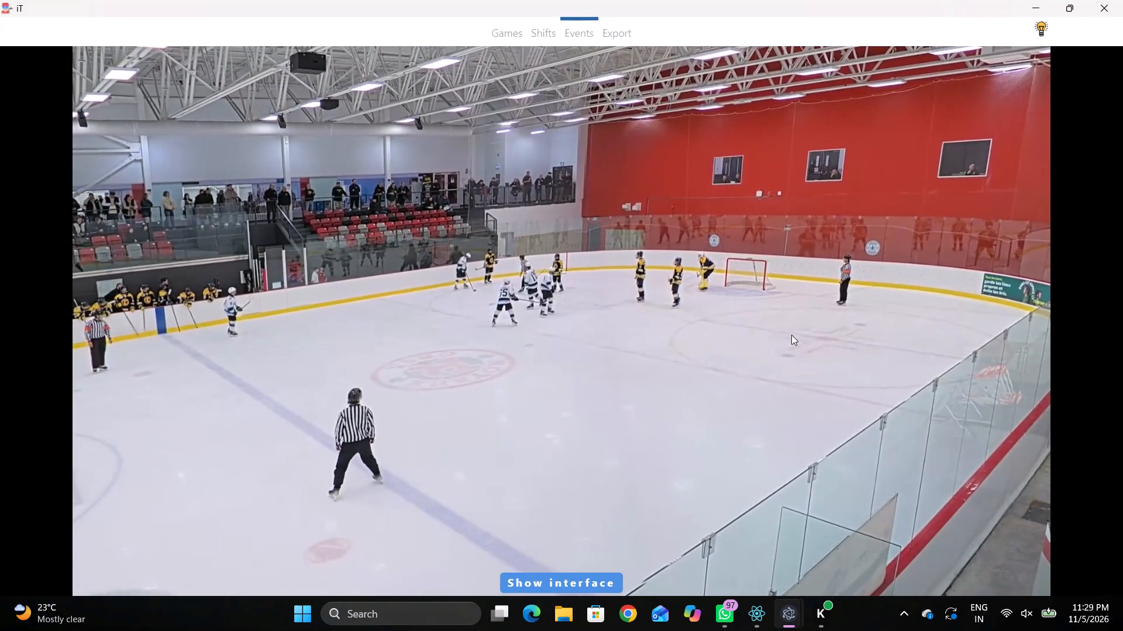
{"action": "key", "text": "space"}
{"action": "key", "text": "space"}
{"action": "key", "text": "shift+d"}
{"action": "key", "text": "shift+d"}
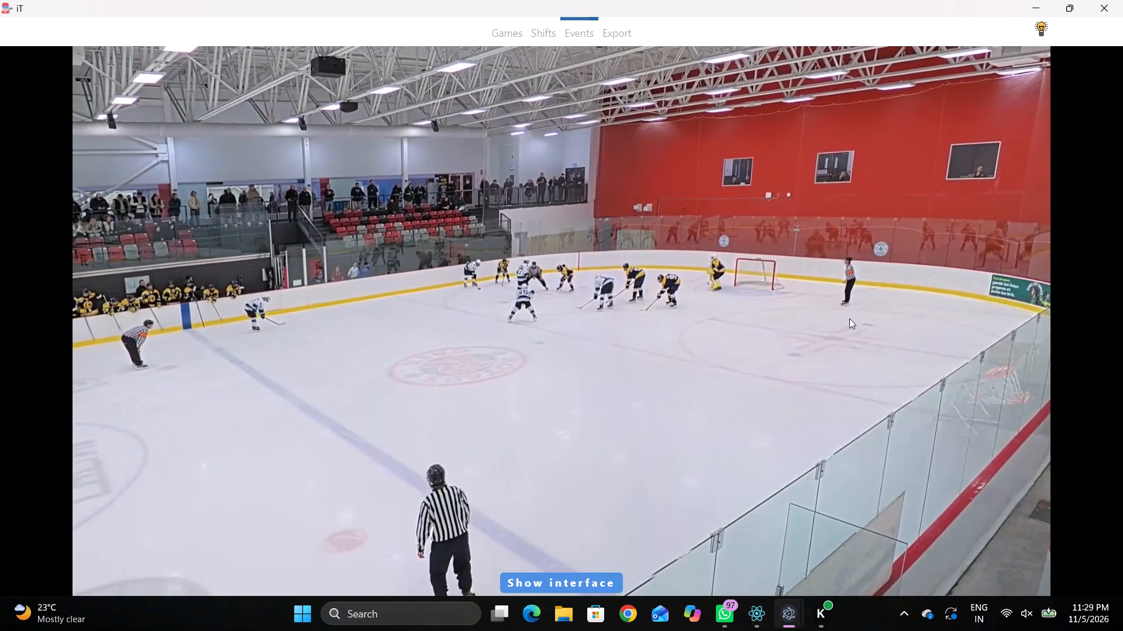
{"action": "key", "text": "space"}
{"action": "type", "text": "qq"}
{"action": "key", "text": "q"}
{"action": "key", "text": "q"}
{"action": "key", "text": "q"}
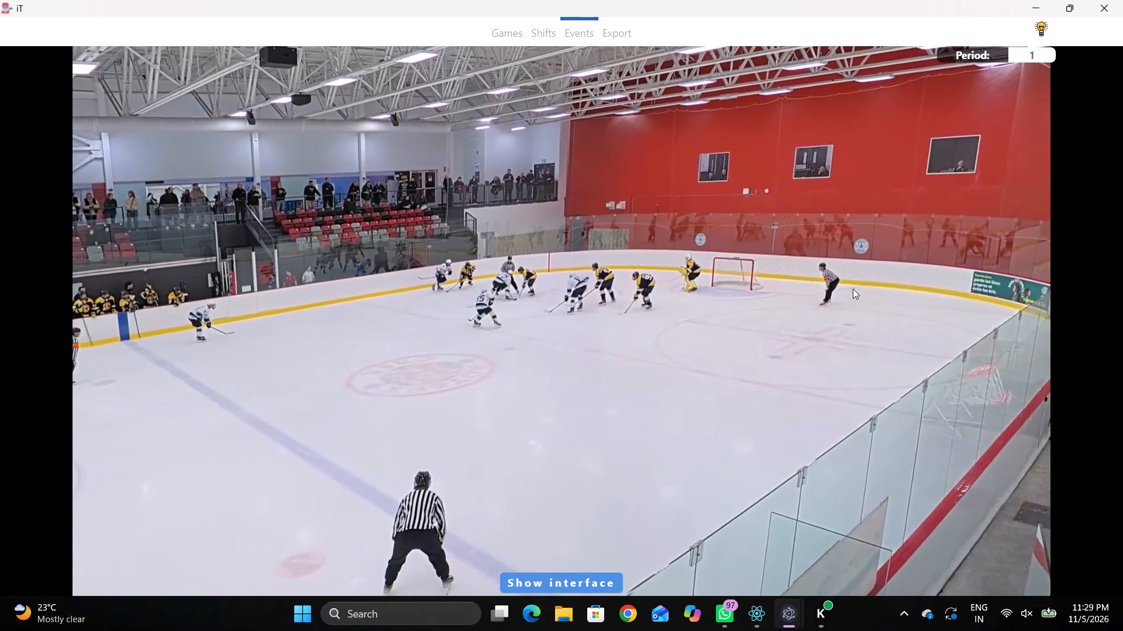
{"action": "right_click_drag", "start_coordinate": [839, 277], "coordinate": [850, 282]}
{"action": "left_click", "coordinate": [857, 347]}
{"action": "left_click", "coordinate": [1042, 258]}
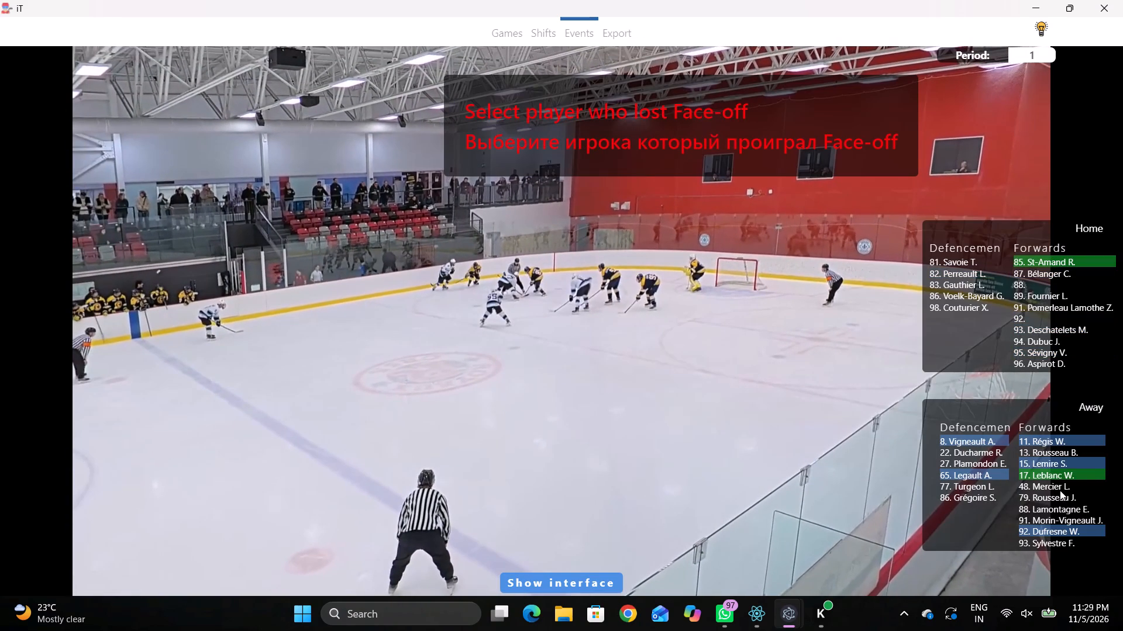
{"action": "left_click", "coordinate": [1046, 481]}
{"action": "left_click", "coordinate": [1039, 470]}
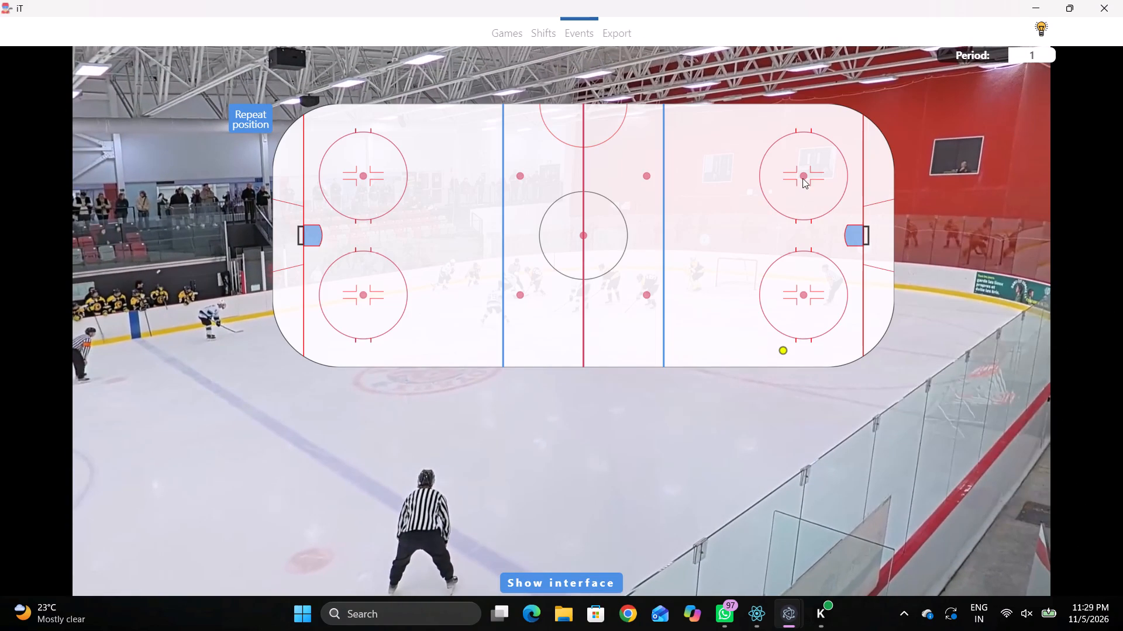
{"action": "left_click", "coordinate": [803, 176]}
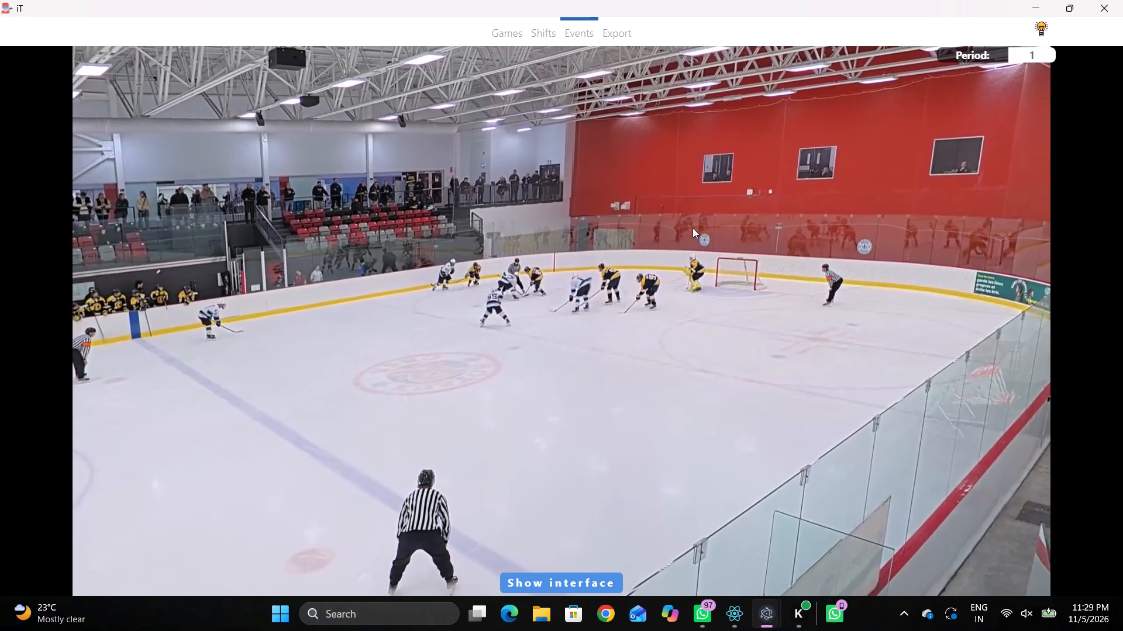
Record Skating with the puck by home 82 just outside the home zone's far face-off circle, towards the far corner.
{"action": "key", "text": "shift+d"}
{"action": "type", "text": "D"}
{"action": "key", "text": "space"}
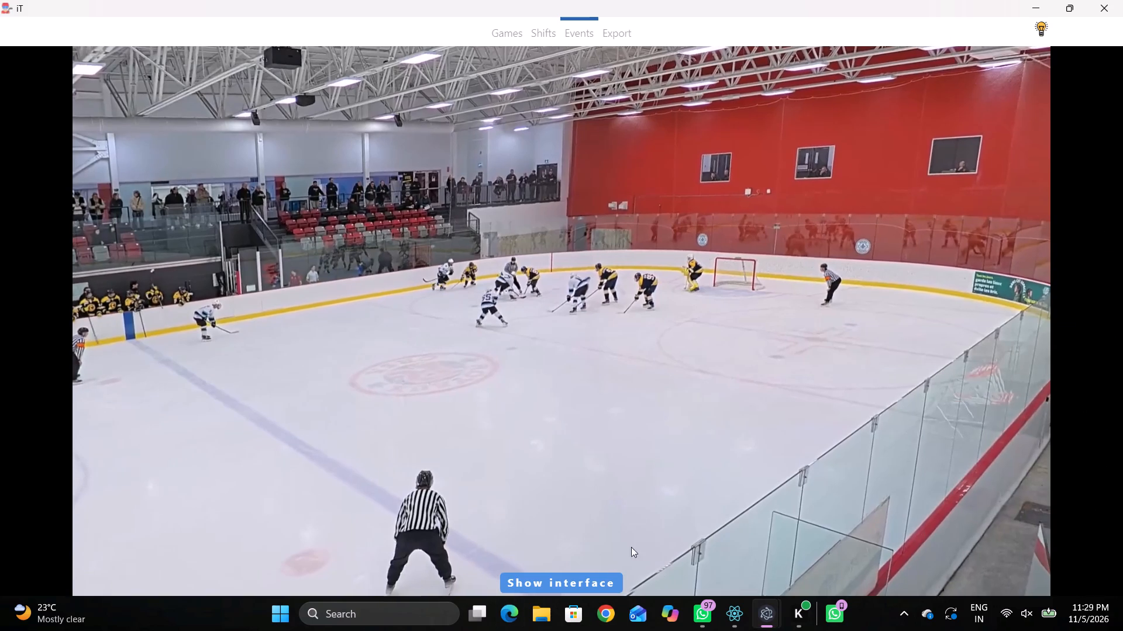
{"action": "key", "text": "space"}
{"action": "key", "text": "space"}
{"action": "key", "text": "space"}
{"action": "key", "text": "q"}
{"action": "right_click", "coordinate": [639, 310]}
{"action": "key", "text": "q"}
{"action": "key", "text": "q"}
{"action": "right_click", "coordinate": [629, 310]}
{"action": "left_click_drag", "start_coordinate": [643, 329], "coordinate": [630, 318]}
{"action": "right_click_drag", "start_coordinate": [590, 303], "coordinate": [574, 305]}
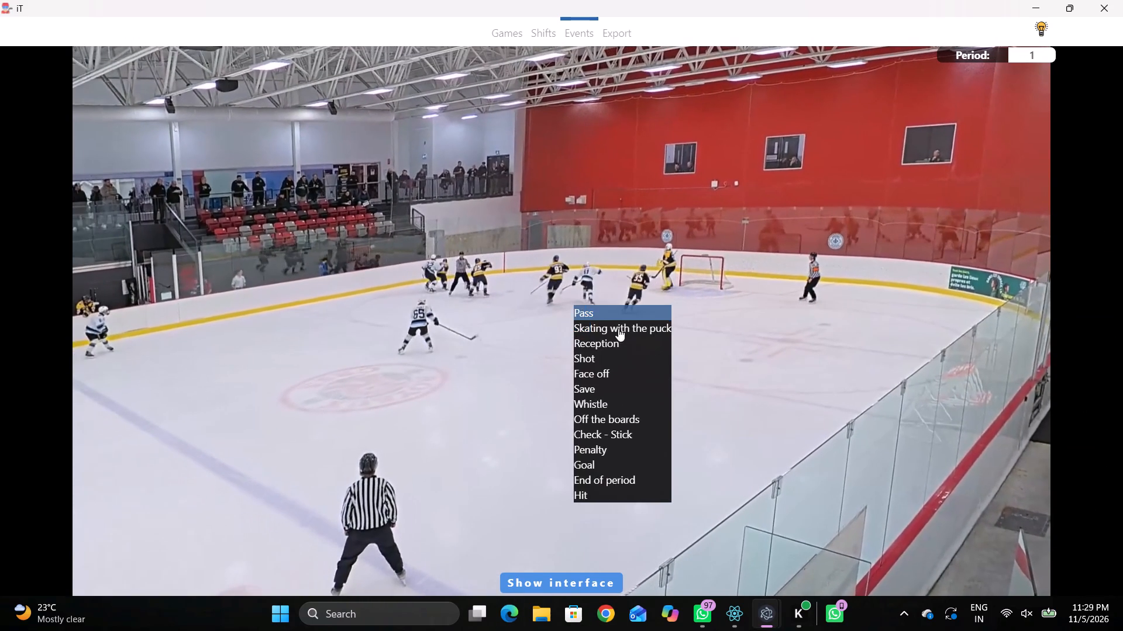
{"action": "left_click", "coordinate": [619, 329]}
{"action": "left_click", "coordinate": [963, 276]}
{"action": "left_click", "coordinate": [832, 132]}
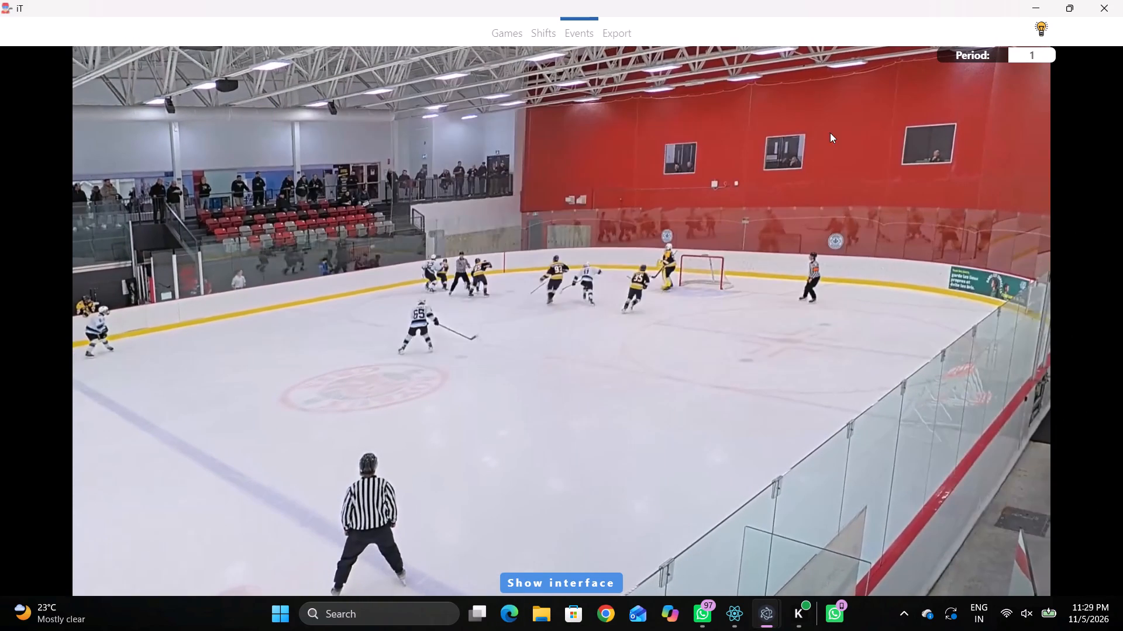
Record a Pass by home 82 at 00:10:07:6, just outside the home zone's far face-off circle by the far boards.
{"action": "key", "text": "q"}
{"action": "key", "text": "q"}
{"action": "key", "text": "q"}
{"action": "type", "text": "r"}
{"action": "key", "text": "space"}
{"action": "key", "text": "space"}
{"action": "key", "text": "space"}
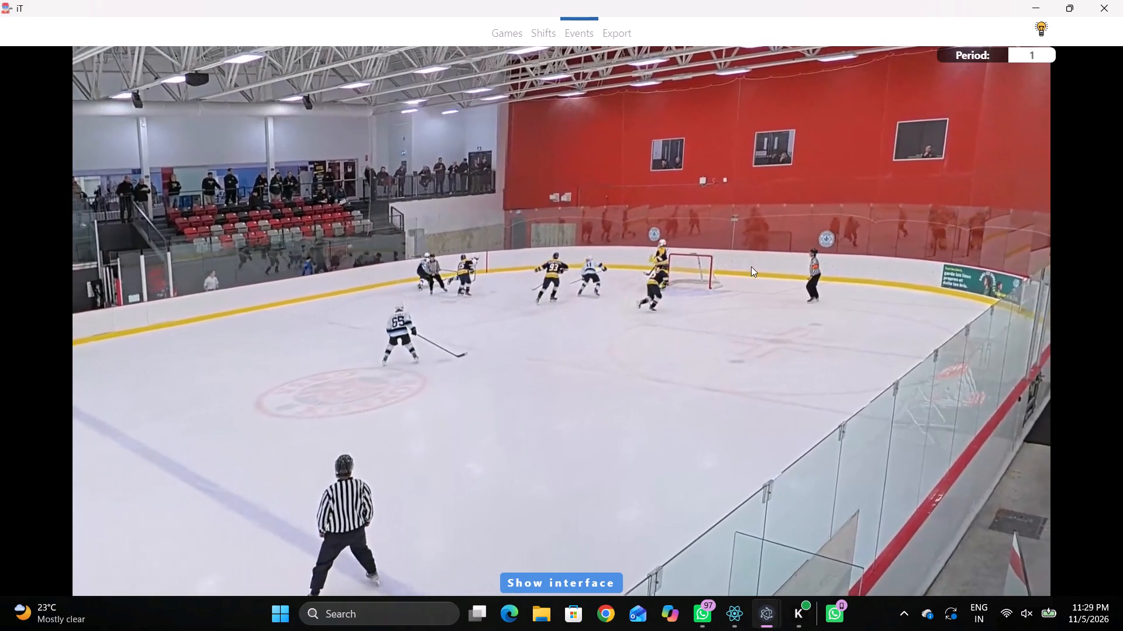
{"action": "key", "text": "space"}
{"action": "key", "text": "space"}
{"action": "key", "text": "space"}
{"action": "key", "text": "space"}
{"action": "key", "text": "space"}
{"action": "key", "text": "space"}
{"action": "key", "text": "space"}
{"action": "key", "text": "q"}
{"action": "key", "text": "q"}
{"action": "key", "text": "q"}
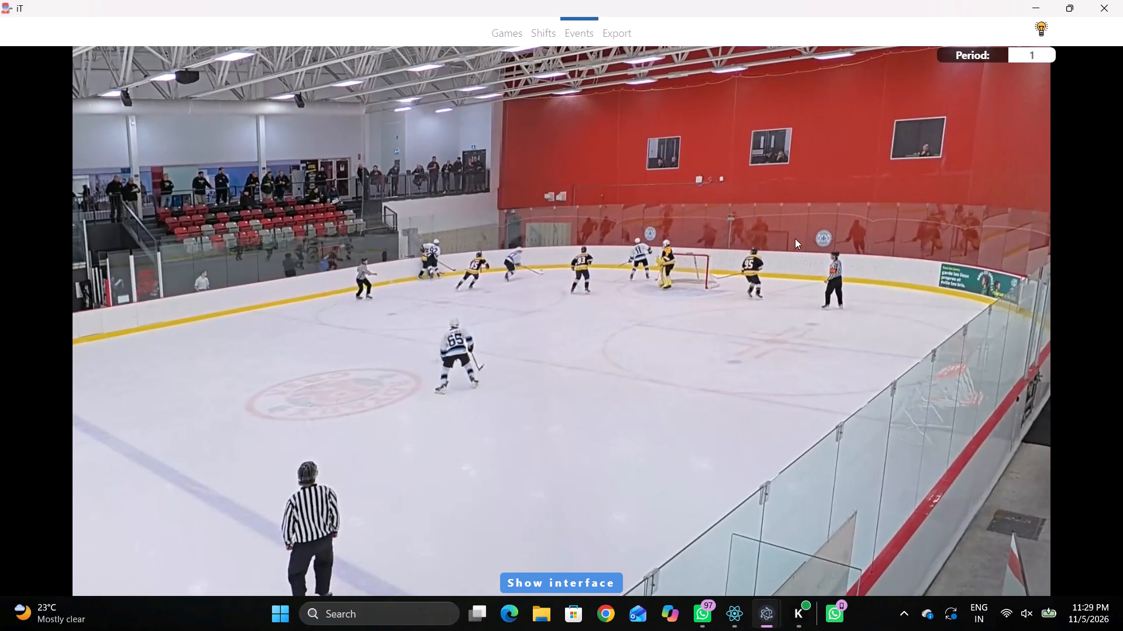
{"action": "key", "text": "q"}
{"action": "right_click", "coordinate": [790, 222]}
{"action": "key", "text": "q"}
{"action": "type", "text": "qq"}
{"action": "left_click", "coordinate": [789, 230]}
{"action": "right_click_drag", "start_coordinate": [739, 221], "coordinate": [707, 230]}
{"action": "left_click", "coordinate": [721, 242]}
{"action": "left_click", "coordinate": [944, 192]}
{"action": "left_click", "coordinate": [818, 130]}
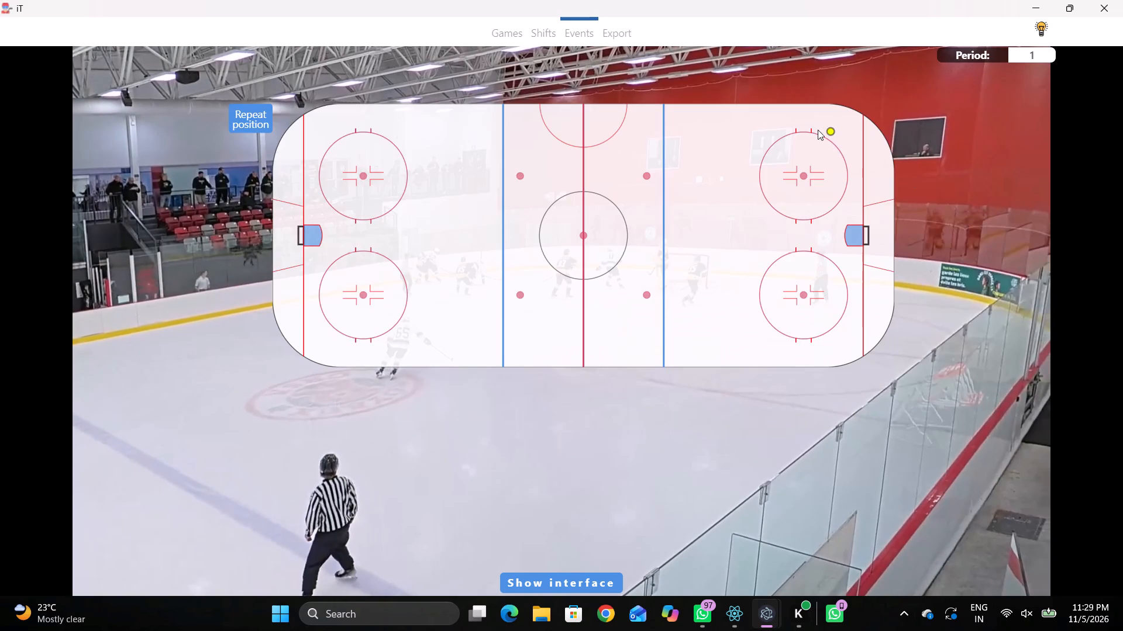
Record a Pass by away 11 at 00:10:08:9, behind the home goal line in the far corner.
{"action": "key", "text": "r"}
{"action": "key", "text": "space"}
{"action": "key", "text": "v"}
{"action": "key", "text": "space"}
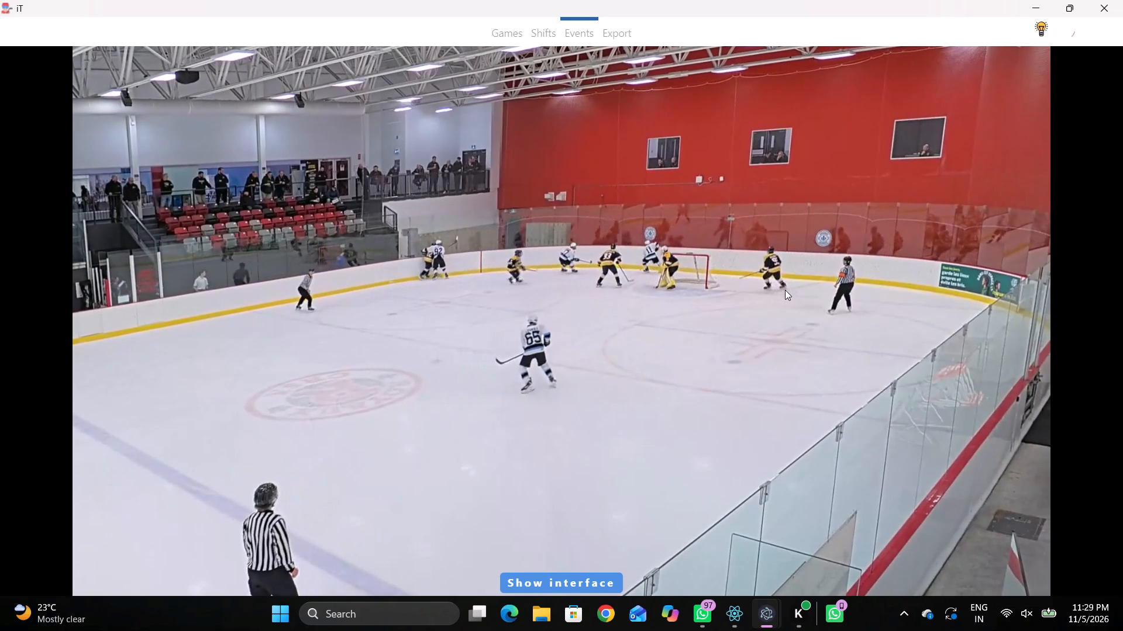
{"action": "key", "text": "space"}
{"action": "key", "text": "space"}
{"action": "key", "text": "q"}
{"action": "right_click", "coordinate": [790, 226]}
{"action": "right_click_drag", "start_coordinate": [714, 227], "coordinate": [680, 228]}
{"action": "left_click", "coordinate": [722, 240]}
{"action": "left_click", "coordinate": [1052, 436]}
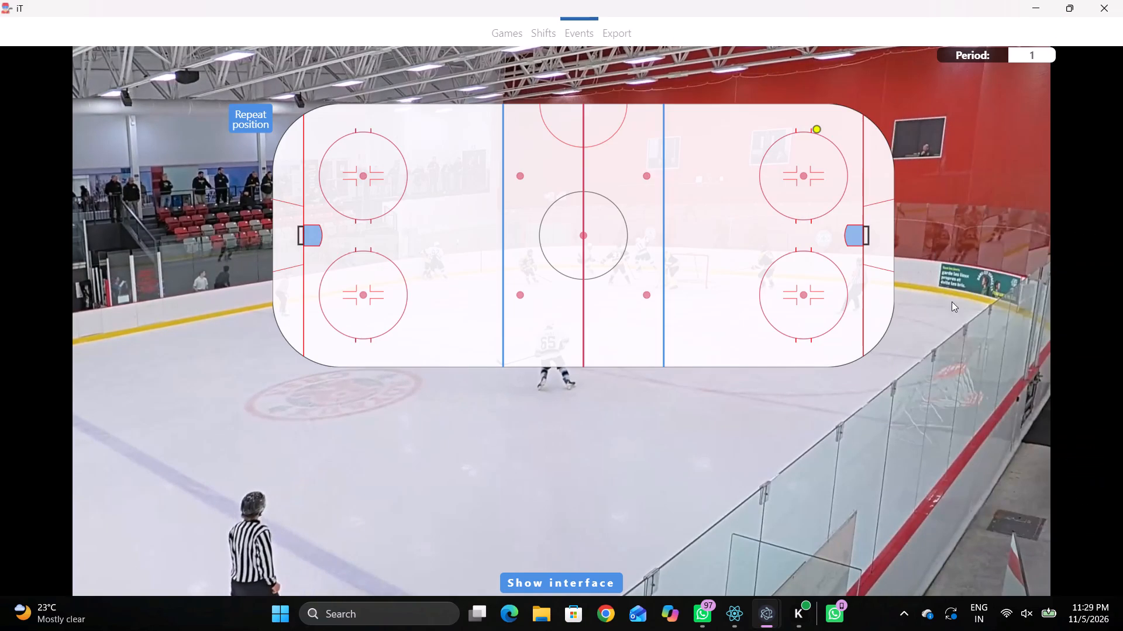
{"action": "left_click", "coordinate": [876, 176]}
Record a Pass by away 11 at 00:10:16:7, on the home zone's near face-off circle edge, towards the near corner.
{"action": "key", "text": "space"}
{"action": "key", "text": "v"}
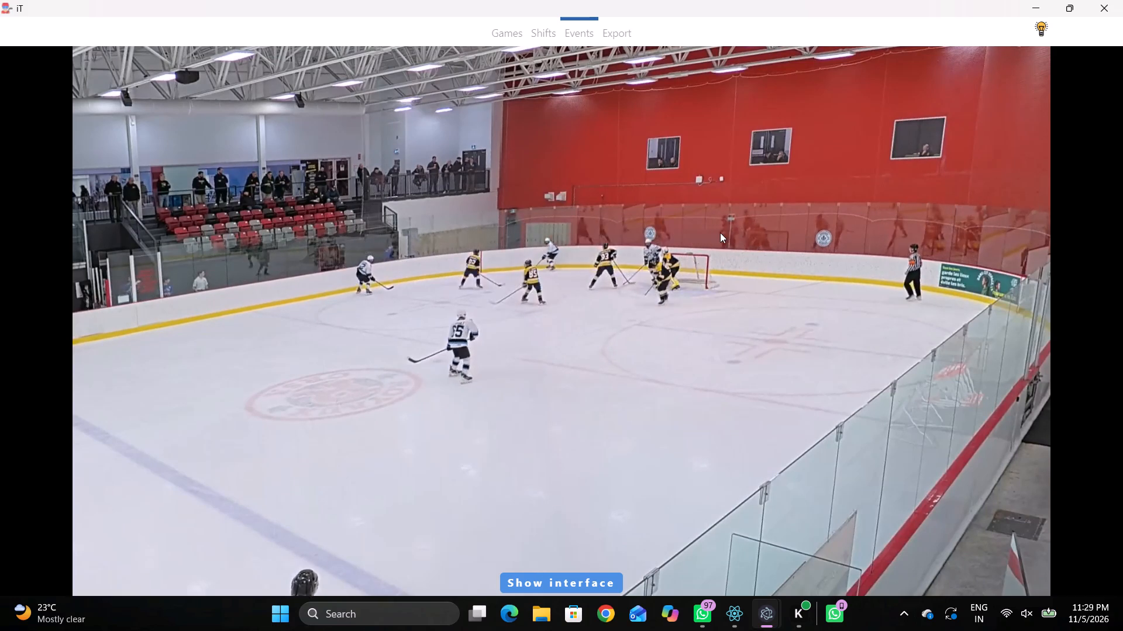
{"action": "key", "text": "space"}
{"action": "key", "text": "space"}
{"action": "key", "text": "space"}
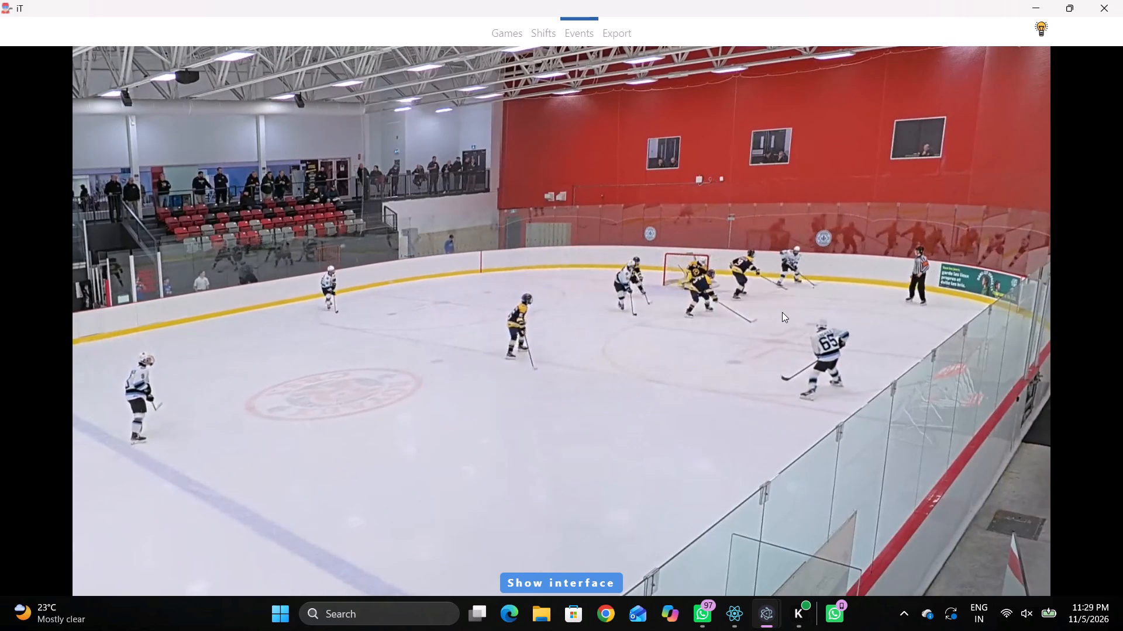
{"action": "key", "text": "space"}
{"action": "key", "text": "space"}
{"action": "key", "text": "space"}
{"action": "key", "text": "space"}
{"action": "key", "text": "space"}
{"action": "key", "text": "space"}
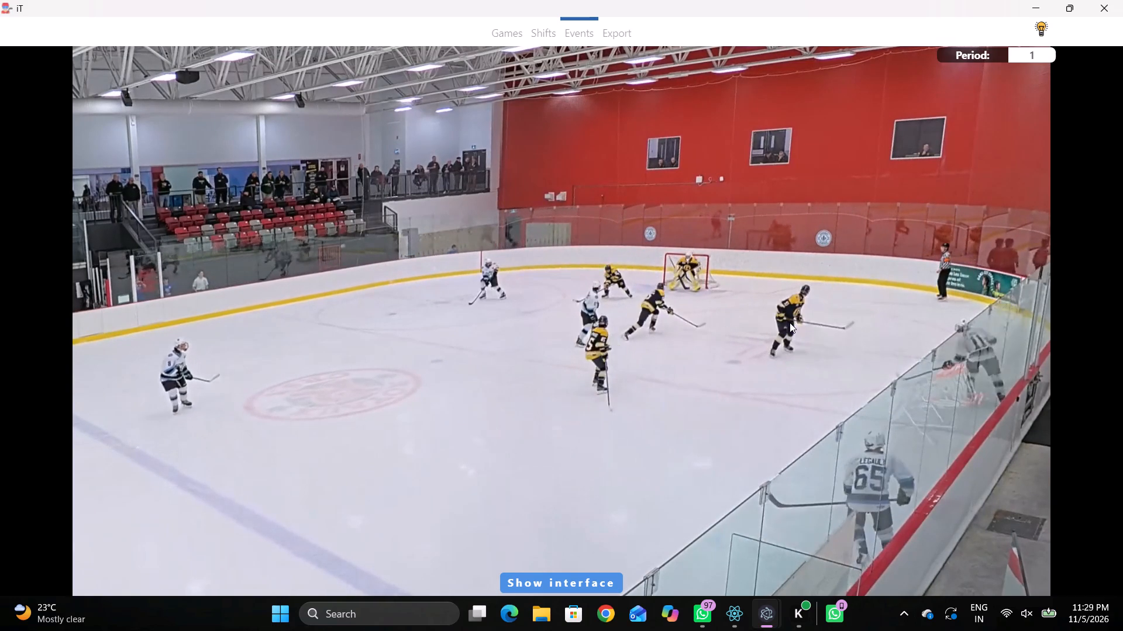
{"action": "type", "text": "q"}
{"action": "key", "text": "q"}
{"action": "key", "text": "q"}
{"action": "key", "text": "q"}
{"action": "key", "text": "q"}
{"action": "key", "text": "q"}
{"action": "right_click_drag", "start_coordinate": [753, 254], "coordinate": [753, 261]}
{"action": "left_click", "coordinate": [767, 273]}
{"action": "left_click", "coordinate": [926, 193]}
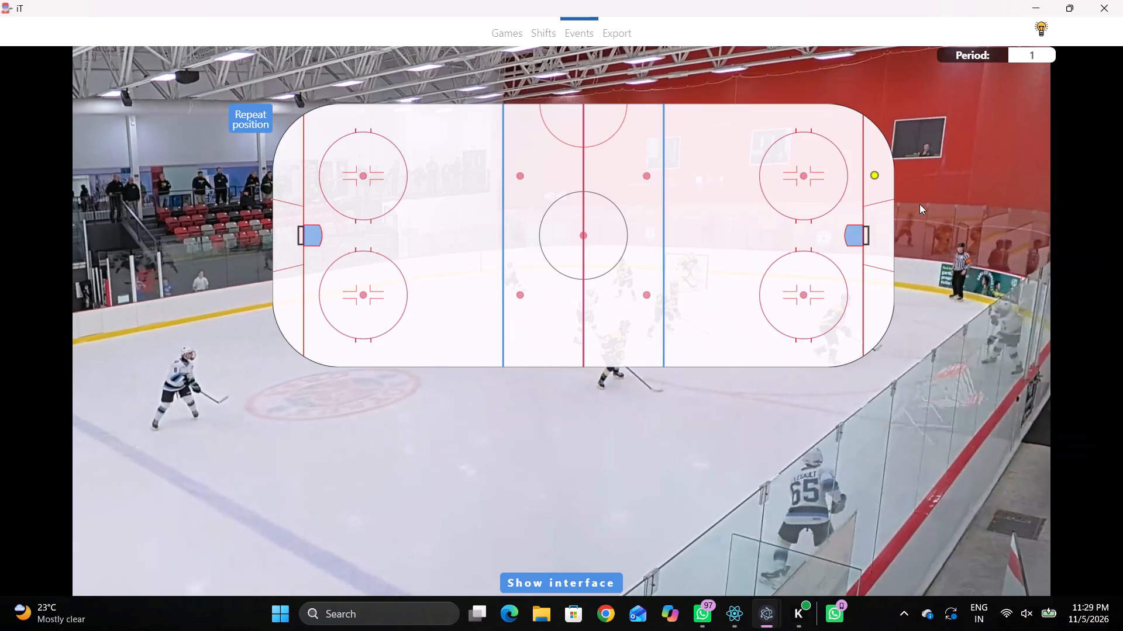
{"action": "left_click", "coordinate": [826, 334]}
Change the type of away 11's 00:10:08:9 event to Skating with the puck.
{"action": "key", "text": "shift+d"}
{"action": "left_click", "coordinate": [324, 528]}
{"action": "left_click", "coordinate": [422, 313]}
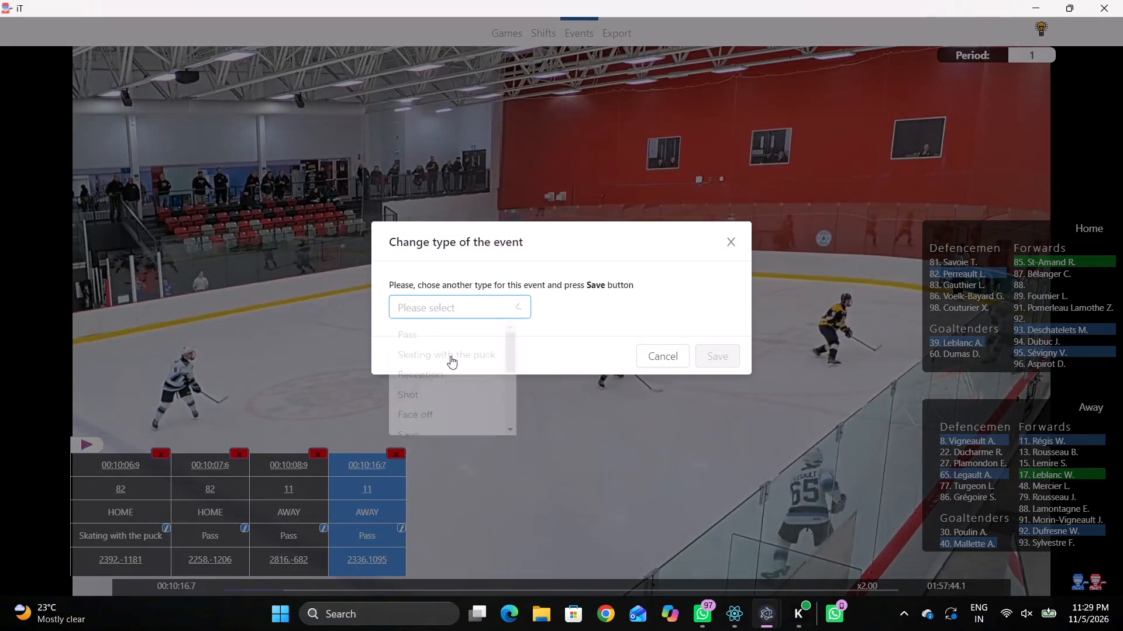
{"action": "left_click_drag", "start_coordinate": [410, 353], "coordinate": [414, 358]}
{"action": "left_click", "coordinate": [719, 351]}
{"action": "key", "text": "r"}
{"action": "key", "text": "space"}
{"action": "key", "text": "space"}
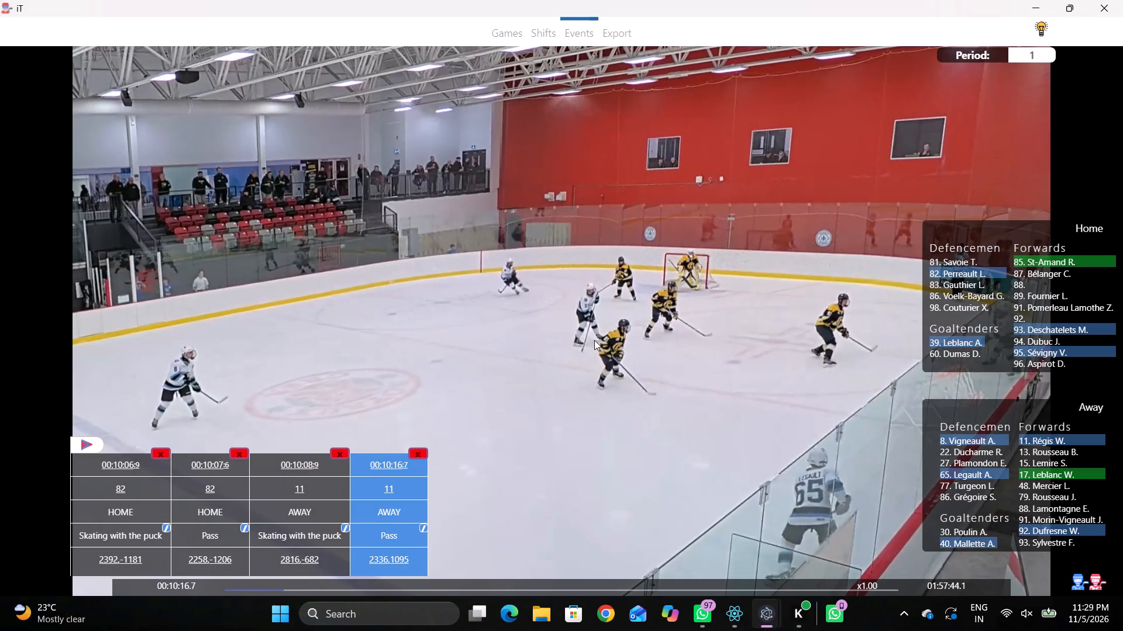
{"action": "key", "text": "v"}
{"action": "key", "text": "shift+d"}
Record Skating with the puck by away 92 by the far boards, just outside the home zone's far circle towards the blue line.
{"action": "key", "text": "space"}
{"action": "key", "text": "space"}
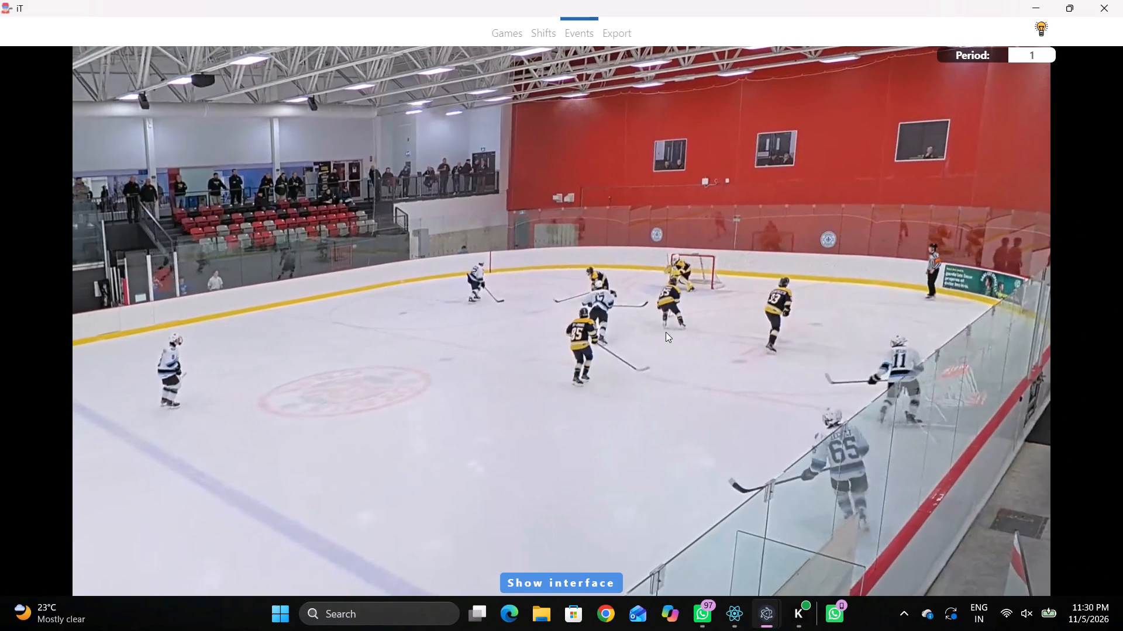
{"action": "key", "text": "space"}
{"action": "key", "text": "space"}
{"action": "key", "text": "space"}
{"action": "key", "text": "space"}
{"action": "key", "text": "space"}
{"action": "key", "text": "space"}
{"action": "right_click", "coordinate": [671, 254]}
{"action": "left_click", "coordinate": [770, 289]}
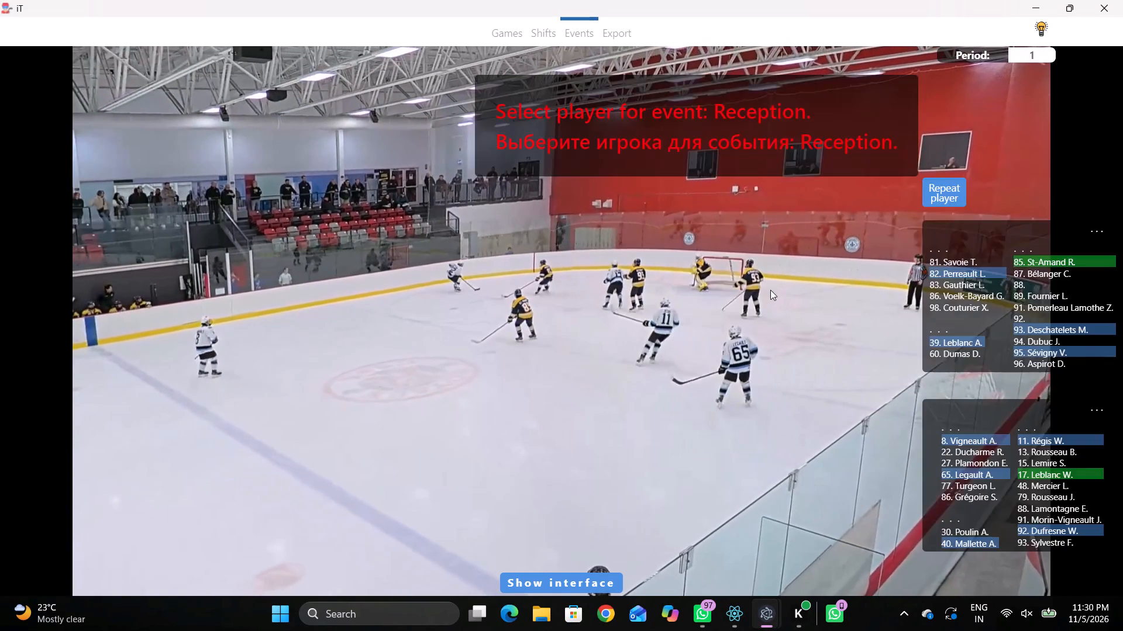
{"action": "right_click", "coordinate": [763, 285]}
{"action": "left_click", "coordinate": [829, 300]}
{"action": "right_click_drag", "start_coordinate": [795, 248], "coordinate": [809, 259]}
{"action": "left_click", "coordinate": [852, 278]}
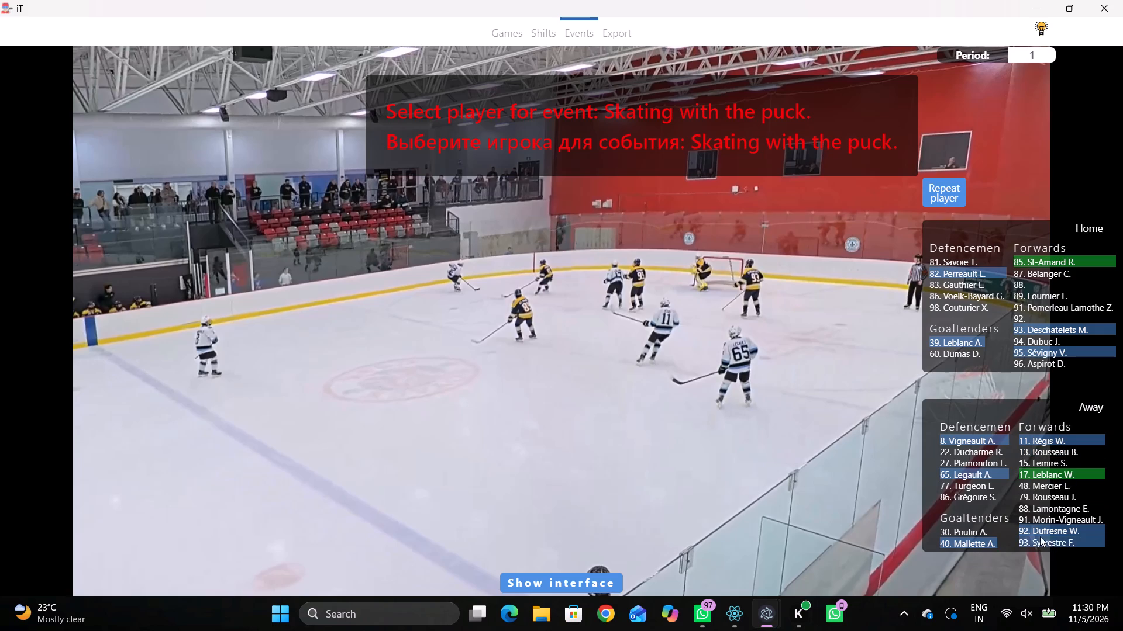
{"action": "left_click", "coordinate": [1041, 531]}
{"action": "left_click", "coordinate": [778, 126]}
Record a Pass by away 92 on the blue-line side edge of the home zone's far face-off circle, near the far boards.
{"action": "key", "text": "r"}
{"action": "key", "text": "space"}
{"action": "key", "text": "space"}
{"action": "key", "text": "space"}
{"action": "key", "text": "space"}
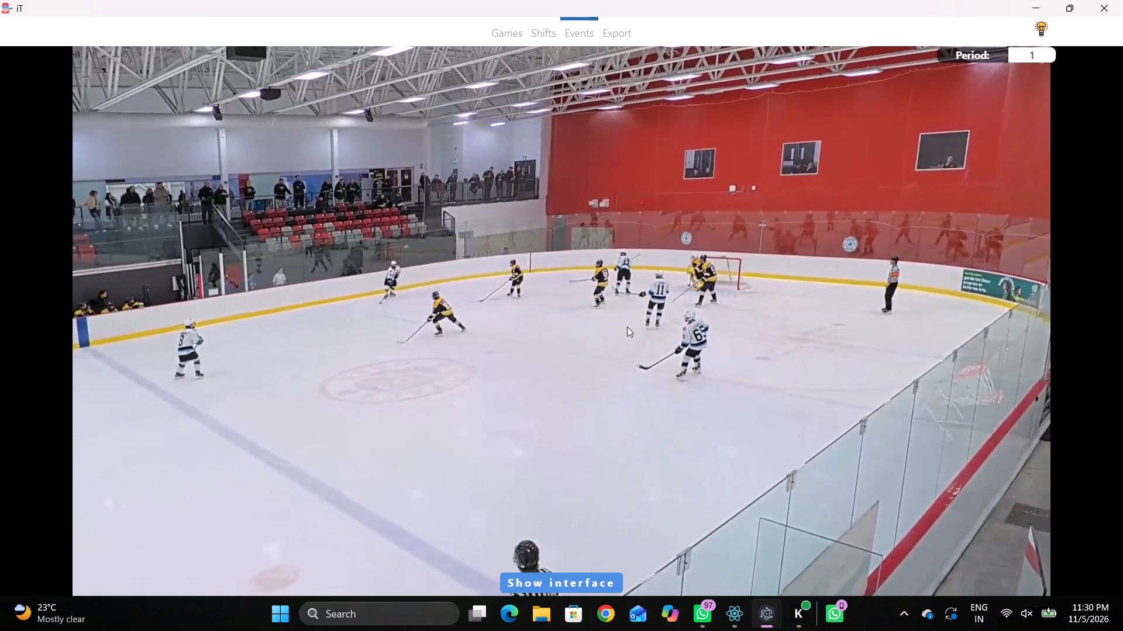
{"action": "key", "text": "space"}
{"action": "key", "text": "space"}
{"action": "type", "text": "q"}
{"action": "key", "text": "q"}
{"action": "key", "text": "q"}
{"action": "key", "text": "q"}
{"action": "right_click", "coordinate": [624, 223]}
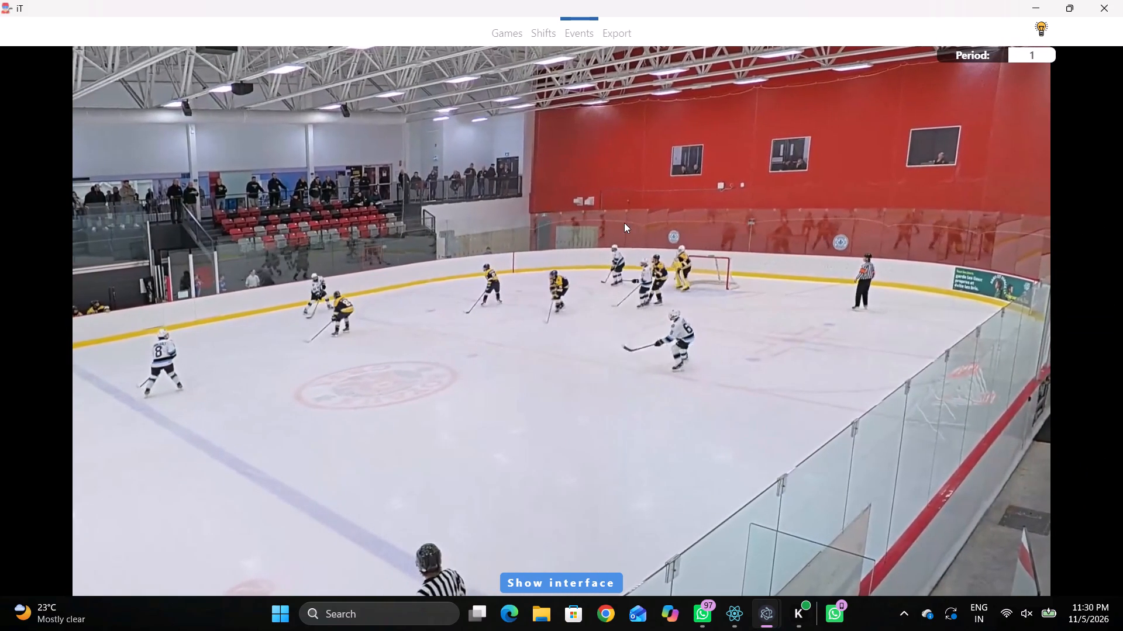
{"action": "left_click", "coordinate": [643, 225]}
{"action": "left_click", "coordinate": [950, 192]}
{"action": "left_click", "coordinate": [777, 139]}
Record Skating with the puck by away 65 just outside the home zone's near face-off circle, towards the blue line.
{"action": "key", "text": "space"}
{"action": "key", "text": "v"}
{"action": "key", "text": "space"}
{"action": "key", "text": "space"}
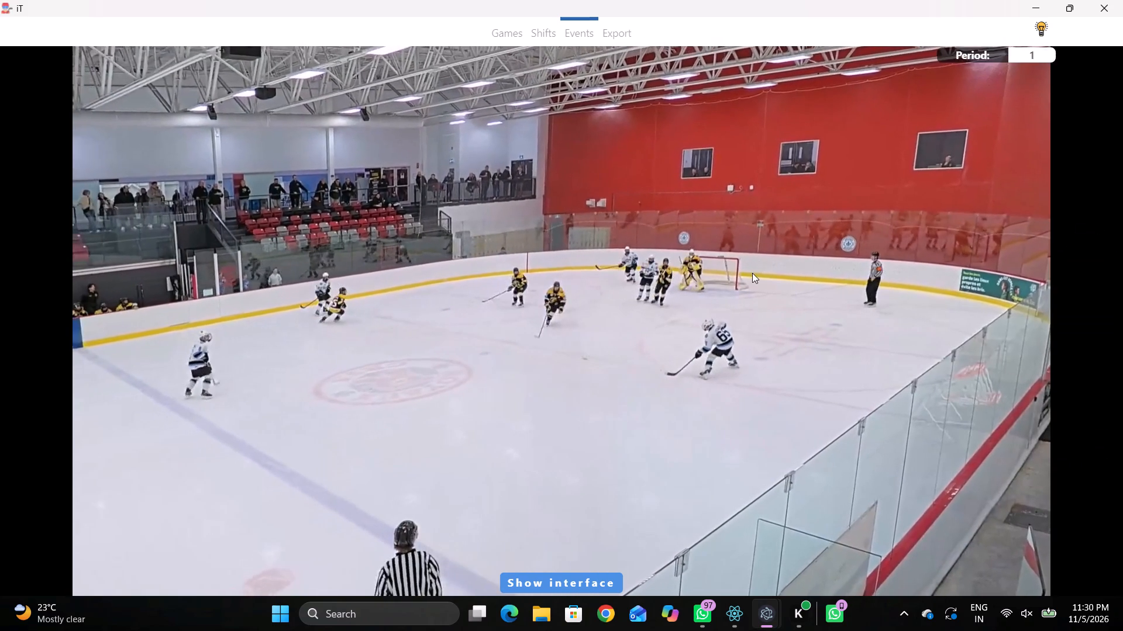
{"action": "key", "text": "space"}
{"action": "right_click", "coordinate": [730, 231]}
{"action": "left_click", "coordinate": [784, 253]}
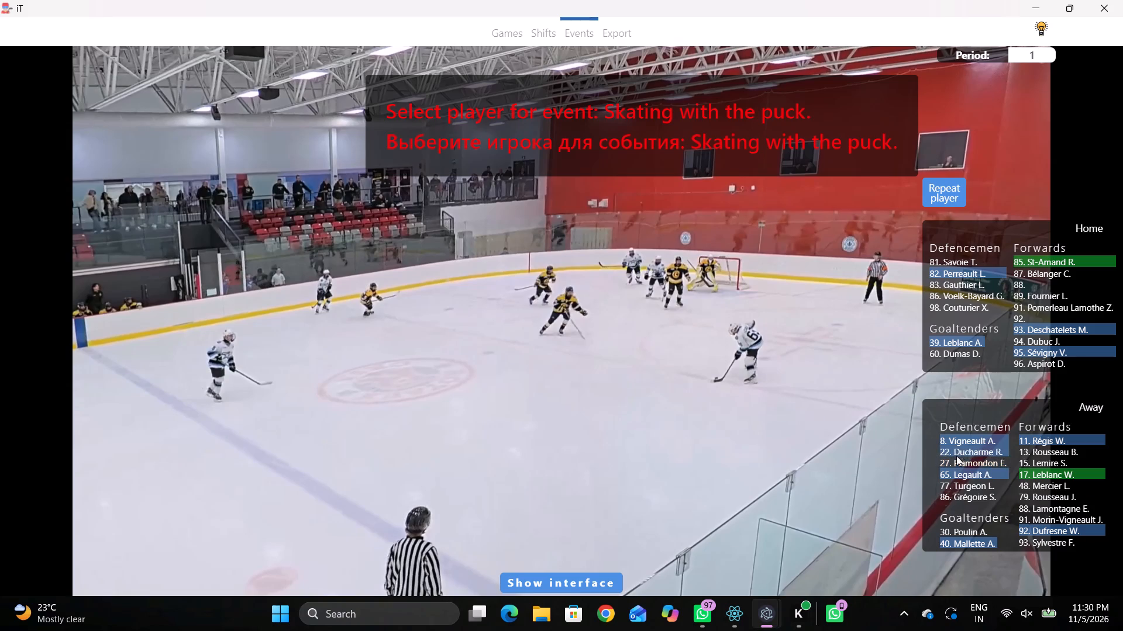
{"action": "left_click", "coordinate": [959, 469]}
{"action": "left_click", "coordinate": [750, 328]}
Record a Pass by away 65 inside the home zone's near face-off circle, on the side facing mid-ice.
{"action": "key", "text": "r"}
{"action": "key", "text": "space"}
{"action": "key", "text": "space"}
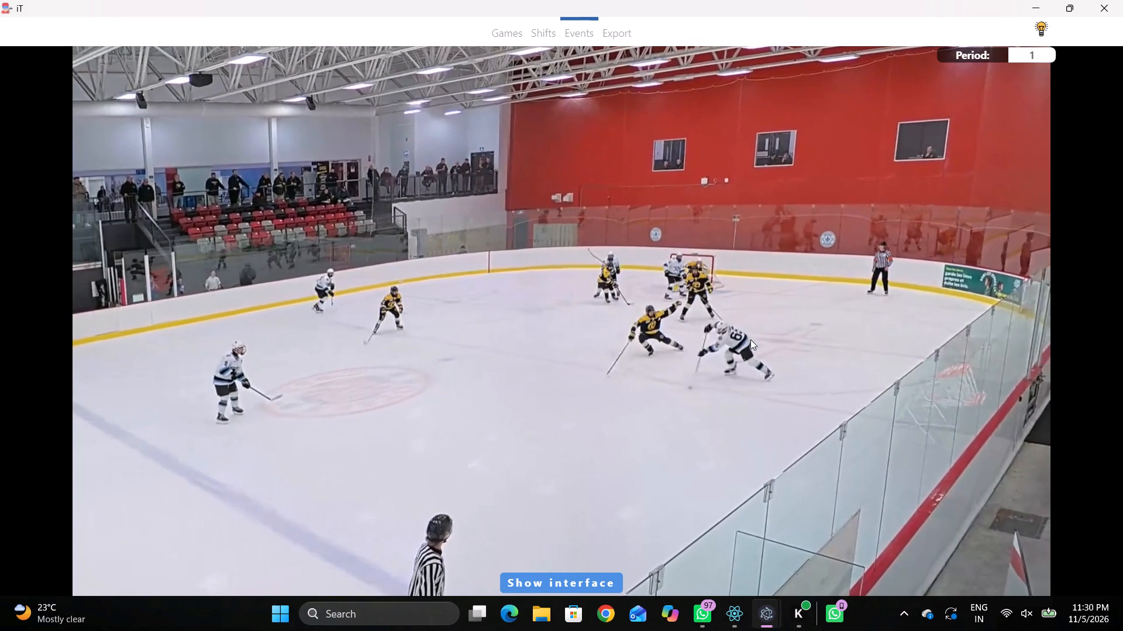
{"action": "key", "text": "q"}
{"action": "right_click", "coordinate": [715, 282]}
{"action": "left_click", "coordinate": [740, 292]}
{"action": "left_click_drag", "start_coordinate": [942, 190], "coordinate": [940, 196]}
{"action": "left_click", "coordinate": [791, 273]}
Record Skating with the puck by away 8 in the middle of the home zone, in front of the goal.
{"action": "key", "text": "space"}
{"action": "key", "text": "v"}
{"action": "key", "text": "space"}
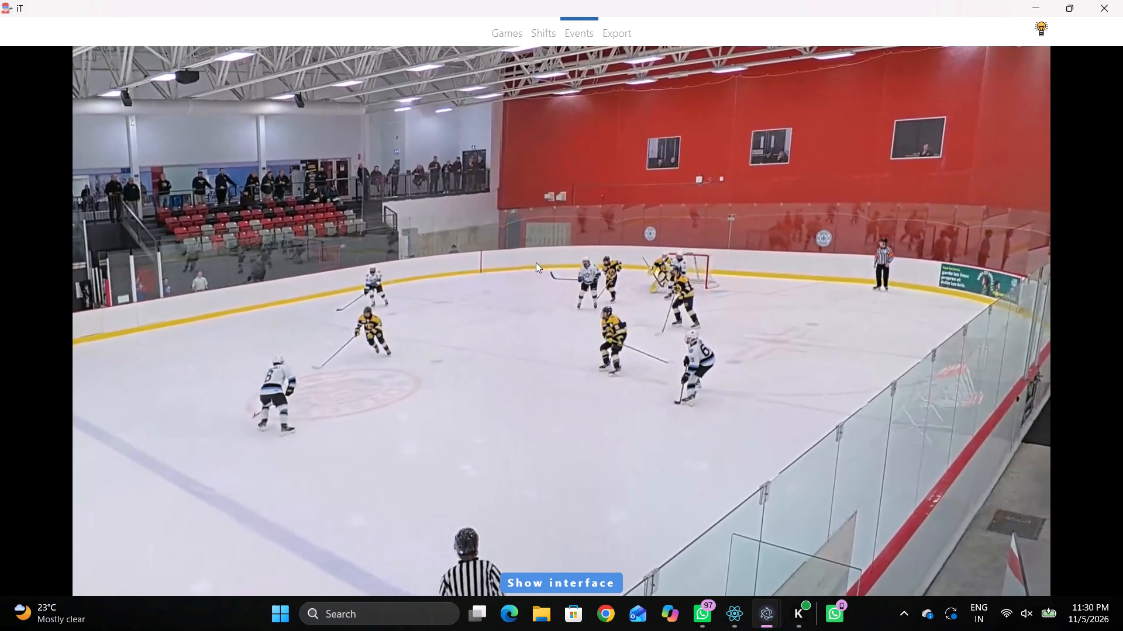
{"action": "right_click", "coordinate": [532, 261]}
{"action": "left_click", "coordinate": [577, 286]}
{"action": "left_click", "coordinate": [966, 443]}
{"action": "left_click_drag", "start_coordinate": [762, 248], "coordinate": [728, 248]}
Record a Shot by away 8 from mid-ice in the home zone, between the blue line and the face-off circles.
{"action": "key", "text": "r"}
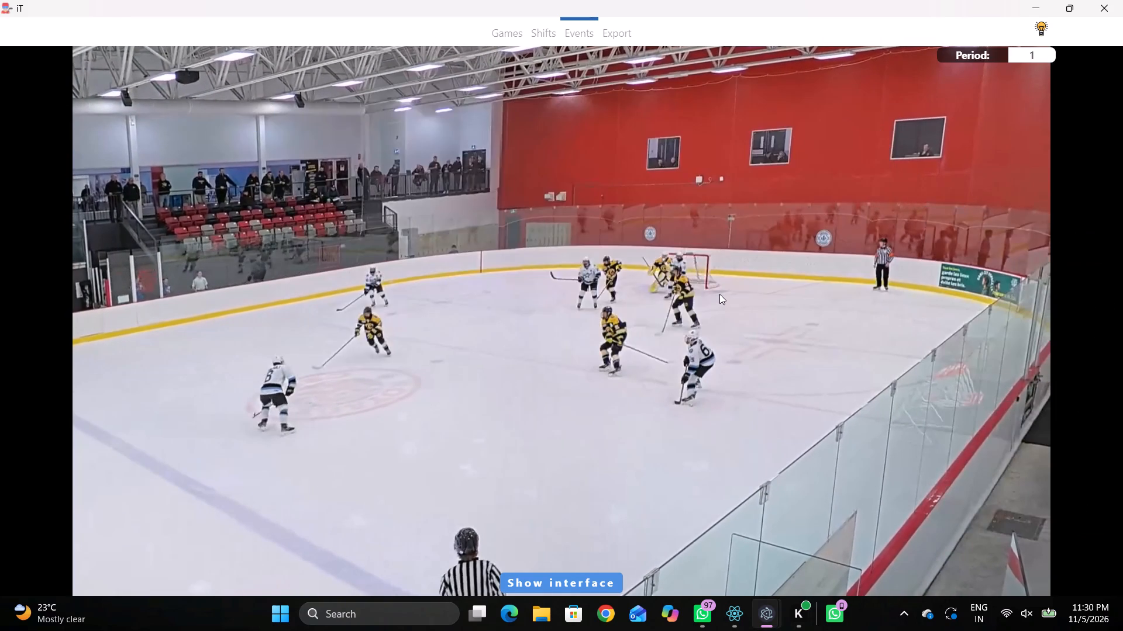
{"action": "key", "text": "space"}
{"action": "key", "text": "space"}
{"action": "key", "text": "space"}
{"action": "key", "text": "space"}
{"action": "key", "text": "q"}
{"action": "key", "text": "q"}
{"action": "key", "text": "q"}
{"action": "key", "text": "q"}
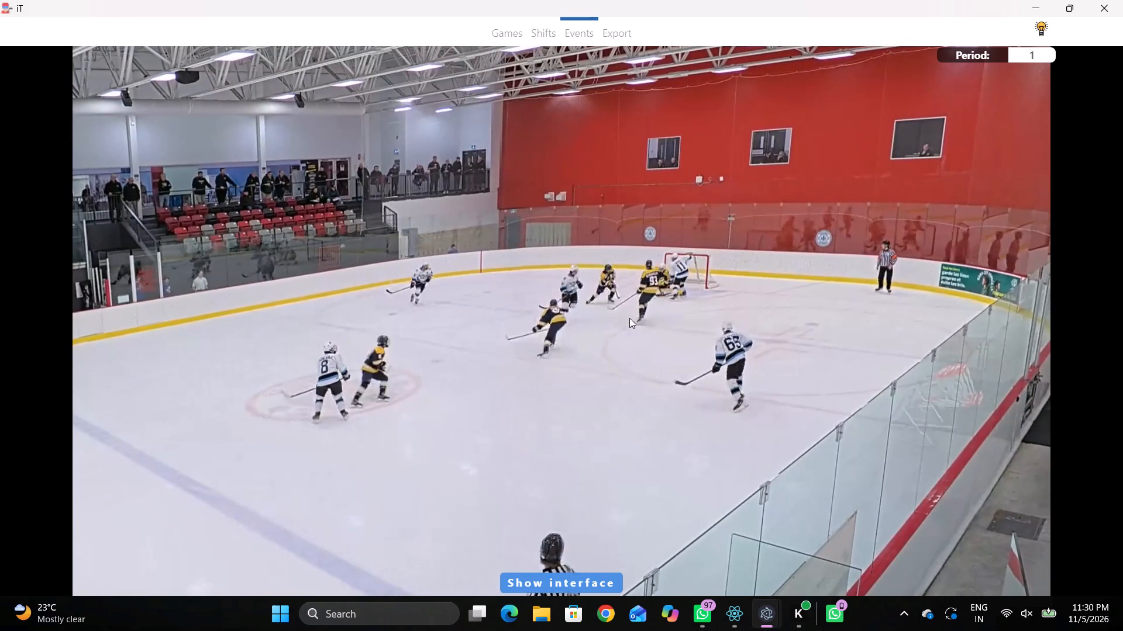
{"action": "key", "text": "q"}
{"action": "key", "text": "q"}
{"action": "right_click_drag", "start_coordinate": [595, 271], "coordinate": [596, 277]}
{"action": "left_click", "coordinate": [633, 327]}
{"action": "left_click", "coordinate": [583, 235]}
{"action": "left_click_drag", "start_coordinate": [974, 184], "coordinate": [969, 188]}
{"action": "left_click", "coordinate": [949, 190]}
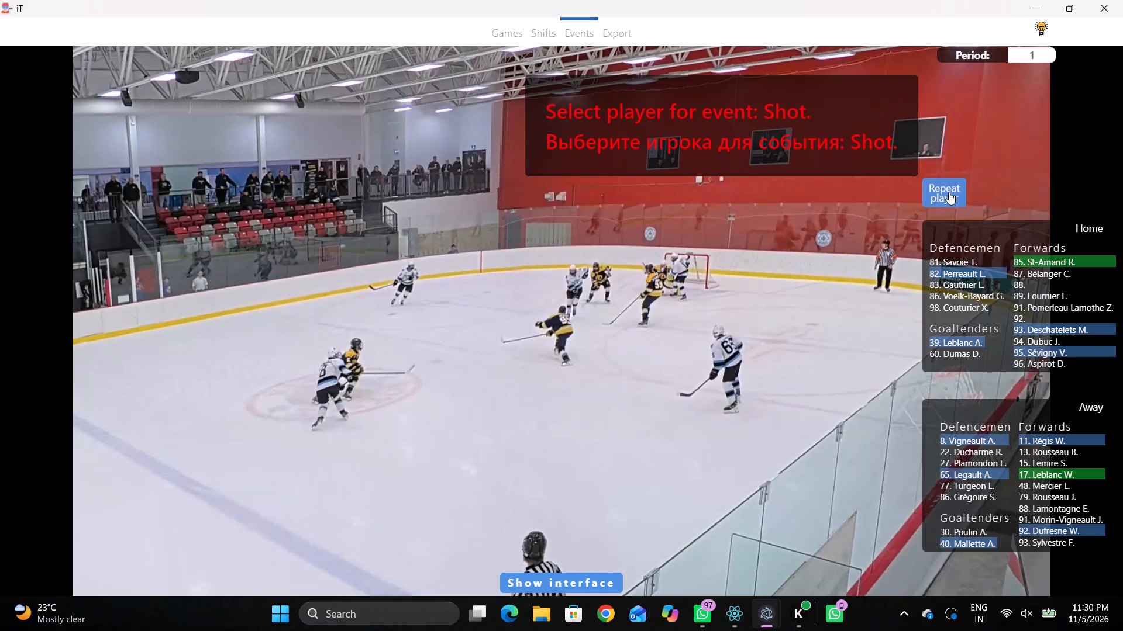
{"action": "left_click", "coordinate": [709, 231]}
Record a Save by home goaltender 39 at the home goal crease, type Blocker, direction Center middle.
{"action": "key", "text": "space"}
{"action": "key", "text": "v"}
{"action": "key", "text": "space"}
{"action": "right_click_drag", "start_coordinate": [681, 230], "coordinate": [698, 238]}
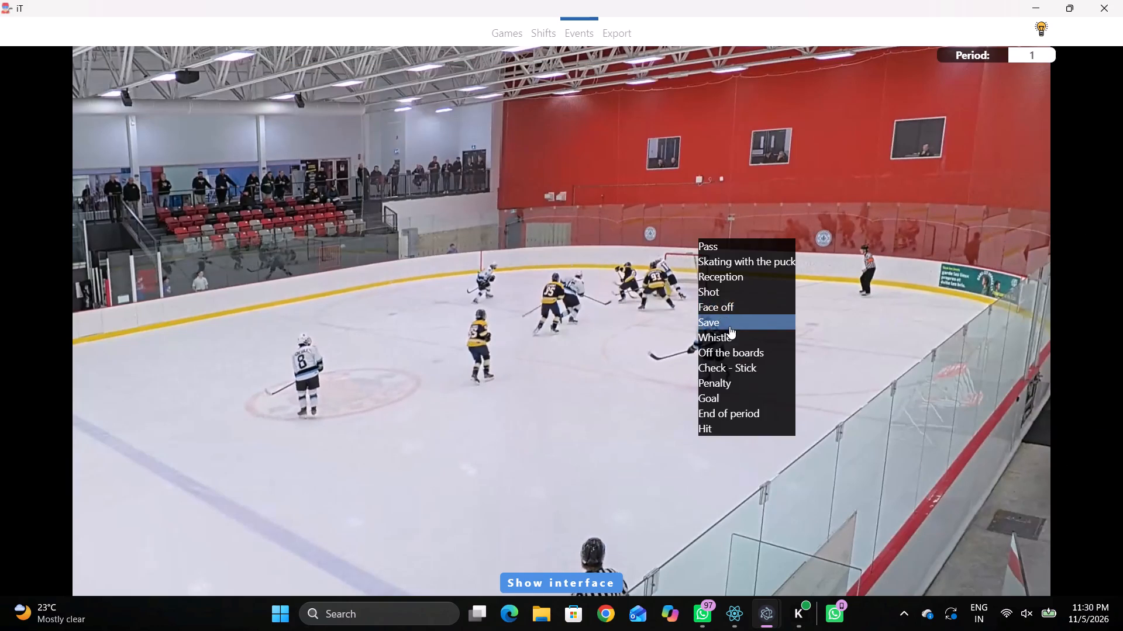
{"action": "key", "text": "space"}
{"action": "key", "text": "q"}
{"action": "key", "text": "q"}
{"action": "key", "text": "q"}
{"action": "key", "text": "q"}
{"action": "key", "text": "q"}
{"action": "key", "text": "q"}
{"action": "key", "text": "q"}
{"action": "key", "text": "q"}
{"action": "key", "text": "q"}
{"action": "key", "text": "q"}
{"action": "key", "text": "q"}
{"action": "right_click", "coordinate": [701, 275]}
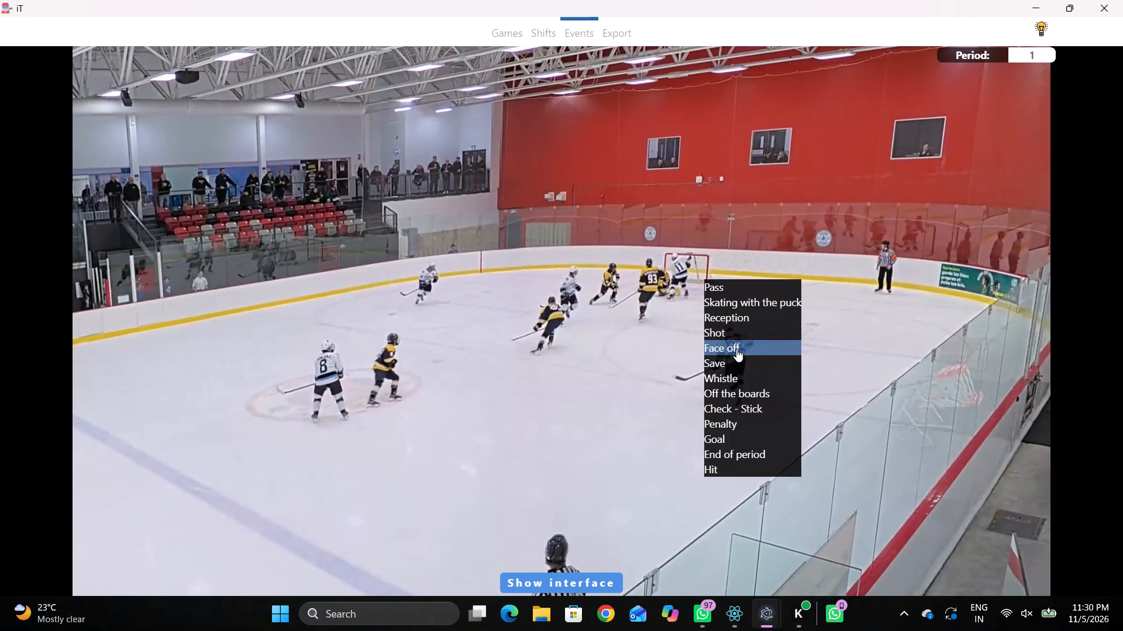
{"action": "left_click", "coordinate": [721, 358]}
{"action": "left_click", "coordinate": [495, 239]}
{"action": "left_click", "coordinate": [500, 241]}
{"action": "left_click", "coordinate": [1062, 287]}
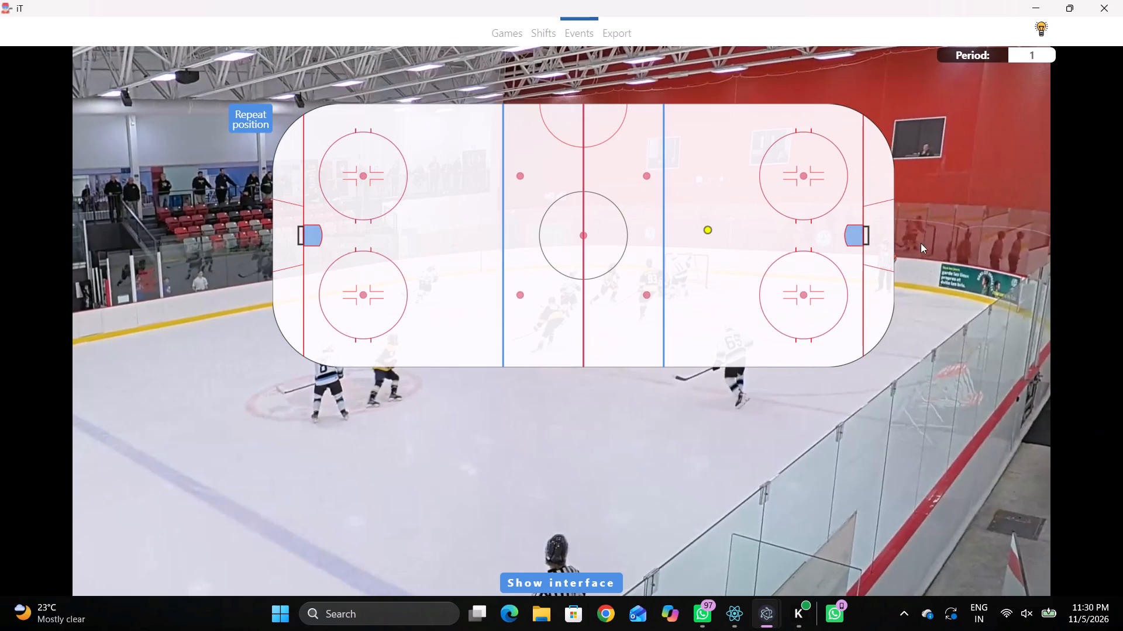
{"action": "left_click", "coordinate": [855, 231]}
Record a Pass by home 82 in front of the home goal, at the inner edge of the far face-off circle.
{"action": "key", "text": "r"}
{"action": "key", "text": "space"}
{"action": "key", "text": "space"}
{"action": "key", "text": "space"}
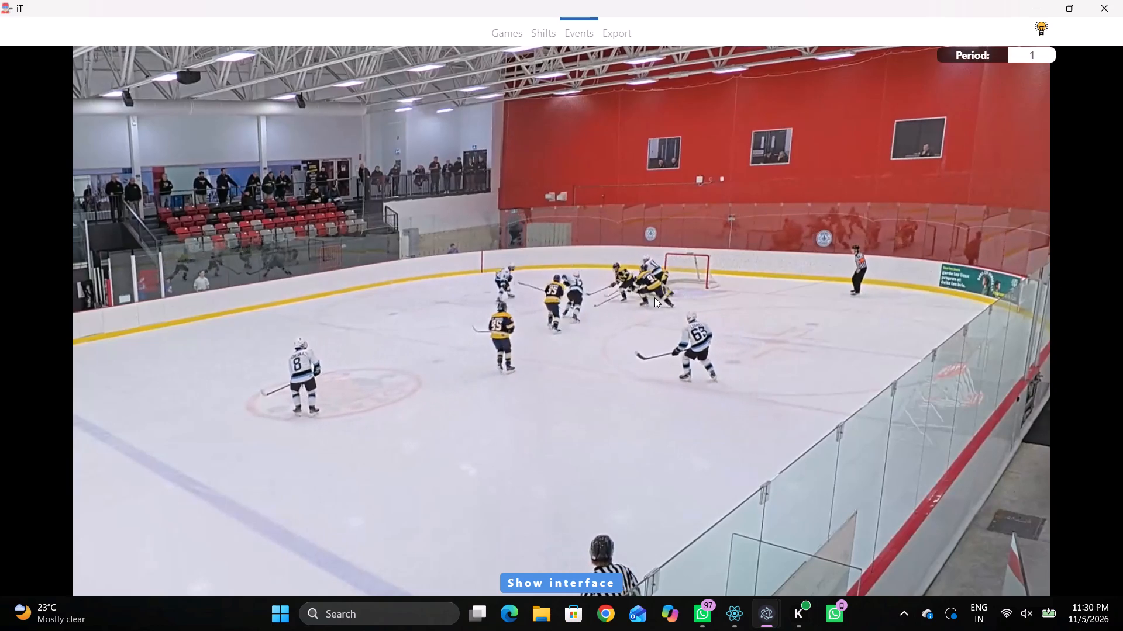
{"action": "key", "text": "space"}
{"action": "key", "text": "space"}
{"action": "key", "text": "space"}
{"action": "key", "text": "q"}
{"action": "right_click", "coordinate": [676, 285]}
{"action": "left_click", "coordinate": [691, 289]}
{"action": "key", "text": "q"}
{"action": "right_click", "coordinate": [691, 287]}
{"action": "left_click", "coordinate": [693, 292]}
{"action": "right_click", "coordinate": [649, 287]}
{"action": "left_click", "coordinate": [679, 299]}
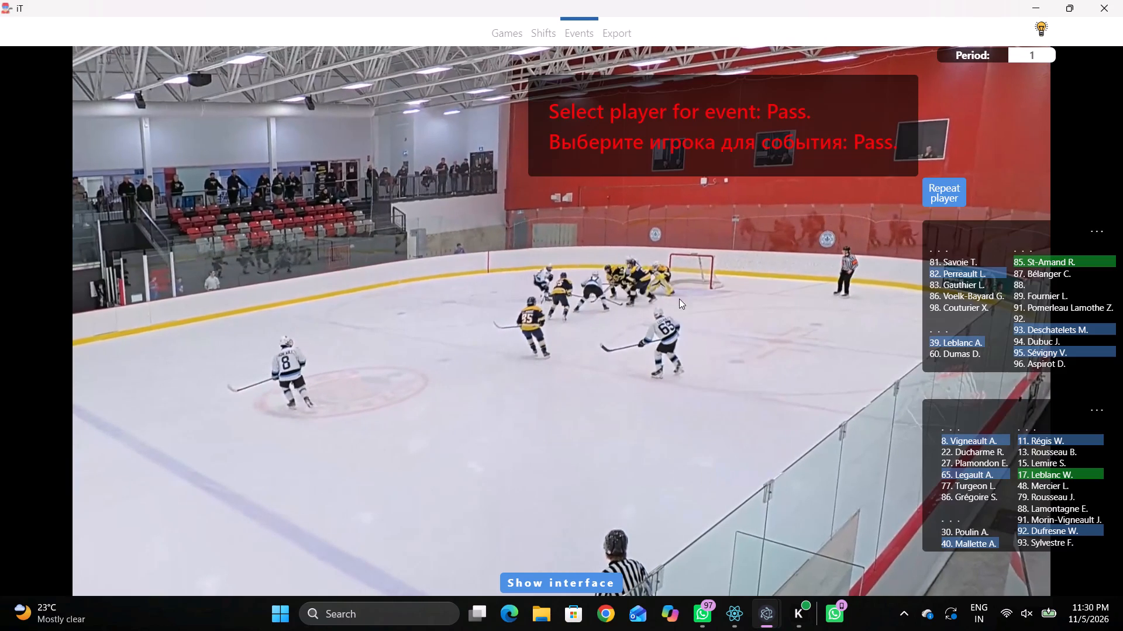
{"action": "left_click", "coordinate": [938, 273]}
{"action": "left_click", "coordinate": [821, 223]}
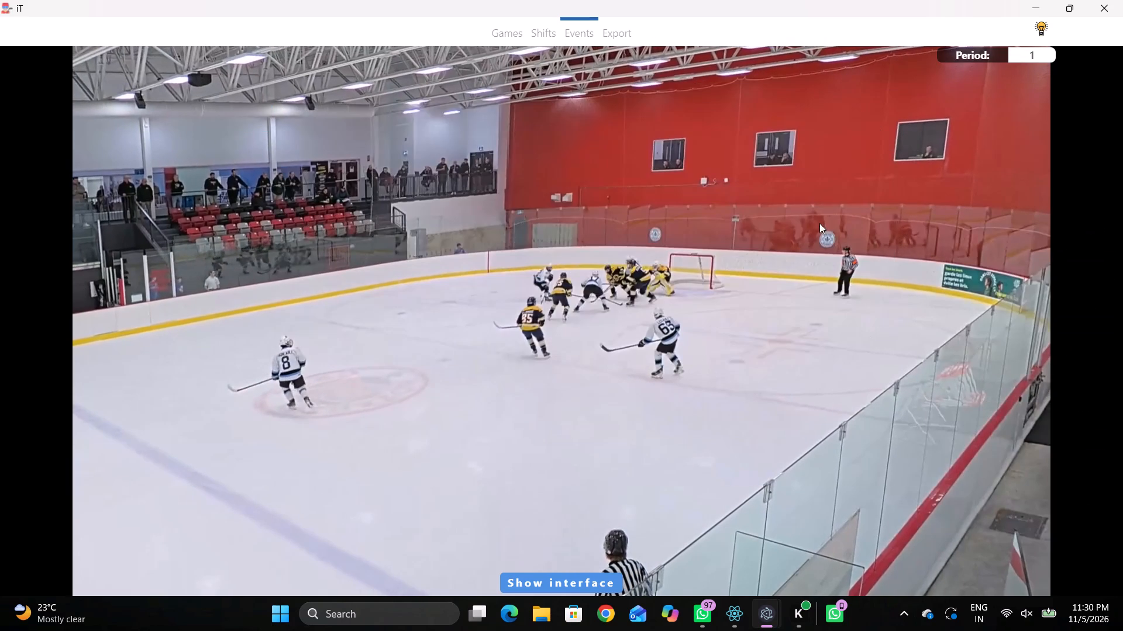
Record a Pass by away 8 in the home zone between the blue line and the circles, slightly to the far side of mid-ice.
{"action": "key", "text": "space"}
{"action": "key", "text": "v"}
{"action": "key", "text": "space"}
{"action": "key", "text": "space"}
{"action": "key", "text": "space"}
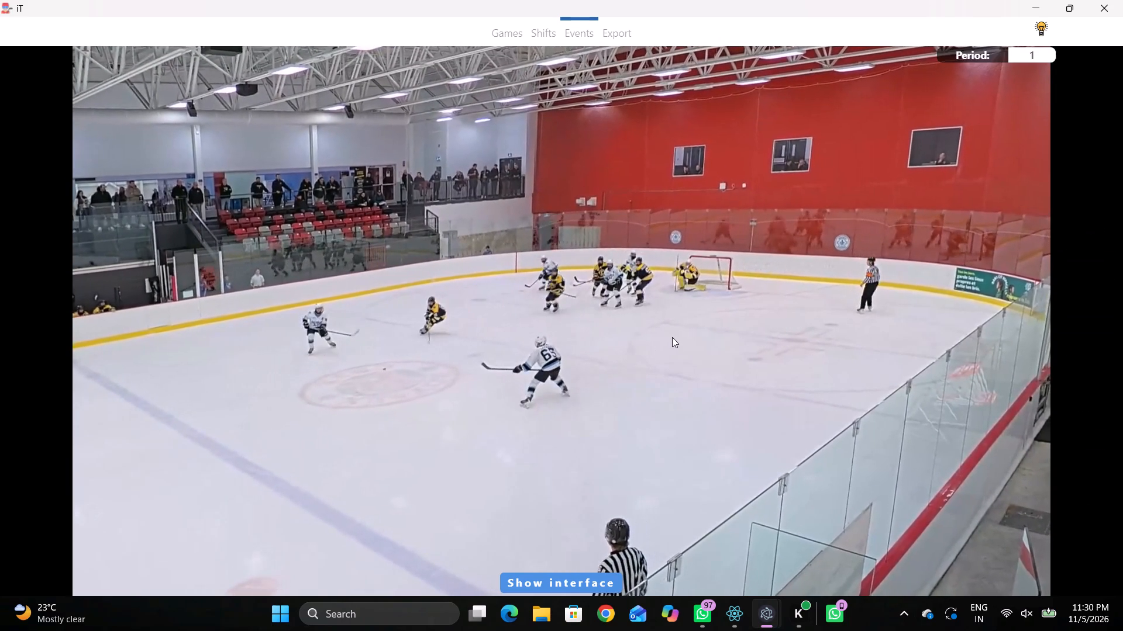
{"action": "key", "text": "q"}
{"action": "key", "text": "q"}
{"action": "key", "text": "q"}
{"action": "key", "text": "q"}
{"action": "right_click", "coordinate": [750, 271]}
{"action": "left_click", "coordinate": [765, 282]}
{"action": "right_click_drag", "start_coordinate": [747, 276], "coordinate": [741, 278]}
{"action": "left_click", "coordinate": [746, 284]}
{"action": "left_click", "coordinate": [966, 443]}
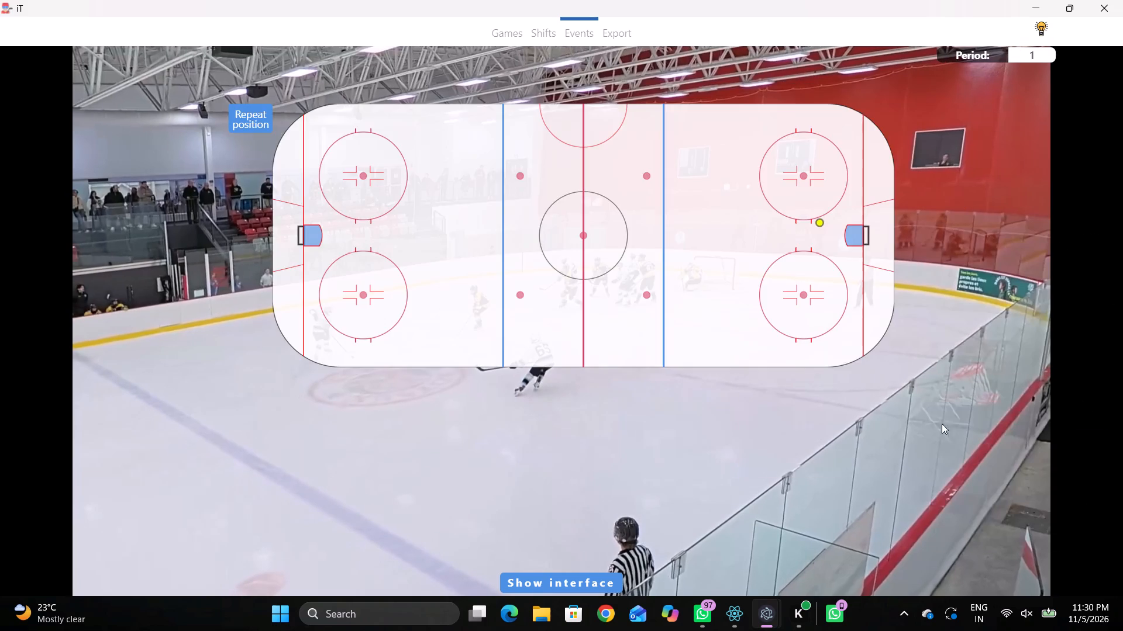
{"action": "left_click", "coordinate": [726, 200]}
Record a Pass by away 65 at mid-ice in the home zone, between the blue line and the face-off circles.
{"action": "key", "text": "space"}
{"action": "key", "text": "space"}
{"action": "key", "text": "r"}
{"action": "type", "text": "r"}
{"action": "key", "text": "space"}
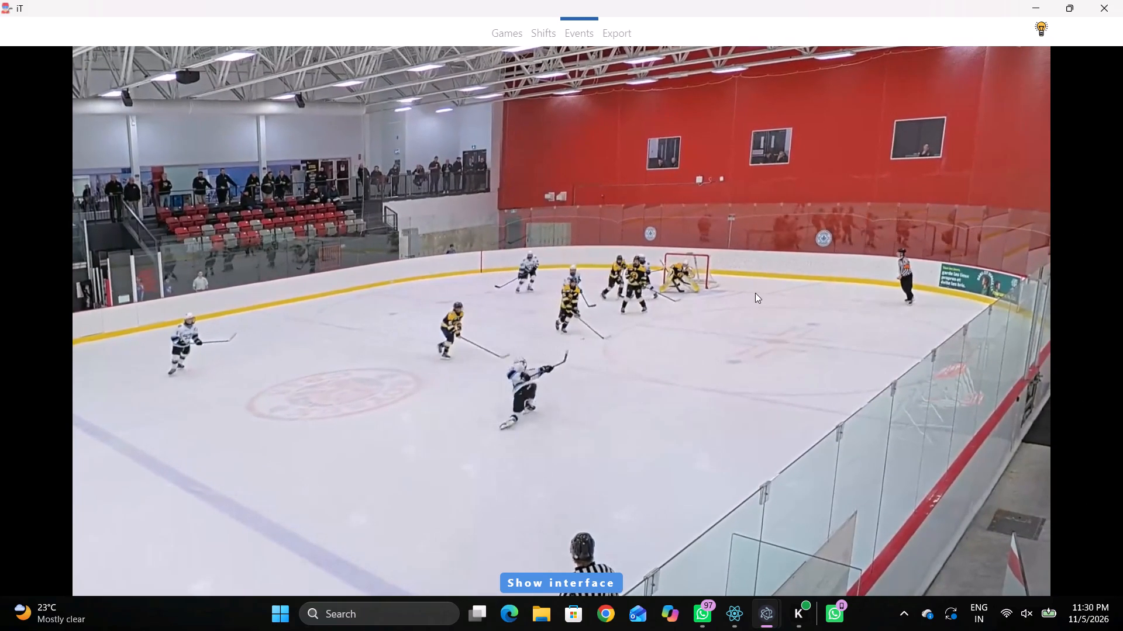
{"action": "key", "text": "space"}
{"action": "type", "text": "q"}
{"action": "key", "text": "q"}
{"action": "key", "text": "q"}
{"action": "key", "text": "q"}
{"action": "type", "text": "qqrr vvvv"}
{"action": "key", "text": "space"}
{"action": "key", "text": "shift+d"}
{"action": "left_click", "coordinate": [404, 467]}
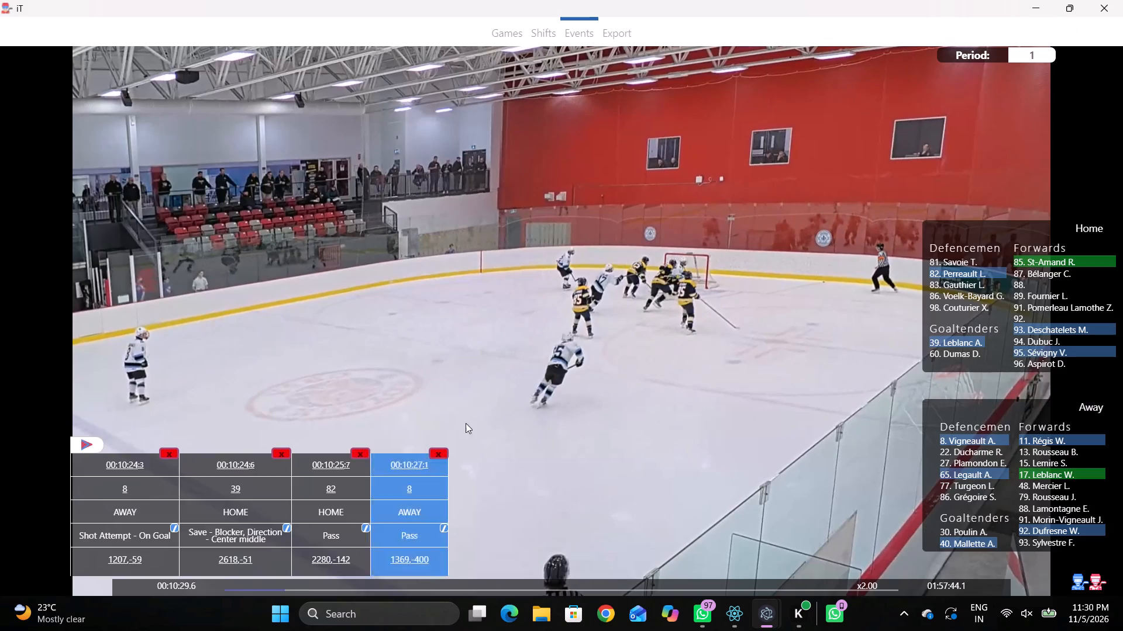
{"action": "key", "text": "shift+d"}
{"action": "key", "text": "space"}
{"action": "key", "text": "space"}
{"action": "right_click", "coordinate": [666, 313]}
{"action": "left_click", "coordinate": [689, 335]}
{"action": "right_click_drag", "start_coordinate": [682, 332], "coordinate": [671, 331]}
{"action": "left_click", "coordinate": [670, 336]}
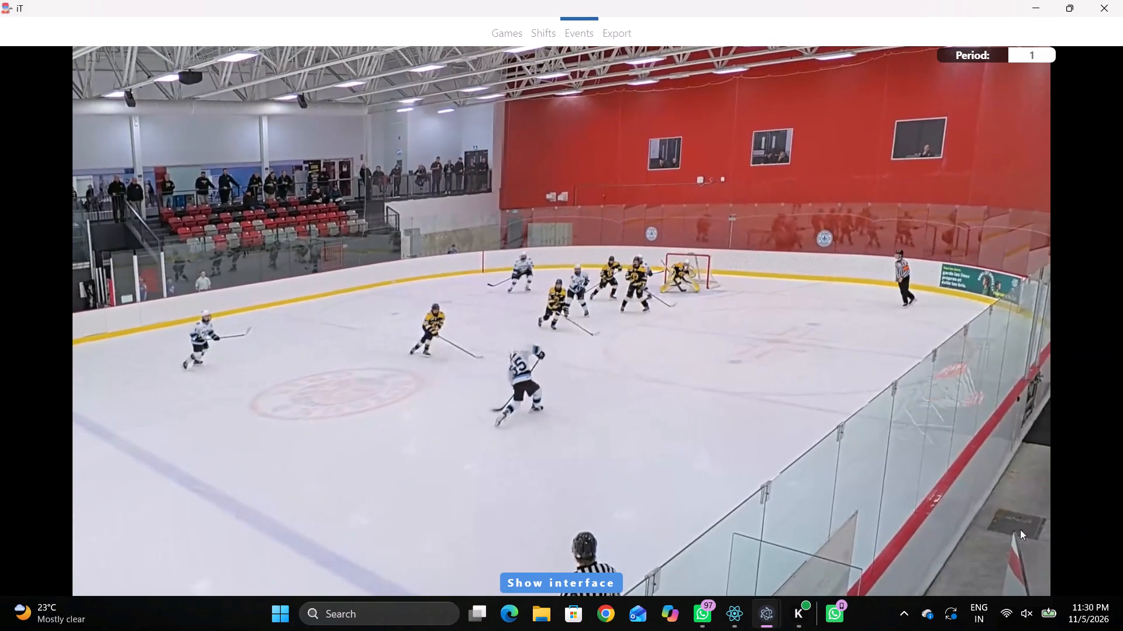
{"action": "right_click_drag", "start_coordinate": [748, 336], "coordinate": [754, 344]}
{"action": "left_click", "coordinate": [795, 356]}
{"action": "left_click", "coordinate": [963, 479]}
{"action": "left_click", "coordinate": [731, 236]}
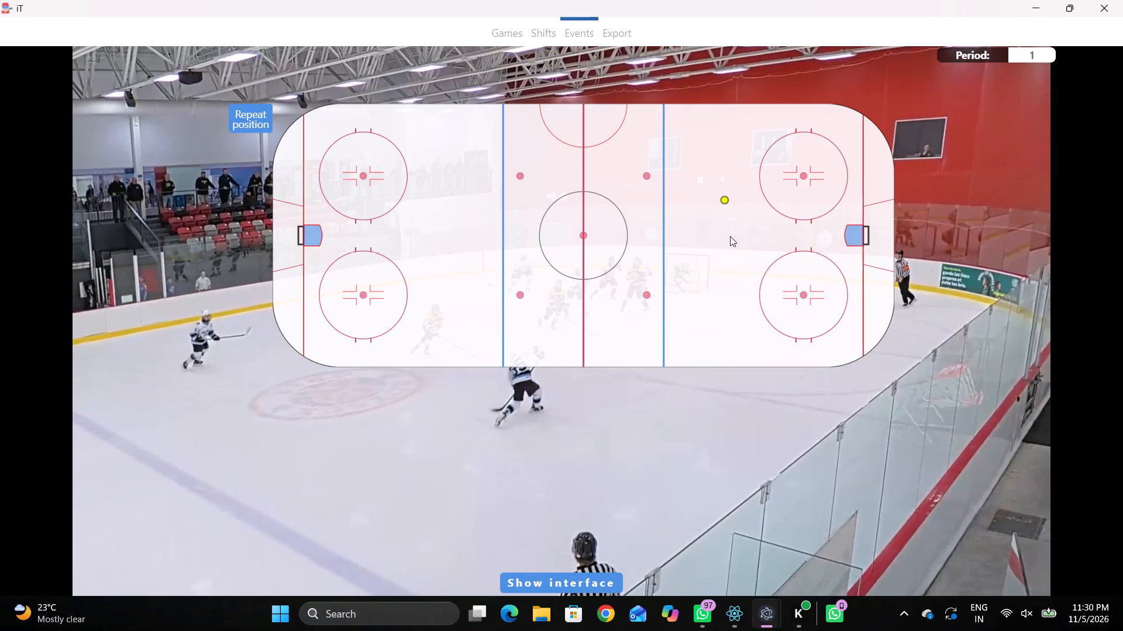
Record Skating with the puck by home 95 in the home zone's near corner, just outside the face-off circle.
{"action": "key", "text": "space"}
{"action": "type", "text": "v"}
{"action": "key", "text": "space"}
{"action": "key", "text": "space"}
{"action": "key", "text": "space"}
{"action": "key", "text": "space"}
{"action": "type", "text": "q"}
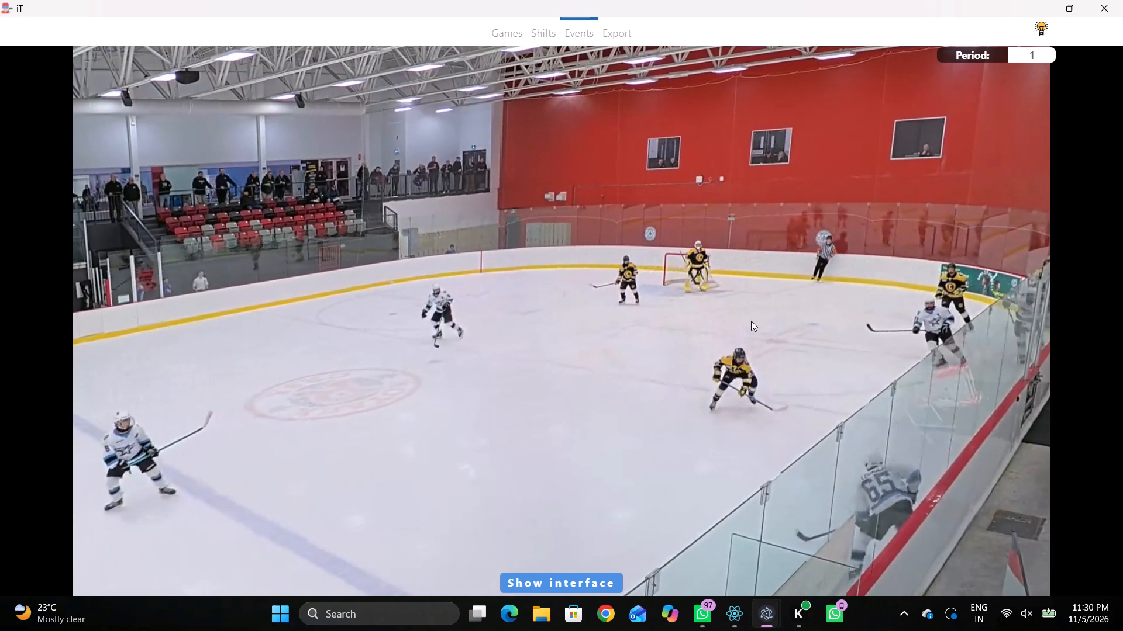
{"action": "key", "text": "q"}
{"action": "type", "text": "qqqqqqqqqqqqq"}
{"action": "key", "text": "q"}
{"action": "type", "text": "r"}
{"action": "key", "text": "space"}
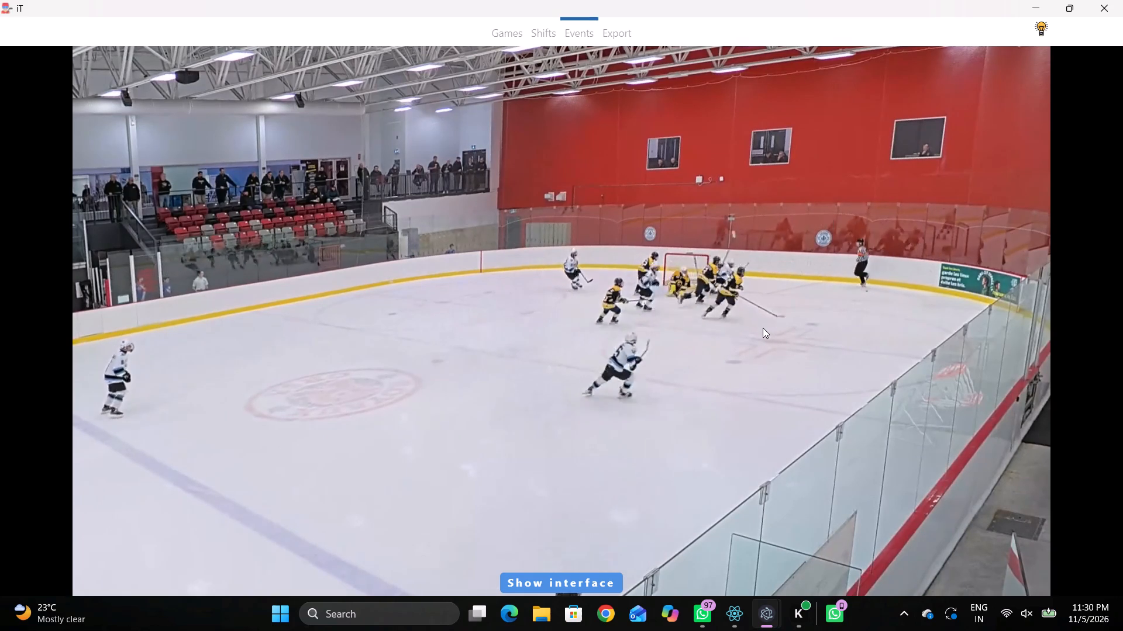
{"action": "key", "text": "space"}
{"action": "key", "text": "space"}
{"action": "key", "text": "space"}
{"action": "type", "text": "q"}
{"action": "key", "text": "q"}
{"action": "right_click", "coordinate": [760, 281]}
{"action": "key", "text": "q"}
{"action": "left_click", "coordinate": [754, 286]}
{"action": "right_click_drag", "start_coordinate": [714, 278], "coordinate": [708, 278]}
{"action": "left_click", "coordinate": [719, 286]}
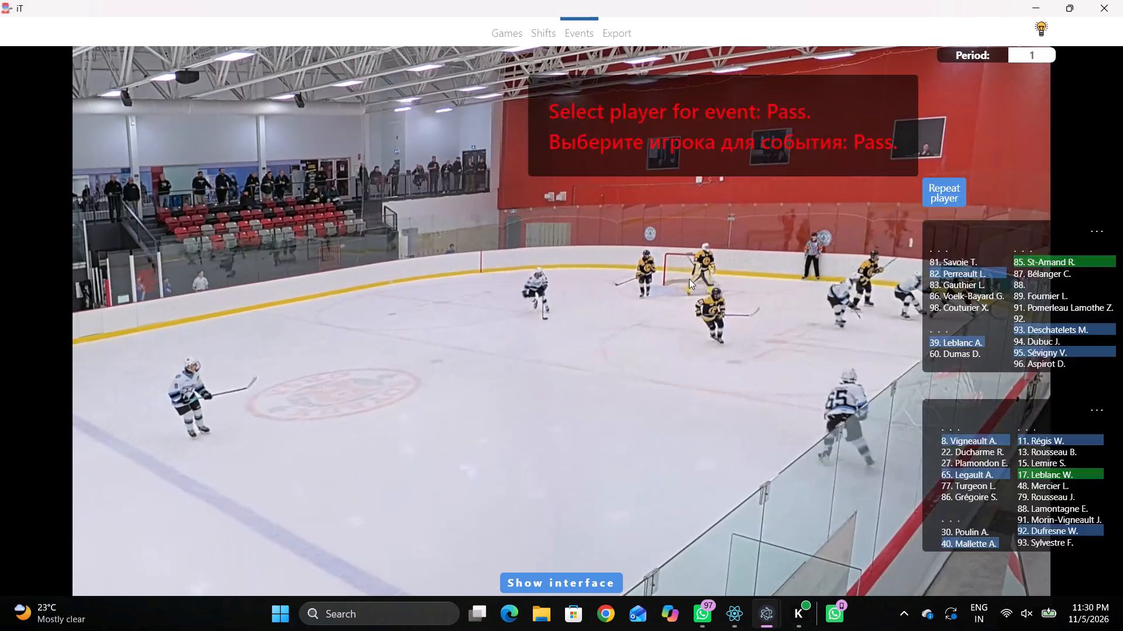
{"action": "right_click_drag", "start_coordinate": [657, 279], "coordinate": [639, 280]}
{"action": "left_click", "coordinate": [690, 300]}
{"action": "left_click", "coordinate": [1015, 348]}
{"action": "left_click", "coordinate": [837, 341]}
Record a Pass by home 95 inside the home zone's near face-off circle, on the goal side.
{"action": "key", "text": "r"}
{"action": "key", "text": "space"}
{"action": "key", "text": "space"}
{"action": "right_click", "coordinate": [815, 292]}
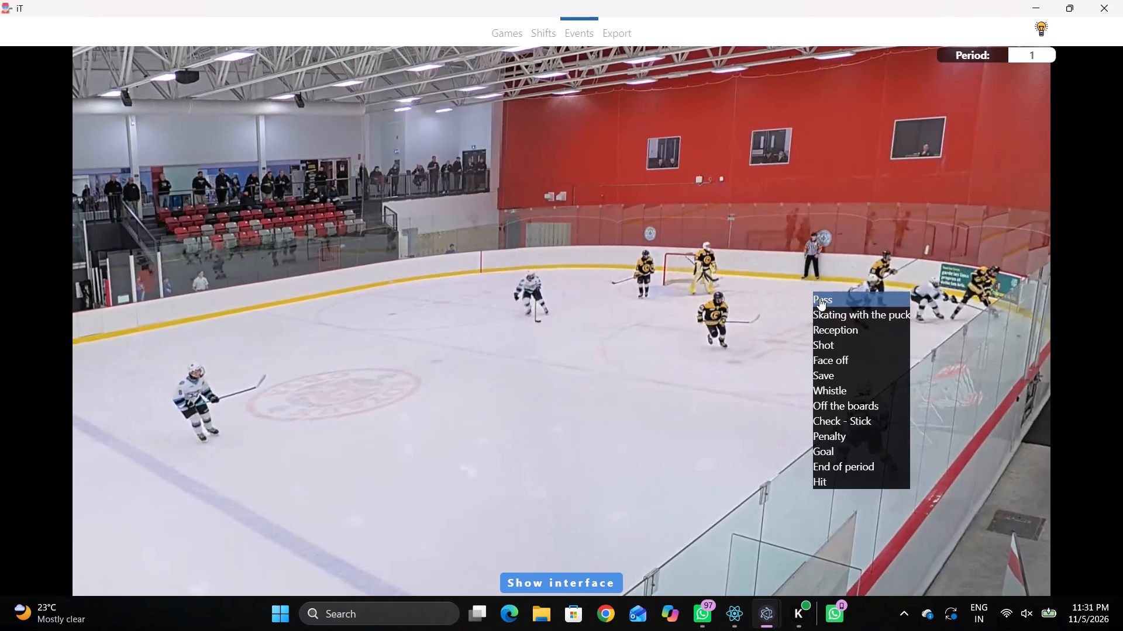
{"action": "left_click", "coordinate": [819, 298]}
{"action": "left_click", "coordinate": [945, 202]}
{"action": "left_click", "coordinate": [835, 282]}
Record Skating with the puck by away 65 along the near boards of the home zone, between the blue line and goal line.
{"action": "key", "text": "space"}
{"action": "key", "text": "space"}
{"action": "key", "text": "space"}
{"action": "key", "text": "space"}
{"action": "right_click", "coordinate": [709, 301]}
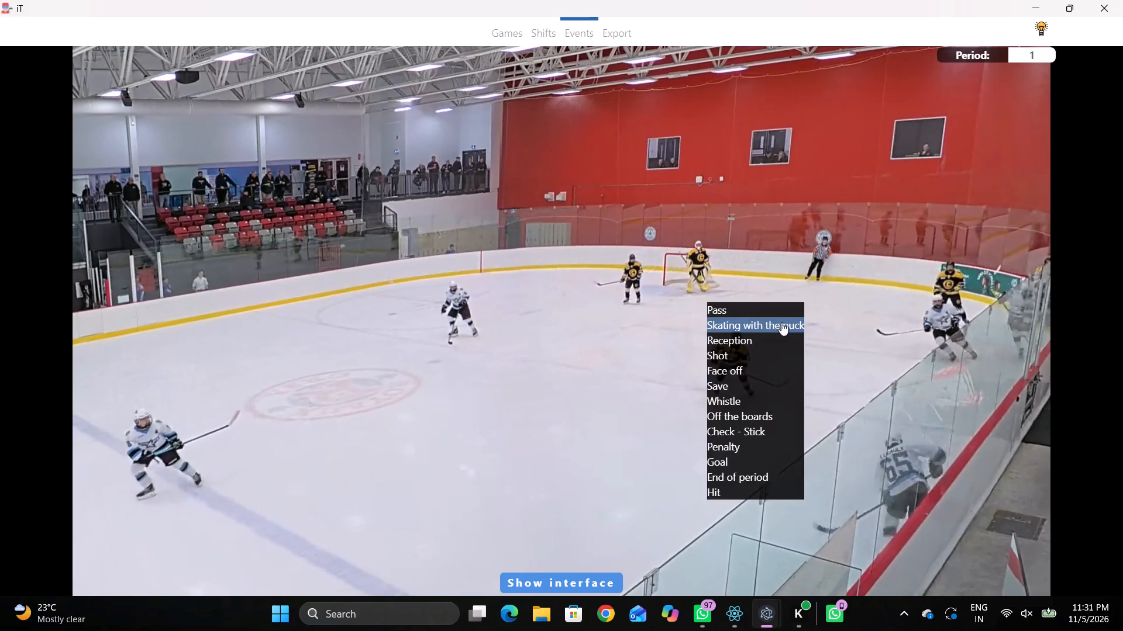
{"action": "left_click_drag", "start_coordinate": [780, 321], "coordinate": [769, 321]}
{"action": "left_click", "coordinate": [958, 479]}
{"action": "left_click", "coordinate": [754, 355]}
Change the type of away 65's latest event from Skating with the puck to Pass and return the video to it.
{"action": "key", "text": "space"}
{"action": "key", "text": "space"}
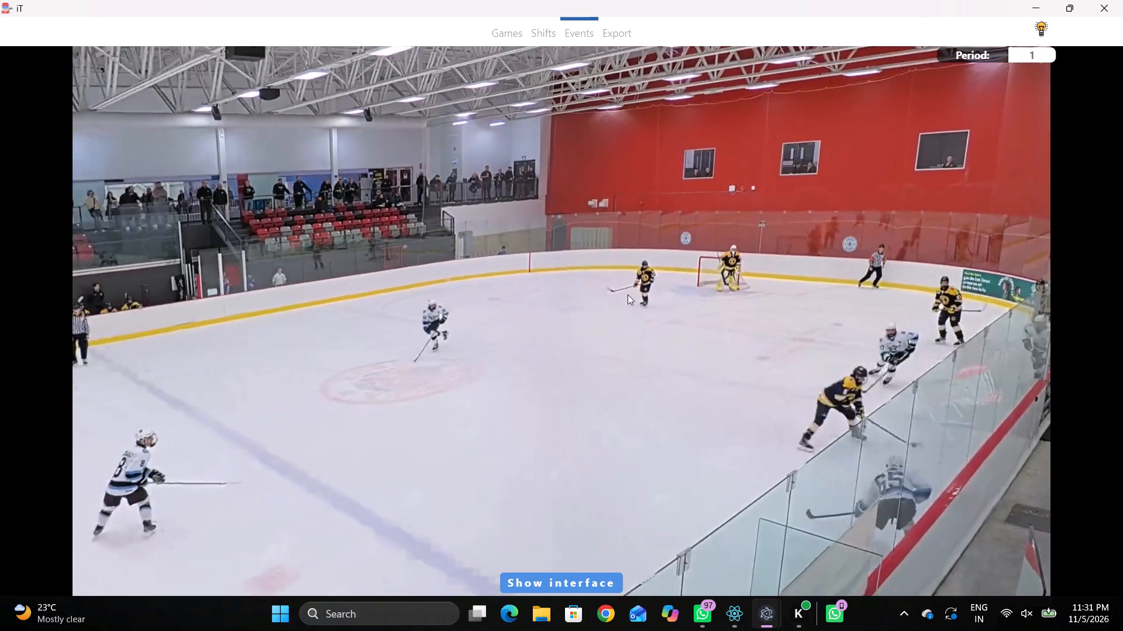
{"action": "key", "text": "space"}
{"action": "key", "text": "space"}
{"action": "key", "text": "shift+d"}
{"action": "left_click", "coordinate": [363, 466]}
{"action": "left_click_drag", "start_coordinate": [429, 529], "coordinate": [416, 526]}
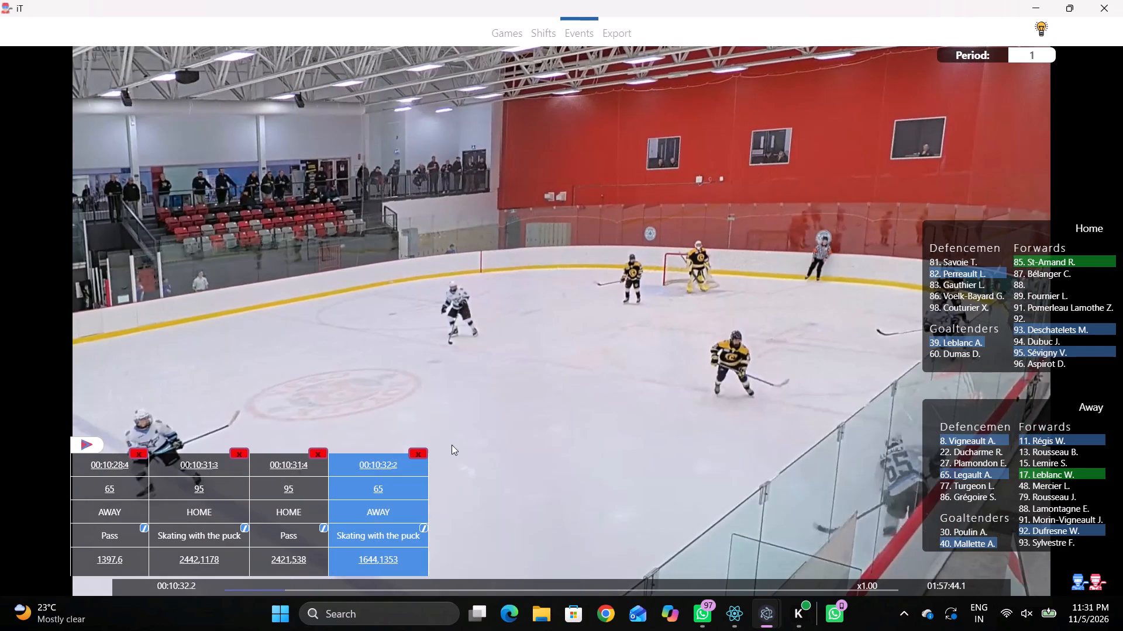
{"action": "left_click", "coordinate": [423, 527]}
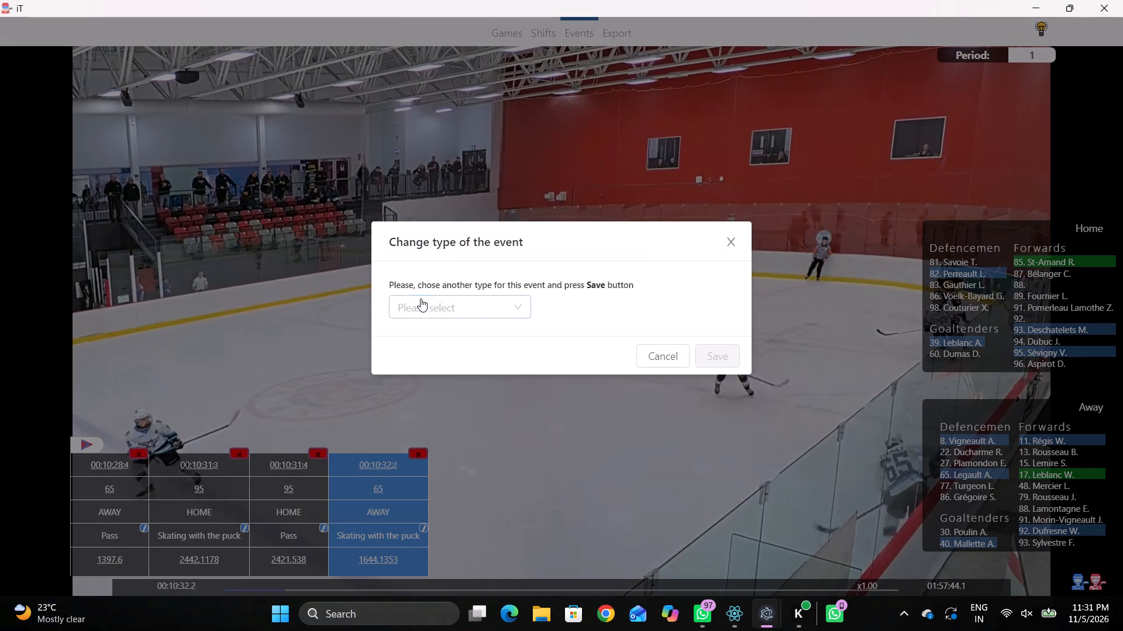
{"action": "left_click", "coordinate": [421, 299]}
{"action": "left_click", "coordinate": [477, 314]}
{"action": "left_click", "coordinate": [426, 349]}
{"action": "left_click", "coordinate": [426, 313]}
{"action": "scroll", "coordinate": [422, 323], "scroll_direction": "up", "scroll_amount": 2}
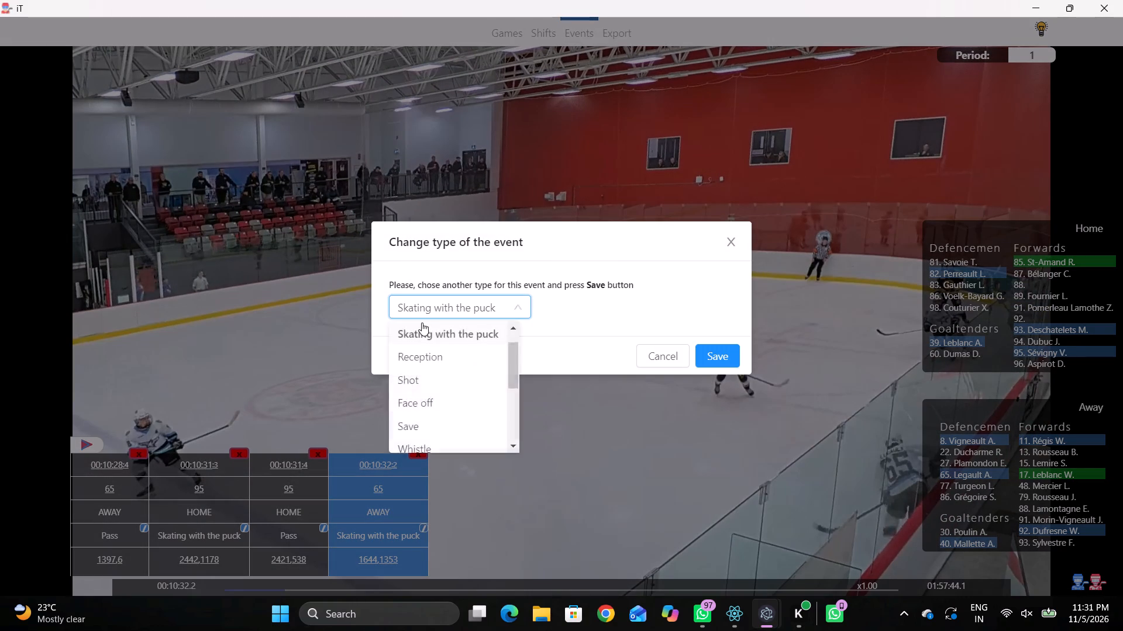
{"action": "left_click", "coordinate": [425, 327]}
{"action": "left_click", "coordinate": [733, 352]}
{"action": "left_click", "coordinate": [366, 467]}
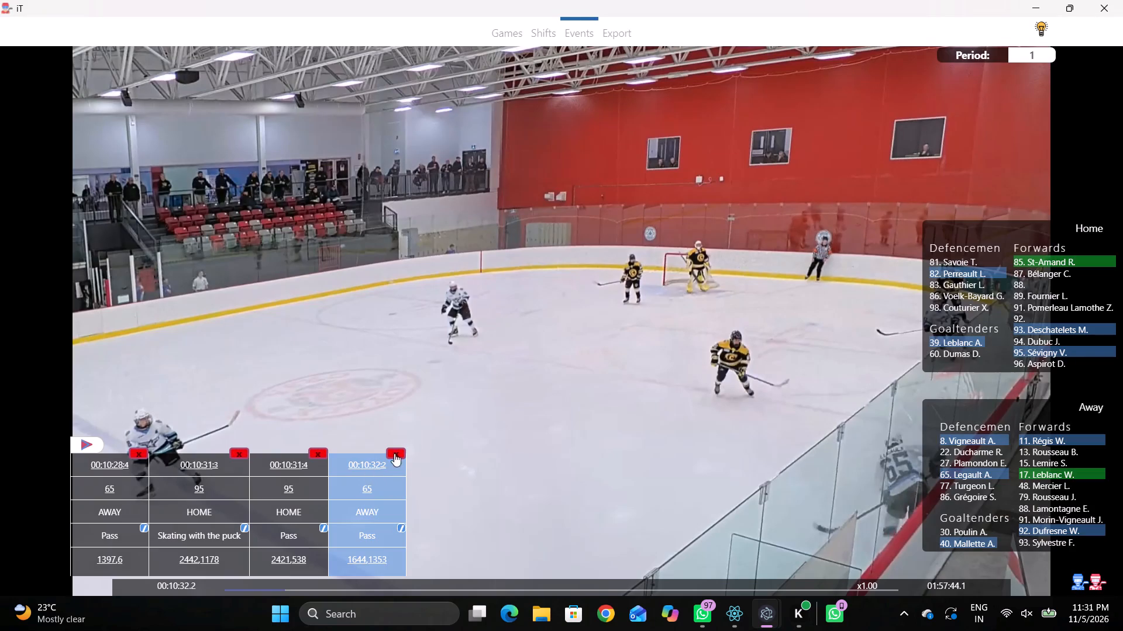
{"action": "key", "text": "shift+d"}
Record a Pass by home 85 just outside the home zone's near face-off circle, towards the blue line and near boards.
{"action": "key", "text": "space"}
{"action": "key", "text": "space"}
{"action": "key", "text": "space"}
{"action": "key", "text": "space"}
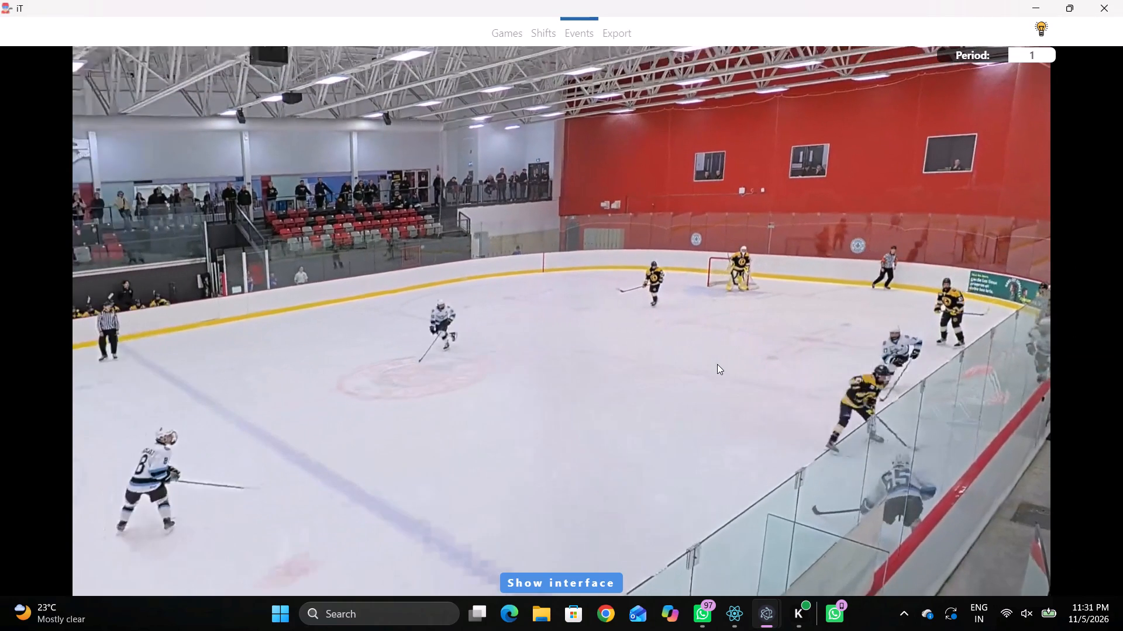
{"action": "key", "text": "q"}
{"action": "right_click", "coordinate": [712, 356]}
{"action": "left_click", "coordinate": [718, 365]}
{"action": "left_click", "coordinate": [1034, 344]}
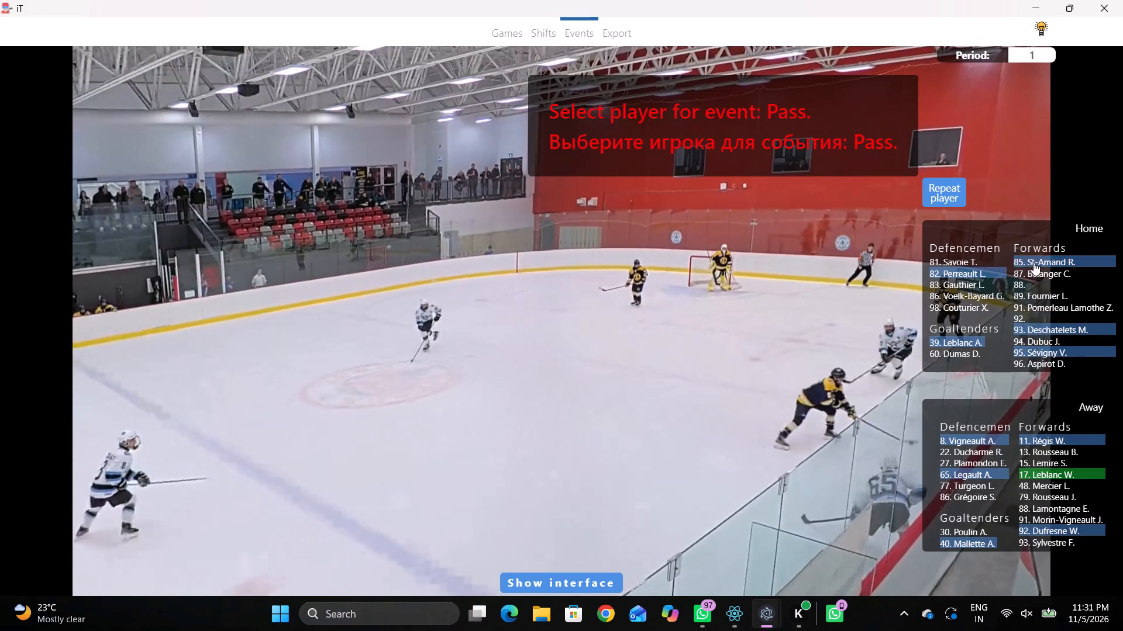
{"action": "left_click", "coordinate": [1034, 262]}
{"action": "left_click", "coordinate": [773, 341]}
Record Skating with the puck by away 8 behind the away goal line, on the near side of the net.
{"action": "key", "text": "space"}
{"action": "key", "text": "v"}
{"action": "key", "text": "v"}
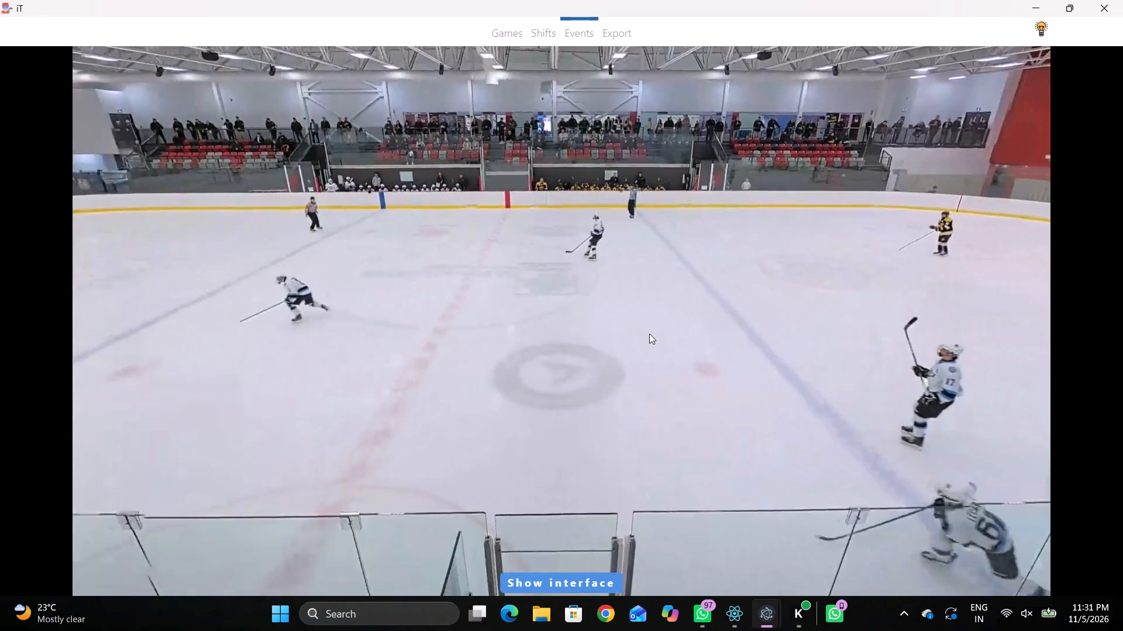
{"action": "key", "text": "space"}
{"action": "key", "text": "space"}
{"action": "key", "text": "space"}
{"action": "key", "text": "space"}
{"action": "key", "text": "space"}
{"action": "right_click", "coordinate": [745, 296]}
{"action": "left_click", "coordinate": [755, 314]}
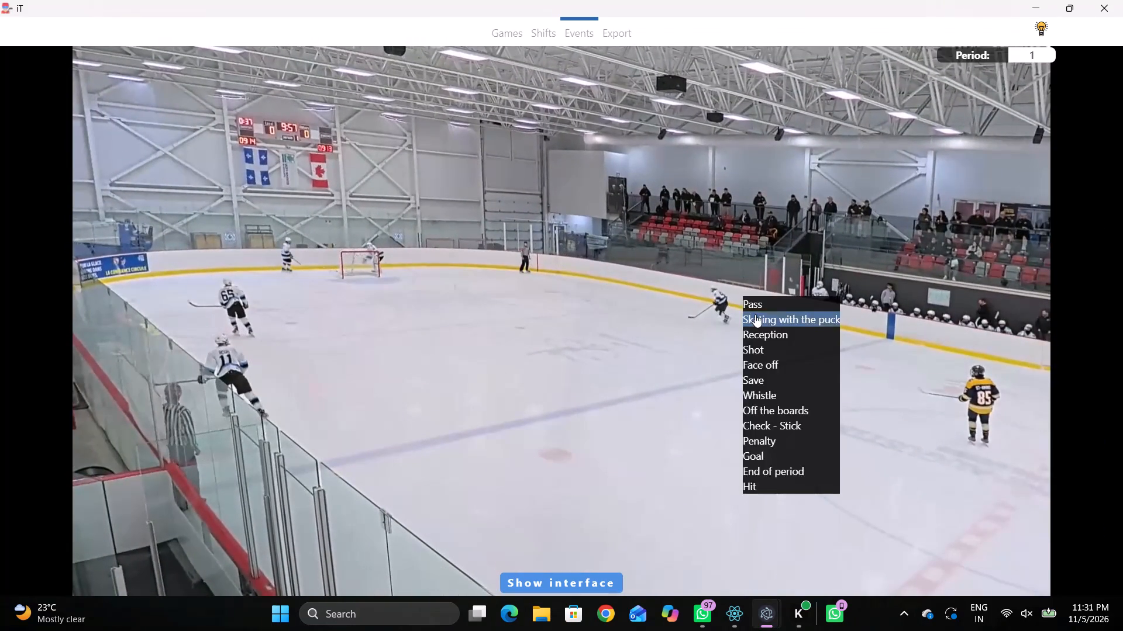
{"action": "right_click_drag", "start_coordinate": [674, 288], "coordinate": [646, 288]}
{"action": "left_click", "coordinate": [702, 320]}
{"action": "right_click_drag", "start_coordinate": [690, 296], "coordinate": [688, 301]}
{"action": "left_click", "coordinate": [770, 321]}
{"action": "left_click", "coordinate": [957, 441]}
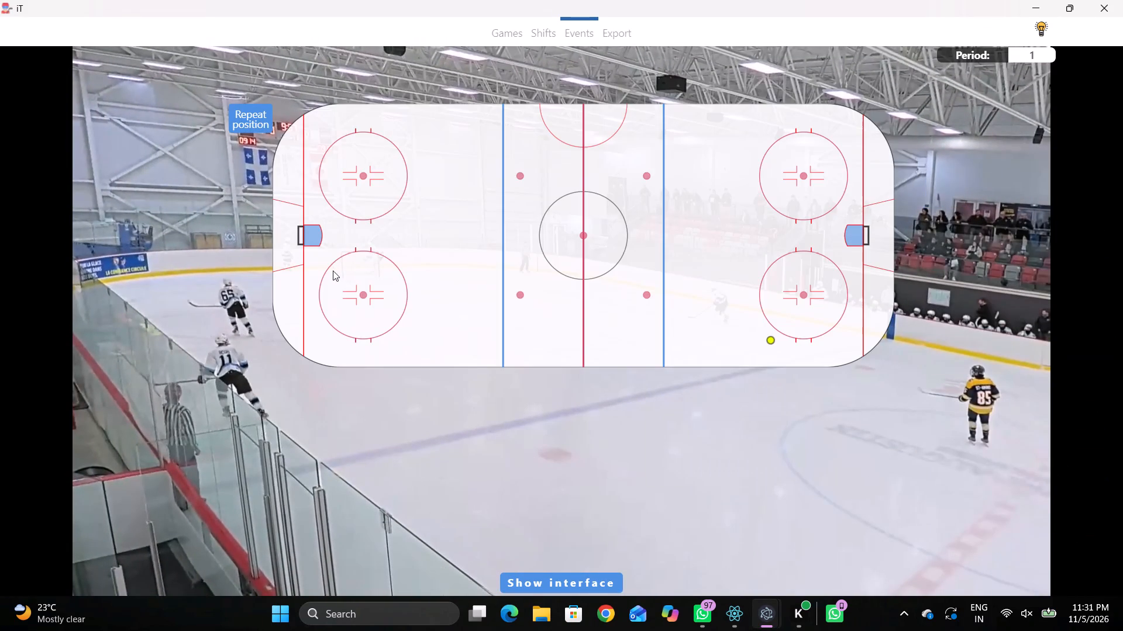
{"action": "left_click", "coordinate": [282, 256]}
Record a Pass by away 8 on the away goal line, just to the far side of the net.
{"action": "key", "text": "r"}
{"action": "key", "text": "space"}
{"action": "key", "text": "space"}
{"action": "key", "text": "space"}
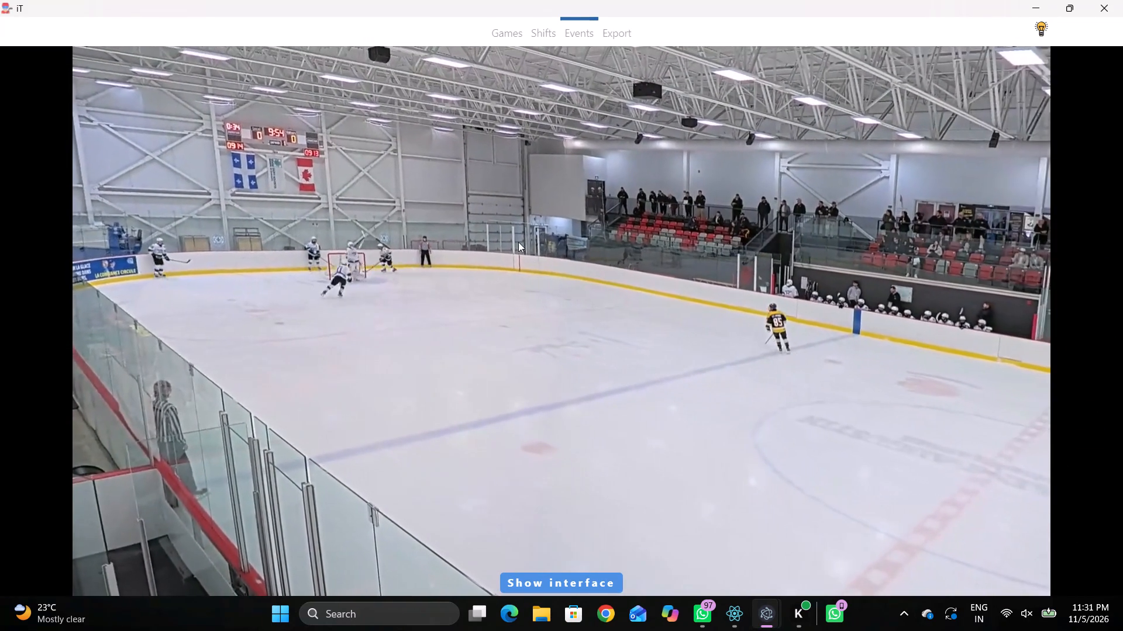
{"action": "key", "text": "space"}
{"action": "key", "text": "space"}
{"action": "key", "text": "space"}
{"action": "key", "text": "q"}
{"action": "key", "text": "q"}
{"action": "key", "text": "q"}
{"action": "key", "text": "q"}
{"action": "key", "text": "q"}
{"action": "key", "text": "q"}
{"action": "key", "text": "q"}
{"action": "key", "text": "q"}
{"action": "key", "text": "q"}
{"action": "right_click", "coordinate": [631, 220]}
{"action": "right_click", "coordinate": [635, 224]}
{"action": "left_click", "coordinate": [635, 236]}
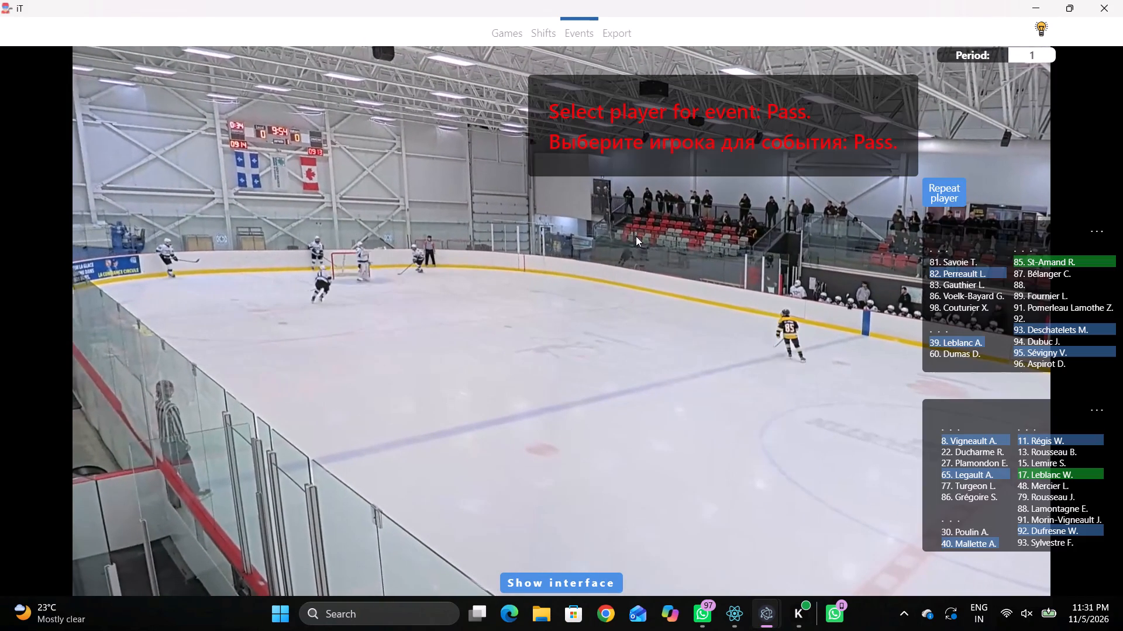
{"action": "left_click", "coordinate": [931, 202]}
{"action": "left_click", "coordinate": [305, 216]}
Record Skating with the puck by away 17 at the away goal line, on the near side of the net.
{"action": "key", "text": "space"}
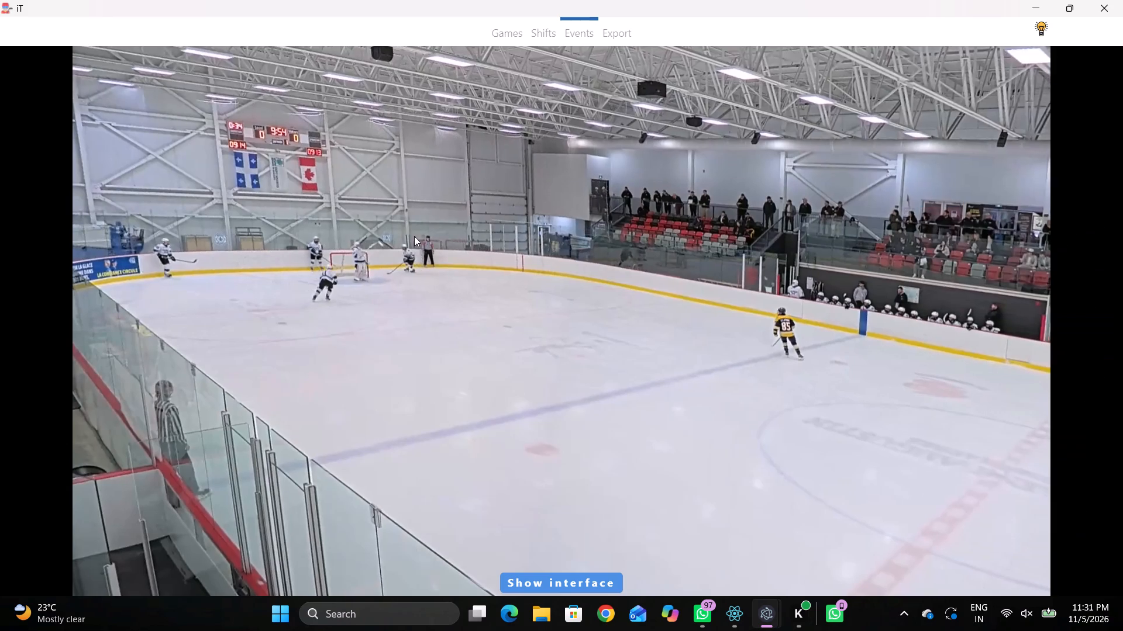
{"action": "key", "text": "space"}
{"action": "right_click_drag", "start_coordinate": [457, 220], "coordinate": [466, 222]}
{"action": "left_click", "coordinate": [549, 235]}
{"action": "right_click_drag", "start_coordinate": [725, 265], "coordinate": [721, 273]}
{"action": "left_click", "coordinate": [788, 286]}
{"action": "right_click", "coordinate": [676, 278]}
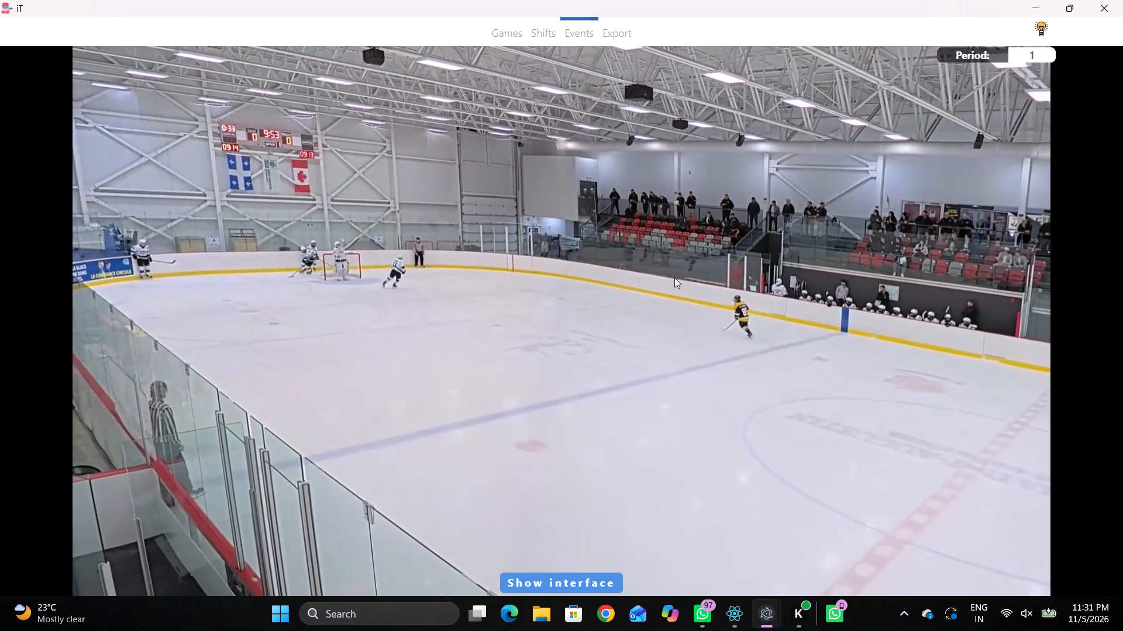
{"action": "left_click", "coordinate": [763, 292]}
{"action": "right_click_drag", "start_coordinate": [723, 294], "coordinate": [722, 305]}
{"action": "left_click", "coordinate": [798, 321]}
{"action": "left_click", "coordinate": [1028, 468]}
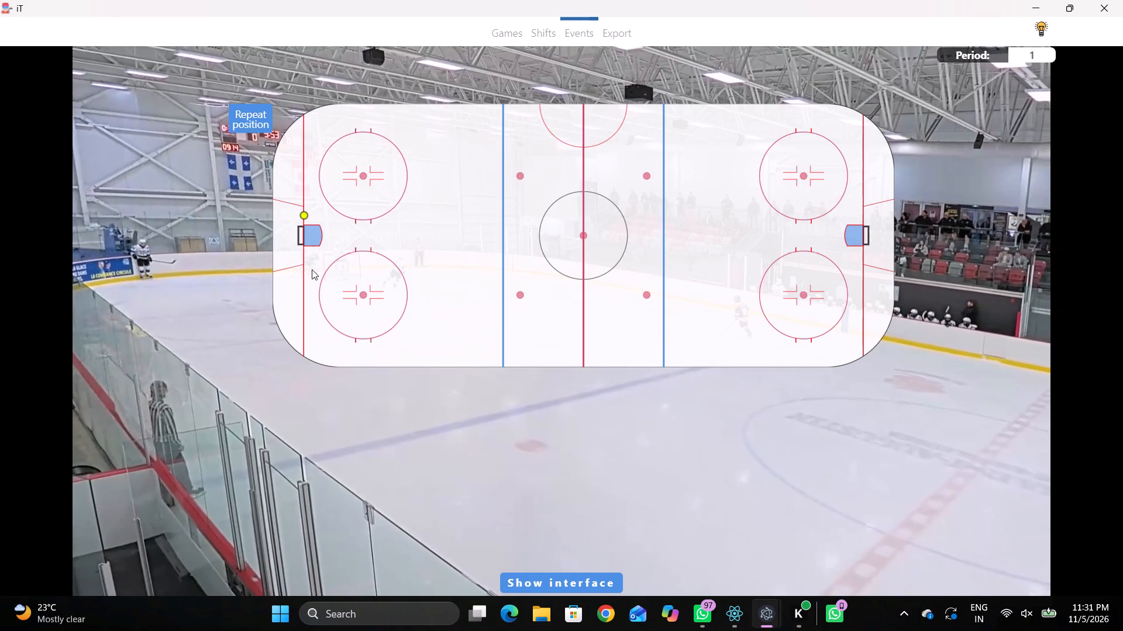
{"action": "left_click", "coordinate": [309, 267]}
Check who carries the puck and reassign the latest Skating with the puck event to away 92.
{"action": "key", "text": "space"}
{"action": "type", "text": "v"}
{"action": "key", "text": "space"}
{"action": "key", "text": "space"}
{"action": "key", "text": "space"}
{"action": "key", "text": "space"}
{"action": "key", "text": "space"}
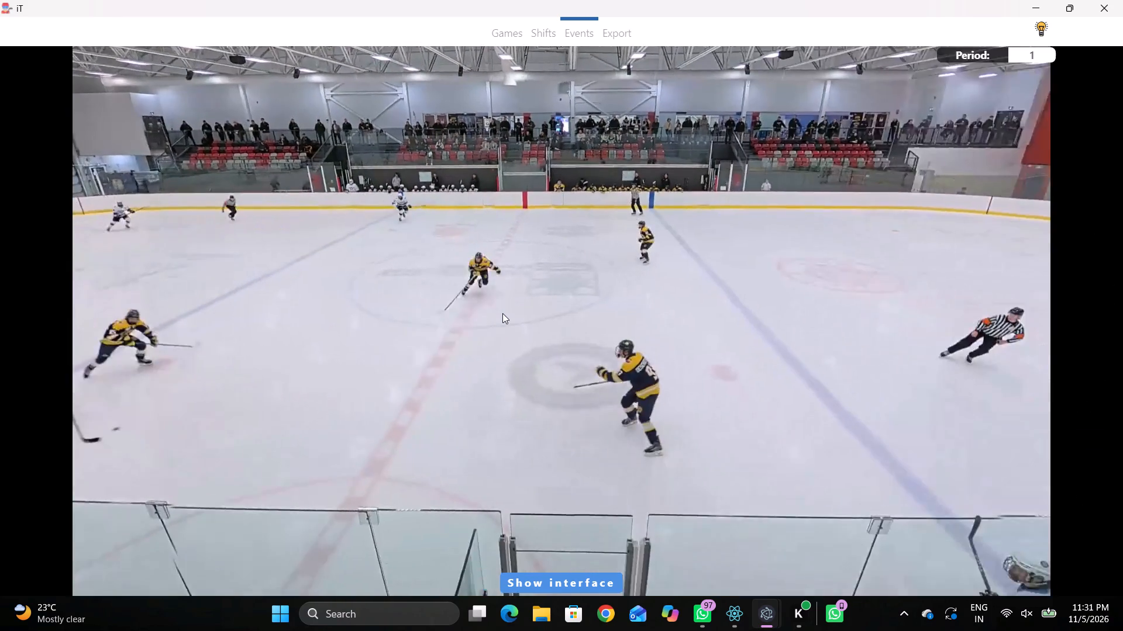
{"action": "key", "text": "space"}
{"action": "key", "text": "space"}
{"action": "key", "text": "space"}
{"action": "key", "text": "space"}
{"action": "key", "text": "q"}
{"action": "key", "text": "shift+d"}
{"action": "left_click", "coordinate": [371, 493]}
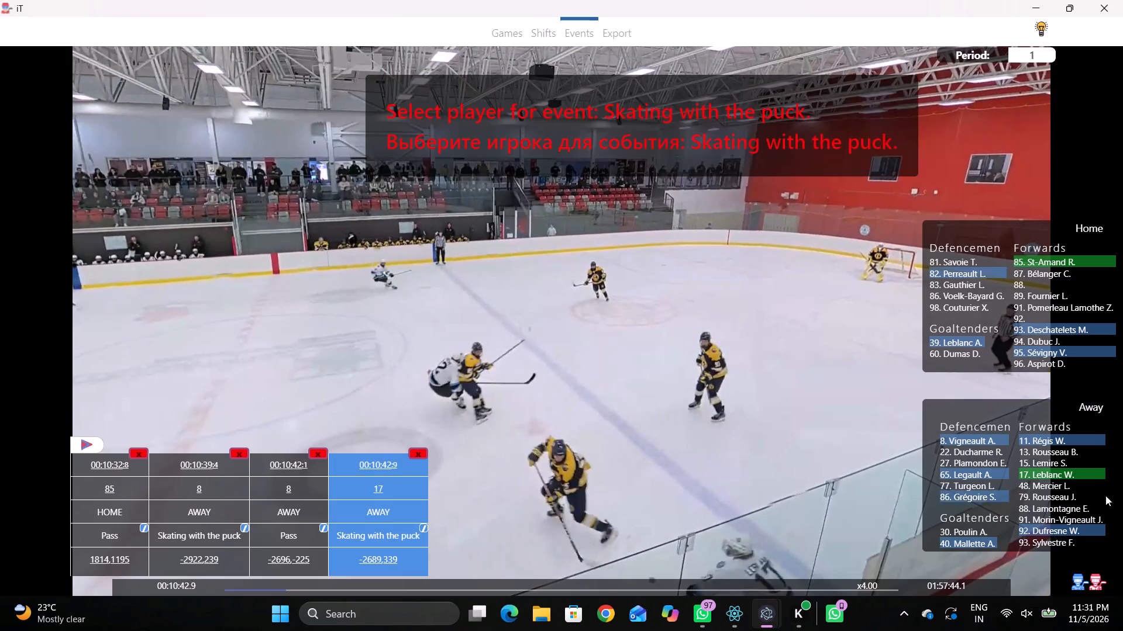
{"action": "left_click", "coordinate": [1047, 526]}
{"action": "key", "text": "shift+d"}
Record a Pass by away 92 at the near edge of the centre circle, on the away side of the centre line.
{"action": "key", "text": "space"}
{"action": "key", "text": "space"}
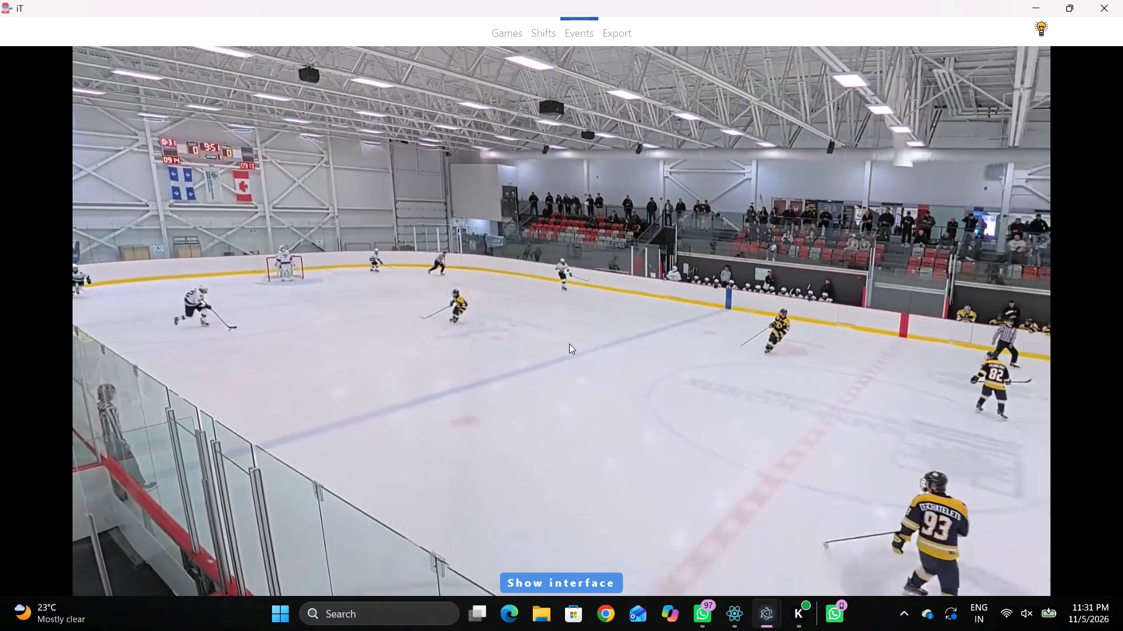
{"action": "type", "text": "r"}
{"action": "key", "text": "space"}
{"action": "key", "text": "space"}
{"action": "key", "text": "space"}
{"action": "key", "text": "space"}
{"action": "key", "text": "space"}
{"action": "key", "text": "space"}
{"action": "key", "text": "q"}
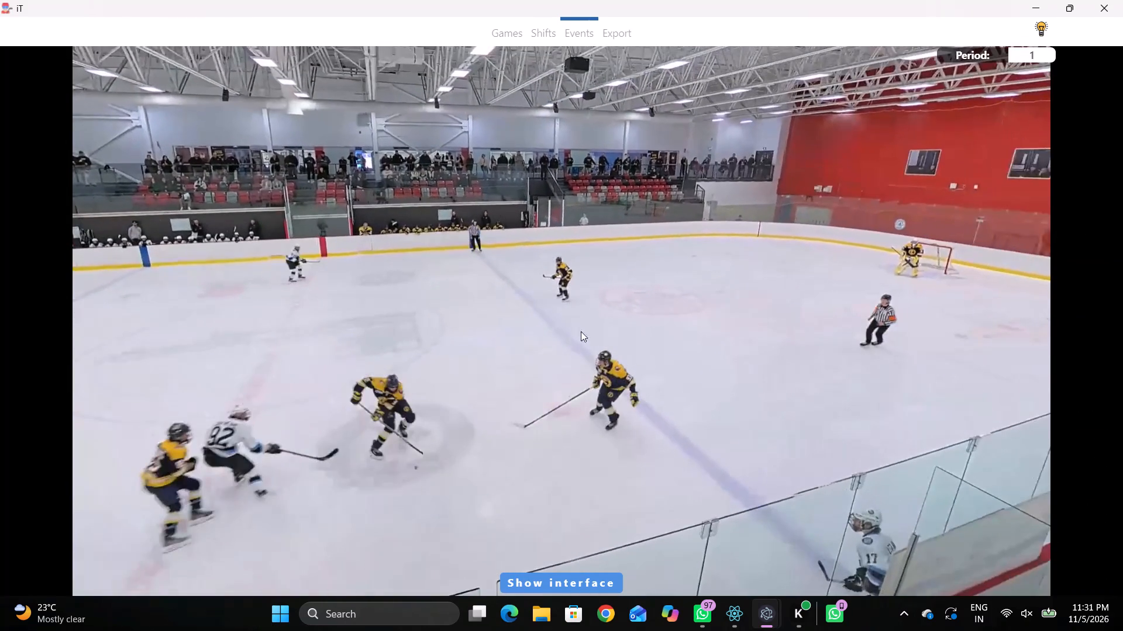
{"action": "key", "text": "q"}
{"action": "key", "text": "q"}
{"action": "key", "text": "q"}
{"action": "key", "text": "q"}
{"action": "right_click", "coordinate": [616, 294]}
{"action": "left_click", "coordinate": [632, 294]}
{"action": "left_click", "coordinate": [962, 183]}
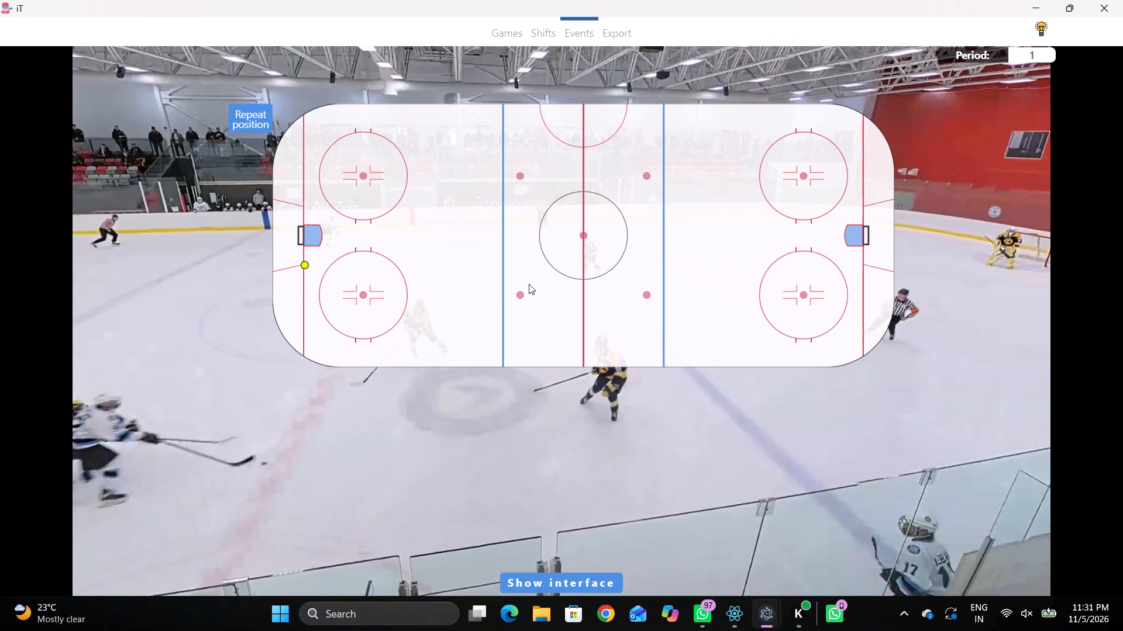
{"action": "left_click", "coordinate": [565, 276]}
Record Skating with the puck by home 93 on the home blue line, towards the near boards.
{"action": "key", "text": "r"}
{"action": "key", "text": "space"}
{"action": "key", "text": "space"}
{"action": "key", "text": "space"}
{"action": "key", "text": "space"}
{"action": "right_click", "coordinate": [689, 228]}
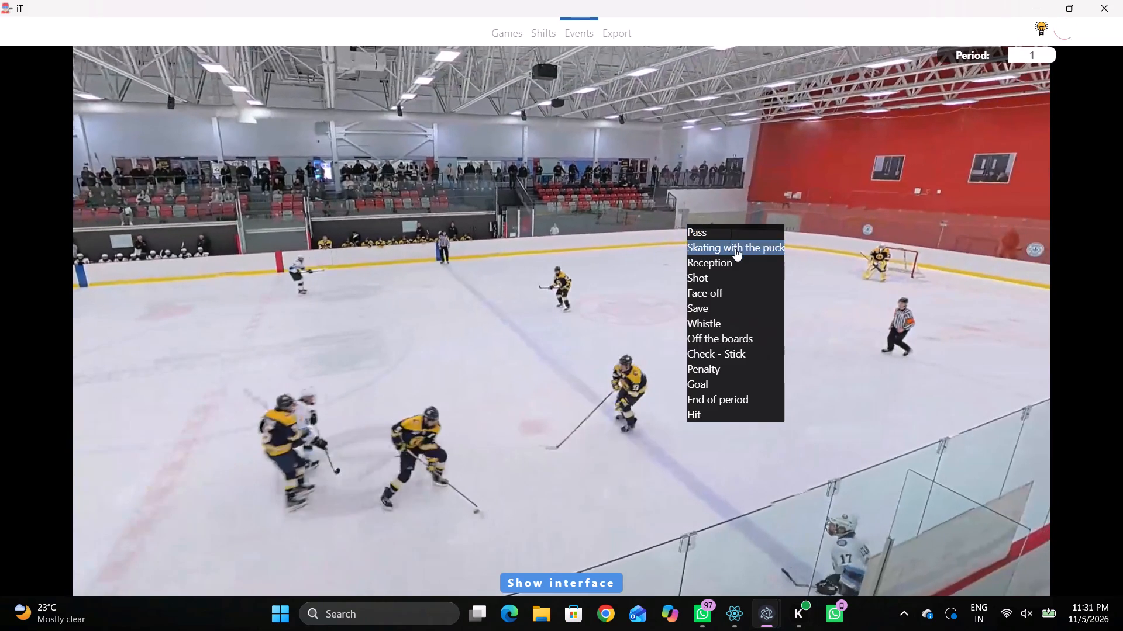
{"action": "left_click", "coordinate": [735, 248]}
{"action": "left_click", "coordinate": [1046, 335]}
{"action": "left_click", "coordinate": [1062, 328]}
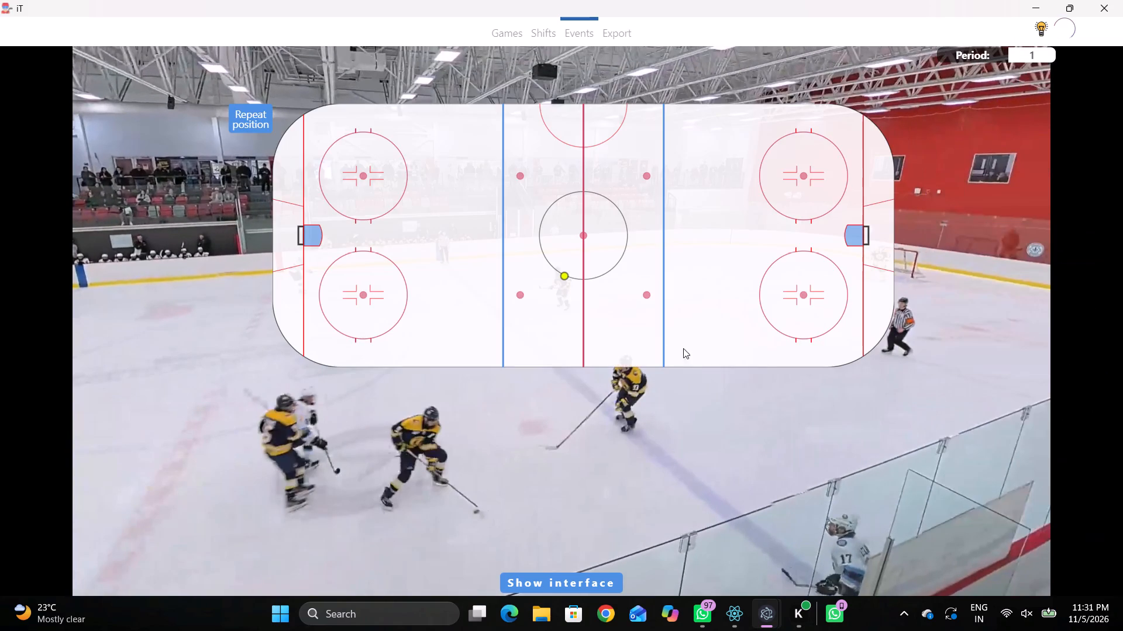
{"action": "left_click", "coordinate": [665, 332]}
Review the play before and after home 93's latest Skating with the puck event and return the video to that event.
{"action": "key", "text": "space"}
{"action": "key", "text": "space"}
{"action": "key", "text": "space"}
{"action": "key", "text": "space"}
{"action": "key", "text": "space"}
{"action": "key", "text": "space"}
{"action": "key", "text": "space"}
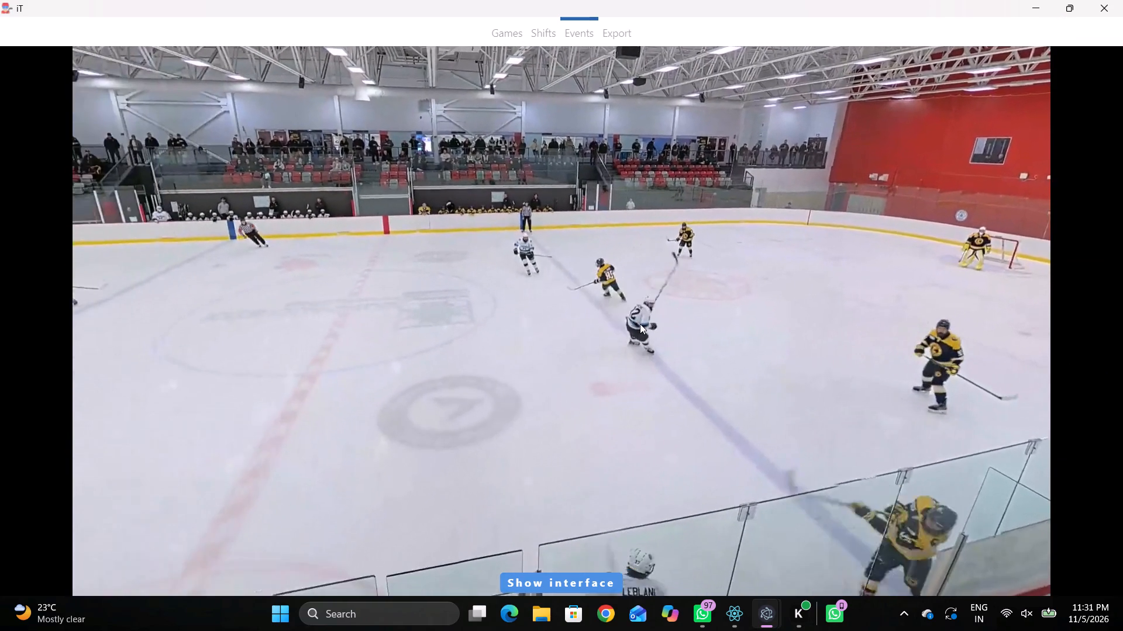
{"action": "key", "text": "space"}
{"action": "key", "text": "space"}
{"action": "key", "text": "space"}
{"action": "type", "text": "q"}
{"action": "key", "text": "q"}
{"action": "key", "text": "q"}
{"action": "key", "text": "q"}
{"action": "key", "text": "q"}
{"action": "type", "text": "qqqqqqqqqqqqqqq"}
{"action": "key", "text": "q"}
{"action": "key", "text": "q"}
{"action": "key", "text": "q"}
{"action": "key", "text": "q"}
{"action": "key", "text": "q"}
{"action": "key", "text": "q"}
{"action": "key", "text": "q"}
{"action": "key", "text": "q"}
{"action": "key", "text": "q"}
{"action": "key", "text": "q"}
{"action": "key", "text": "q"}
{"action": "key", "text": "q"}
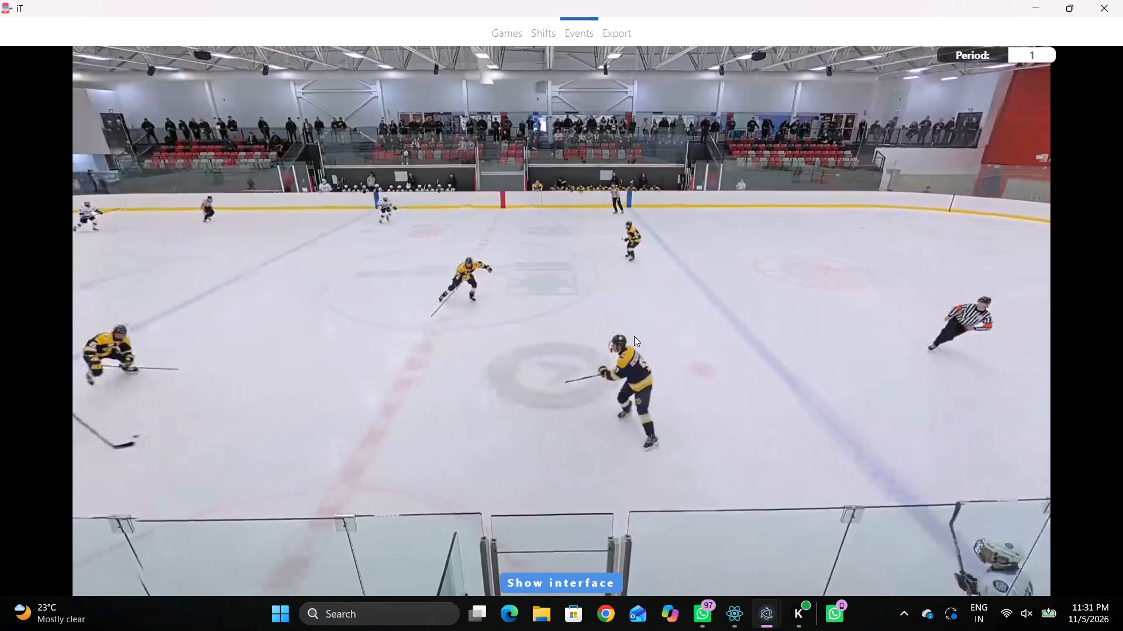
{"action": "type", "text": "qqqqqq"}
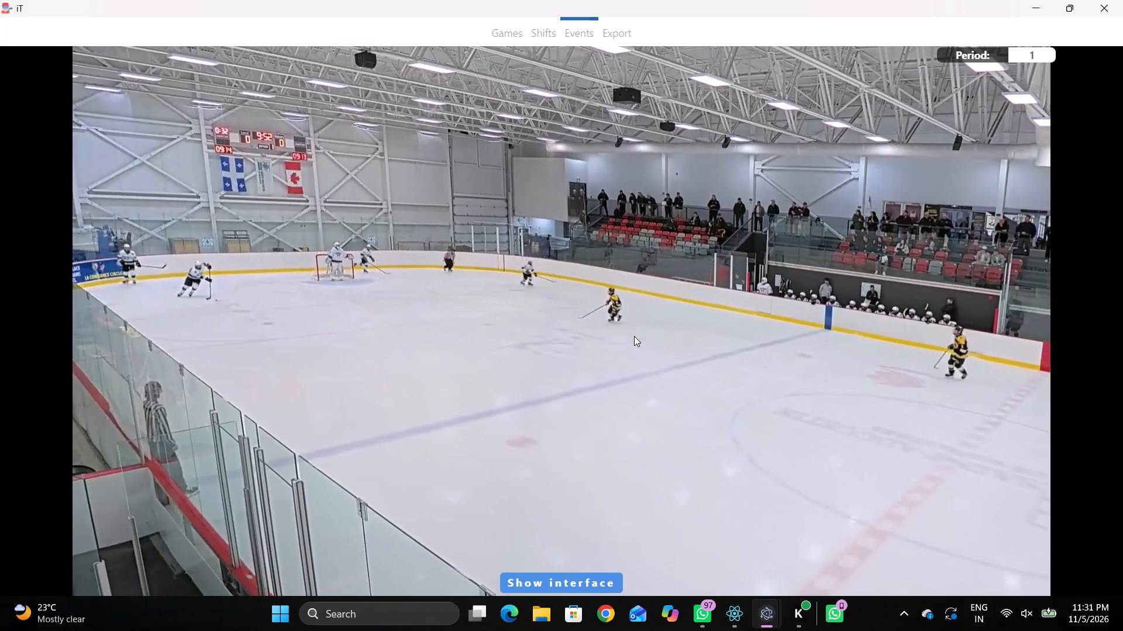
{"action": "key", "text": "shift+d"}
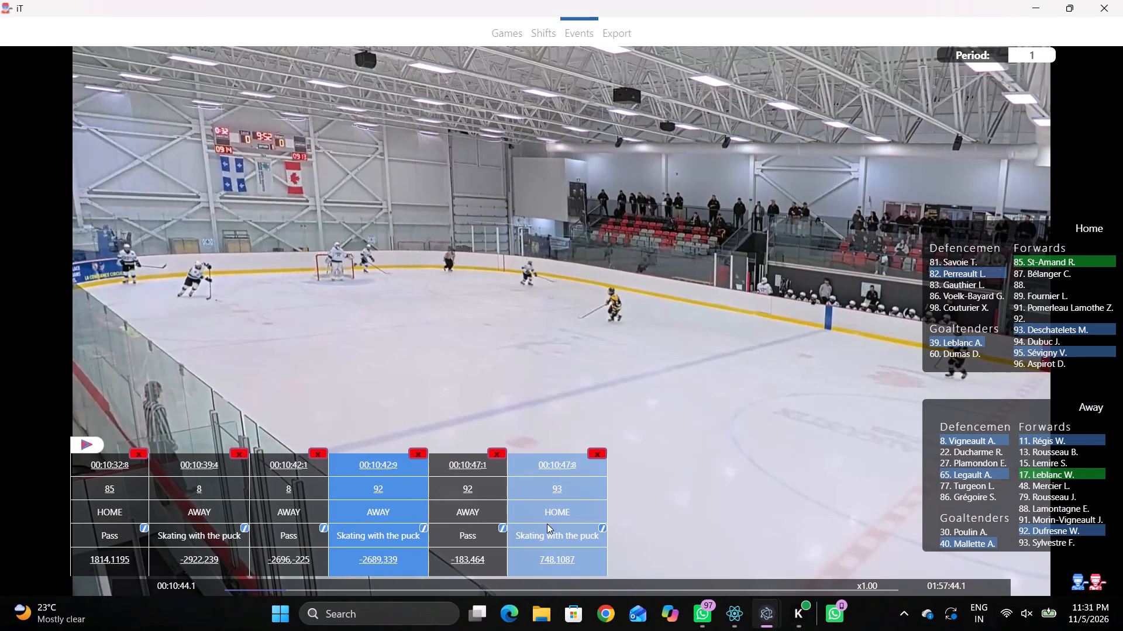
{"action": "left_click", "coordinate": [566, 484]}
{"action": "left_click_drag", "start_coordinate": [495, 419], "coordinate": [492, 413]}
{"action": "key", "text": "shift+d"}
Record a Pass by home 93 in the neutral zone, between the centre line and home blue line, towards the near boards.
{"action": "key", "text": "space"}
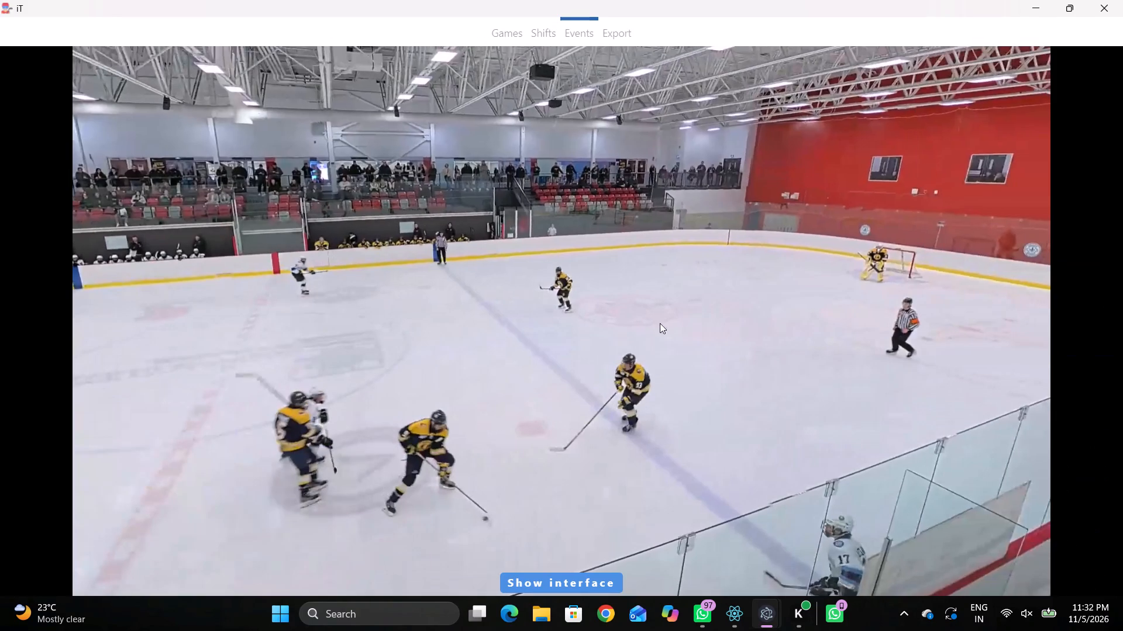
{"action": "key", "text": "space"}
{"action": "right_click", "coordinate": [654, 308]}
{"action": "key", "text": "space"}
{"action": "key", "text": "space"}
{"action": "right_click", "coordinate": [657, 311]}
{"action": "left_click", "coordinate": [663, 317]}
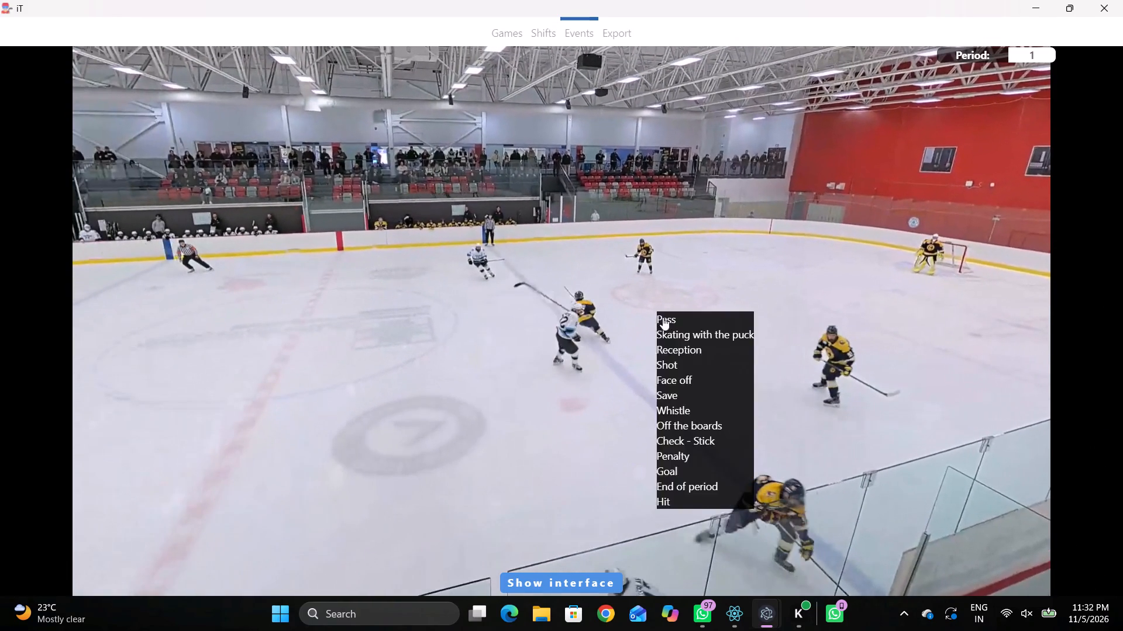
{"action": "left_click", "coordinate": [947, 198]}
{"action": "left_click", "coordinate": [628, 336]}
Record Skating with the puck by away 8 just behind the away goal line, on the near side of the net.
{"action": "key", "text": "space"}
{"action": "key", "text": "v"}
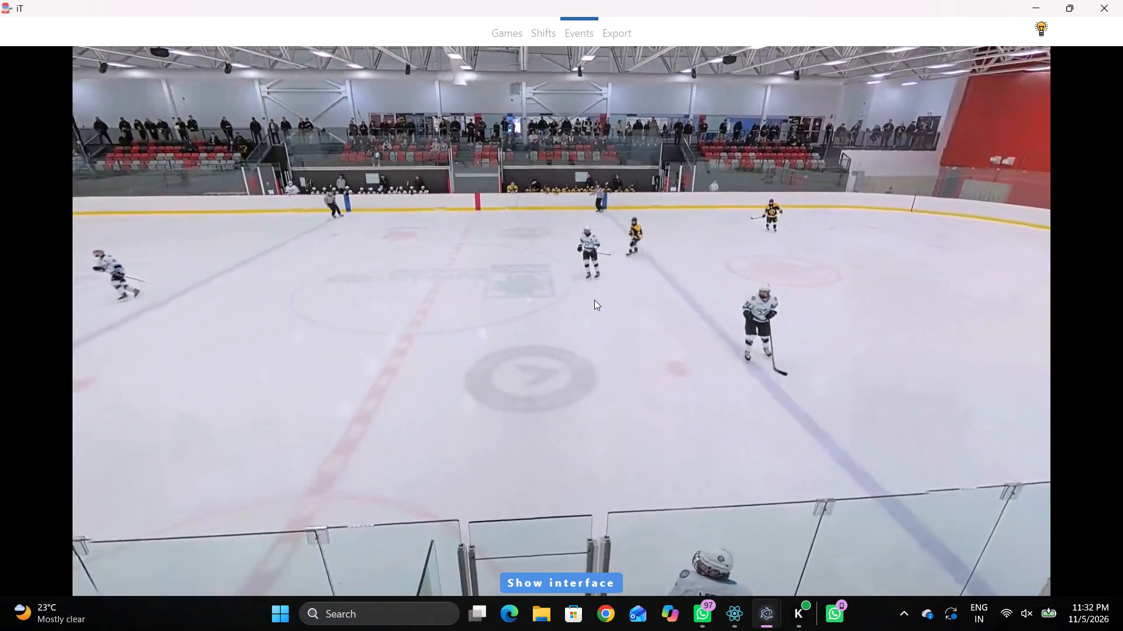
{"action": "key", "text": "v"}
{"action": "key", "text": "space"}
{"action": "key", "text": "space"}
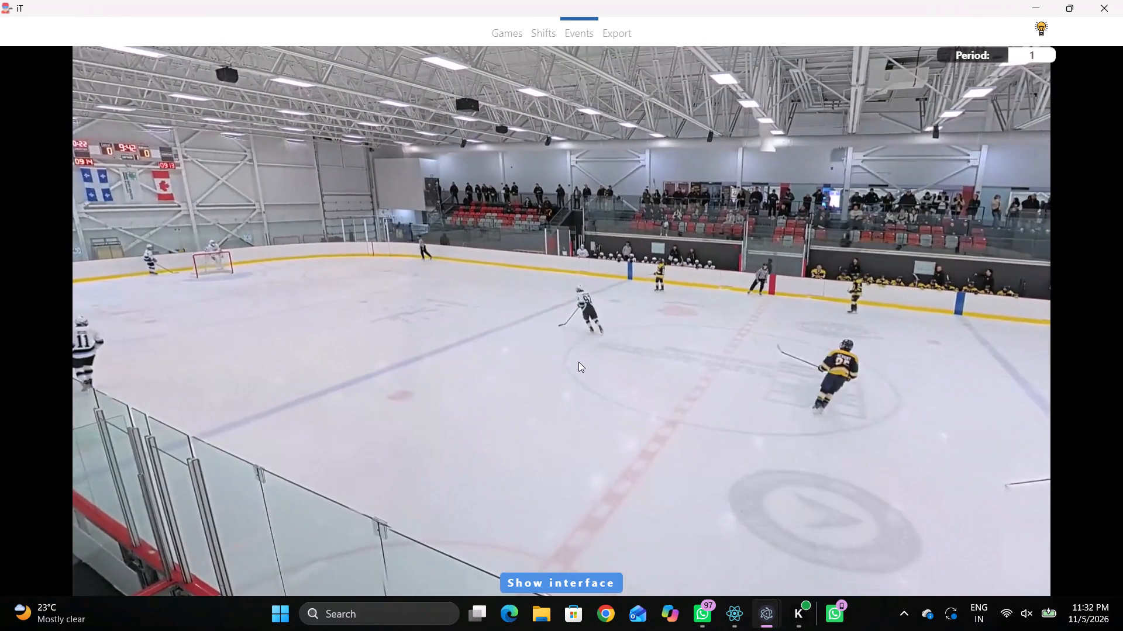
{"action": "key", "text": "space"}
{"action": "right_click", "coordinate": [597, 308]}
{"action": "left_click", "coordinate": [611, 322]}
{"action": "left_click", "coordinate": [951, 442]}
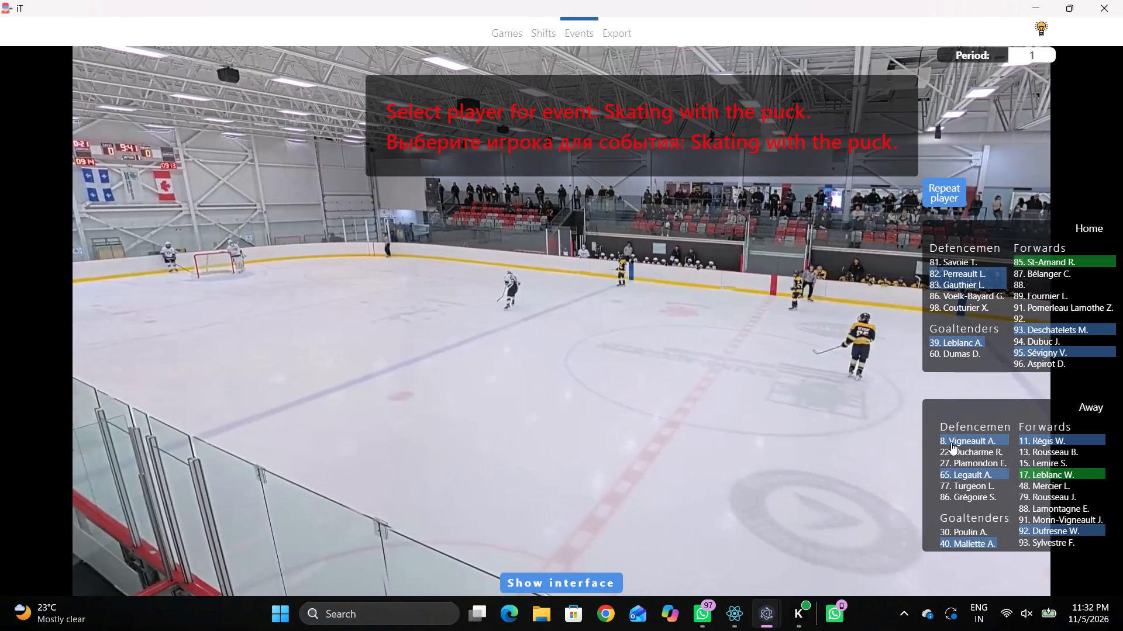
{"action": "left_click", "coordinate": [292, 257]}
{"action": "key", "text": "r"}
{"action": "key", "text": "space"}
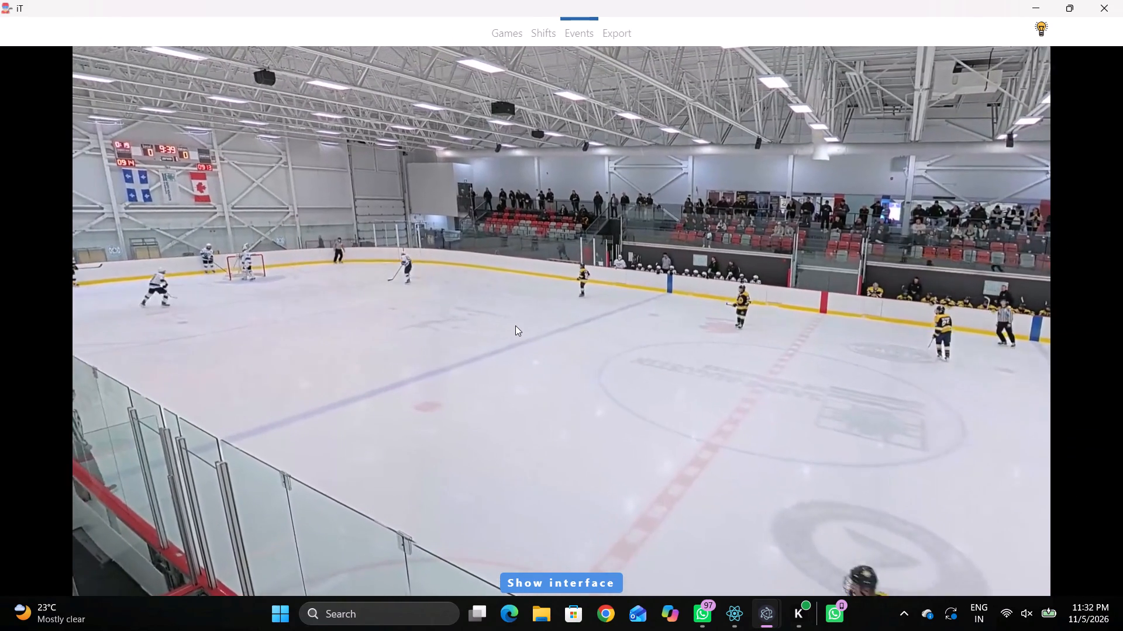
Record a Pass by away 8 on the away goal line, just on the far side of the net.
{"action": "key", "text": "space"}
{"action": "key", "text": "space"}
{"action": "key", "text": "space"}
{"action": "key", "text": "q"}
{"action": "key", "text": "q"}
{"action": "key", "text": "q"}
{"action": "key", "text": "q"}
{"action": "key", "text": "q"}
{"action": "key", "text": "q"}
{"action": "key", "text": "q"}
{"action": "key", "text": "q"}
{"action": "key", "text": "q"}
{"action": "key", "text": "q"}
{"action": "key", "text": "q"}
{"action": "key", "text": "q"}
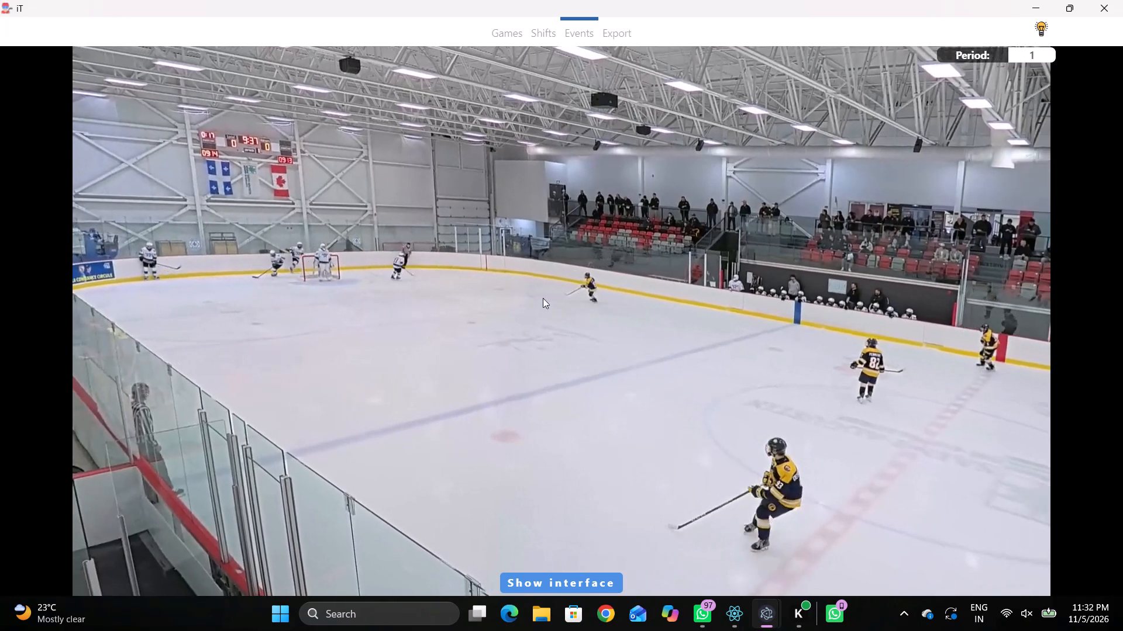
{"action": "right_click", "coordinate": [575, 279]}
{"action": "left_click", "coordinate": [590, 286]}
{"action": "right_click_drag", "start_coordinate": [578, 278], "coordinate": [572, 280]}
{"action": "left_click", "coordinate": [582, 289]}
{"action": "left_click", "coordinate": [948, 182]}
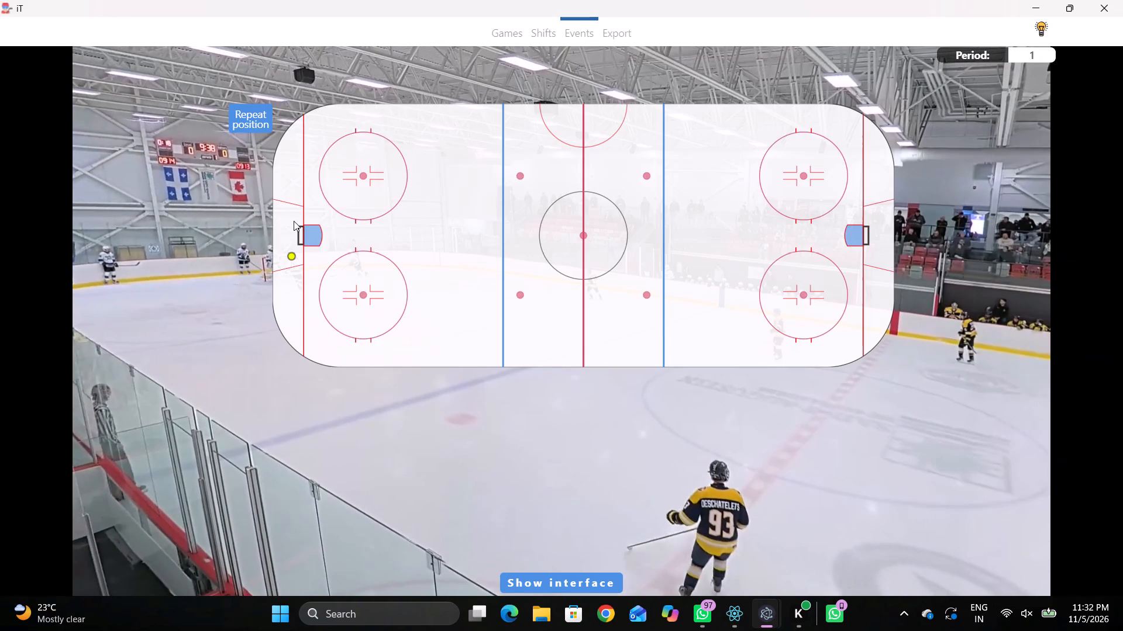
{"action": "left_click", "coordinate": [303, 214]}
Record Skating with the puck by away 92 just behind the away goal line, on the near side of the net.
{"action": "key", "text": "q"}
{"action": "key", "text": "q"}
{"action": "key", "text": "q"}
{"action": "key", "text": "q"}
{"action": "key", "text": "q"}
{"action": "key", "text": "q"}
{"action": "key", "text": "q"}
{"action": "key", "text": "q"}
{"action": "key", "text": "q"}
{"action": "type", "text": "q"}
{"action": "key", "text": "space"}
{"action": "key", "text": "v"}
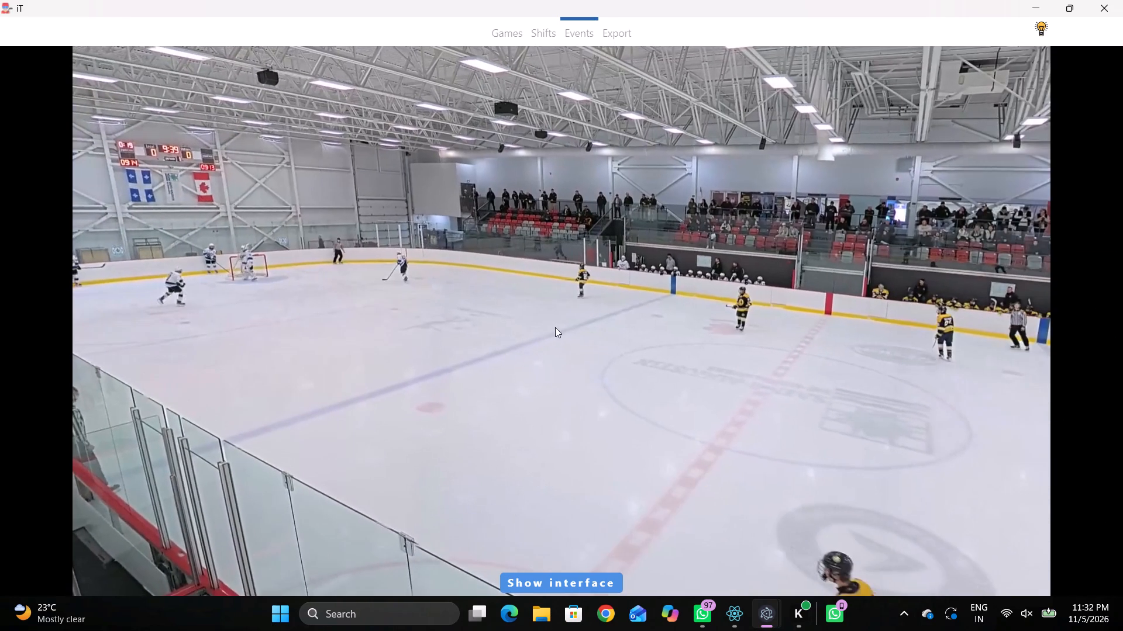
{"action": "key", "text": "space"}
{"action": "left_click", "coordinate": [548, 307]}
{"action": "right_click", "coordinate": [539, 284]}
{"action": "left_click", "coordinate": [610, 301]}
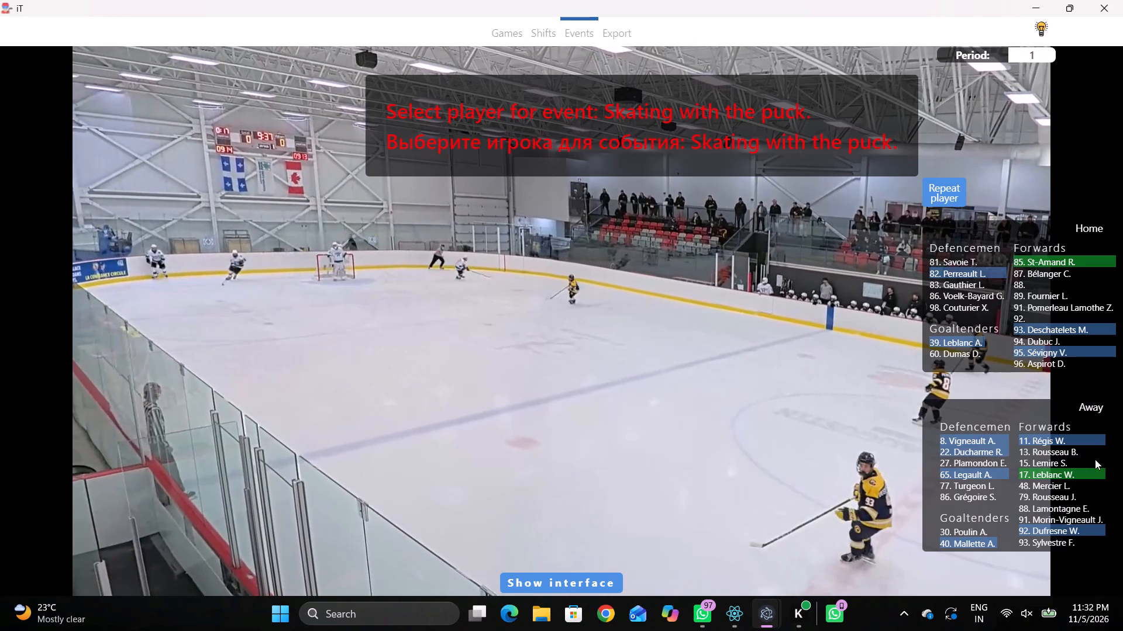
{"action": "left_click", "coordinate": [1041, 527]}
{"action": "left_click", "coordinate": [292, 271]}
Record a Pass by away 92 in the away zone, between the near face-off circle and the away blue line.
{"action": "key", "text": "r"}
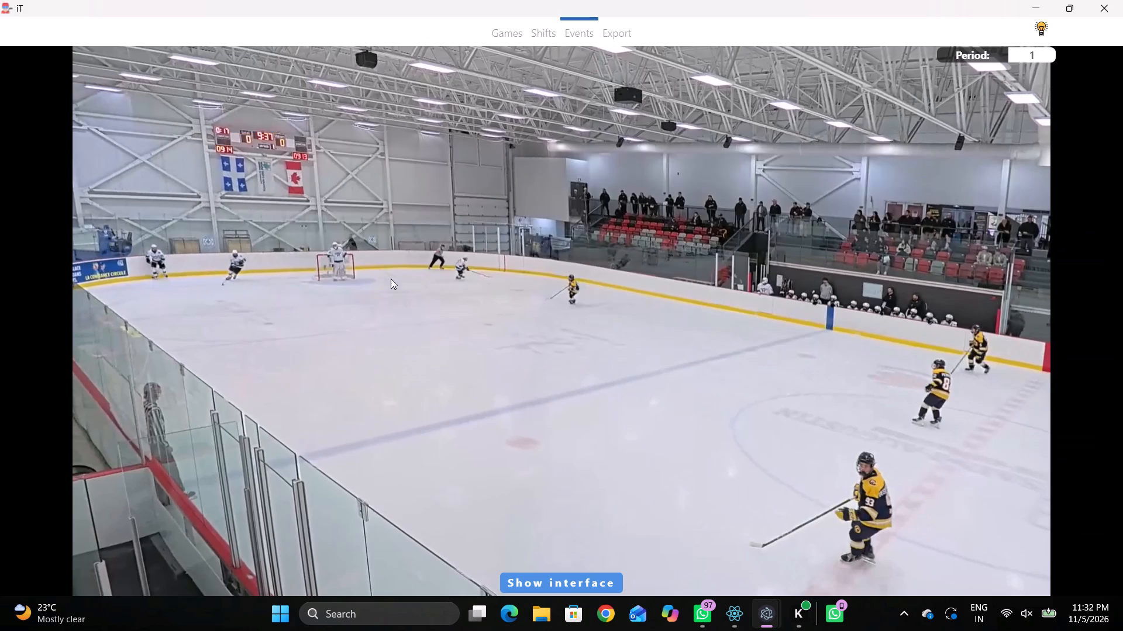
{"action": "key", "text": "space"}
{"action": "key", "text": "space"}
{"action": "type", "text": "q"}
{"action": "key", "text": "q"}
{"action": "key", "text": "q"}
{"action": "right_click", "coordinate": [509, 214]}
{"action": "left_click", "coordinate": [536, 213]}
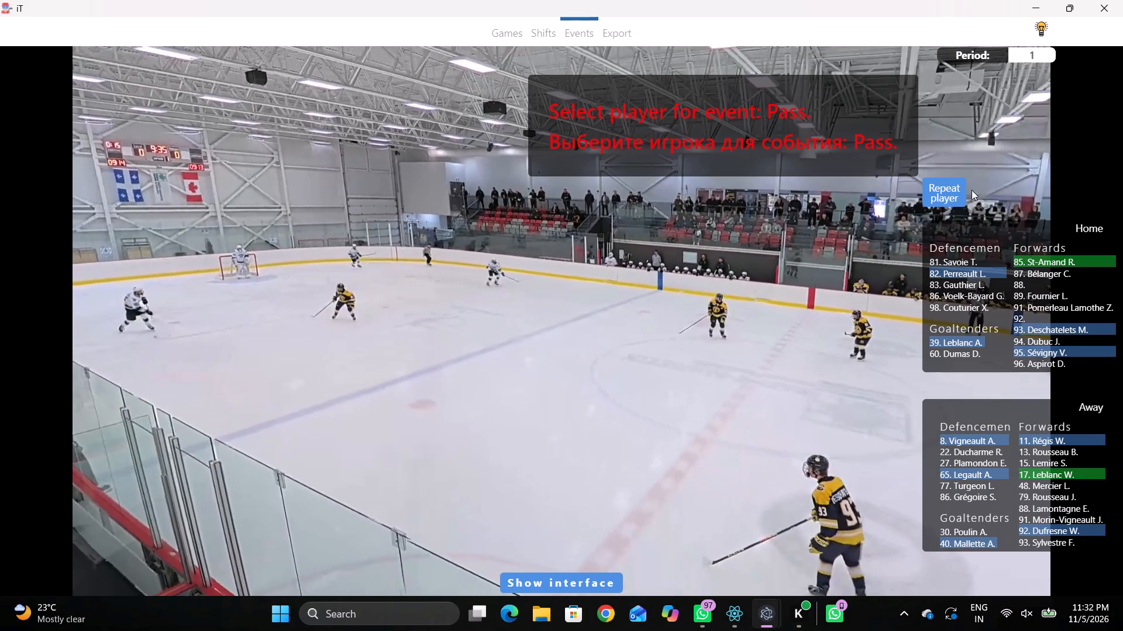
{"action": "left_click", "coordinate": [957, 193]}
{"action": "left_click", "coordinate": [421, 324]}
Record Skating with the puck by away 11 just on the neutral-zone side of the away blue line, towards the far boards.
{"action": "key", "text": "space"}
{"action": "key", "text": "space"}
{"action": "key", "text": "space"}
{"action": "key", "text": "space"}
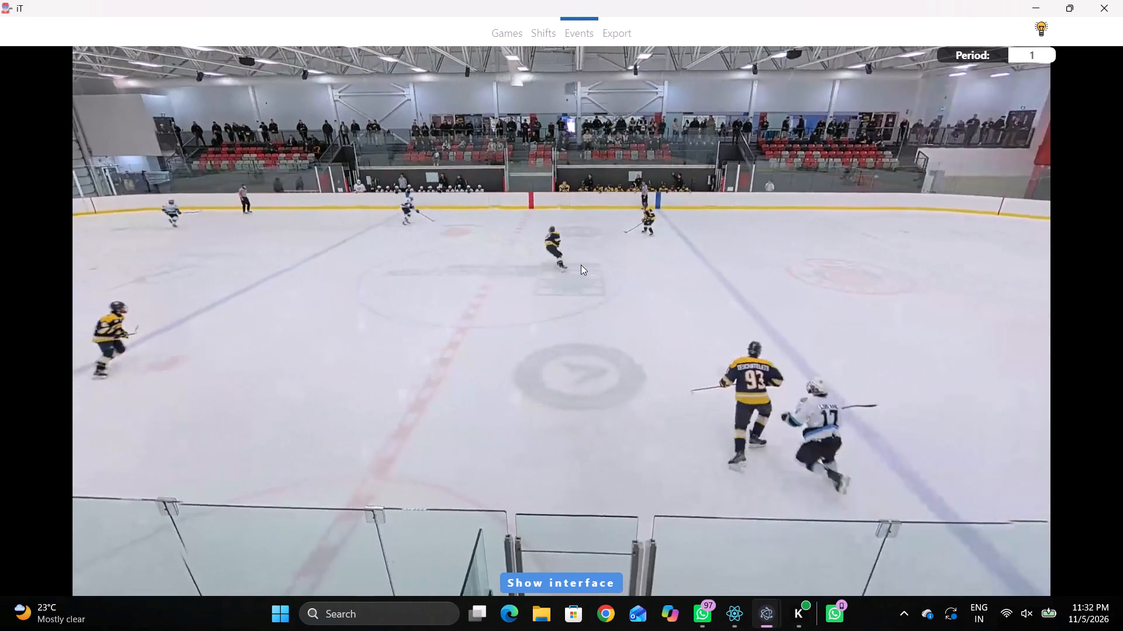
{"action": "right_click_drag", "start_coordinate": [570, 252], "coordinate": [587, 249]}
{"action": "left_click_drag", "start_coordinate": [652, 271], "coordinate": [645, 273]}
{"action": "left_click", "coordinate": [1043, 441]}
{"action": "left_click", "coordinate": [509, 138]}
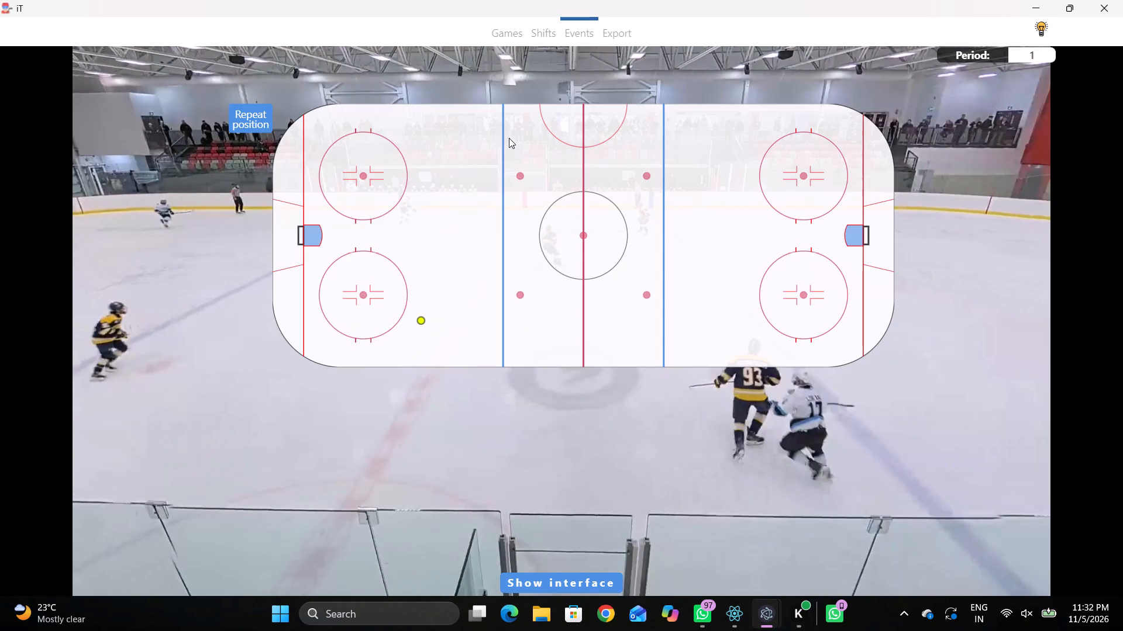
Record a Check - Stick by home 82 on the home goal line, towards the far boards.
{"action": "key", "text": "space"}
{"action": "key", "text": "space"}
{"action": "key", "text": "r"}
{"action": "key", "text": "space"}
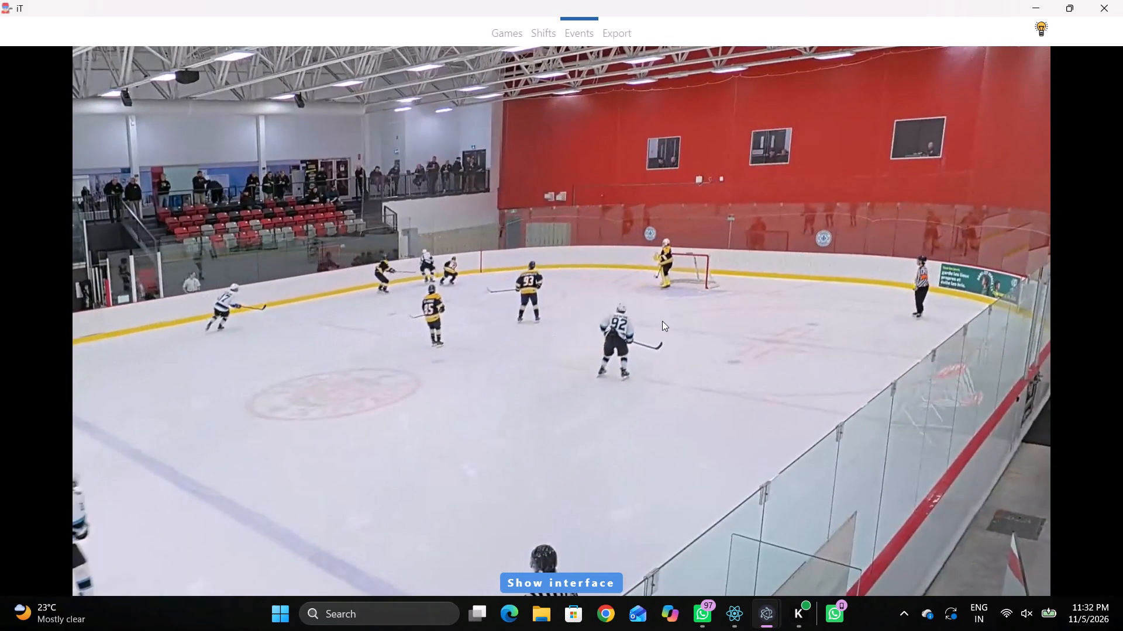
{"action": "key", "text": "space"}
{"action": "key", "text": "space"}
{"action": "key", "text": "space"}
{"action": "key", "text": "q"}
{"action": "key", "text": "q"}
{"action": "key", "text": "q"}
{"action": "key", "text": "q"}
{"action": "key", "text": "q"}
{"action": "key", "text": "q"}
{"action": "key", "text": "q"}
{"action": "key", "text": "q"}
{"action": "key", "text": "q"}
{"action": "key", "text": "q"}
{"action": "key", "text": "q"}
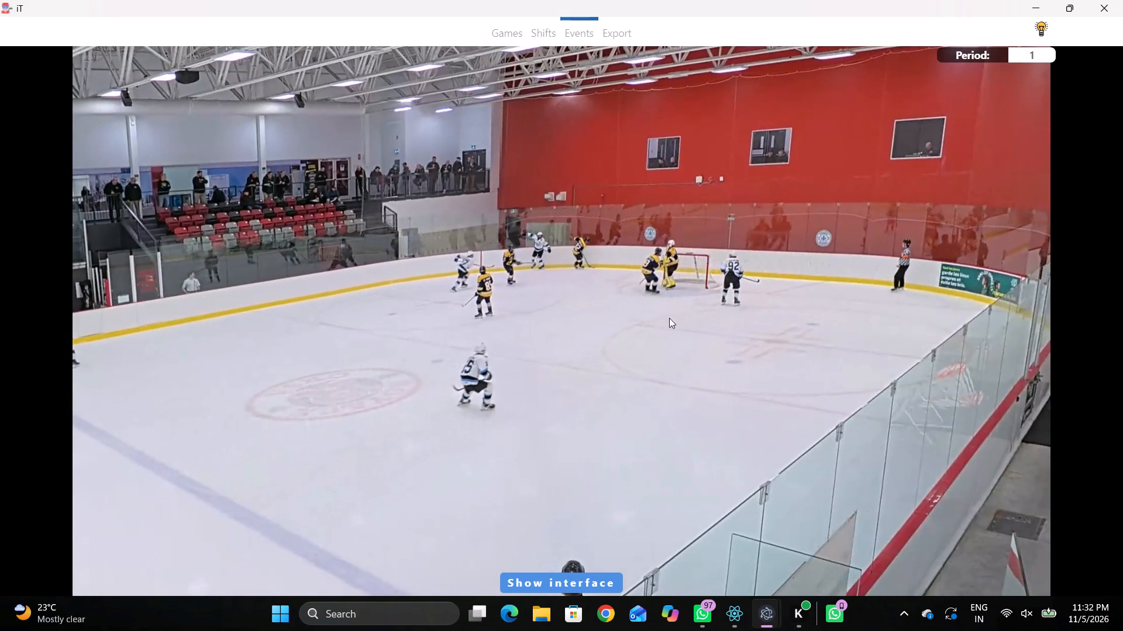
{"action": "type", "text": "qq"}
{"action": "key", "text": "r"}
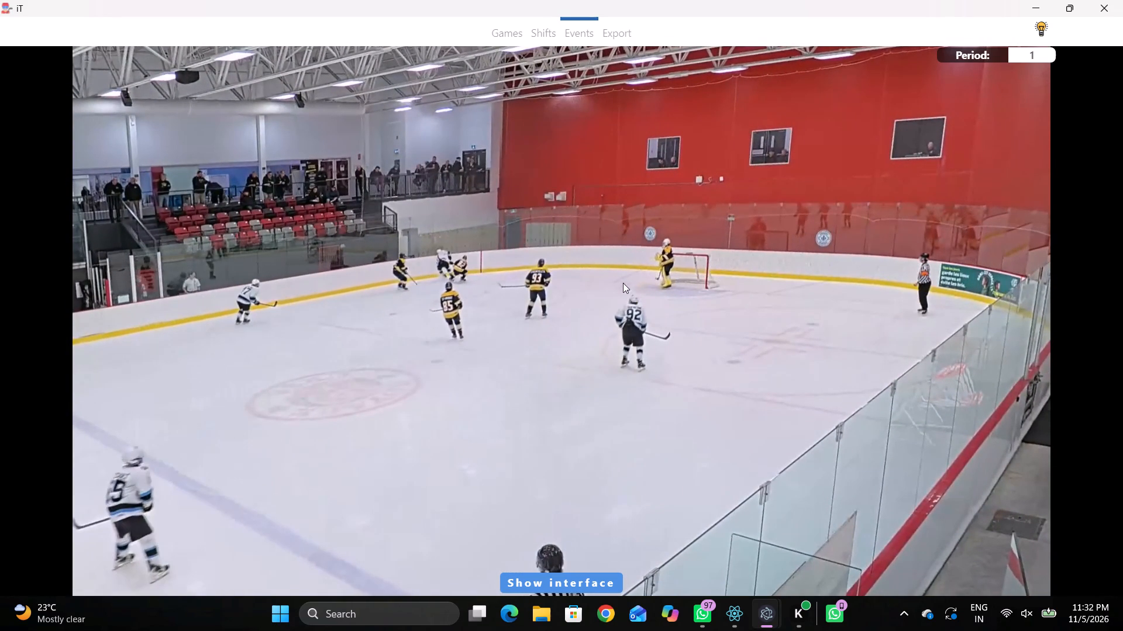
{"action": "key", "text": "space"}
{"action": "key", "text": "space"}
{"action": "key", "text": "q"}
{"action": "right_click", "coordinate": [564, 251]}
{"action": "left_click", "coordinate": [604, 383]}
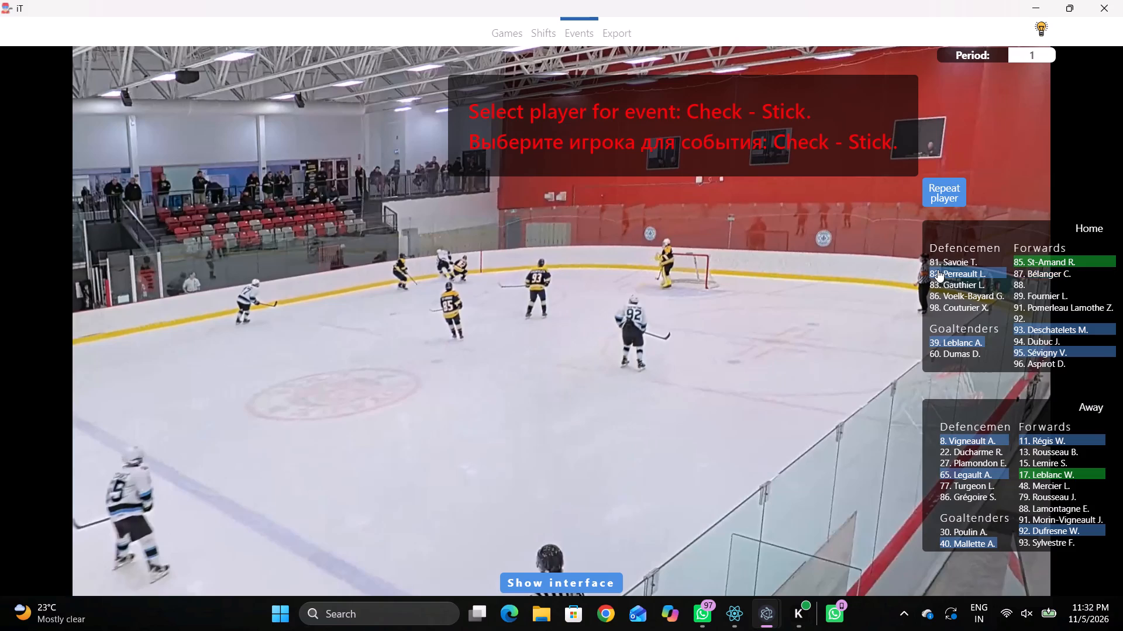
{"action": "left_click", "coordinate": [937, 270]}
{"action": "left_click", "coordinate": [862, 144]}
Record Skating with the puck by home 82 behind the home goal line, towards the far boards.
{"action": "key", "text": "space"}
{"action": "key", "text": "v"}
{"action": "key", "text": "space"}
{"action": "key", "text": "space"}
{"action": "key", "text": "space"}
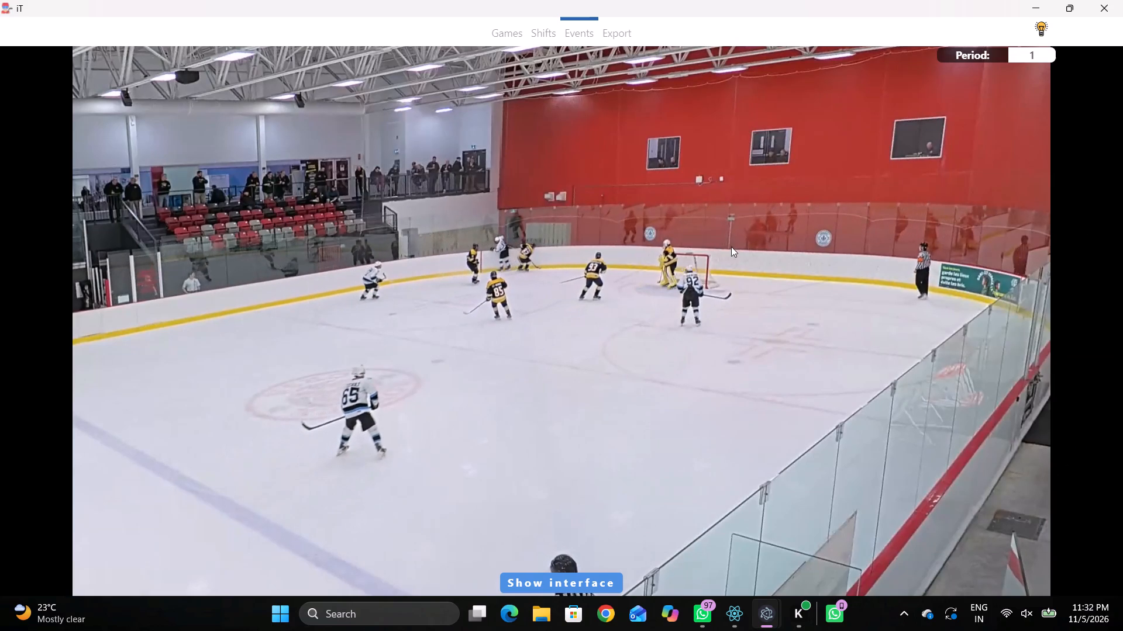
{"action": "right_click", "coordinate": [688, 238]}
{"action": "left_click", "coordinate": [779, 258]}
{"action": "left_click", "coordinate": [946, 203]}
{"action": "left_click", "coordinate": [883, 176]}
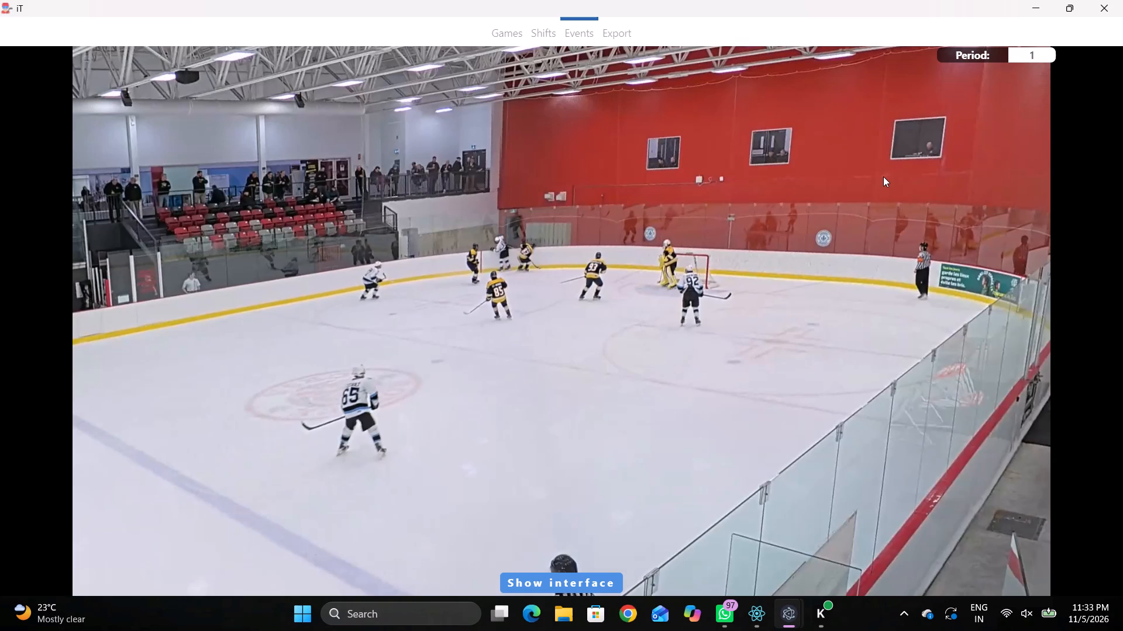
Record a Pass by home 82 just behind the home goal line, on the far side of the net.
{"action": "type", "text": "DD"}
{"action": "key", "text": "space"}
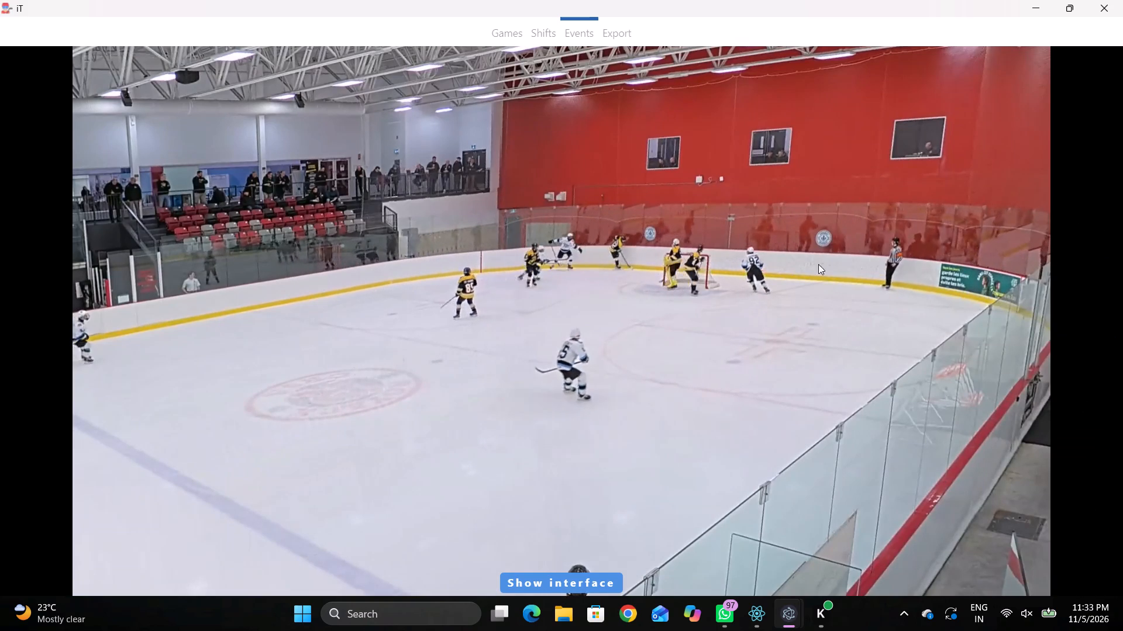
{"action": "key", "text": "space"}
{"action": "key", "text": "space"}
{"action": "key", "text": "space"}
{"action": "key", "text": "q"}
{"action": "key", "text": "q"}
{"action": "key", "text": "q"}
{"action": "right_click", "coordinate": [830, 253]}
{"action": "left_click", "coordinate": [835, 259]}
{"action": "right_click", "coordinate": [796, 251]}
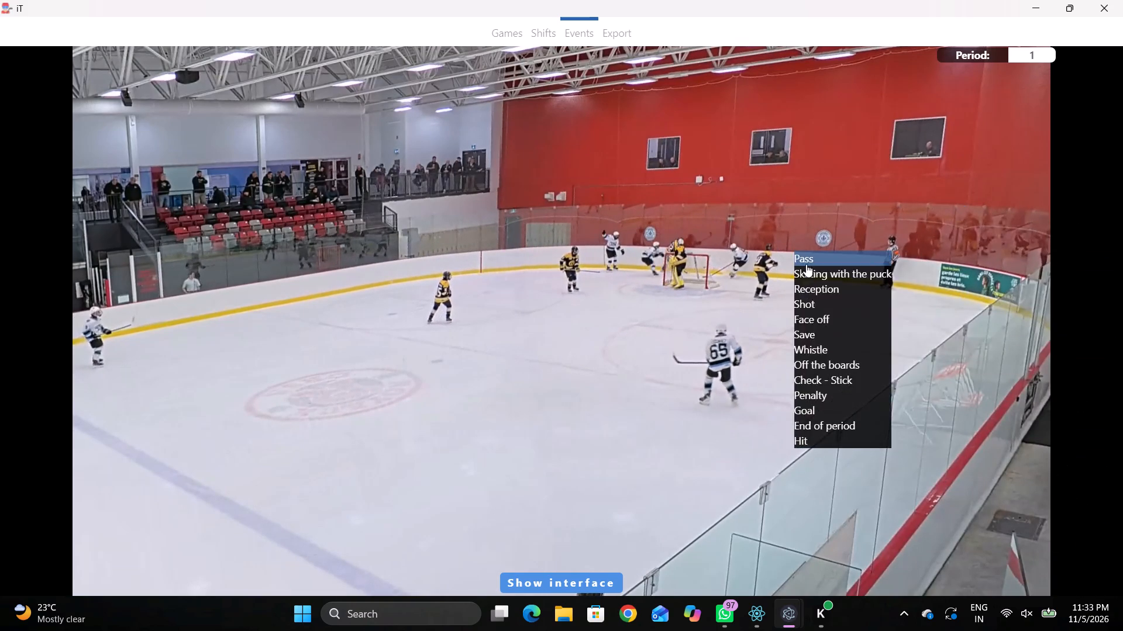
{"action": "left_click", "coordinate": [806, 264]}
{"action": "left_click", "coordinate": [922, 186]}
{"action": "left_click", "coordinate": [944, 195]}
{"action": "left_click", "coordinate": [878, 201]}
Record Skating with the puck by away 92 on the home goal line, on the near side of the net.
{"action": "key", "text": "space"}
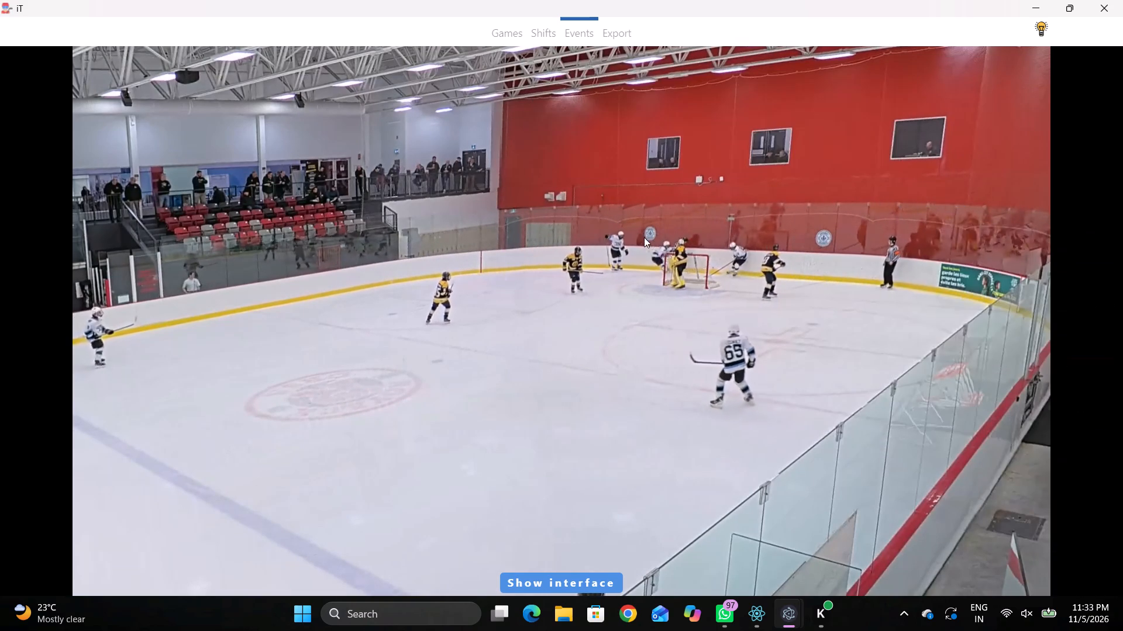
{"action": "key", "text": "v"}
{"action": "key", "text": "space"}
{"action": "key", "text": "space"}
{"action": "key", "text": "space"}
{"action": "key", "text": "space"}
{"action": "key", "text": "space"}
{"action": "type", "text": "q"}
{"action": "key", "text": "space"}
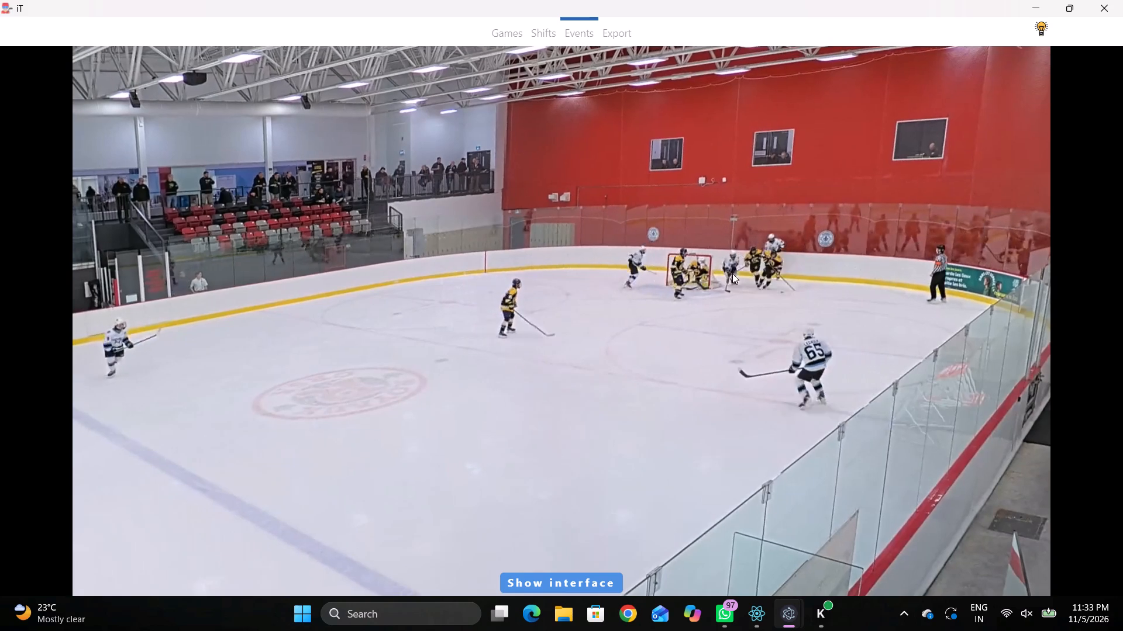
{"action": "key", "text": "space"}
{"action": "right_click", "coordinate": [762, 249]}
{"action": "key", "text": "q"}
{"action": "key", "text": "q"}
{"action": "key", "text": "q"}
{"action": "key", "text": "q"}
{"action": "key", "text": "q"}
{"action": "key", "text": "q"}
{"action": "key", "text": "q"}
{"action": "key", "text": "q"}
{"action": "key", "text": "q"}
{"action": "key", "text": "q"}
{"action": "key", "text": "q"}
{"action": "key", "text": "q"}
{"action": "left_click", "coordinate": [694, 225]}
{"action": "key", "text": "q"}
{"action": "key", "text": "q"}
{"action": "key", "text": "q"}
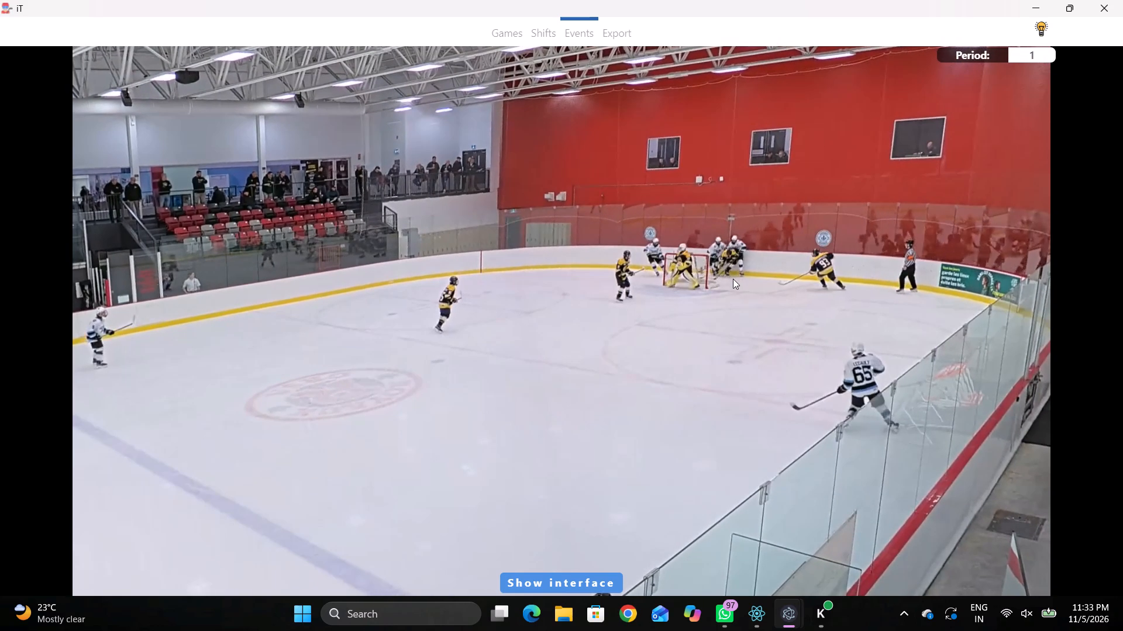
{"action": "key", "text": "space"}
{"action": "key", "text": "space"}
{"action": "left_click", "coordinate": [766, 289]}
{"action": "right_click", "coordinate": [694, 272]}
{"action": "left_click_drag", "start_coordinate": [733, 287], "coordinate": [721, 287]}
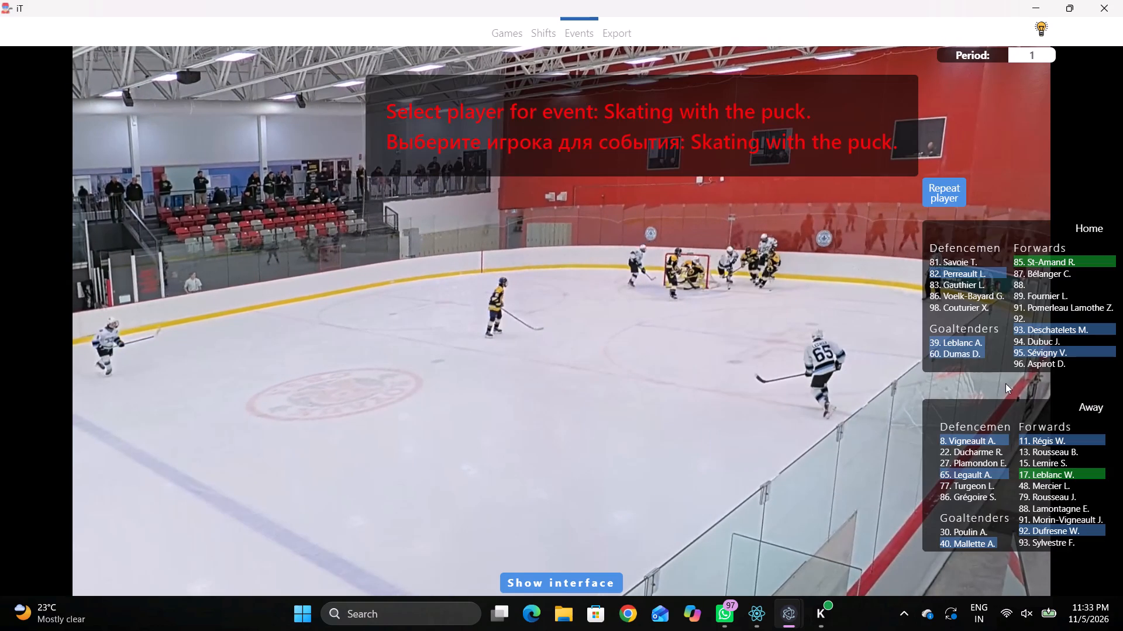
{"action": "left_click", "coordinate": [1053, 526]}
{"action": "left_click", "coordinate": [862, 269]}
Change the player of the latest Skating with the puck event to home 93.
{"action": "key", "text": "shift+d"}
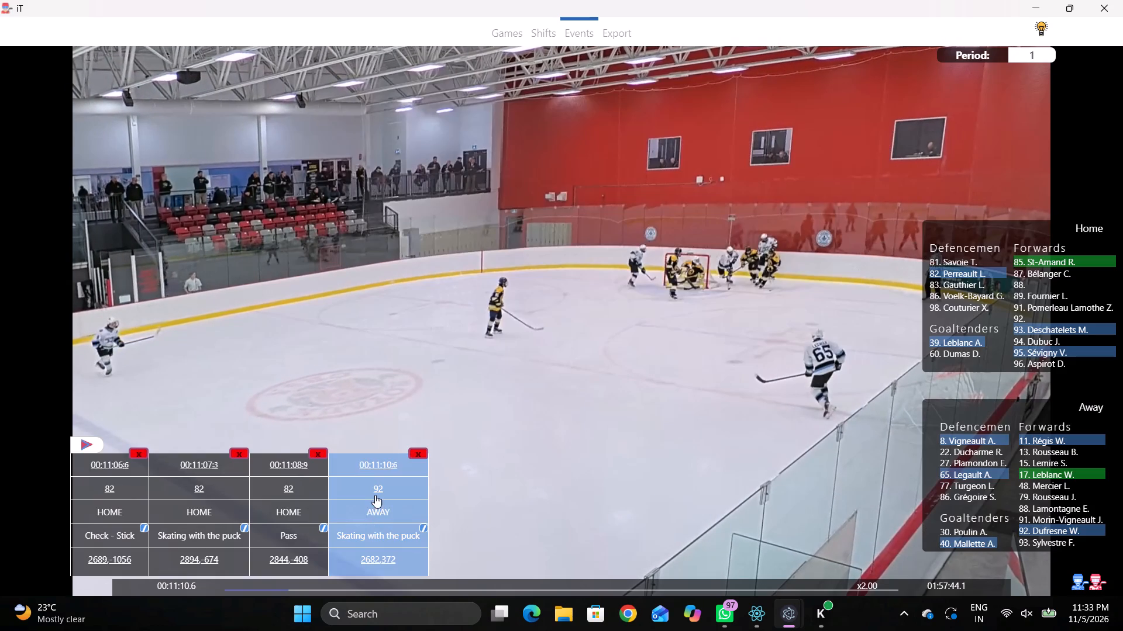
{"action": "left_click", "coordinate": [375, 495]}
{"action": "left_click", "coordinate": [1024, 330]}
{"action": "key", "text": "shift+d"}
Record a Pass by home 93 just behind the home goal line, on the near side of the net.
{"action": "key", "text": "space"}
{"action": "key", "text": "space"}
{"action": "key", "text": "space"}
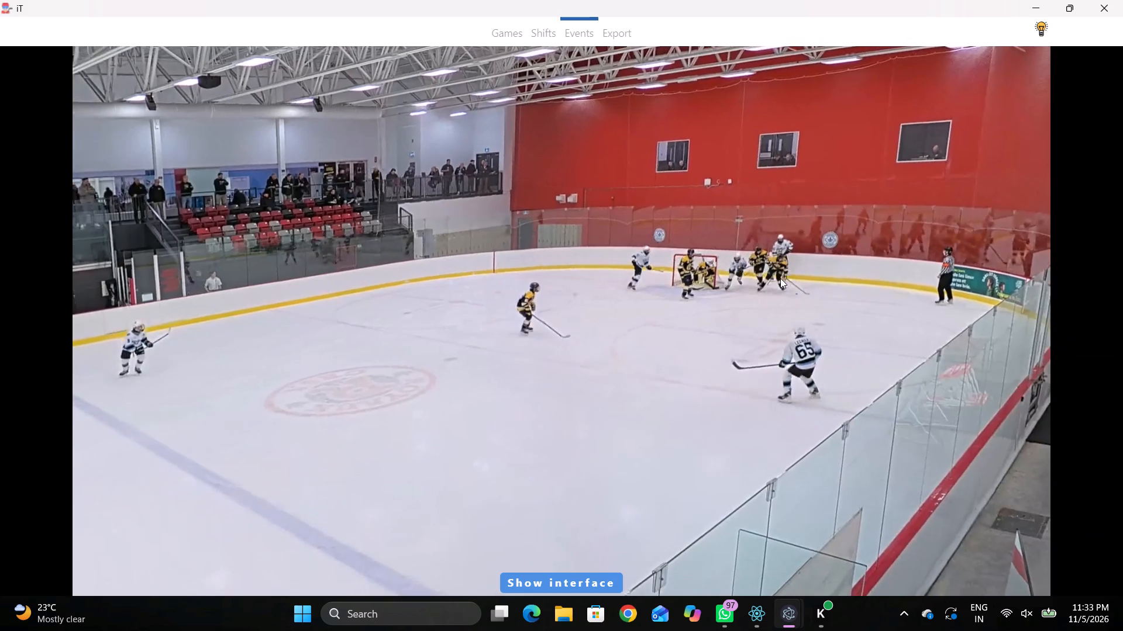
{"action": "key", "text": "space"}
{"action": "key", "text": "q"}
{"action": "key", "text": "q"}
{"action": "key", "text": "q"}
{"action": "key", "text": "q"}
{"action": "key", "text": "q"}
{"action": "right_click", "coordinate": [769, 224]}
{"action": "left_click", "coordinate": [788, 230]}
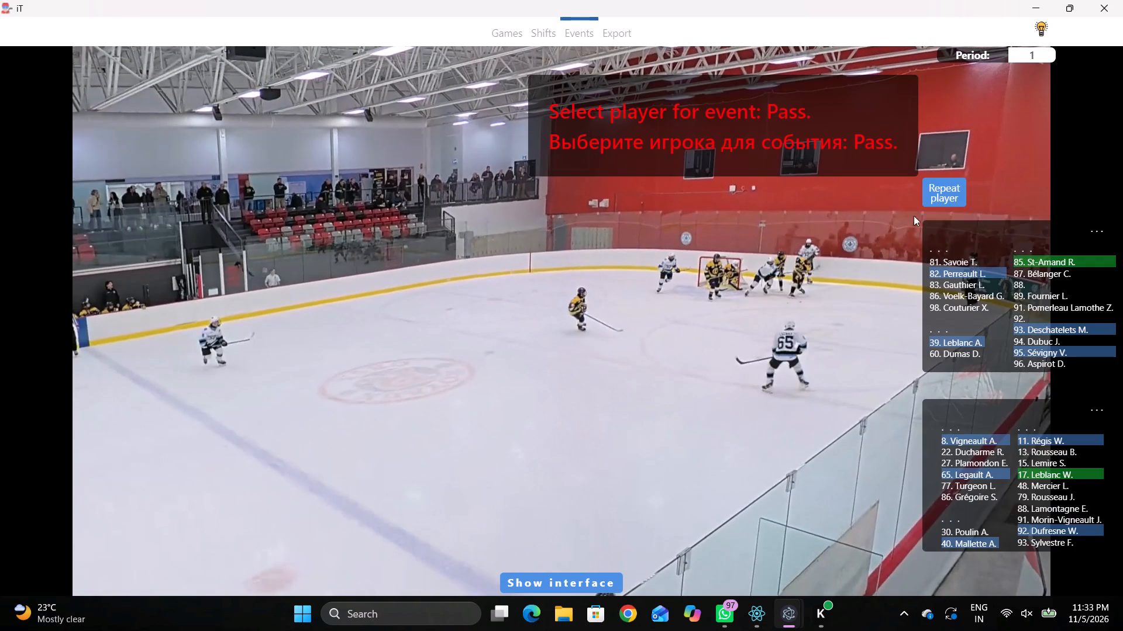
{"action": "left_click", "coordinate": [943, 195]}
{"action": "left_click", "coordinate": [874, 270]}
Record Skating with the puck by away 8 behind the away goal line, just to the near side of the net.
{"action": "key", "text": "space"}
{"action": "key", "text": "v"}
{"action": "key", "text": "space"}
{"action": "key", "text": "space"}
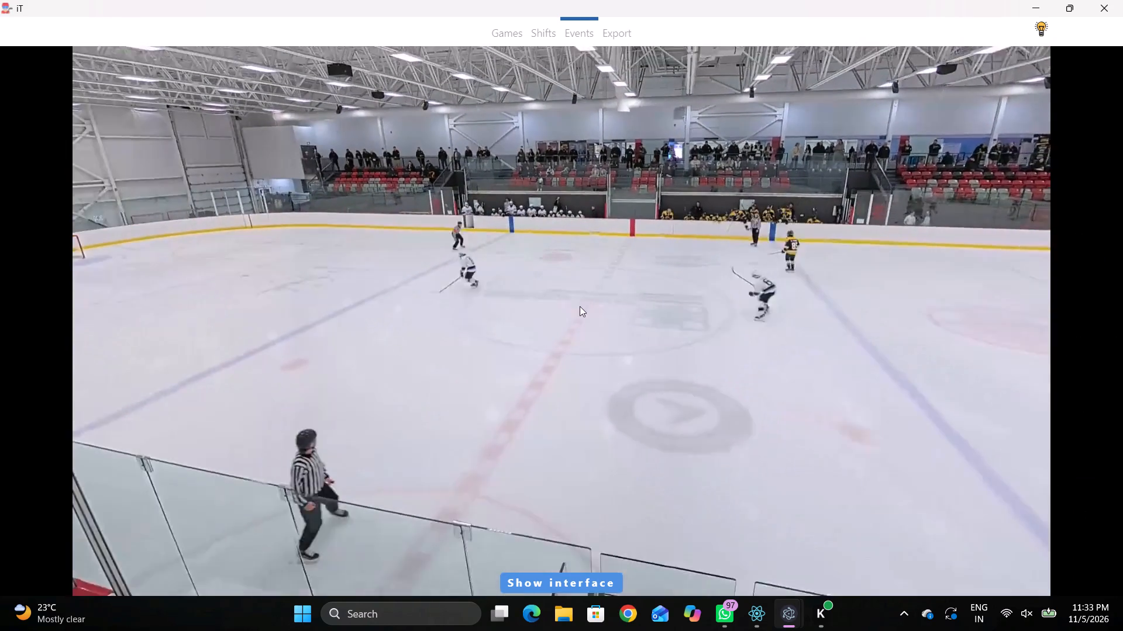
{"action": "key", "text": "space"}
{"action": "key", "text": "space"}
{"action": "key", "text": "space"}
{"action": "key", "text": "space"}
{"action": "key", "text": "space"}
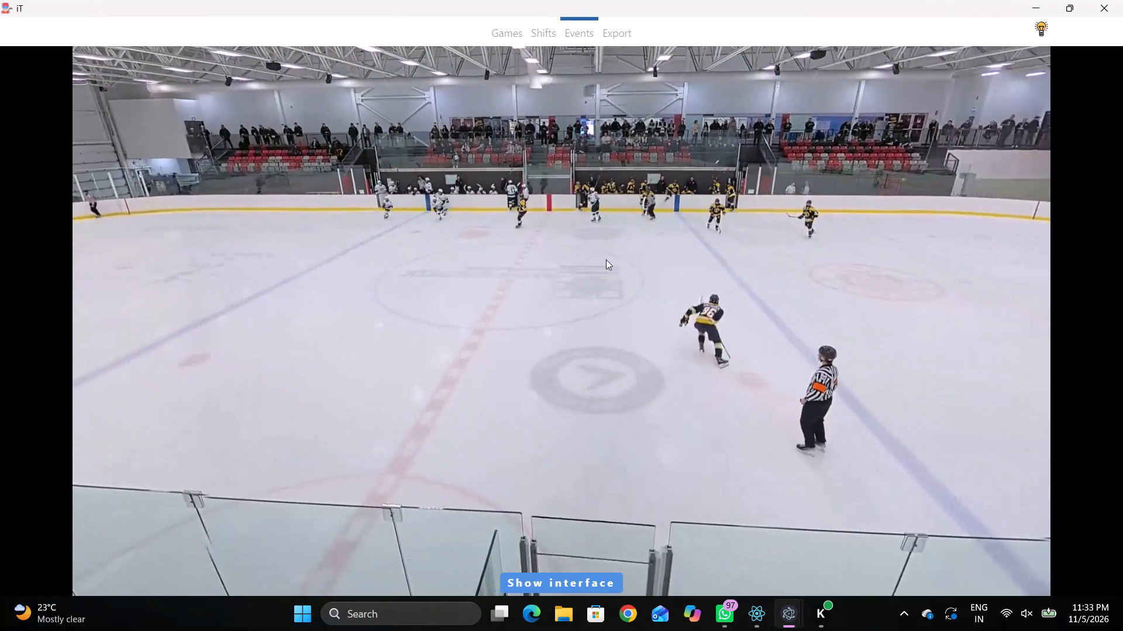
{"action": "right_click_drag", "start_coordinate": [605, 256], "coordinate": [611, 258]}
{"action": "left_click", "coordinate": [646, 278]}
{"action": "left_click", "coordinate": [963, 443]}
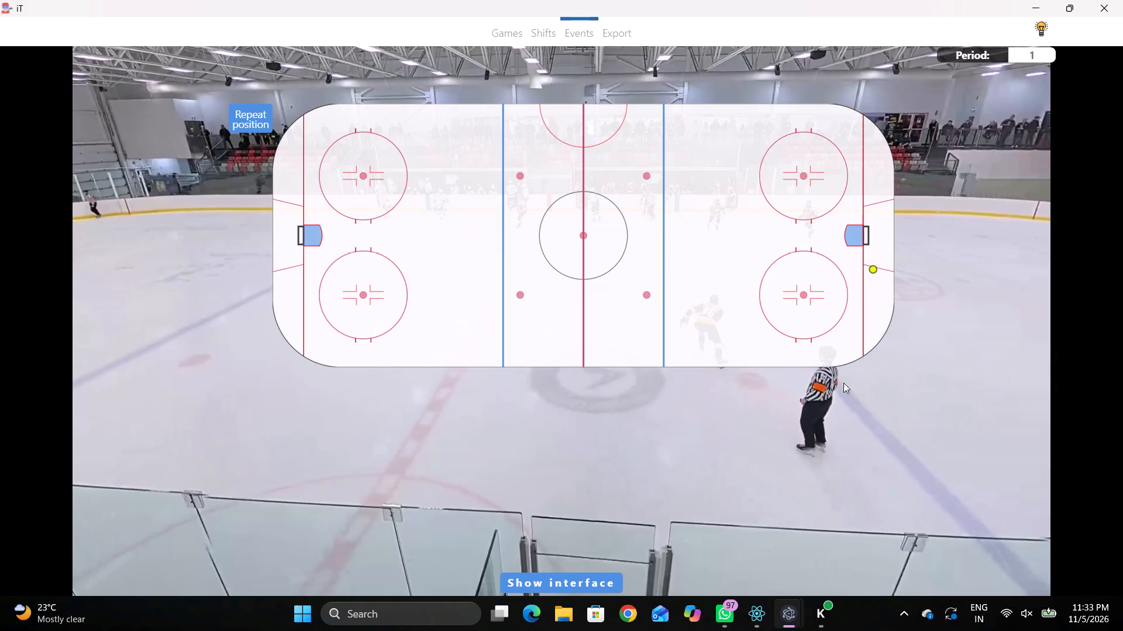
{"action": "left_click", "coordinate": [287, 251]}
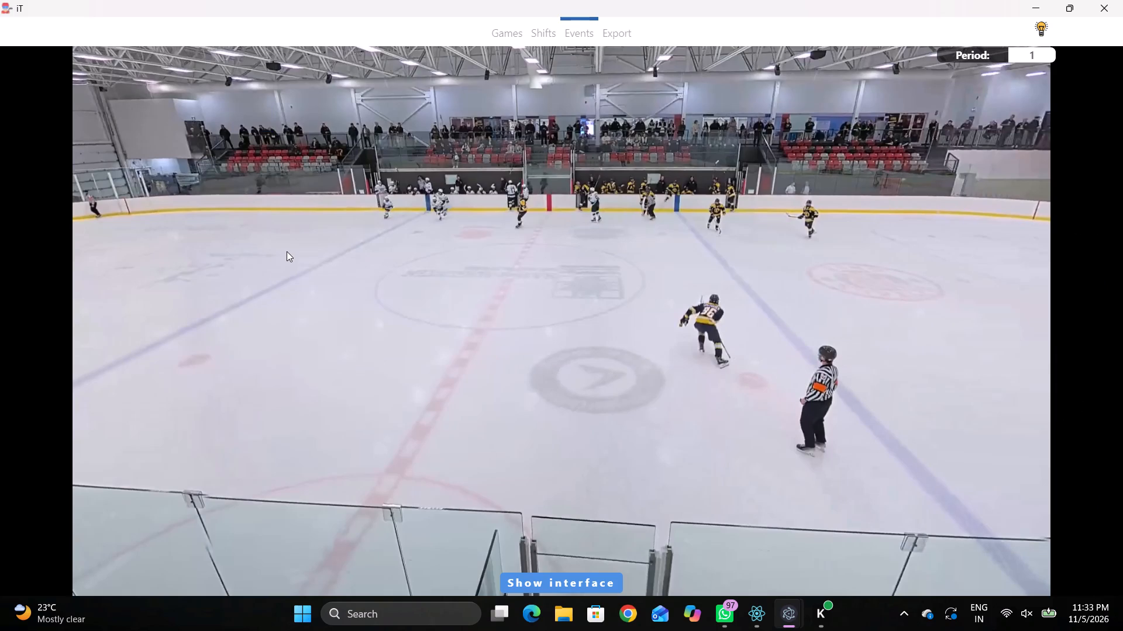
Record a Pass by away 8 behind the away goal line, on the near side of the net.
{"action": "key", "text": "space"}
{"action": "key", "text": "space"}
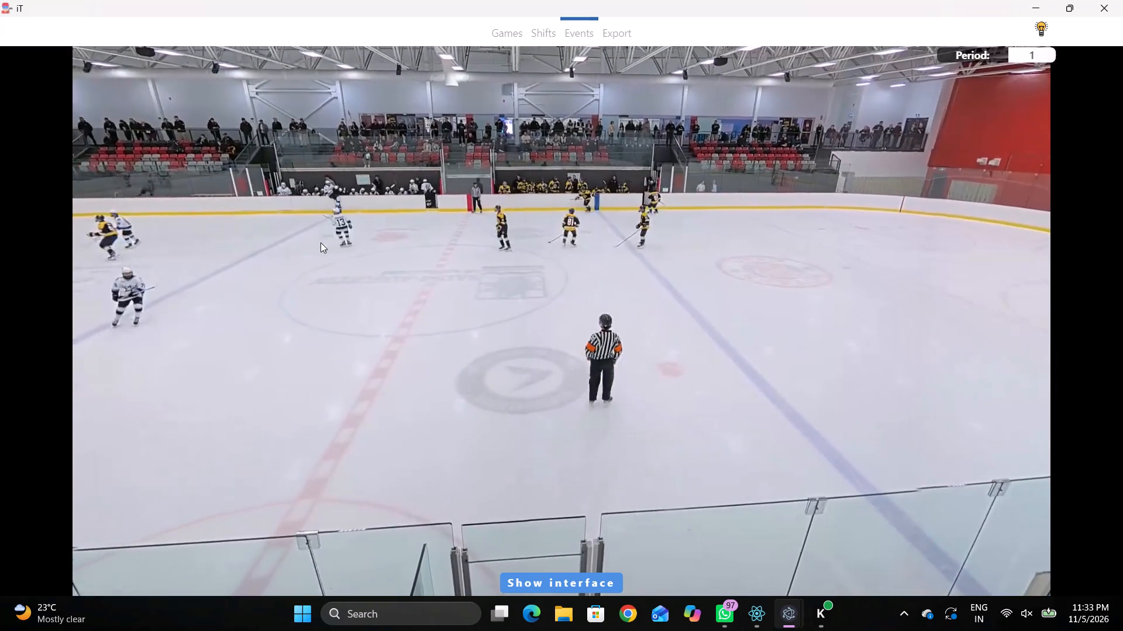
{"action": "key", "text": "space"}
{"action": "key", "text": "space"}
{"action": "key", "text": "r"}
{"action": "key", "text": "space"}
{"action": "key", "text": "space"}
{"action": "key", "text": "q"}
{"action": "key", "text": "q"}
{"action": "right_click", "coordinate": [588, 224]}
{"action": "left_click", "coordinate": [596, 233]}
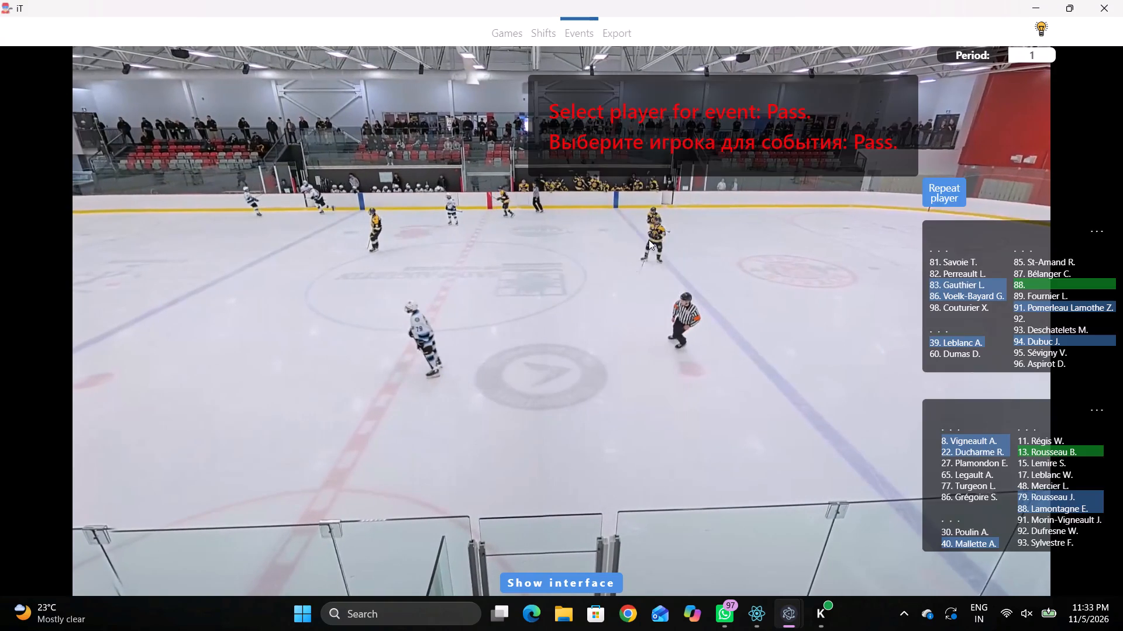
{"action": "left_click", "coordinate": [938, 194]}
{"action": "left_click", "coordinate": [290, 259]}
Record Skating with the puck by away 22 just behind the away goal line, on the near side of the net.
{"action": "key", "text": "shift+d"}
{"action": "key", "text": "shift+d"}
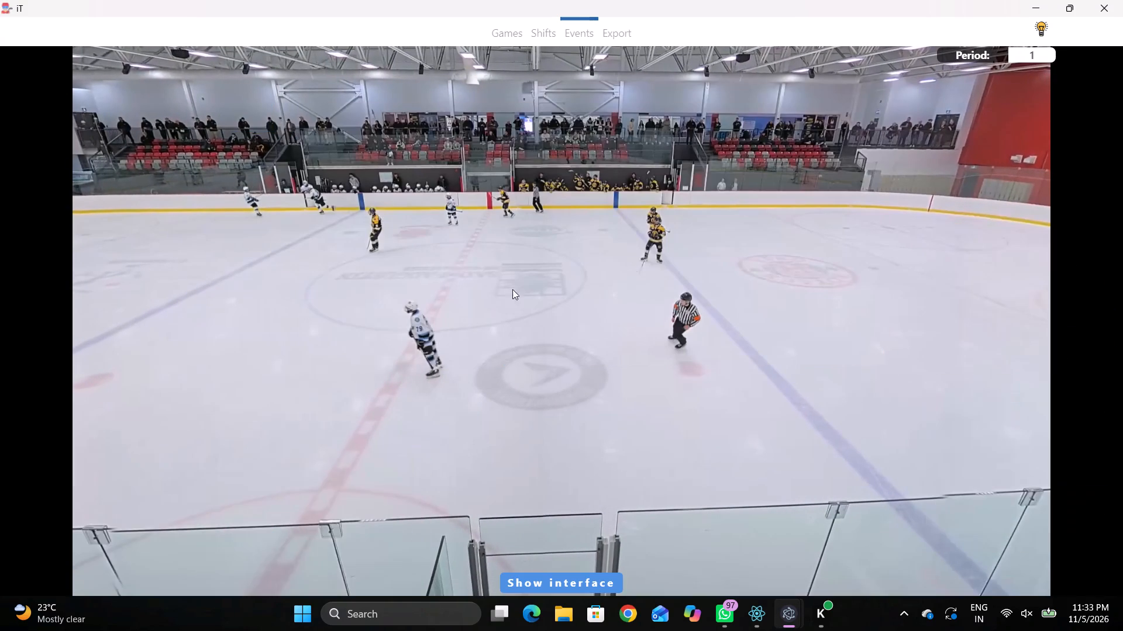
{"action": "key", "text": "space"}
{"action": "key", "text": "space"}
{"action": "right_click", "coordinate": [552, 244]}
{"action": "left_click", "coordinate": [595, 272]}
{"action": "left_click", "coordinate": [956, 451]}
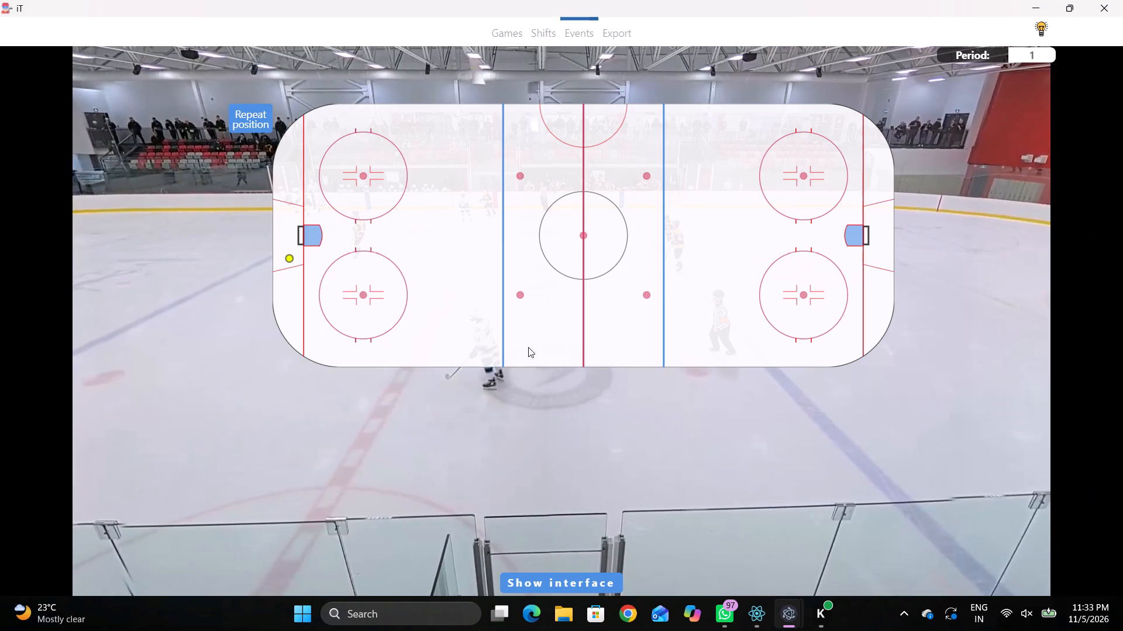
{"action": "left_click", "coordinate": [294, 254]}
Record a Pass by away 22 just behind the away goal line, on the far side of the net.
{"action": "key", "text": "space"}
{"action": "key", "text": "space"}
{"action": "key", "text": "space"}
{"action": "key", "text": "space"}
{"action": "key", "text": "space"}
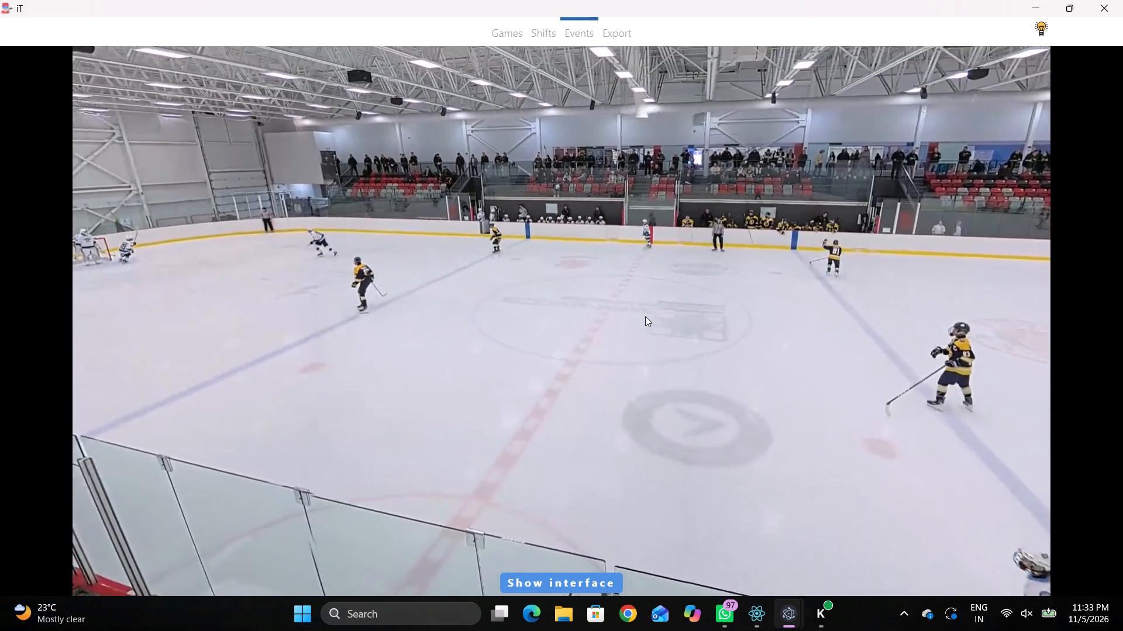
{"action": "key", "text": "space"}
{"action": "key", "text": "space"}
{"action": "key", "text": "space"}
{"action": "type", "text": "r"}
{"action": "key", "text": "space"}
{"action": "key", "text": "space"}
{"action": "key", "text": "space"}
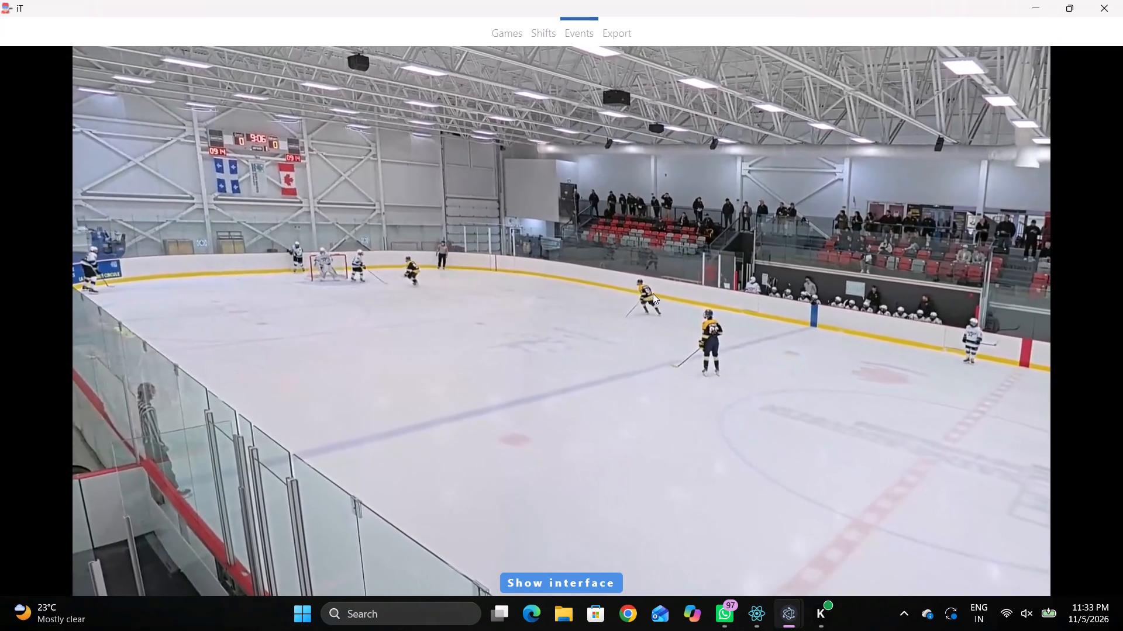
{"action": "type", "text": "v"}
{"action": "key", "text": "space"}
{"action": "key", "text": "q"}
{"action": "key", "text": "q"}
{"action": "key", "text": "q"}
{"action": "key", "text": "q"}
{"action": "key", "text": "q"}
{"action": "key", "text": "q"}
{"action": "key", "text": "q"}
{"action": "key", "text": "q"}
{"action": "key", "text": "q"}
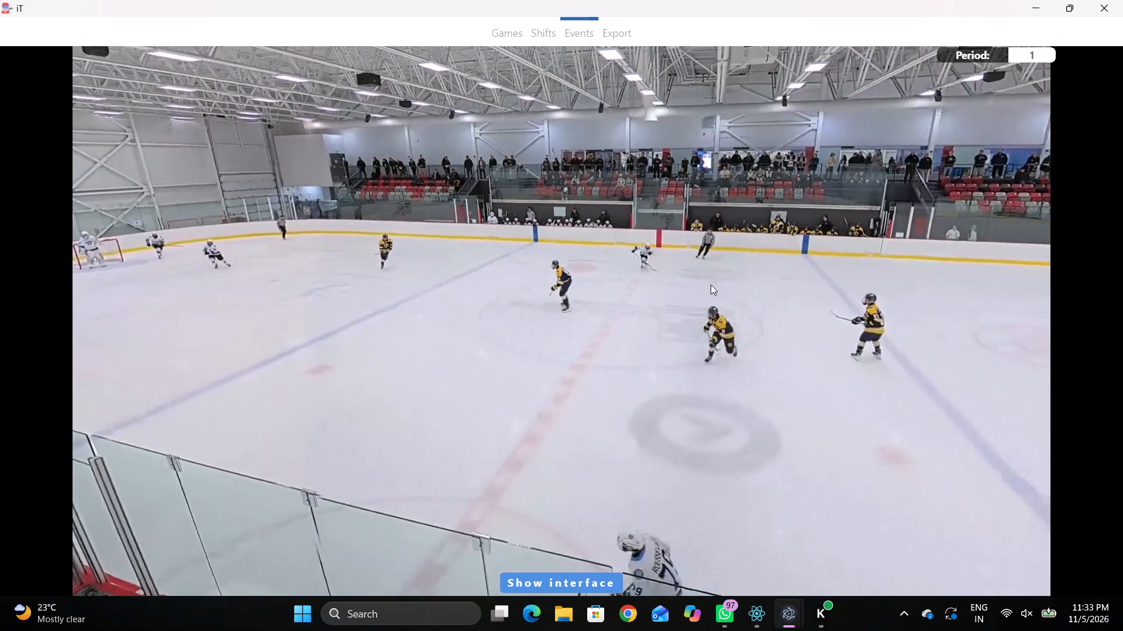
{"action": "right_click", "coordinate": [781, 259]}
{"action": "left_click", "coordinate": [787, 267]}
{"action": "key", "text": "q"}
{"action": "right_click", "coordinate": [775, 262]}
{"action": "left_click", "coordinate": [782, 272]}
{"action": "left_click", "coordinate": [959, 199]}
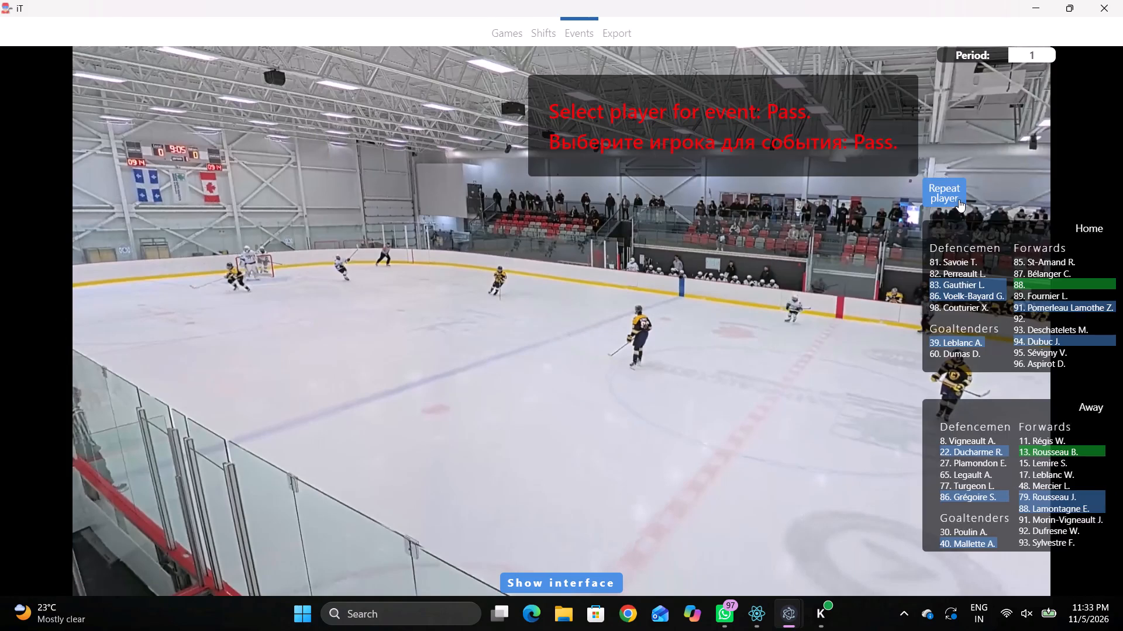
{"action": "left_click", "coordinate": [297, 204]}
Record Skating with the puck by away 86 on the away goal line, towards the near boards.
{"action": "key", "text": "space"}
{"action": "key", "text": "space"}
{"action": "right_click_drag", "start_coordinate": [650, 240], "coordinate": [656, 248]}
{"action": "left_click", "coordinate": [690, 264]}
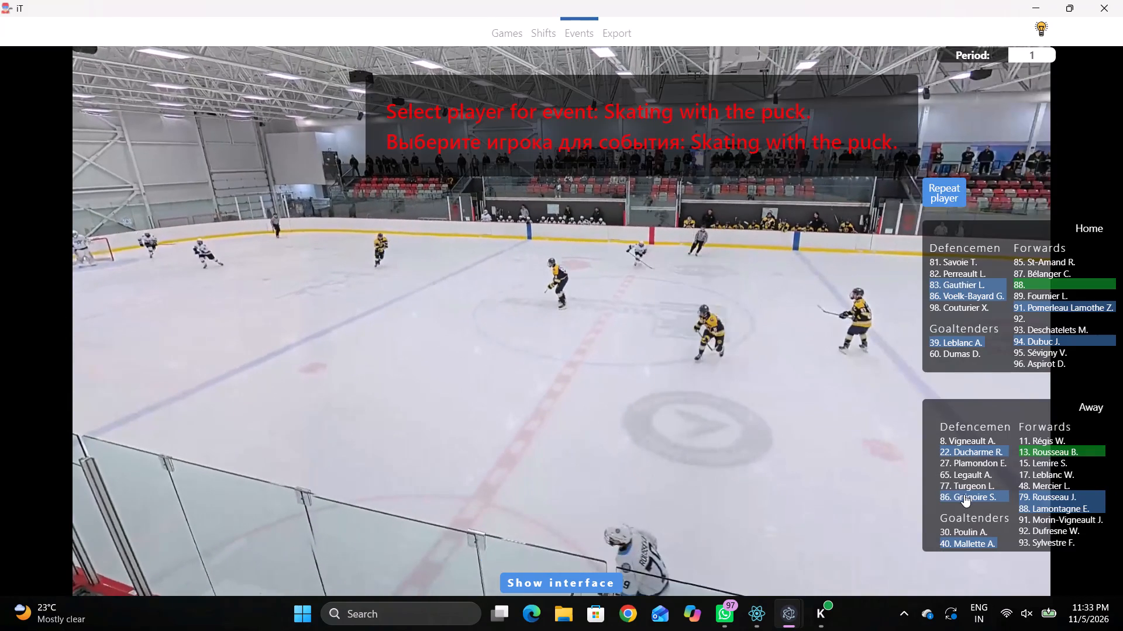
{"action": "left_click", "coordinate": [964, 494]}
{"action": "left_click", "coordinate": [302, 331]}
Record a Pass by away 86 in the away zone, between the near face-off circle and the blue line, towards the near boards.
{"action": "key", "text": "r"}
{"action": "key", "text": "space"}
{"action": "key", "text": "space"}
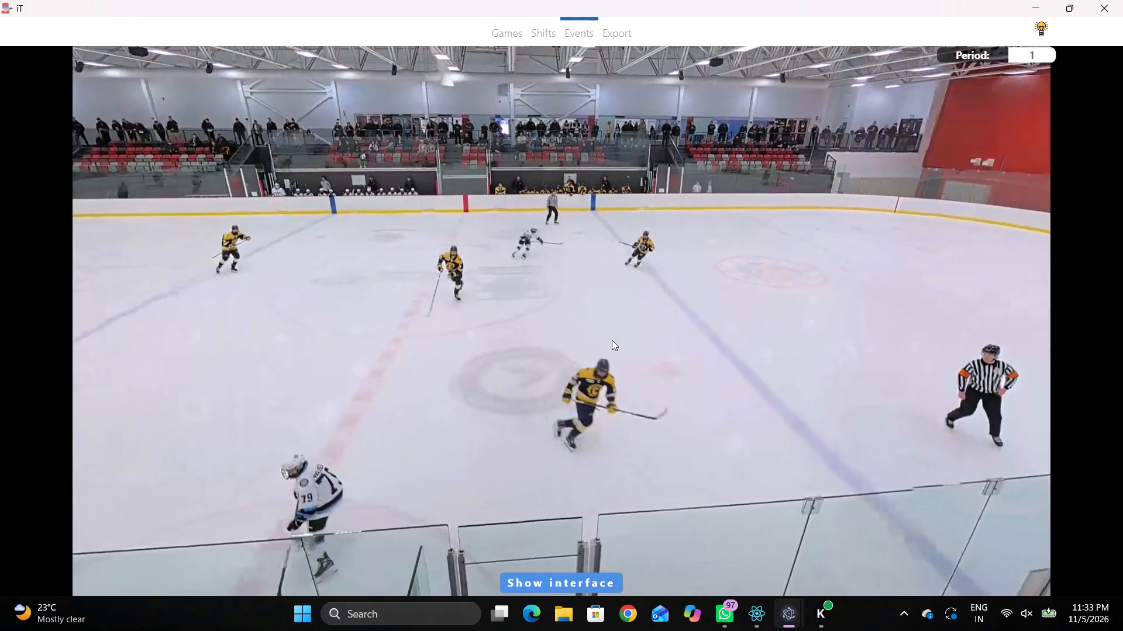
{"action": "key", "text": "q"}
{"action": "right_click", "coordinate": [640, 297]}
{"action": "left_click", "coordinate": [656, 301]}
{"action": "left_click", "coordinate": [960, 179]}
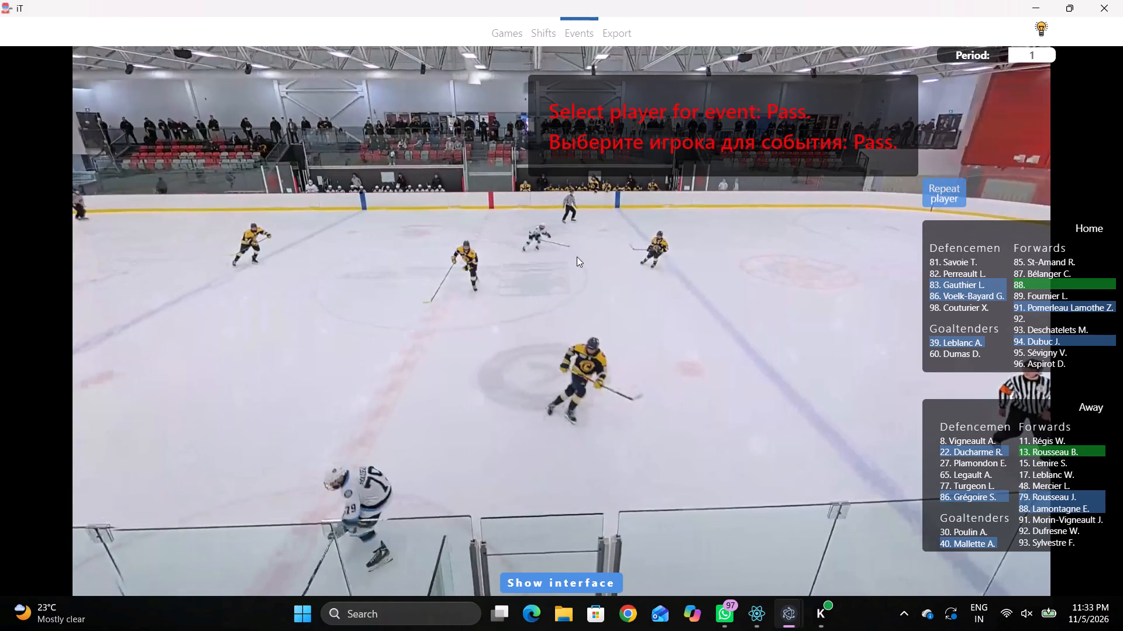
{"action": "left_click", "coordinate": [436, 331]}
Record Skating with the puck by home 86 on the home goal line, between the net and the near boards.
{"action": "key", "text": "space"}
{"action": "key", "text": "space"}
{"action": "key", "text": "space"}
{"action": "key", "text": "space"}
{"action": "key", "text": "space"}
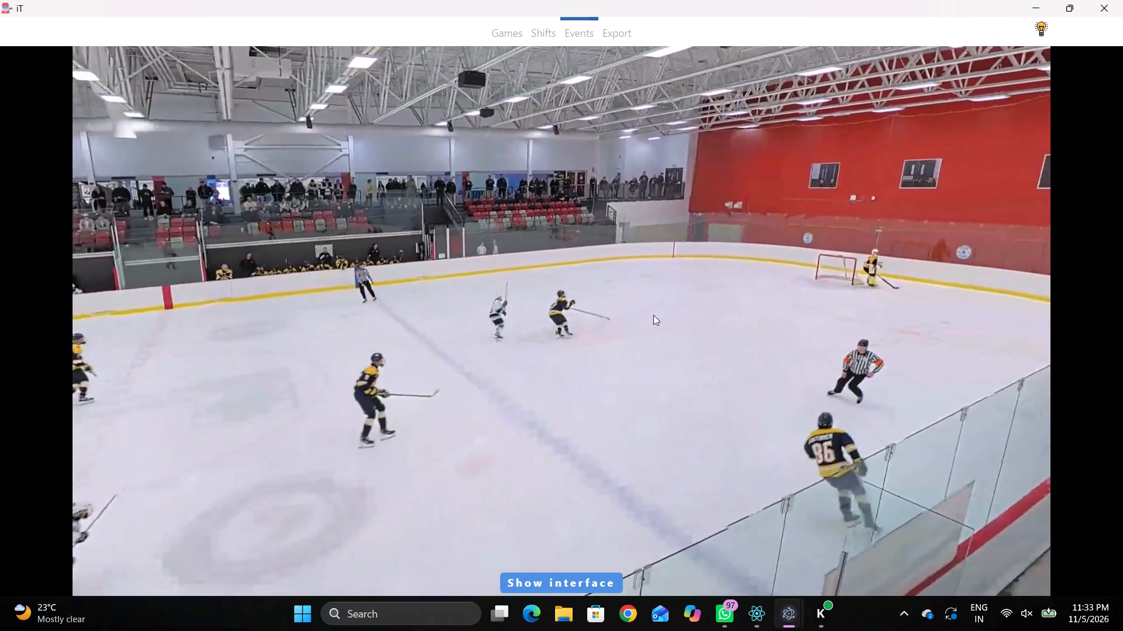
{"action": "key", "text": "shift+d"}
{"action": "key", "text": "shift+d"}
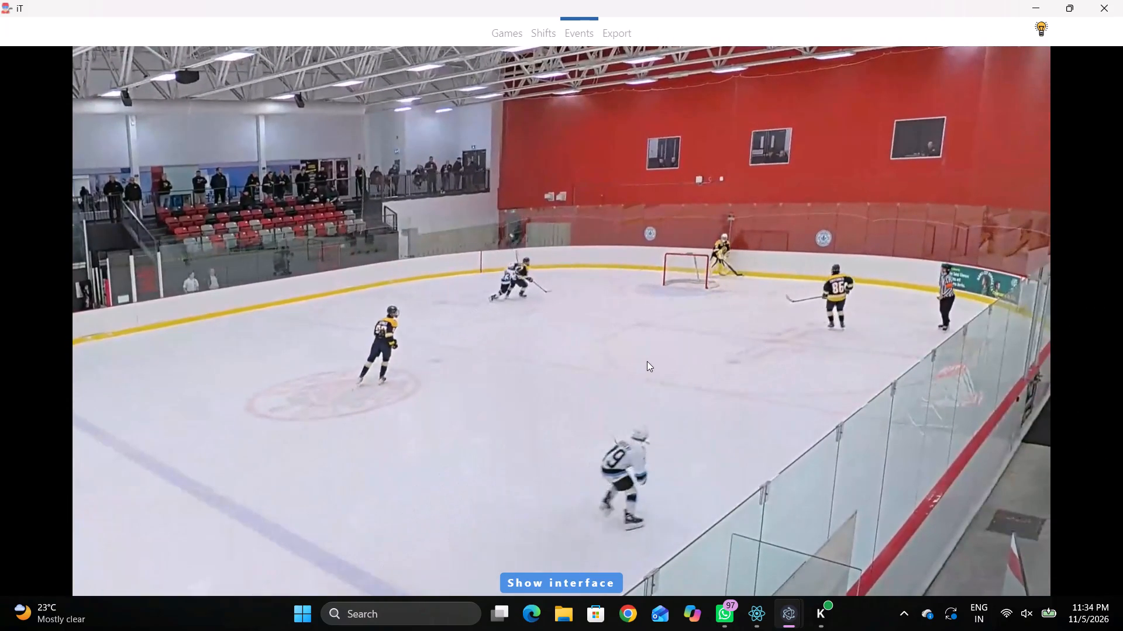
{"action": "key", "text": "space"}
{"action": "key", "text": "space"}
{"action": "key", "text": "space"}
{"action": "key", "text": "space"}
{"action": "key", "text": "space"}
{"action": "right_click_drag", "start_coordinate": [719, 289], "coordinate": [725, 292]}
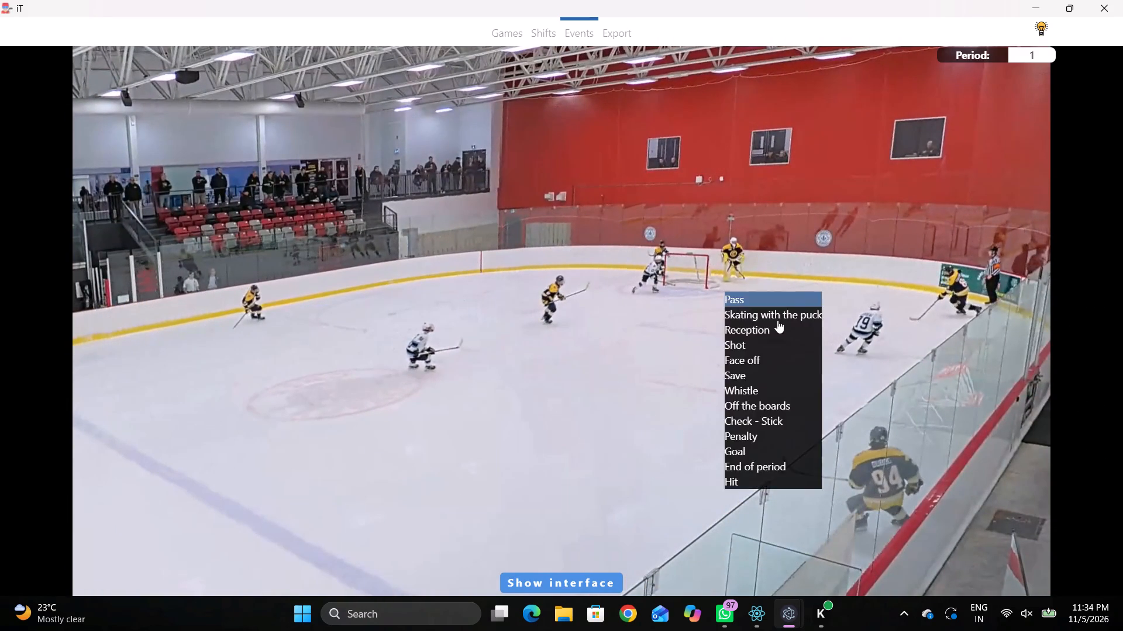
{"action": "left_click", "coordinate": [777, 320]}
{"action": "left_click", "coordinate": [961, 294]}
{"action": "left_click", "coordinate": [865, 308]}
Record a Pass by home 86 just in front of the home goal line, beside the near face-off circle.
{"action": "key", "text": "q"}
{"action": "key", "text": "q"}
{"action": "key", "text": "q"}
{"action": "key", "text": "q"}
{"action": "key", "text": "q"}
{"action": "key", "text": "q"}
{"action": "key", "text": "q"}
{"action": "key", "text": "q"}
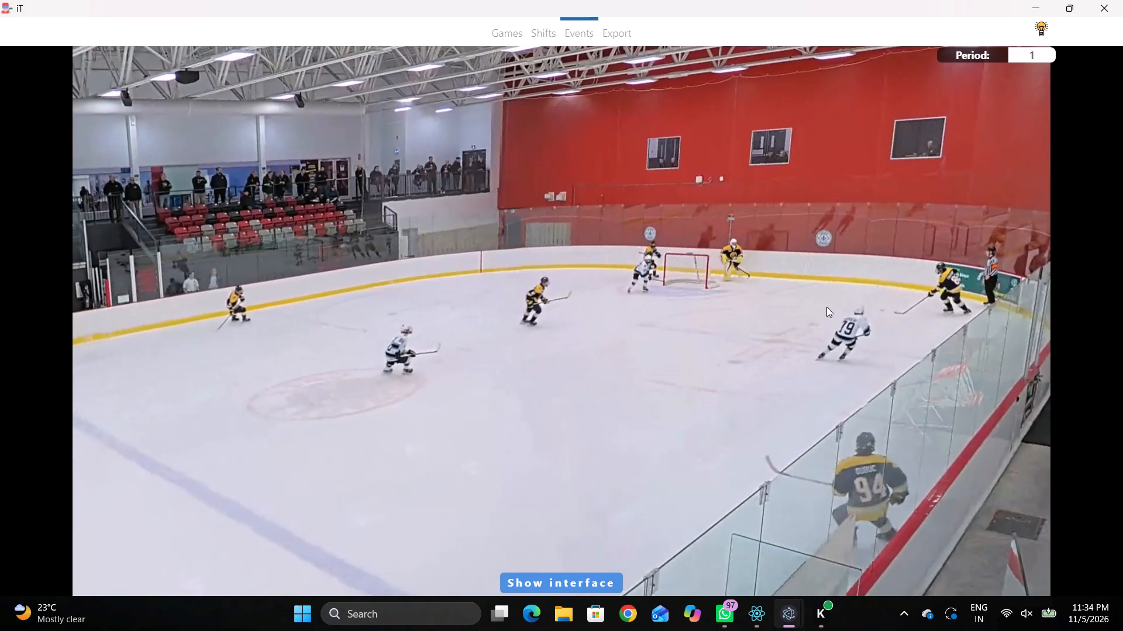
{"action": "key", "text": "q"}
{"action": "type", "text": "qqqqq v"}
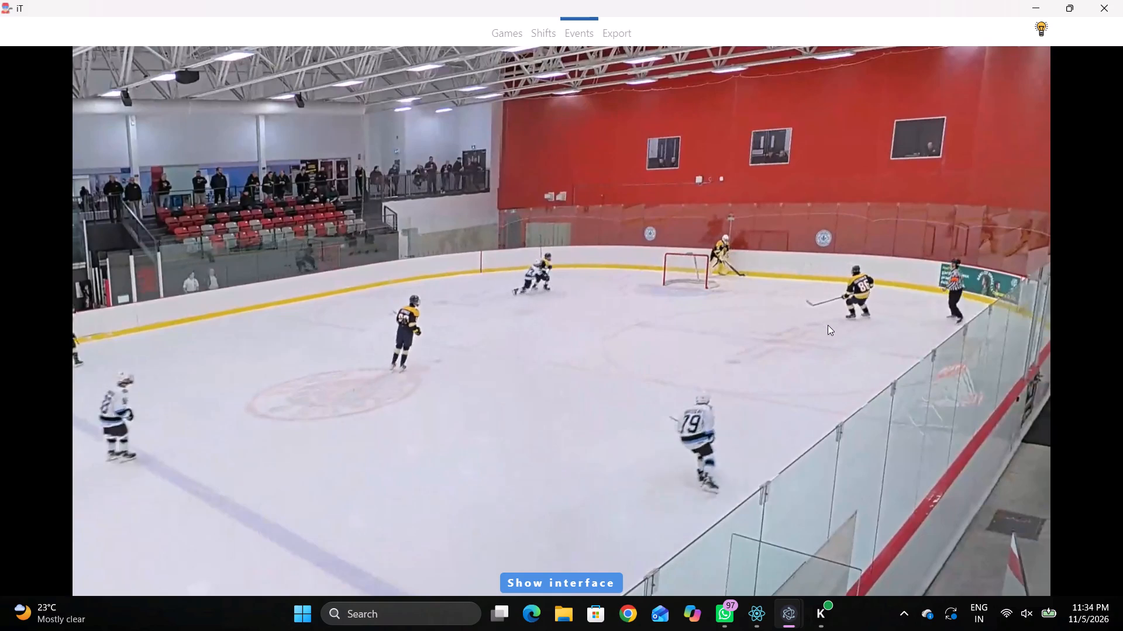
{"action": "key", "text": "space"}
{"action": "key", "text": "space"}
{"action": "key", "text": "space"}
{"action": "key", "text": "space"}
{"action": "key", "text": "space"}
{"action": "type", "text": "q"}
{"action": "key", "text": "space"}
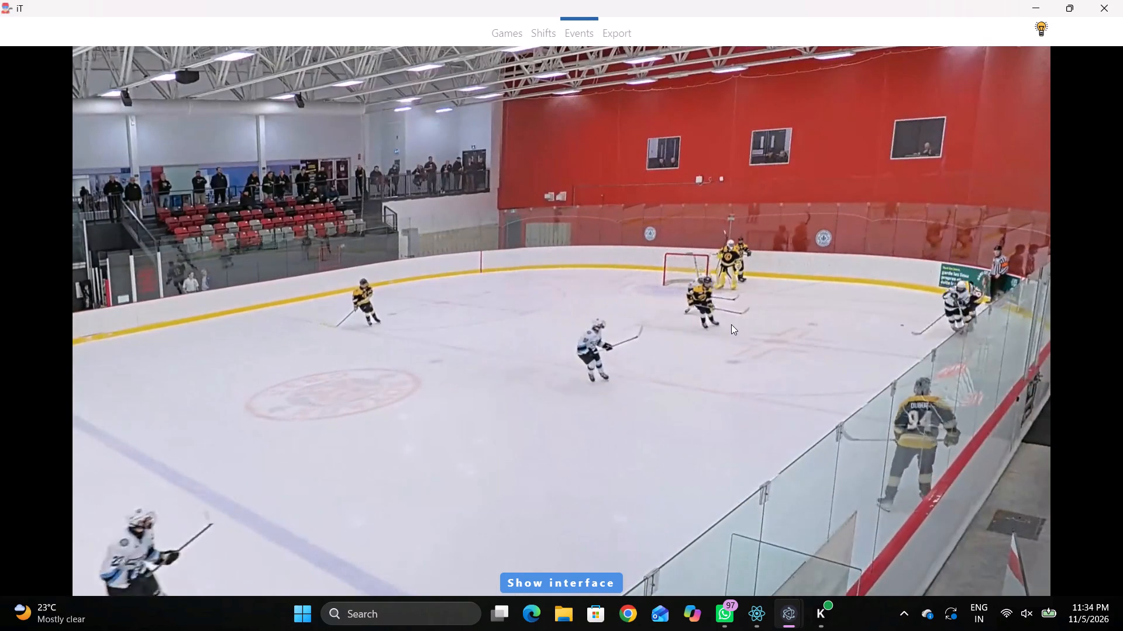
{"action": "key", "text": "space"}
{"action": "key", "text": "space"}
{"action": "key", "text": "space"}
{"action": "key", "text": "space"}
{"action": "key", "text": "space"}
{"action": "type", "text": "q"}
{"action": "right_click", "coordinate": [752, 271]}
{"action": "left_click", "coordinate": [756, 276]}
{"action": "right_click_drag", "start_coordinate": [730, 271], "coordinate": [716, 275]}
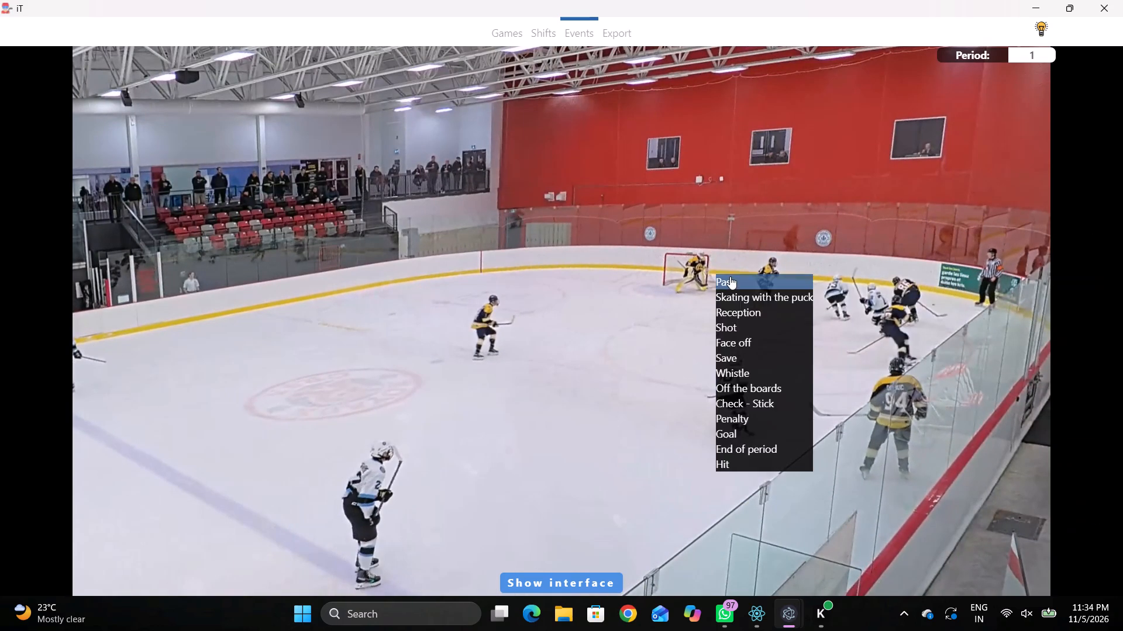
{"action": "left_click", "coordinate": [731, 276]}
{"action": "left_click", "coordinate": [932, 193]}
{"action": "left_click", "coordinate": [853, 297]}
Replay the puck battle in the home zone's near corner to examine which event occurs and which players are involved.
{"action": "key", "text": "space"}
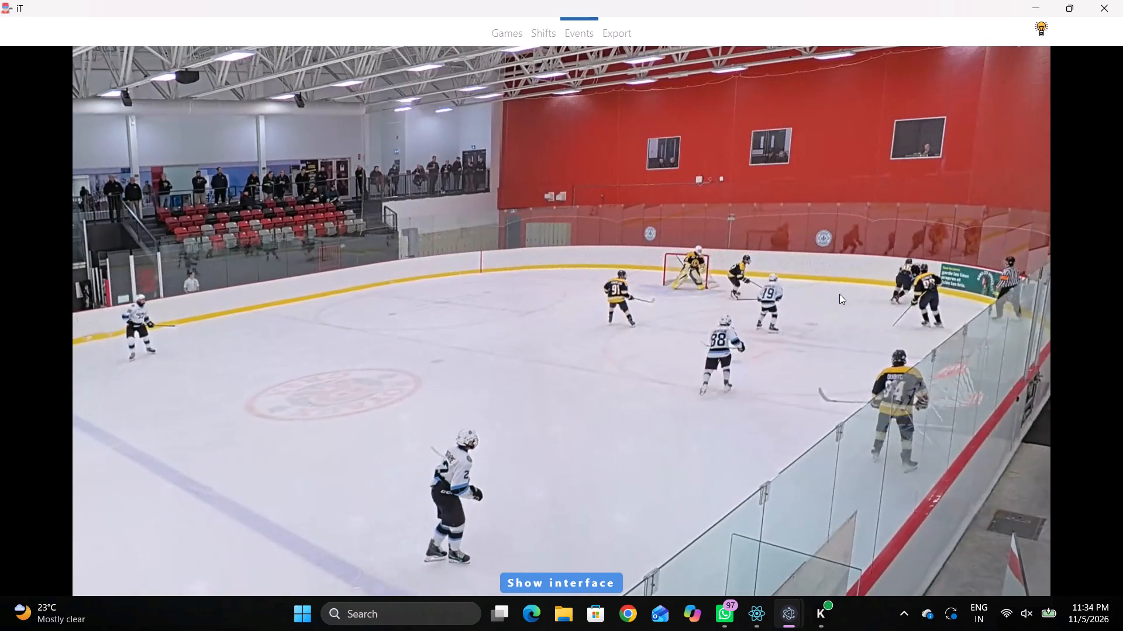
{"action": "key", "text": "space"}
{"action": "type", "text": "q"}
{"action": "key", "text": "r"}
{"action": "key", "text": "space"}
{"action": "key", "text": "space"}
{"action": "key", "text": "space"}
{"action": "key", "text": "space"}
{"action": "type", "text": "q"}
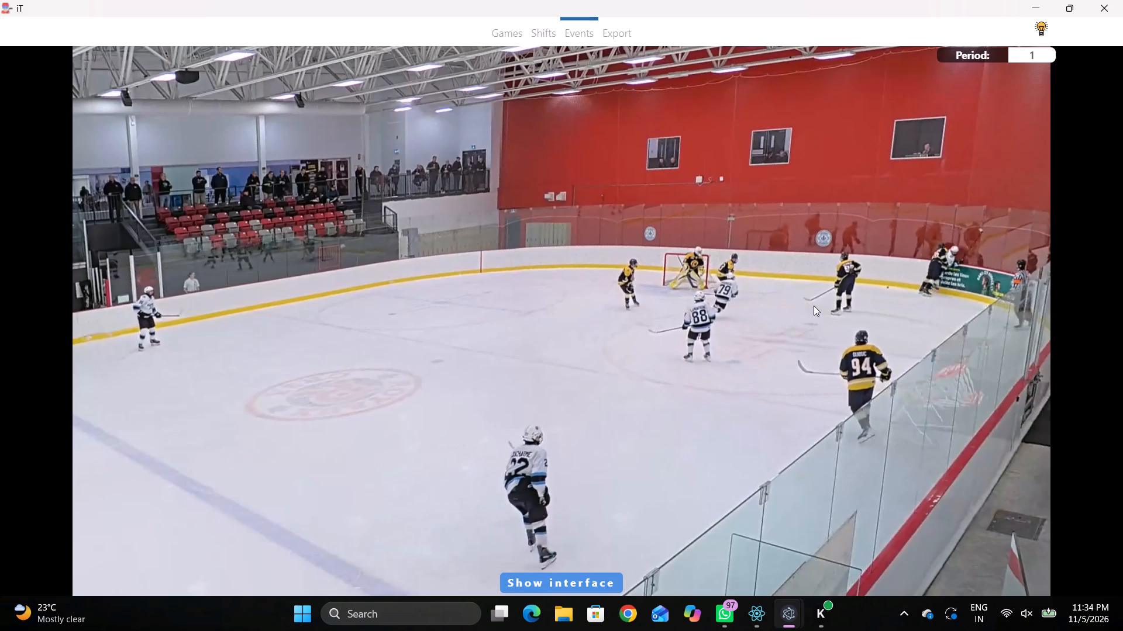
{"action": "type", "text": "qqqqqq"}
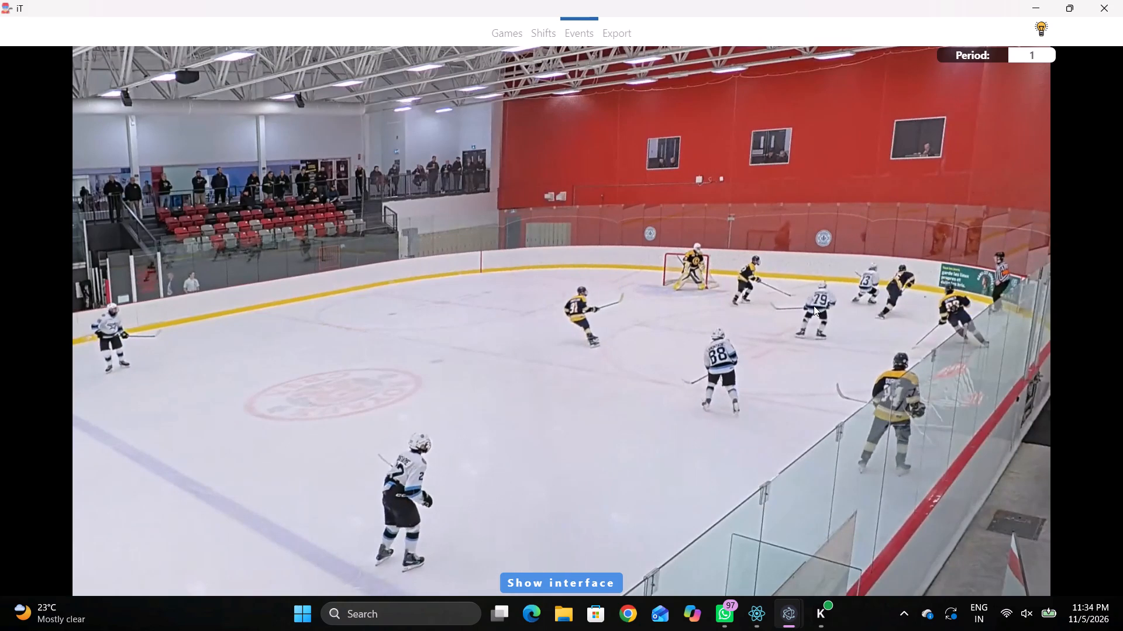
{"action": "key", "text": "space"}
{"action": "key", "text": "space"}
{"action": "key", "text": "space"}
{"action": "key", "text": "space"}
{"action": "type", "text": "qq"}
{"action": "key", "text": "q"}
{"action": "key", "text": "q"}
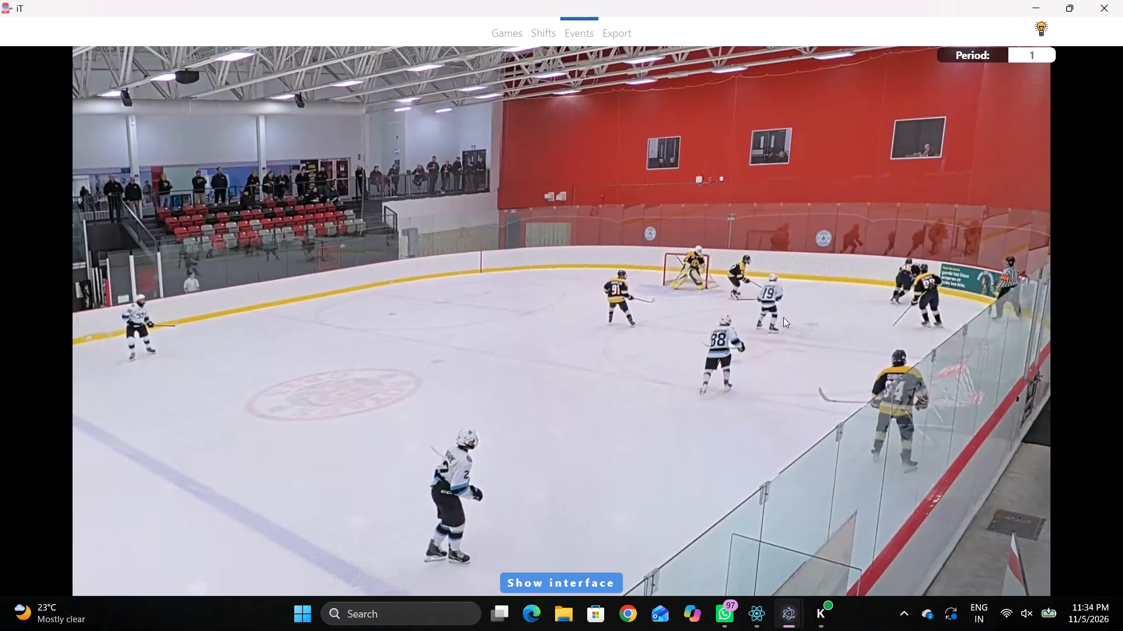
{"action": "key", "text": "q"}
{"action": "type", "text": "q"}
Record a Hit by home 86 on away 13 on the home goal line, between the net and the near boards.
{"action": "key", "text": "space"}
{"action": "key", "text": "space"}
{"action": "right_click_drag", "start_coordinate": [806, 250], "coordinate": [832, 245]}
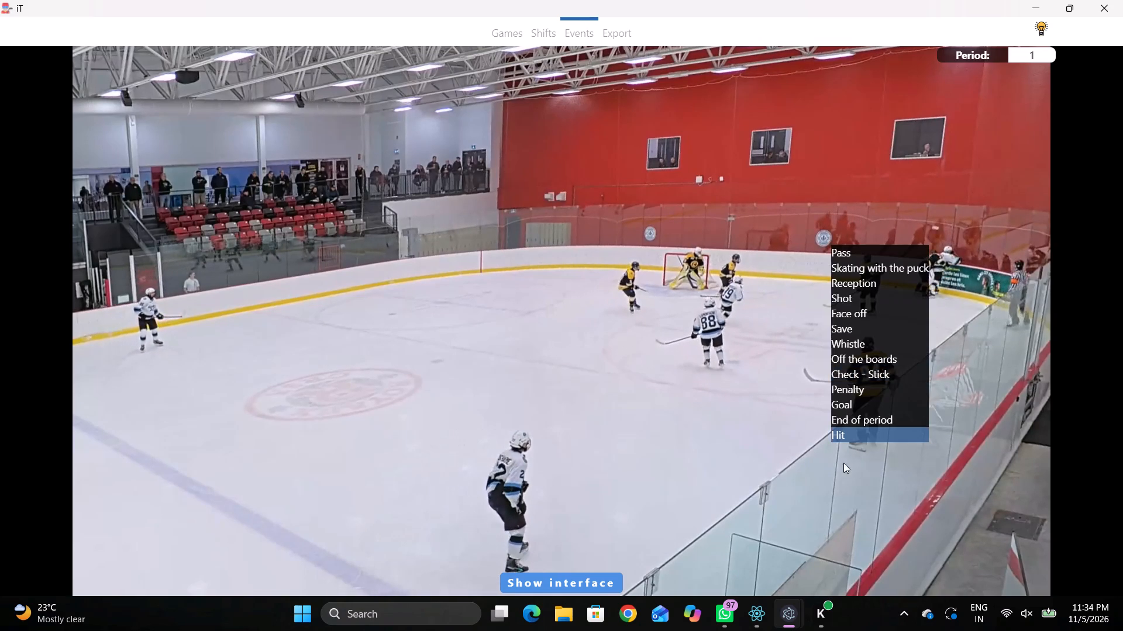
{"action": "left_click", "coordinate": [854, 436]}
{"action": "left_click", "coordinate": [953, 296]}
{"action": "left_click", "coordinate": [1035, 447]}
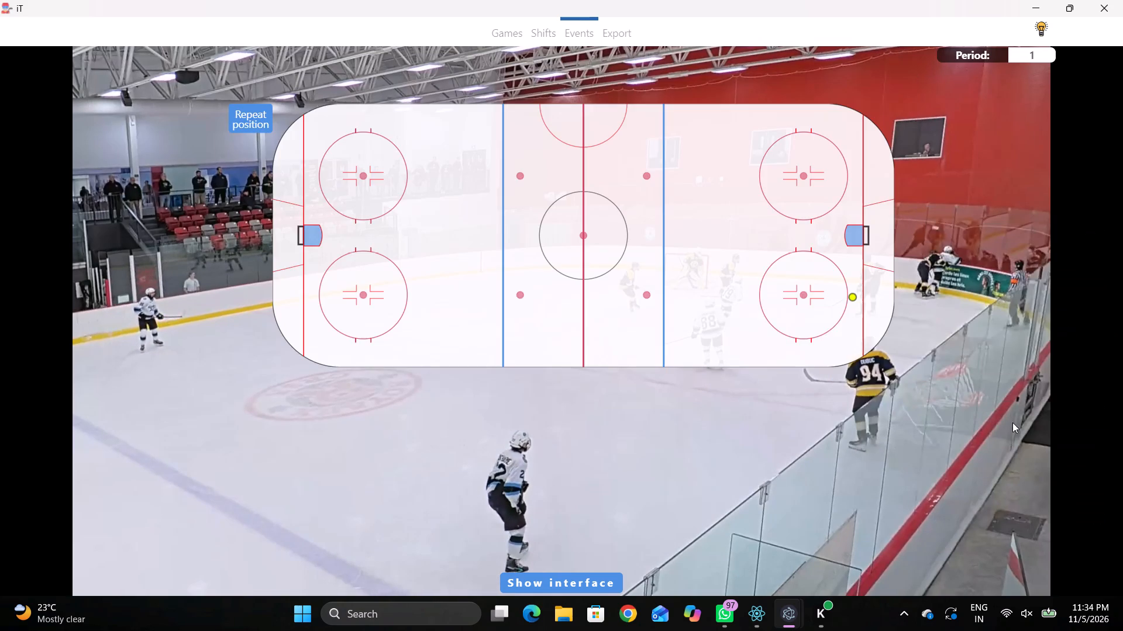
{"action": "left_click", "coordinate": [863, 301]}
Record a Pass by away 79 just behind the home goal line, between the net and the near boards.
{"action": "key", "text": "space"}
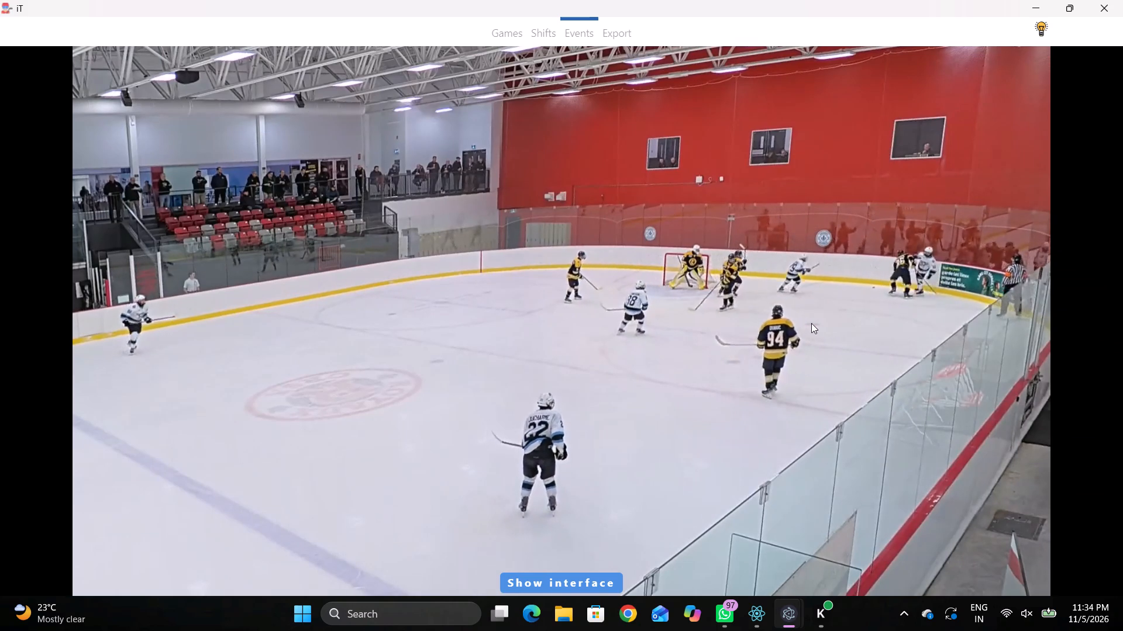
{"action": "key", "text": "space"}
{"action": "key", "text": "q"}
{"action": "right_click_drag", "start_coordinate": [842, 286], "coordinate": [839, 291]}
{"action": "double_click", "coordinate": [861, 299]}
{"action": "right_click", "coordinate": [848, 303]}
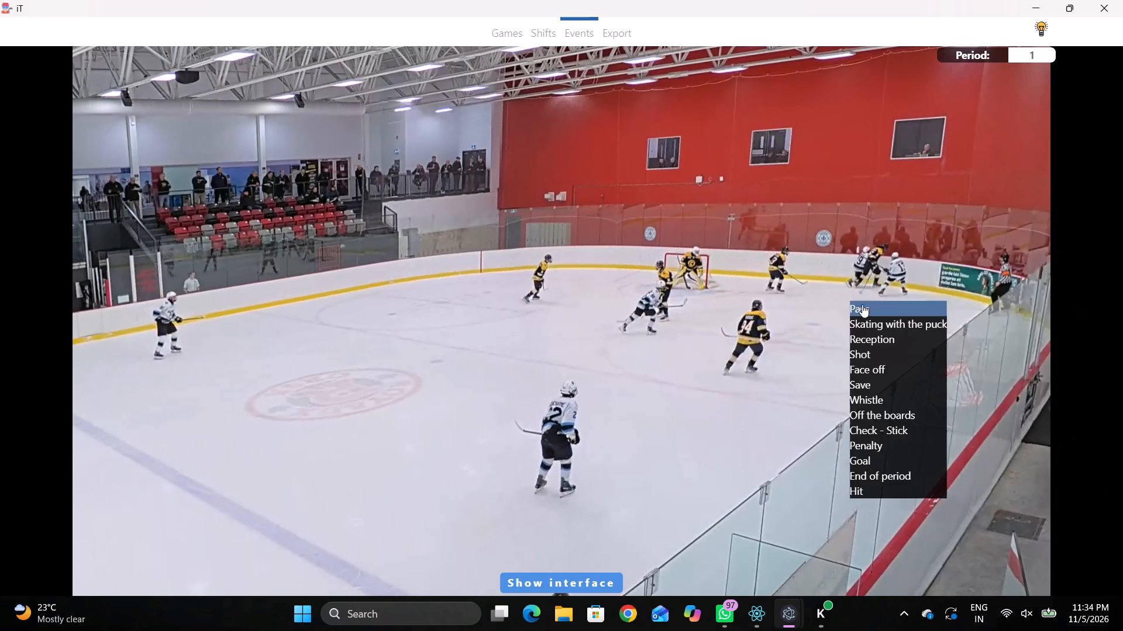
{"action": "left_click", "coordinate": [864, 308]}
{"action": "left_click", "coordinate": [1028, 493]}
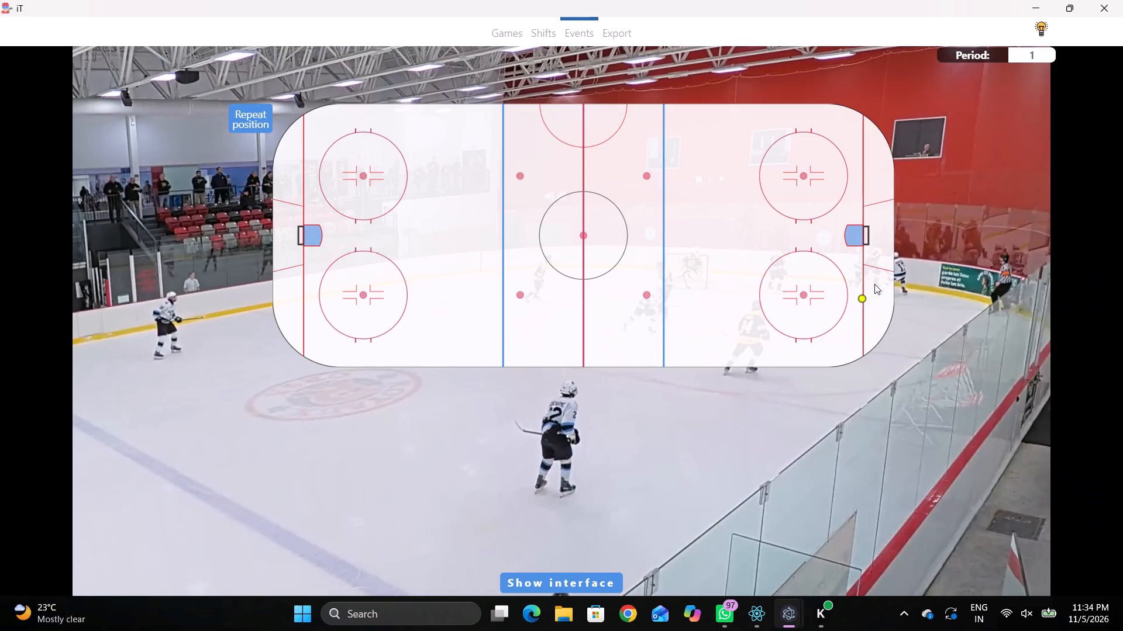
{"action": "left_click", "coordinate": [874, 284]}
Record Skating with the puck by home 83 just behind the home goal line, close to the near side of the net.
{"action": "key", "text": "space"}
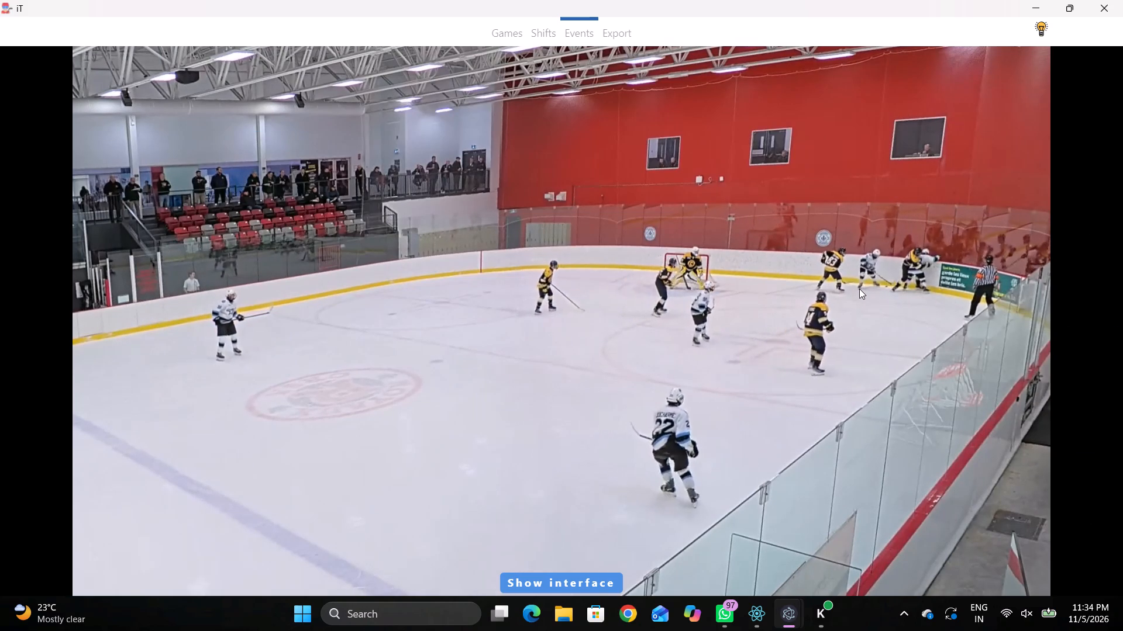
{"action": "key", "text": "space"}
{"action": "key", "text": "space"}
{"action": "key", "text": "space"}
{"action": "right_click", "coordinate": [829, 245]}
{"action": "key", "text": "q"}
{"action": "left_click", "coordinate": [860, 262]}
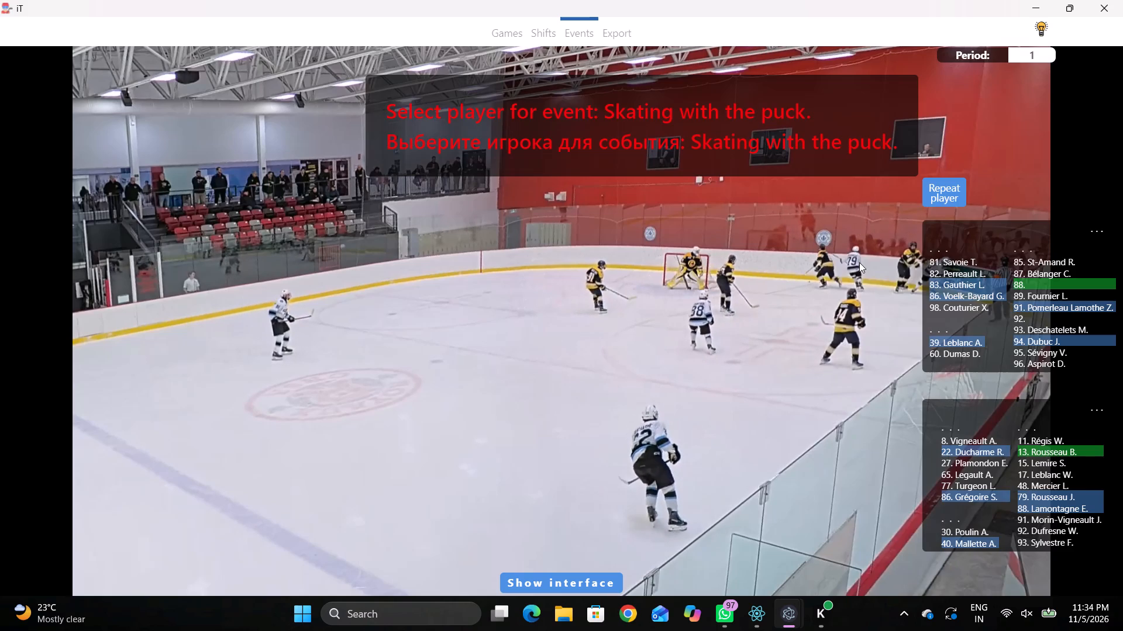
{"action": "right_click_drag", "start_coordinate": [716, 275], "coordinate": [716, 277]}
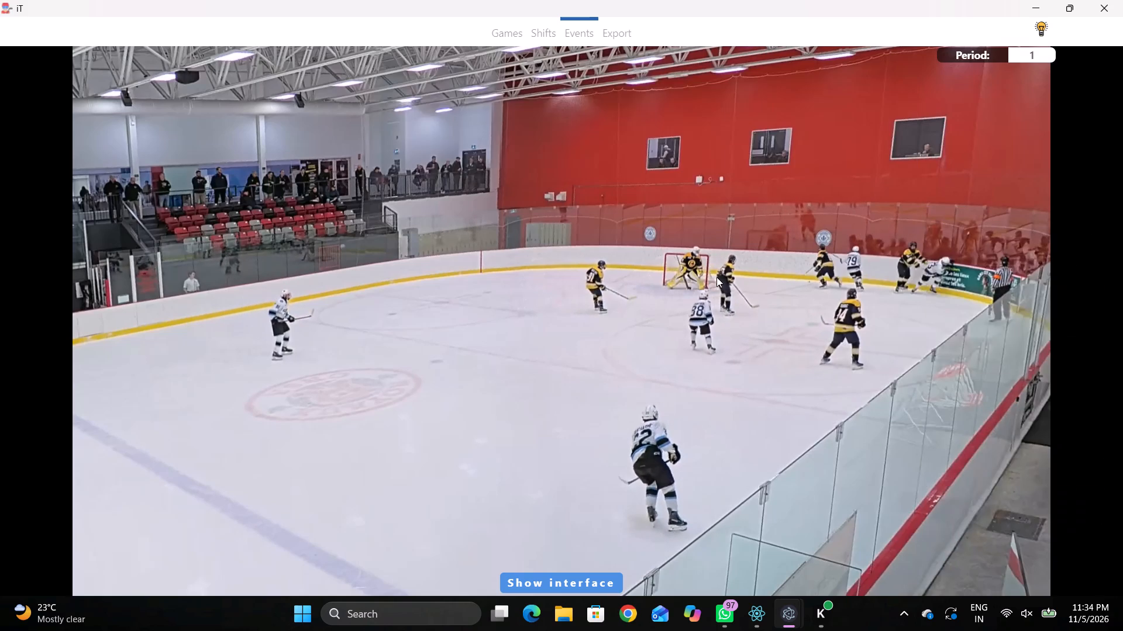
{"action": "right_click_drag", "start_coordinate": [716, 277], "coordinate": [741, 287]}
{"action": "left_click", "coordinate": [766, 309]}
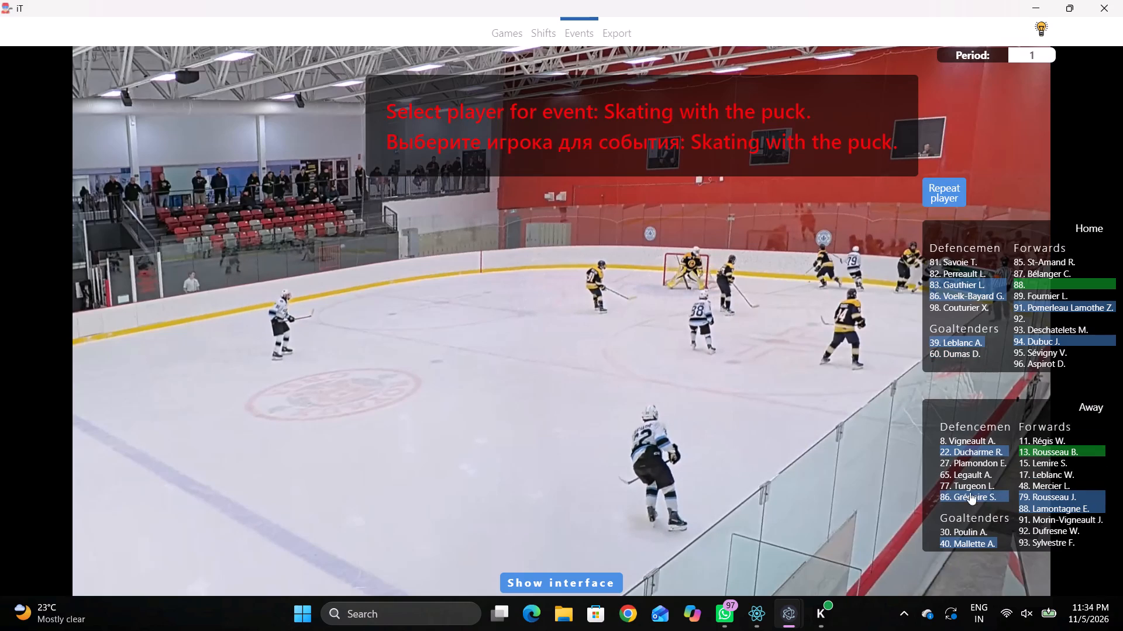
{"action": "left_click", "coordinate": [939, 281]}
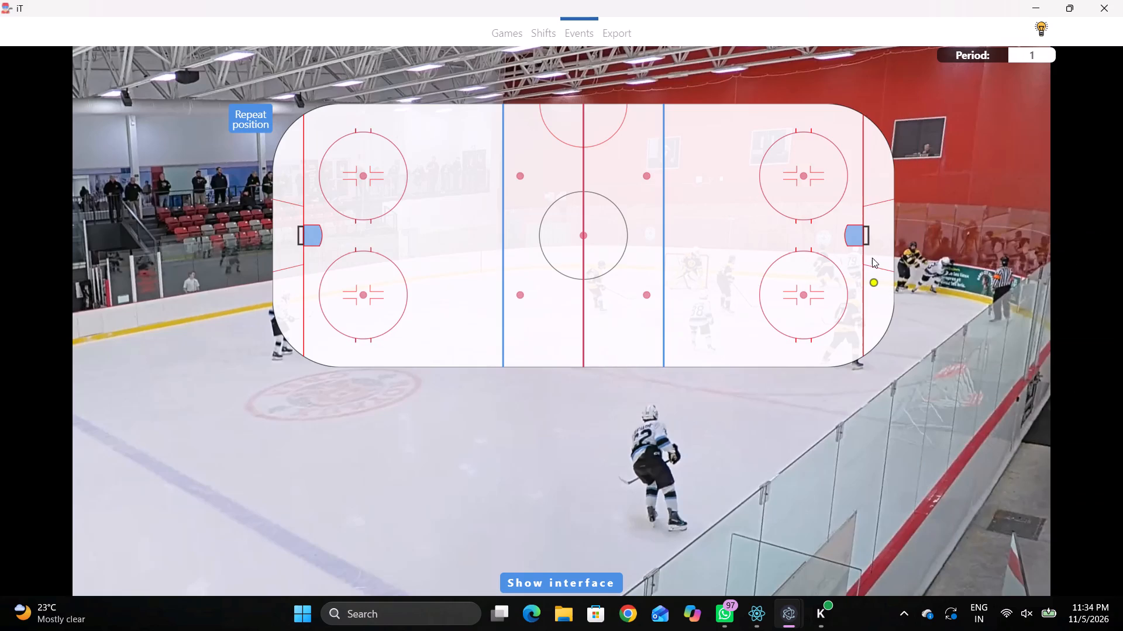
{"action": "left_click", "coordinate": [873, 257]}
{"action": "key", "text": "q"}
{"action": "type", "text": "qq"}
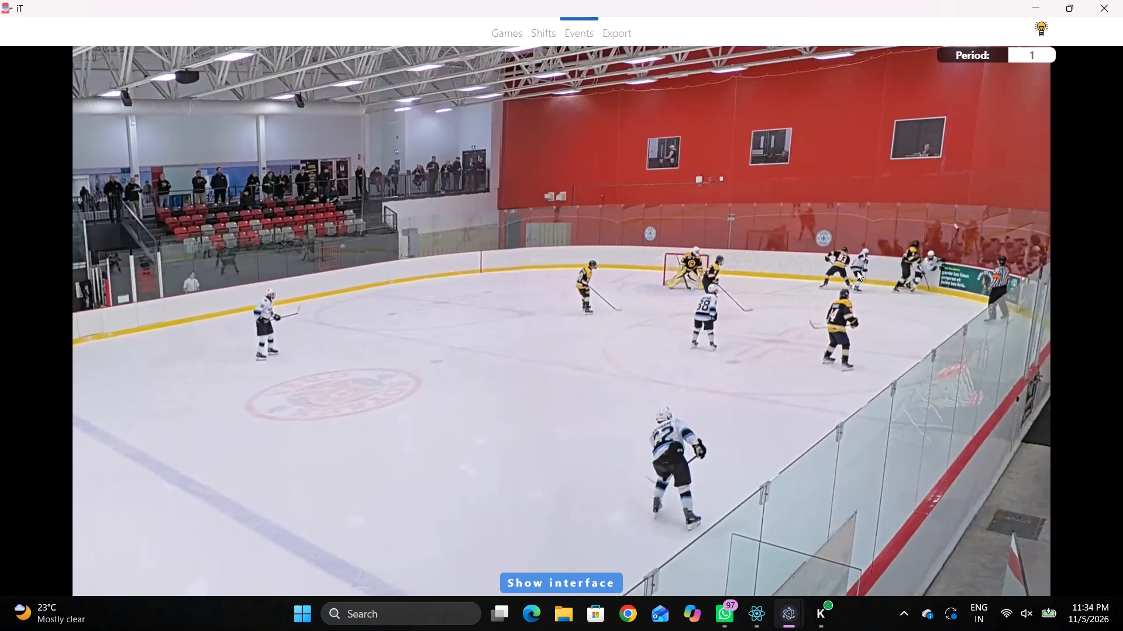
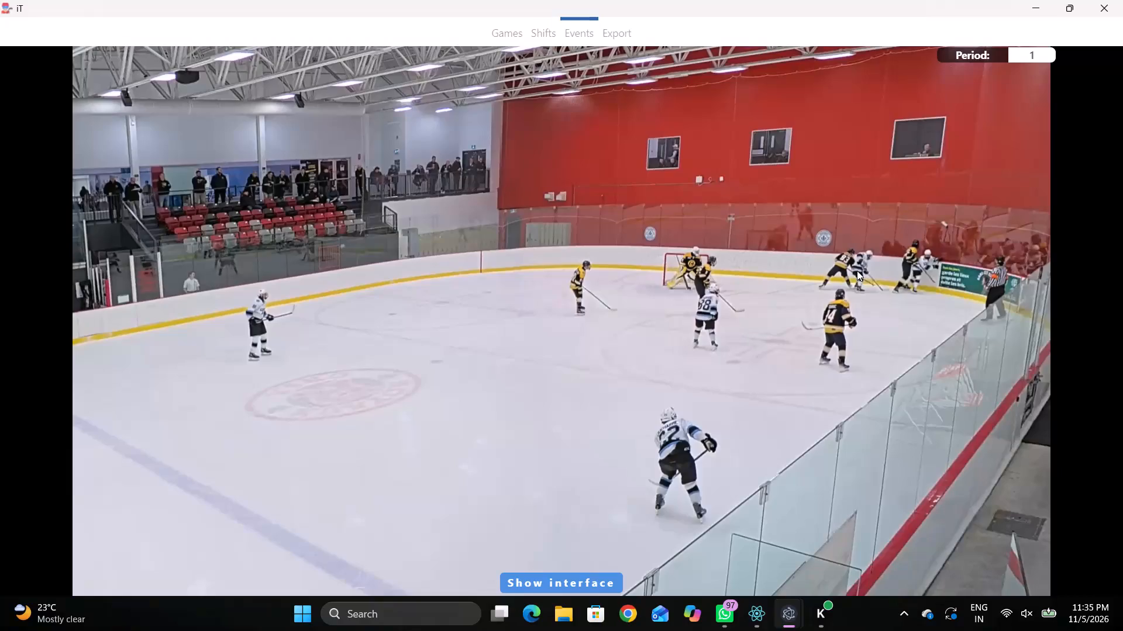
Show the tagging interface with the event list and team rosters over the paused game video.
{"action": "key", "text": "shift+d"}
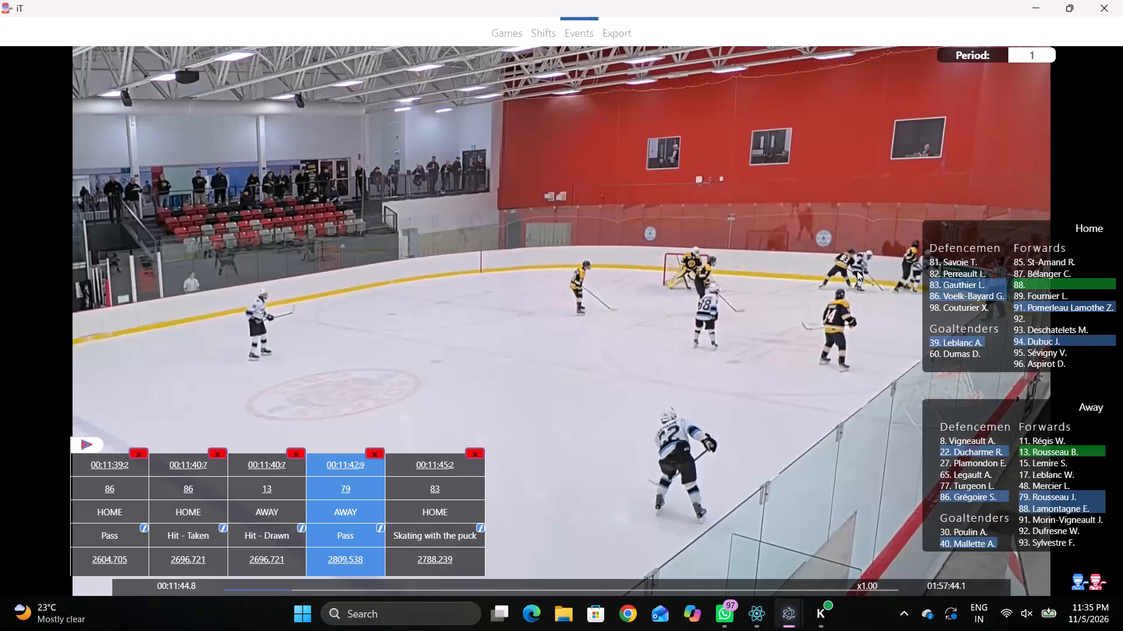
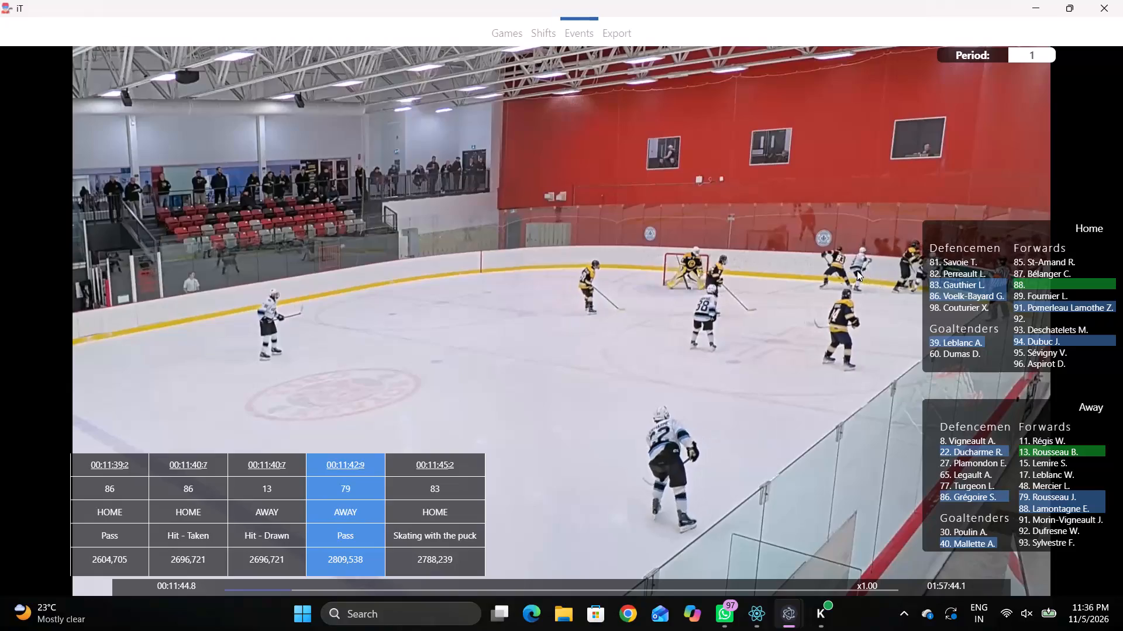
Add a Pass event by home player 83 at 00:11:47.7, near the goal at rink position about 2470, -140.
{"action": "key", "text": "space"}
{"action": "key", "text": "space"}
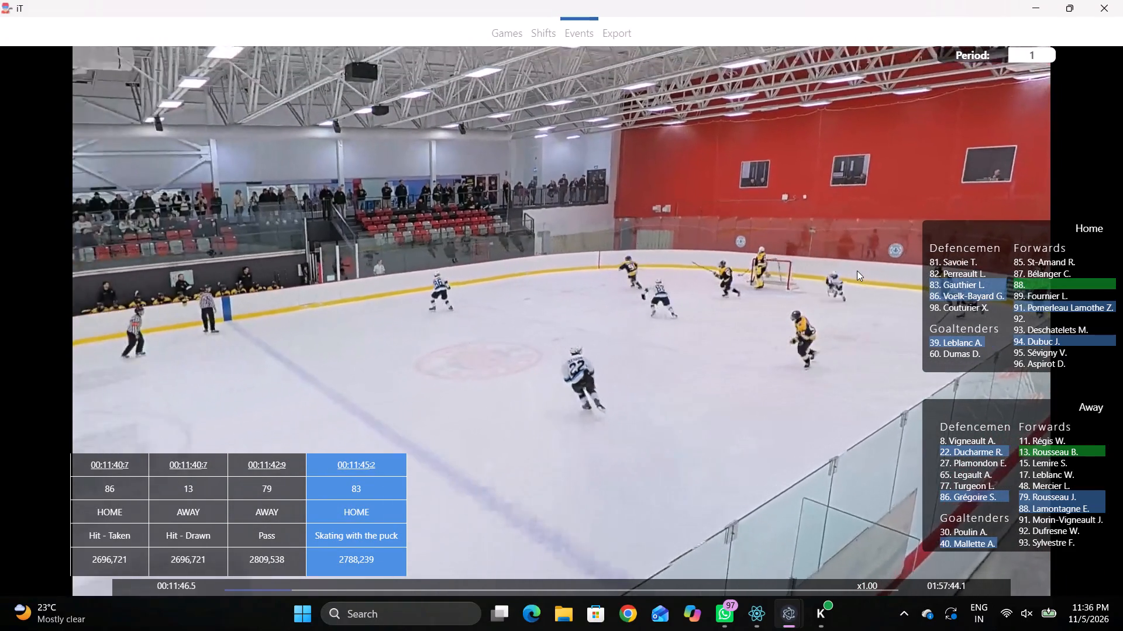
{"action": "key", "text": "space"}
{"action": "type", "text": "qqqqq"}
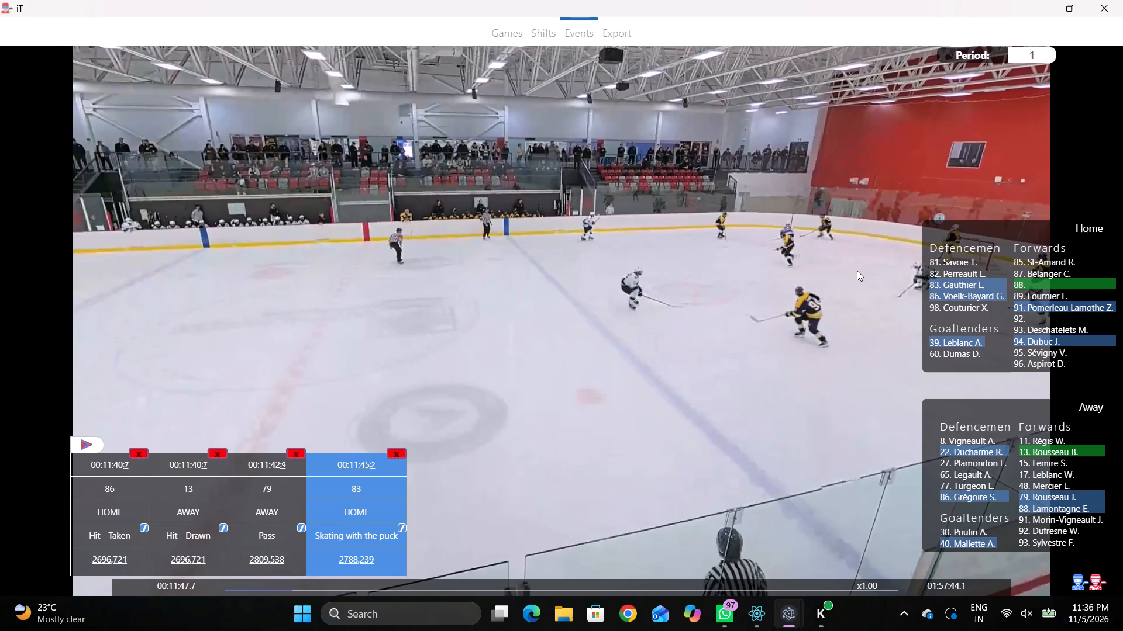
{"action": "right_click", "coordinate": [756, 199]}
{"action": "left_click", "coordinate": [769, 215]}
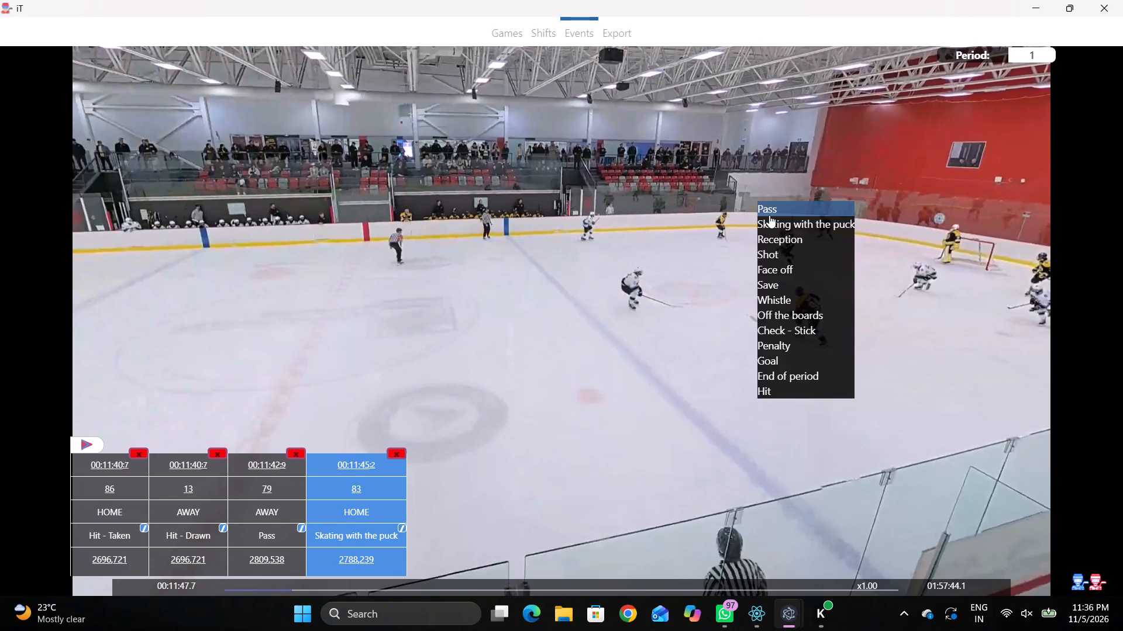
{"action": "left_click", "coordinate": [927, 193]}
{"action": "left_click", "coordinate": [842, 226]}
{"action": "key", "text": "shift+d"}
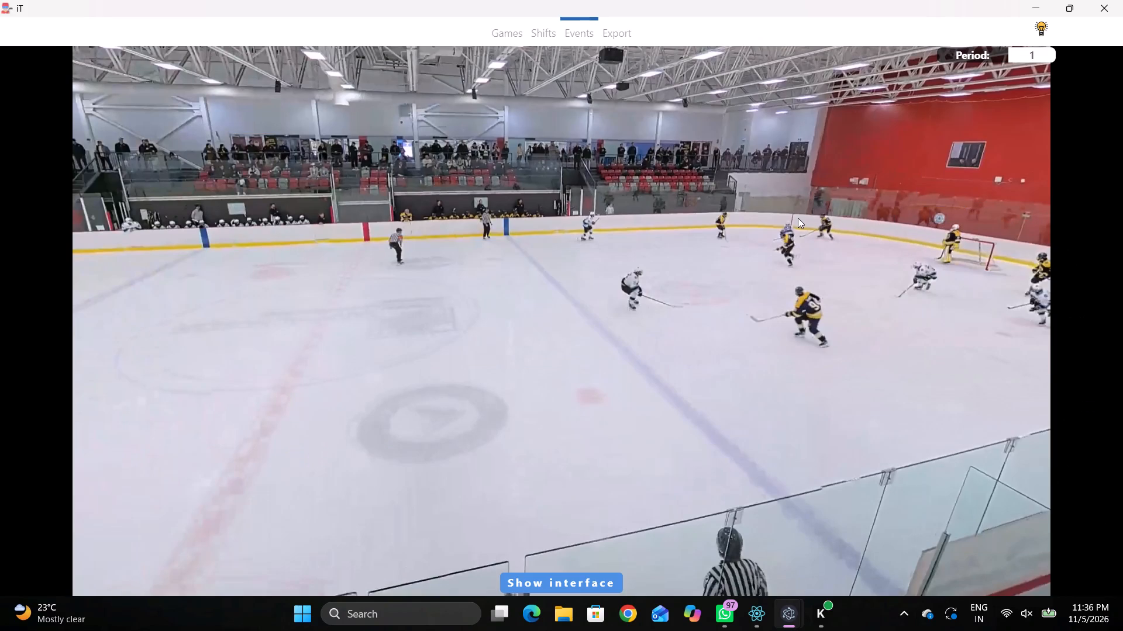
Move the 00:11:47.7 Pass by home player 83 to rink position about 2120, -510, inside the face-off circle.
{"action": "key", "text": "shift+d"}
{"action": "left_click", "coordinate": [357, 563]}
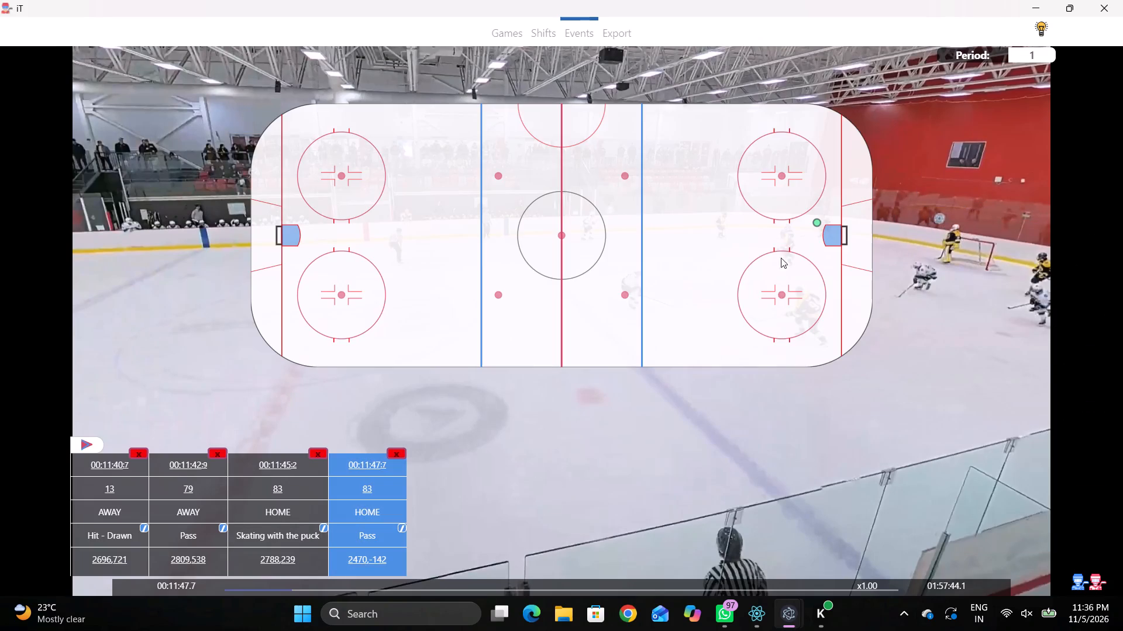
{"action": "left_click", "coordinate": [781, 191]}
{"action": "key", "text": "shift+d"}
Add a Whistle event at 00:11:49.8, at rink position about 290, 355.
{"action": "key", "text": "space"}
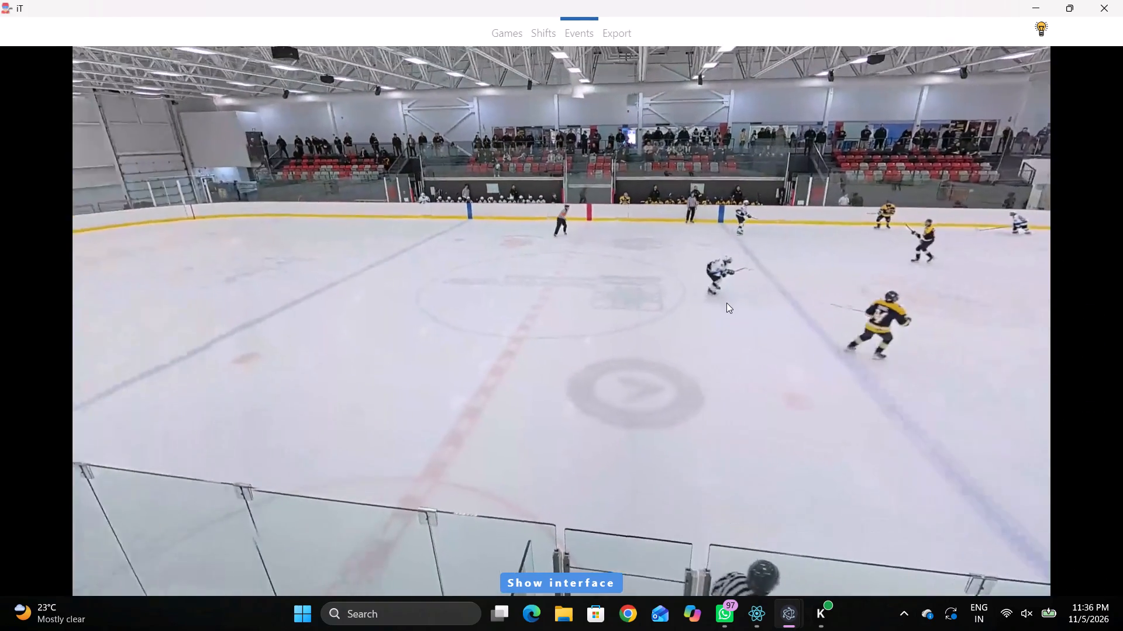
{"action": "key", "text": "v"}
{"action": "key", "text": "space"}
{"action": "key", "text": "space"}
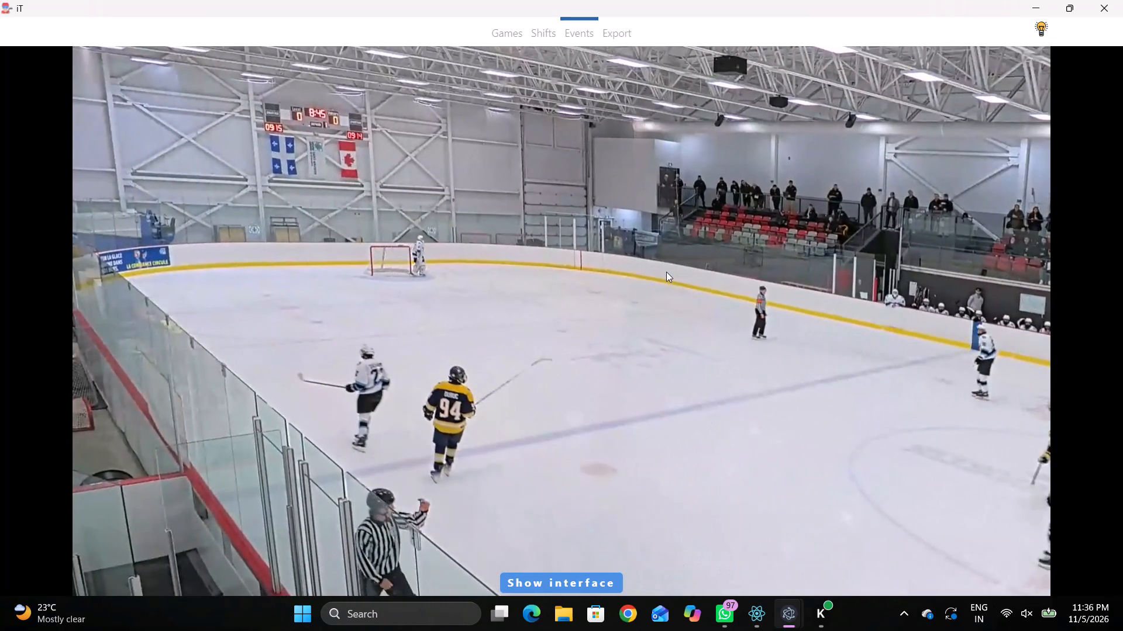
{"action": "key", "text": "space"}
{"action": "key", "text": "shift+d"}
{"action": "left_click", "coordinate": [363, 457]}
{"action": "key", "text": "space"}
{"action": "key", "text": "v"}
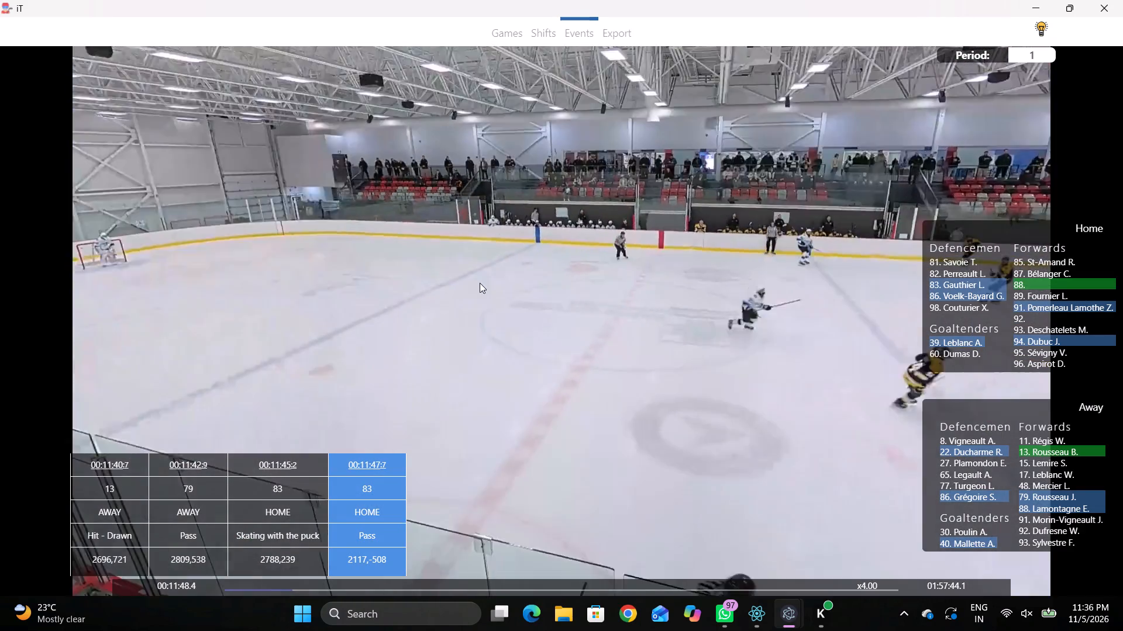
{"action": "key", "text": "space"}
{"action": "right_click_drag", "start_coordinate": [573, 212], "coordinate": [592, 228]}
{"action": "left_click", "coordinate": [622, 326]}
{"action": "left_click", "coordinate": [614, 267]}
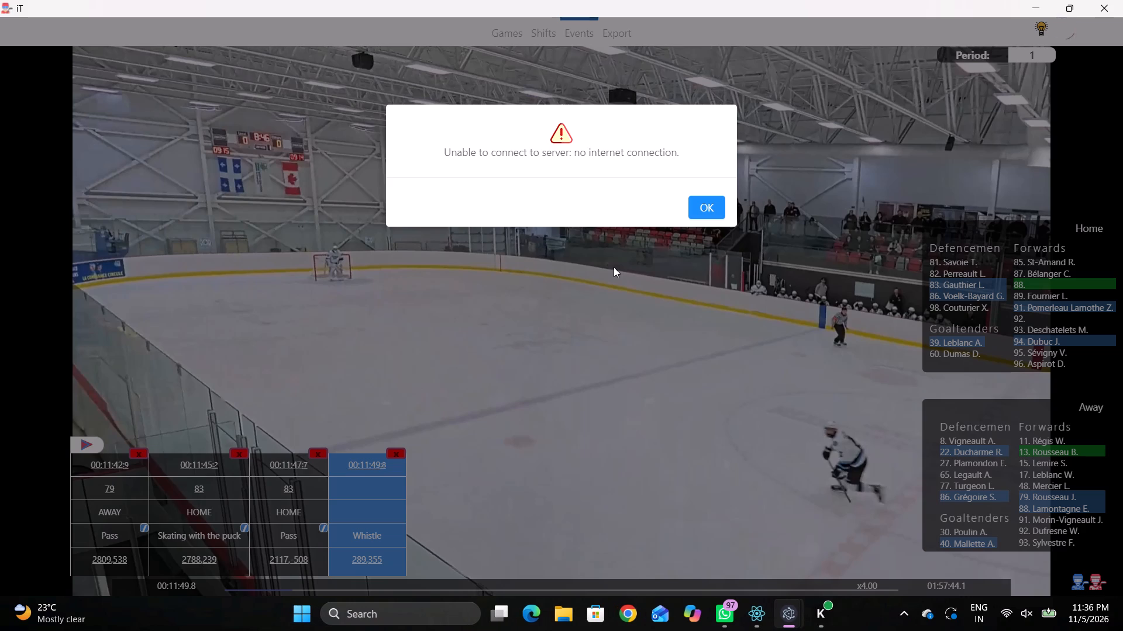
{"action": "left_click", "coordinate": [704, 218]}
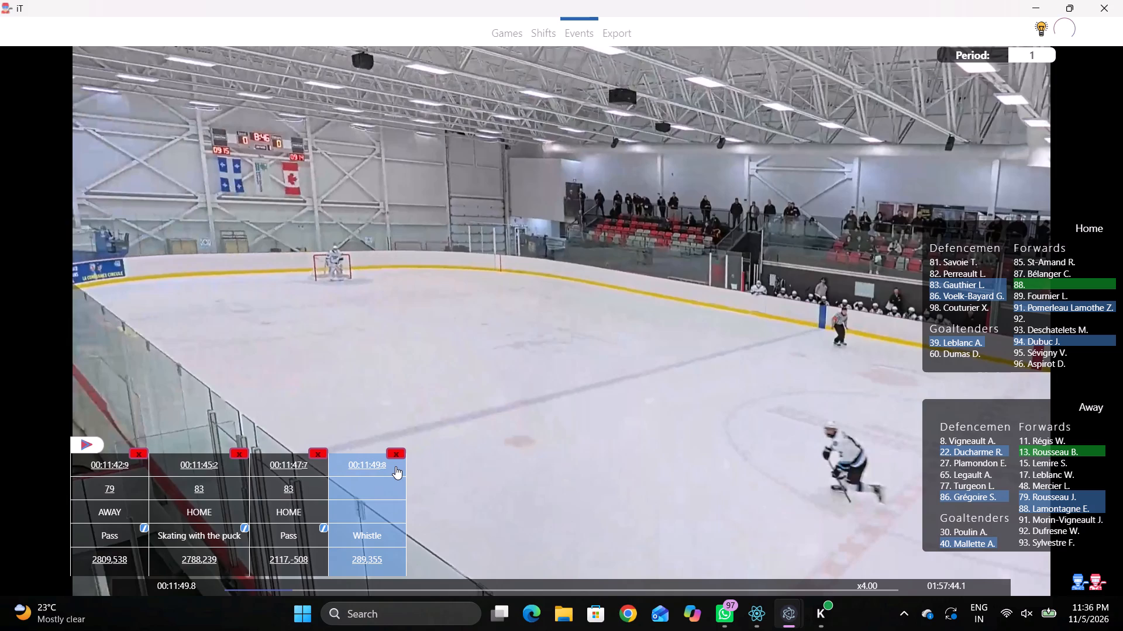
Add a Face off event at 00:12:19.3 between home player 89 and away player 88, at the end-zone dot near 2075, -700.
{"action": "key", "text": "space"}
{"action": "key", "text": "space"}
{"action": "key", "text": "space"}
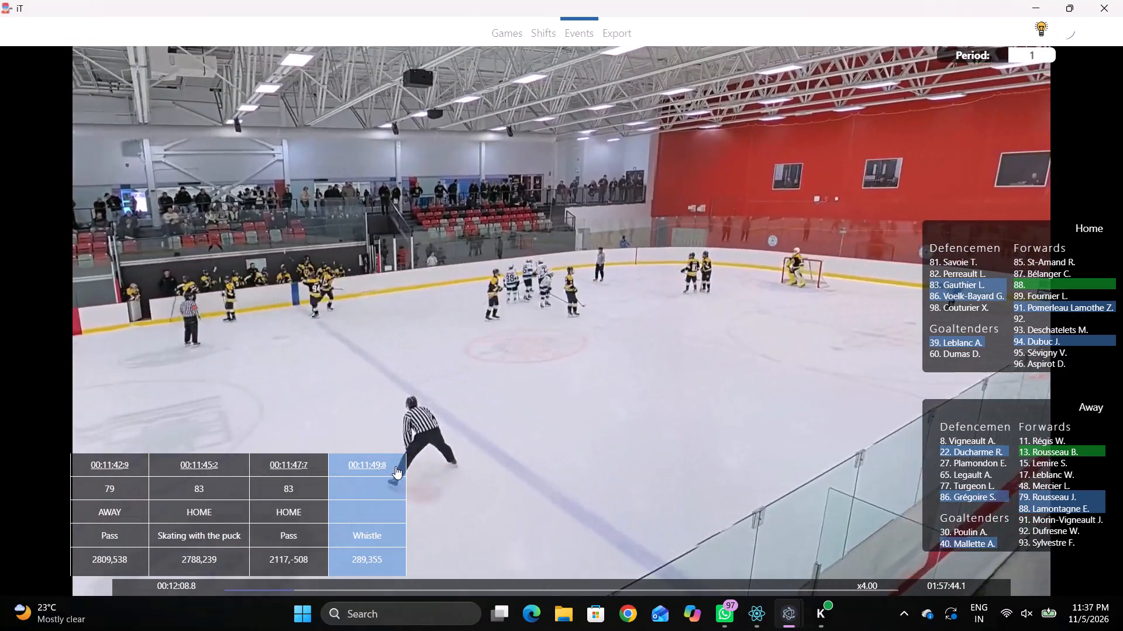
{"action": "key", "text": "space"}
{"action": "key", "text": "space"}
{"action": "key", "text": "space"}
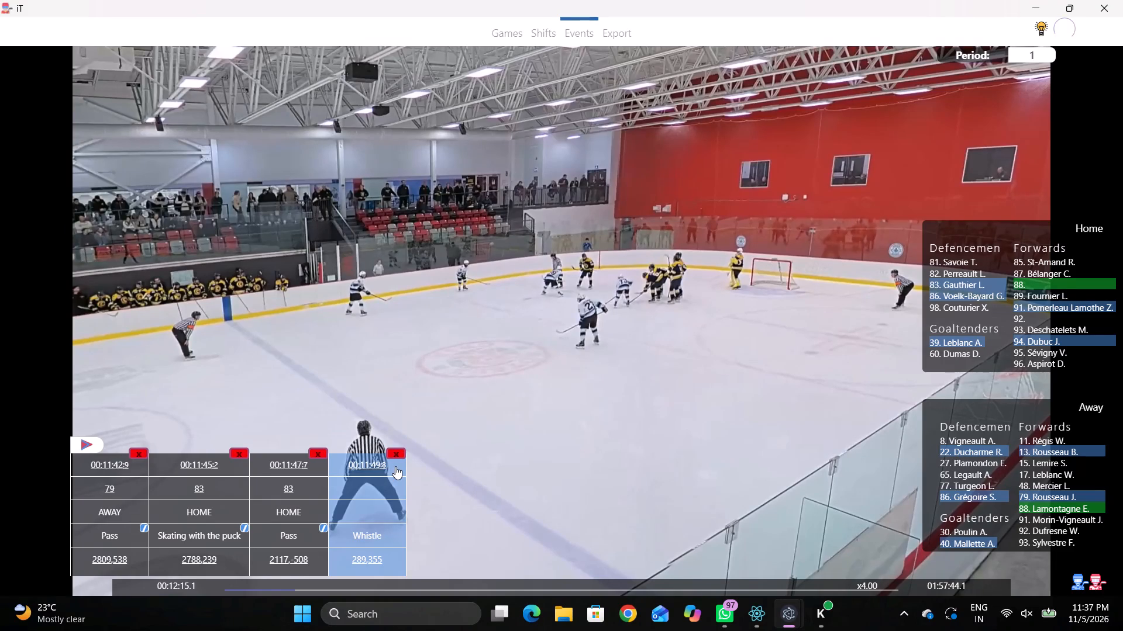
{"action": "key", "text": "space"}
{"action": "key", "text": "space"}
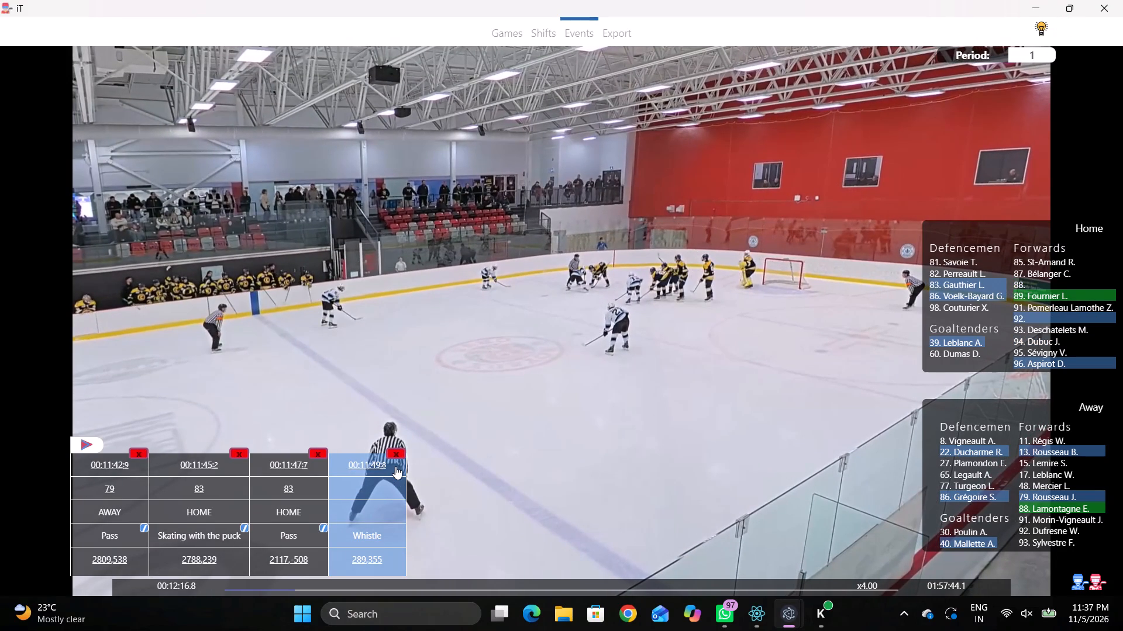
{"action": "key", "text": "r"}
{"action": "key", "text": "shift+d"}
{"action": "key", "text": "r"}
{"action": "key", "text": "space"}
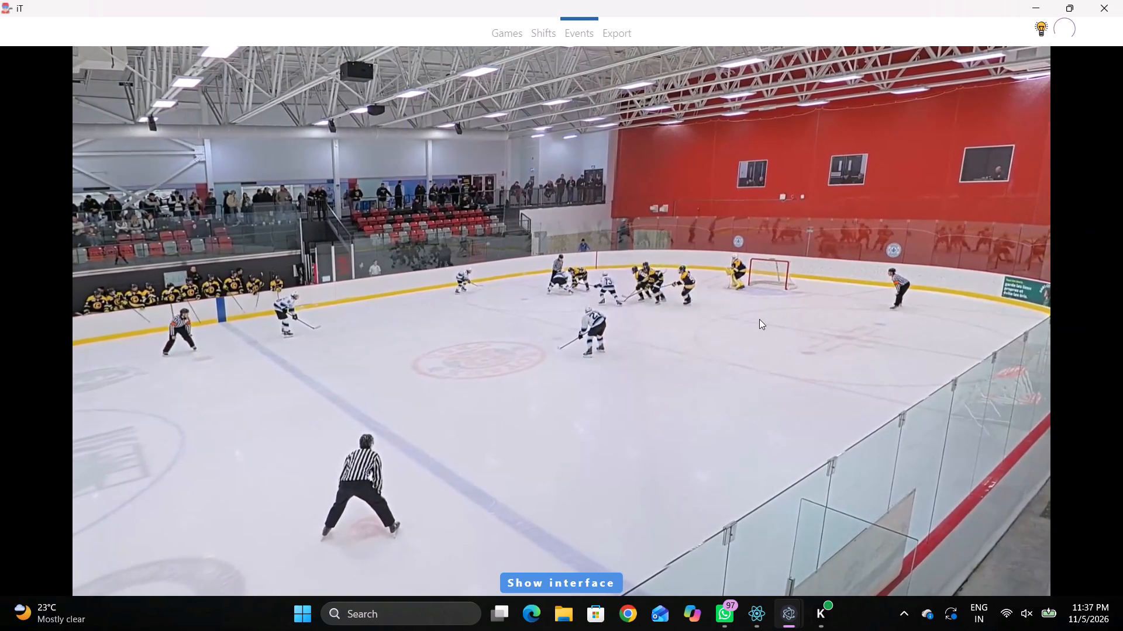
{"action": "key", "text": "space"}
{"action": "key", "text": "space"}
{"action": "key", "text": "space"}
{"action": "type", "text": "q"}
{"action": "key", "text": "q"}
{"action": "type", "text": "qqqqqq"}
{"action": "key", "text": "q"}
{"action": "key", "text": "q"}
{"action": "key", "text": "q"}
{"action": "right_click_drag", "start_coordinate": [758, 283], "coordinate": [761, 297]}
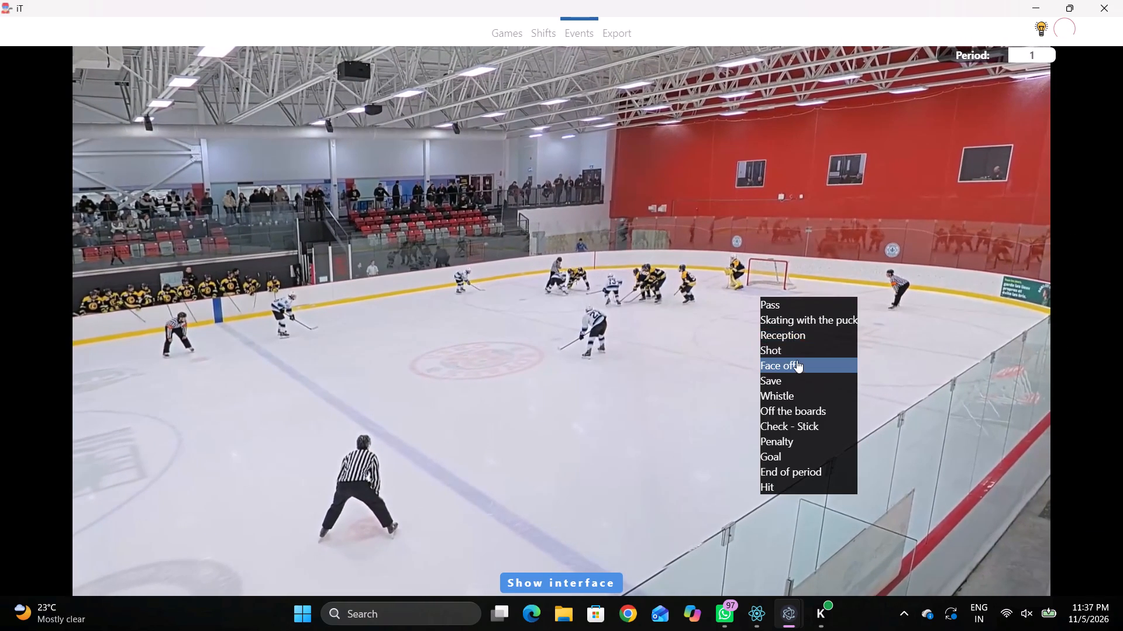
{"action": "left_click", "coordinate": [796, 360]}
{"action": "left_click", "coordinate": [1033, 290]}
{"action": "left_click", "coordinate": [1031, 511]}
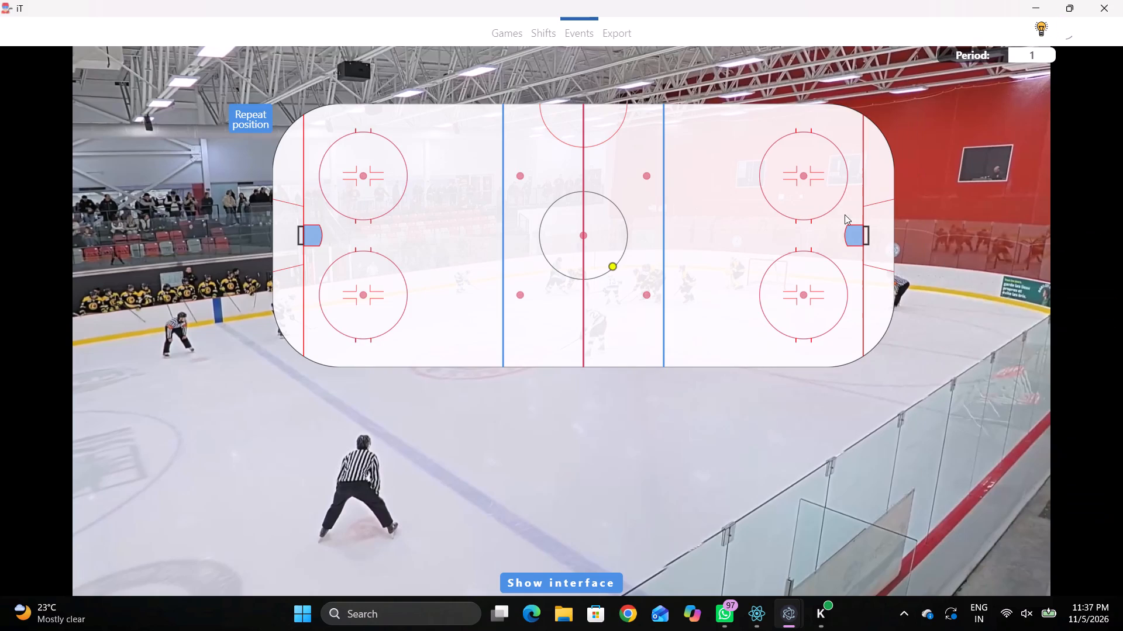
{"action": "left_click", "coordinate": [798, 174]}
Add a Pass event by home player 83 at 00:12:21.3, at rink position about 2725, -980.
{"action": "key", "text": "space"}
{"action": "key", "text": "v"}
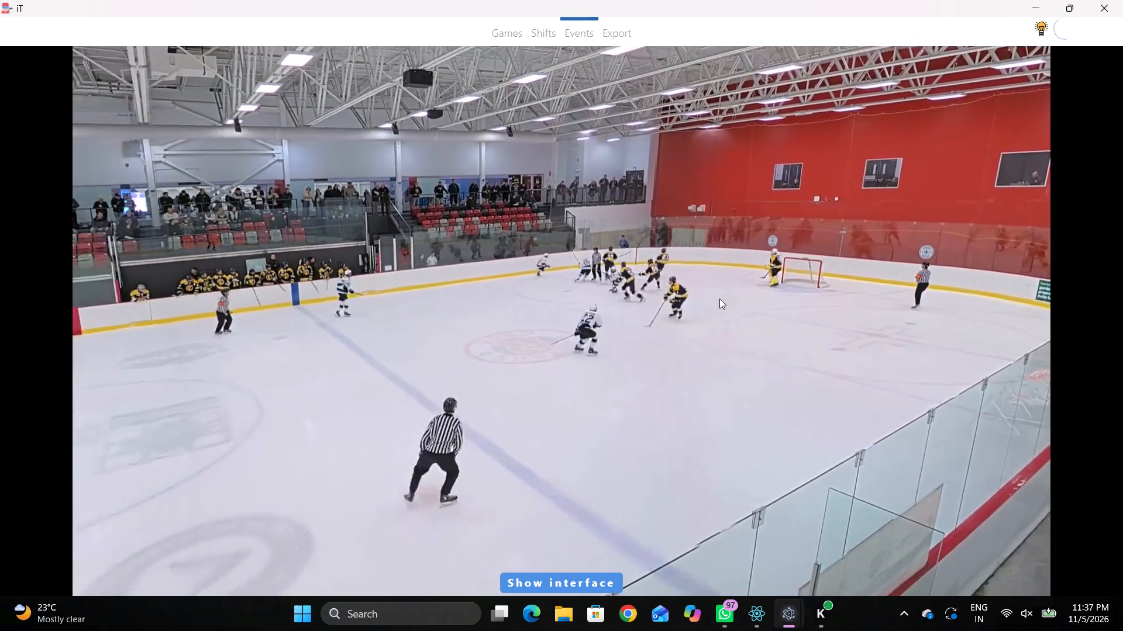
{"action": "key", "text": "space"}
{"action": "key", "text": "space"}
{"action": "key", "text": "space"}
{"action": "type", "text": "qr"}
{"action": "key", "text": "space"}
{"action": "key", "text": "space"}
{"action": "key", "text": "q"}
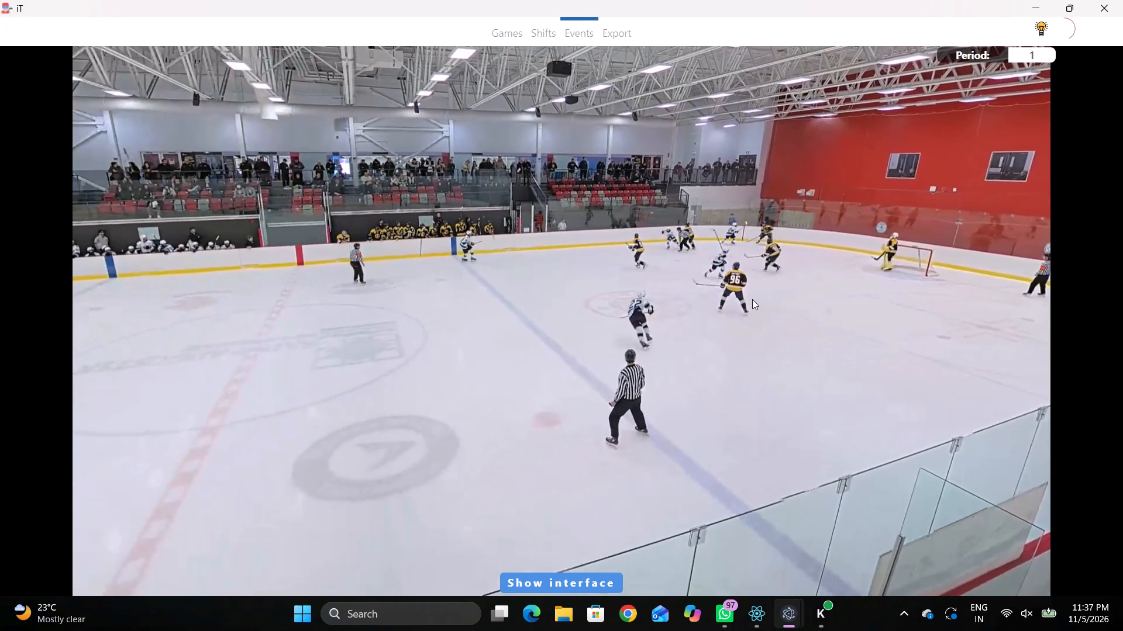
{"action": "key", "text": "q"}
{"action": "key", "text": "q"}
{"action": "key", "text": "q"}
{"action": "key", "text": "q"}
{"action": "type", "text": "qqqqqqqqqq"}
{"action": "key", "text": "q"}
{"action": "key", "text": "space"}
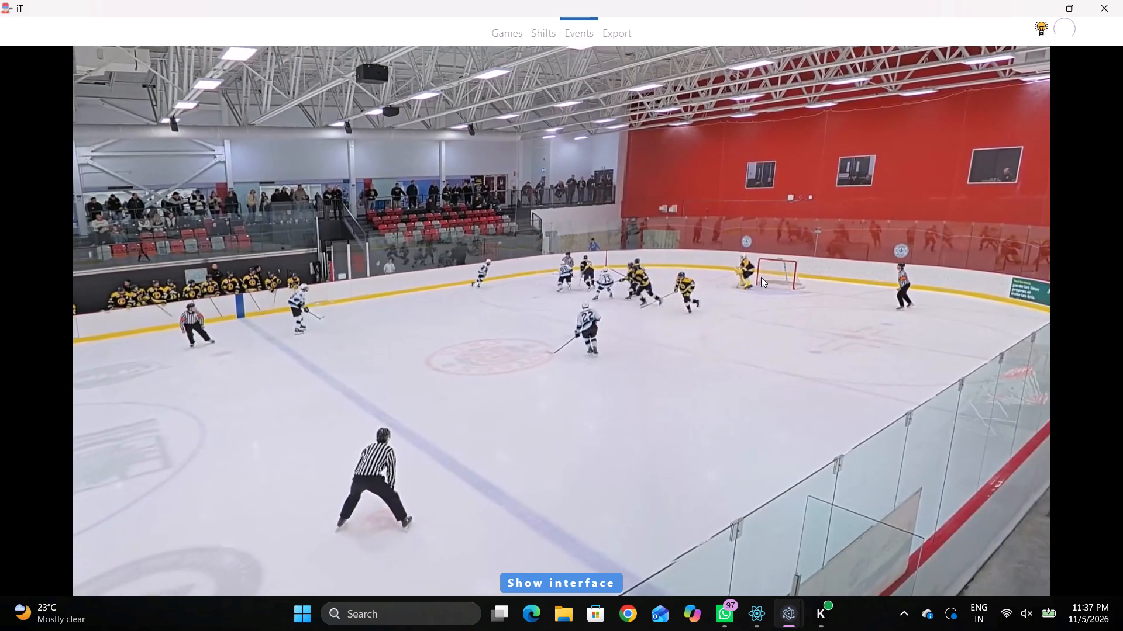
{"action": "key", "text": "space"}
{"action": "key", "text": "q"}
{"action": "right_click", "coordinate": [741, 230]}
{"action": "left_click", "coordinate": [750, 236]}
{"action": "right_click_drag", "start_coordinate": [748, 235], "coordinate": [742, 235]}
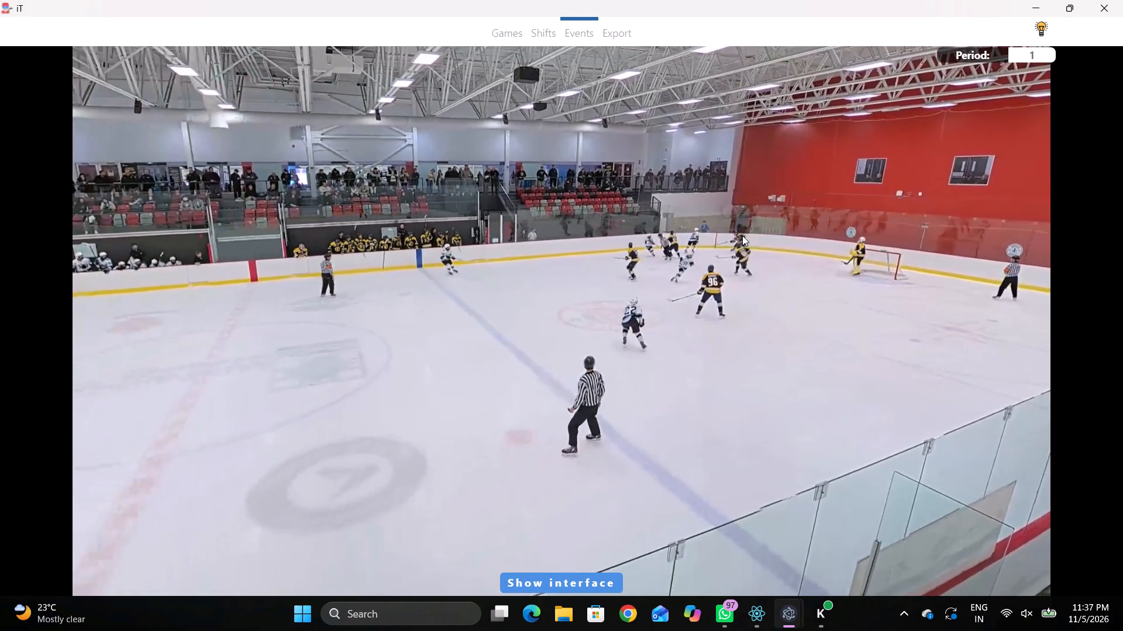
{"action": "right_click_drag", "start_coordinate": [742, 235], "coordinate": [742, 235]}
{"action": "left_click", "coordinate": [747, 244]}
{"action": "left_click", "coordinate": [953, 285]}
{"action": "left_click", "coordinate": [866, 150]}
Add a Skating with the puck event by home player 89 at 00:12:23.9, at rink position about 545, -690.
{"action": "key", "text": "space"}
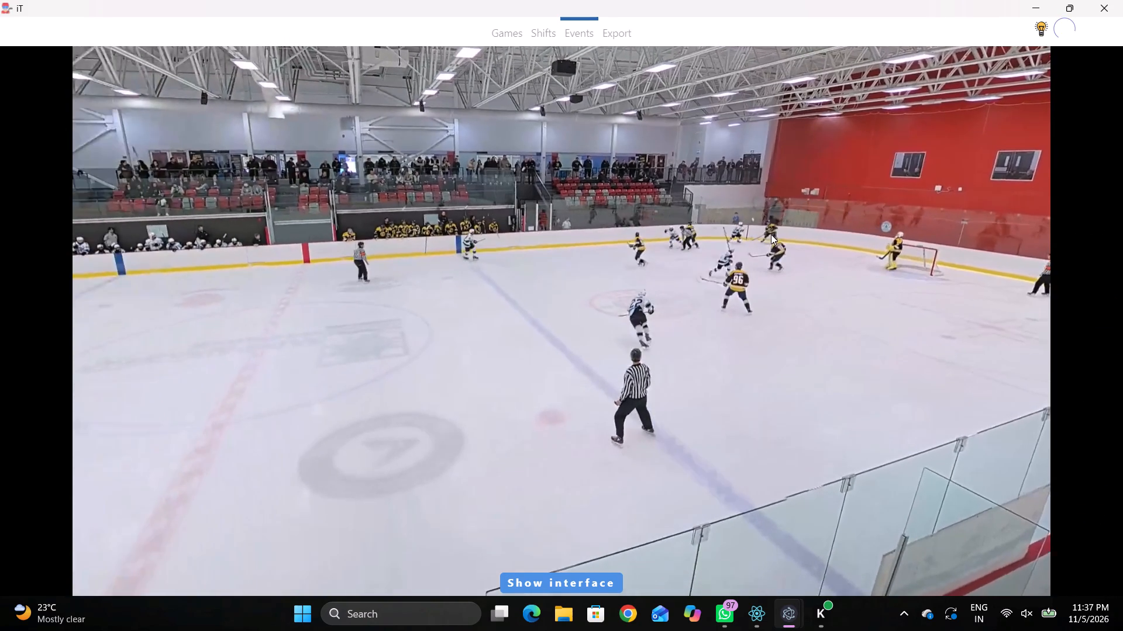
{"action": "key", "text": "space"}
{"action": "key", "text": "space"}
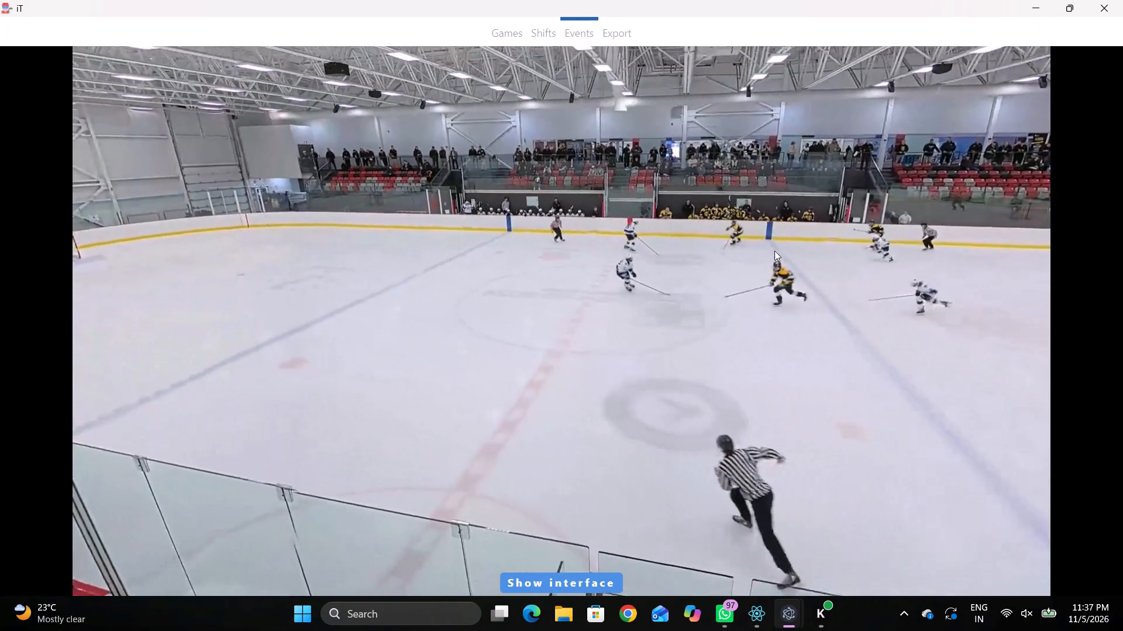
{"action": "key", "text": "space"}
{"action": "right_click_drag", "start_coordinate": [759, 208], "coordinate": [767, 207]}
{"action": "left_click", "coordinate": [830, 233]}
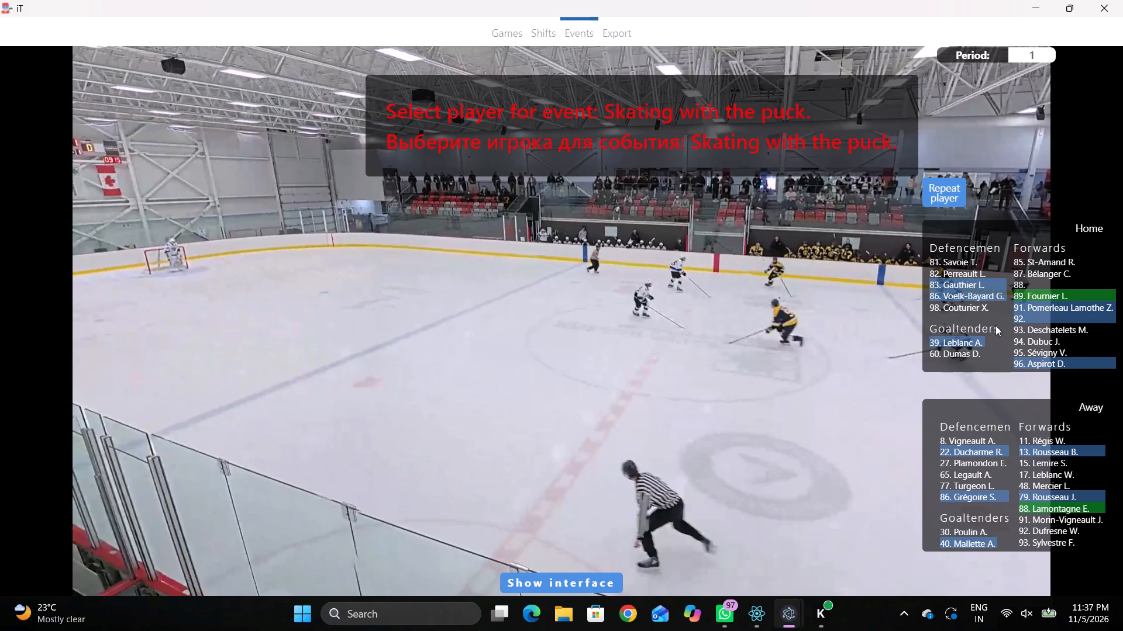
{"action": "left_click", "coordinate": [1019, 297]}
{"action": "left_click", "coordinate": [640, 175]}
Add a Pass event by home player 89 at 00:12:24.8, in the neutral zone at rink position about -435, -990.
{"action": "key", "text": "space"}
{"action": "type", "text": "v"}
{"action": "key", "text": "space"}
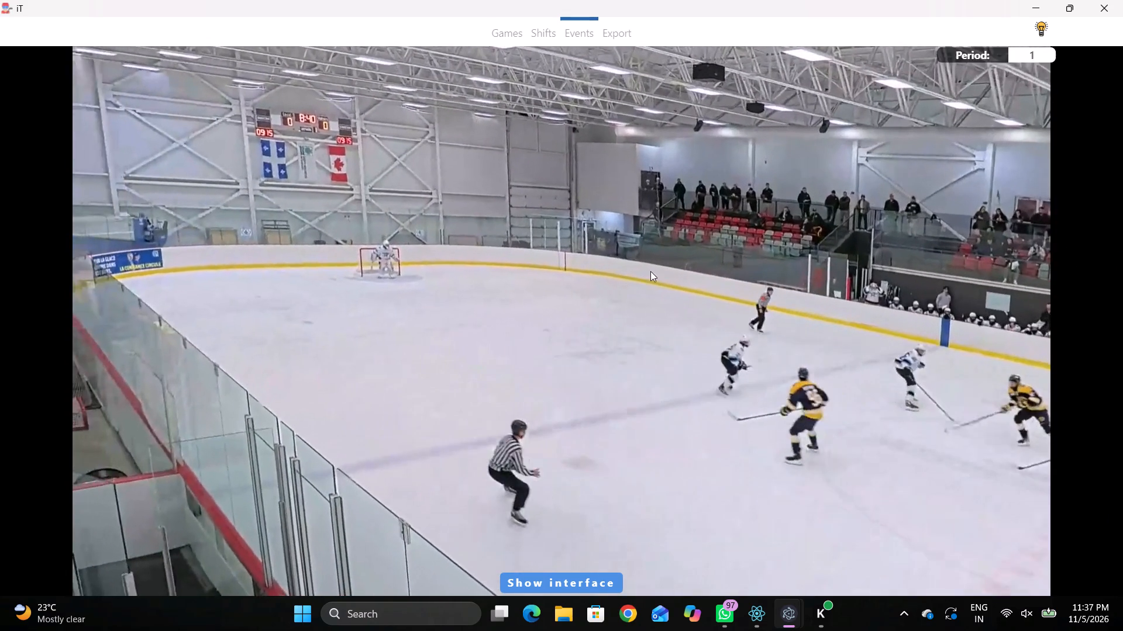
{"action": "key", "text": "space"}
{"action": "key", "text": "space"}
{"action": "key", "text": "space"}
{"action": "key", "text": "space"}
{"action": "key", "text": "q"}
{"action": "key", "text": "q"}
{"action": "key", "text": "q"}
{"action": "key", "text": "q"}
{"action": "key", "text": "q"}
{"action": "key", "text": "q"}
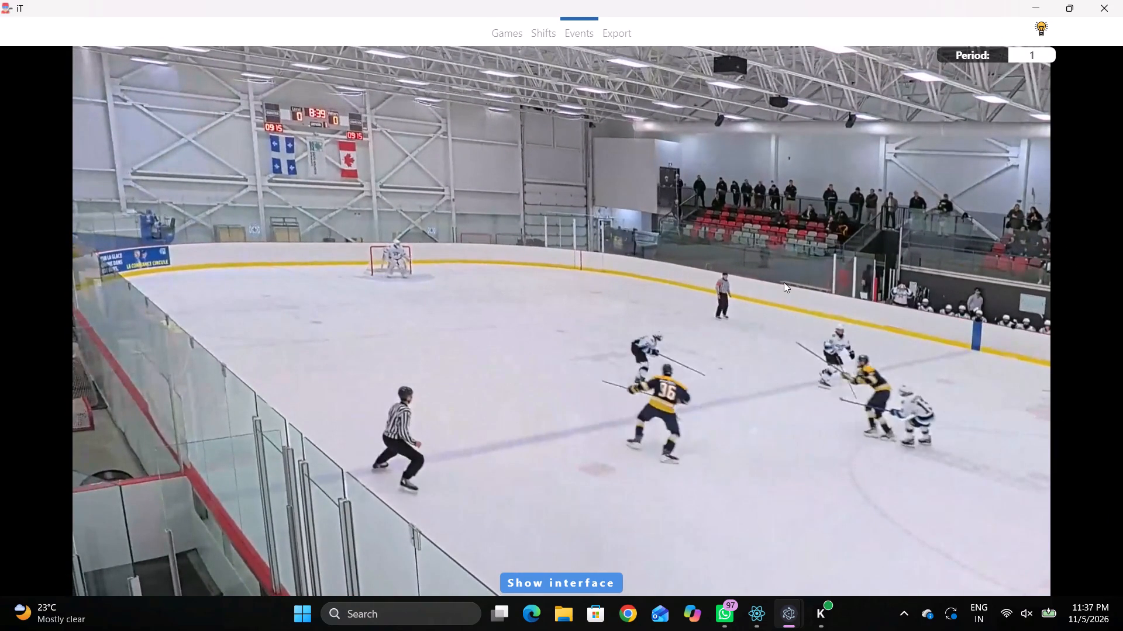
{"action": "key", "text": "q"}
{"action": "key", "text": "q"}
{"action": "key", "text": "q"}
{"action": "key", "text": "q"}
{"action": "key", "text": "q"}
{"action": "key", "text": "q"}
{"action": "right_click", "coordinate": [782, 248]}
{"action": "key", "text": "q"}
{"action": "left_click", "coordinate": [781, 254]}
{"action": "right_click_drag", "start_coordinate": [731, 247], "coordinate": [714, 250]}
{"action": "key", "text": "q"}
{"action": "left_click", "coordinate": [716, 256]}
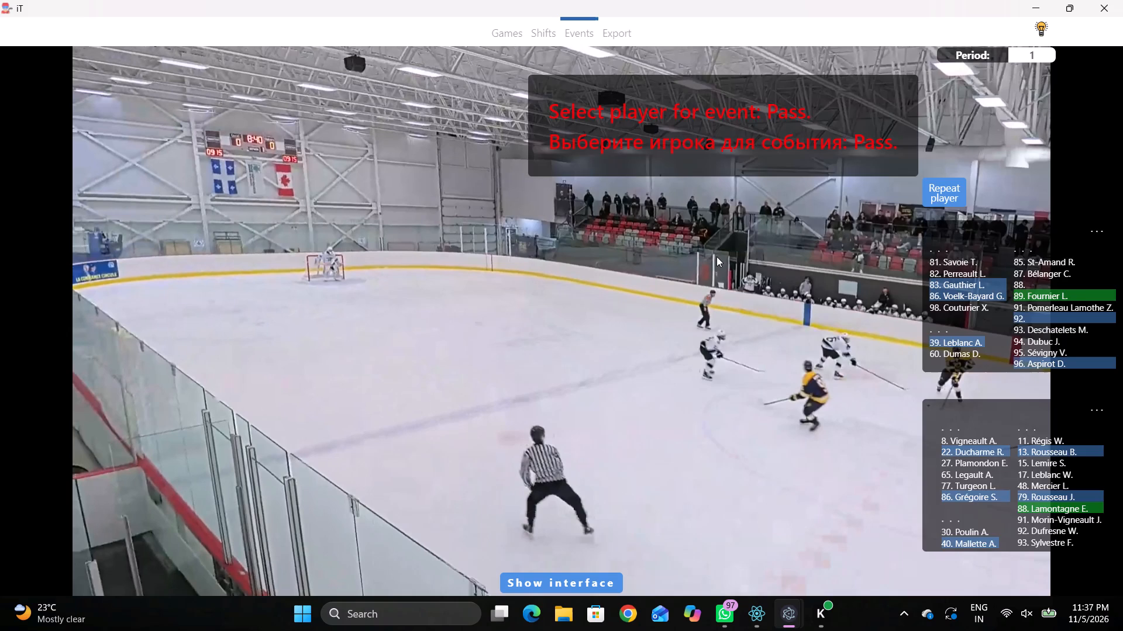
{"action": "right_click", "coordinate": [717, 258]}
{"action": "left_click", "coordinate": [725, 265]}
{"action": "left_click", "coordinate": [953, 192]}
{"action": "left_click", "coordinate": [539, 150]}
Reassign the Skating with the puck event at 00:12:23.9 and the Pass at 00:12:24.8 to home player 92.
{"action": "key", "text": "r"}
{"action": "key", "text": "space"}
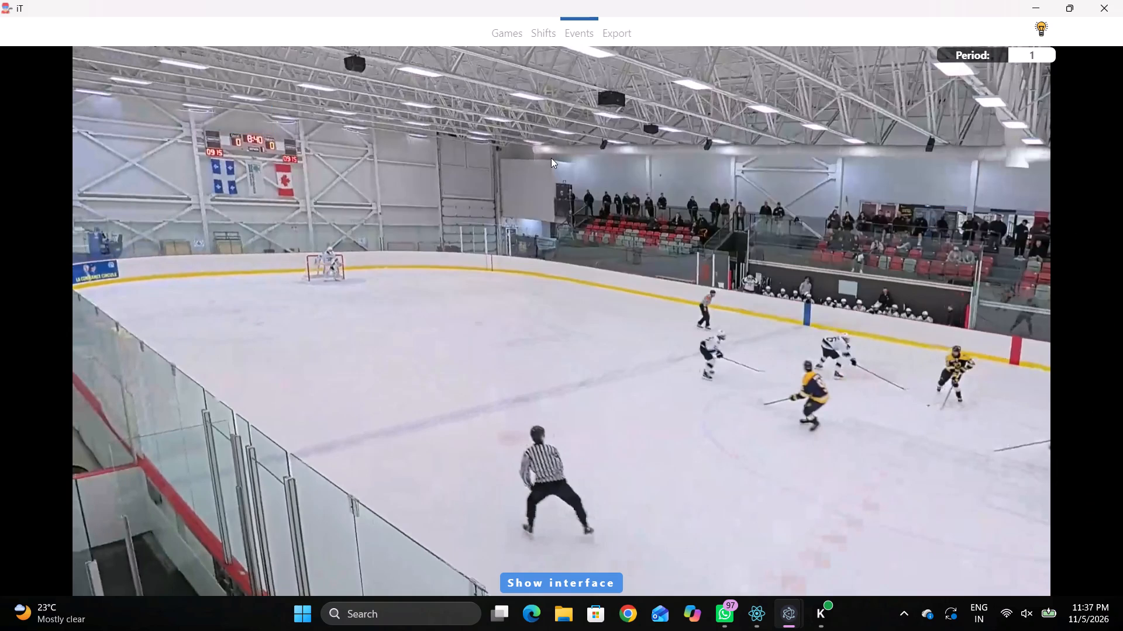
{"action": "key", "text": "space"}
{"action": "key", "text": "space"}
{"action": "key", "text": "space"}
{"action": "key", "text": "space"}
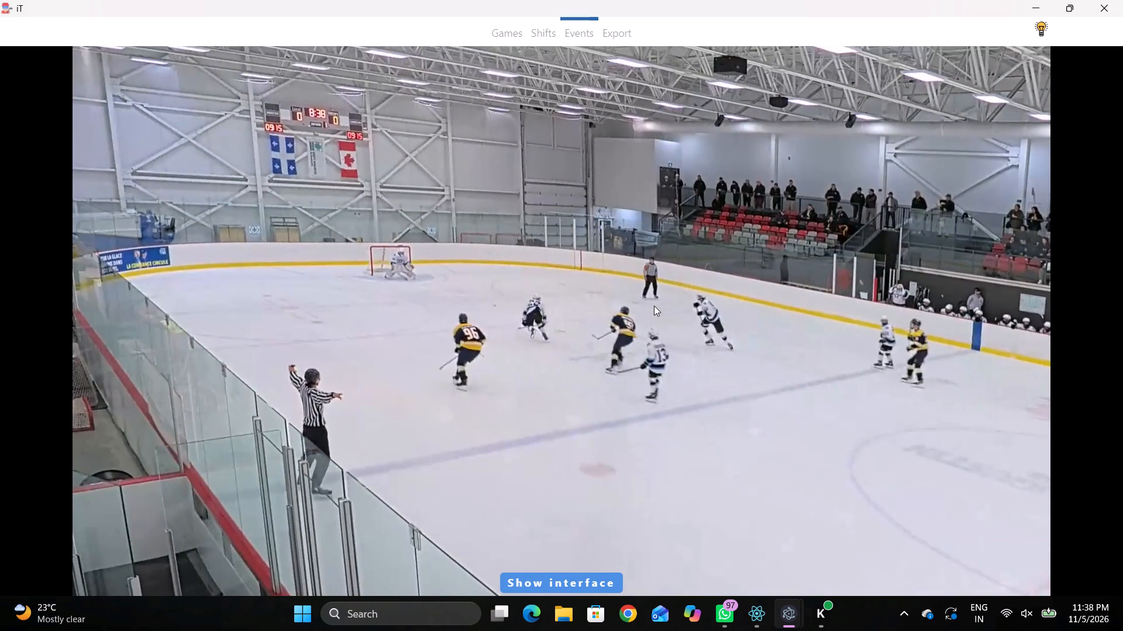
{"action": "key", "text": "space"}
{"action": "key", "text": "shift+d"}
{"action": "left_click", "coordinate": [359, 451]}
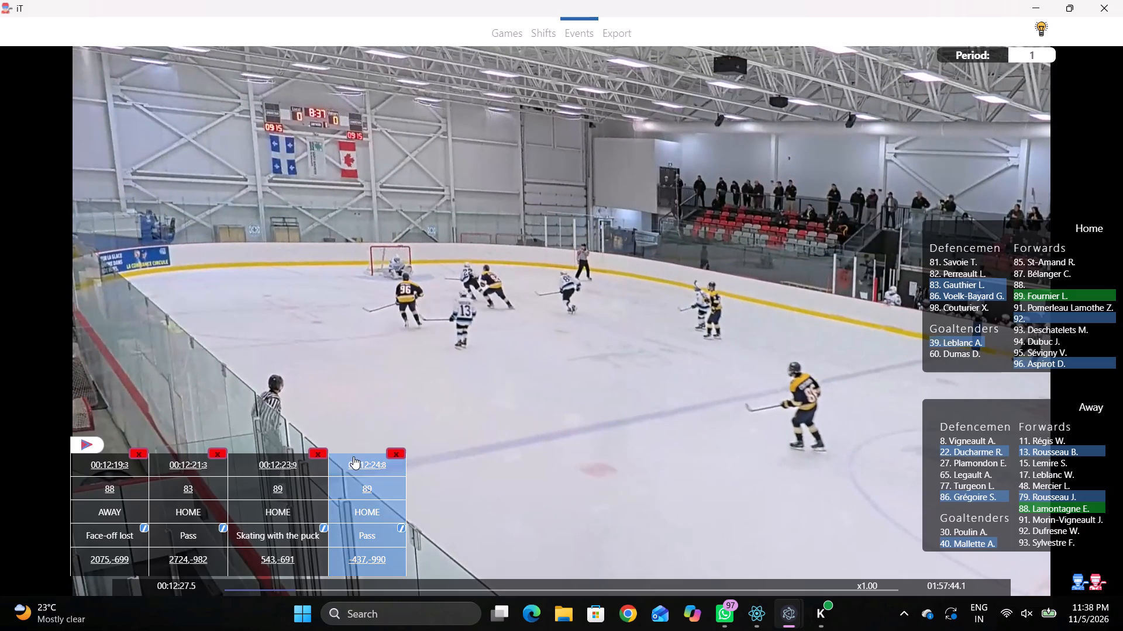
{"action": "left_click", "coordinate": [353, 456]}
{"action": "key", "text": "space"}
{"action": "key", "text": "v"}
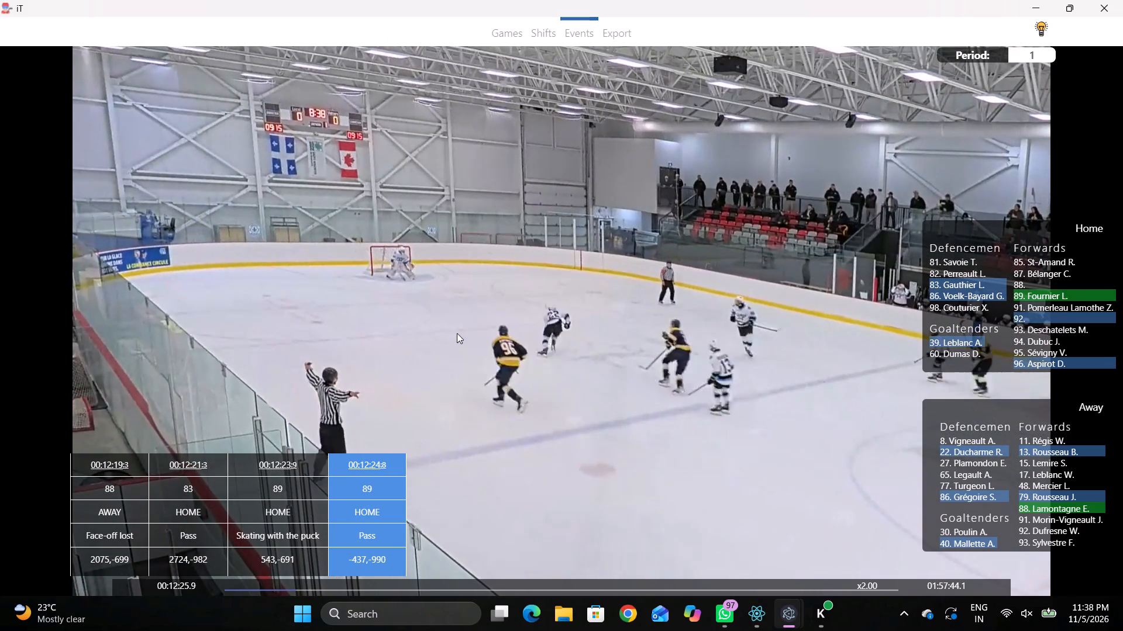
{"action": "key", "text": "space"}
{"action": "left_click", "coordinate": [273, 486]}
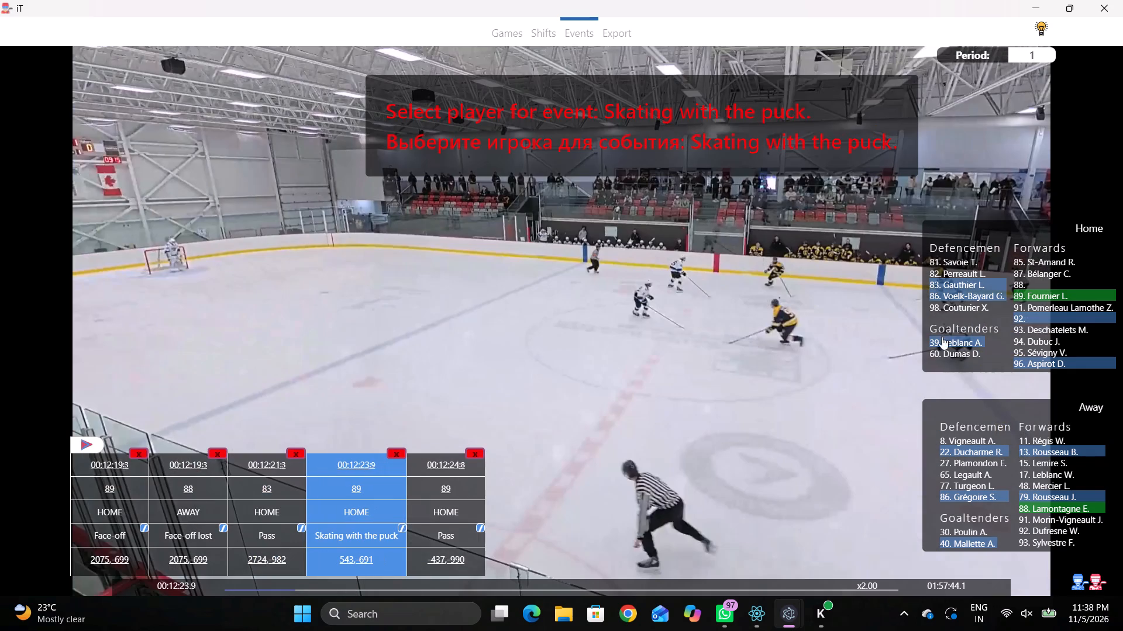
{"action": "left_click", "coordinate": [1019, 317]}
{"action": "left_click", "coordinate": [452, 484]}
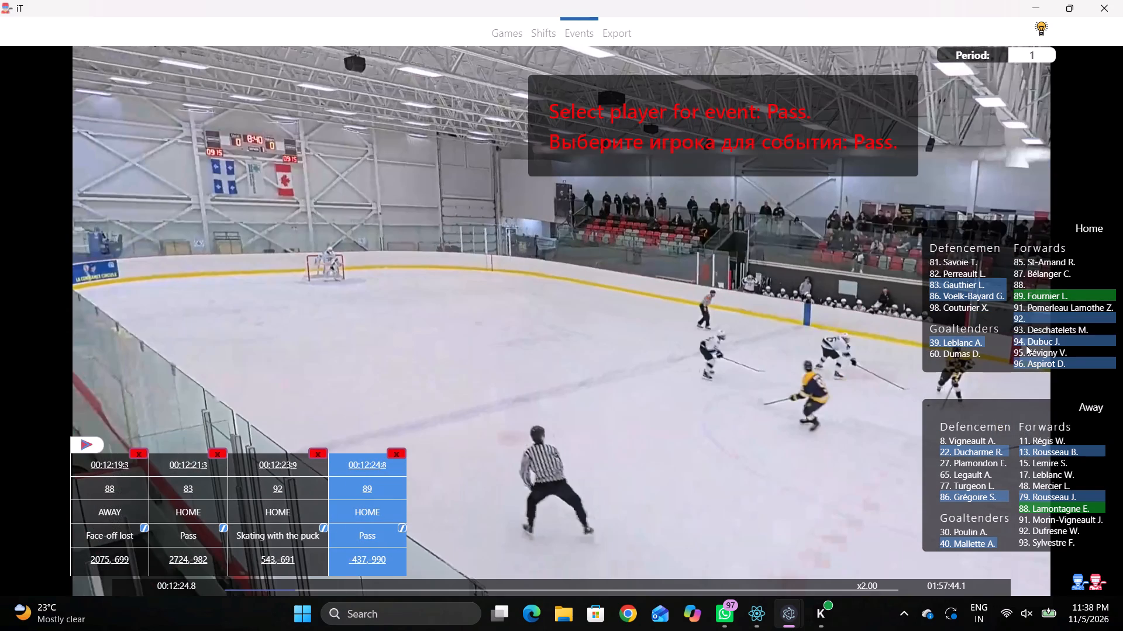
{"action": "left_click", "coordinate": [1024, 323]}
{"action": "key", "text": "shift+d"}
Add a Whistle event at 00:12:28.2, at rink position about -1035, -125.
{"action": "key", "text": "space"}
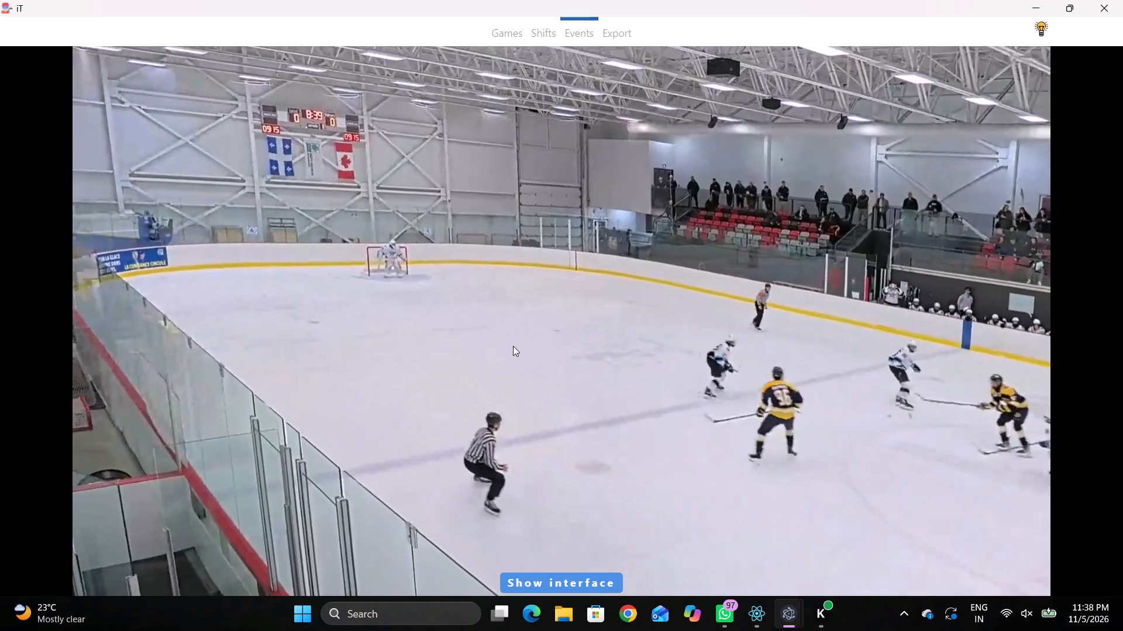
{"action": "key", "text": "v"}
{"action": "key", "text": "space"}
{"action": "key", "text": "space"}
{"action": "key", "text": "space"}
{"action": "right_click_drag", "start_coordinate": [448, 169], "coordinate": [469, 168]}
{"action": "left_click", "coordinate": [497, 261]}
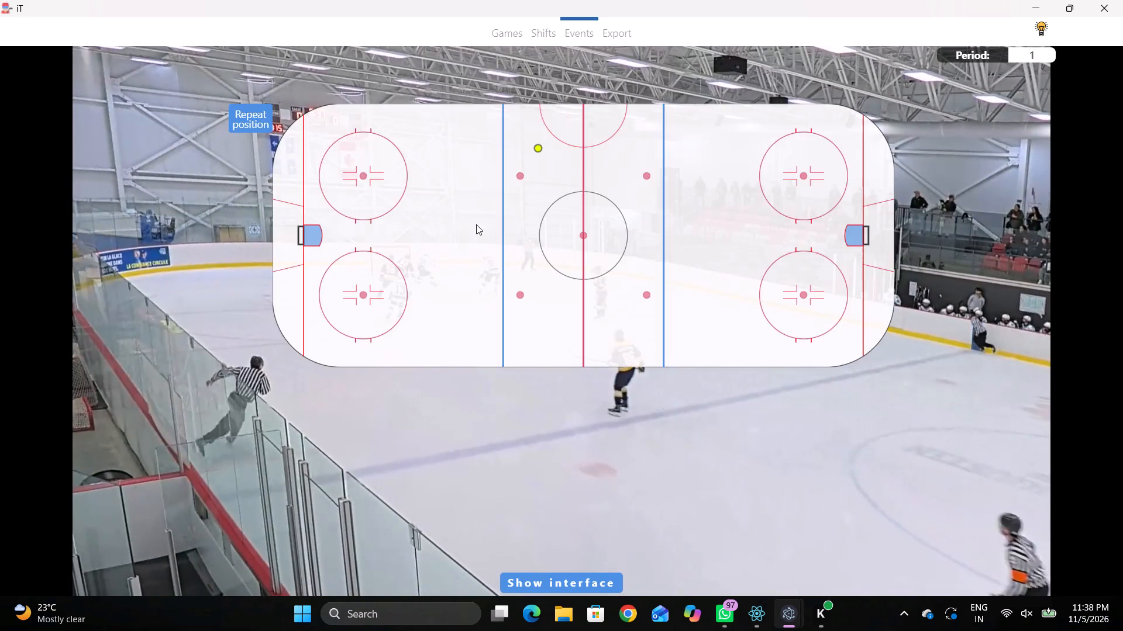
{"action": "left_click", "coordinate": [476, 224]}
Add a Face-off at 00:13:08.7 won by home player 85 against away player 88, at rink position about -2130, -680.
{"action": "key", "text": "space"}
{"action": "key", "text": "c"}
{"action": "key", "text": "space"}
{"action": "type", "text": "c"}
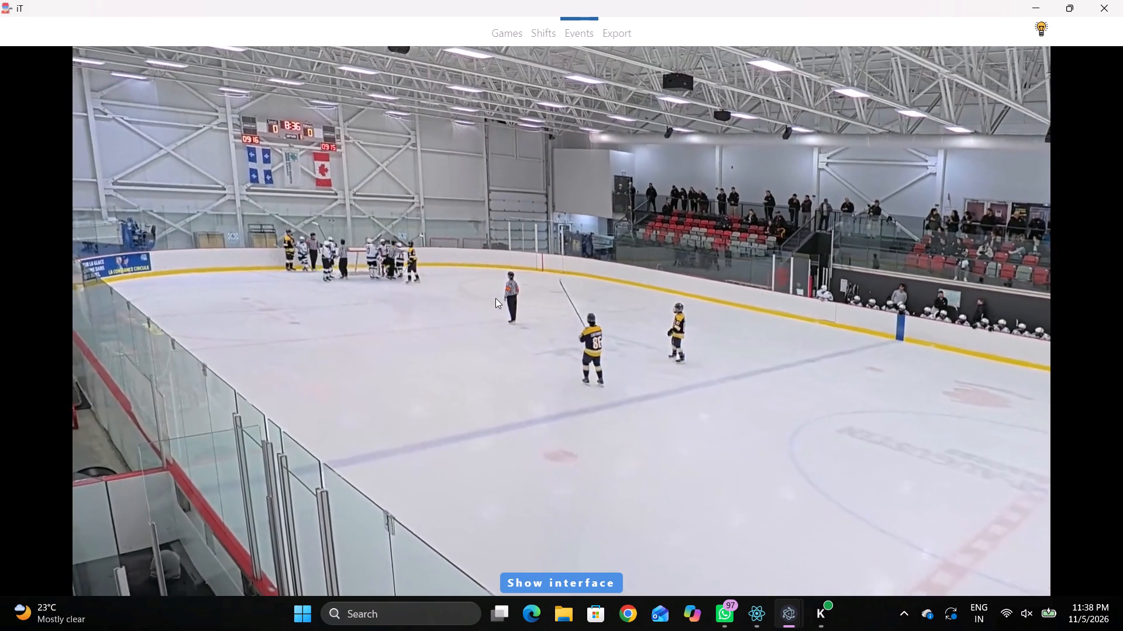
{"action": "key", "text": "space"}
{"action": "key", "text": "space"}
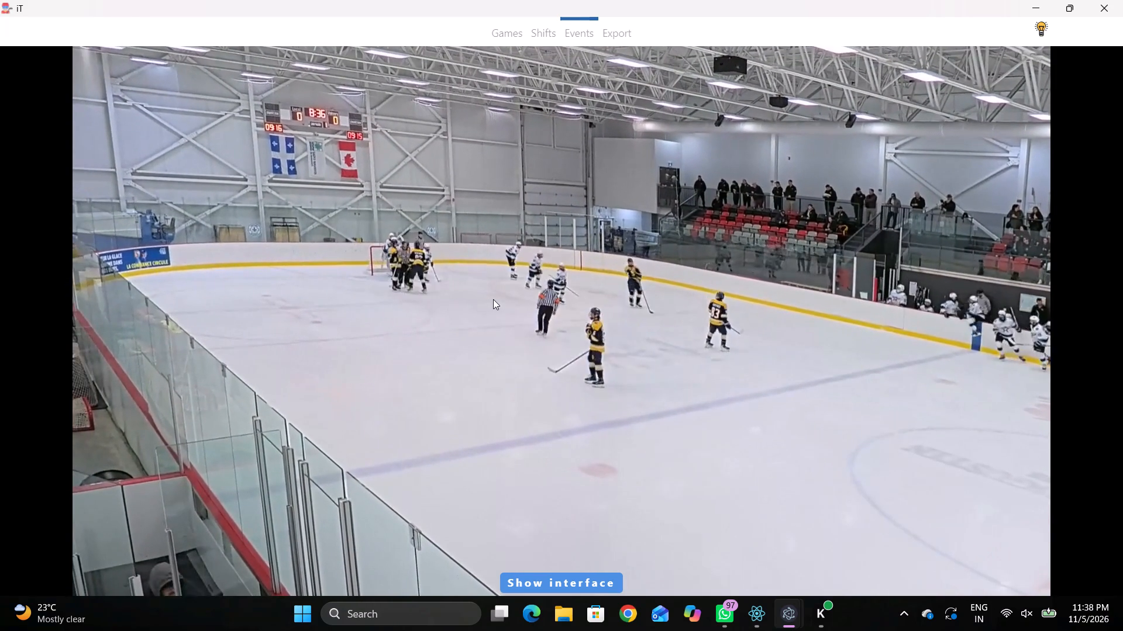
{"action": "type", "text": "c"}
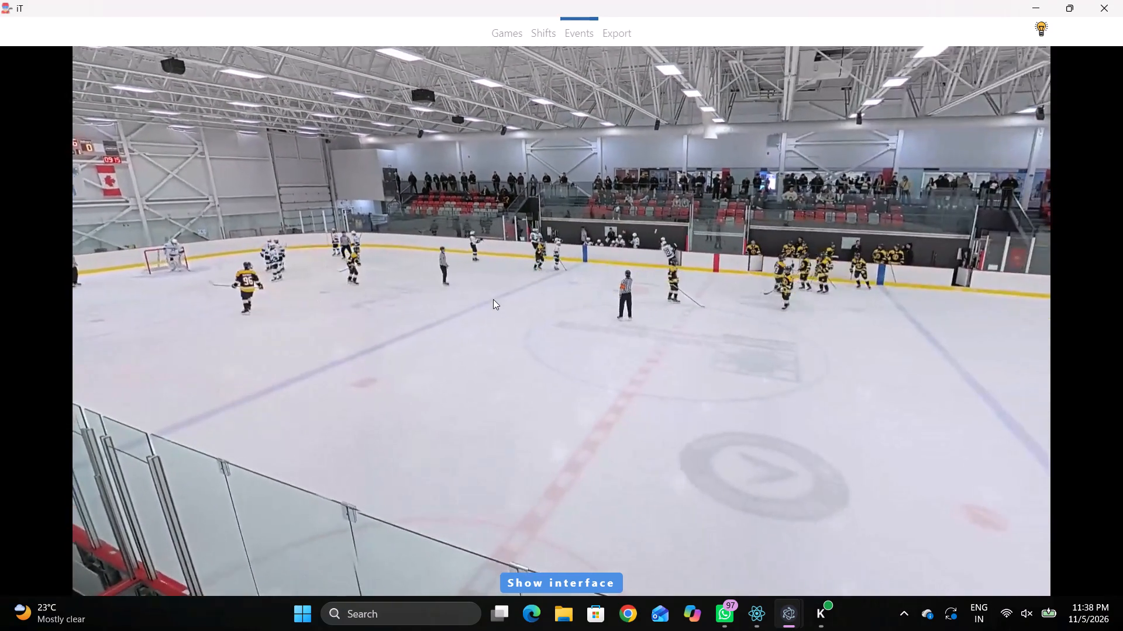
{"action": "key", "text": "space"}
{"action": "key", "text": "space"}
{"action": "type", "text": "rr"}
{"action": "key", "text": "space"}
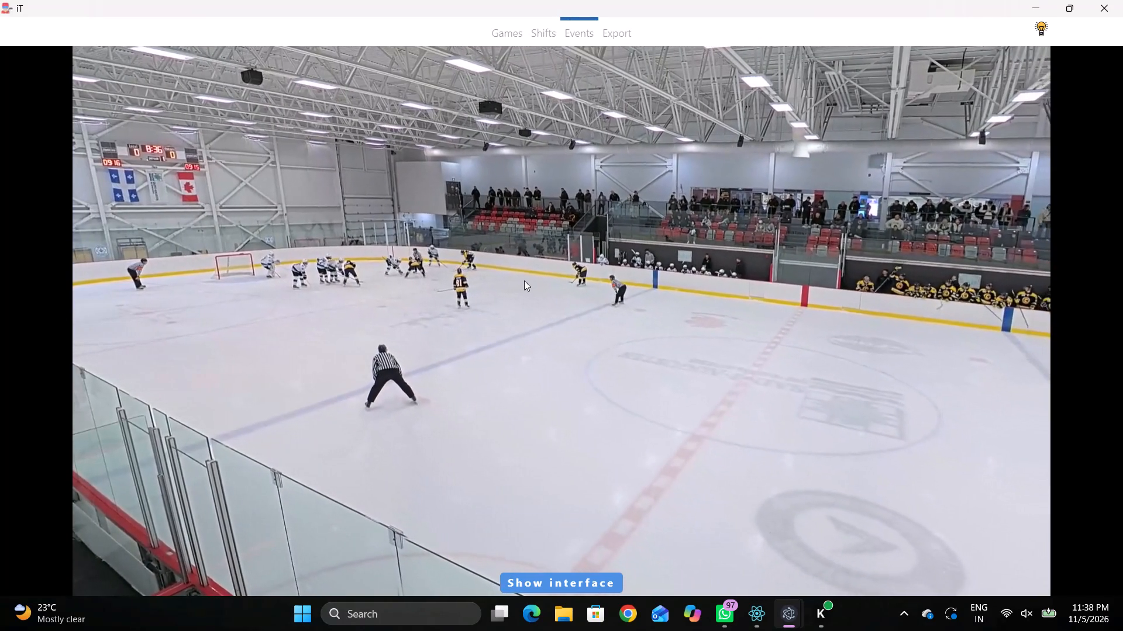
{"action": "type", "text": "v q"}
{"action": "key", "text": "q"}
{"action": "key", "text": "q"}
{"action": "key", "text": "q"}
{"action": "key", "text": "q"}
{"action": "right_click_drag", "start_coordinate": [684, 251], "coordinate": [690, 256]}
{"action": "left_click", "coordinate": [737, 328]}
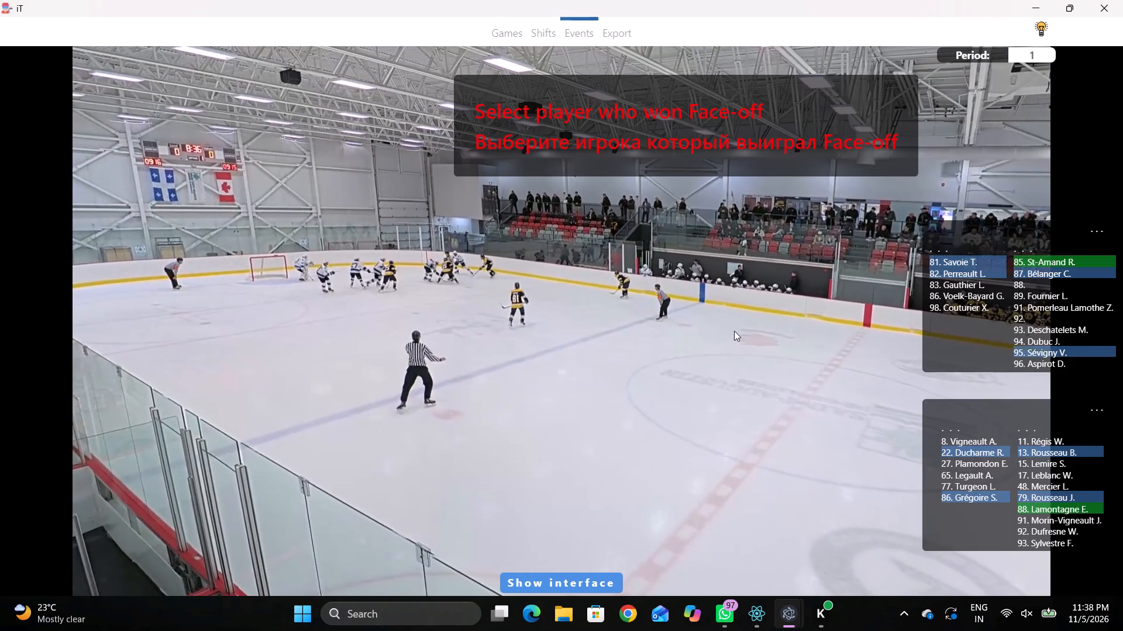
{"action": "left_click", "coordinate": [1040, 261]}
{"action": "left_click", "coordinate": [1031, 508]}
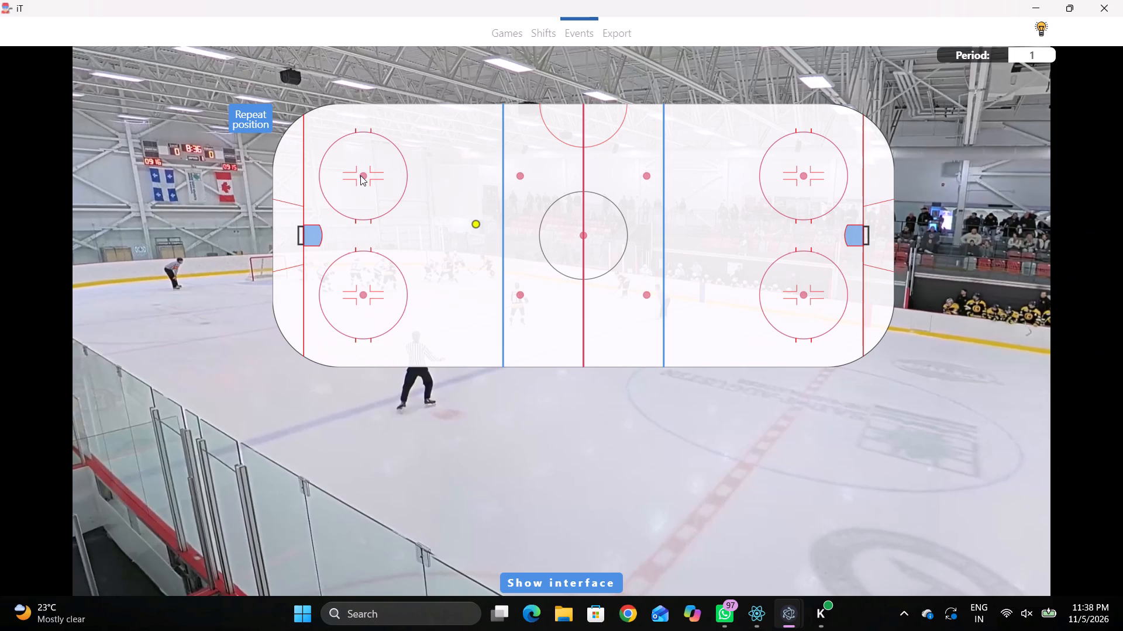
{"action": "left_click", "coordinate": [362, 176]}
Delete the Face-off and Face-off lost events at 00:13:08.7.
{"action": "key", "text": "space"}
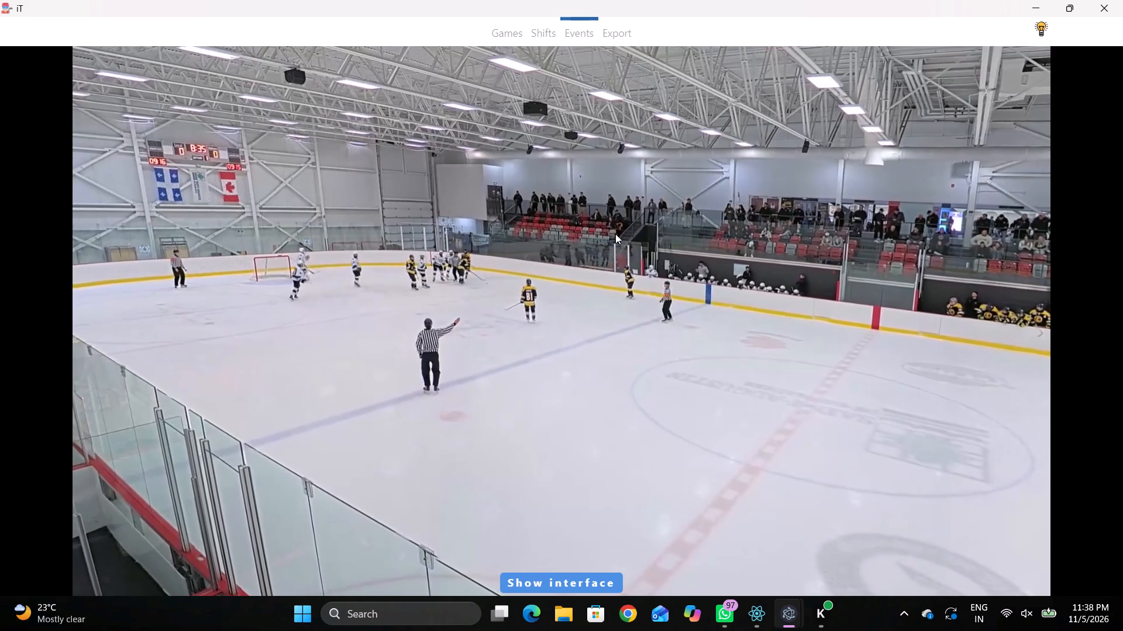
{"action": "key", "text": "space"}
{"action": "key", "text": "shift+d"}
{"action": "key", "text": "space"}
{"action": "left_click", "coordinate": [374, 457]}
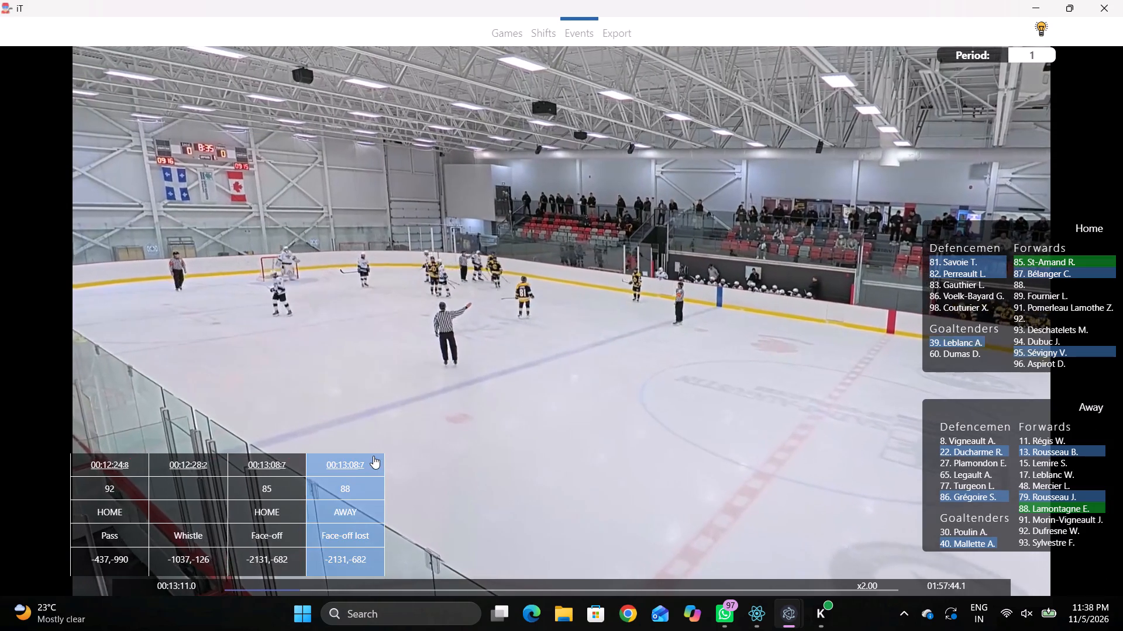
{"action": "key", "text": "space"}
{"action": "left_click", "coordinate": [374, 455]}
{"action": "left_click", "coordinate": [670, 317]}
Add a Face-off at 00:13:19.4 won by away player 11 against home player 85, at rink position about -2115, -680.
{"action": "key", "text": "space"}
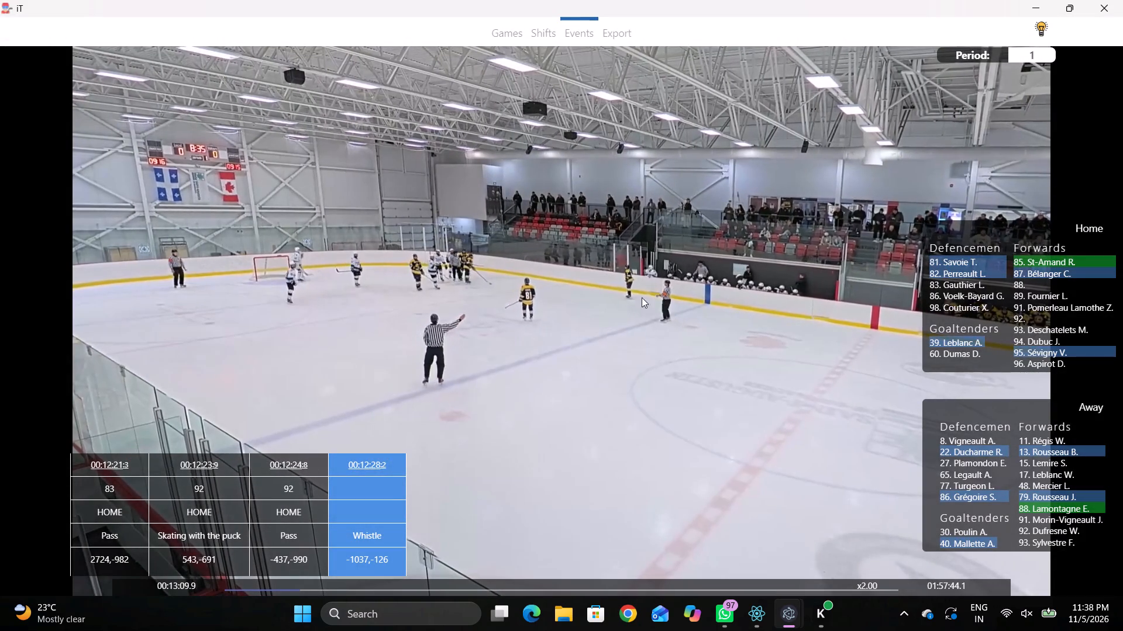
{"action": "type", "text": "DDc"}
{"action": "key", "text": "space"}
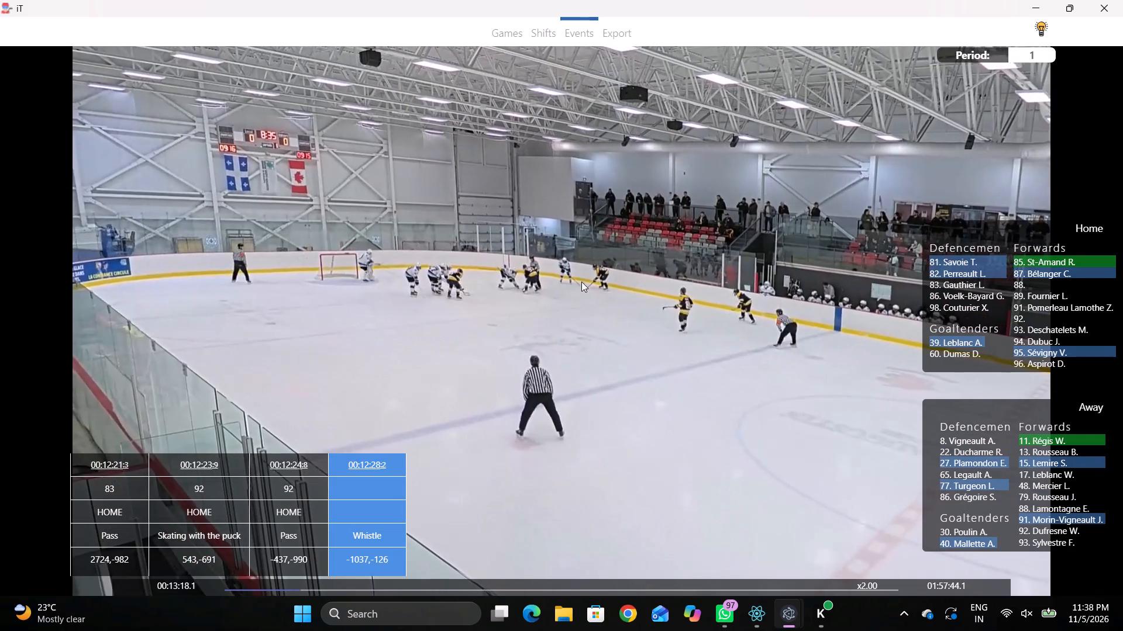
{"action": "key", "text": "space"}
{"action": "type", "text": "qqq"}
{"action": "key", "text": "q"}
{"action": "right_click_drag", "start_coordinate": [615, 239], "coordinate": [629, 243]}
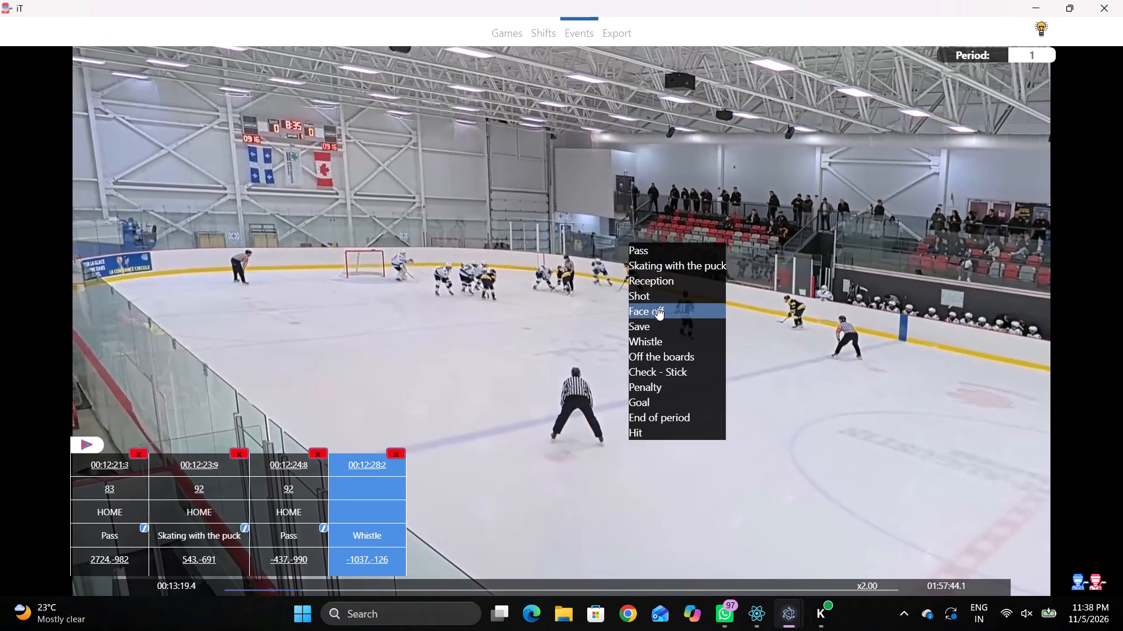
{"action": "left_click", "coordinate": [657, 307]}
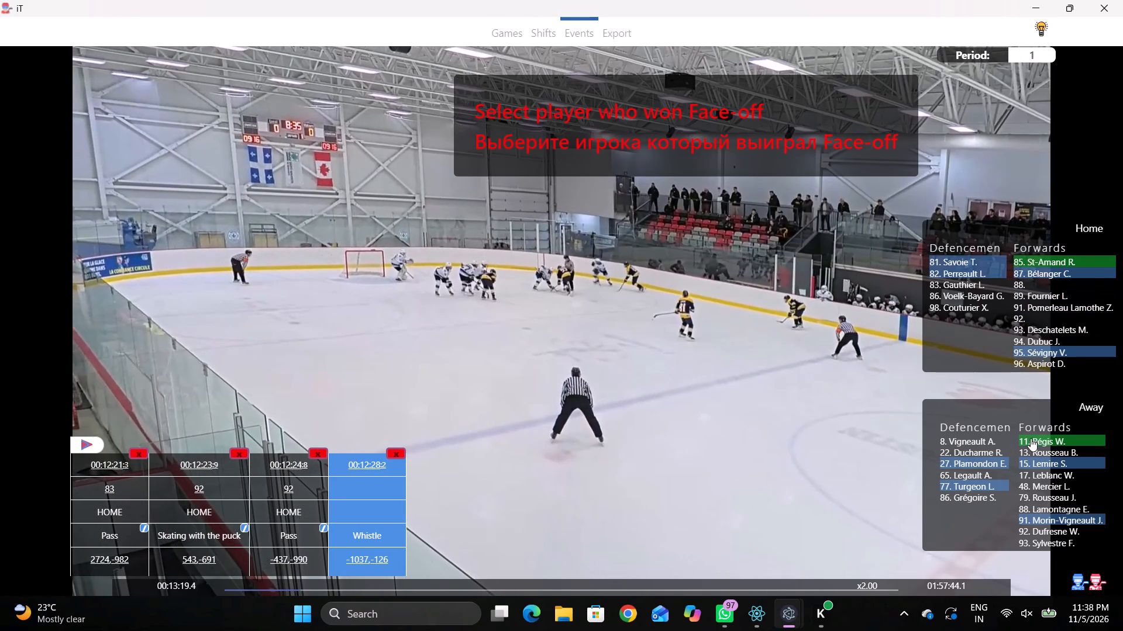
{"action": "left_click", "coordinate": [1025, 442]}
{"action": "left_click", "coordinate": [1024, 262]}
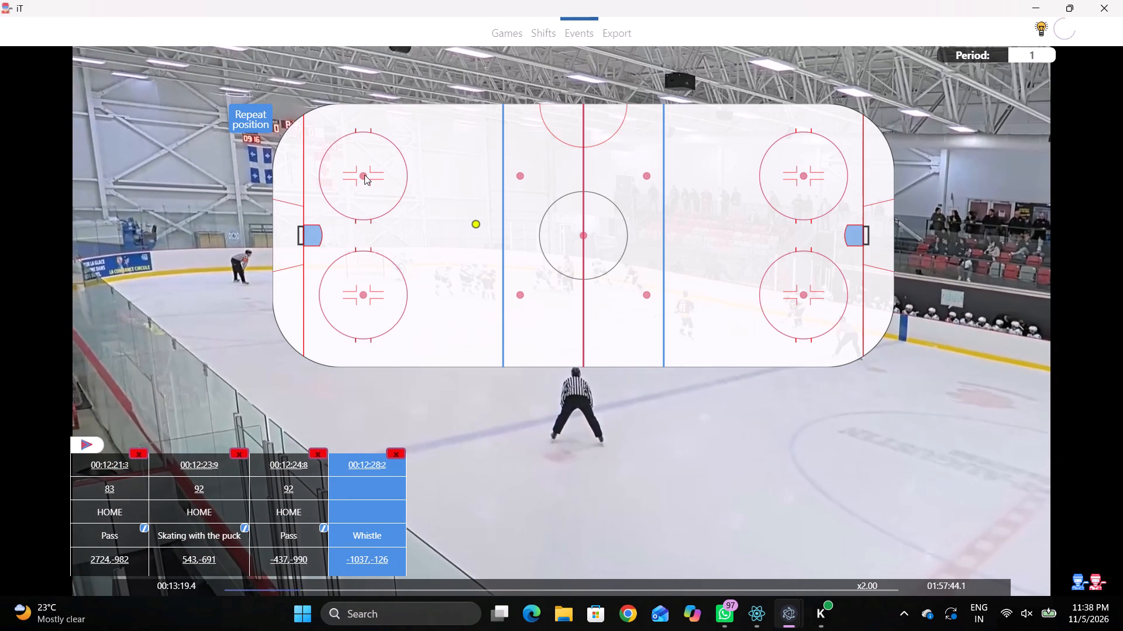
{"action": "left_click", "coordinate": [364, 175]}
Add a Pass event by away player 77 at 00:13:21.4, behind the goal line at rink position about -2815, -1030.
{"action": "key", "text": "r"}
{"action": "key", "text": "space"}
{"action": "key", "text": "space"}
{"action": "key", "text": "space"}
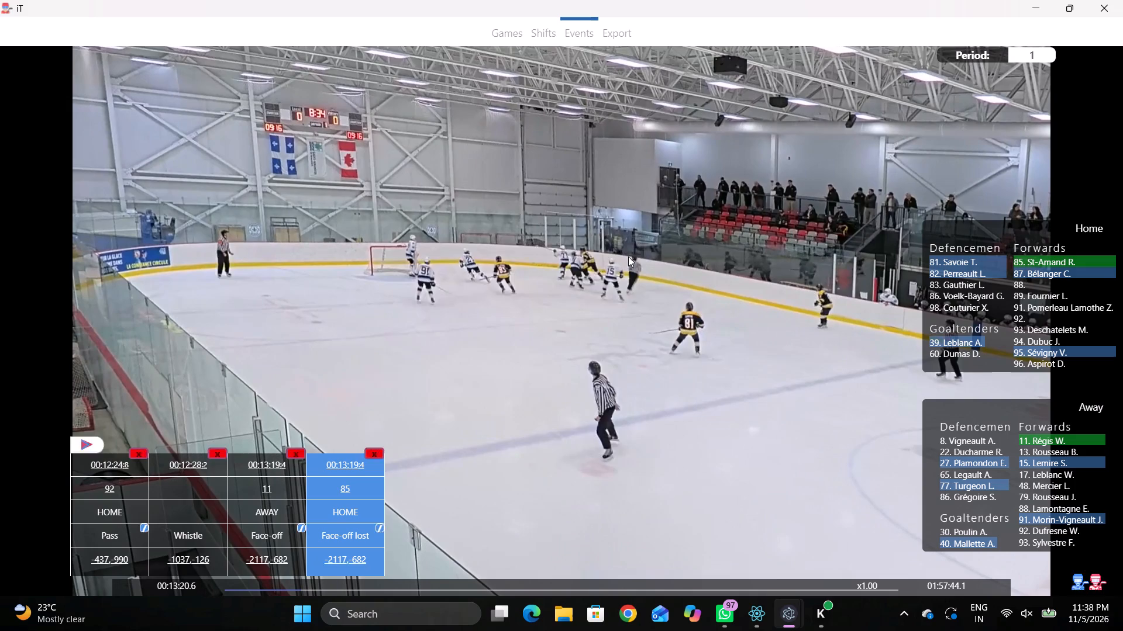
{"action": "key", "text": "space"}
{"action": "key", "text": "q"}
{"action": "right_click", "coordinate": [630, 230]}
{"action": "key", "text": "q"}
{"action": "left_click", "coordinate": [636, 239]}
{"action": "right_click_drag", "start_coordinate": [621, 237], "coordinate": [596, 238]}
{"action": "left_click", "coordinate": [602, 245]}
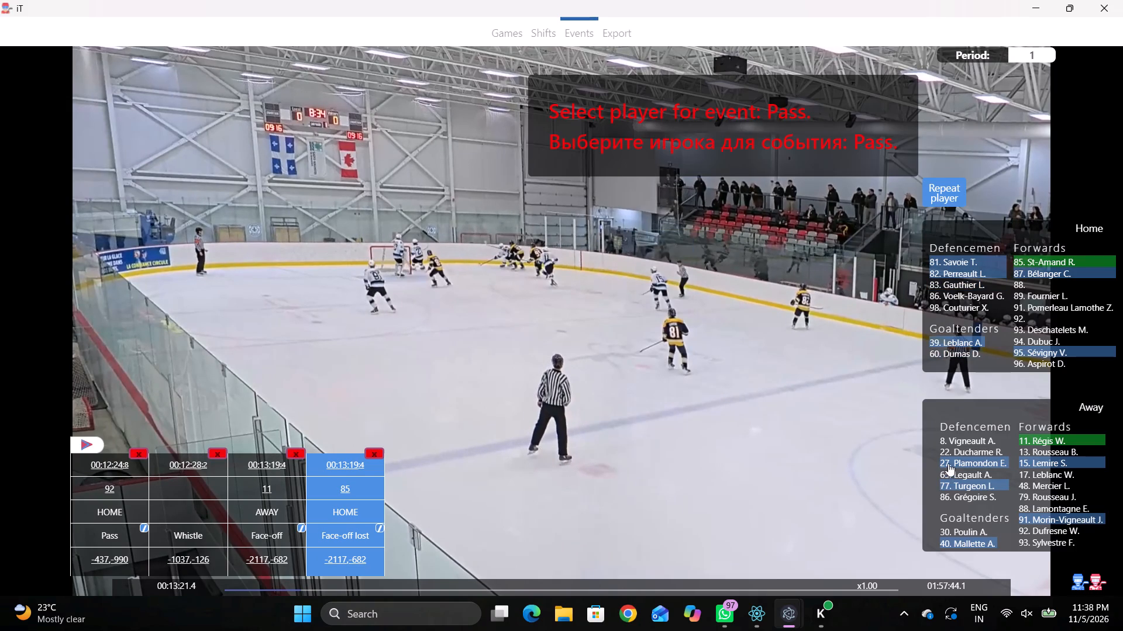
{"action": "left_click", "coordinate": [952, 486]}
{"action": "left_click", "coordinate": [292, 145]}
Add a Skating with the puck event by home player 95 at 00:13:22.7, at rink position about -2790, 215.
{"action": "key", "text": "space"}
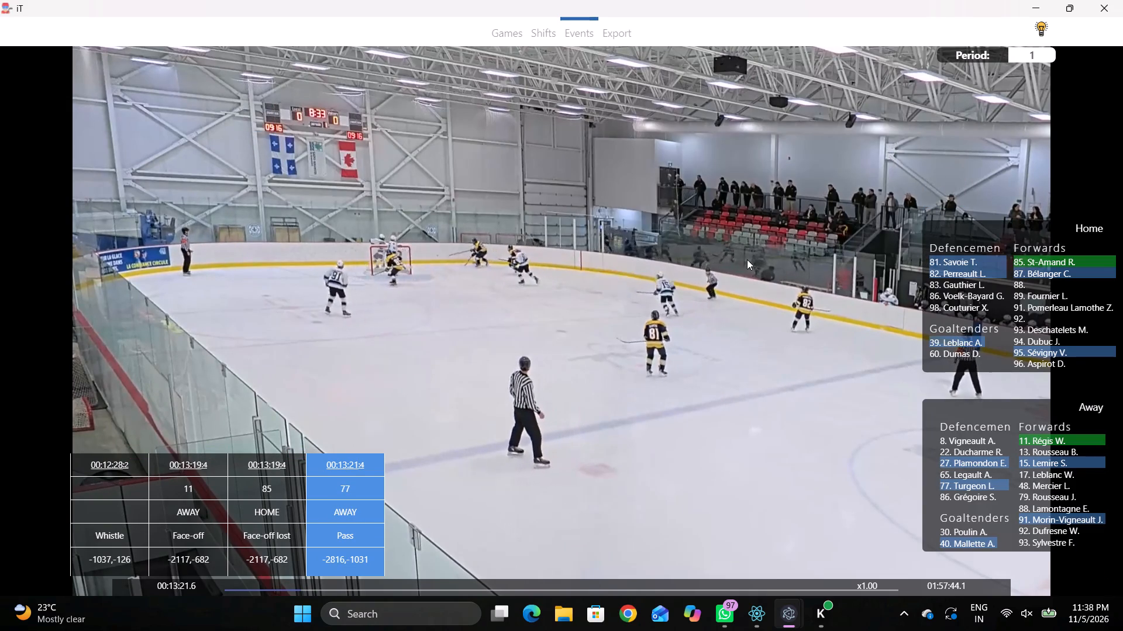
{"action": "key", "text": "space"}
{"action": "right_click", "coordinate": [604, 262]}
{"action": "key", "text": "space"}
{"action": "key", "text": "space"}
{"action": "key", "text": "space"}
{"action": "key", "text": "space"}
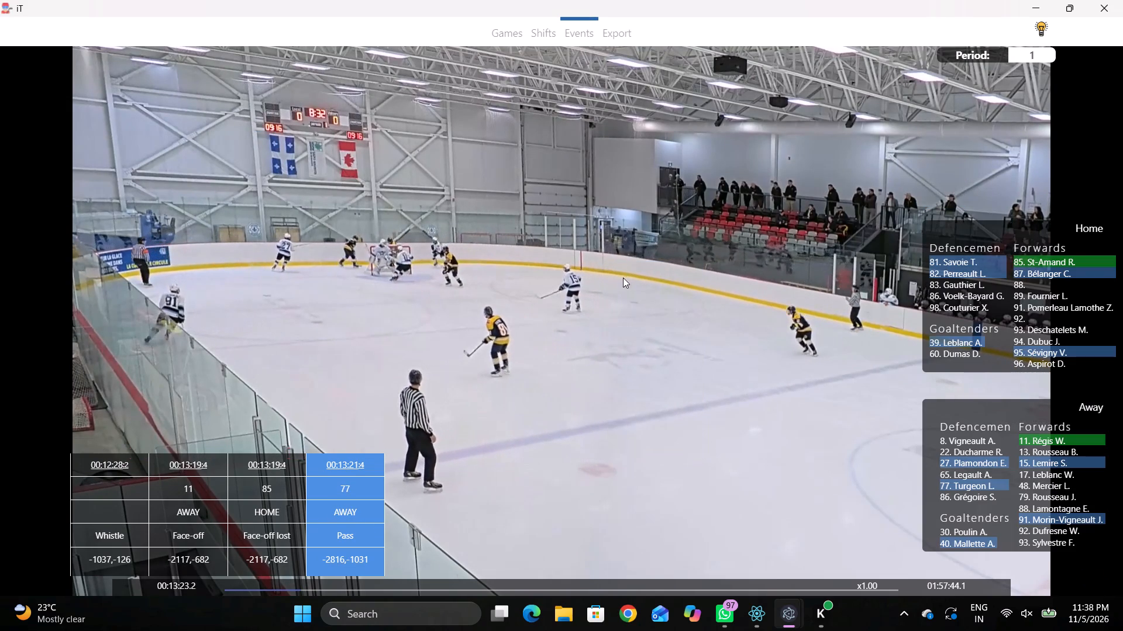
{"action": "key", "text": "q"}
{"action": "key", "text": "q"}
{"action": "key", "text": "q"}
{"action": "key", "text": "q"}
{"action": "key", "text": "q"}
{"action": "key", "text": "q"}
{"action": "key", "text": "q"}
{"action": "key", "text": "q"}
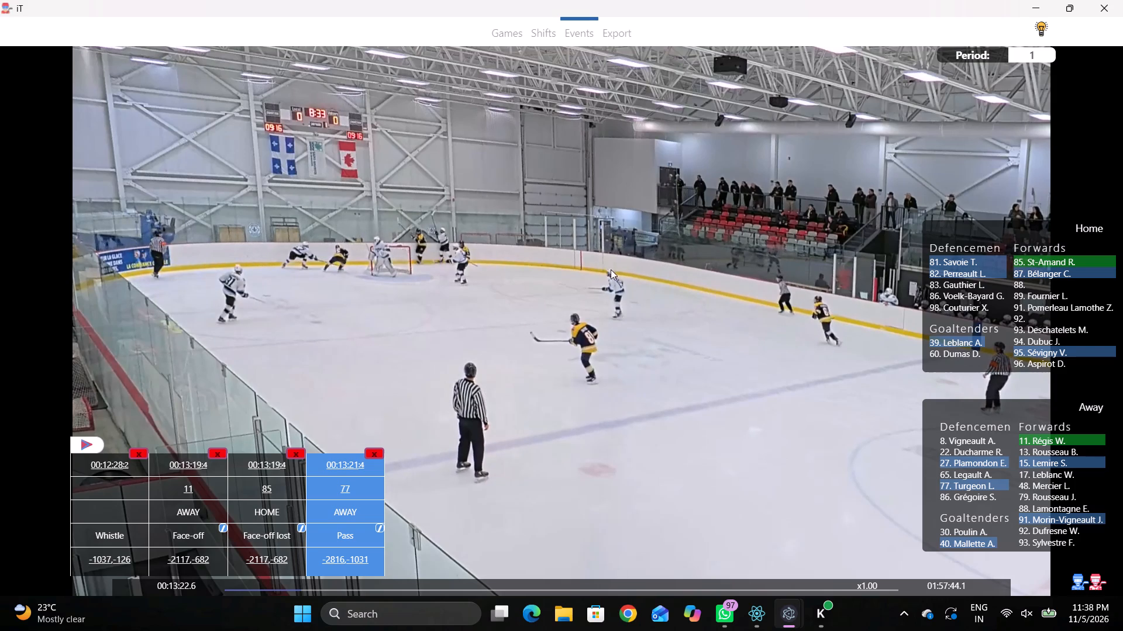
{"action": "key", "text": "space"}
{"action": "key", "text": "space"}
{"action": "right_click", "coordinate": [648, 241]}
{"action": "left_click", "coordinate": [681, 262]}
{"action": "left_click", "coordinate": [1030, 352]}
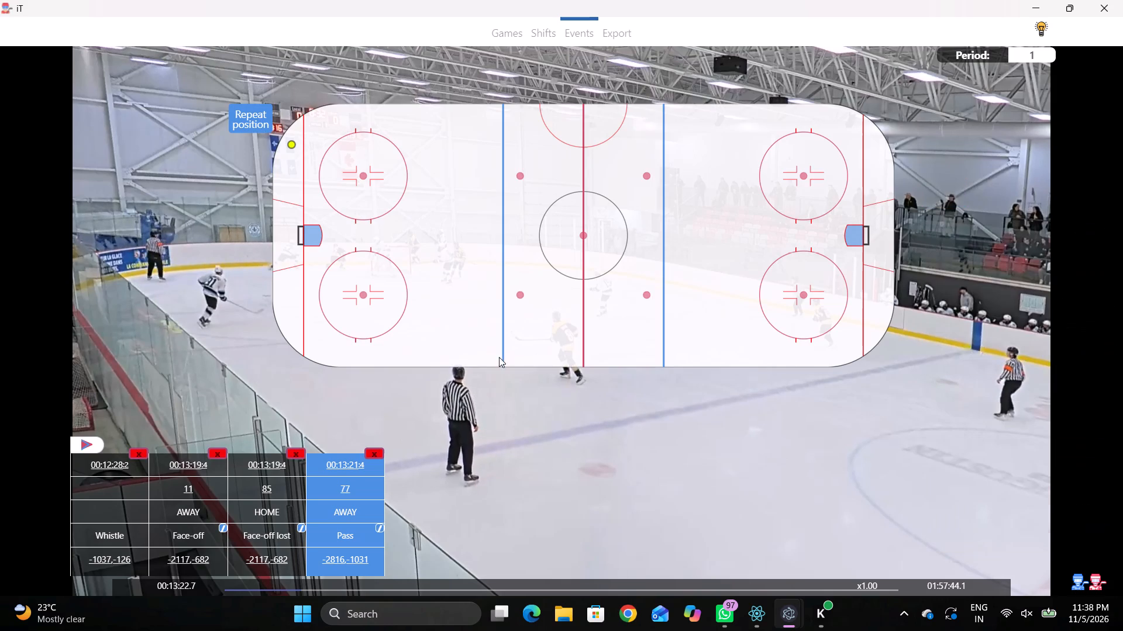
{"action": "left_click", "coordinate": [295, 255]}
Add a Pass event by home player 95 at 00:13:25.2, behind the goal line at rink position about -2795, 215.
{"action": "key", "text": "space"}
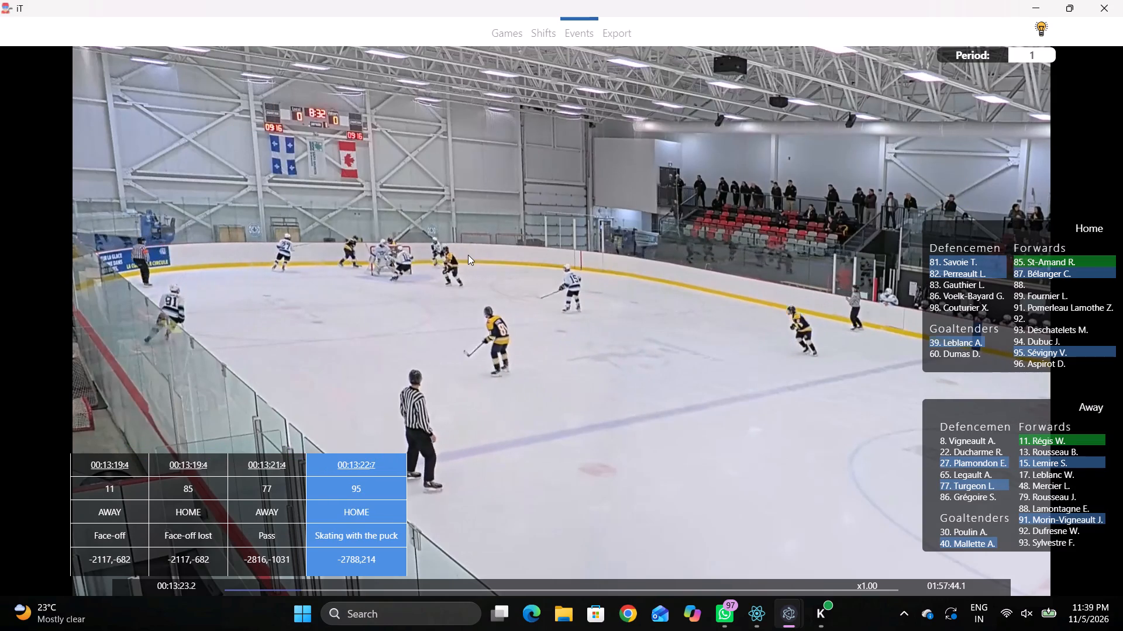
{"action": "key", "text": "space"}
{"action": "key", "text": "space"}
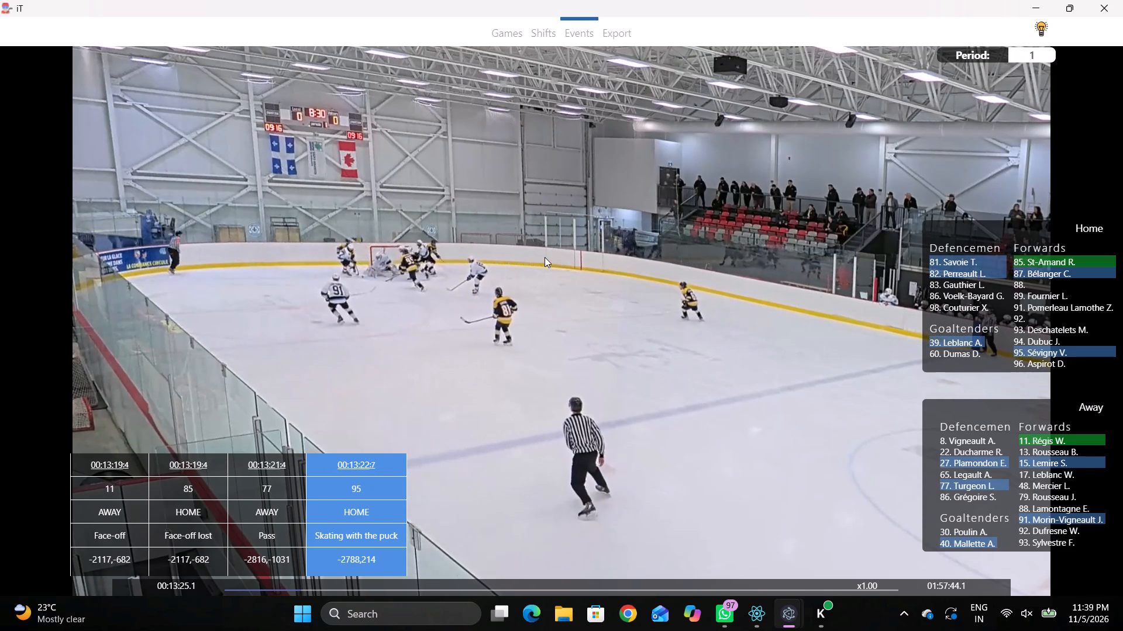
{"action": "key", "text": "space"}
{"action": "type", "text": "q"}
{"action": "key", "text": "q"}
{"action": "key", "text": "q"}
{"action": "key", "text": "q"}
{"action": "key", "text": "q"}
{"action": "right_click", "coordinate": [650, 209]}
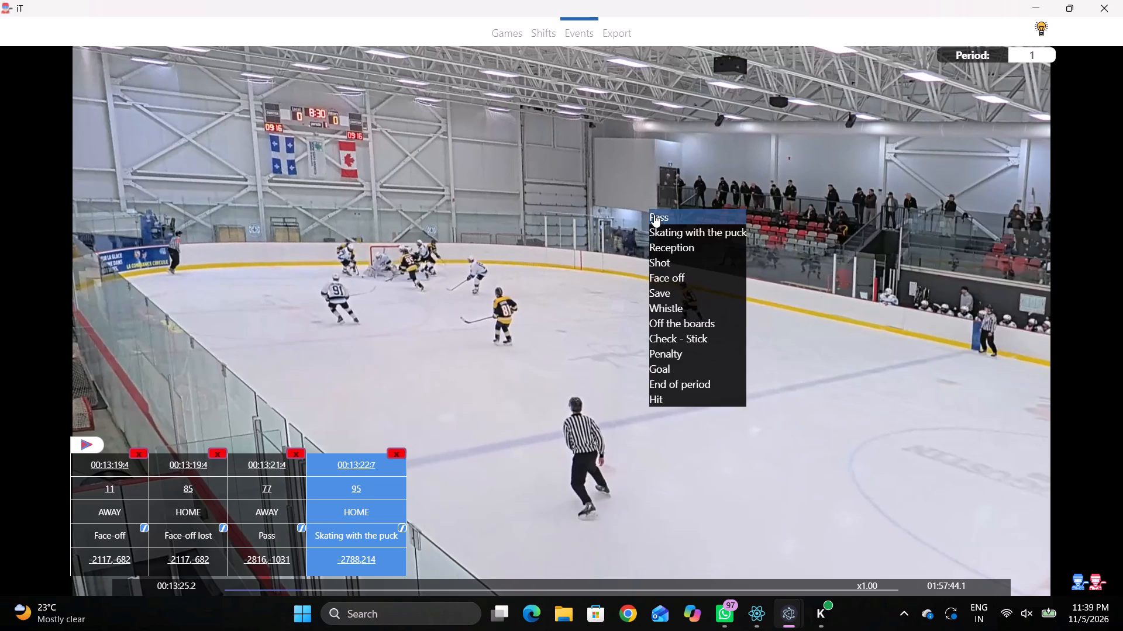
{"action": "right_click_drag", "start_coordinate": [649, 215], "coordinate": [642, 219]}
{"action": "left_click", "coordinate": [649, 227]}
{"action": "left_click", "coordinate": [949, 200]}
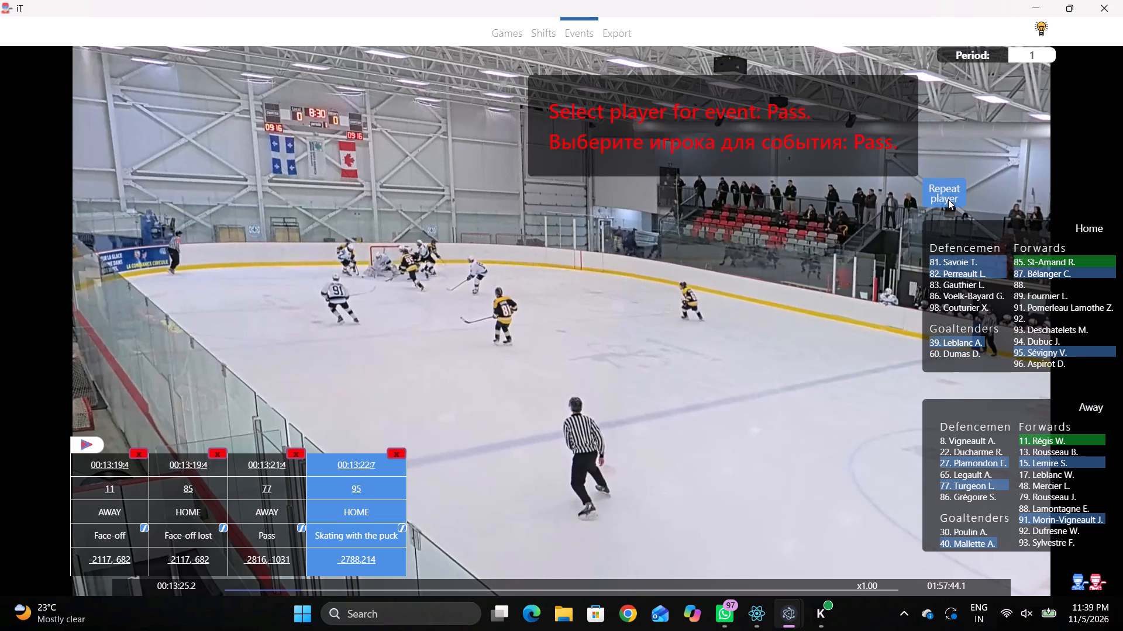
{"action": "left_click", "coordinate": [294, 255]}
Add a Skating with the puck event by away player 91 at 00:13:26.8, at rink position about -1960, 480.
{"action": "key", "text": "space"}
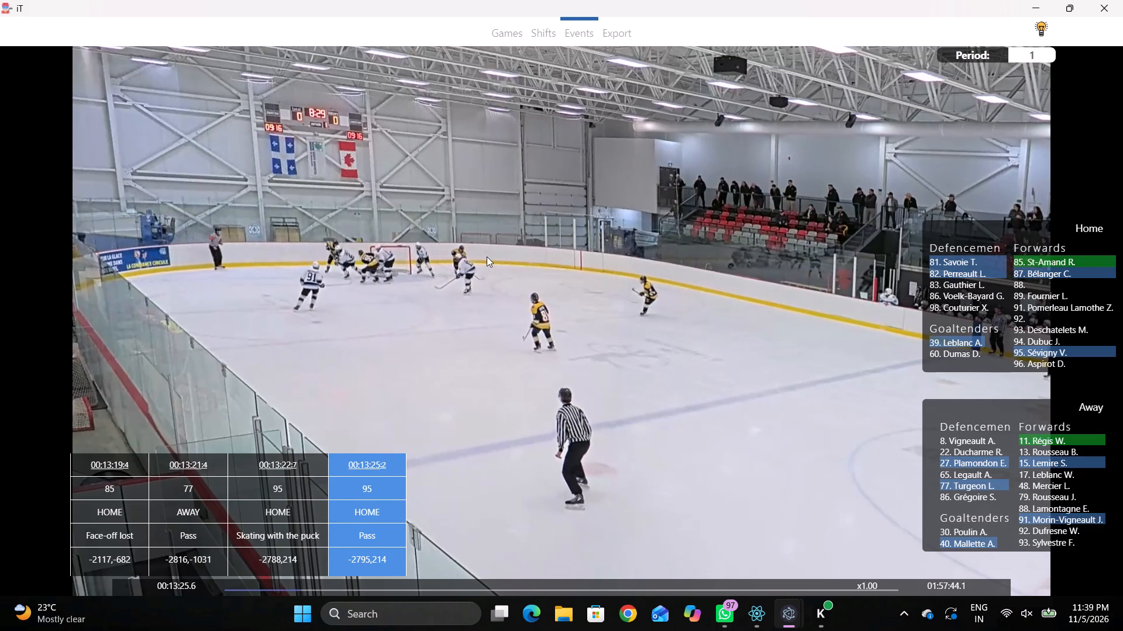
{"action": "key", "text": "space"}
{"action": "key", "text": "space"}
{"action": "key", "text": "space"}
{"action": "key", "text": "q"}
{"action": "right_click", "coordinate": [523, 233]}
{"action": "left_click", "coordinate": [579, 258]}
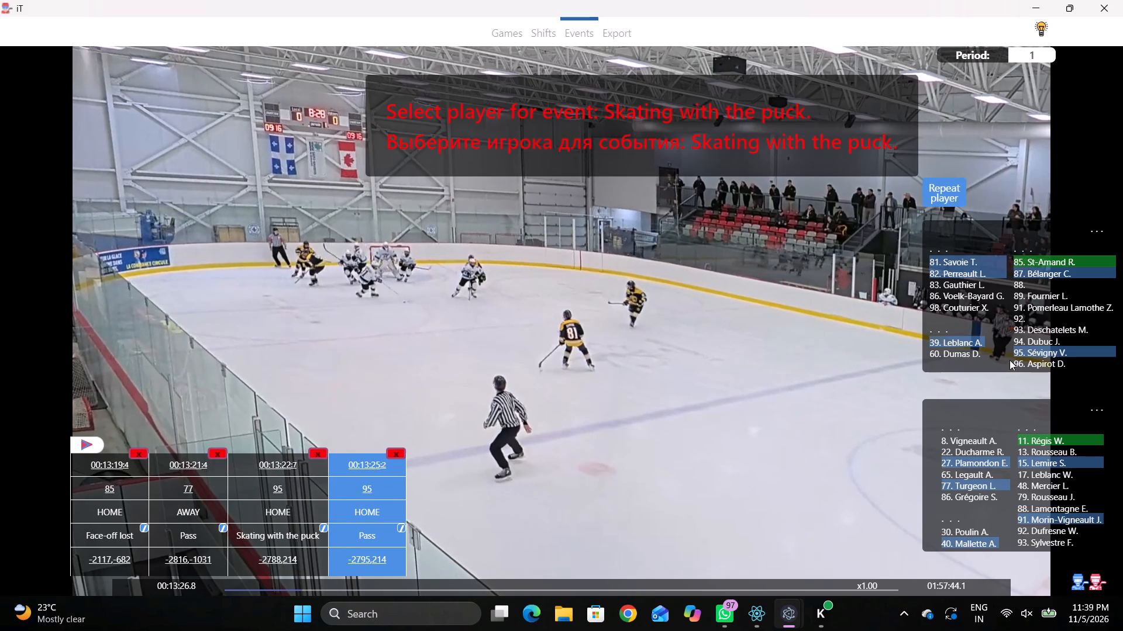
{"action": "left_click", "coordinate": [1026, 514]}
{"action": "left_click", "coordinate": [381, 278]}
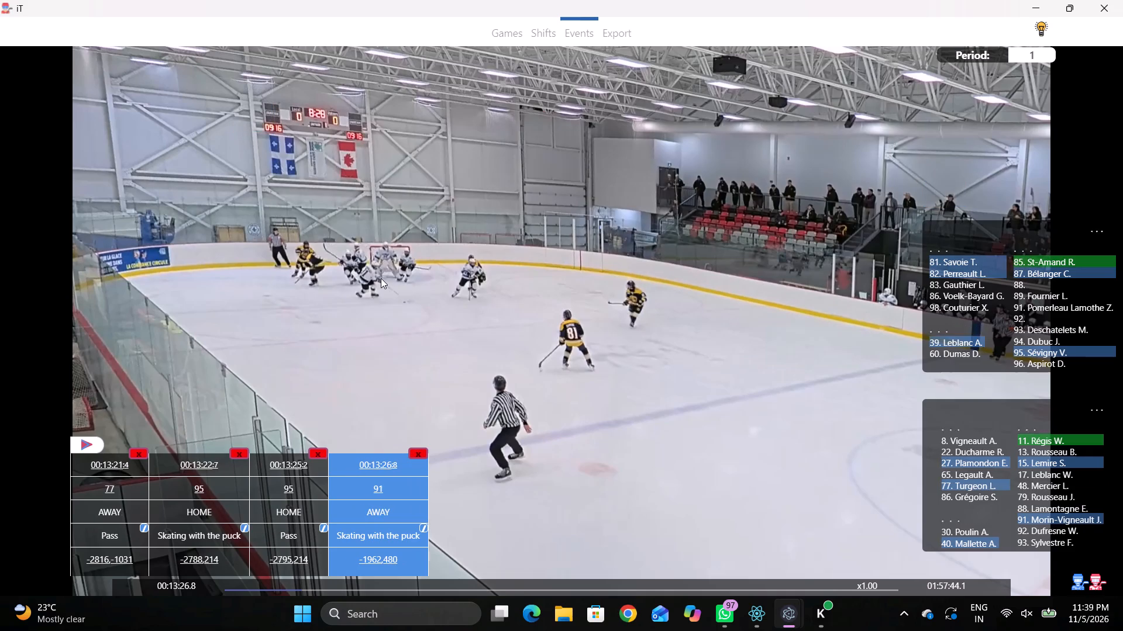
Add a Pass event by away player 91 at 00:13:27.6, at rink position about -1685, 140.
{"action": "key", "text": "space"}
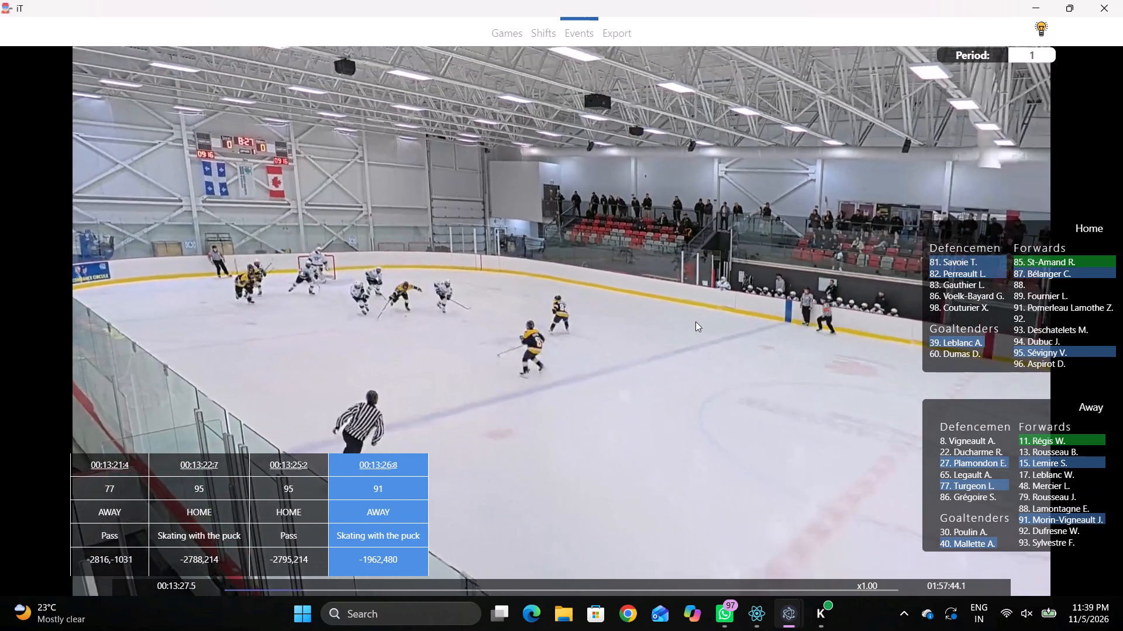
{"action": "type", "text": "Dq"}
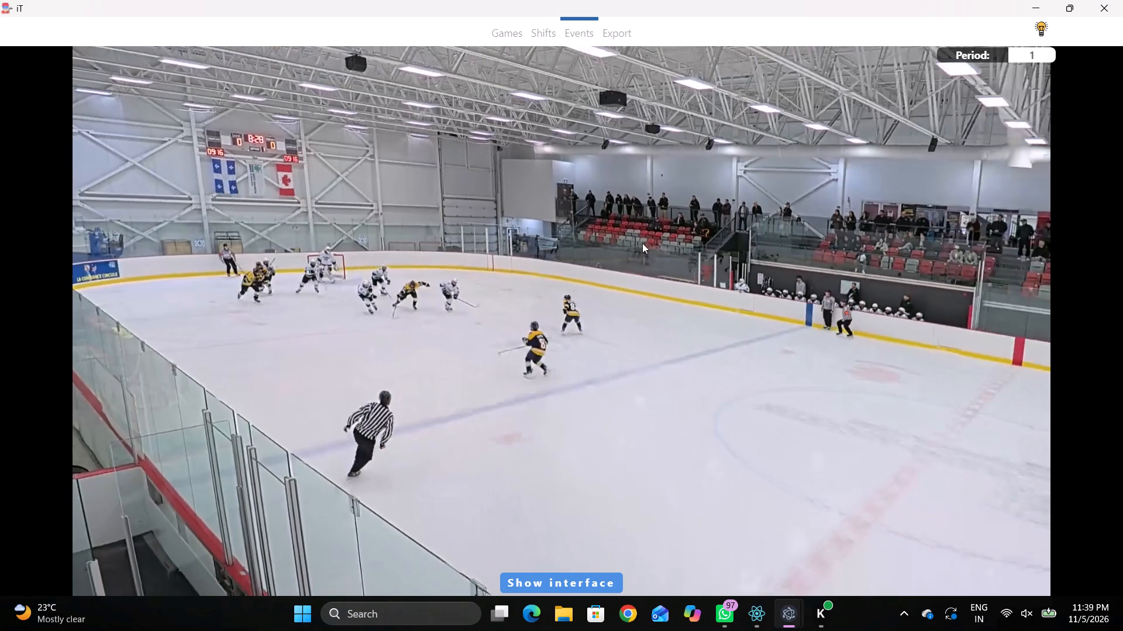
{"action": "left_click", "coordinate": [652, 251]}
{"action": "right_click", "coordinate": [652, 252]}
{"action": "left_click", "coordinate": [662, 263]}
{"action": "left_click", "coordinate": [951, 193]}
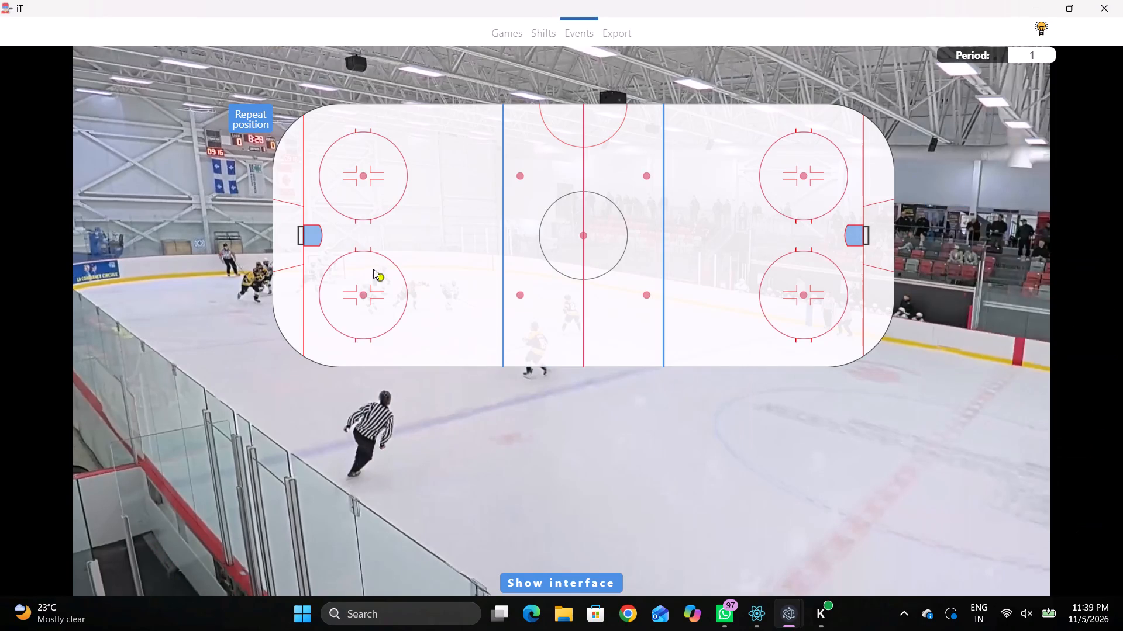
{"action": "left_click", "coordinate": [409, 248]}
Add a Skating with the puck event by away player 11 at 00:13:28.2, at rink position about -1290, -160.
{"action": "key", "text": "space"}
{"action": "key", "text": "space"}
{"action": "right_click", "coordinate": [587, 255]}
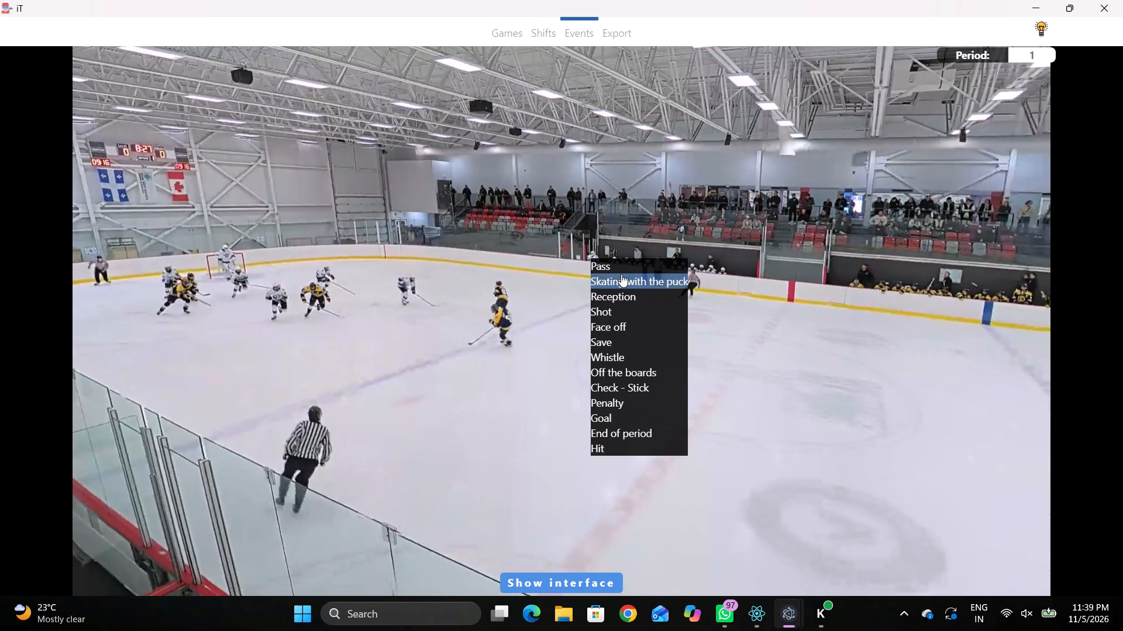
{"action": "left_click", "coordinate": [621, 274]}
{"action": "left_click", "coordinate": [1043, 437]}
{"action": "left_click", "coordinate": [450, 221]}
Change the player of the Skating with the puck event at 00:13:28.2 to away player 15.
{"action": "key", "text": "space"}
{"action": "key", "text": "v"}
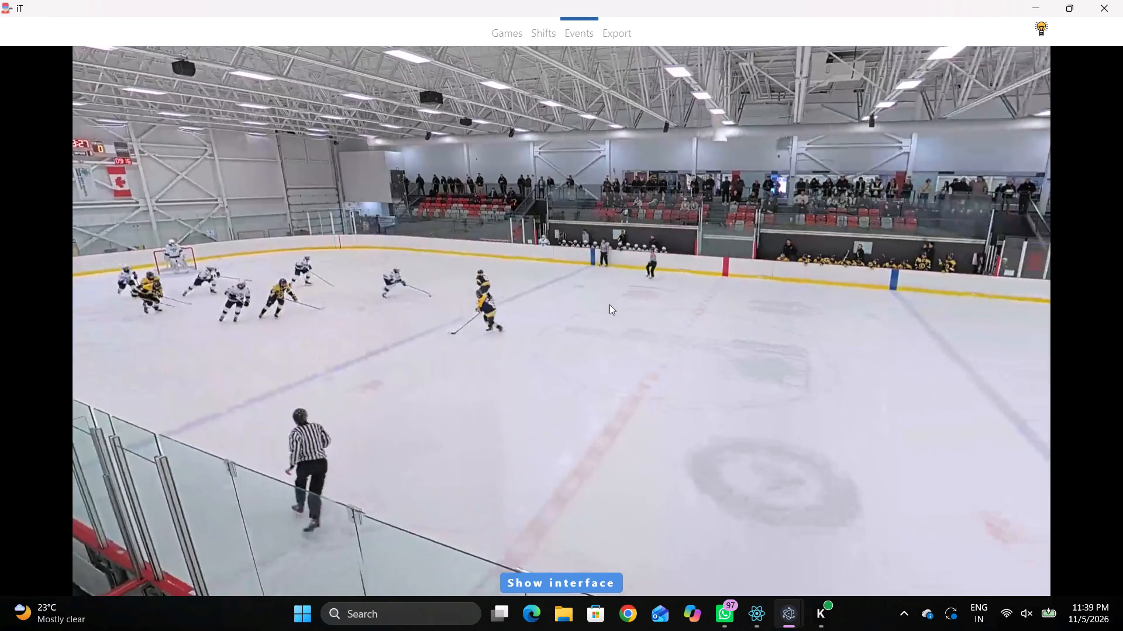
{"action": "key", "text": "space"}
{"action": "key", "text": "space"}
{"action": "key", "text": "space"}
{"action": "key", "text": "space"}
{"action": "key", "text": "space"}
{"action": "key", "text": "space"}
{"action": "key", "text": "space"}
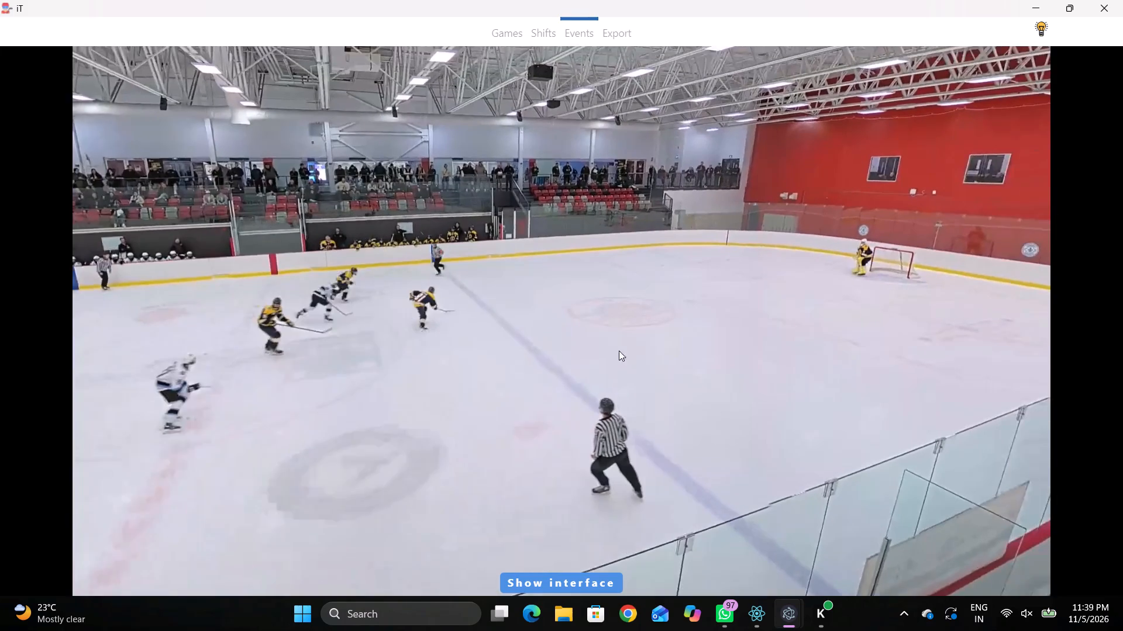
{"action": "key", "text": "shift+d"}
{"action": "left_click", "coordinate": [378, 476]}
{"action": "left_click", "coordinate": [1029, 461]}
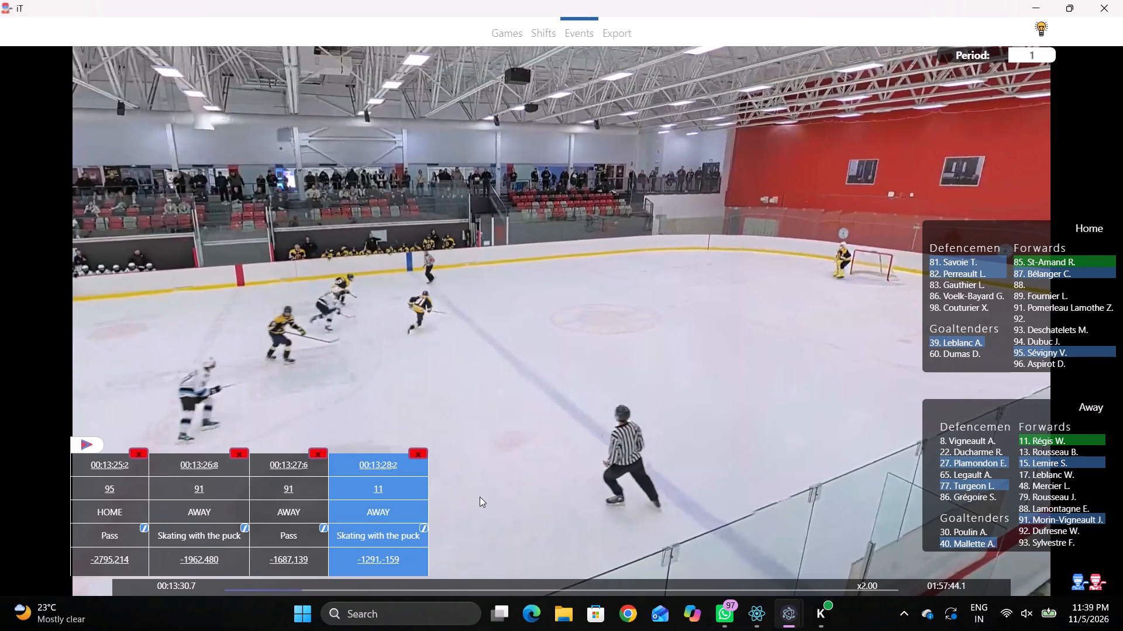
{"action": "left_click", "coordinate": [367, 490]}
{"action": "left_click", "coordinate": [1041, 463]}
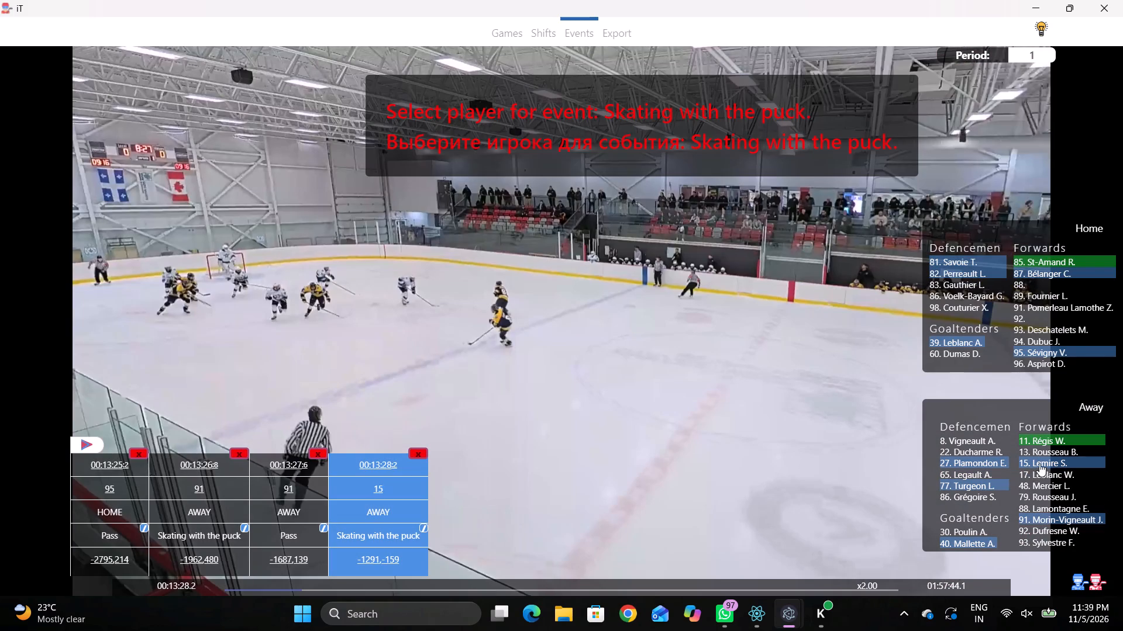
Add a Pass event by away player 15 at 00:13:28.5, at rink position about -1340, -400.
{"action": "key", "text": "shift+d"}
{"action": "key", "text": "space"}
{"action": "key", "text": "space"}
{"action": "right_click", "coordinate": [706, 335]}
{"action": "key", "text": "space"}
{"action": "key", "text": "space"}
{"action": "right_click", "coordinate": [706, 317]}
{"action": "left_click", "coordinate": [714, 328]}
{"action": "left_click", "coordinate": [949, 192]}
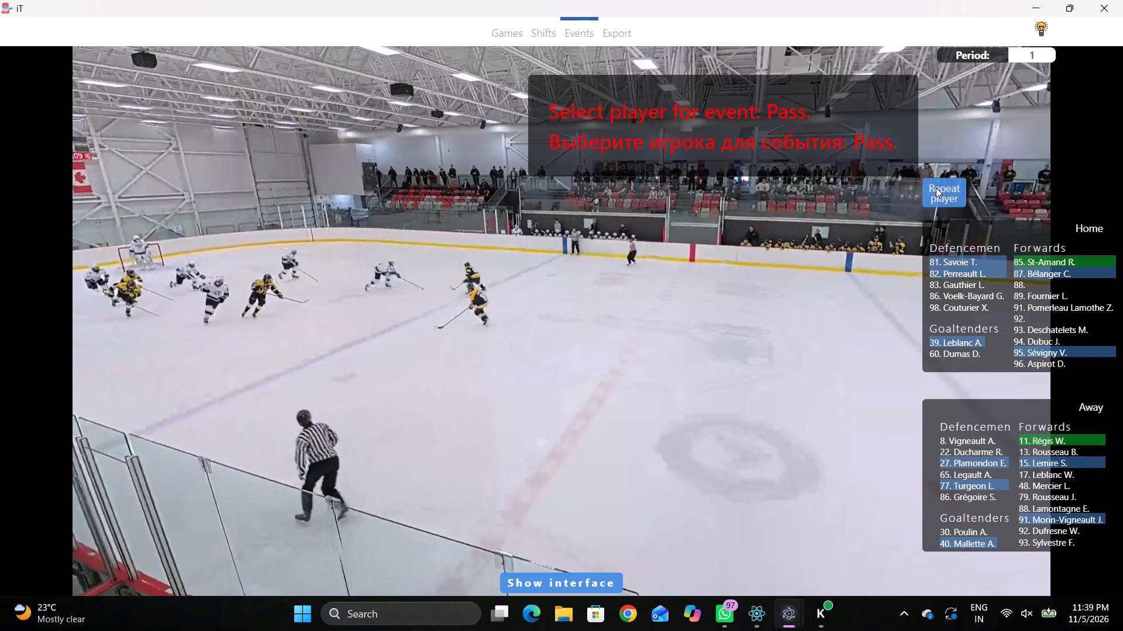
{"action": "left_click", "coordinate": [445, 198]}
Add a Pass event by home player 81 at 00:13:33.3, at rink position about 2455, -1265.
{"action": "key", "text": "space"}
{"action": "key", "text": "space"}
{"action": "key", "text": "space"}
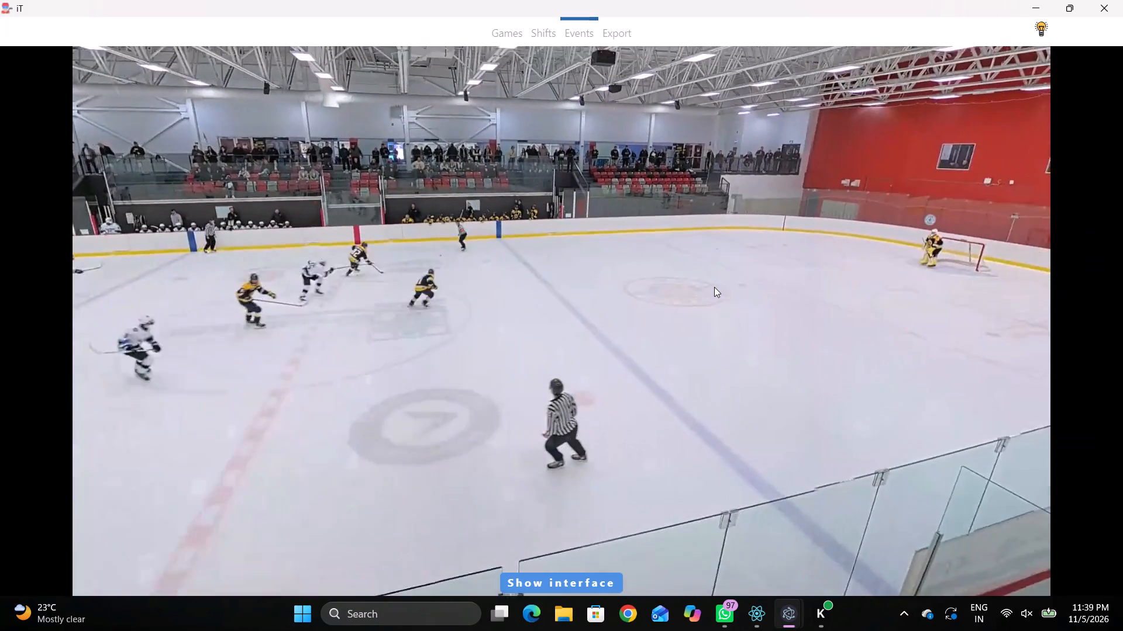
{"action": "key", "text": "space"}
{"action": "key", "text": "space"}
{"action": "key", "text": "space"}
{"action": "key", "text": "space"}
{"action": "key", "text": "space"}
{"action": "key", "text": "space"}
{"action": "key", "text": "space"}
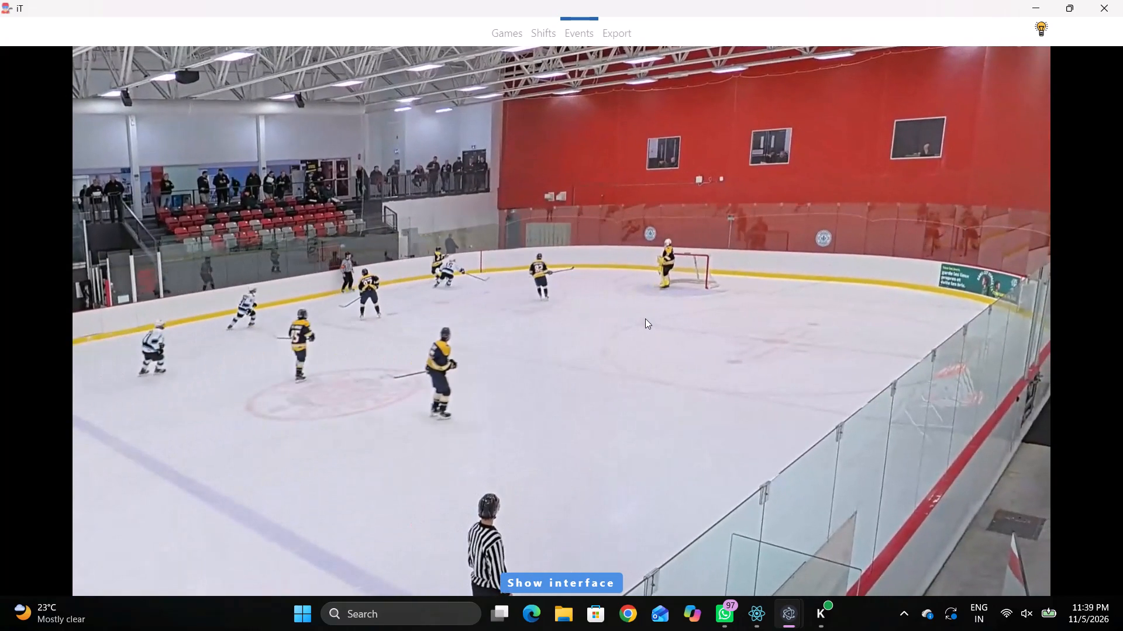
{"action": "key", "text": "q"}
{"action": "key", "text": "q"}
{"action": "key", "text": "q"}
{"action": "right_click", "coordinate": [666, 272]}
{"action": "left_click", "coordinate": [669, 280]}
{"action": "right_click", "coordinate": [669, 280]}
{"action": "left_click", "coordinate": [673, 290]}
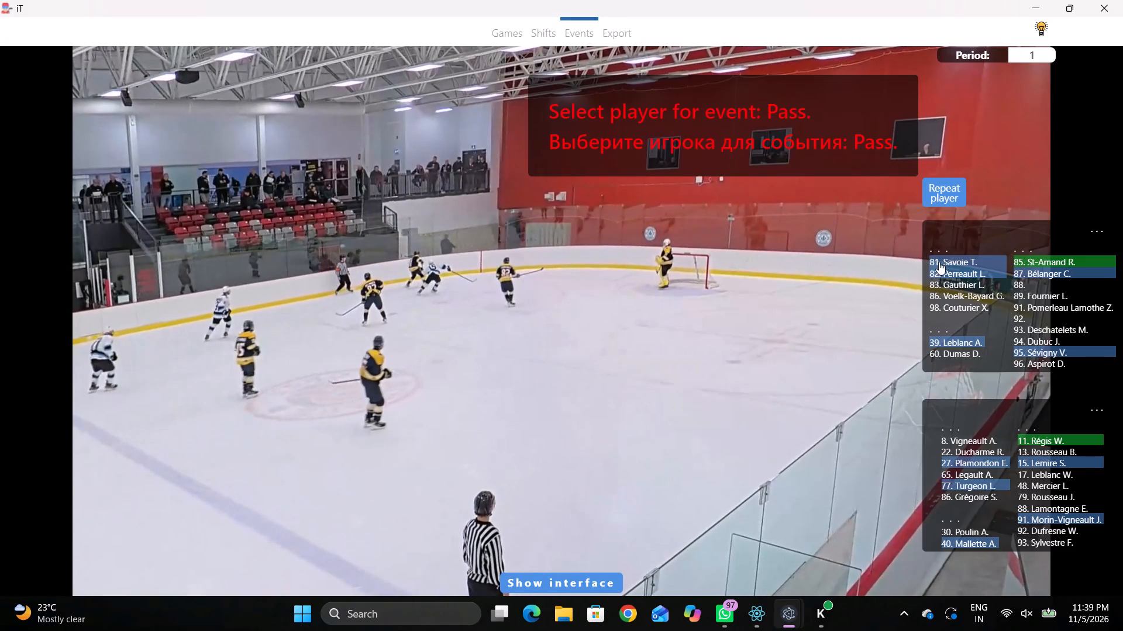
{"action": "left_click", "coordinate": [932, 265]}
{"action": "left_click", "coordinate": [838, 125]}
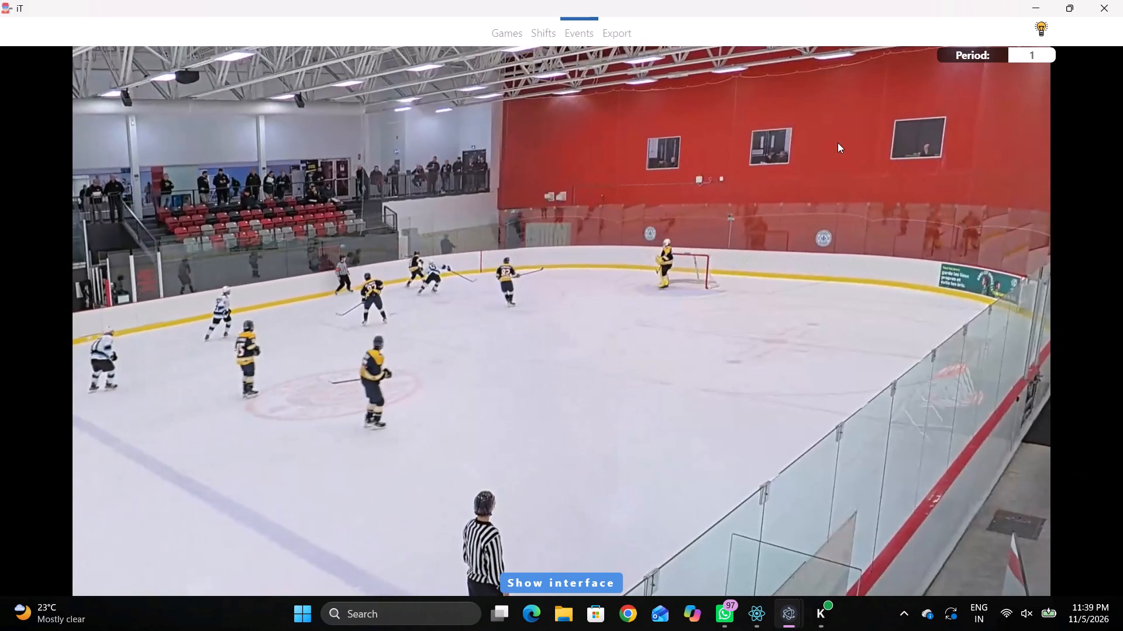
Add a Skating with the puck event by home player 95 at 00:13:36.1, at rink position about 2060, 1085.
{"action": "key", "text": "r"}
{"action": "key", "text": "space"}
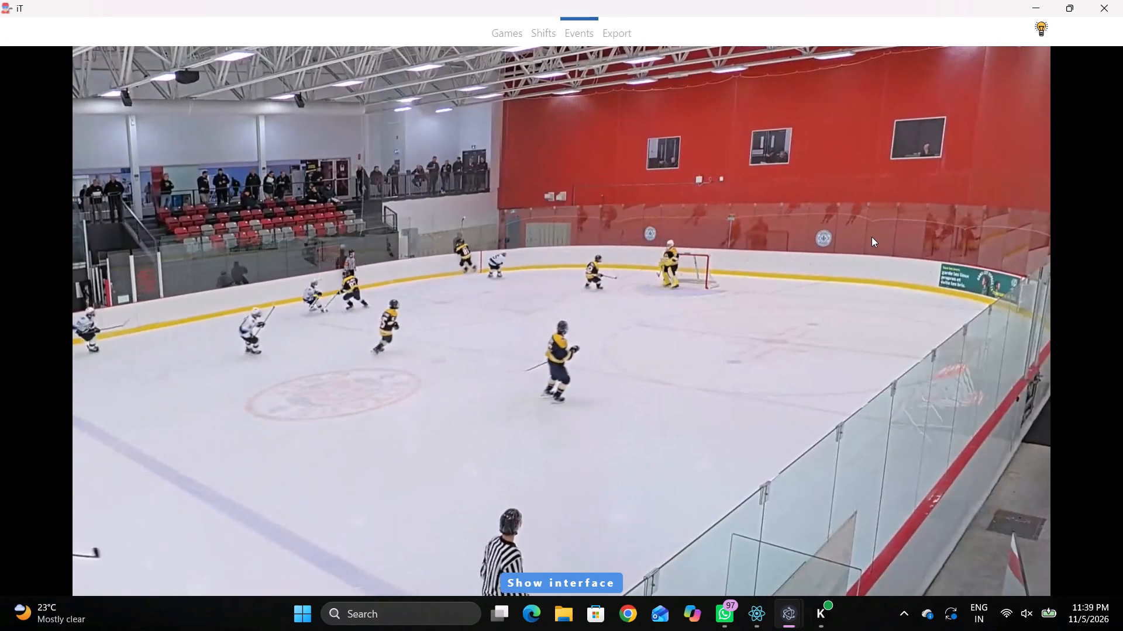
{"action": "key", "text": "space"}
{"action": "key", "text": "space"}
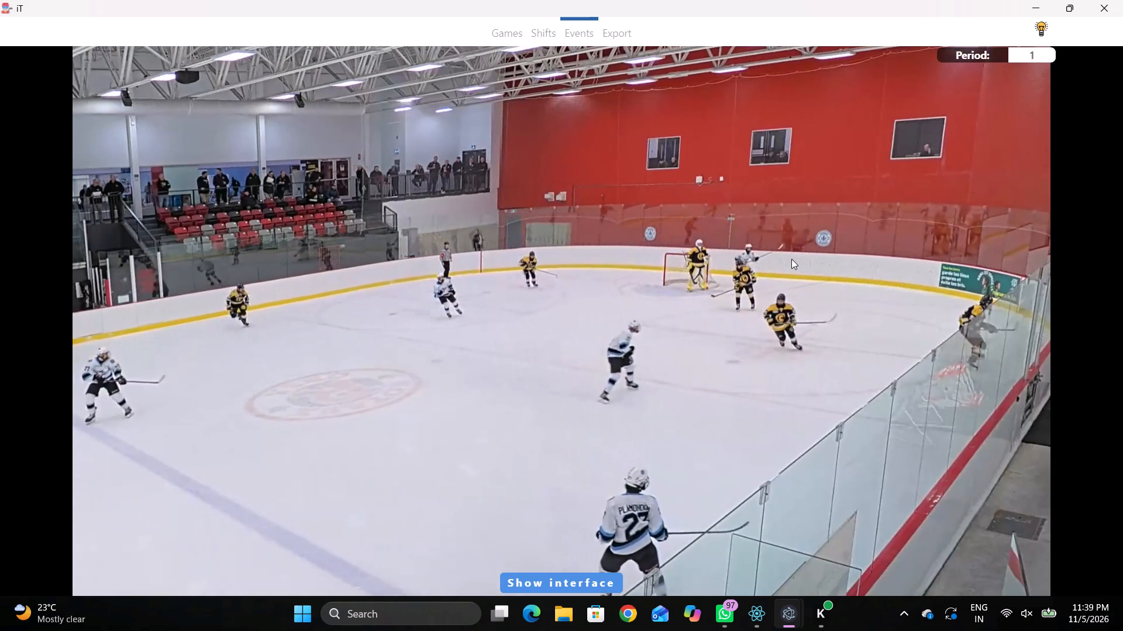
{"action": "key", "text": "space"}
{"action": "type", "text": "q"}
{"action": "right_click_drag", "start_coordinate": [779, 248], "coordinate": [774, 250]}
{"action": "left_click", "coordinate": [813, 282]}
{"action": "right_click", "coordinate": [746, 259]}
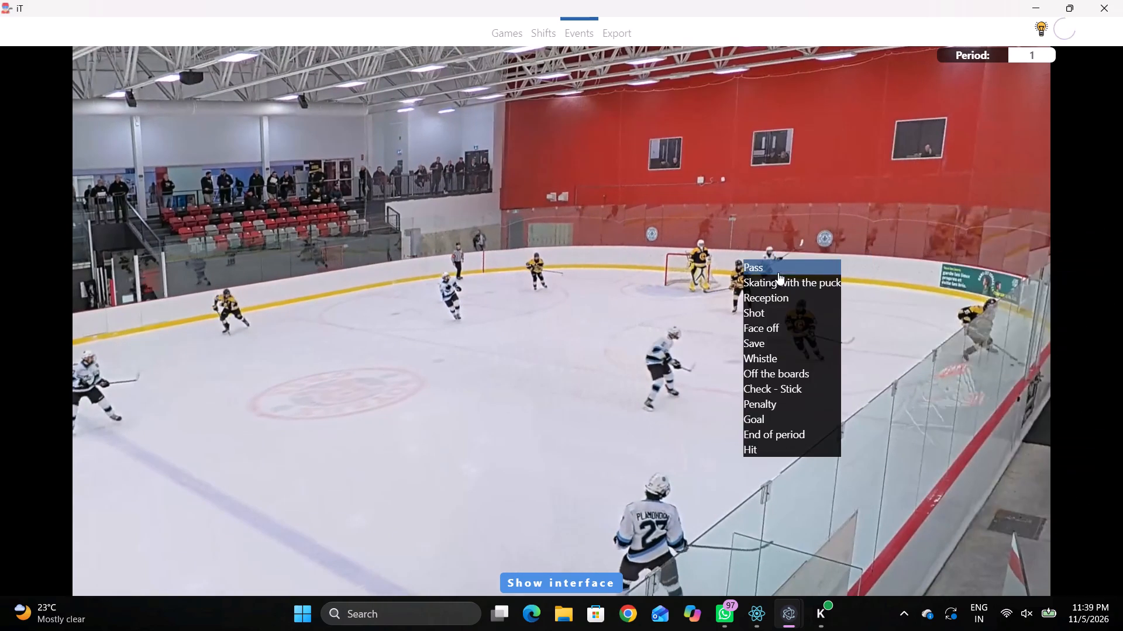
{"action": "left_click", "coordinate": [778, 272]}
{"action": "right_click", "coordinate": [652, 230]}
{"action": "left_click", "coordinate": [712, 242]}
{"action": "right_click", "coordinate": [685, 250]}
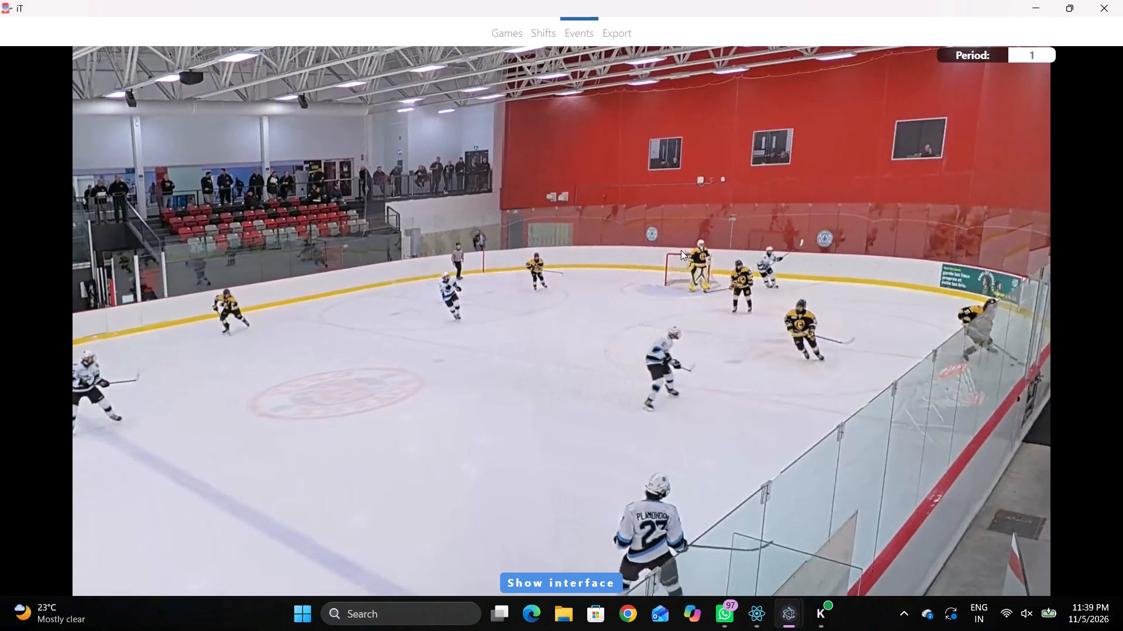
{"action": "left_click_drag", "start_coordinate": [770, 267], "coordinate": [737, 268]}
{"action": "right_click_drag", "start_coordinate": [741, 266], "coordinate": [716, 273]}
{"action": "left_click", "coordinate": [790, 286]}
{"action": "right_click_drag", "start_coordinate": [749, 271], "coordinate": [735, 277]}
{"action": "left_click_drag", "start_coordinate": [812, 294], "coordinate": [805, 294]}
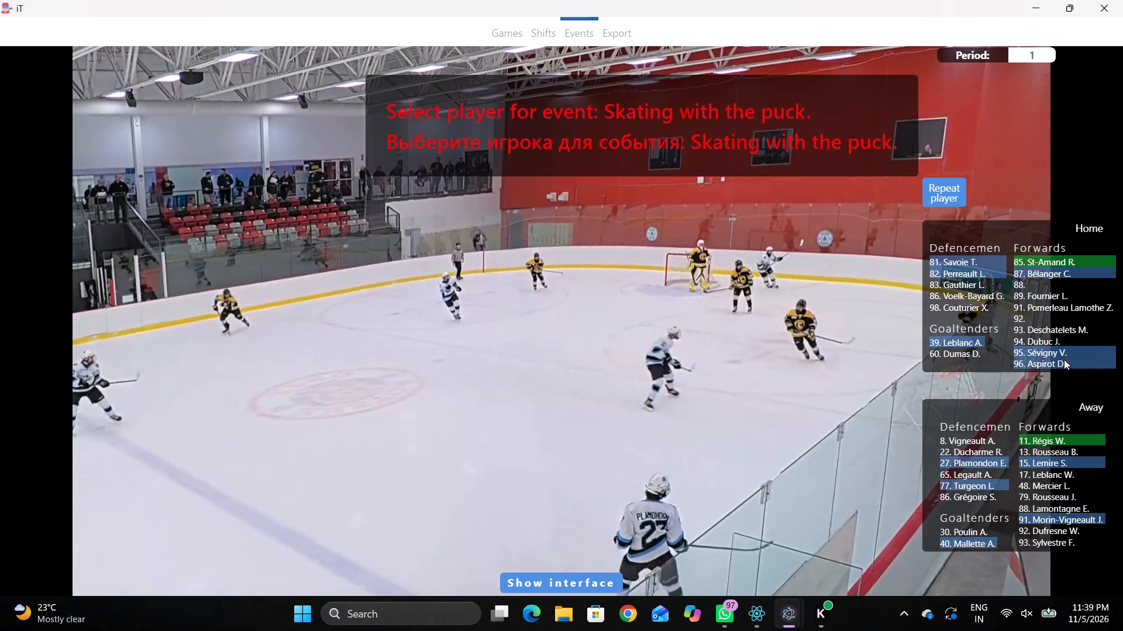
{"action": "left_click", "coordinate": [1035, 350]}
{"action": "left_click", "coordinate": [797, 331]}
Add a Pass event by home player 95 at 00:13:37.1, at rink position about 2385, 970.
{"action": "key", "text": "space"}
{"action": "key", "text": "space"}
{"action": "key", "text": "space"}
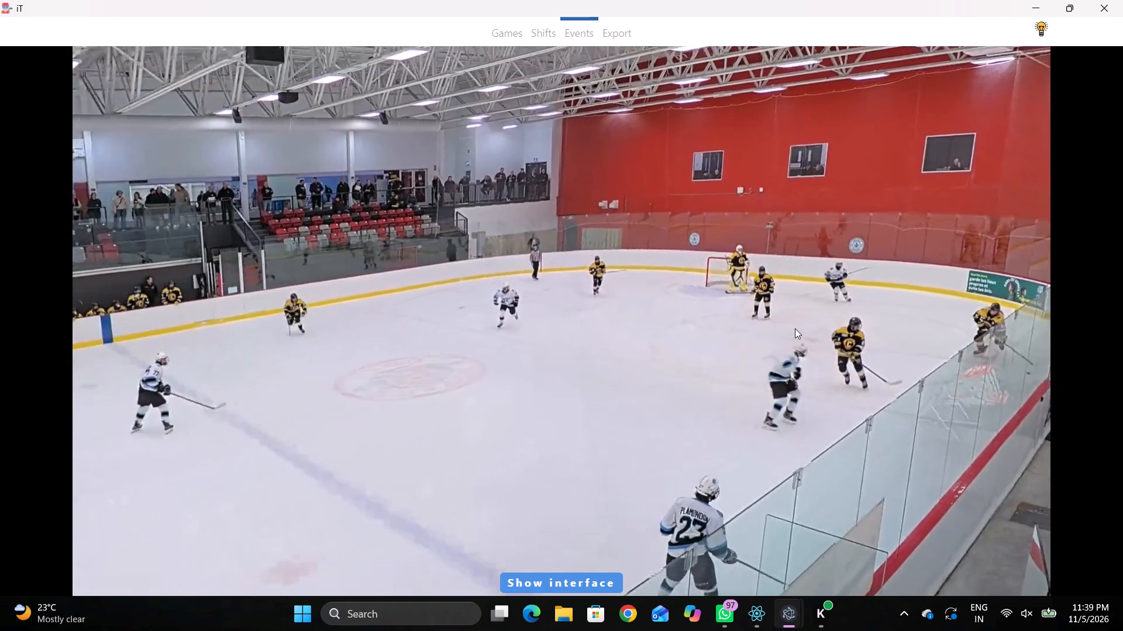
{"action": "key", "text": "space"}
{"action": "right_click", "coordinate": [776, 273]}
{"action": "left_click", "coordinate": [783, 278]}
{"action": "left_click", "coordinate": [950, 194]}
{"action": "left_click", "coordinate": [831, 321]}
Add a Whistle event at 00:13:38.8, at rink position about -840, 240.
{"action": "key", "text": "space"}
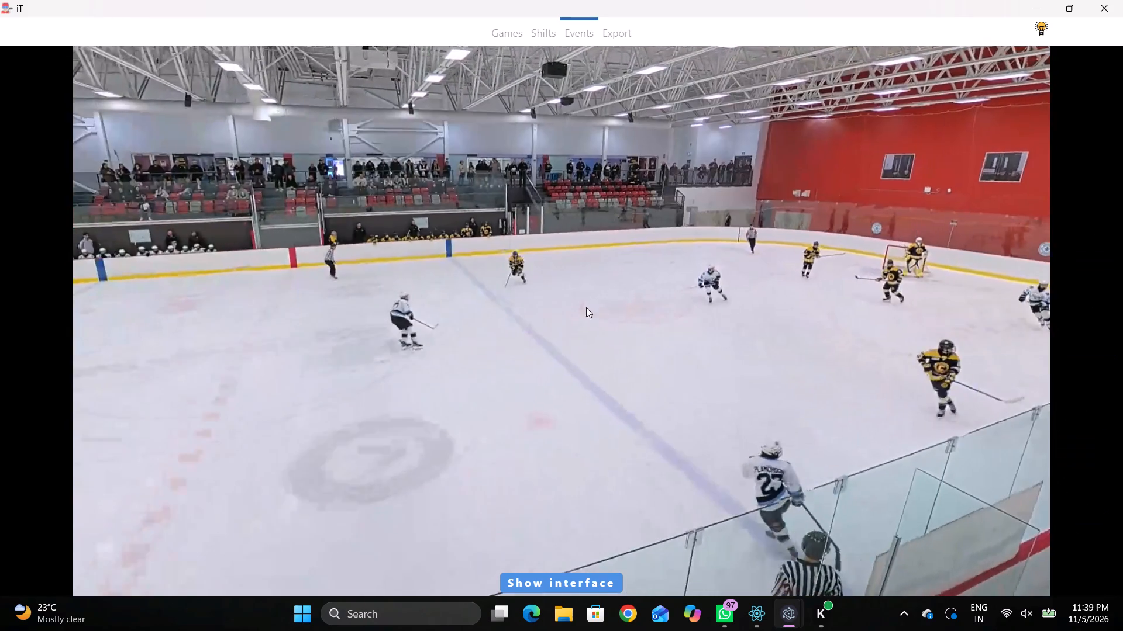
{"action": "key", "text": "v"}
{"action": "key", "text": "space"}
{"action": "key", "text": "space"}
{"action": "key", "text": "space"}
{"action": "key", "text": "space"}
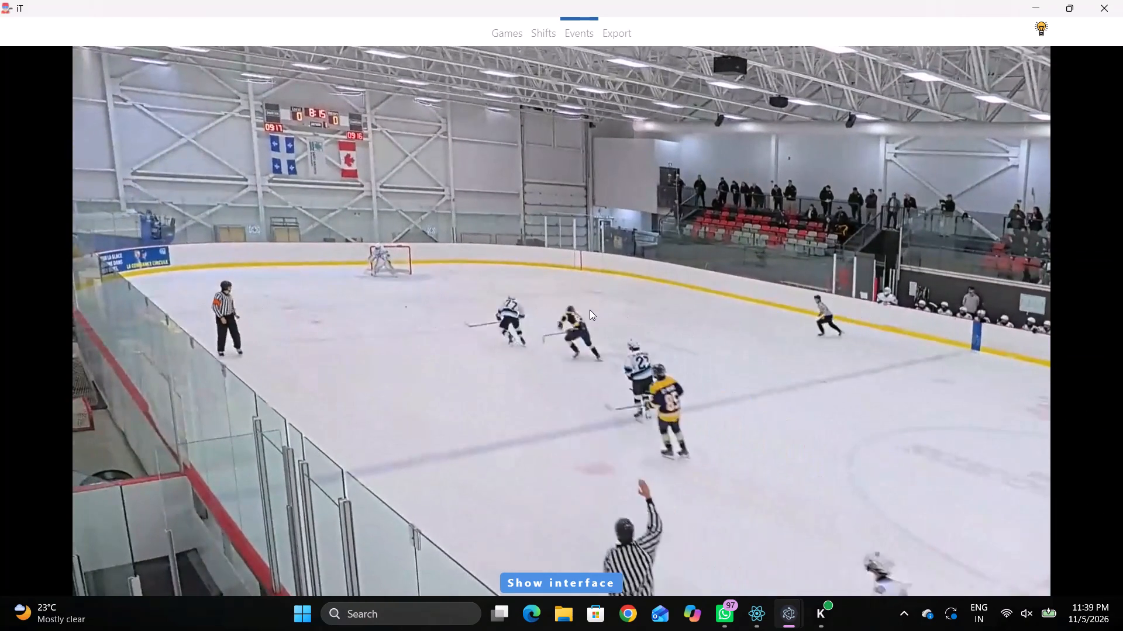
{"action": "key", "text": "space"}
{"action": "key", "text": "space"}
{"action": "key", "text": "space"}
{"action": "type", "text": "r"}
{"action": "key", "text": "space"}
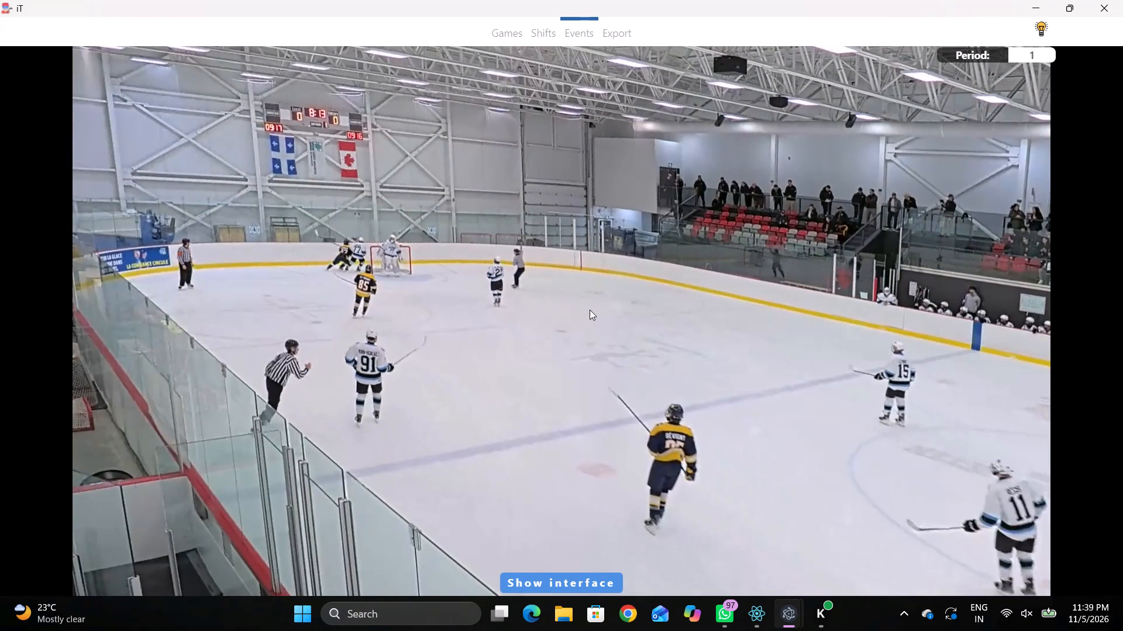
{"action": "key", "text": "space"}
{"action": "key", "text": "shift+d"}
{"action": "left_click", "coordinate": [337, 464]}
{"action": "key", "text": "space"}
{"action": "key", "text": "v"}
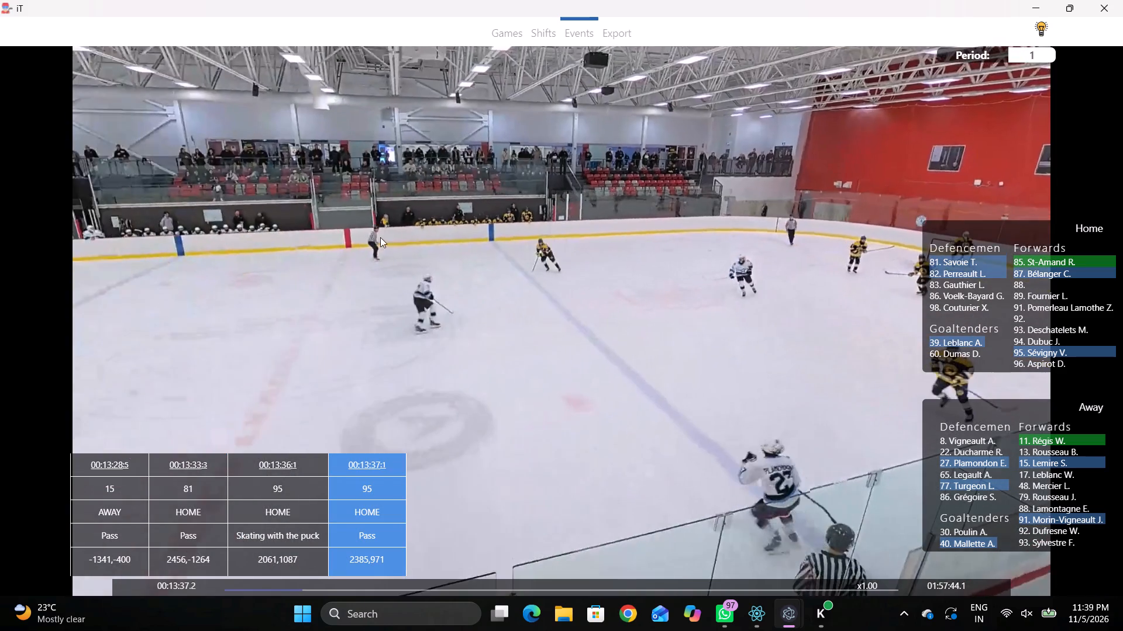
{"action": "key", "text": "space"}
{"action": "right_click_drag", "start_coordinate": [484, 213], "coordinate": [491, 216]}
{"action": "left_click", "coordinate": [515, 314]}
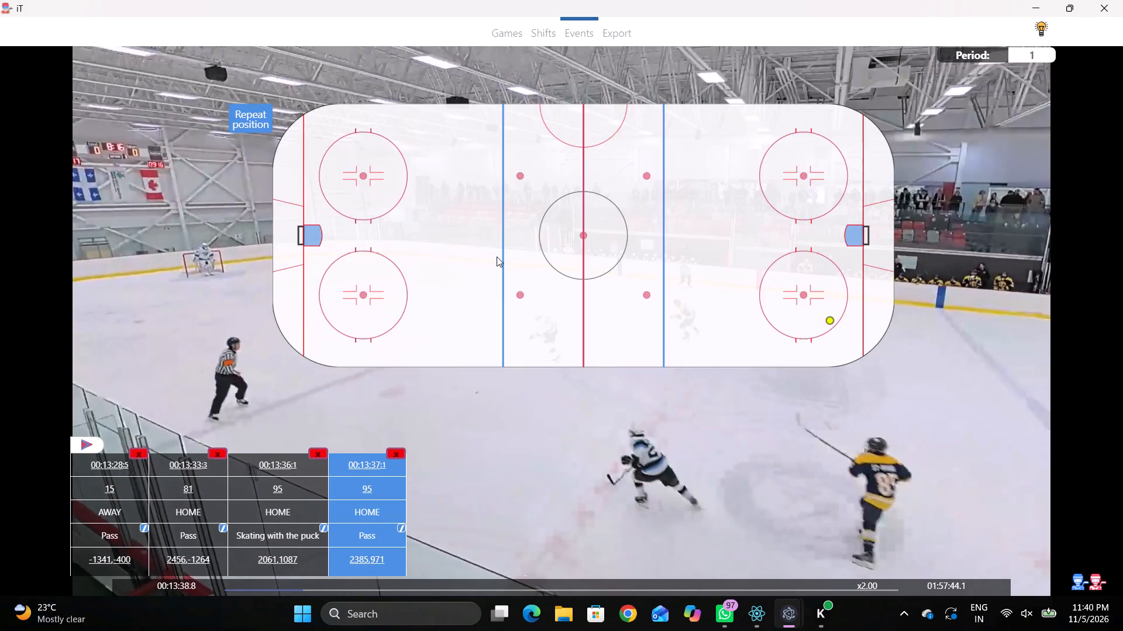
{"action": "left_click", "coordinate": [497, 256]}
Add a Face off event at the restart, won by home player 88 against away player 93, on the rink diagram's lower-right end-zone dot.
{"action": "key", "text": "space"}
{"action": "type", "text": "c"}
{"action": "key", "text": "space"}
{"action": "type", "text": "c"}
{"action": "key", "text": "space"}
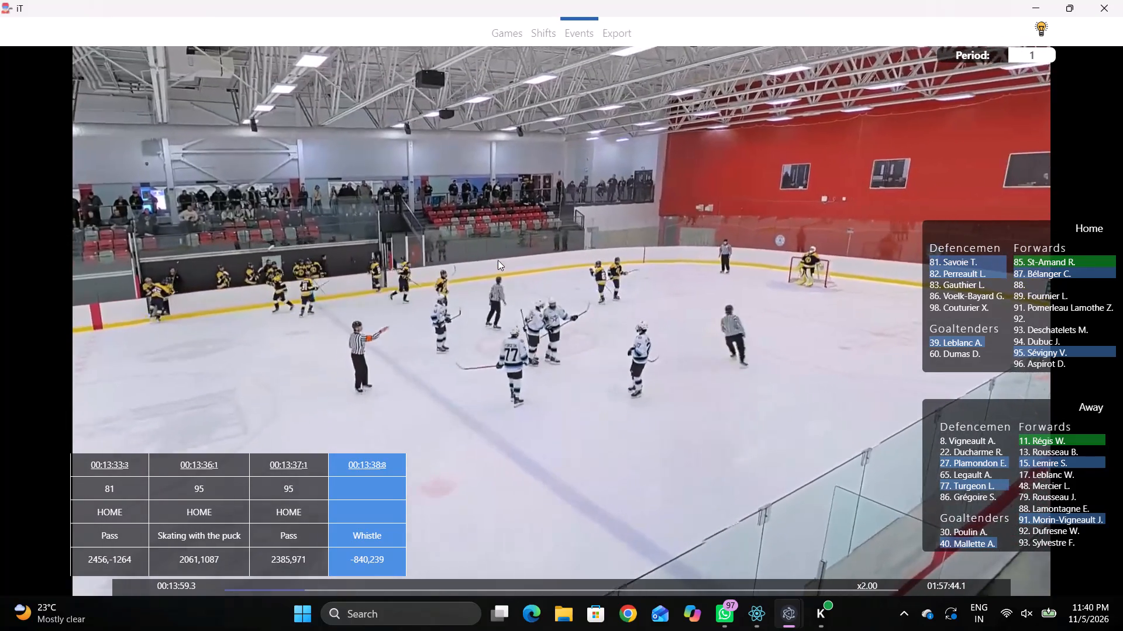
{"action": "type", "text": "c"}
{"action": "key", "text": "space"}
{"action": "key", "text": "shift+d"}
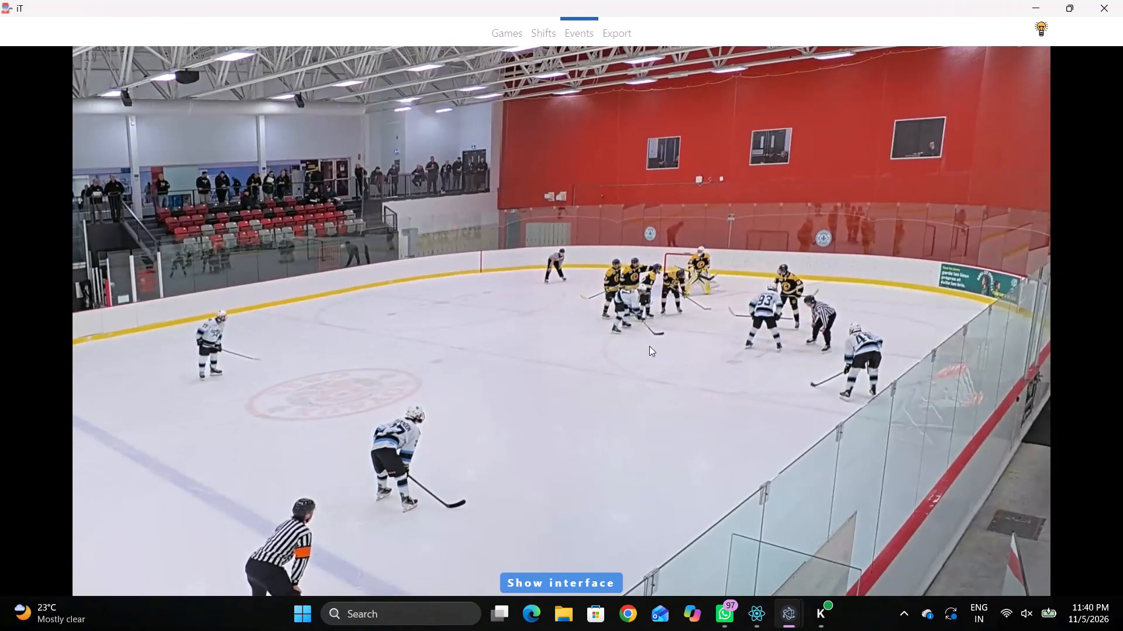
{"action": "key", "text": "space"}
{"action": "key", "text": "space"}
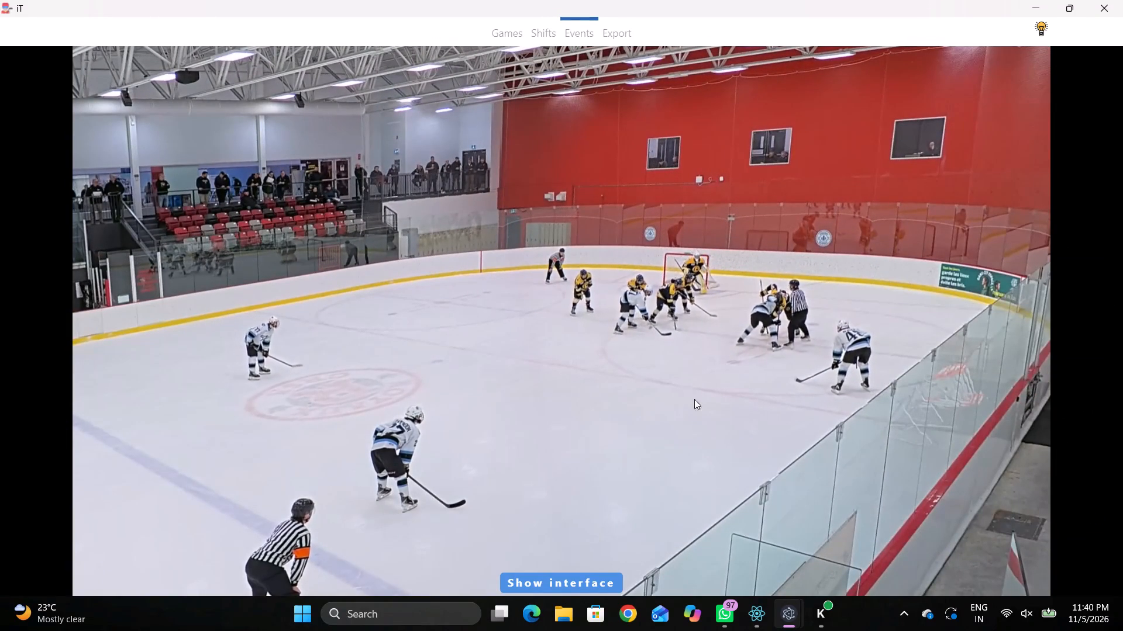
{"action": "key", "text": "space"}
{"action": "type", "text": "qq"}
{"action": "key", "text": "q"}
{"action": "key", "text": "q"}
{"action": "key", "text": "q"}
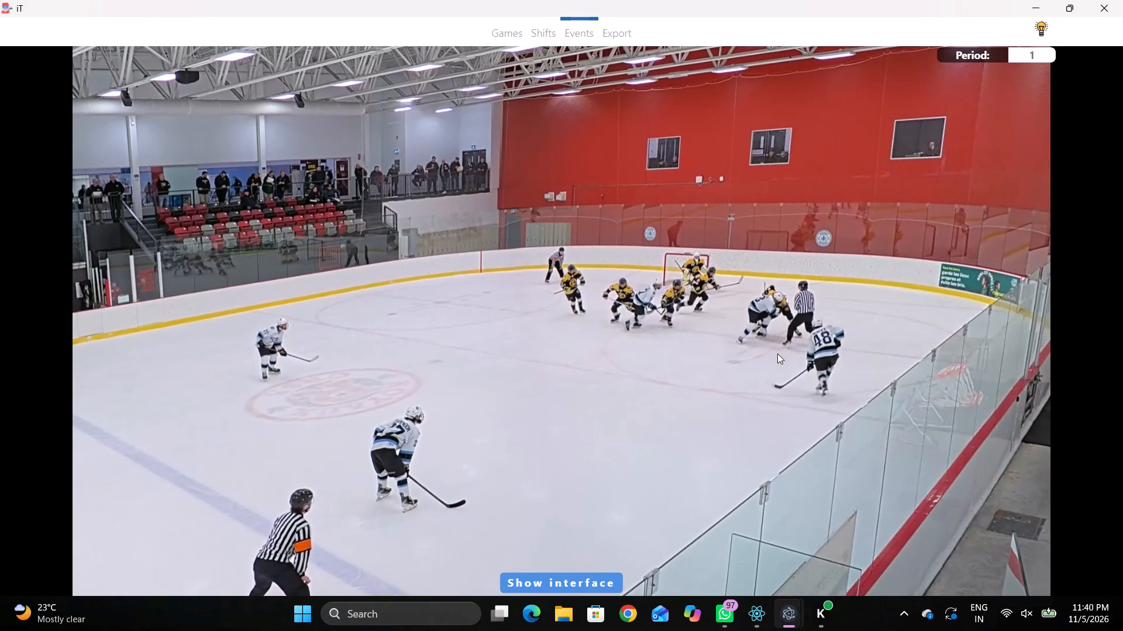
{"action": "type", "text": "r"}
{"action": "key", "text": "space"}
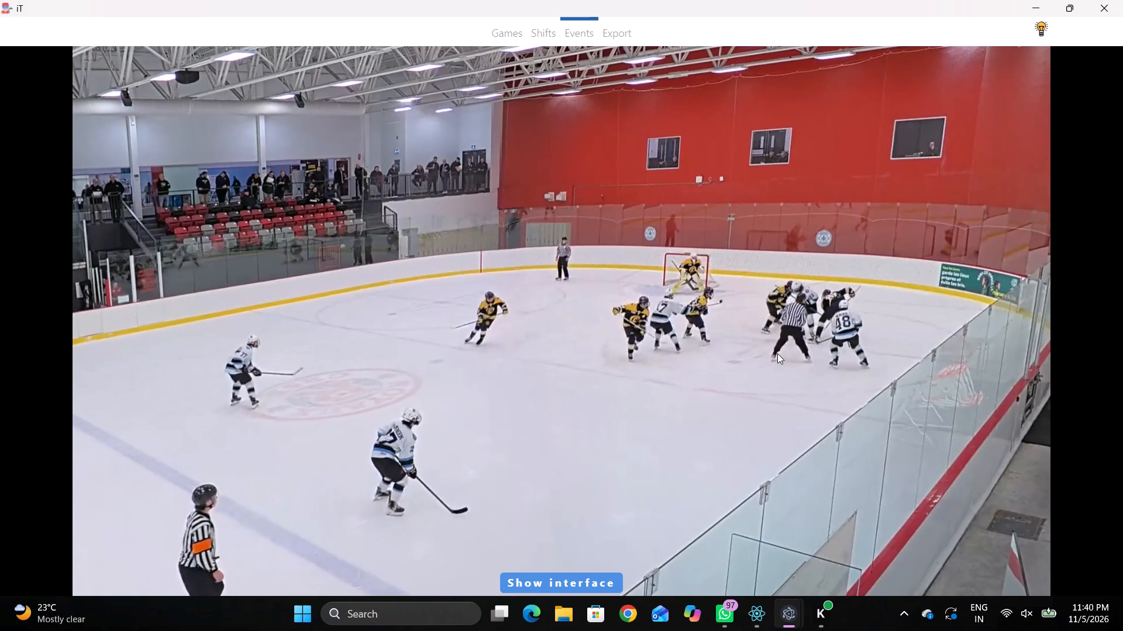
{"action": "key", "text": "space"}
{"action": "type", "text": "q"}
{"action": "key", "text": "q"}
{"action": "key", "text": "q"}
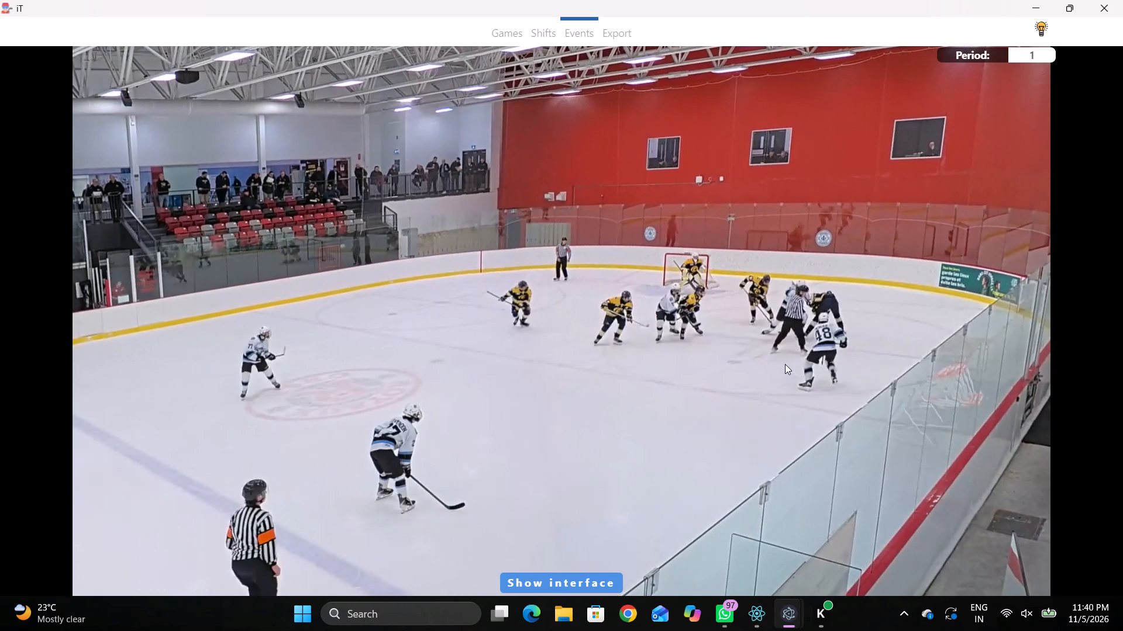
{"action": "key", "text": "q"}
{"action": "right_click_drag", "start_coordinate": [757, 324], "coordinate": [759, 330]}
{"action": "key", "text": "q"}
{"action": "left_click", "coordinate": [787, 403]}
{"action": "left_click", "coordinate": [1035, 288]}
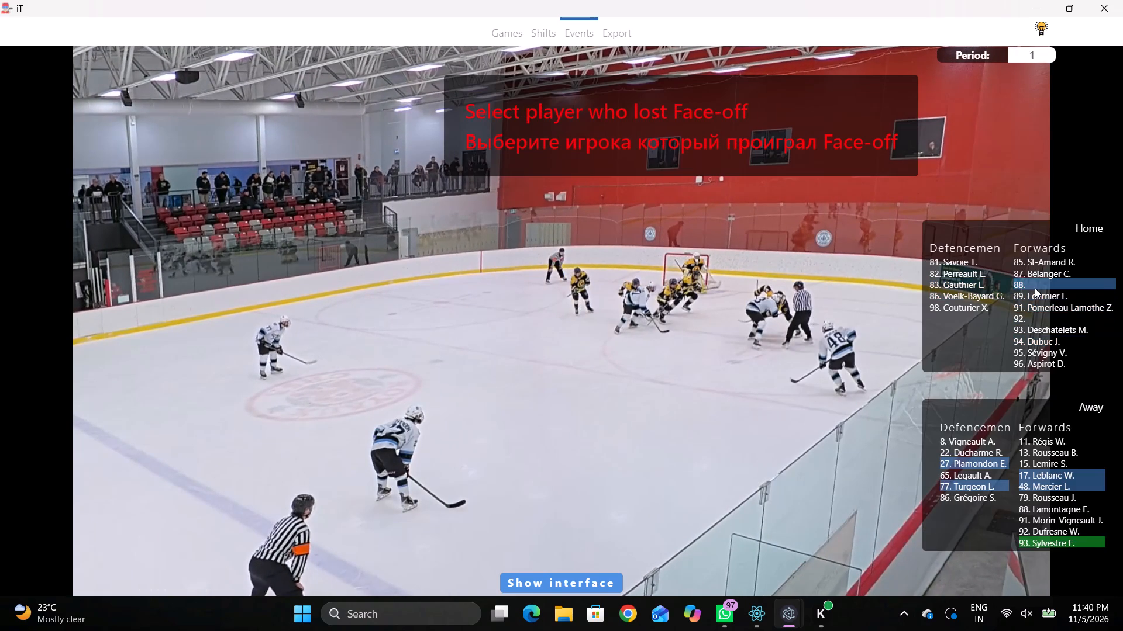
{"action": "left_click", "coordinate": [1049, 545]}
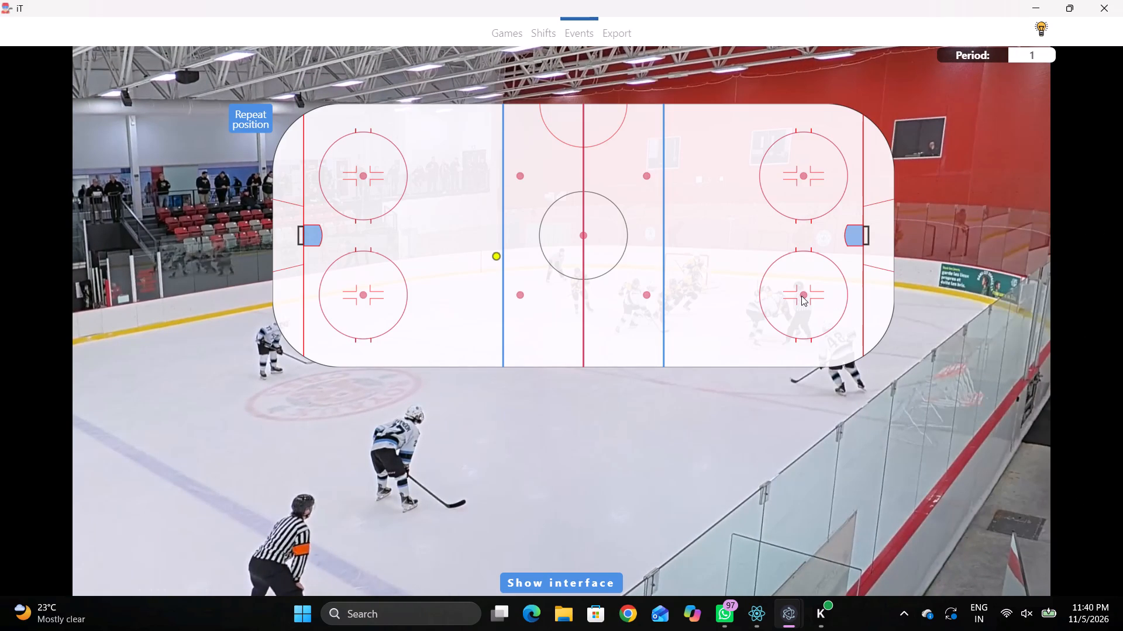
{"action": "left_click", "coordinate": [801, 296]}
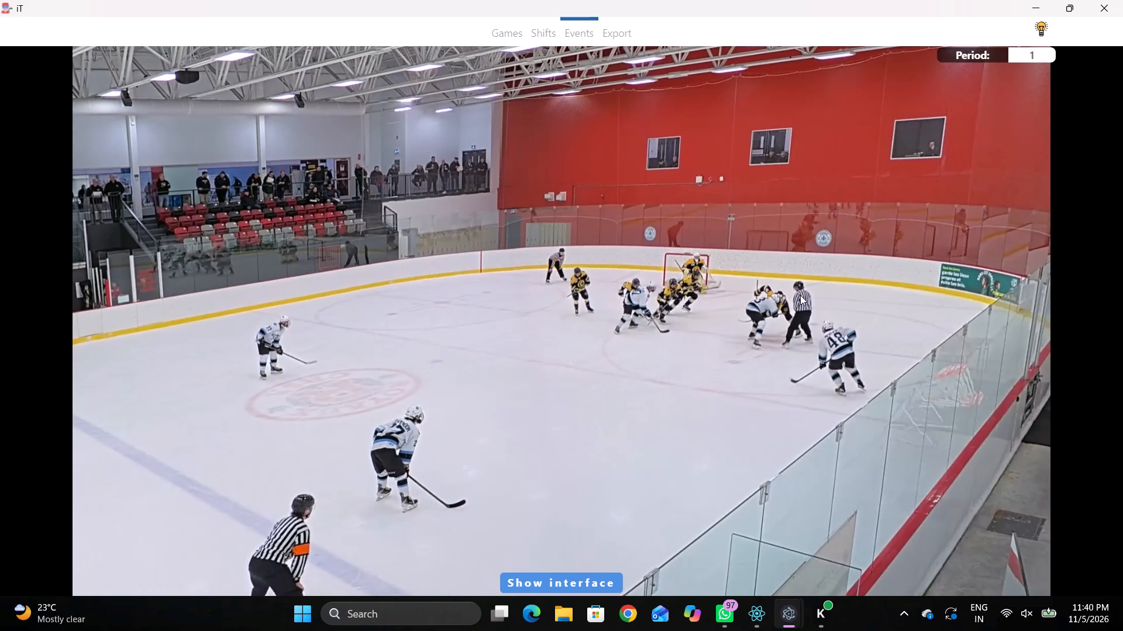
Add a Pass event by home player 83 just after the face-off, at the goal line between the net and the near boards.
{"action": "key", "text": "space"}
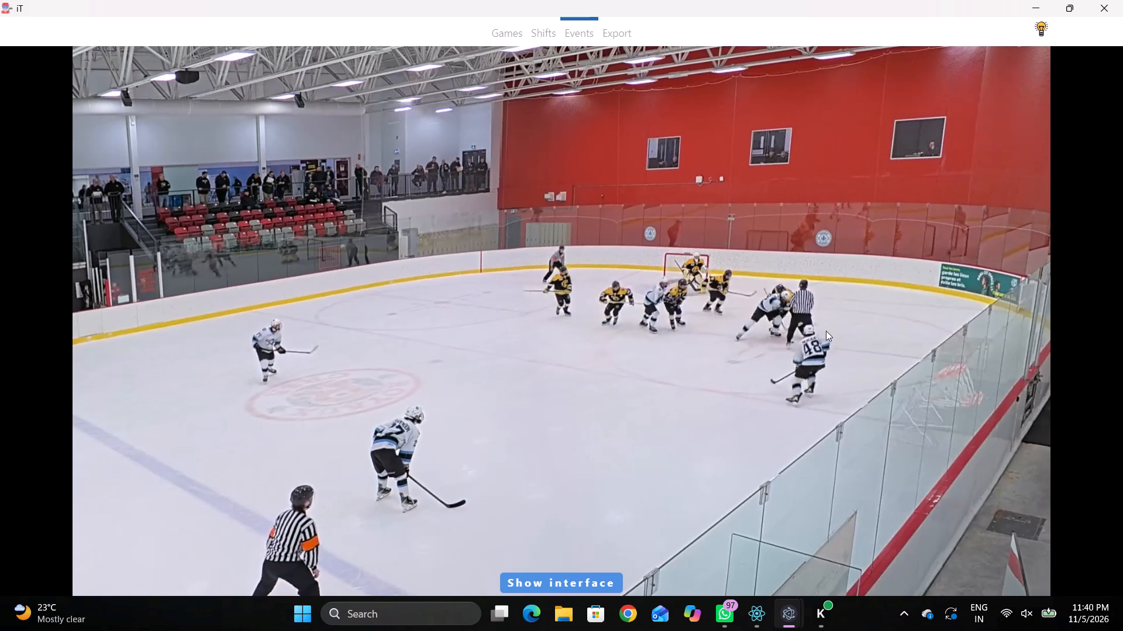
{"action": "key", "text": "space"}
{"action": "key", "text": "space"}
{"action": "key", "text": "space"}
{"action": "key", "text": "space"}
{"action": "key", "text": "space"}
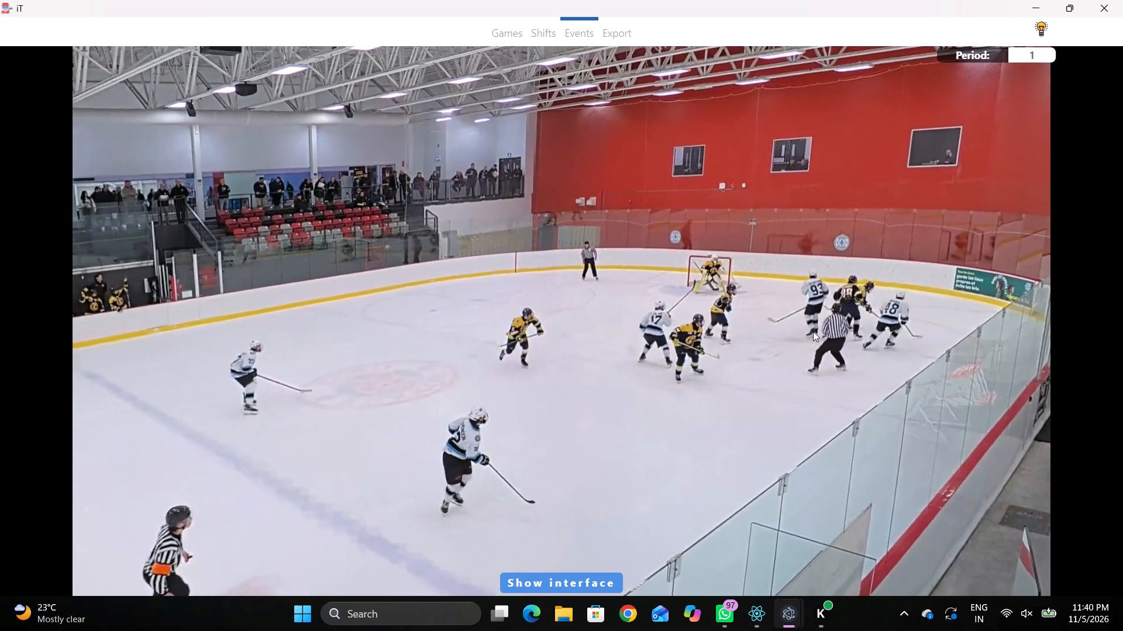
{"action": "right_click", "coordinate": [806, 295]}
{"action": "key", "text": "space"}
{"action": "key", "text": "space"}
{"action": "right_click", "coordinate": [817, 304]}
{"action": "key", "text": "q"}
{"action": "left_click", "coordinate": [825, 313]}
{"action": "right_click_drag", "start_coordinate": [820, 312], "coordinate": [809, 317]}
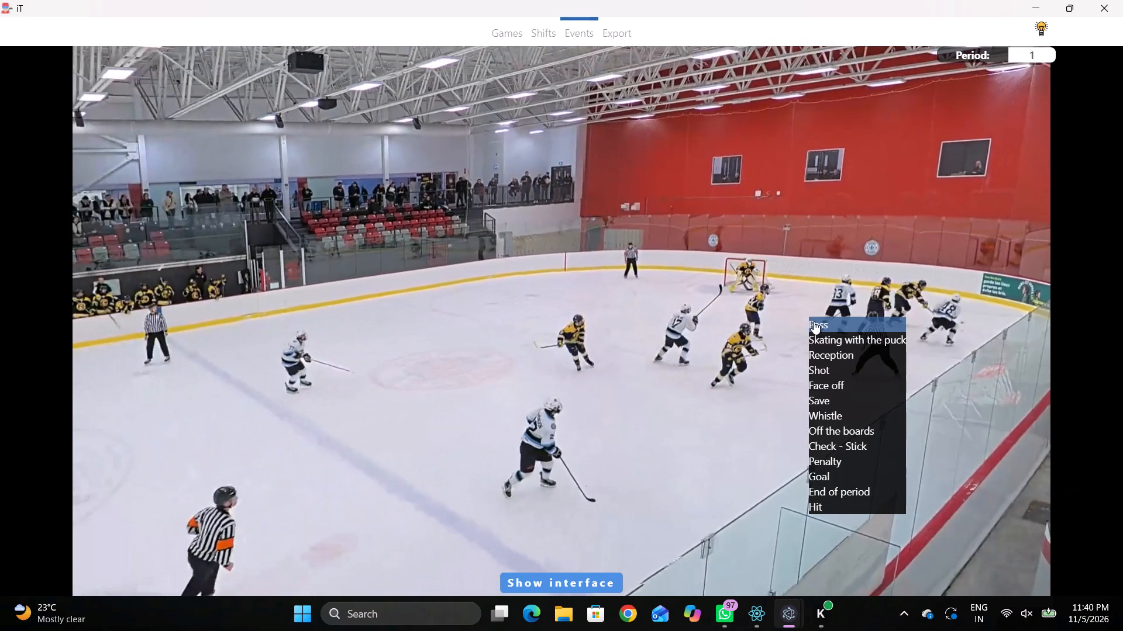
{"action": "left_click", "coordinate": [814, 321]}
{"action": "right_click", "coordinate": [812, 321]}
{"action": "left_click", "coordinate": [818, 328]}
{"action": "right_click_drag", "start_coordinate": [798, 324], "coordinate": [788, 331]}
{"action": "left_click", "coordinate": [794, 338]}
{"action": "left_click", "coordinate": [951, 282]}
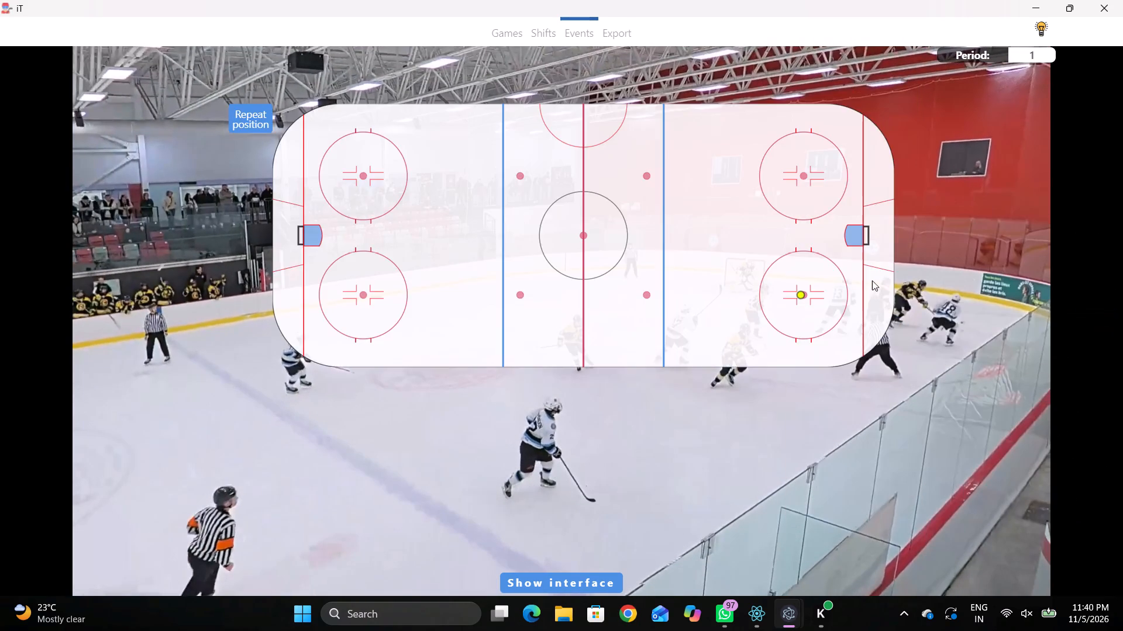
{"action": "left_click", "coordinate": [867, 280]}
Add a Skating with the puck event by home player 88, just outside the blue-line side of the rink diagram's lower-right end-zone circle.
{"action": "key", "text": "space"}
{"action": "type", "text": "v"}
{"action": "key", "text": "space"}
{"action": "key", "text": "space"}
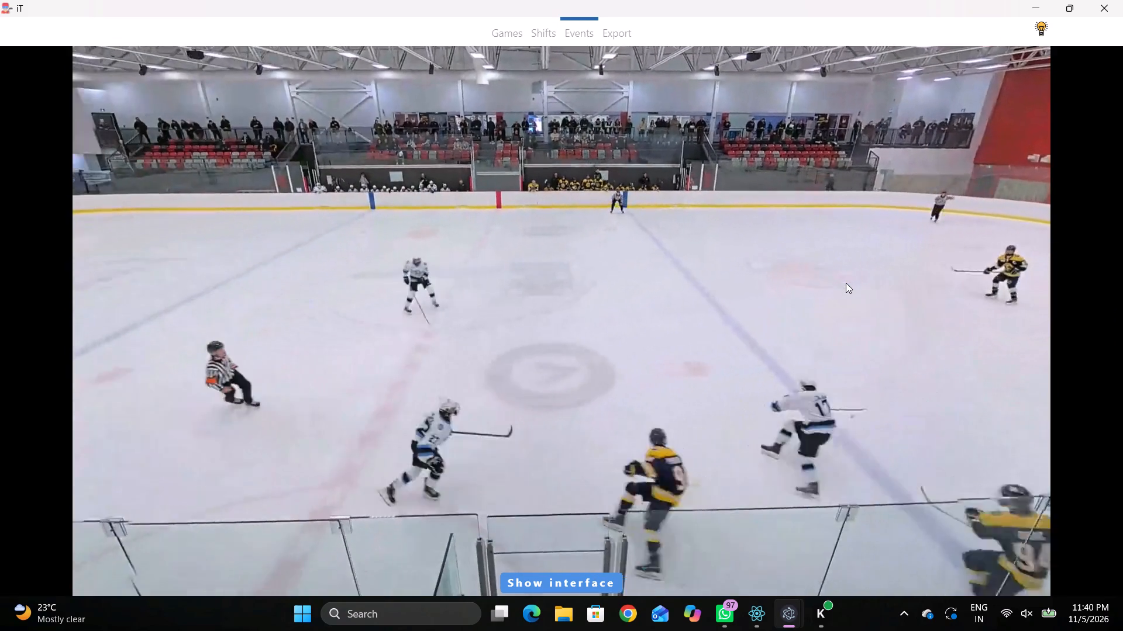
{"action": "key", "text": "space"}
{"action": "type", "text": "qq"}
{"action": "key", "text": "space"}
{"action": "key", "text": "space"}
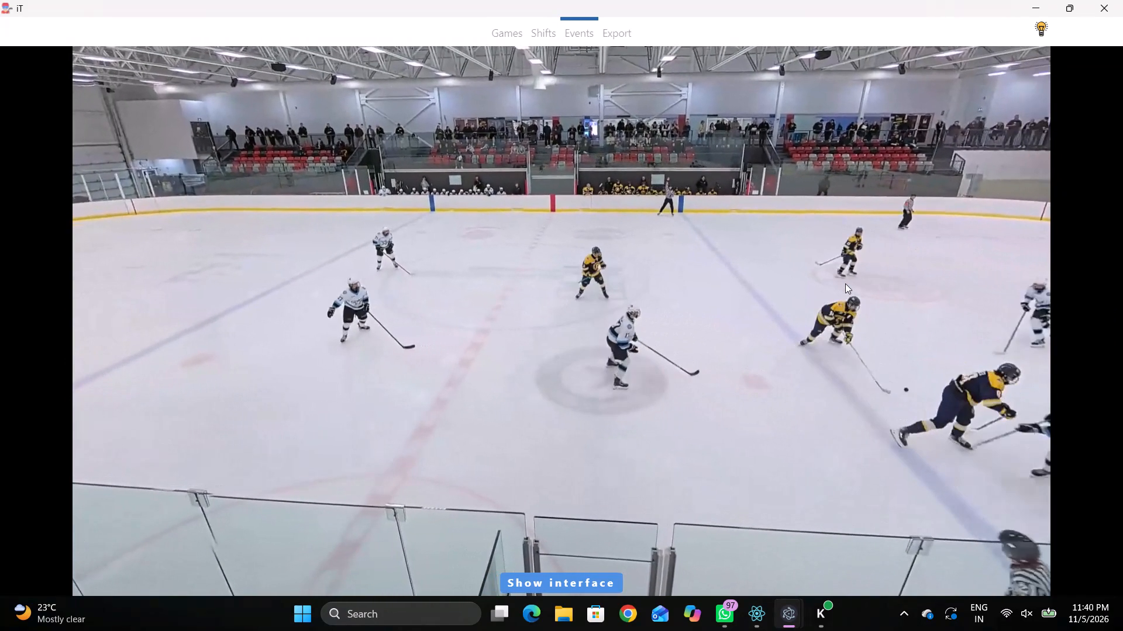
{"action": "key", "text": "q"}
{"action": "key", "text": "shift+d"}
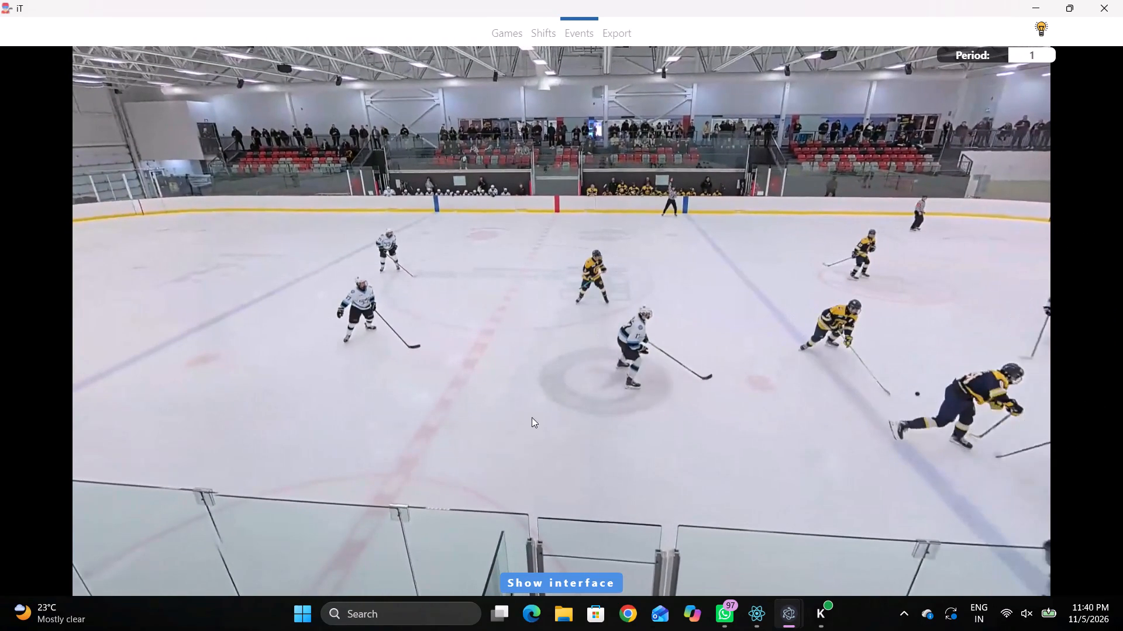
{"action": "left_click", "coordinate": [317, 468]}
{"action": "key", "text": "shift+d"}
{"action": "type", "text": "qqqqq"}
{"action": "key", "text": "space"}
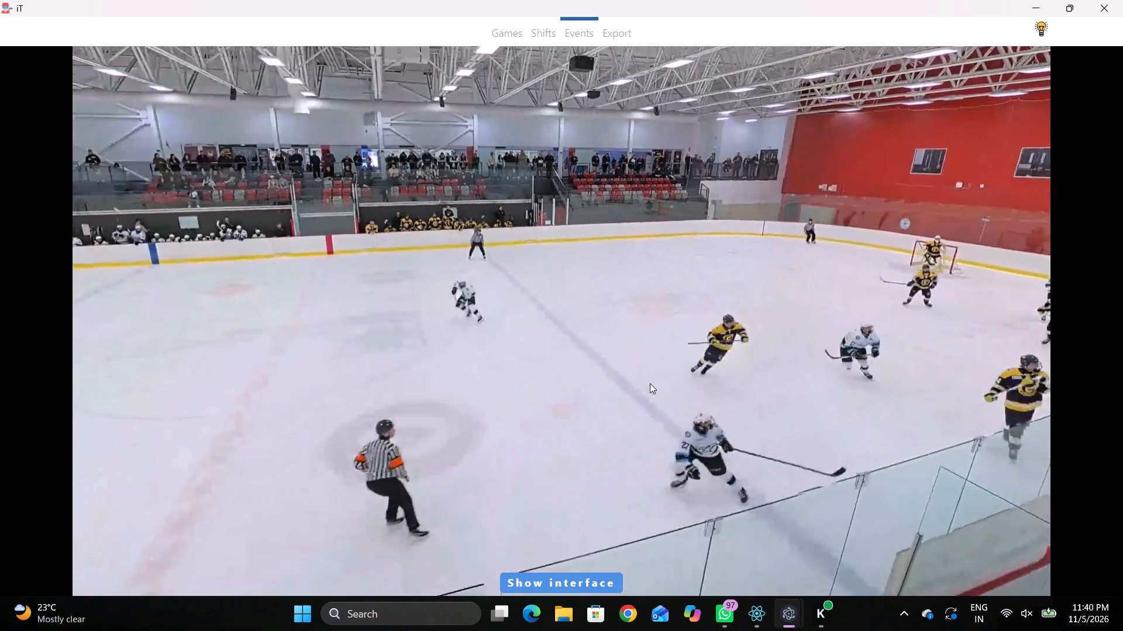
{"action": "key", "text": "space"}
{"action": "key", "text": "space"}
{"action": "key", "text": "space"}
{"action": "type", "text": "qq"}
{"action": "right_click", "coordinate": [639, 335]}
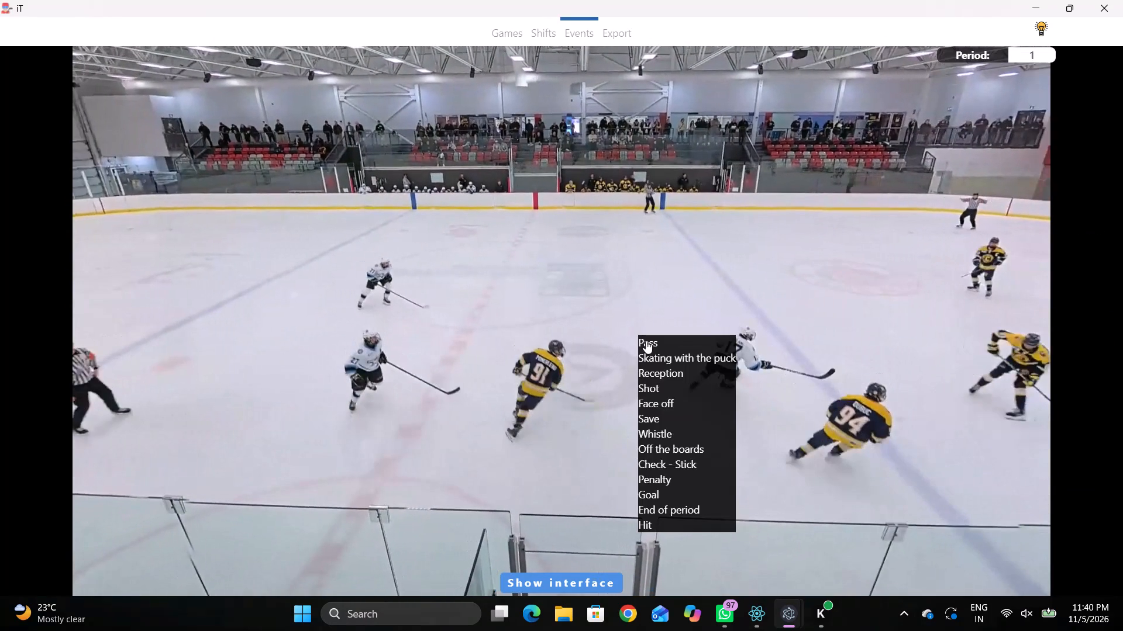
{"action": "left_click", "coordinate": [663, 357]}
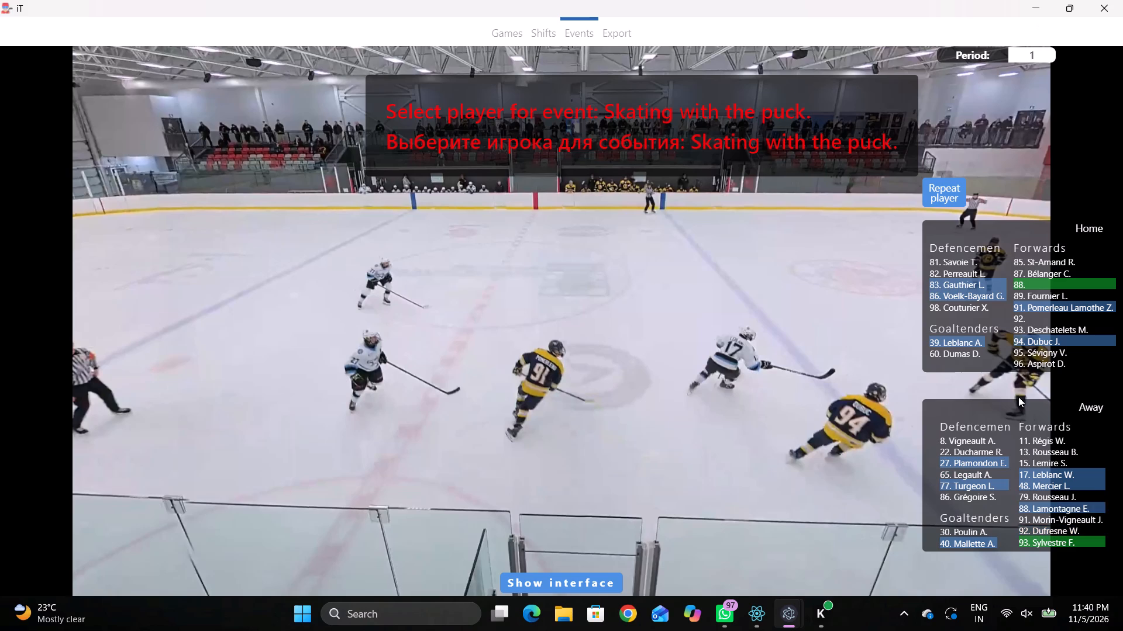
{"action": "left_click", "coordinate": [1029, 283]}
{"action": "left_click", "coordinate": [735, 304]}
Add a Pass event by the same player, home 88, between the right blue line and the lower-right end-zone circle.
{"action": "key", "text": "shift+d"}
{"action": "key", "text": "space"}
{"action": "key", "text": "space"}
{"action": "key", "text": "shift+d"}
{"action": "key", "text": "space"}
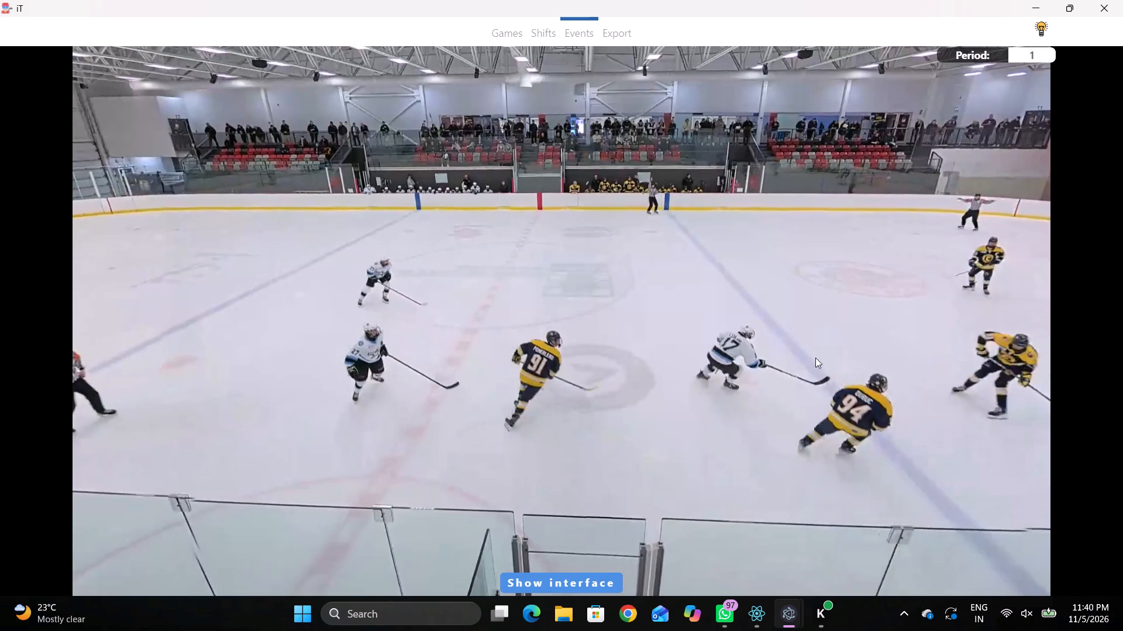
{"action": "key", "text": "space"}
{"action": "key", "text": "space"}
{"action": "key", "text": "space"}
{"action": "key", "text": "space"}
{"action": "key", "text": "space"}
{"action": "key", "text": "space"}
{"action": "key", "text": "space"}
{"action": "type", "text": "qq"}
{"action": "key", "text": "q"}
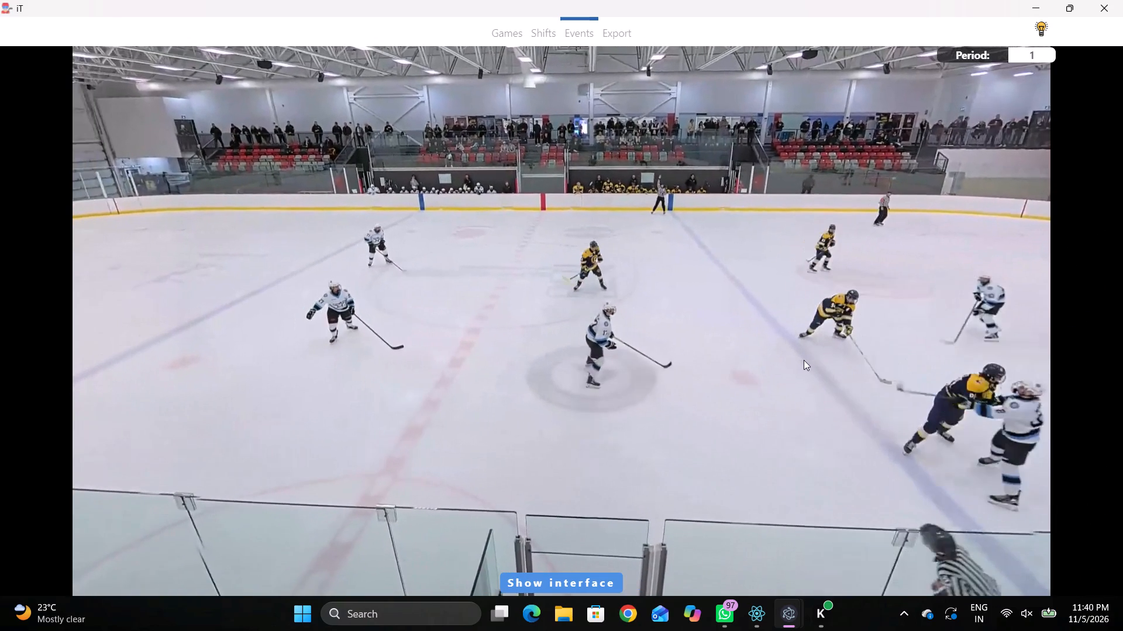
{"action": "key", "text": "q"}
{"action": "key", "text": "q"}
{"action": "key", "text": "q"}
{"action": "right_click", "coordinate": [808, 320]}
{"action": "right_click", "coordinate": [807, 320]}
{"action": "left_click", "coordinate": [817, 325]}
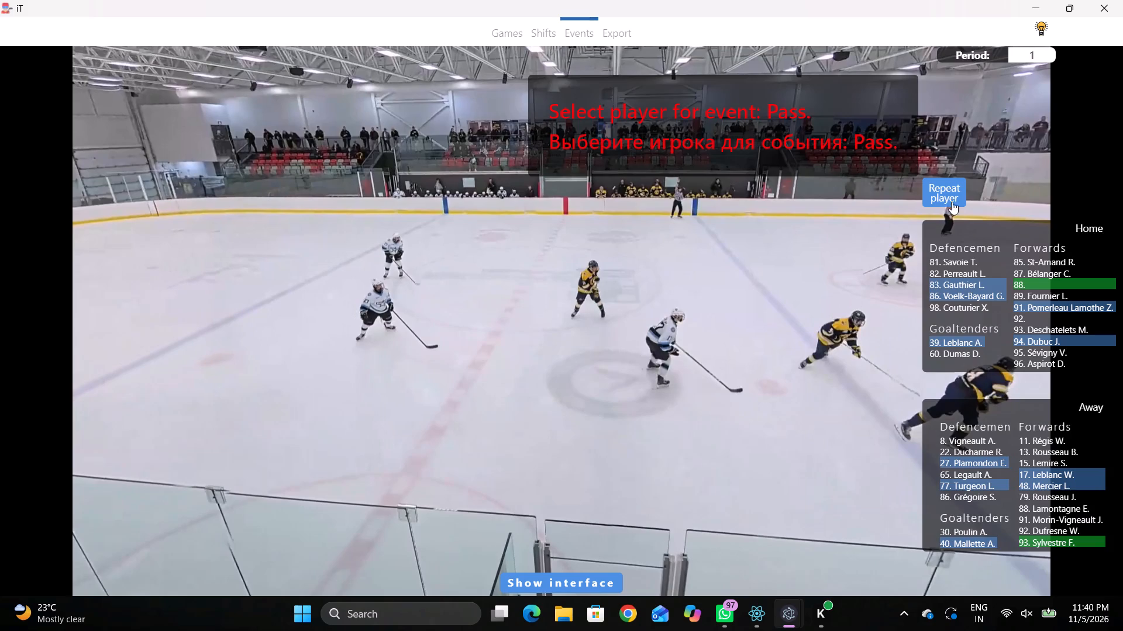
{"action": "left_click", "coordinate": [949, 197]}
{"action": "left_click", "coordinate": [721, 291]}
Add a Skating with the puck event by home player 94, just inside the rink diagram's right blue line and slightly above mid-ice.
{"action": "key", "text": "space"}
{"action": "key", "text": "space"}
{"action": "right_click_drag", "start_coordinate": [831, 275], "coordinate": [839, 279]}
{"action": "left_click", "coordinate": [902, 302]}
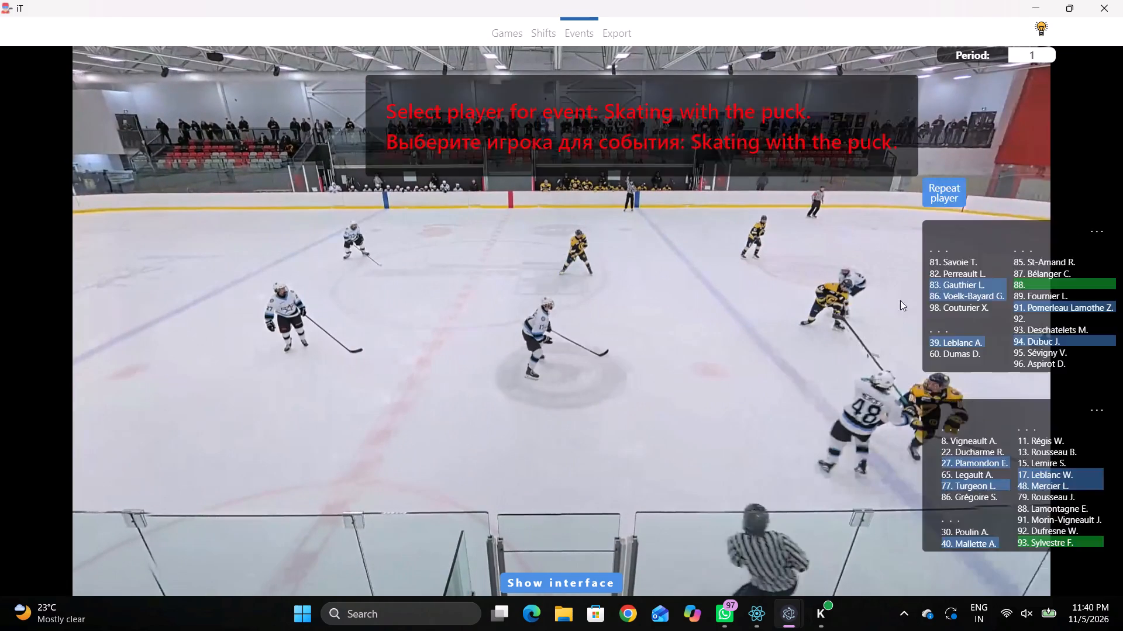
{"action": "right_click_drag", "start_coordinate": [752, 296], "coordinate": [724, 304]}
{"action": "left_click", "coordinate": [819, 333]}
{"action": "left_click", "coordinate": [1026, 341]}
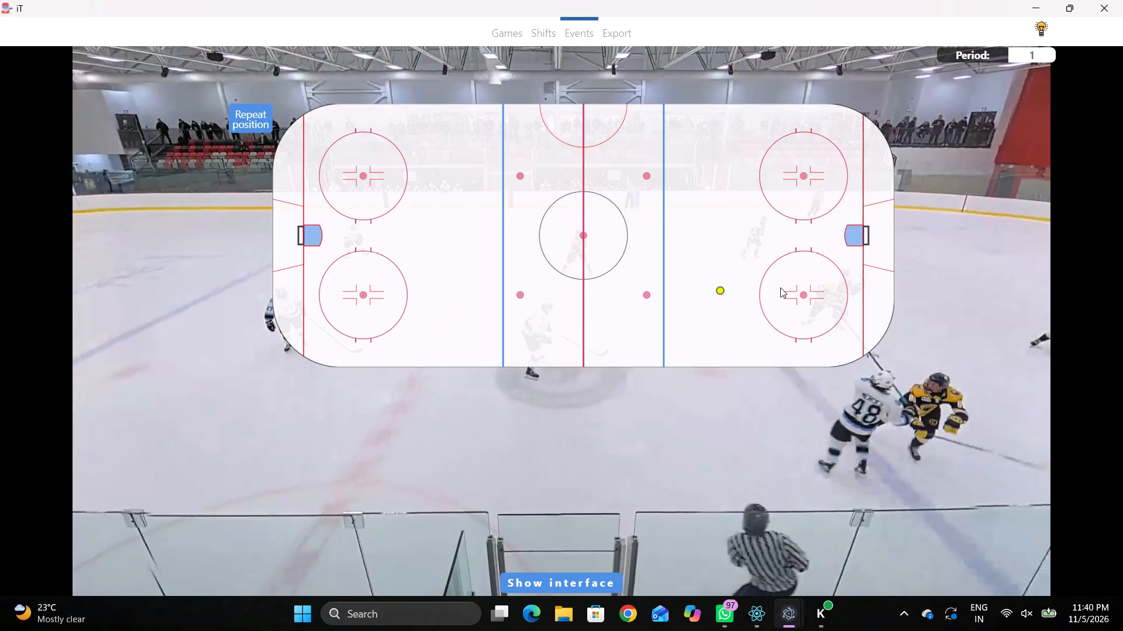
{"action": "left_click", "coordinate": [689, 214]}
Add a Pass event by the same player, home 94, inside the lower-right end-zone circle just above its dot.
{"action": "key", "text": "space"}
{"action": "key", "text": "space"}
{"action": "key", "text": "space"}
{"action": "key", "text": "space"}
{"action": "key", "text": "space"}
{"action": "key", "text": "space"}
{"action": "key", "text": "space"}
{"action": "key", "text": "space"}
{"action": "key", "text": "space"}
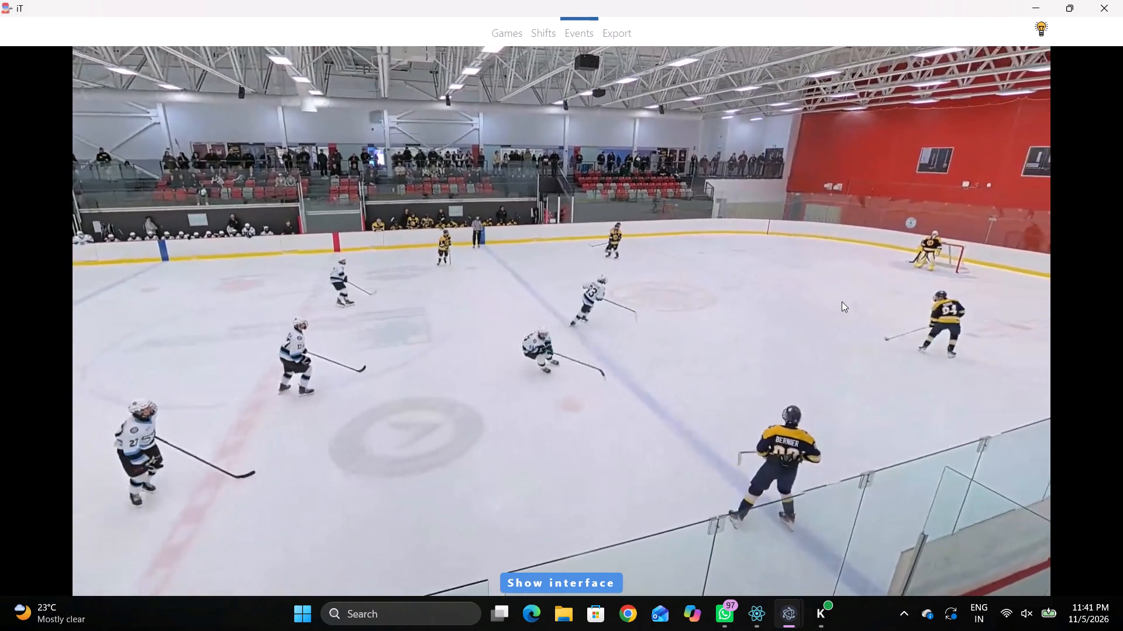
{"action": "key", "text": "space"}
{"action": "key", "text": "space"}
{"action": "key", "text": "space"}
{"action": "key", "text": "space"}
{"action": "key", "text": "space"}
{"action": "key", "text": "q"}
{"action": "key", "text": "q"}
{"action": "key", "text": "q"}
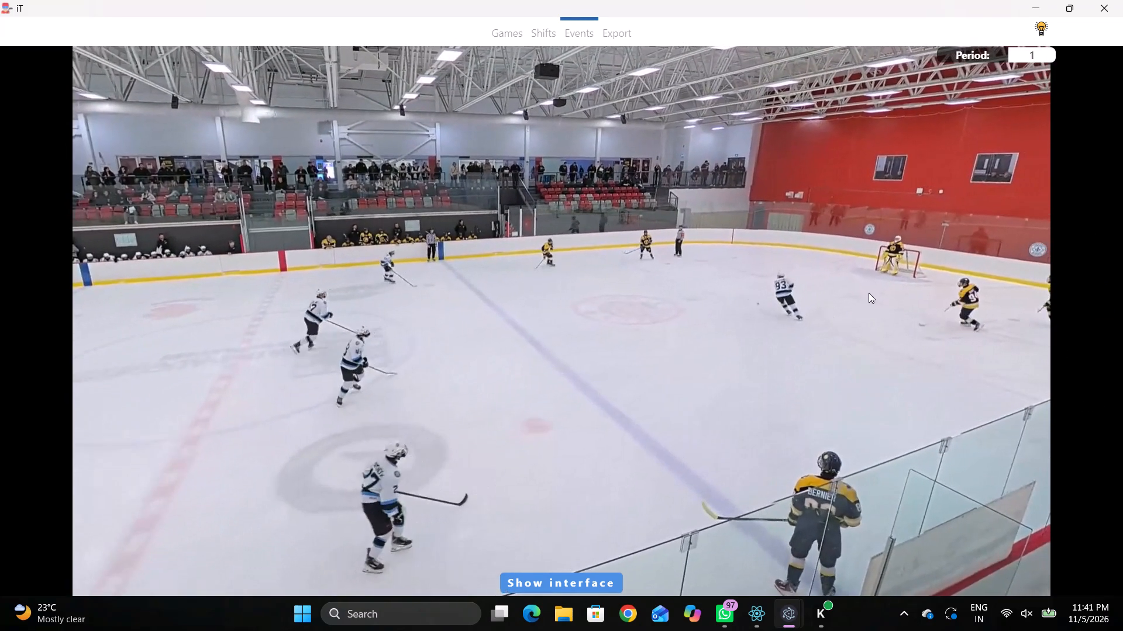
{"action": "key", "text": "q"}
{"action": "key", "text": "q"}
{"action": "right_click", "coordinate": [874, 265]}
{"action": "left_click", "coordinate": [889, 280]}
{"action": "key", "text": "q"}
{"action": "left_click", "coordinate": [887, 279]}
{"action": "key", "text": "q"}
{"action": "right_click", "coordinate": [860, 272]}
{"action": "left_click", "coordinate": [868, 277]}
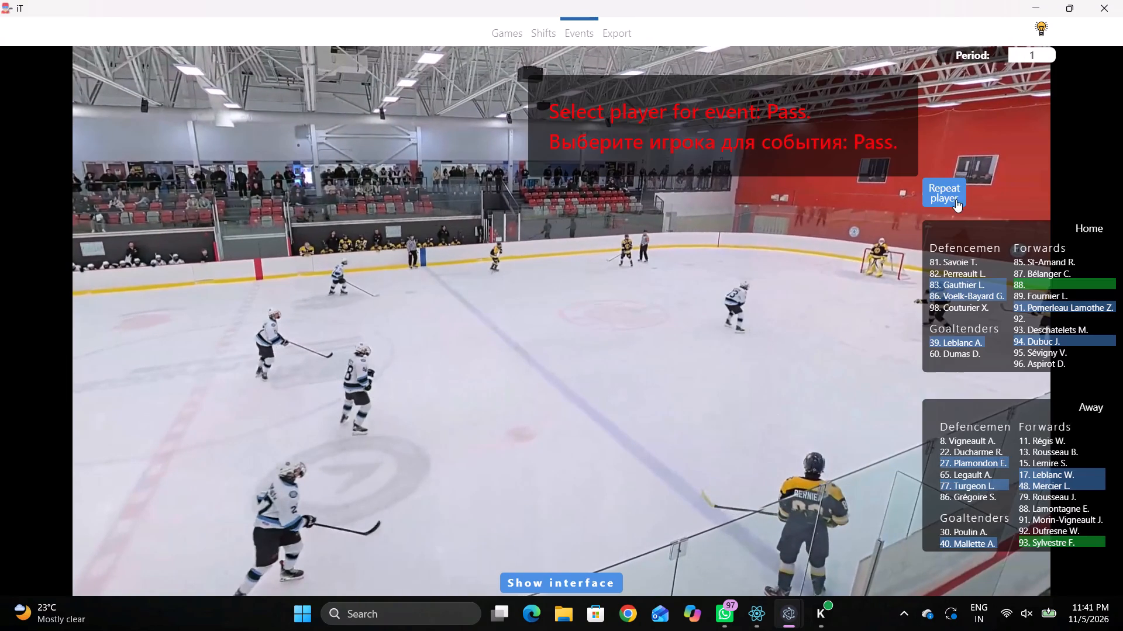
{"action": "left_click", "coordinate": [946, 197]}
{"action": "left_click", "coordinate": [809, 278]}
Add a Skating with the puck event by home player 83 at the upper edge of the rink diagram's upper-right end-zone circle.
{"action": "key", "text": "r"}
{"action": "key", "text": "space"}
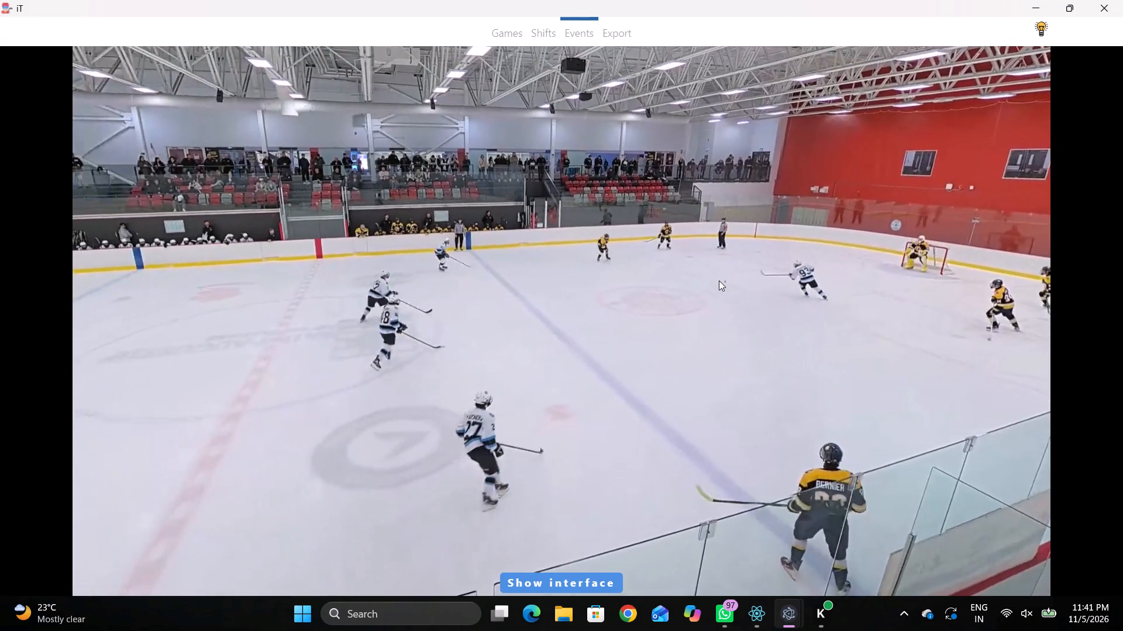
{"action": "key", "text": "space"}
{"action": "key", "text": "space"}
{"action": "key", "text": "space"}
{"action": "right_click", "coordinate": [771, 236]}
{"action": "key", "text": "space"}
{"action": "key", "text": "space"}
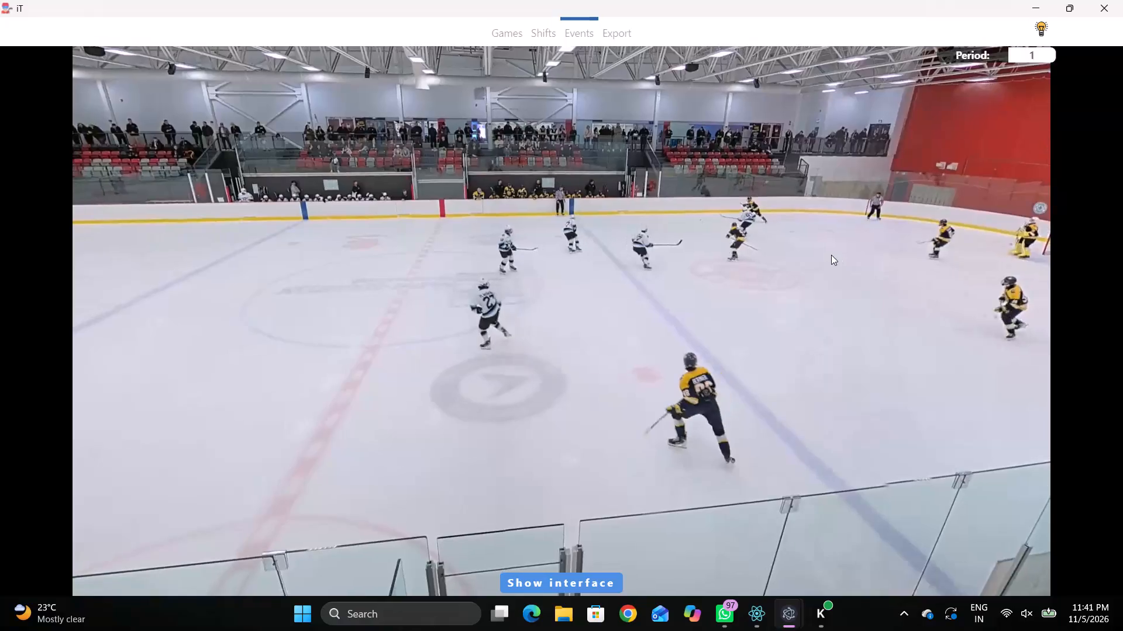
{"action": "key", "text": "space"}
{"action": "key", "text": "space"}
{"action": "key", "text": "space"}
{"action": "key", "text": "space"}
{"action": "key", "text": "space"}
{"action": "key", "text": "space"}
{"action": "right_click", "coordinate": [829, 226]}
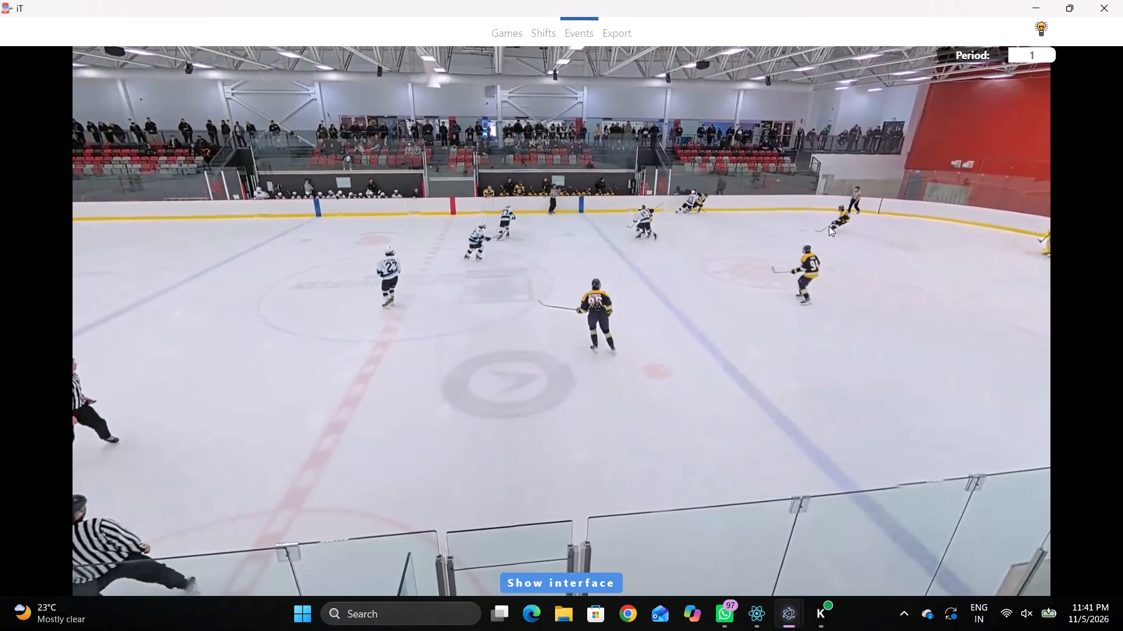
{"action": "key", "text": "space"}
{"action": "key", "text": "space"}
{"action": "right_click", "coordinate": [838, 234]}
{"action": "right_click_drag", "start_coordinate": [807, 246], "coordinate": [760, 264]}
{"action": "left_click", "coordinate": [801, 285]}
{"action": "left_click", "coordinate": [946, 282]}
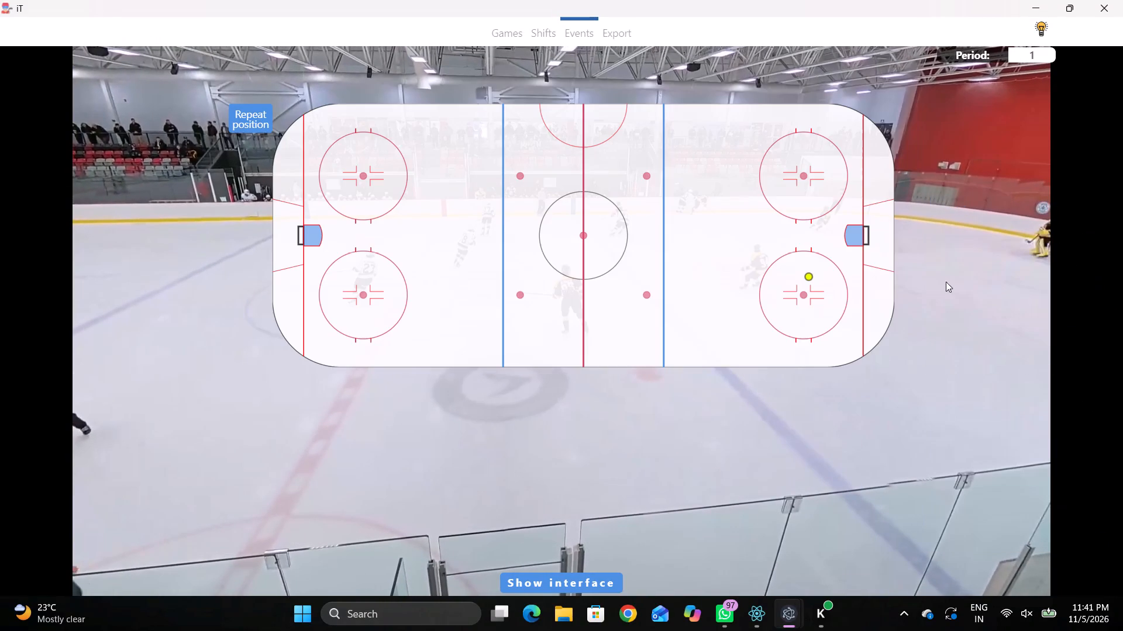
{"action": "left_click", "coordinate": [811, 131]}
Add a Pass event by the same player, home 83, between the upper-right end-zone circle and the upper boards.
{"action": "key", "text": "q"}
{"action": "key", "text": "q"}
{"action": "key", "text": "q"}
{"action": "key", "text": "space"}
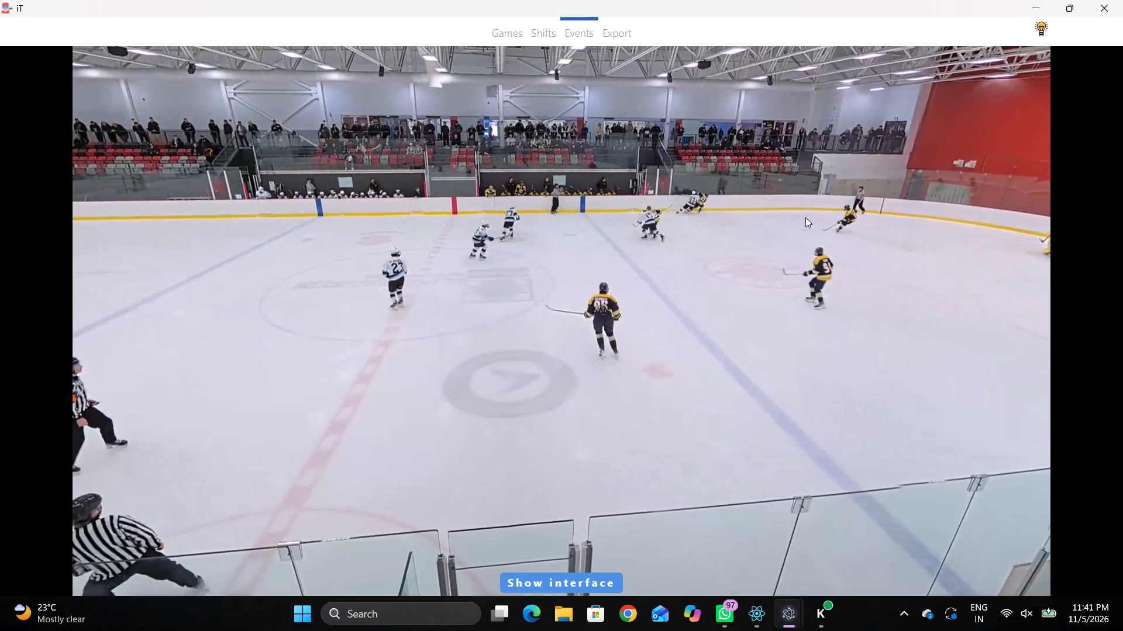
{"action": "key", "text": "space"}
{"action": "key", "text": "space"}
{"action": "key", "text": "space"}
{"action": "key", "text": "space"}
{"action": "key", "text": "space"}
{"action": "key", "text": "space"}
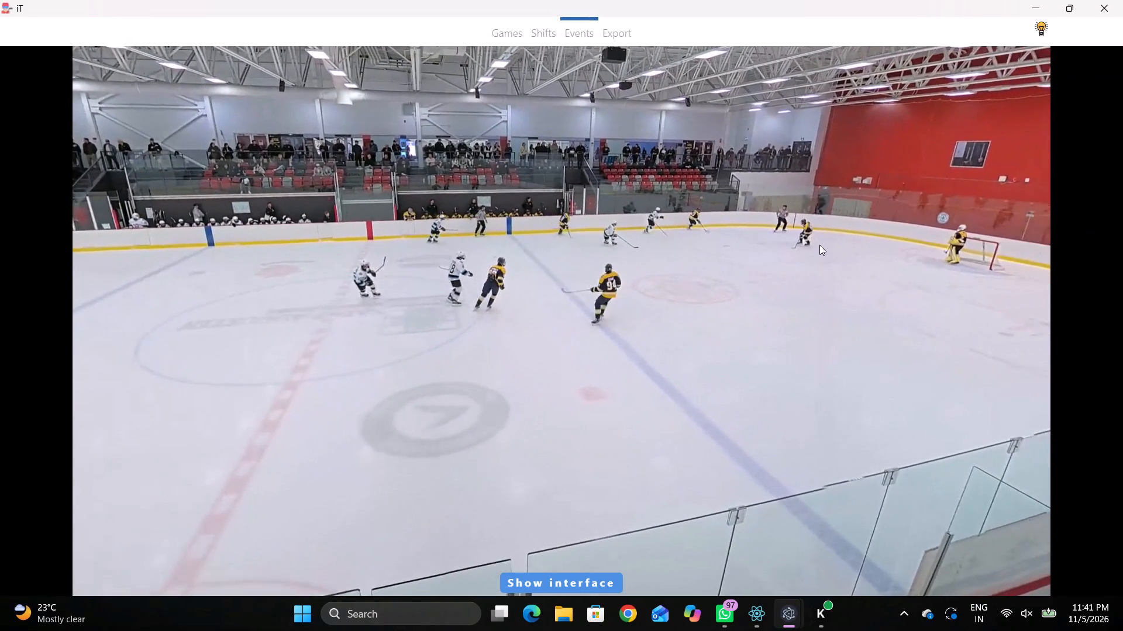
{"action": "key", "text": "space"}
{"action": "key", "text": "space"}
{"action": "key", "text": "space"}
{"action": "type", "text": "q"}
{"action": "key", "text": "q"}
{"action": "key", "text": "q"}
{"action": "key", "text": "q"}
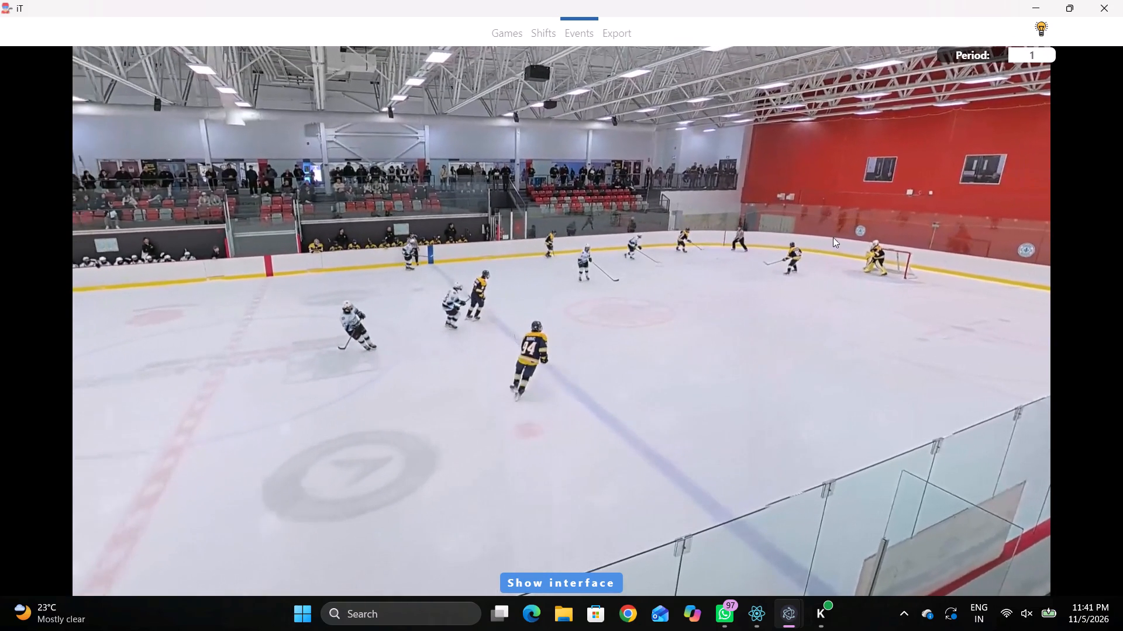
{"action": "right_click", "coordinate": [831, 234]}
{"action": "right_click_drag", "start_coordinate": [833, 237], "coordinate": [824, 242]}
{"action": "left_click", "coordinate": [837, 247]}
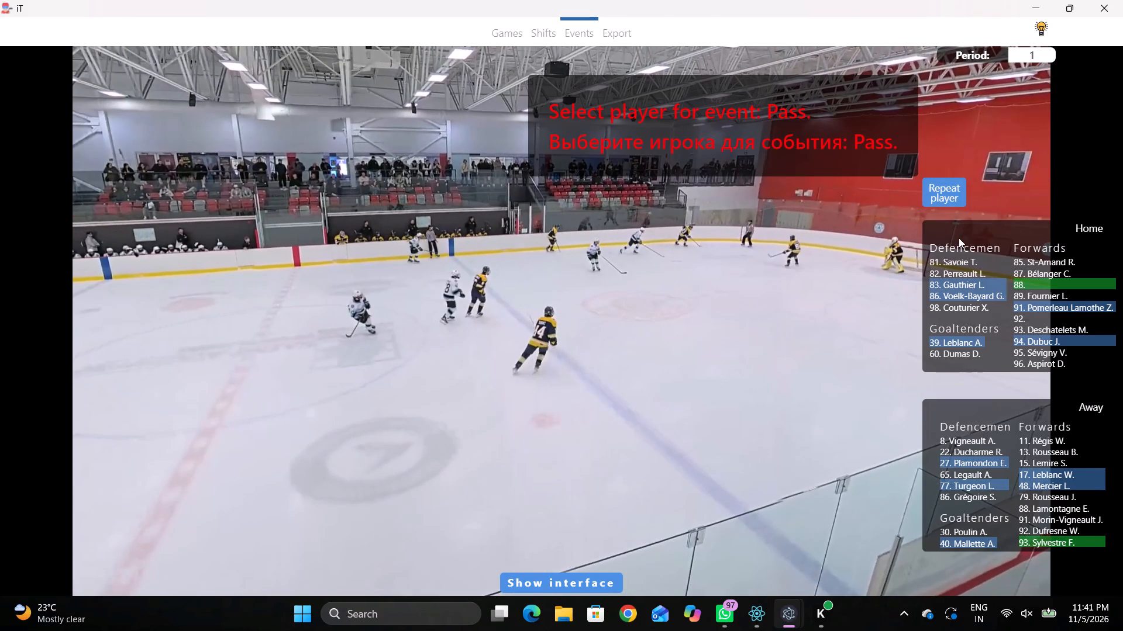
{"action": "left_click", "coordinate": [960, 184]}
{"action": "left_click", "coordinate": [812, 120]}
Add a Skating with the puck event by home player 86, between the two right end-zone circles, level with the net.
{"action": "key", "text": "space"}
{"action": "key", "text": "v"}
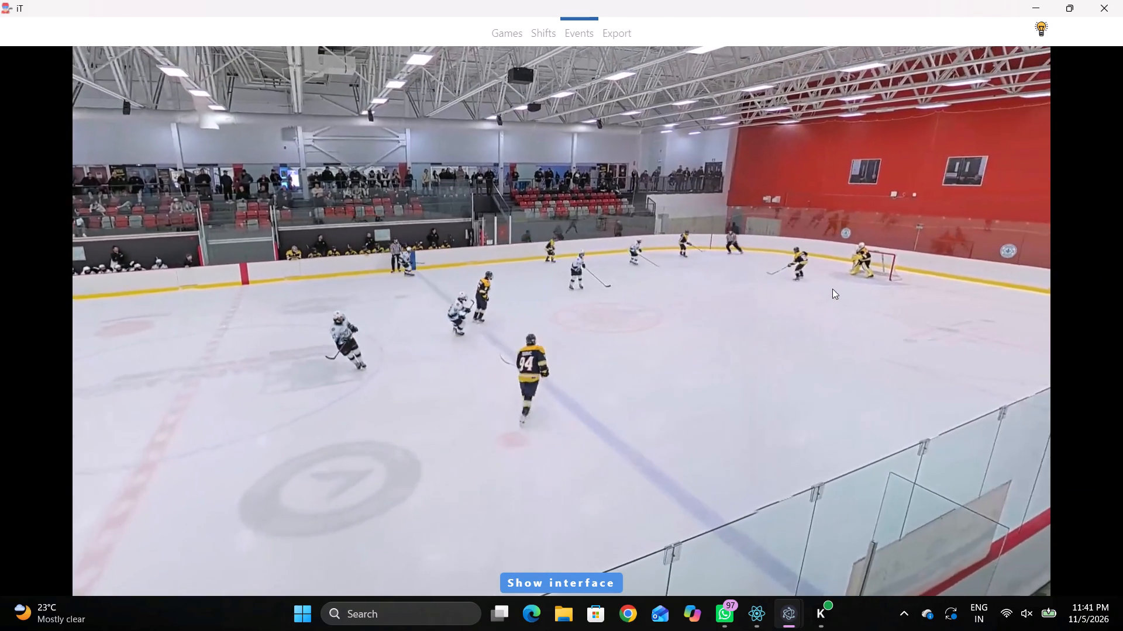
{"action": "key", "text": "space"}
{"action": "right_click_drag", "start_coordinate": [798, 251], "coordinate": [805, 259]}
{"action": "left_click", "coordinate": [838, 278]}
{"action": "left_click", "coordinate": [942, 301]}
{"action": "left_click", "coordinate": [929, 299]}
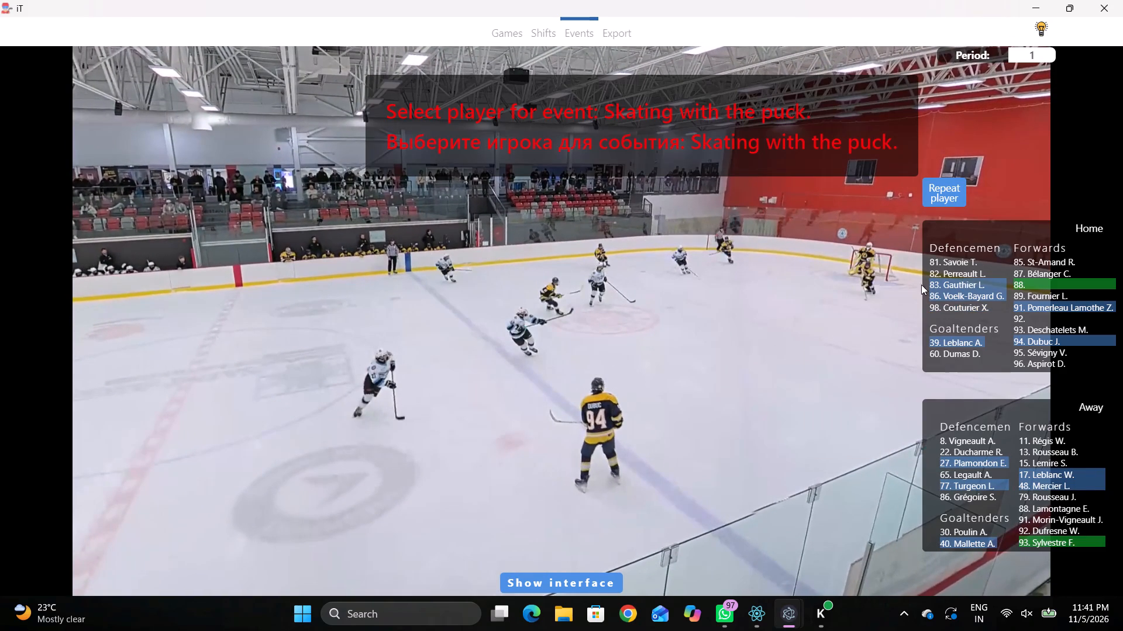
{"action": "left_click", "coordinate": [933, 290]}
{"action": "left_click", "coordinate": [801, 240]}
Add a Pass event by the same player, home 86, inside the lower-right end-zone circle on the goal-line side of its dot.
{"action": "key", "text": "shift+d"}
{"action": "key", "text": "shift+d"}
{"action": "key", "text": "space"}
{"action": "key", "text": "space"}
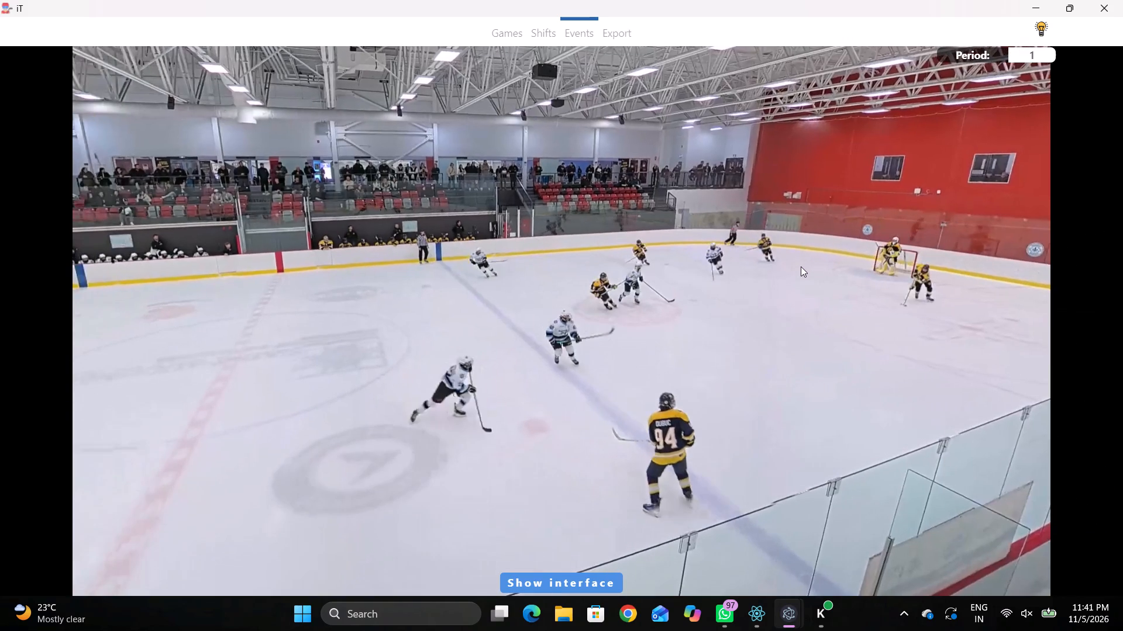
{"action": "key", "text": "space"}
{"action": "key", "text": "space"}
{"action": "key", "text": "space"}
{"action": "key", "text": "space"}
{"action": "key", "text": "space"}
{"action": "key", "text": "space"}
{"action": "key", "text": "q"}
{"action": "right_click", "coordinate": [755, 212]}
{"action": "left_click", "coordinate": [773, 221]}
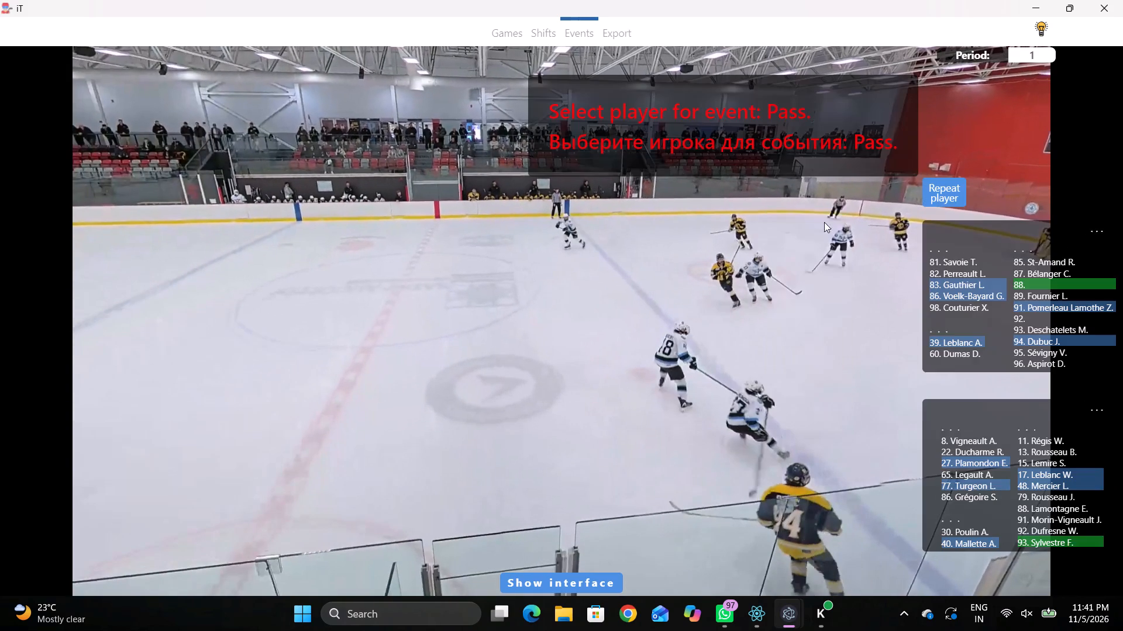
{"action": "left_click", "coordinate": [957, 193]}
{"action": "left_click", "coordinate": [833, 302]}
Add a Skating with the puck event by away player 77 at 00:14:35:2, just on the blue-line side of the left end-zone circles, level with the net.
{"action": "key", "text": "space"}
{"action": "key", "text": "space"}
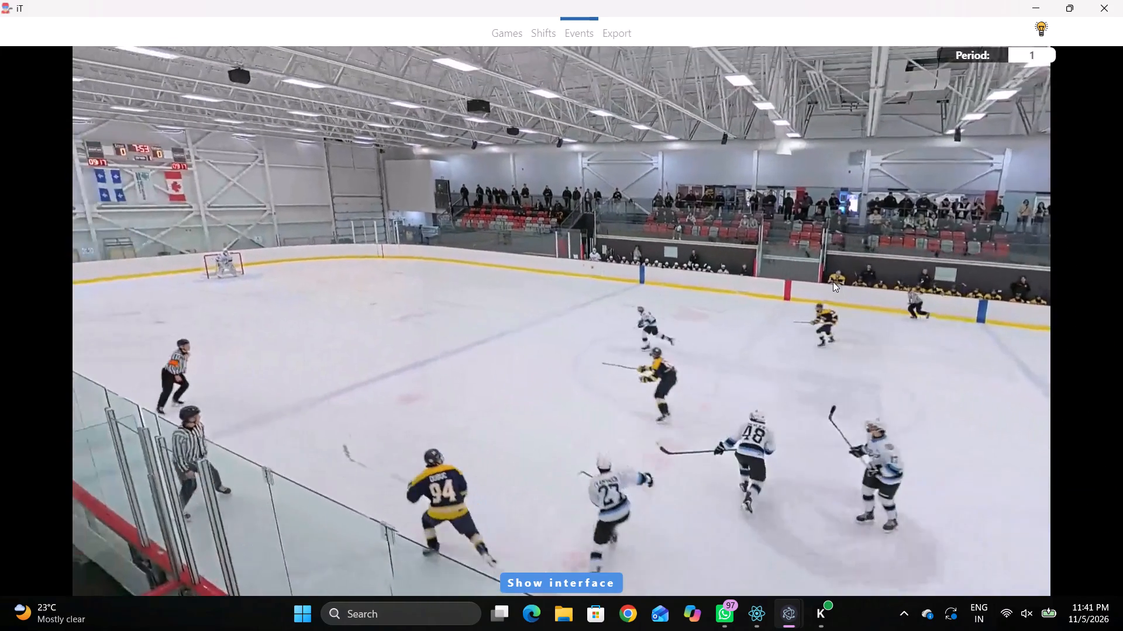
{"action": "key", "text": "space"}
{"action": "key", "text": "space"}
{"action": "key", "text": "space"}
{"action": "key", "text": "space"}
{"action": "key", "text": "r"}
{"action": "key", "text": "space"}
{"action": "key", "text": "space"}
{"action": "key", "text": "space"}
{"action": "key", "text": "space"}
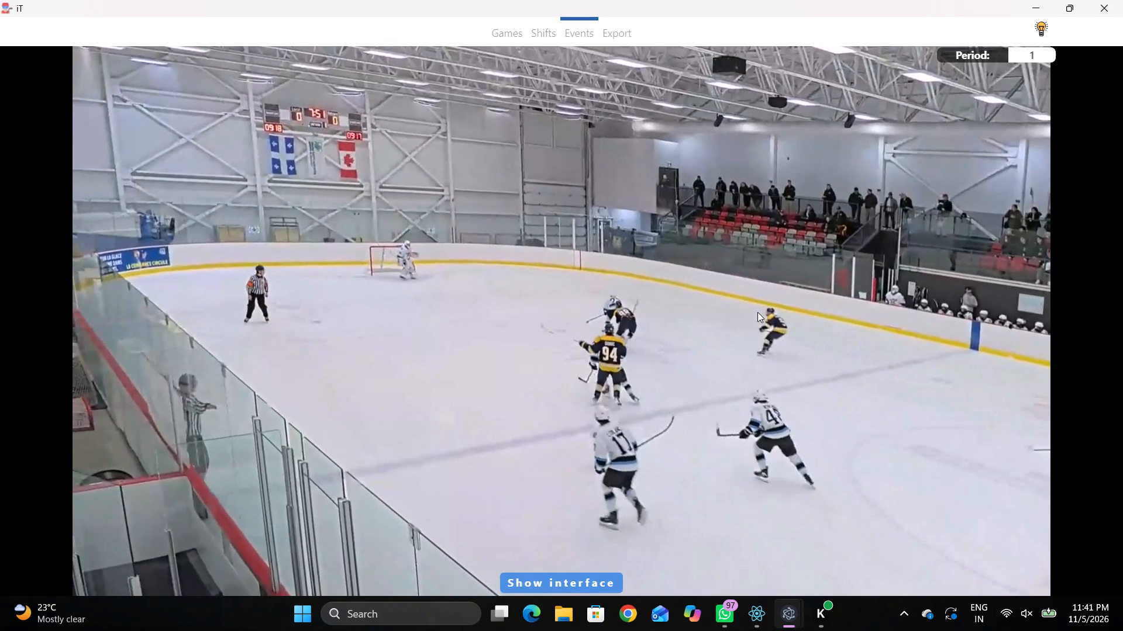
{"action": "key", "text": "shift+d"}
{"action": "key", "text": "shift+d"}
{"action": "key", "text": "space"}
{"action": "key", "text": "space"}
{"action": "key", "text": "space"}
{"action": "key", "text": "space"}
{"action": "key", "text": "q"}
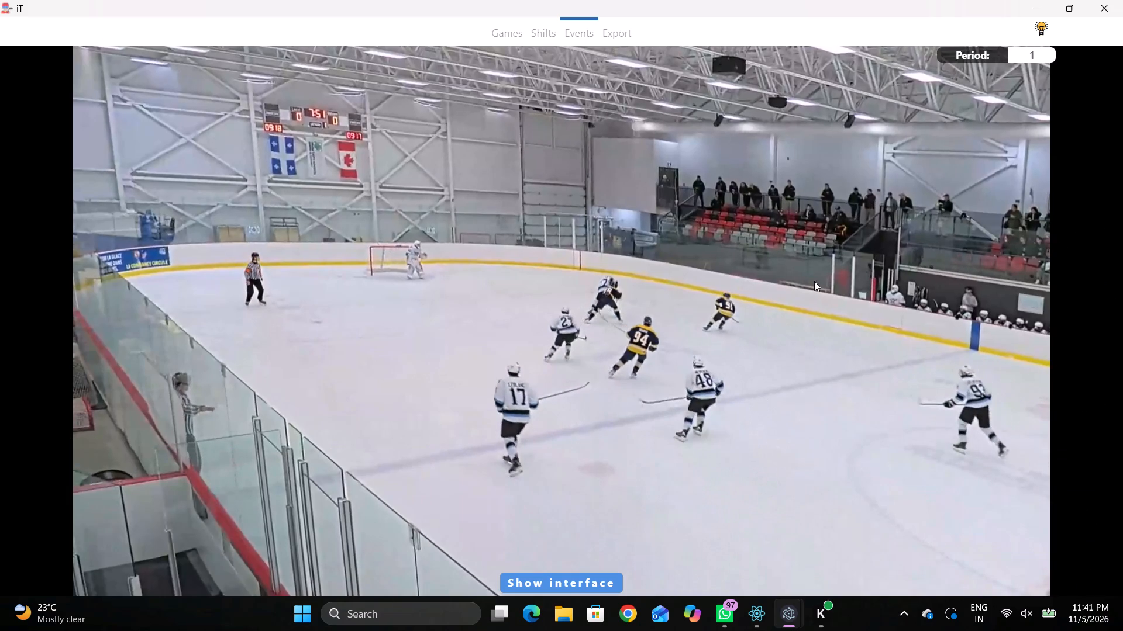
{"action": "key", "text": "q"}
{"action": "right_click", "coordinate": [807, 256]}
{"action": "key", "text": "q"}
{"action": "right_click_drag", "start_coordinate": [714, 247], "coordinate": [687, 247]}
{"action": "key", "text": "q"}
{"action": "left_click", "coordinate": [739, 272]}
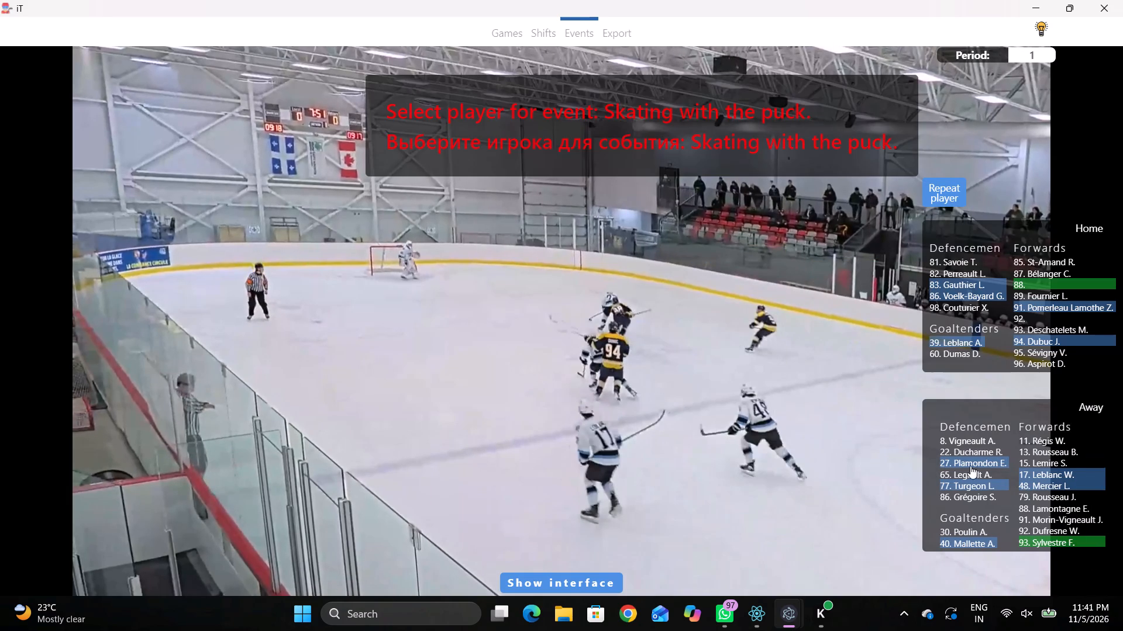
{"action": "left_click", "coordinate": [966, 483]}
{"action": "left_click", "coordinate": [416, 233]}
Add a Pass event by the same player, away 77, at 00:14:35:6, between the upper-left end-zone circle and the left blue line.
{"action": "key", "text": "r"}
{"action": "key", "text": "space"}
{"action": "key", "text": "space"}
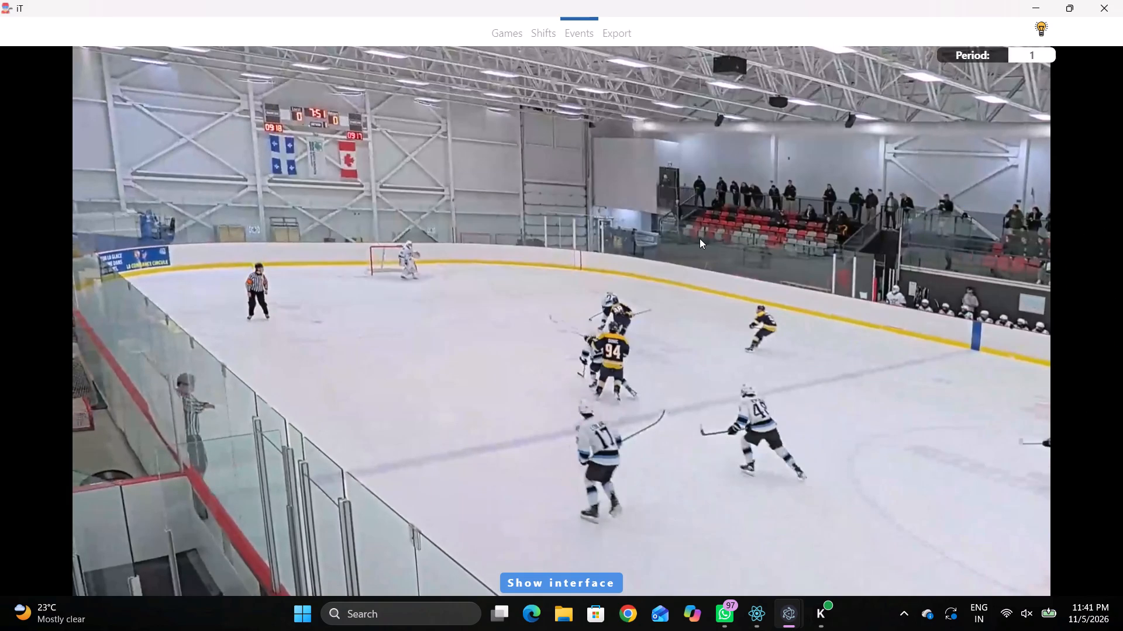
{"action": "key", "text": "space"}
{"action": "key", "text": "space"}
{"action": "key", "text": "space"}
{"action": "key", "text": "space"}
{"action": "key", "text": "space"}
{"action": "key", "text": "space"}
{"action": "key", "text": "space"}
{"action": "key", "text": "space"}
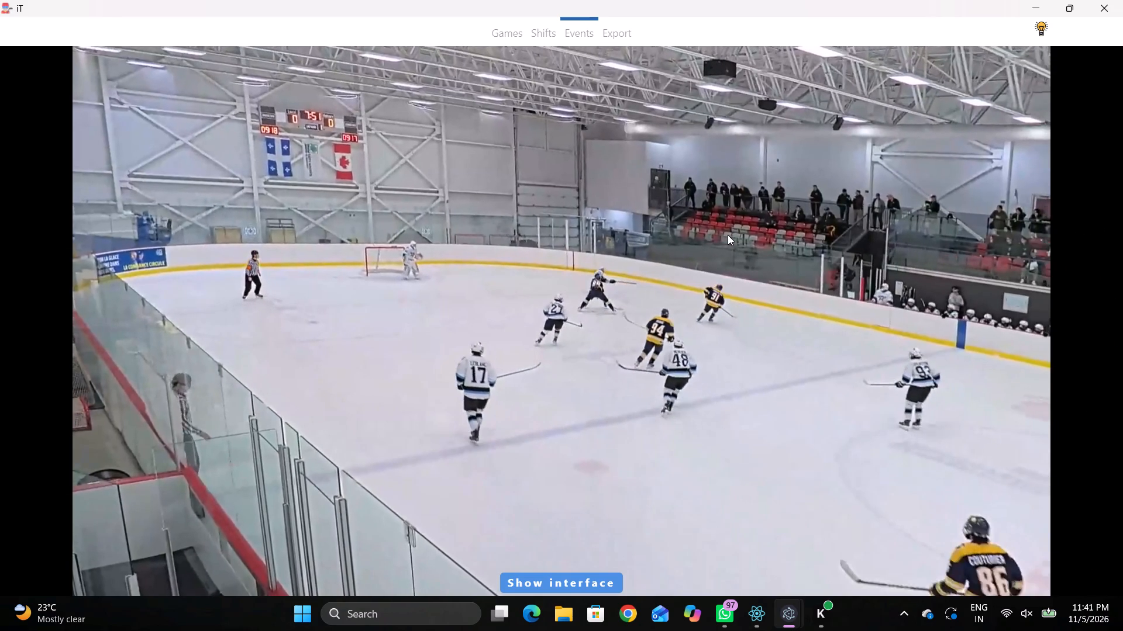
{"action": "type", "text": "q"}
{"action": "key", "text": "q"}
{"action": "left_click", "coordinate": [719, 227]}
{"action": "right_click", "coordinate": [716, 224]}
{"action": "left_click", "coordinate": [730, 233]}
{"action": "left_click", "coordinate": [942, 192]}
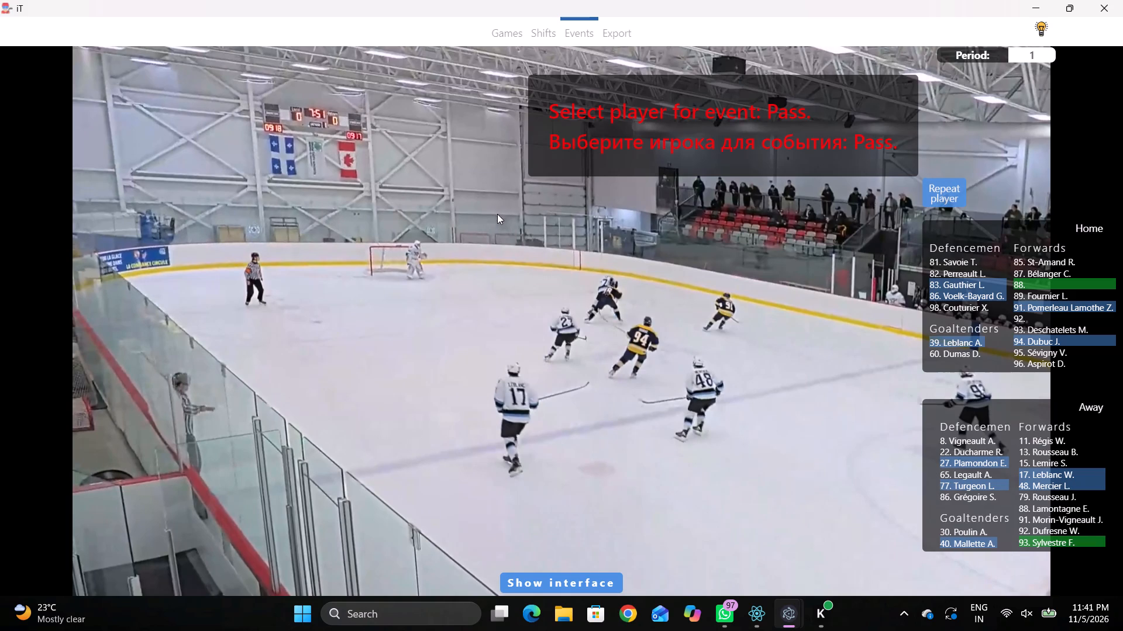
{"action": "left_click_drag", "start_coordinate": [470, 196], "coordinate": [449, 196]}
Add a Skating with the puck event by away player 17 at 00:14:39:3, inside the upper-right part of the centre circle.
{"action": "key", "text": "space"}
{"action": "key", "text": "v"}
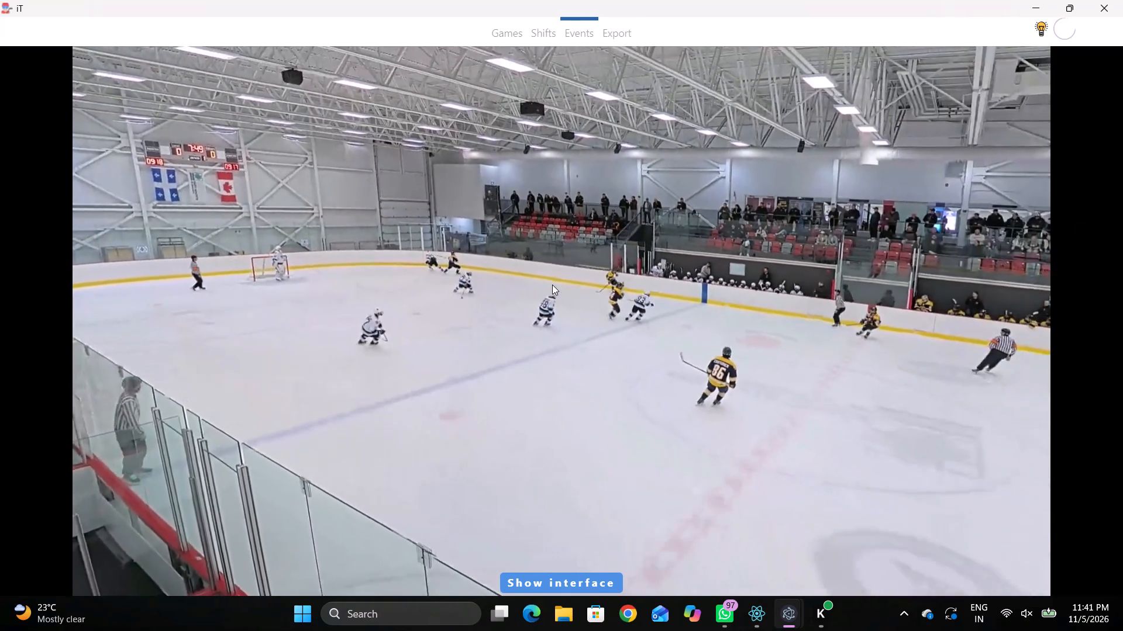
{"action": "key", "text": "space"}
{"action": "key", "text": "space"}
{"action": "key", "text": "space"}
{"action": "type", "text": "qq"}
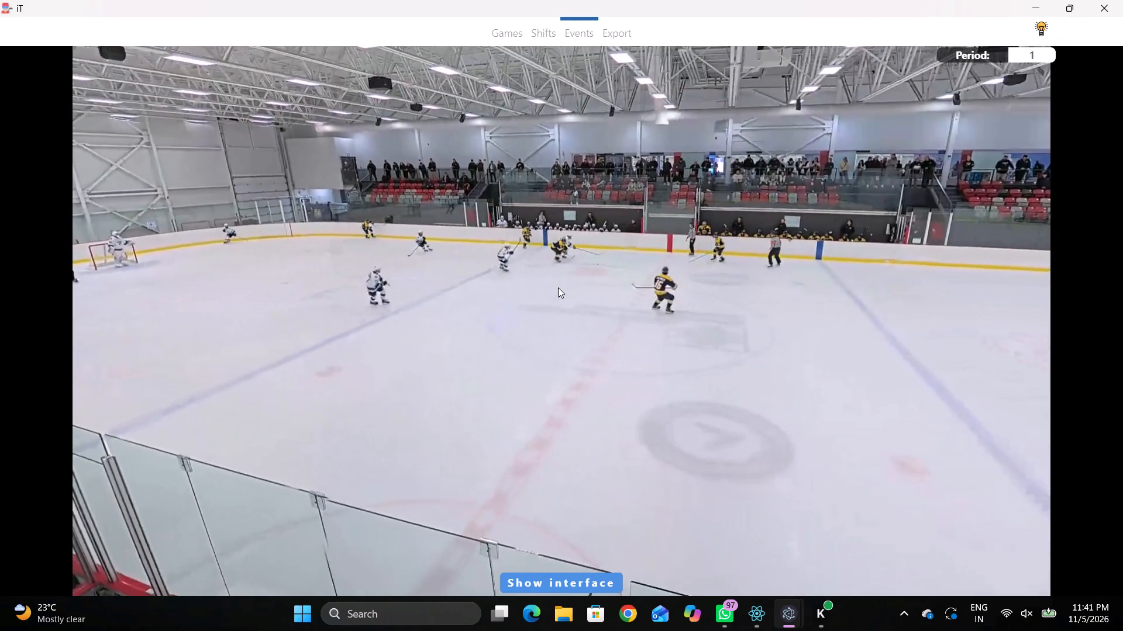
{"action": "key", "text": "space"}
{"action": "key", "text": "space"}
{"action": "key", "text": "space"}
{"action": "key", "text": "space"}
{"action": "key", "text": "space"}
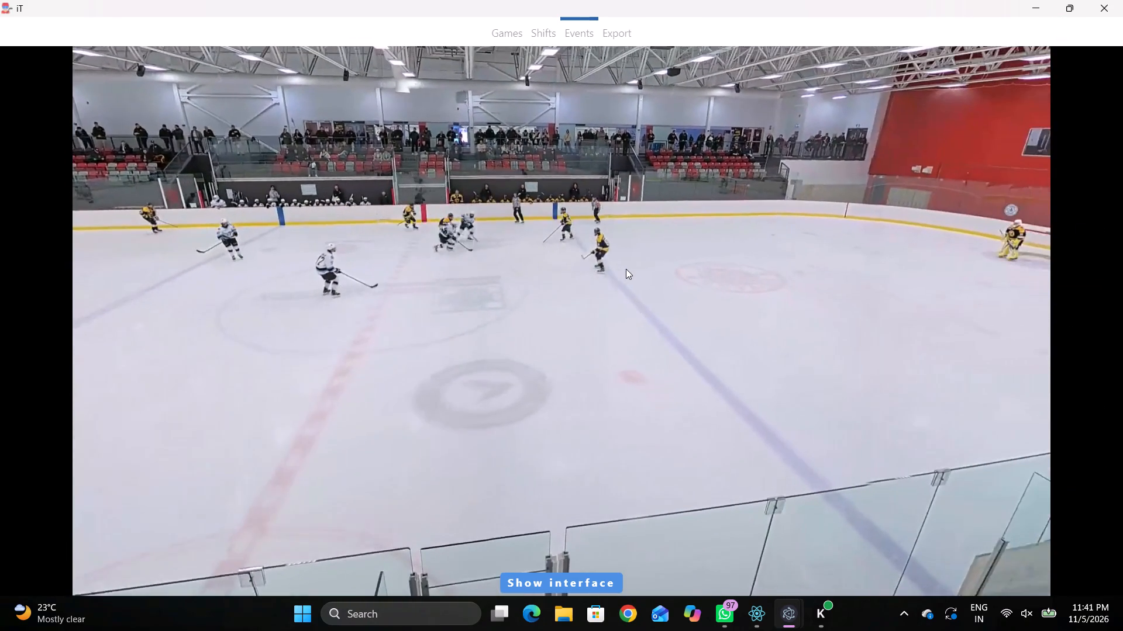
{"action": "key", "text": "space"}
{"action": "right_click", "coordinate": [650, 217]}
{"action": "left_click", "coordinate": [671, 241]}
{"action": "left_click", "coordinate": [1043, 471]}
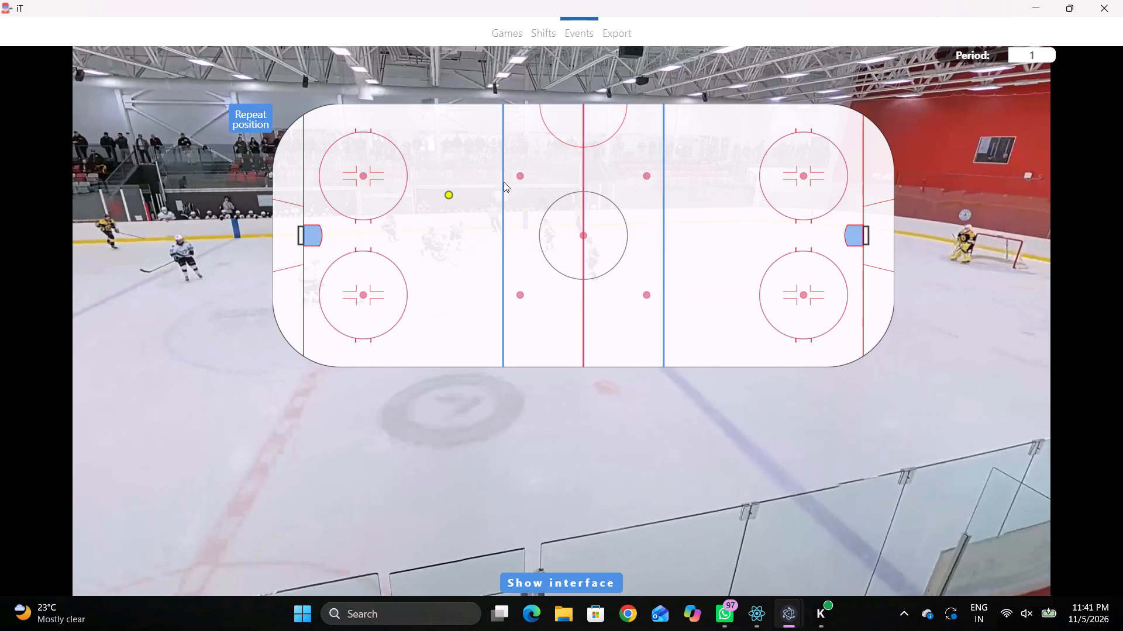
{"action": "left_click", "coordinate": [611, 206]}
Add a Pass event by the same player, away 17, at 00:14:42:2, just on the blue-line side of the right end-zone circles, level with the net.
{"action": "key", "text": "space"}
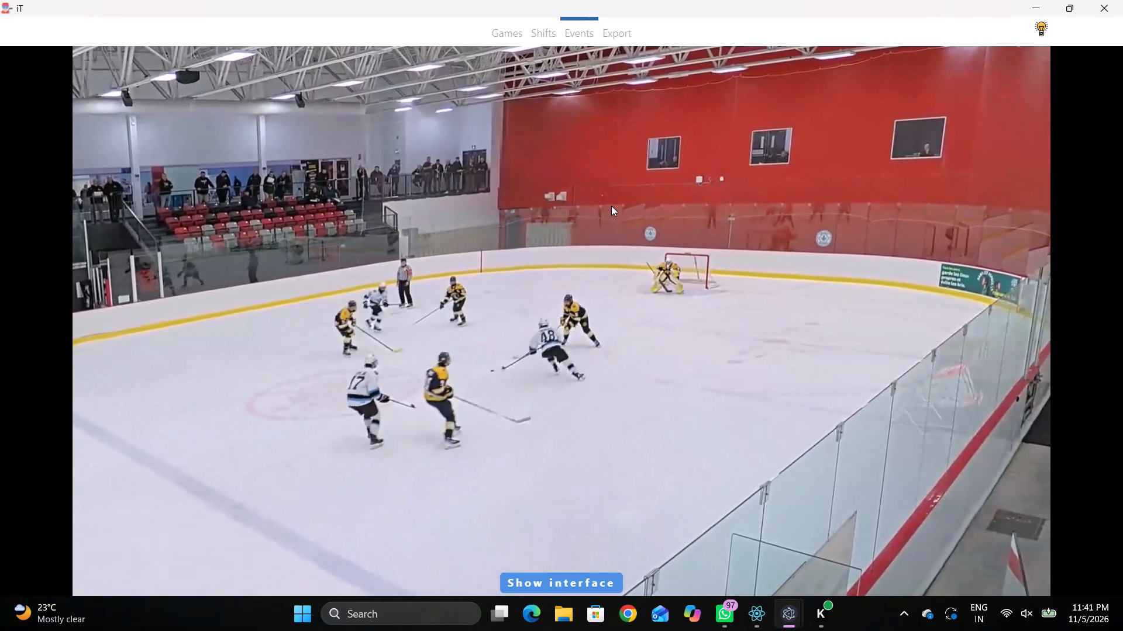
{"action": "key", "text": "space"}
{"action": "type", "text": "q qqq"}
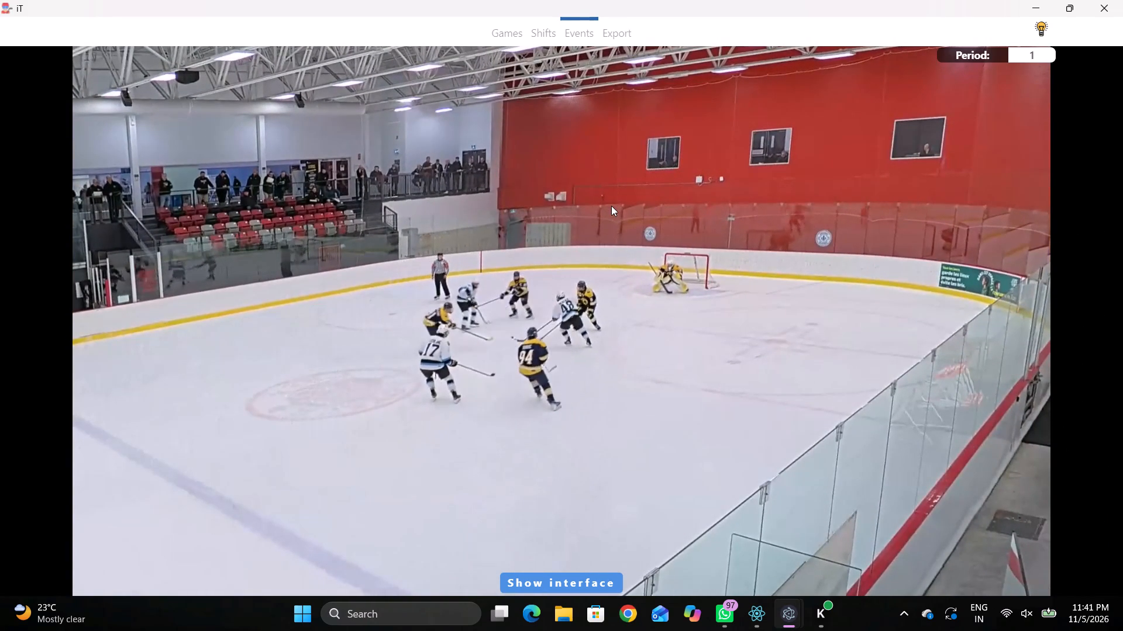
{"action": "key", "text": "q"}
{"action": "right_click", "coordinate": [601, 177]}
{"action": "left_click", "coordinate": [607, 190]}
{"action": "right_click", "coordinate": [604, 189]}
{"action": "left_click", "coordinate": [608, 195]}
{"action": "right_click_drag", "start_coordinate": [599, 190], "coordinate": [588, 195]}
{"action": "left_click", "coordinate": [592, 200]}
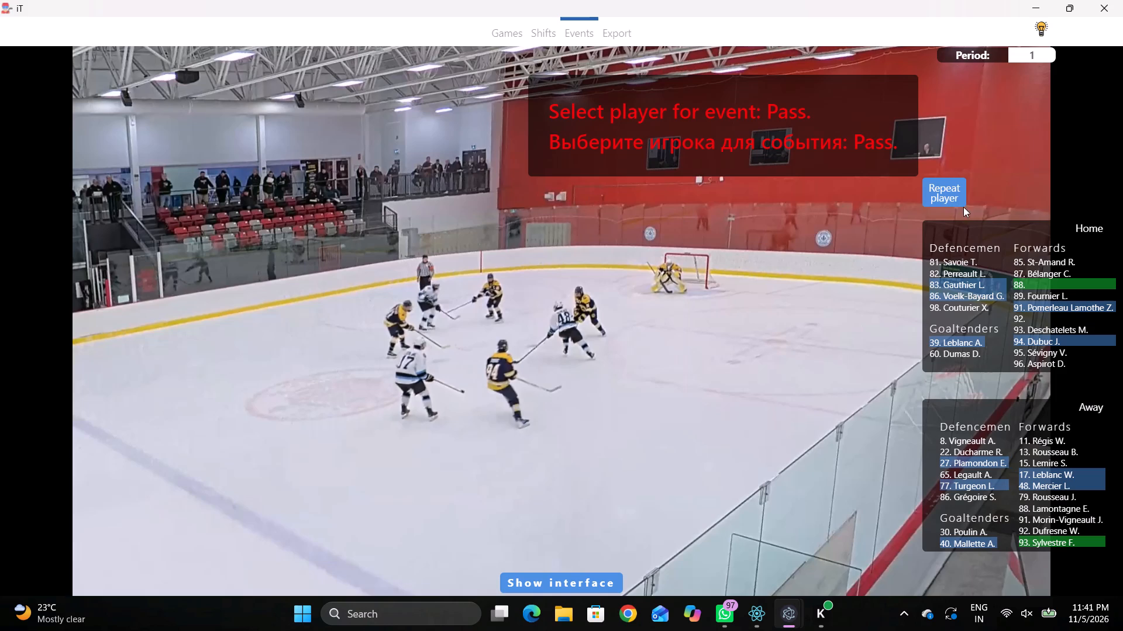
{"action": "left_click", "coordinate": [942, 192]}
{"action": "left_click", "coordinate": [740, 228]}
Reassign the Skating with the puck event at 00:14:39:3 and the Pass event at 00:14:42:2 to away player 48.
{"action": "key", "text": "shift+d"}
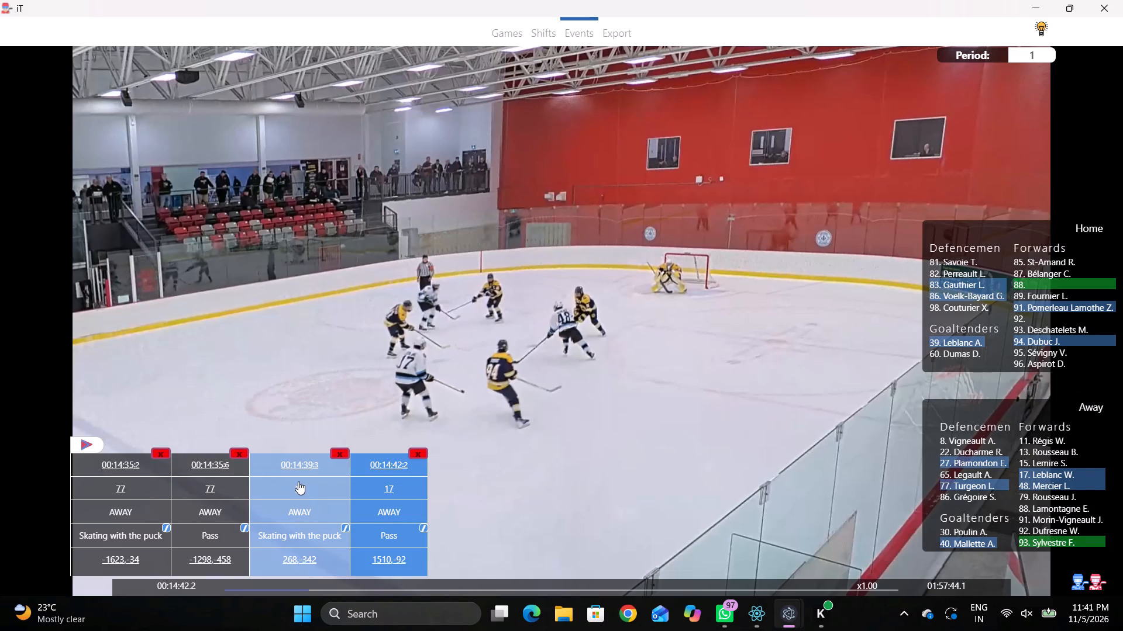
{"action": "left_click", "coordinate": [298, 481]}
{"action": "left_click", "coordinate": [1021, 481]}
{"action": "left_click", "coordinate": [472, 478]}
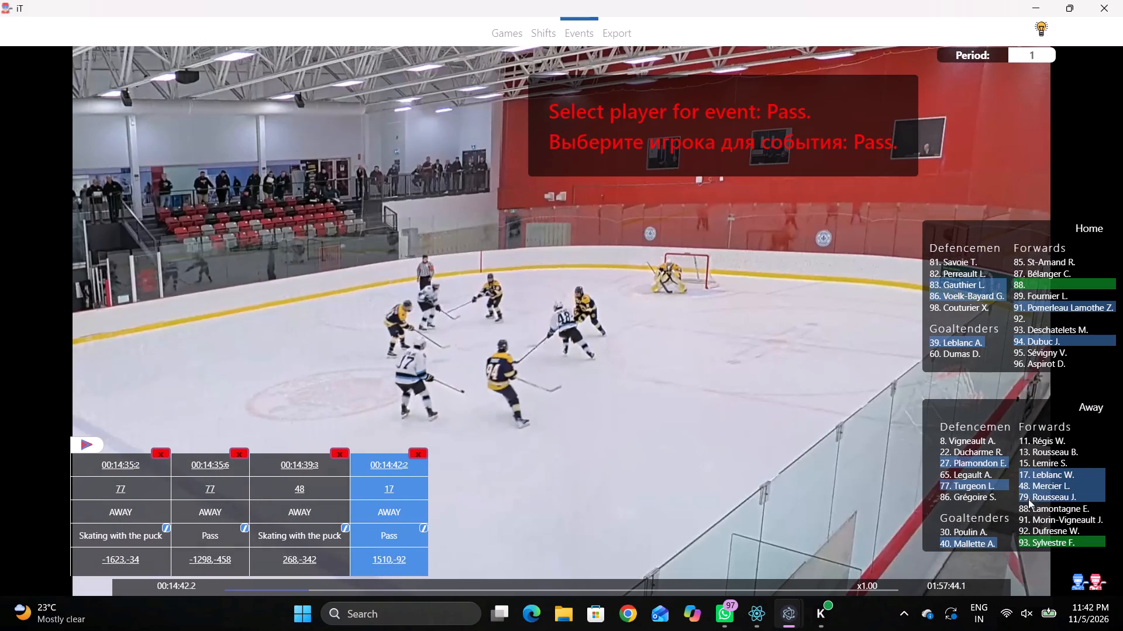
{"action": "left_click", "coordinate": [1026, 487]}
{"action": "key", "text": "shift+d"}
Add a Pass event by home player 86 on the right goal line, level with the lower-right end-zone circle's dot.
{"action": "key", "text": "space"}
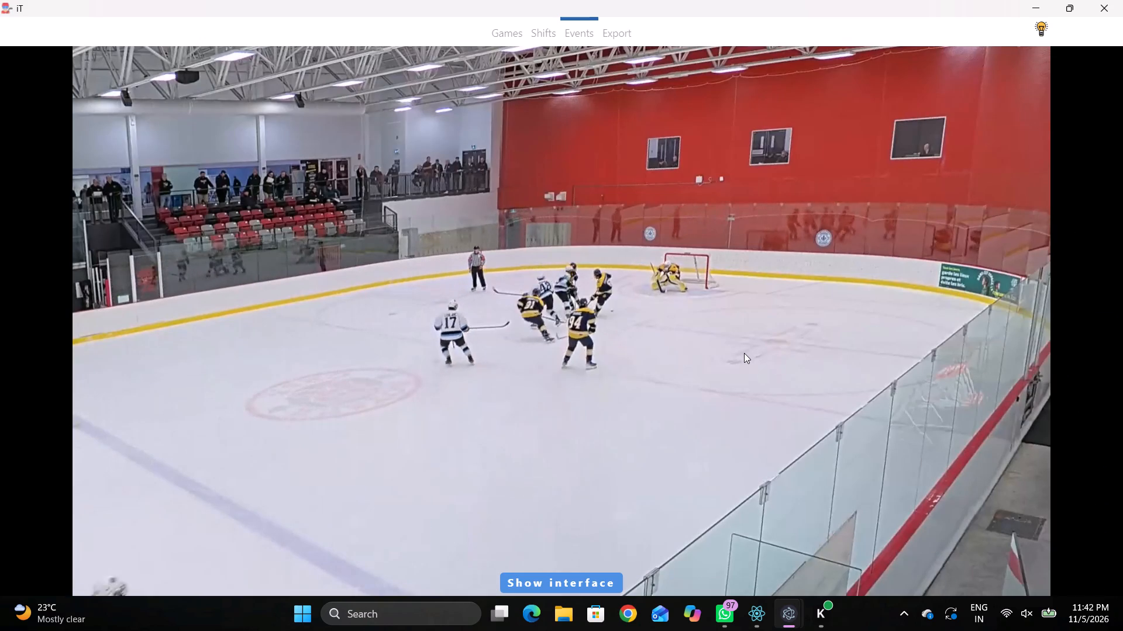
{"action": "key", "text": "space"}
{"action": "key", "text": "space"}
{"action": "key", "text": "space"}
{"action": "key", "text": "space"}
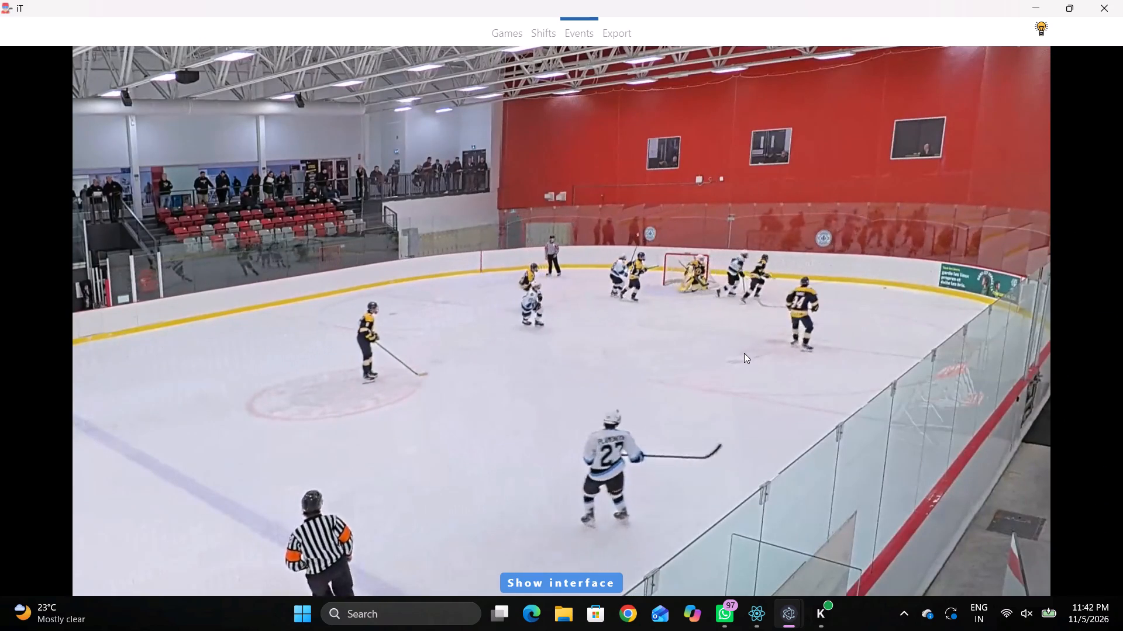
{"action": "key", "text": "space"}
{"action": "right_click", "coordinate": [758, 279]}
{"action": "key", "text": "q"}
{"action": "left_click", "coordinate": [765, 280]}
{"action": "right_click", "coordinate": [762, 280]}
{"action": "left_click", "coordinate": [765, 286]}
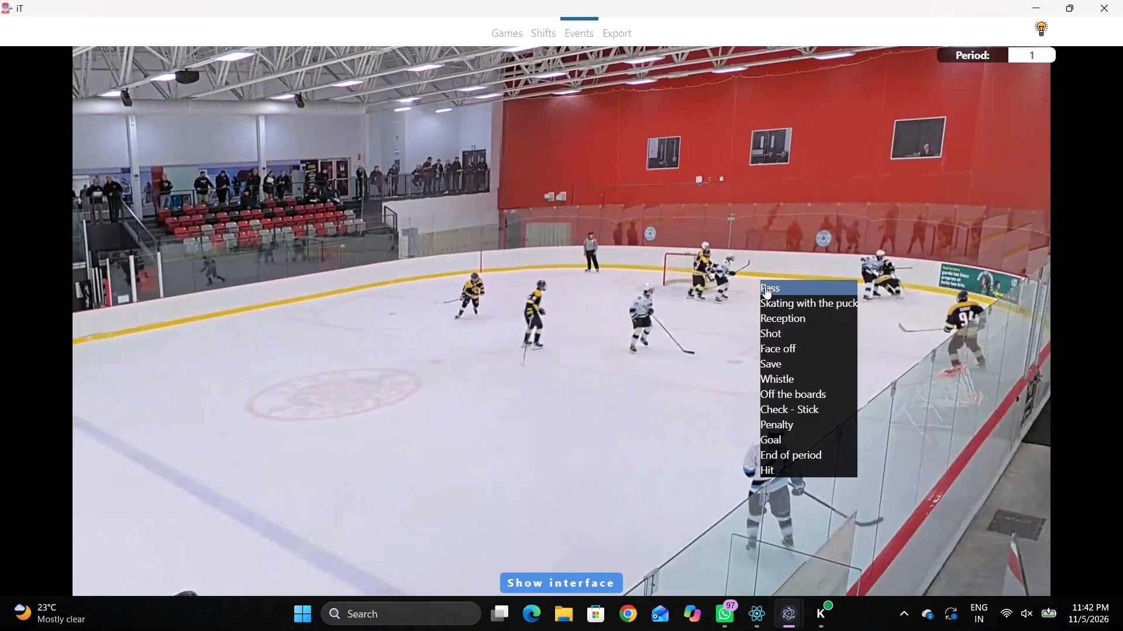
{"action": "left_click", "coordinate": [937, 297]}
{"action": "left_click", "coordinate": [862, 301]}
Add a Skating with the puck event by home player 83 behind the right goal line, a little below the net on the rink diagram.
{"action": "key", "text": "space"}
{"action": "key", "text": "v"}
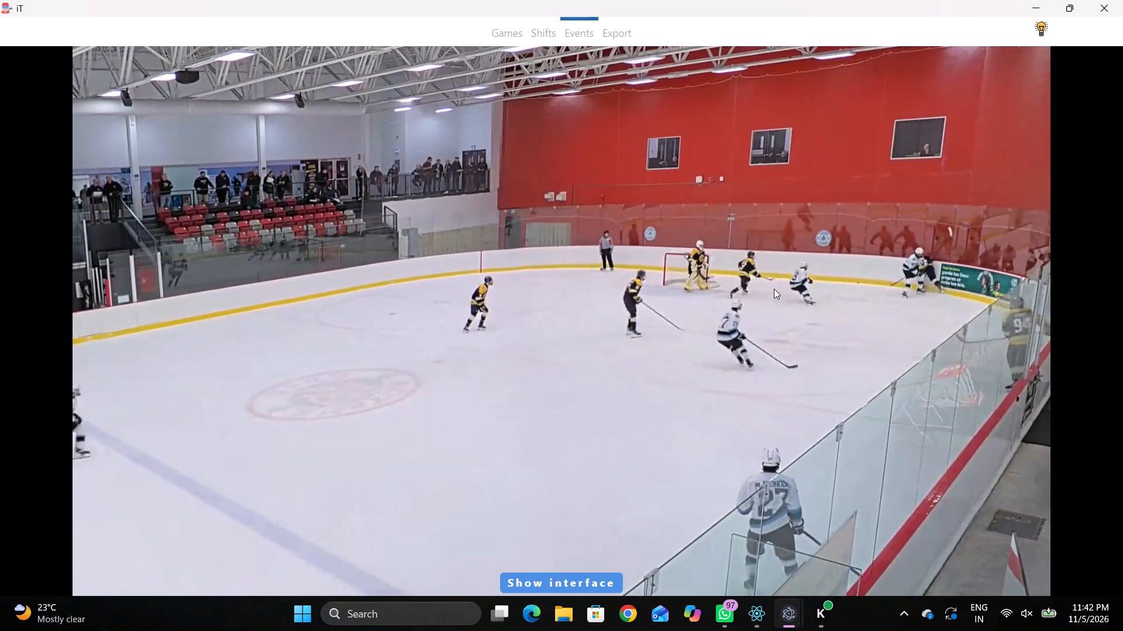
{"action": "key", "text": "space"}
{"action": "key", "text": "space"}
{"action": "key", "text": "space"}
{"action": "key", "text": "q"}
{"action": "right_click", "coordinate": [799, 246]}
{"action": "key", "text": "q"}
{"action": "key", "text": "q"}
{"action": "left_click", "coordinate": [816, 262]}
{"action": "right_click_drag", "start_coordinate": [777, 258], "coordinate": [766, 261]}
{"action": "left_click", "coordinate": [786, 280]}
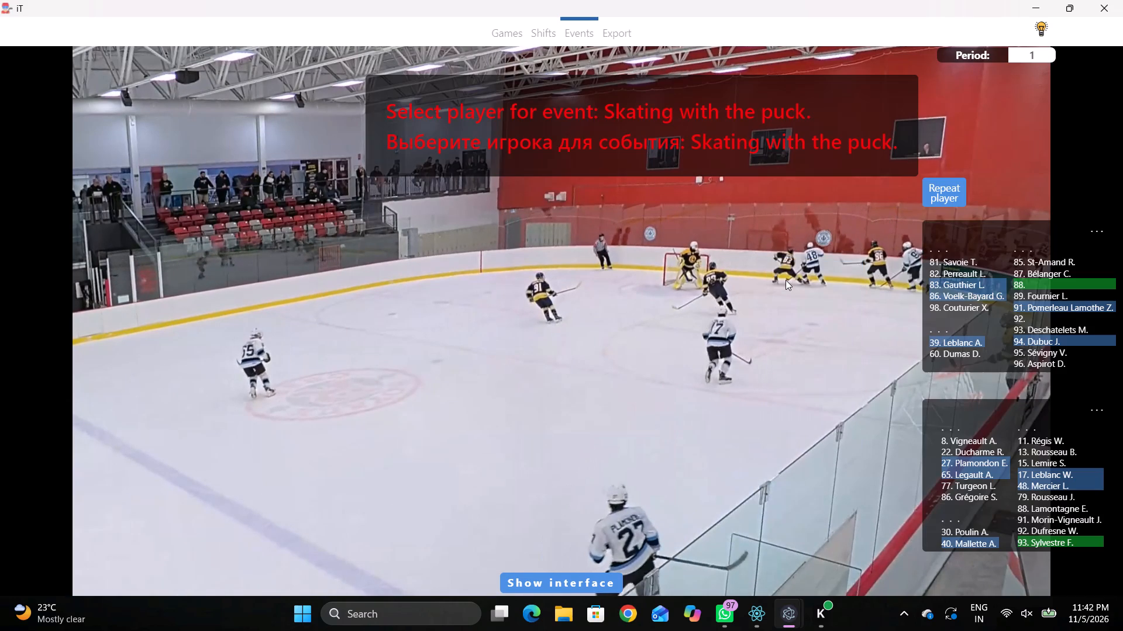
{"action": "left_click", "coordinate": [944, 285]}
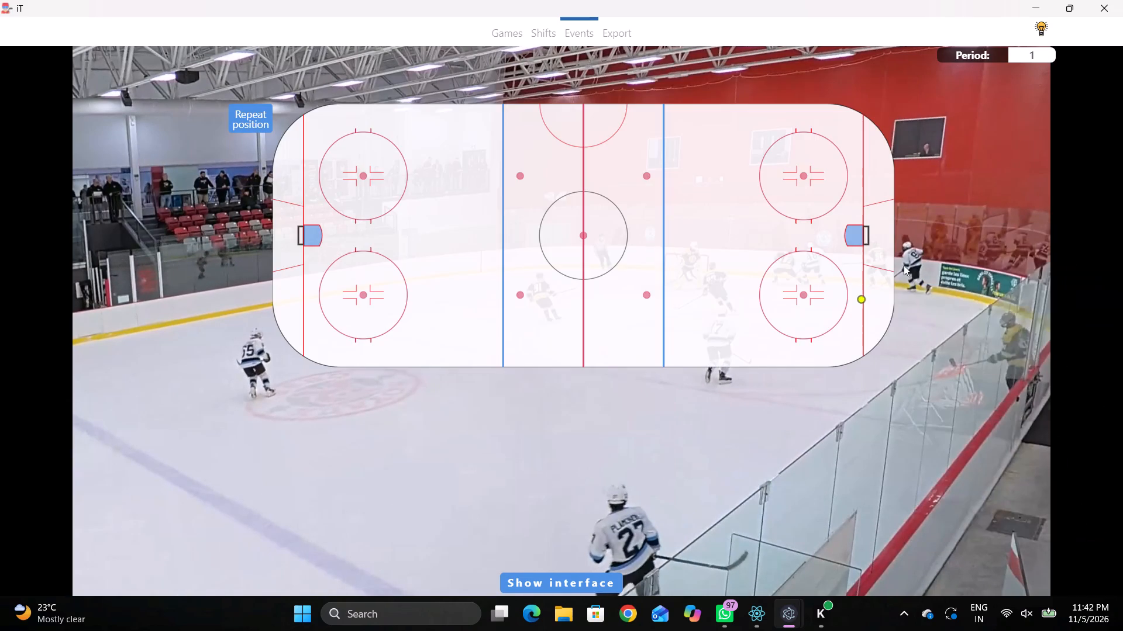
{"action": "left_click", "coordinate": [874, 266]}
Add a Pass event by the same player, home 83, at 00:14:47:0, behind the right goal line beside the net's lower corner.
{"action": "key", "text": "r"}
{"action": "key", "text": "space"}
{"action": "key", "text": "space"}
{"action": "key", "text": "space"}
{"action": "key", "text": "space"}
{"action": "key", "text": "q"}
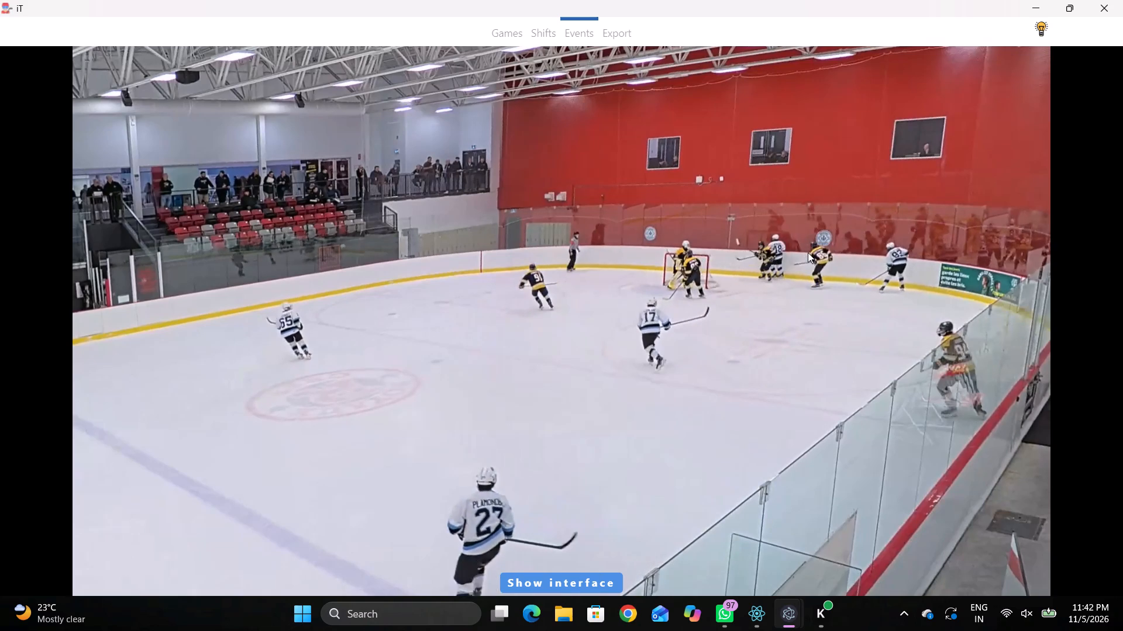
{"action": "key", "text": "q"}
{"action": "key", "text": "q"}
{"action": "key", "text": "q"}
{"action": "right_click", "coordinate": [815, 247]}
{"action": "left_click", "coordinate": [823, 256]}
{"action": "left_click", "coordinate": [933, 198]}
{"action": "left_click", "coordinate": [880, 253]}
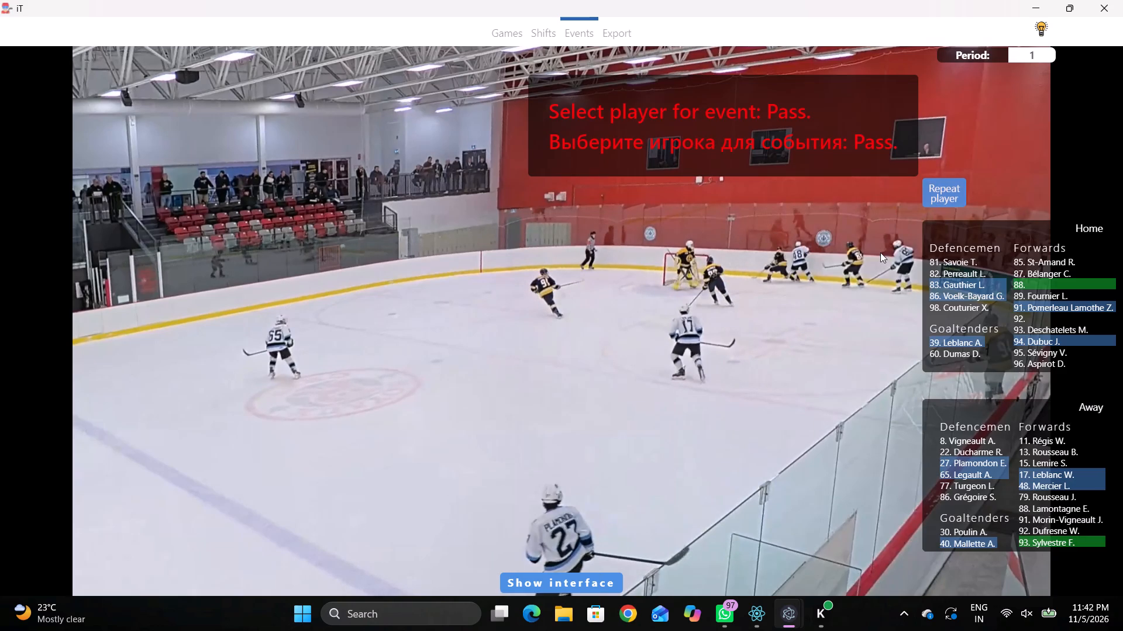
Add a Skating with the puck event by away player 65 at 00:14:49:2, between the upper-right end-zone circle and the upper boards, toward the blue line.
{"action": "key", "text": "space"}
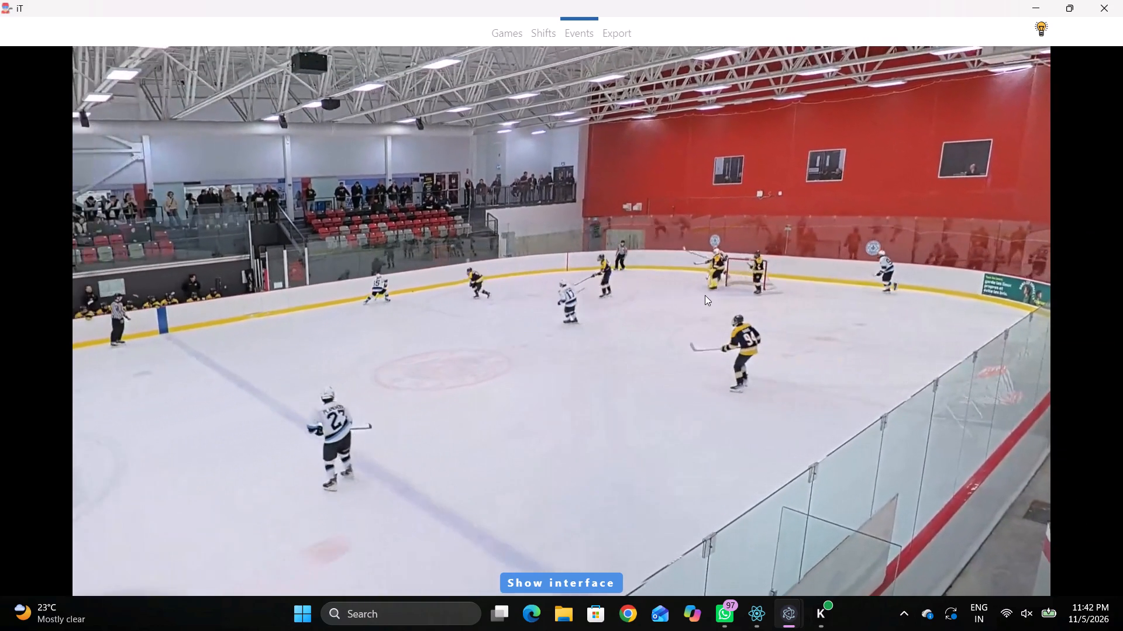
{"action": "key", "text": "space"}
{"action": "key", "text": "space"}
{"action": "key", "text": "space"}
{"action": "key", "text": "q"}
{"action": "right_click", "coordinate": [727, 245]}
{"action": "left_click", "coordinate": [757, 270]}
{"action": "left_click", "coordinate": [954, 473]}
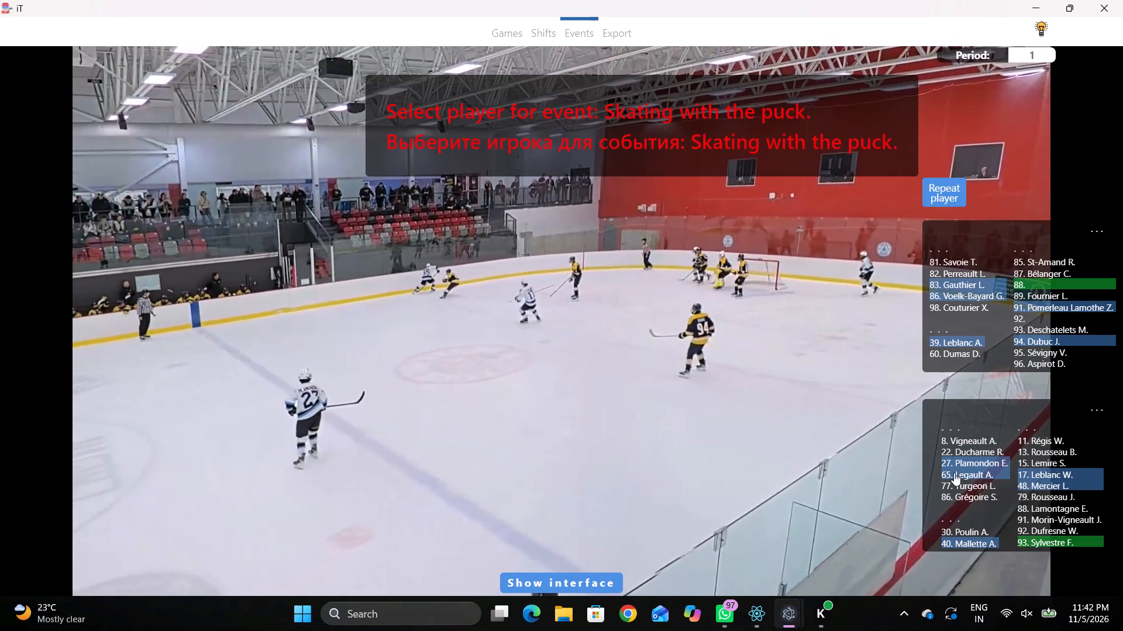
{"action": "left_click", "coordinate": [767, 124]}
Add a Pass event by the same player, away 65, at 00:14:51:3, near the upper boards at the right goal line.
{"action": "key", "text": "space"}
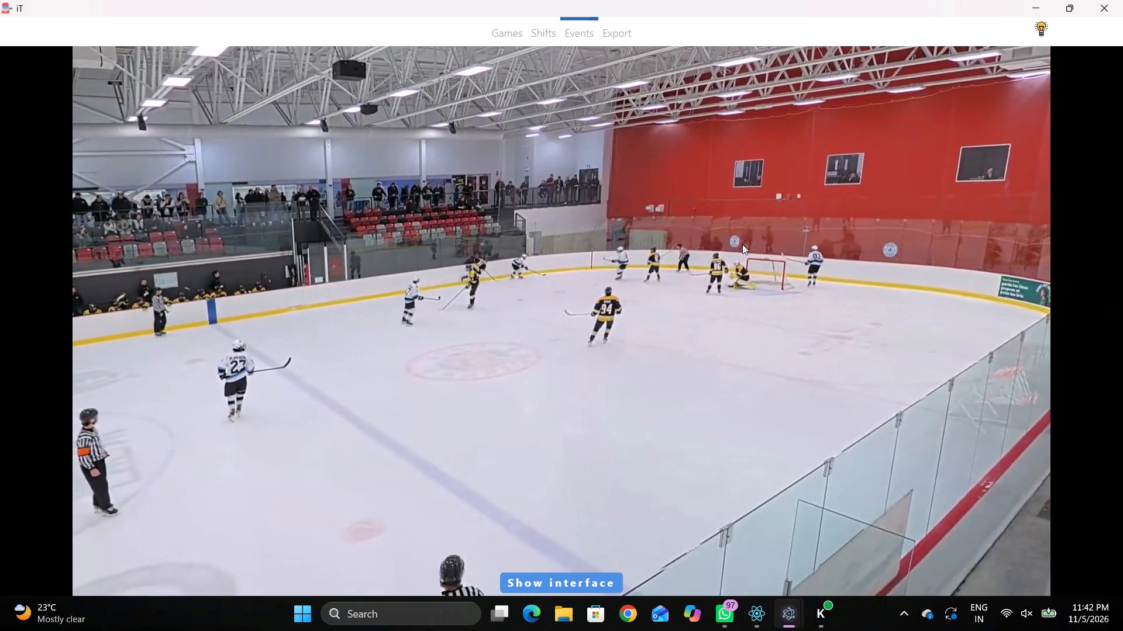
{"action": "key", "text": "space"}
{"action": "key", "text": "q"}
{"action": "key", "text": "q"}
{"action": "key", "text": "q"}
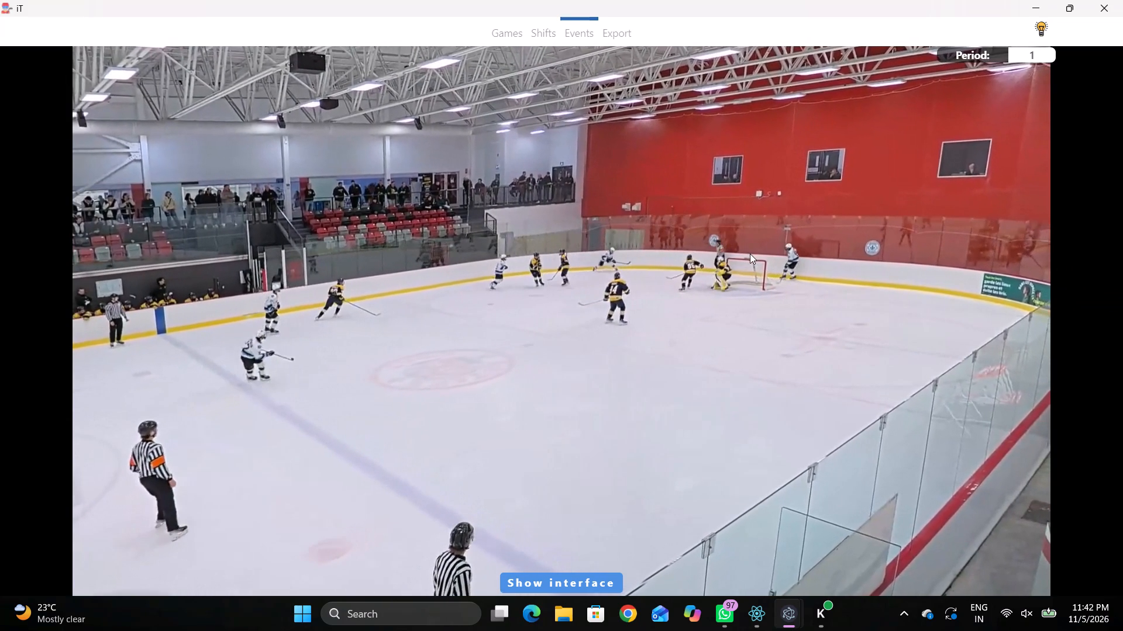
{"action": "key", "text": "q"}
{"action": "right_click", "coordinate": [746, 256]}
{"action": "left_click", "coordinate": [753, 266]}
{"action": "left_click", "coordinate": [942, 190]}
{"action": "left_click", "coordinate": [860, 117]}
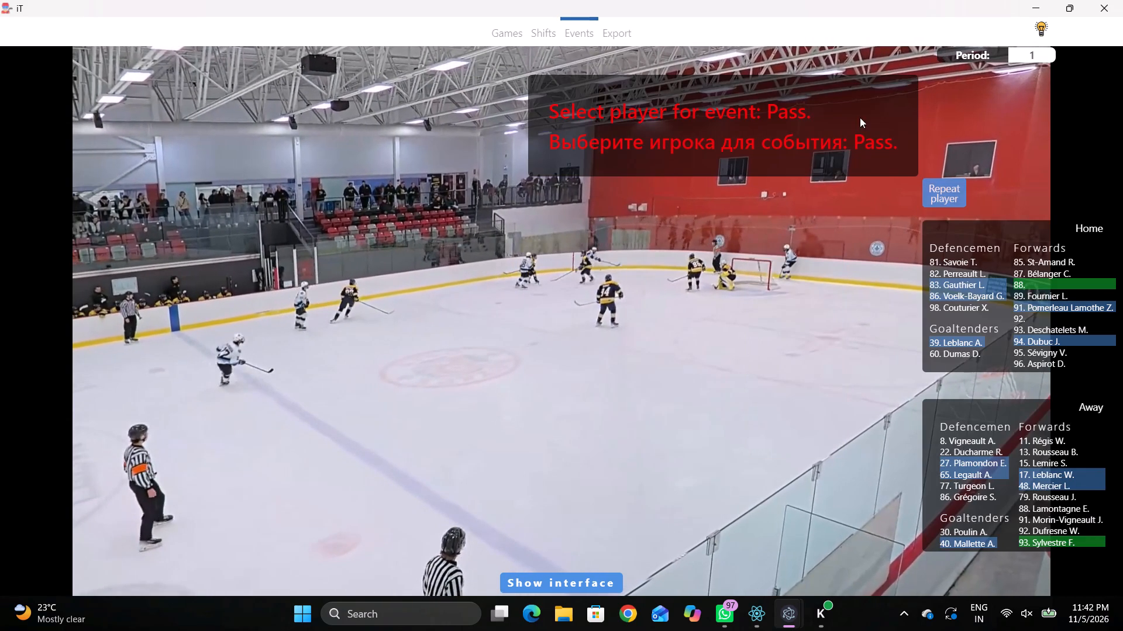
Add a Pass event by away player 65 at 00:14:52:9, between the upper-right end-zone circle and the goal line, slightly above dot level.
{"action": "key", "text": "space"}
{"action": "key", "text": "space"}
{"action": "key", "text": "space"}
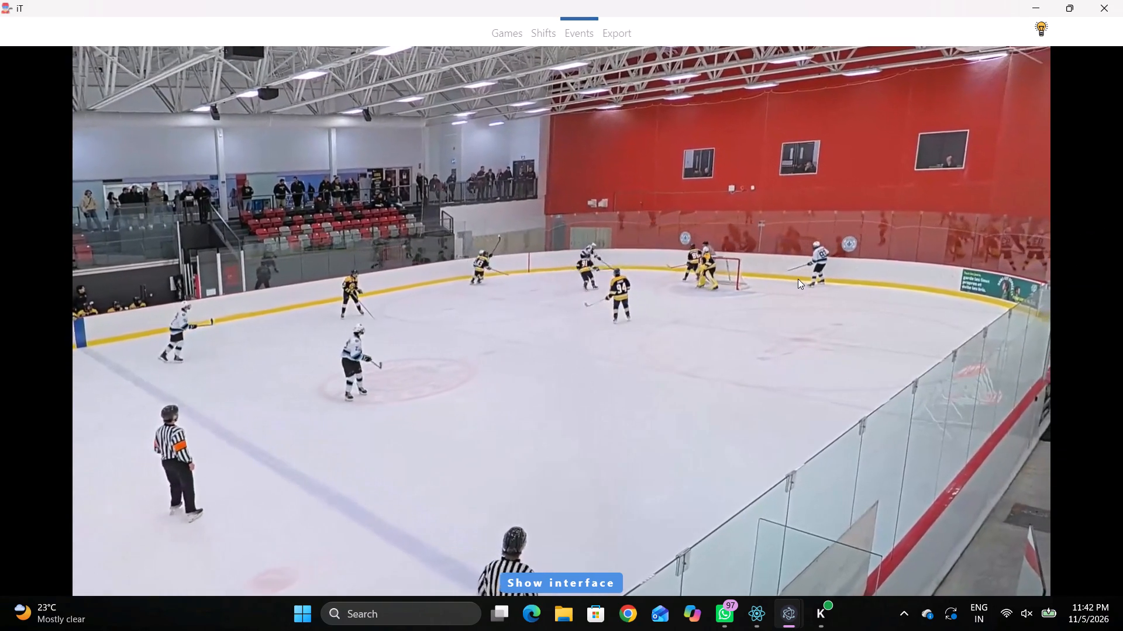
{"action": "key", "text": "q"}
{"action": "key", "text": "q"}
{"action": "key", "text": "q"}
{"action": "type", "text": "qq"}
{"action": "key", "text": "q"}
{"action": "key", "text": "q"}
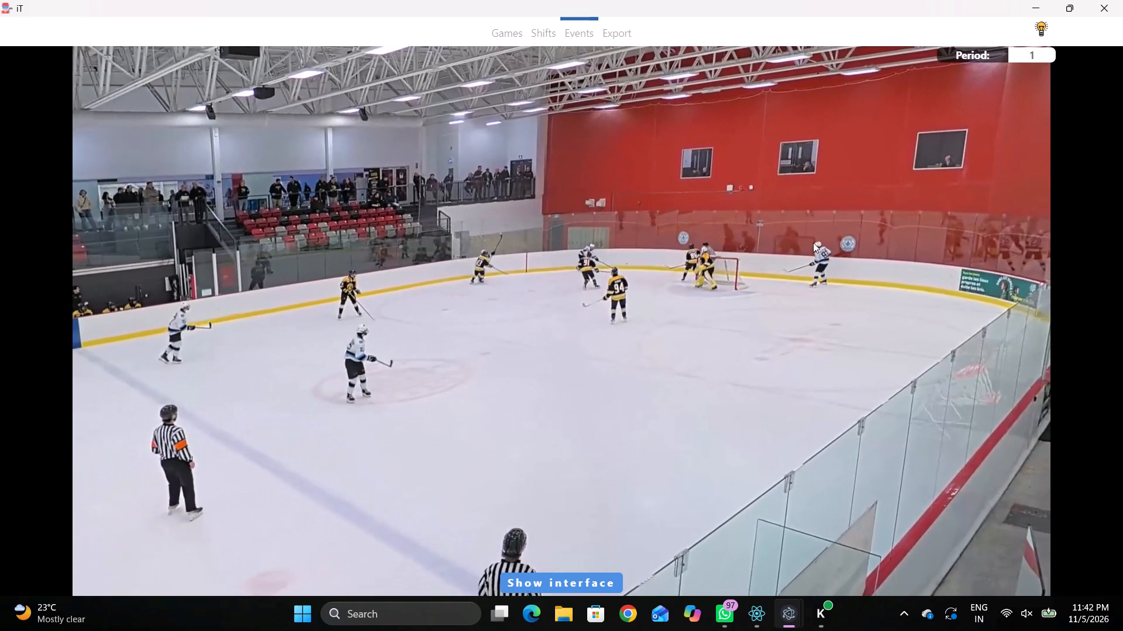
{"action": "right_click", "coordinate": [804, 220]}
{"action": "left_click", "coordinate": [815, 224]}
{"action": "left_click", "coordinate": [931, 202]}
{"action": "left_click", "coordinate": [857, 150]}
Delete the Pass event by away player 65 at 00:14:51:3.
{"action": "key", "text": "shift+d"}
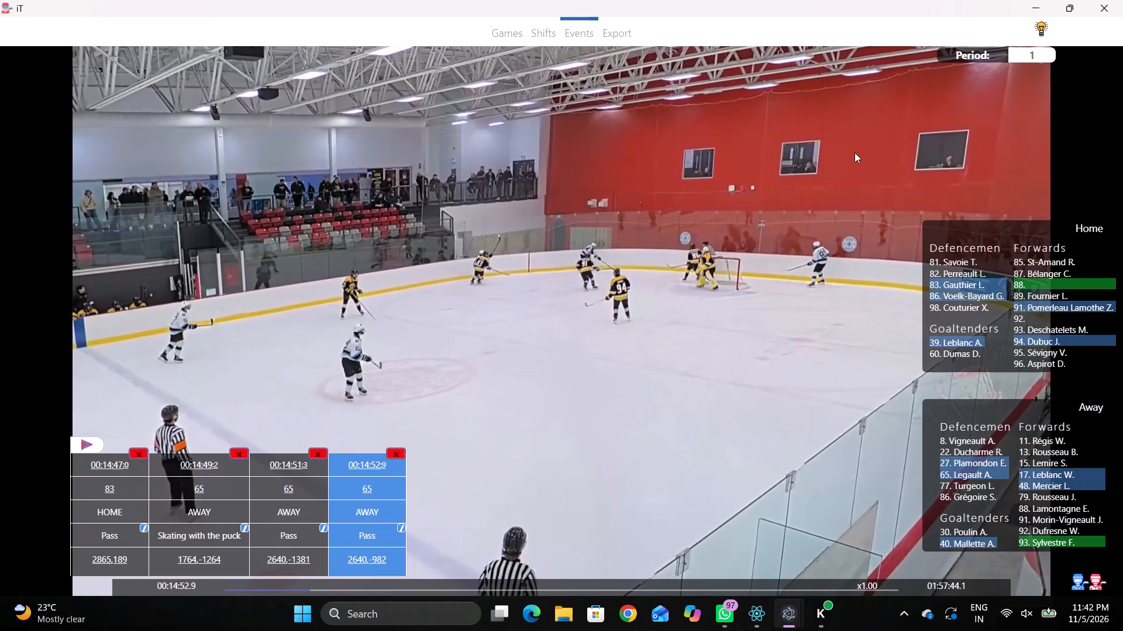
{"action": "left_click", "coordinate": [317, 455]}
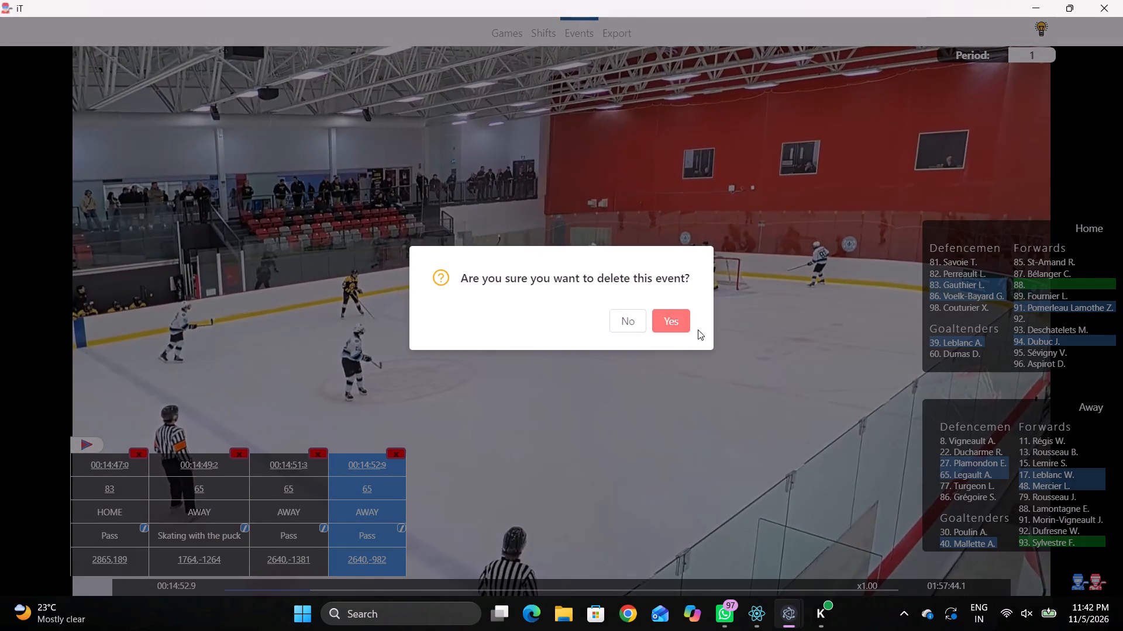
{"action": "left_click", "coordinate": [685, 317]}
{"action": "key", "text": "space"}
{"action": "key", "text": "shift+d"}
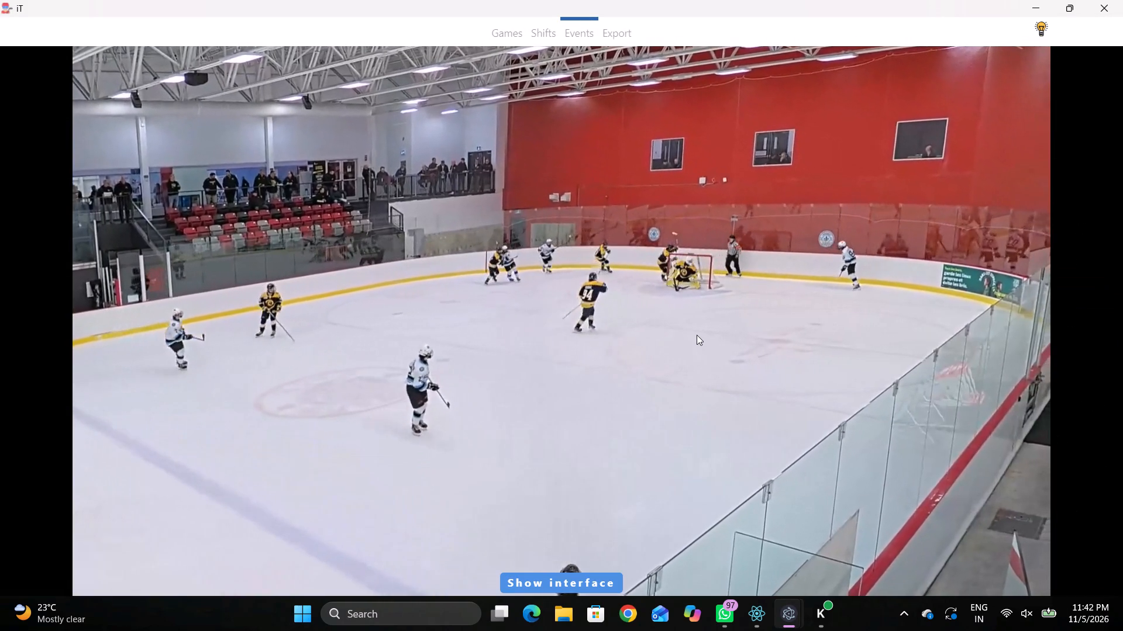
Add a Pass event by home player 86 behind the right goal line, just above the net, after replaying the play there.
{"action": "key", "text": "space"}
{"action": "key", "text": "q"}
{"action": "key", "text": "q"}
{"action": "key", "text": "q"}
{"action": "key", "text": "q"}
{"action": "key", "text": "q"}
{"action": "key", "text": "q"}
{"action": "key", "text": "q"}
{"action": "key", "text": "q"}
{"action": "key", "text": "q"}
{"action": "key", "text": "q"}
{"action": "key", "text": "q"}
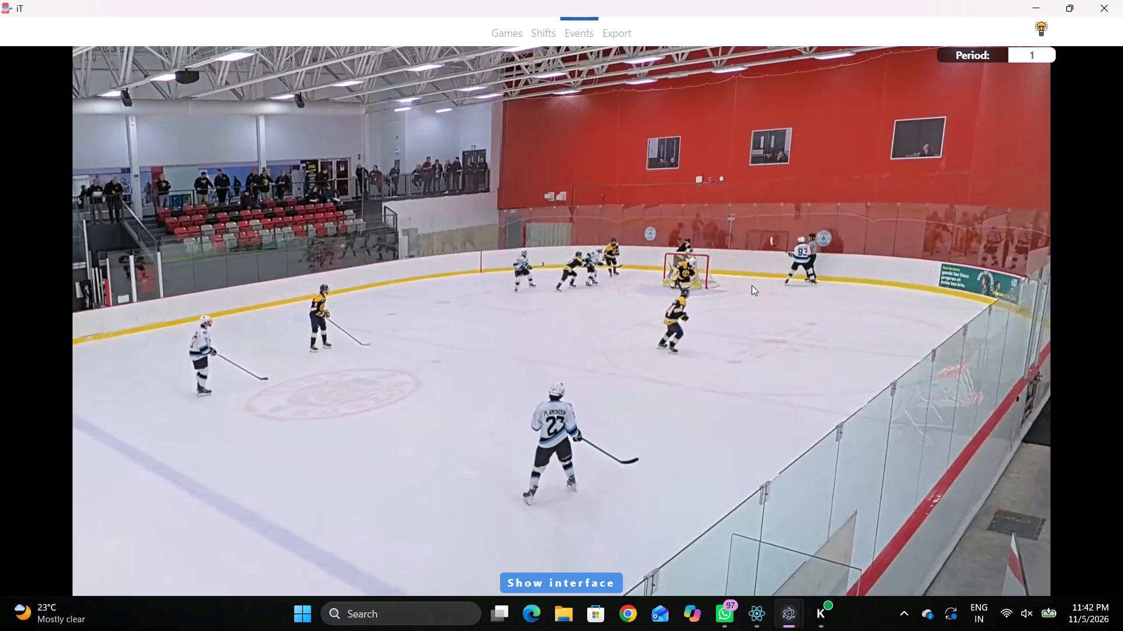
{"action": "type", "text": "qqq"}
{"action": "type", "text": "qq v"}
{"action": "key", "text": "space"}
{"action": "key", "text": "space"}
{"action": "key", "text": "space"}
{"action": "key", "text": "space"}
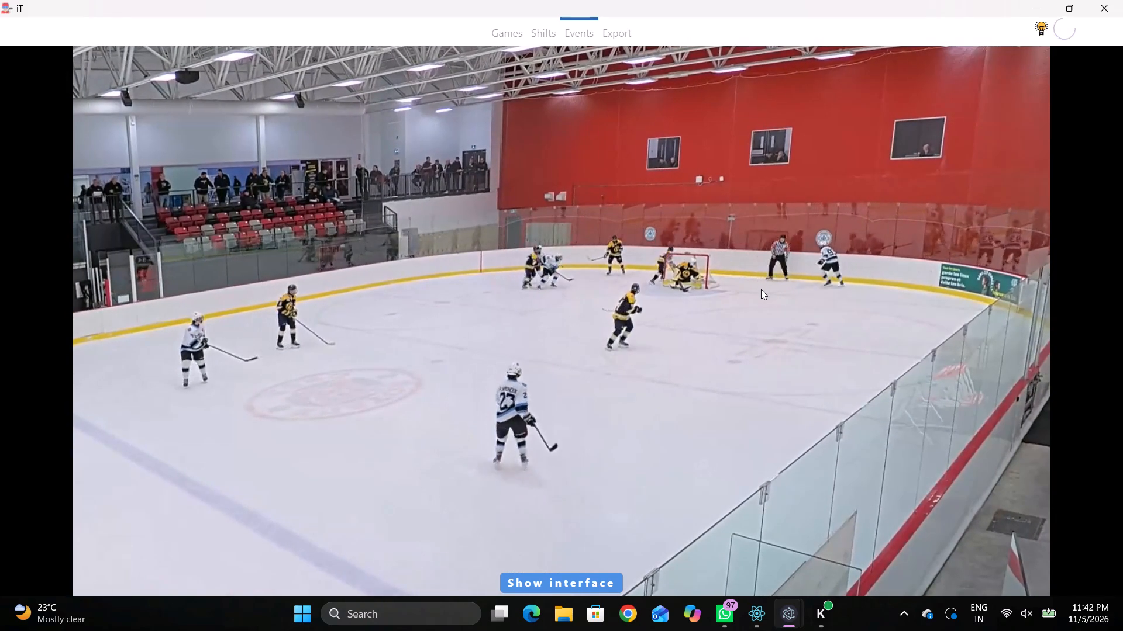
{"action": "key", "text": "space"}
{"action": "right_click", "coordinate": [759, 269]}
{"action": "key", "text": "q"}
{"action": "left_click", "coordinate": [767, 274]}
{"action": "right_click", "coordinate": [761, 266]}
{"action": "key", "text": "q"}
{"action": "left_click", "coordinate": [761, 270]}
{"action": "key", "text": "q"}
{"action": "right_click", "coordinate": [750, 275]}
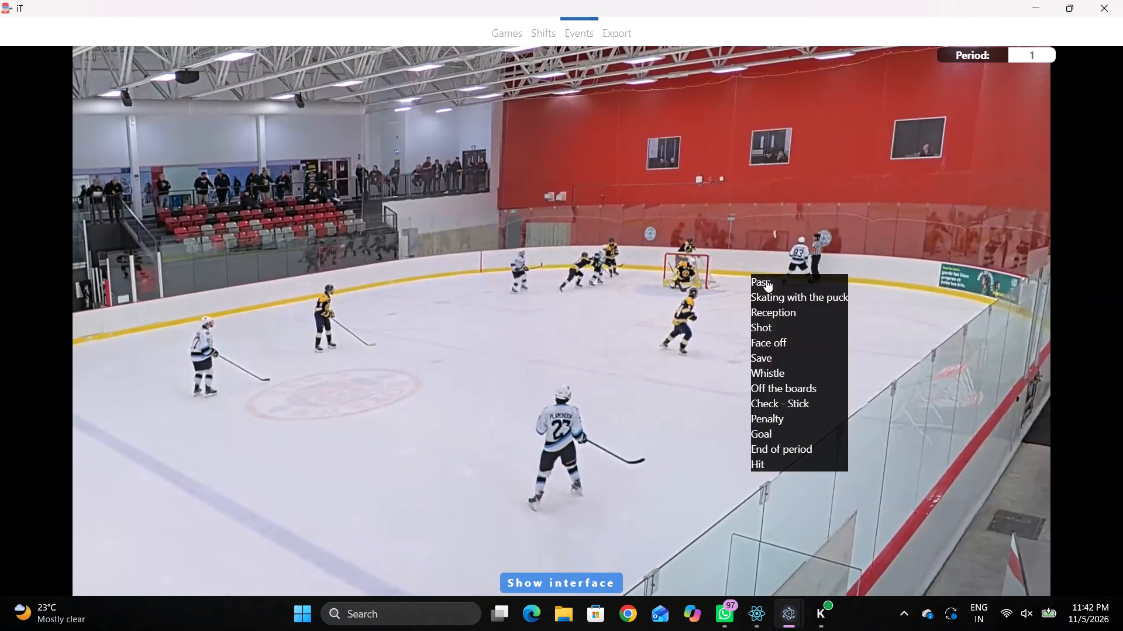
{"action": "left_click", "coordinate": [766, 279]}
{"action": "left_click", "coordinate": [939, 294]}
{"action": "left_click", "coordinate": [878, 206]}
Add a Skating with the puck event by away player 27 on the left blue line, slightly below the lower neutral-zone dot's level.
{"action": "key", "text": "space"}
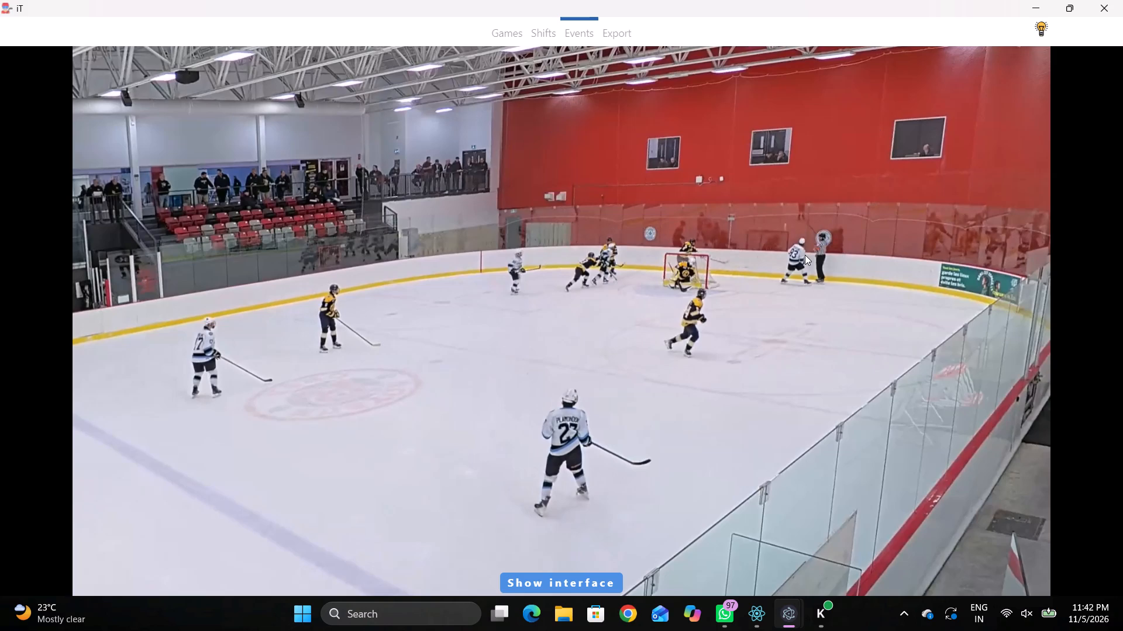
{"action": "key", "text": "space"}
{"action": "key", "text": "space"}
{"action": "key", "text": "space"}
{"action": "key", "text": "space"}
{"action": "key", "text": "space"}
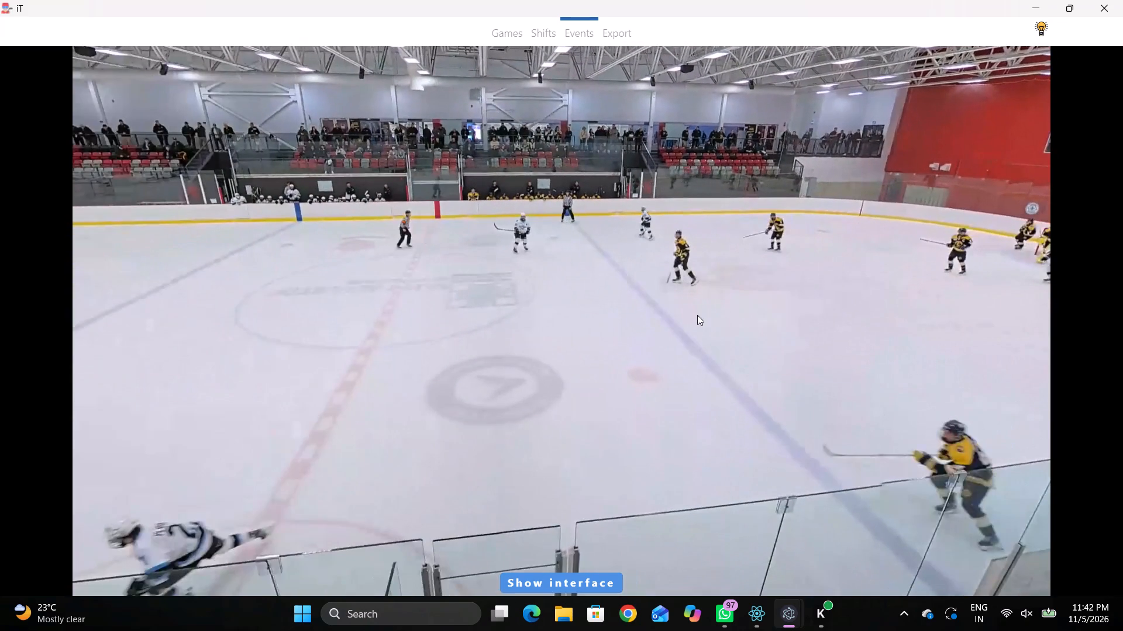
{"action": "key", "text": "q"}
{"action": "key", "text": "space"}
{"action": "type", "text": "qqq"}
{"action": "key", "text": "q"}
{"action": "key", "text": "q"}
{"action": "key", "text": "space"}
{"action": "key", "text": "space"}
{"action": "right_click", "coordinate": [683, 218]}
{"action": "left_click", "coordinate": [720, 239]}
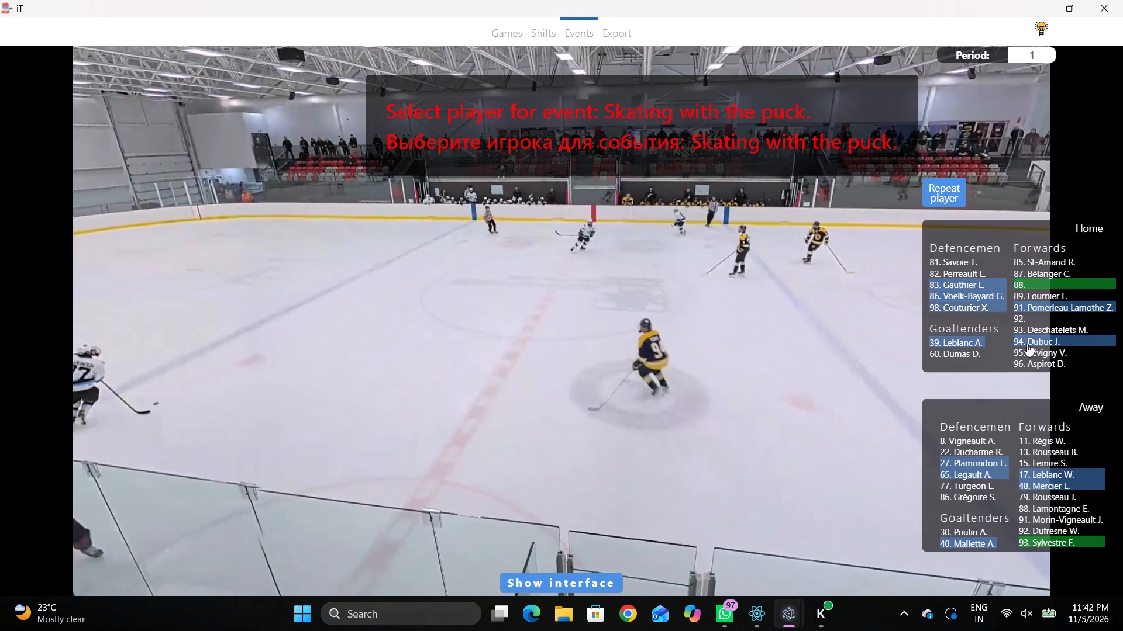
{"action": "left_click", "coordinate": [947, 461]}
{"action": "left_click", "coordinate": [504, 307]}
Add a Pass event by the same player, away 27, at the left blue line level with the upper neutral-zone dot.
{"action": "key", "text": "space"}
{"action": "key", "text": "space"}
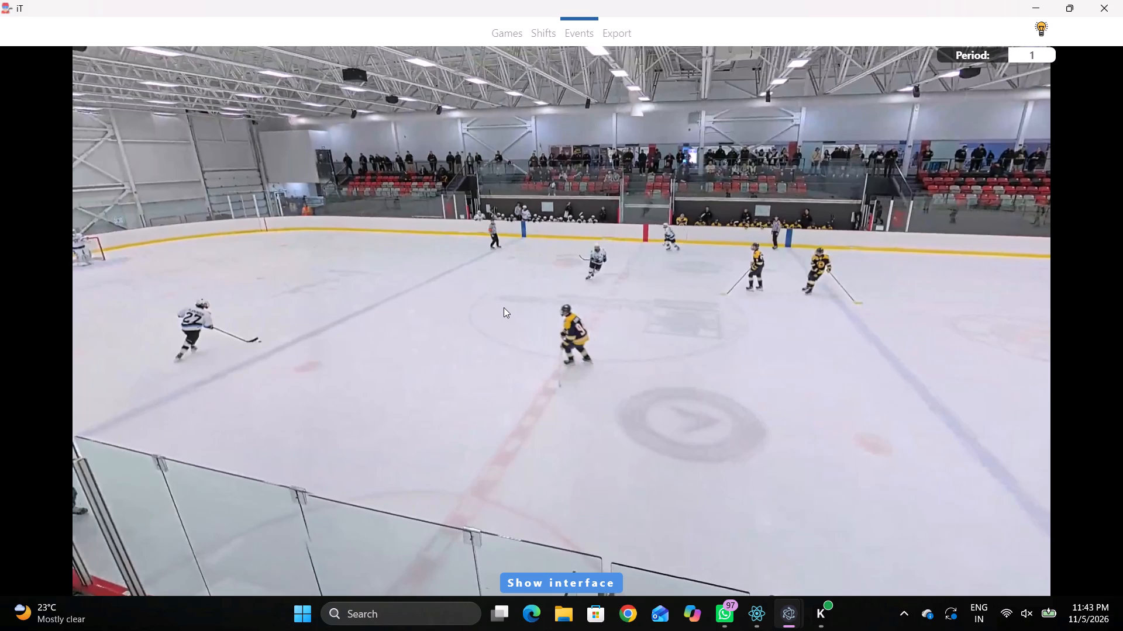
{"action": "key", "text": "r"}
{"action": "key", "text": "space"}
{"action": "key", "text": "space"}
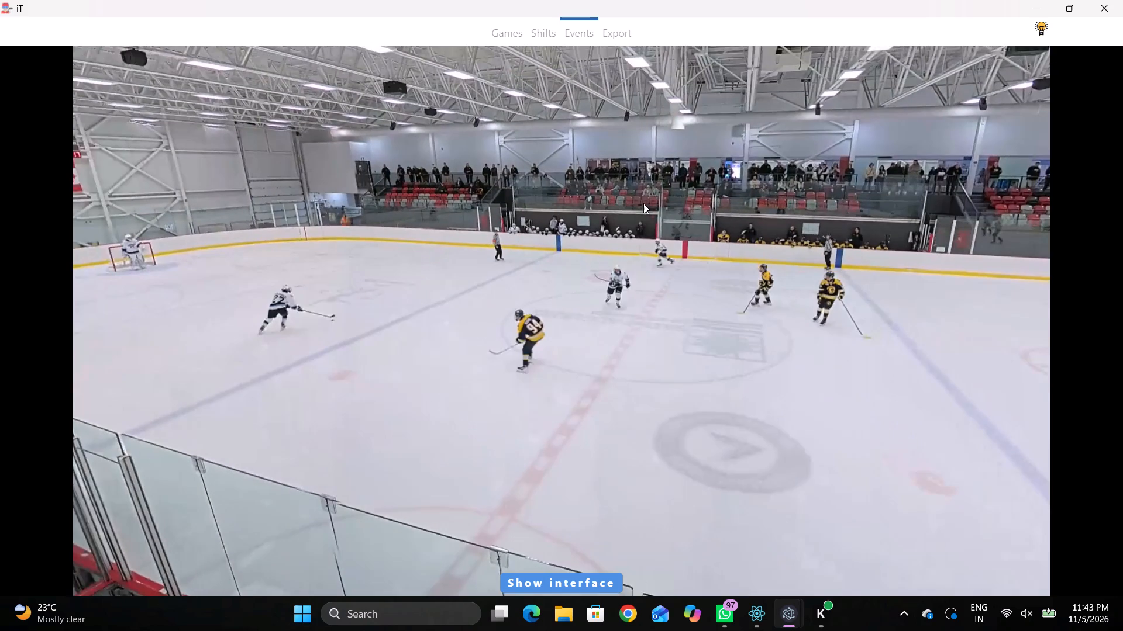
{"action": "key", "text": "space"}
{"action": "key", "text": "space"}
{"action": "key", "text": "space"}
{"action": "key", "text": "space"}
{"action": "key", "text": "space"}
{"action": "key", "text": "space"}
{"action": "key", "text": "space"}
{"action": "key", "text": "space"}
{"action": "key", "text": "space"}
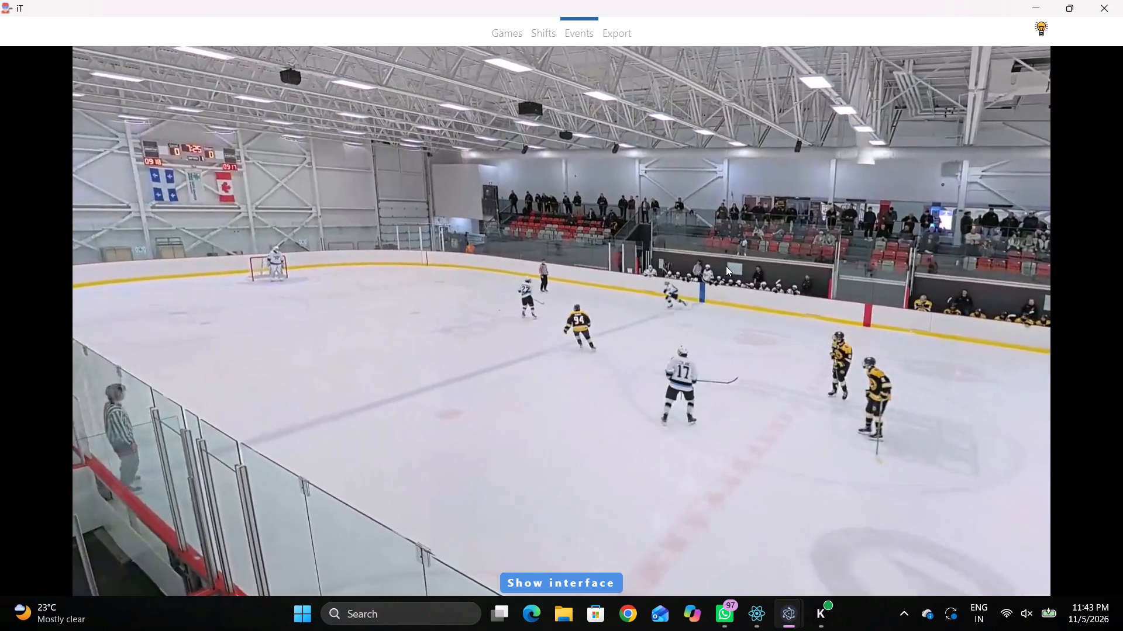
{"action": "key", "text": "space"}
{"action": "key", "text": "q"}
{"action": "key", "text": "q"}
{"action": "key", "text": "q"}
{"action": "key", "text": "q"}
{"action": "key", "text": "q"}
{"action": "right_click", "coordinate": [727, 237]}
{"action": "right_click_drag", "start_coordinate": [712, 237], "coordinate": [708, 248]}
{"action": "left_click", "coordinate": [711, 250]}
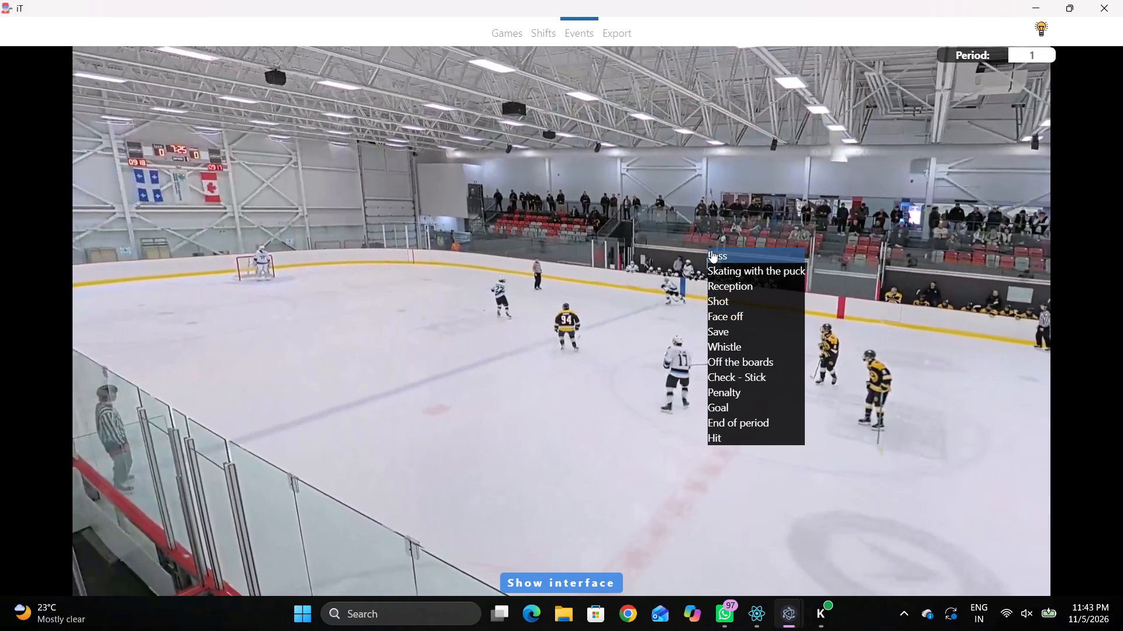
{"action": "left_click", "coordinate": [943, 195]}
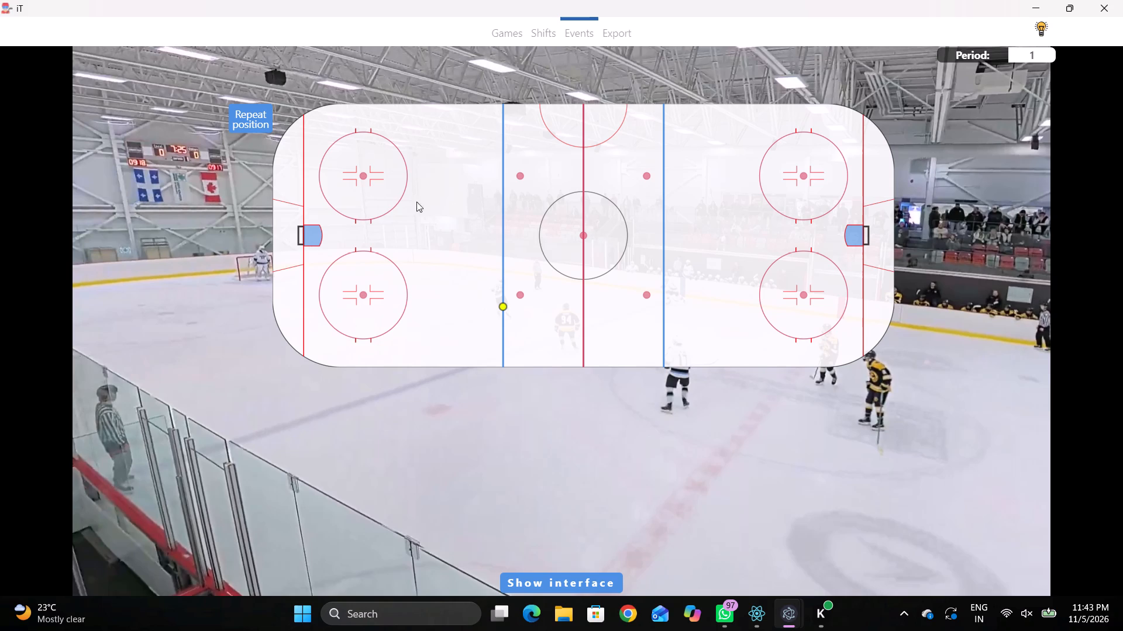
{"action": "left_click_drag", "start_coordinate": [514, 174], "coordinate": [505, 174]}
Add a Skating with the puck event by the away defenceman now carrying the puck, at the upper-left end-zone circle's edge toward the blue line.
{"action": "key", "text": "space"}
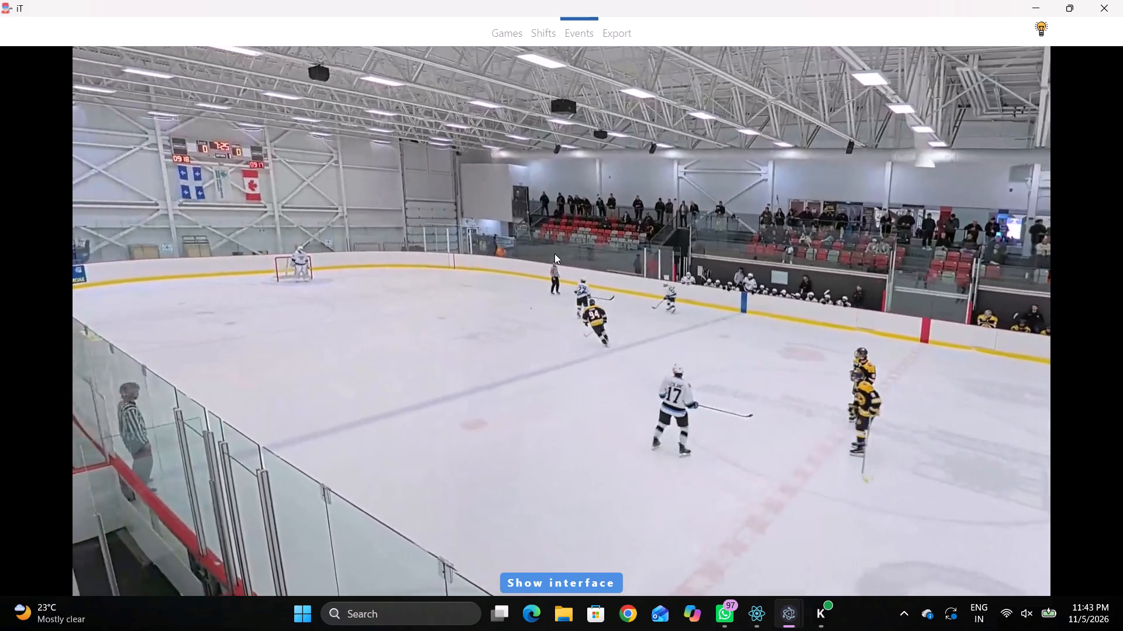
{"action": "key", "text": "space"}
{"action": "right_click", "coordinate": [642, 228]}
{"action": "left_click", "coordinate": [712, 255]}
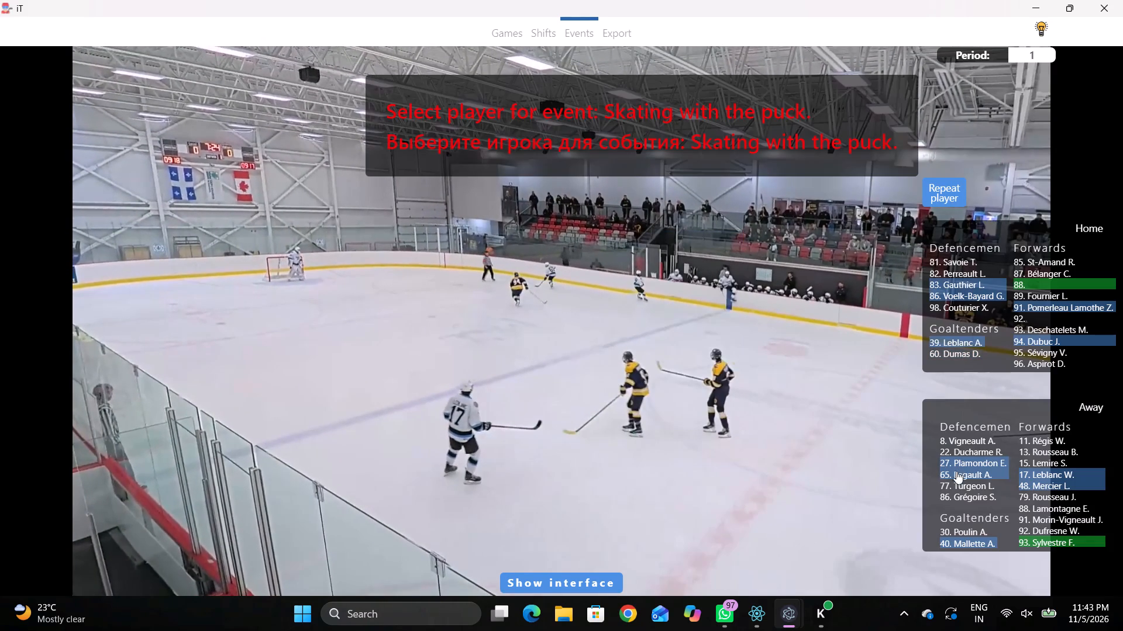
{"action": "left_click", "coordinate": [955, 467]}
{"action": "left_click", "coordinate": [969, 471]}
{"action": "left_click", "coordinate": [402, 160]}
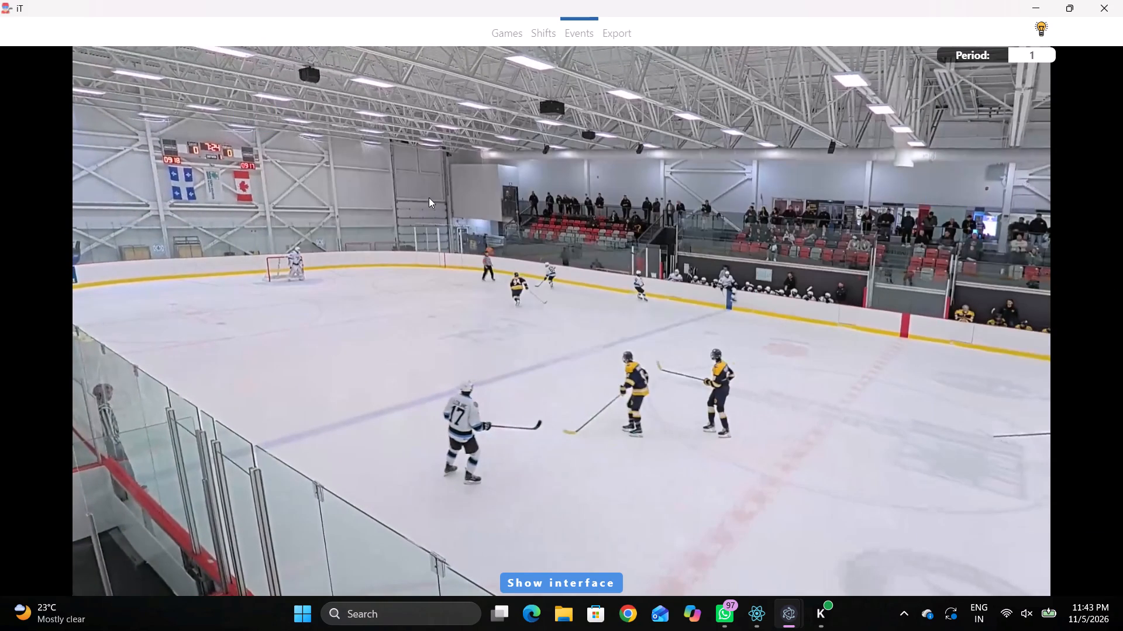
Add a Pass event by the same away defenceman, at the upper-left end-zone circle's edge toward the blue line.
{"action": "key", "text": "space"}
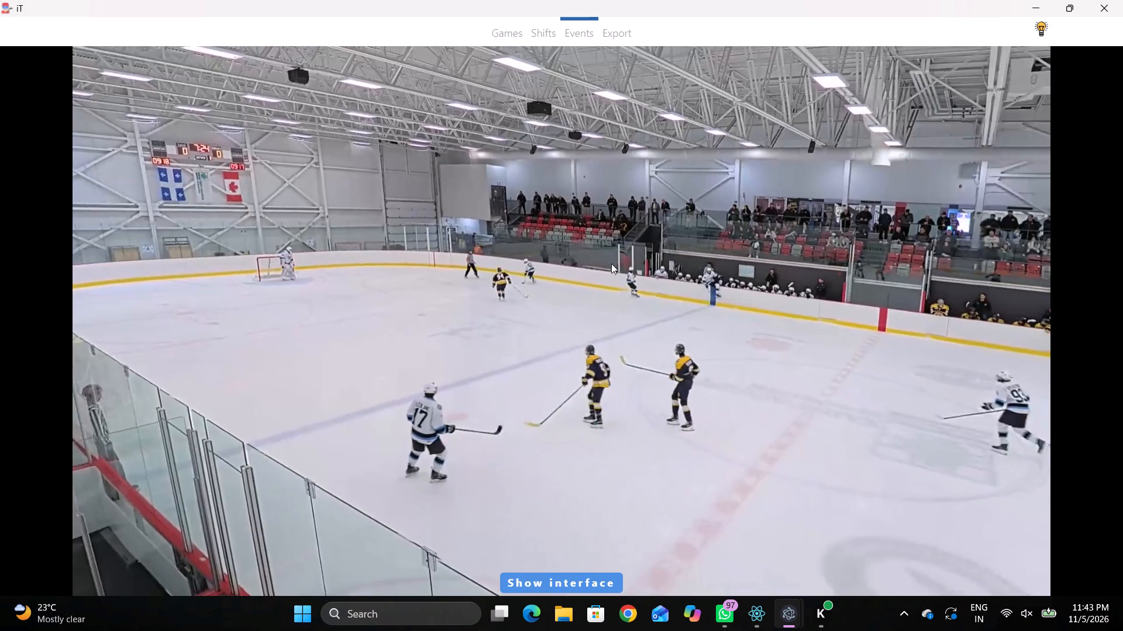
{"action": "key", "text": "space"}
{"action": "type", "text": "q"}
{"action": "right_click", "coordinate": [602, 223]}
{"action": "left_click", "coordinate": [613, 237]}
{"action": "left_click", "coordinate": [957, 196]}
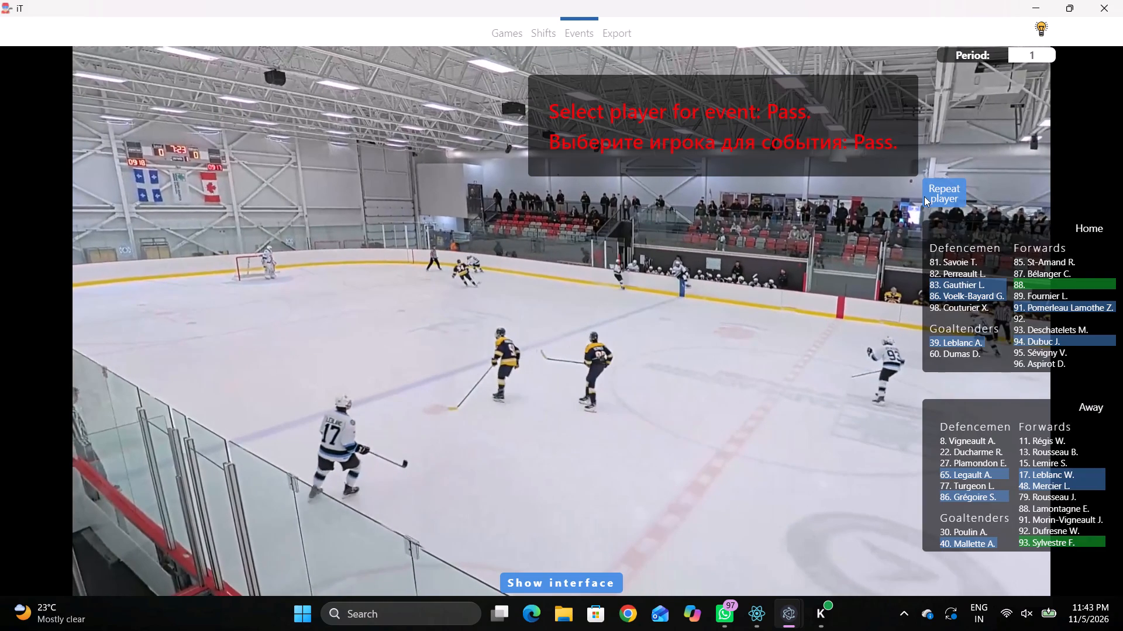
{"action": "left_click", "coordinate": [403, 159]}
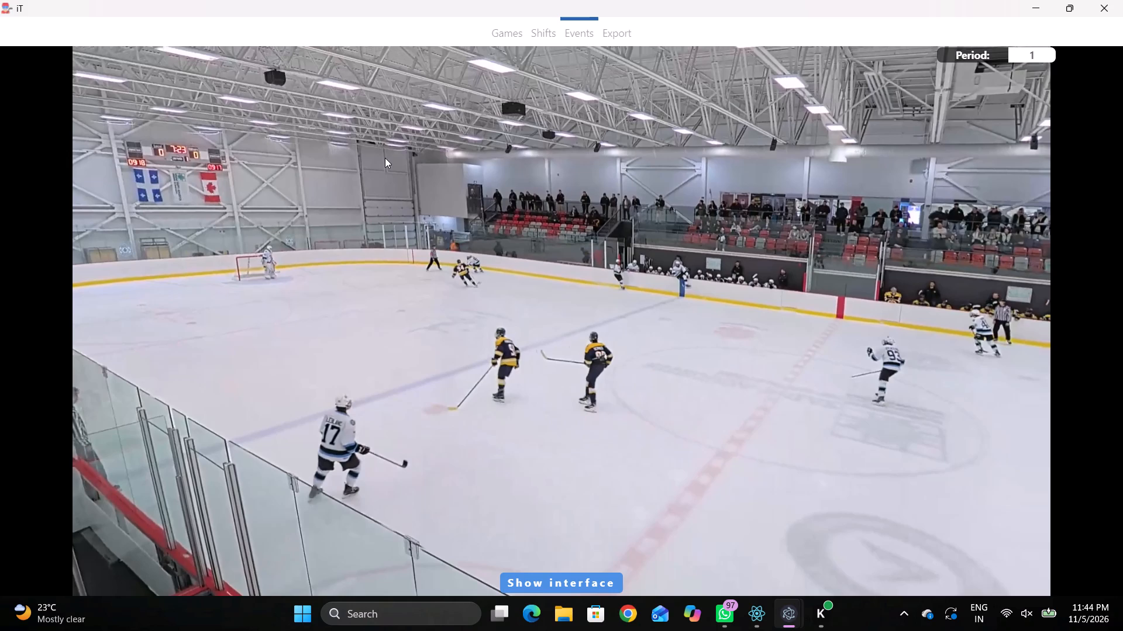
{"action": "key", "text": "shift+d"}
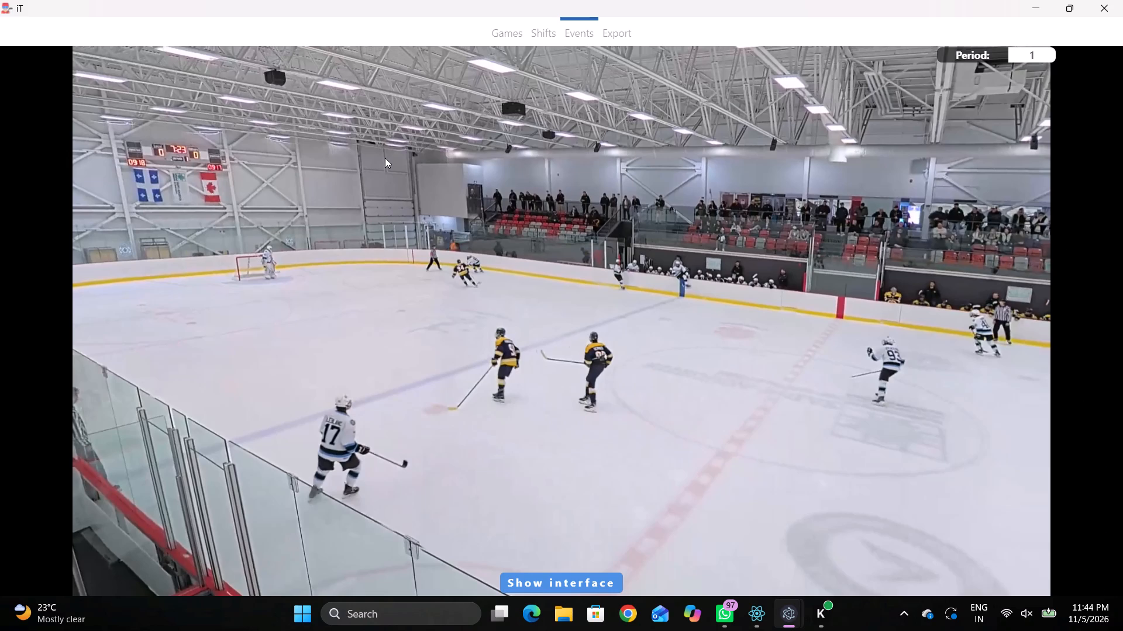
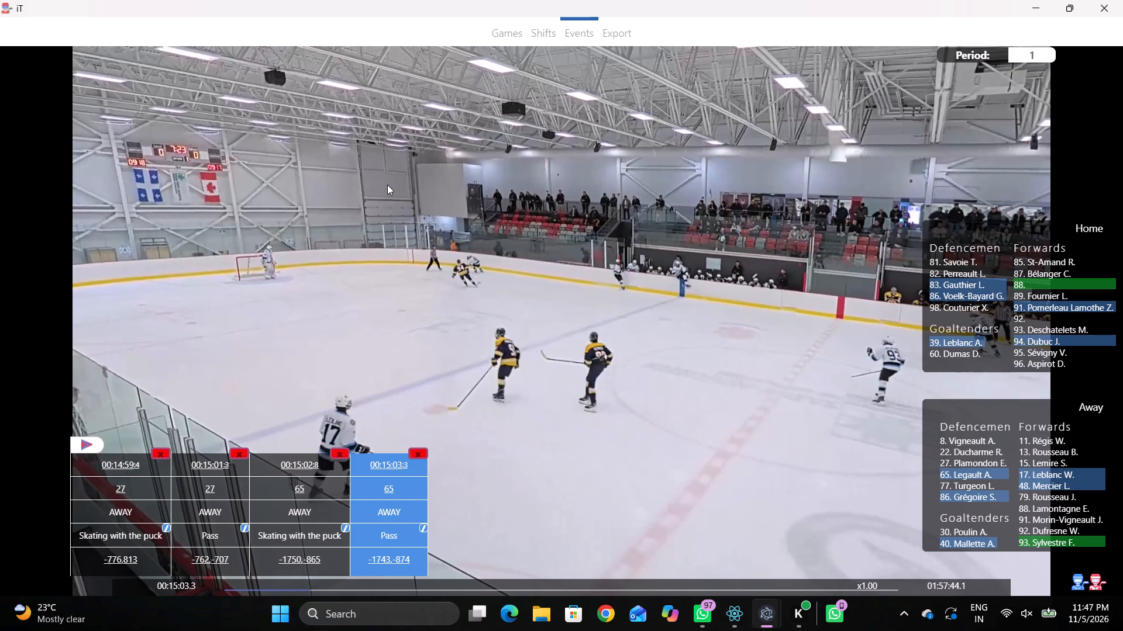
Log a Skating with the puck event for Away player 65, positioned near the boards above the rink diagram's upper-left face-off circle.
{"action": "key", "text": "shift+d"}
{"action": "key", "text": "space"}
{"action": "key", "text": "space"}
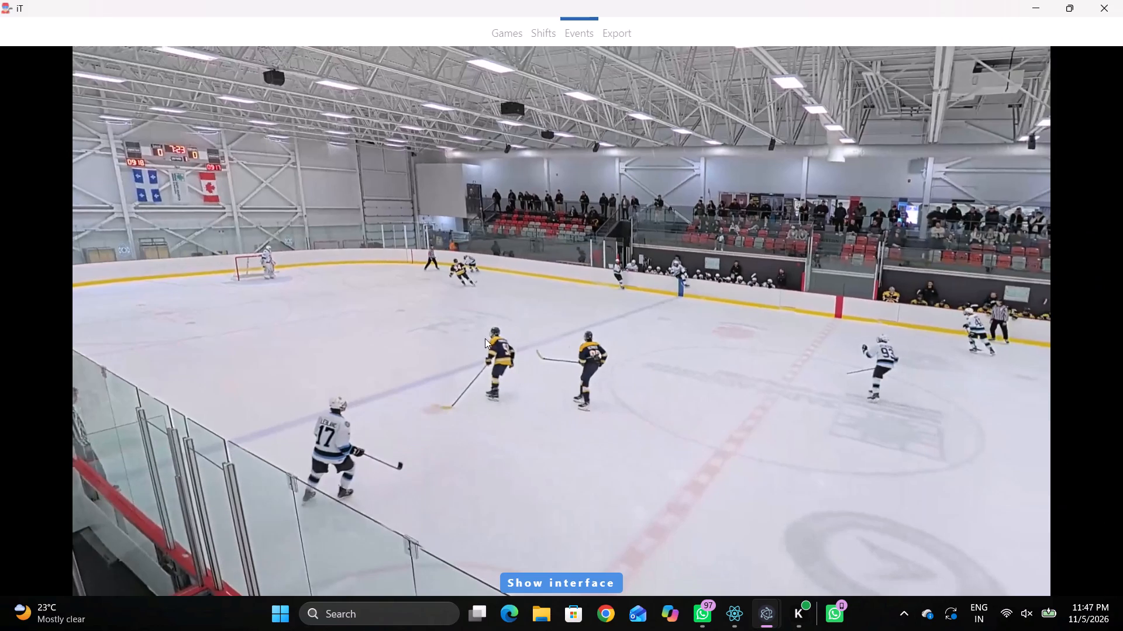
{"action": "key", "text": "space"}
{"action": "key", "text": "space"}
{"action": "key", "text": "space"}
{"action": "key", "text": "space"}
{"action": "right_click_drag", "start_coordinate": [598, 280], "coordinate": [604, 285]}
{"action": "left_click", "coordinate": [637, 308]}
{"action": "right_click_drag", "start_coordinate": [540, 283], "coordinate": [535, 297]}
{"action": "left_click", "coordinate": [591, 314]}
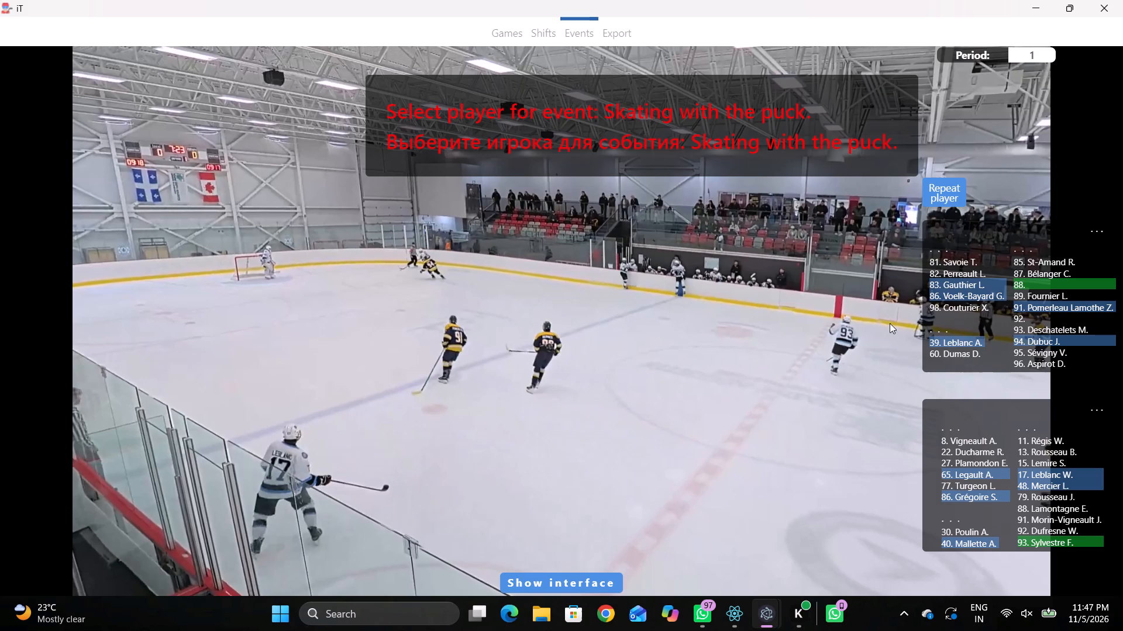
{"action": "left_click", "coordinate": [948, 472]}
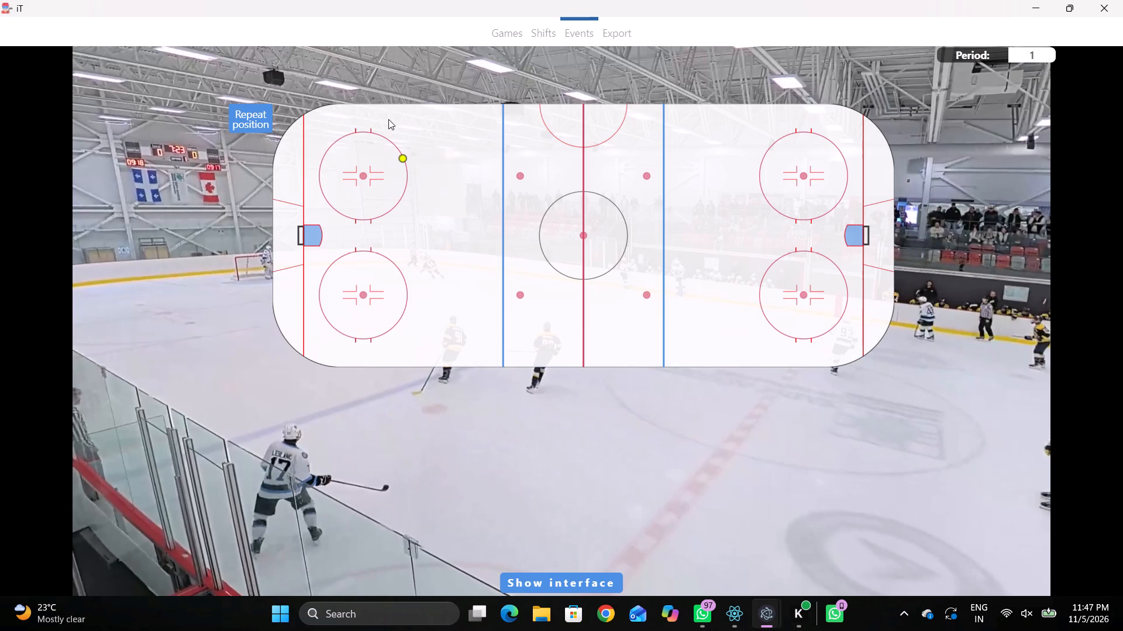
{"action": "left_click", "coordinate": [388, 119]}
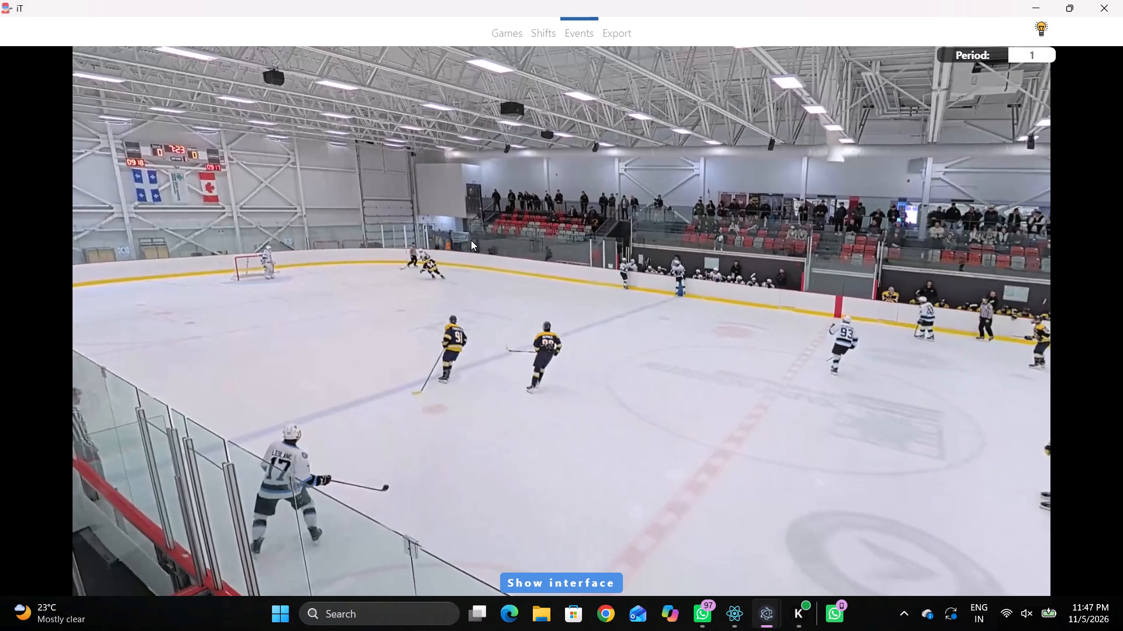
Rewind the footage and replay the puck battle, following the play forward to find the next event moment.
{"action": "key", "text": "q"}
{"action": "key", "text": "q"}
{"action": "key", "text": "q"}
{"action": "key", "text": "q"}
{"action": "key", "text": "q"}
{"action": "key", "text": "q"}
{"action": "key", "text": "q"}
{"action": "key", "text": "q"}
{"action": "key", "text": "q"}
{"action": "key", "text": "q"}
{"action": "key", "text": "q"}
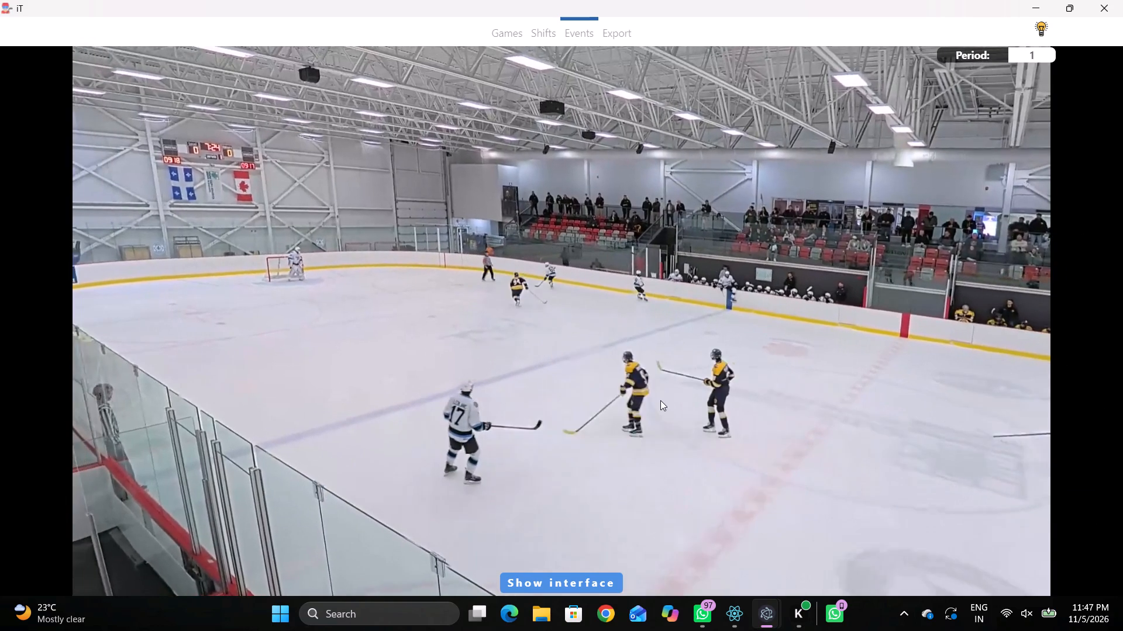
{"action": "key", "text": "q"}
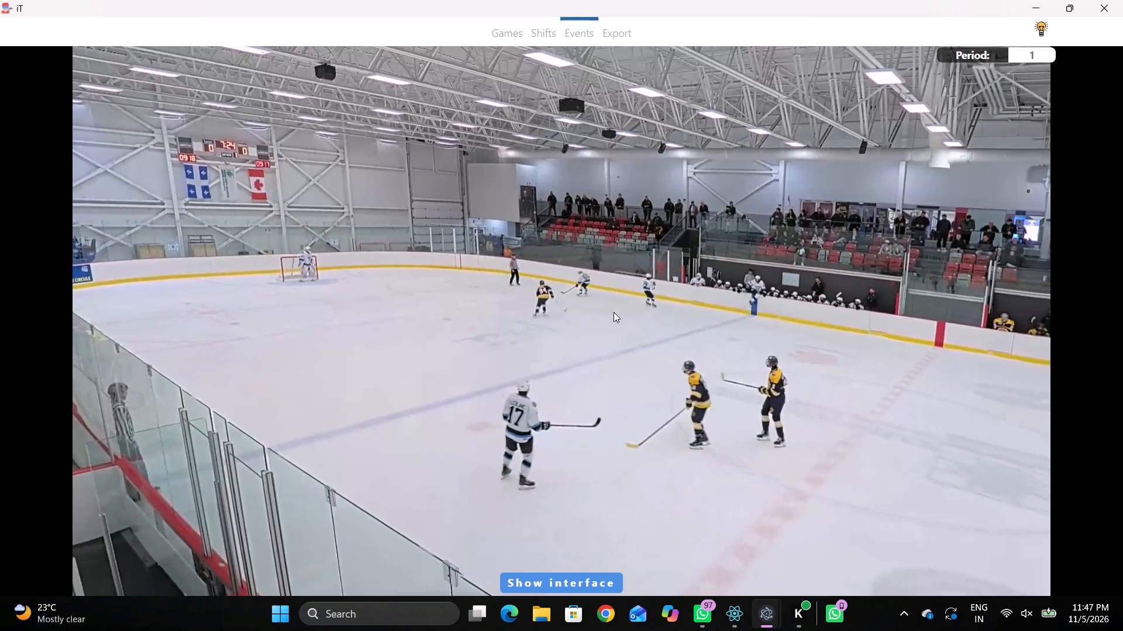
{"action": "key", "text": "space"}
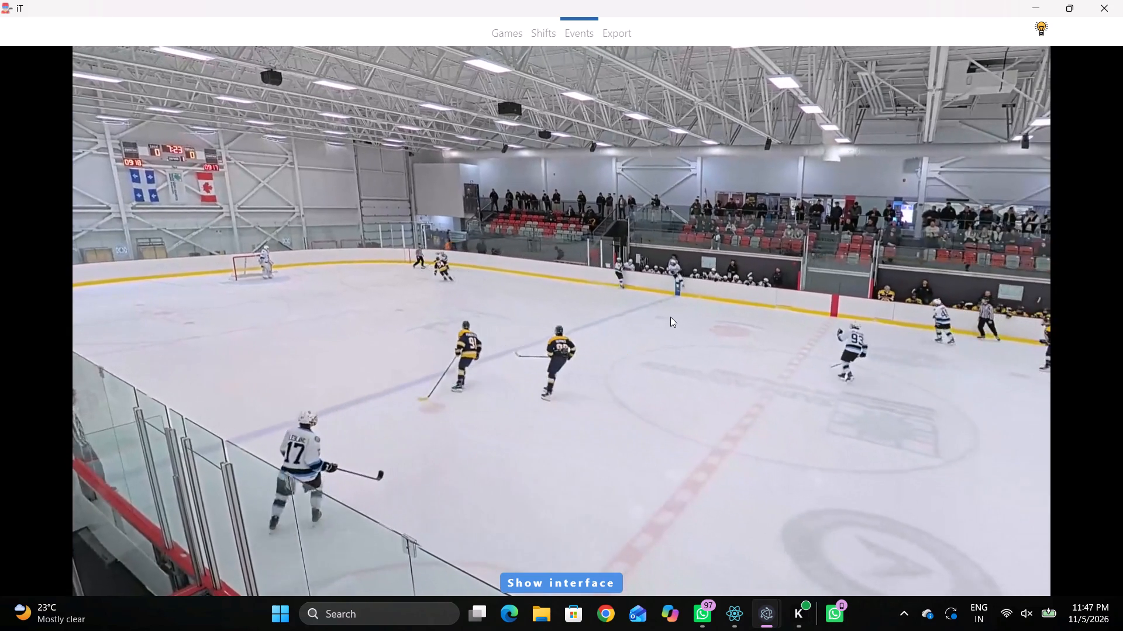
{"action": "key", "text": "space"}
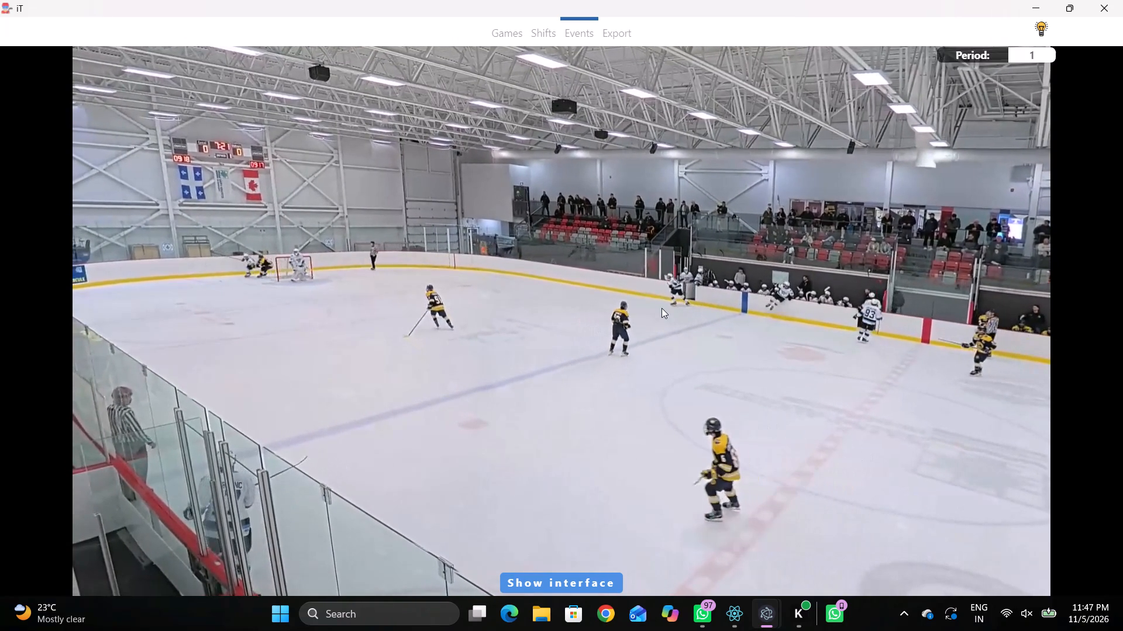
{"action": "key", "text": "space"}
{"action": "key", "text": "space"}
{"action": "key", "text": "space"}
{"action": "key", "text": "space"}
{"action": "key", "text": "space"}
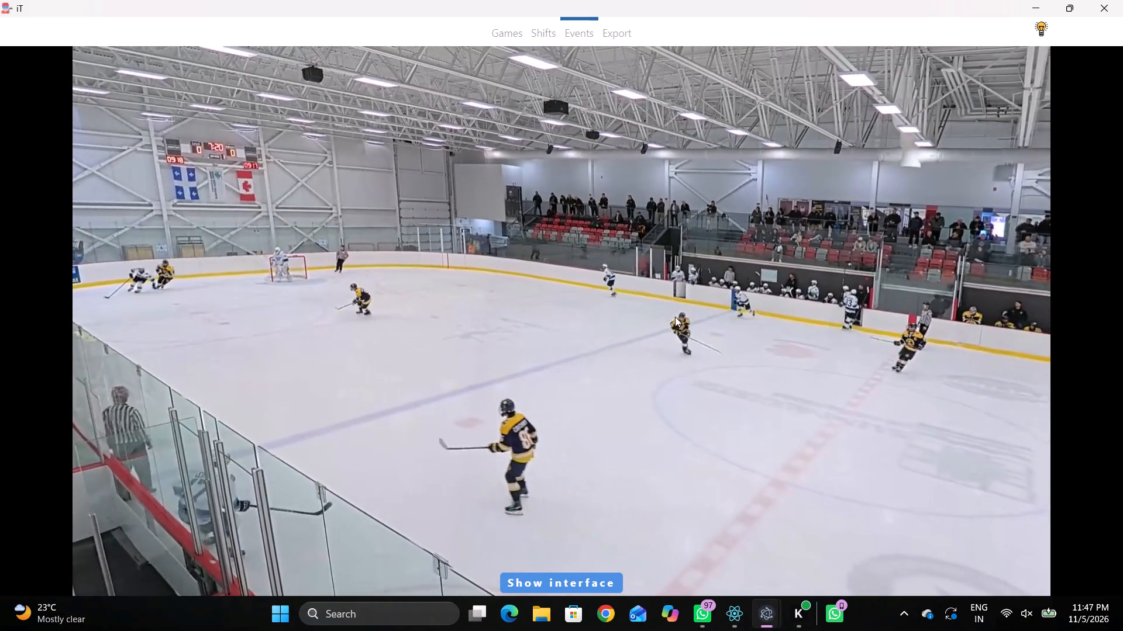
{"action": "key", "text": "space"}
{"action": "key", "text": "space"}
{"action": "key", "text": "space"}
{"action": "key", "text": "space"}
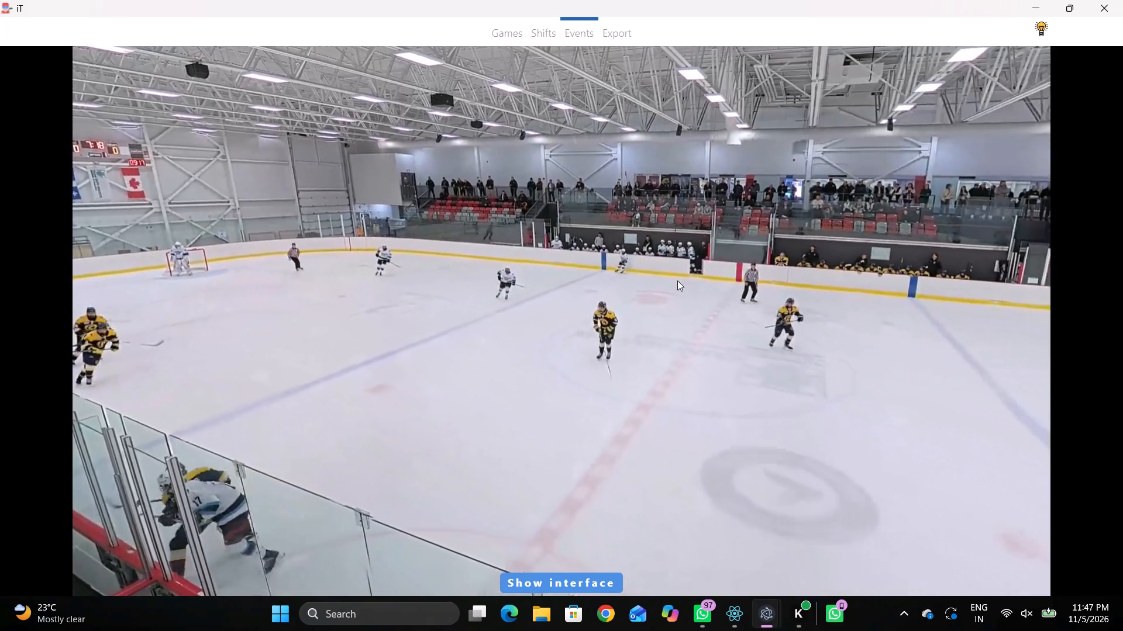
Log the next event for the same player, positioned between the rink diagram's lower-left face-off circle and left blue line, near the boards.
{"action": "key", "text": "space"}
{"action": "key", "text": "q"}
{"action": "key", "text": "q"}
{"action": "right_click", "coordinate": [687, 247]}
{"action": "left_click", "coordinate": [690, 251]}
{"action": "right_click_drag", "start_coordinate": [673, 253], "coordinate": [666, 253]}
{"action": "left_click", "coordinate": [676, 261]}
{"action": "left_click", "coordinate": [939, 196]}
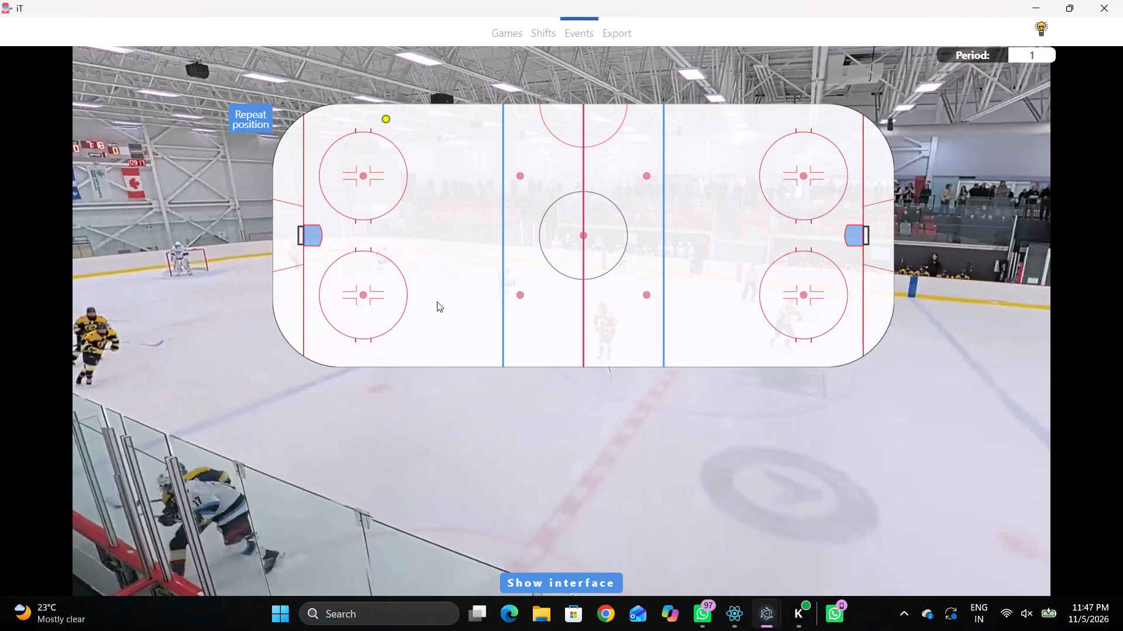
{"action": "left_click", "coordinate": [422, 327]}
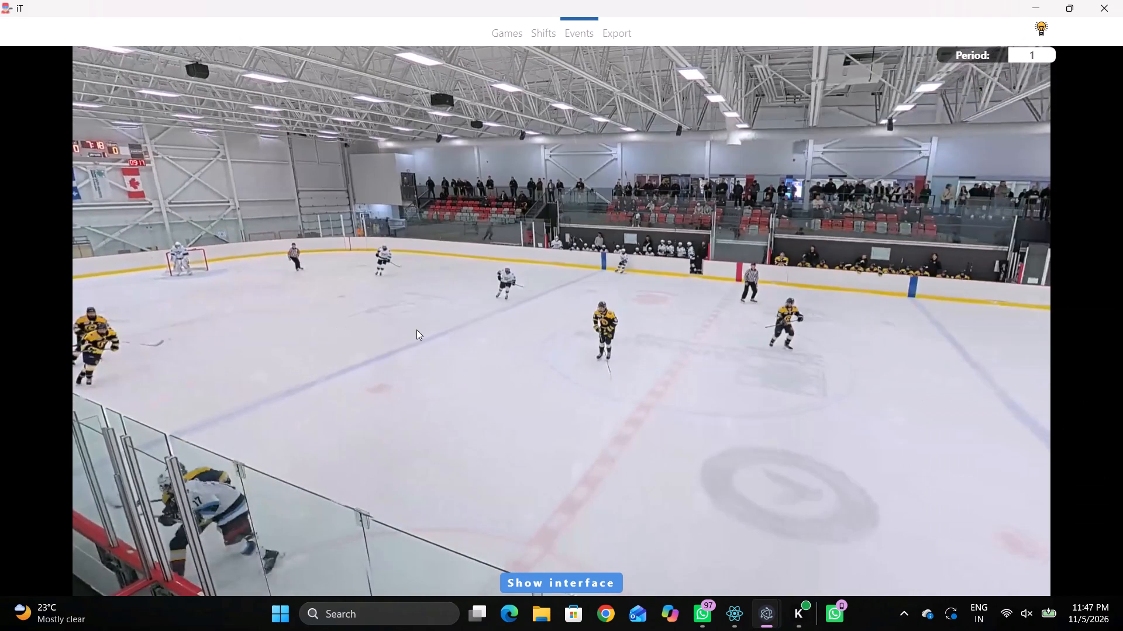
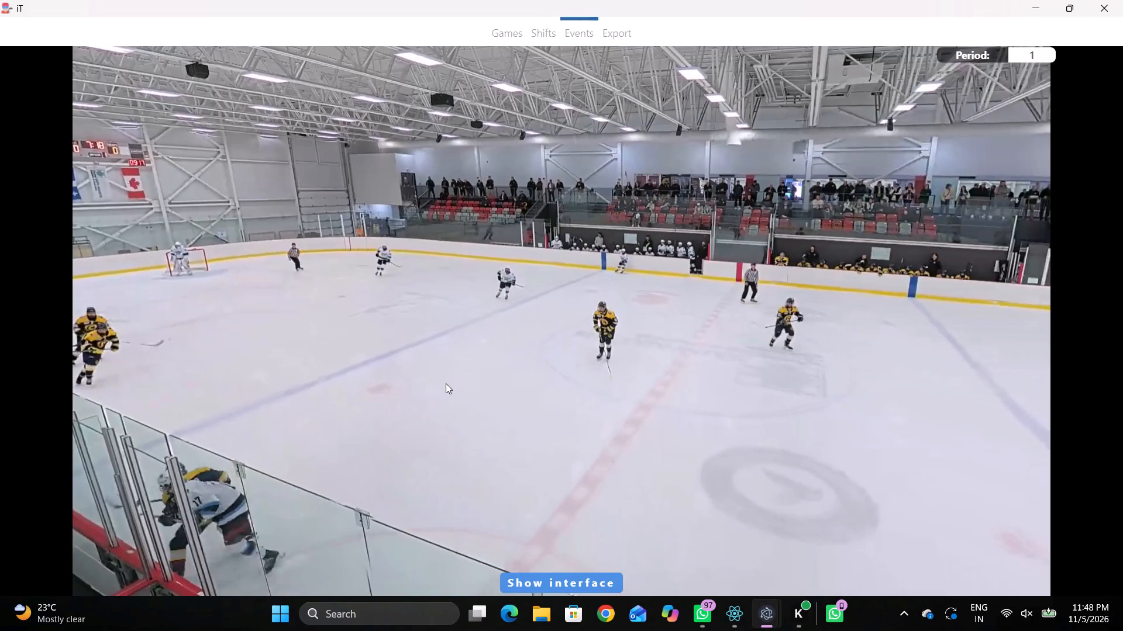
Log a Pass event for Home player 86, positioned on the rink diagram's left blue line near the lower boards.
{"action": "key", "text": "shift+d"}
{"action": "key", "text": "shift+d"}
{"action": "key", "text": "space"}
{"action": "key", "text": "space"}
{"action": "key", "text": "space"}
{"action": "key", "text": "space"}
{"action": "key", "text": "space"}
{"action": "key", "text": "space"}
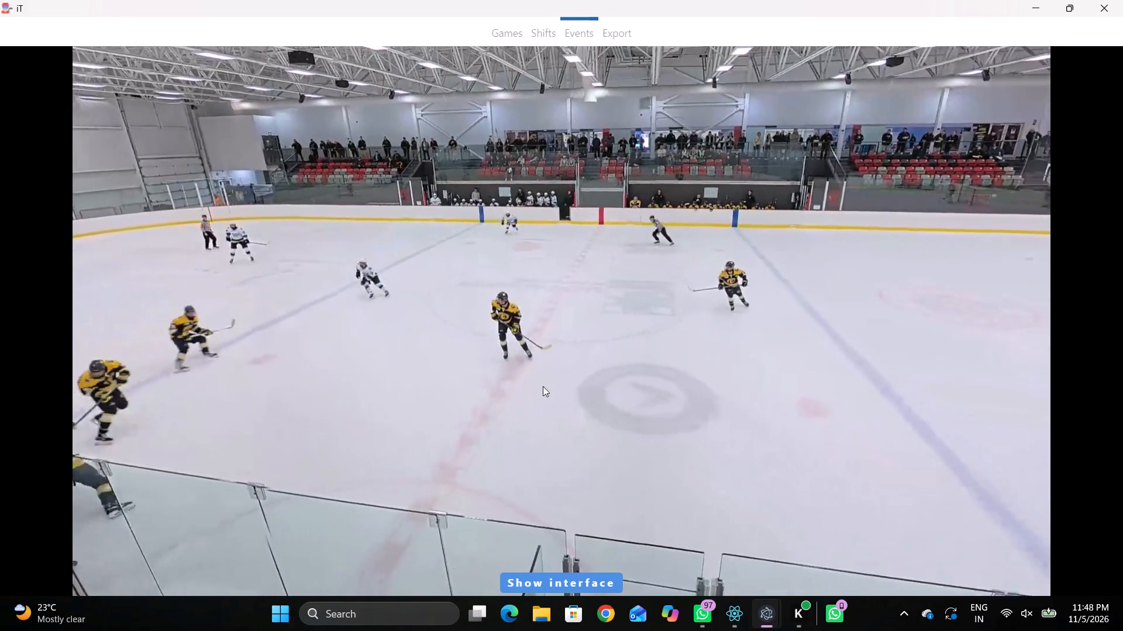
{"action": "key", "text": "q"}
{"action": "right_click", "coordinate": [587, 355]}
{"action": "left_click", "coordinate": [594, 367]}
{"action": "right_click", "coordinate": [546, 367]}
{"action": "left_click_drag", "start_coordinate": [556, 379], "coordinate": [549, 373]}
{"action": "right_click", "coordinate": [527, 364]}
{"action": "left_click", "coordinate": [546, 381]}
{"action": "right_click", "coordinate": [656, 315]}
{"action": "left_click", "coordinate": [669, 328]}
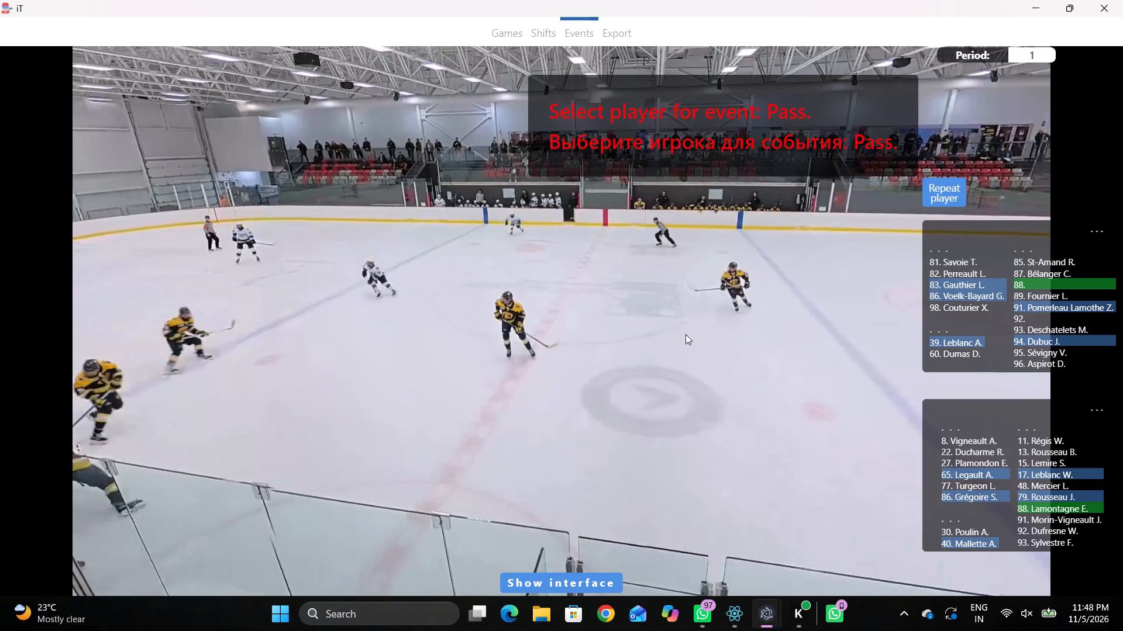
{"action": "right_click", "coordinate": [696, 330]}
{"action": "left_click", "coordinate": [701, 337]}
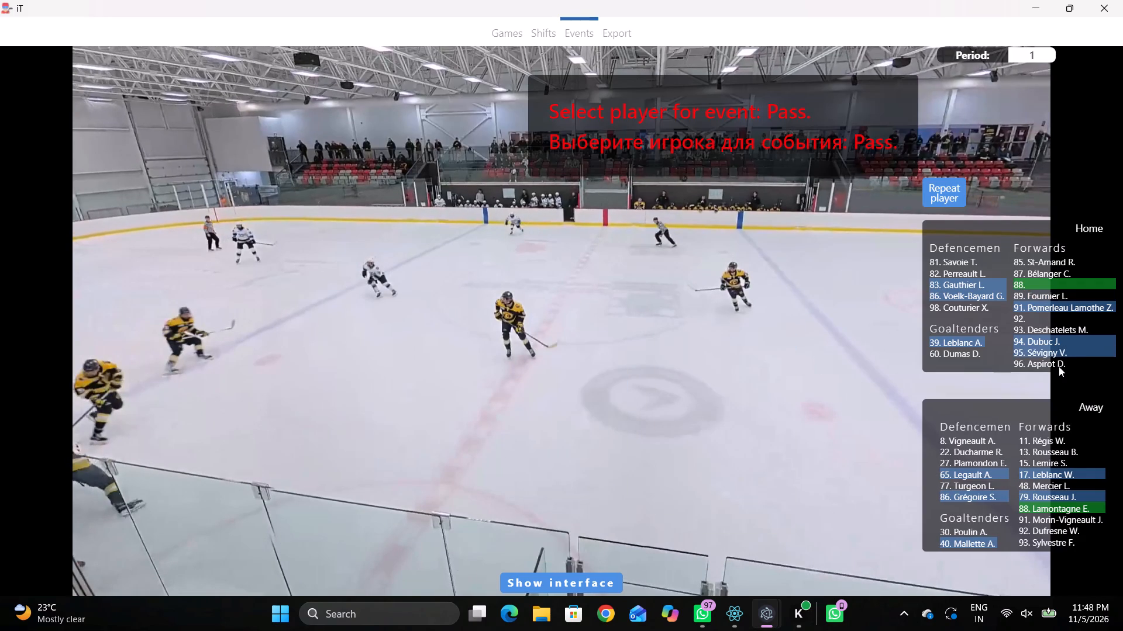
{"action": "left_click", "coordinate": [954, 300]}
{"action": "left_click", "coordinate": [502, 338]}
Play the footage forward, following the puck into the defensive zone to find the next possession.
{"action": "key", "text": "space"}
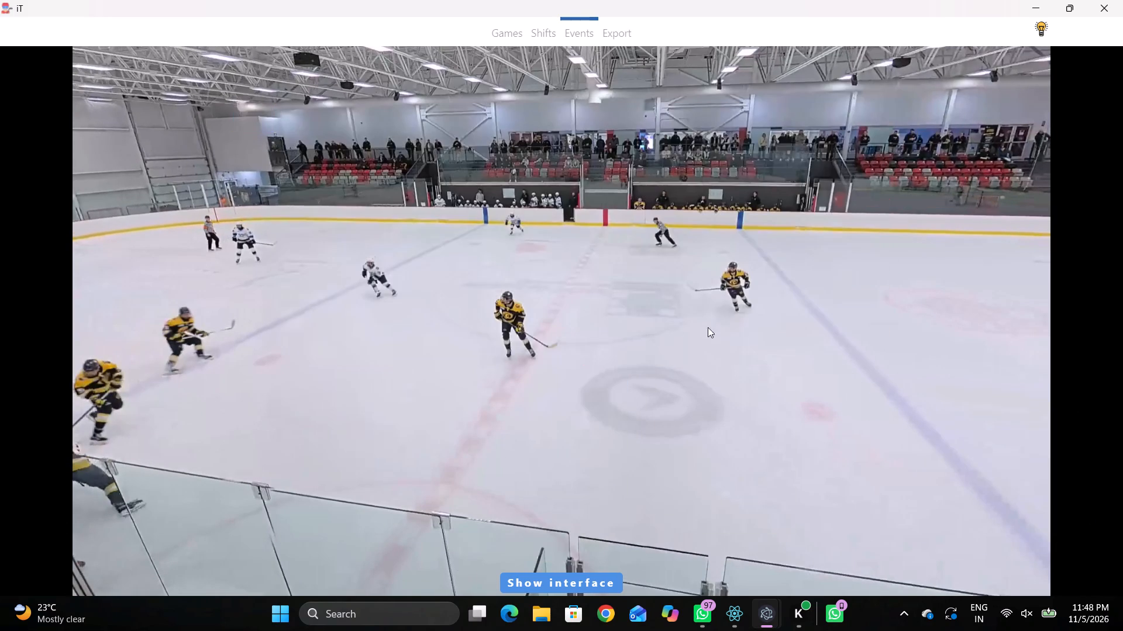
{"action": "key", "text": "shift+d"}
{"action": "key", "text": "space"}
{"action": "key", "text": "shift+d"}
{"action": "key", "text": "space"}
{"action": "key", "text": "v"}
{"action": "key", "text": "space"}
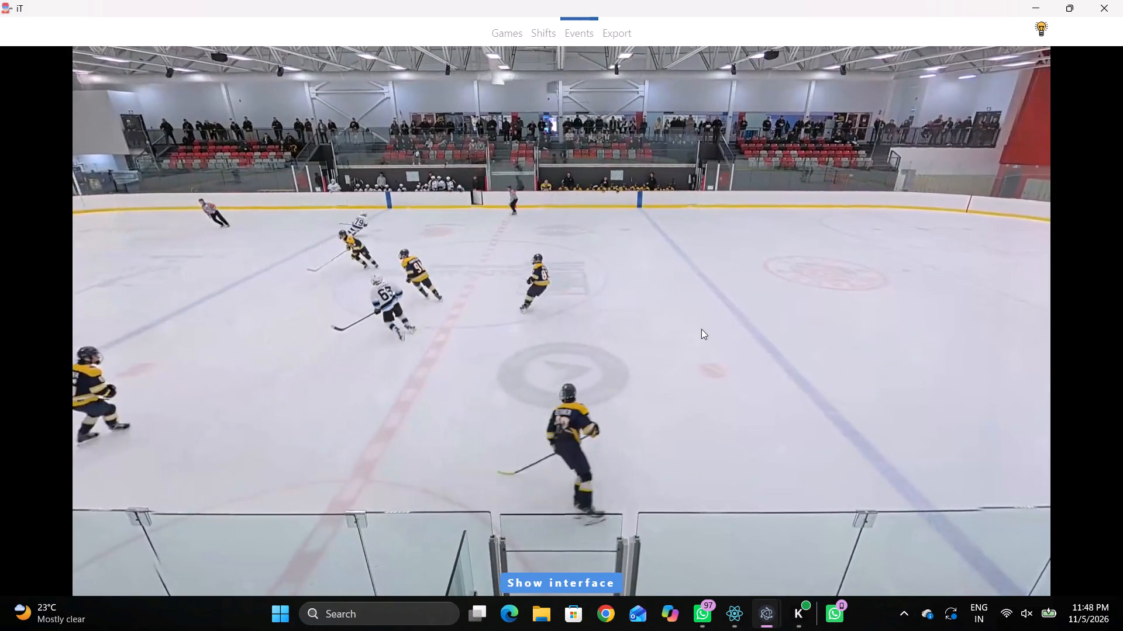
{"action": "key", "text": "space"}
{"action": "key", "text": "space"}
{"action": "key", "text": "space"}
{"action": "key", "text": "space"}
{"action": "key", "text": "space"}
{"action": "key", "text": "space"}
{"action": "key", "text": "space"}
{"action": "key", "text": "space"}
{"action": "key", "text": "space"}
{"action": "key", "text": "space"}
{"action": "key", "text": "space"}
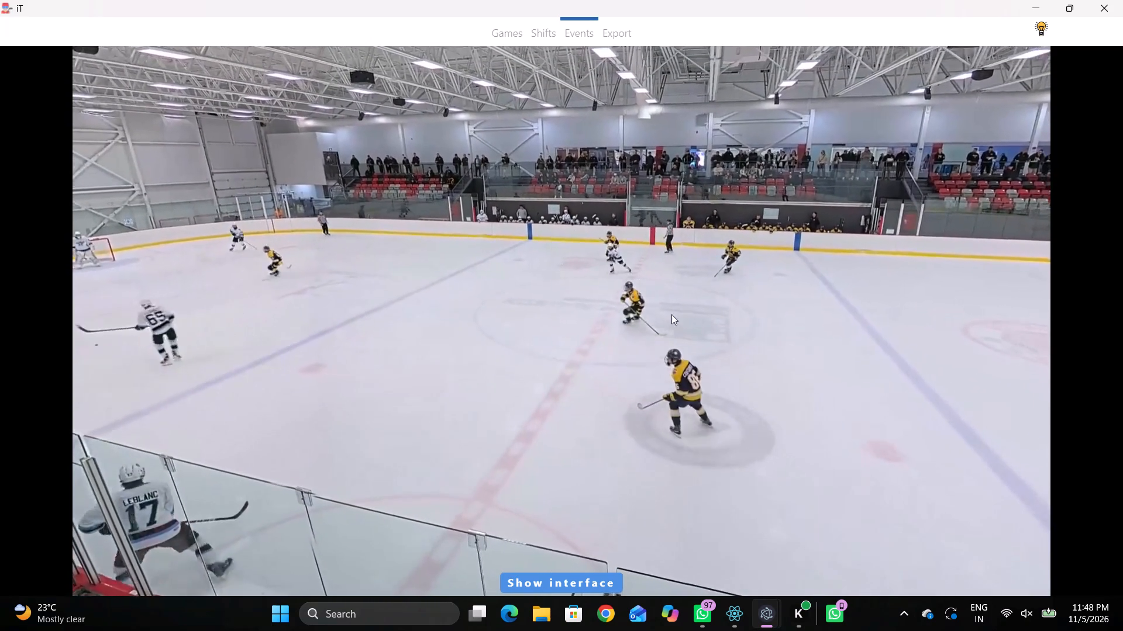
{"action": "key", "text": "space"}
Log a Skating with the puck event for Away player 86, positioned inside the rink diagram's lower-left face-off circle.
{"action": "key", "text": "q"}
{"action": "key", "text": "q"}
{"action": "key", "text": "q"}
{"action": "key", "text": "q"}
{"action": "key", "text": "q"}
{"action": "key", "text": "q"}
{"action": "key", "text": "q"}
{"action": "key", "text": "q"}
{"action": "key", "text": "q"}
{"action": "key", "text": "q"}
{"action": "right_click", "coordinate": [714, 281]}
{"action": "right_click", "coordinate": [699, 279]}
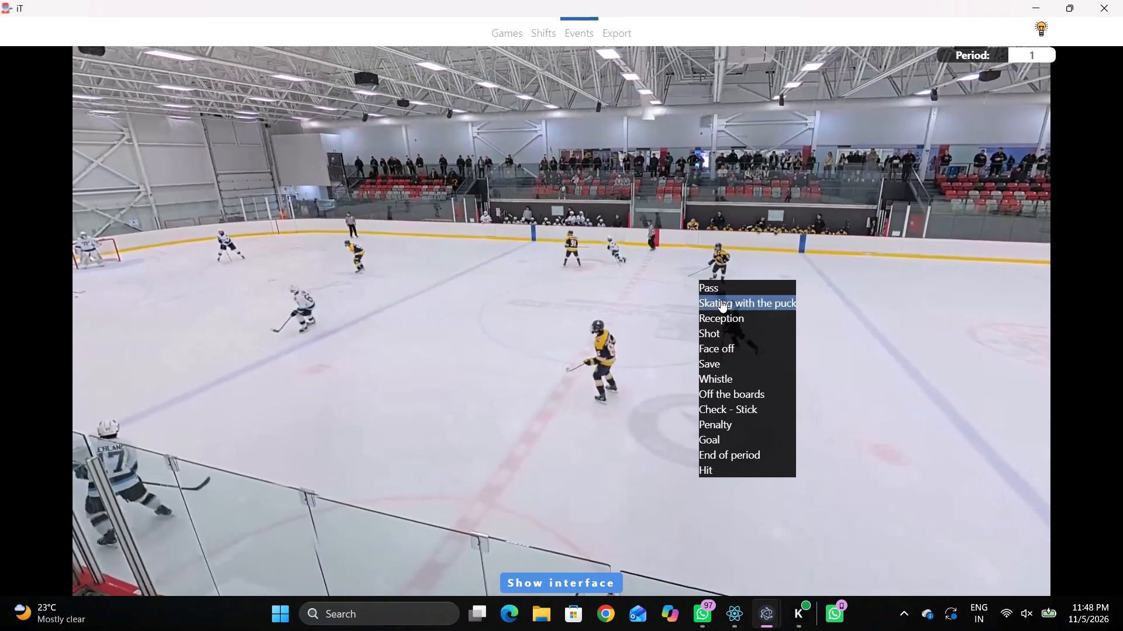
{"action": "left_click", "coordinate": [721, 300]}
{"action": "left_click", "coordinate": [954, 496]}
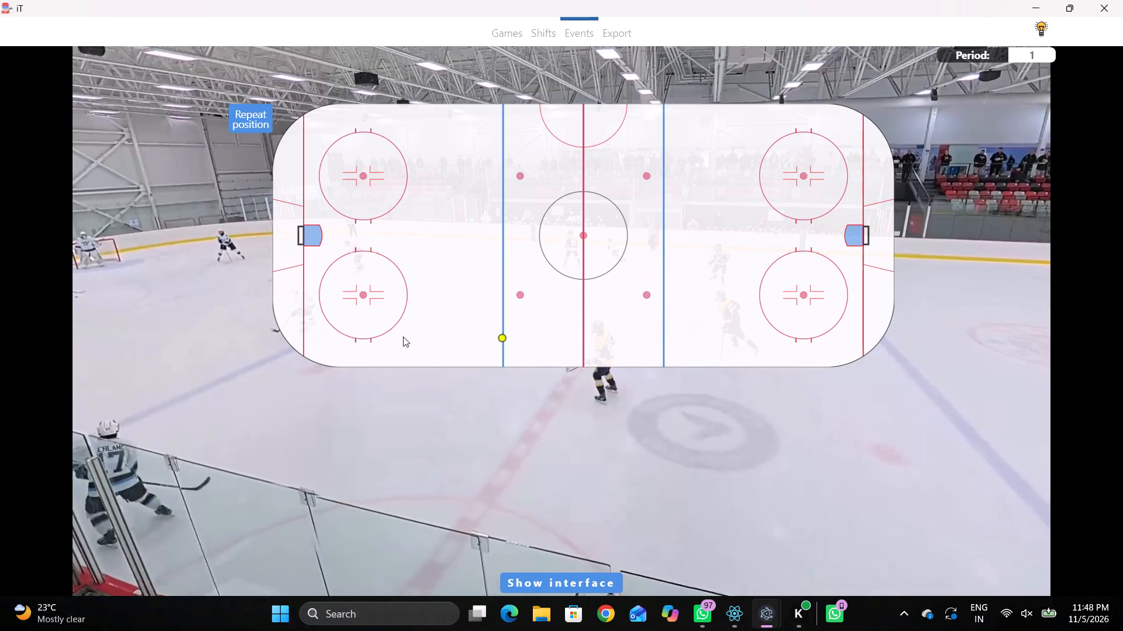
{"action": "left_click", "coordinate": [387, 283]}
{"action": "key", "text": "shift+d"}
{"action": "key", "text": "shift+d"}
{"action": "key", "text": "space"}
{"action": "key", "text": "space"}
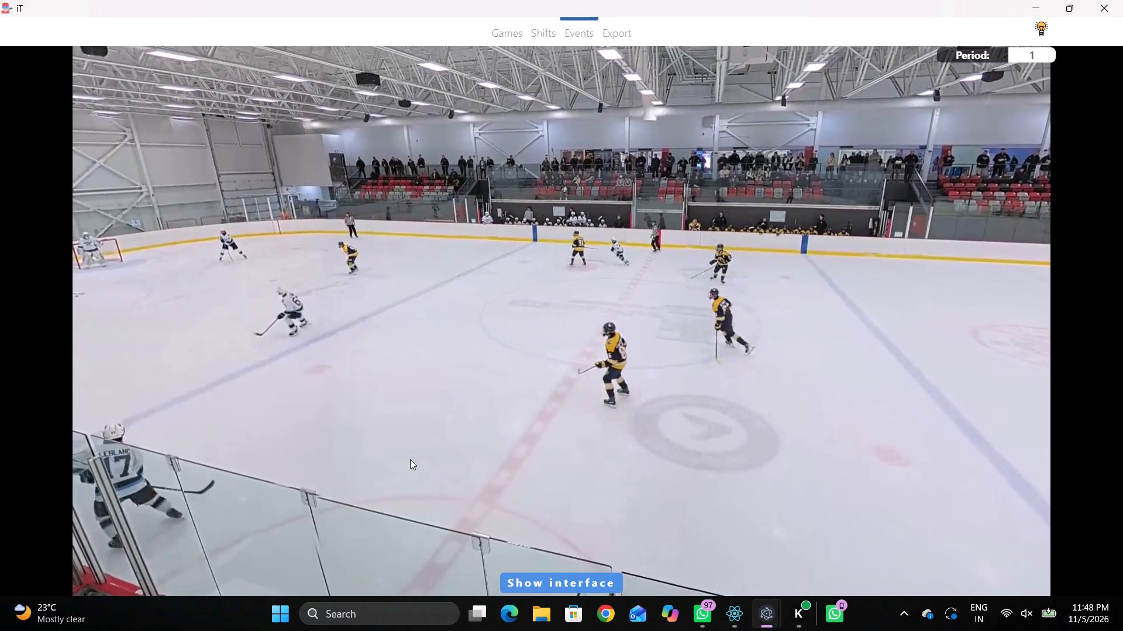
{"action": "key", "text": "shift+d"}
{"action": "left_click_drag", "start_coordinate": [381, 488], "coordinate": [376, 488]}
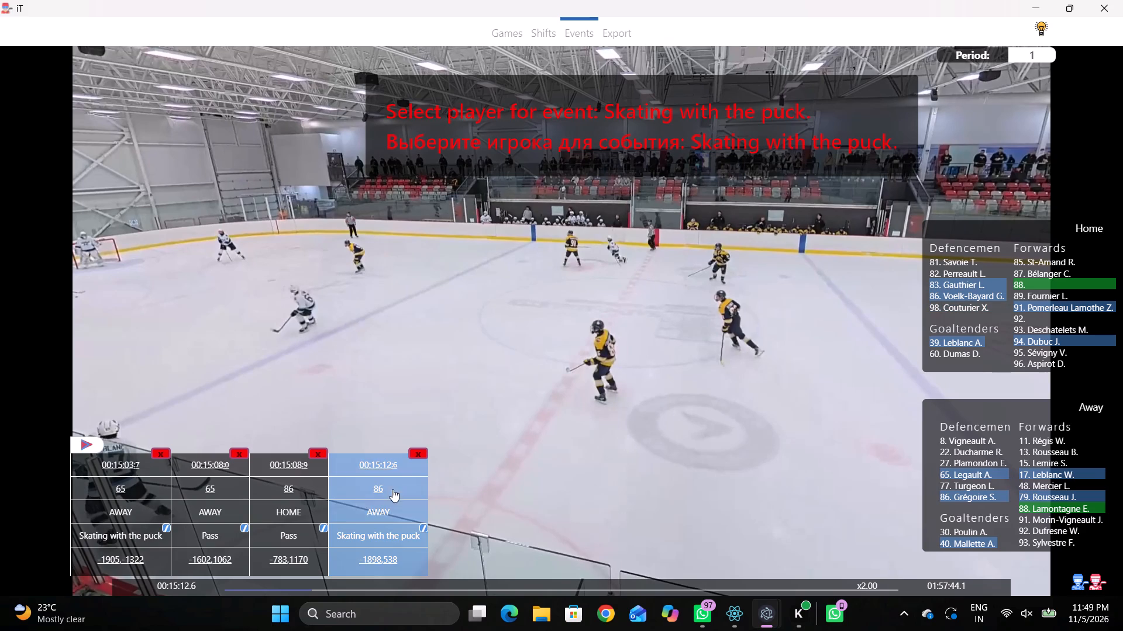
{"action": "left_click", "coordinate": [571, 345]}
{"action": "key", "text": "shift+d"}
Log a Pass event for the same Away player 86, positioned near the inner edge of the rink diagram's lower-left face-off circle.
{"action": "key", "text": "space"}
{"action": "key", "text": "space"}
{"action": "key", "text": "space"}
{"action": "key", "text": "space"}
{"action": "right_click", "coordinate": [689, 241]}
{"action": "key", "text": "q"}
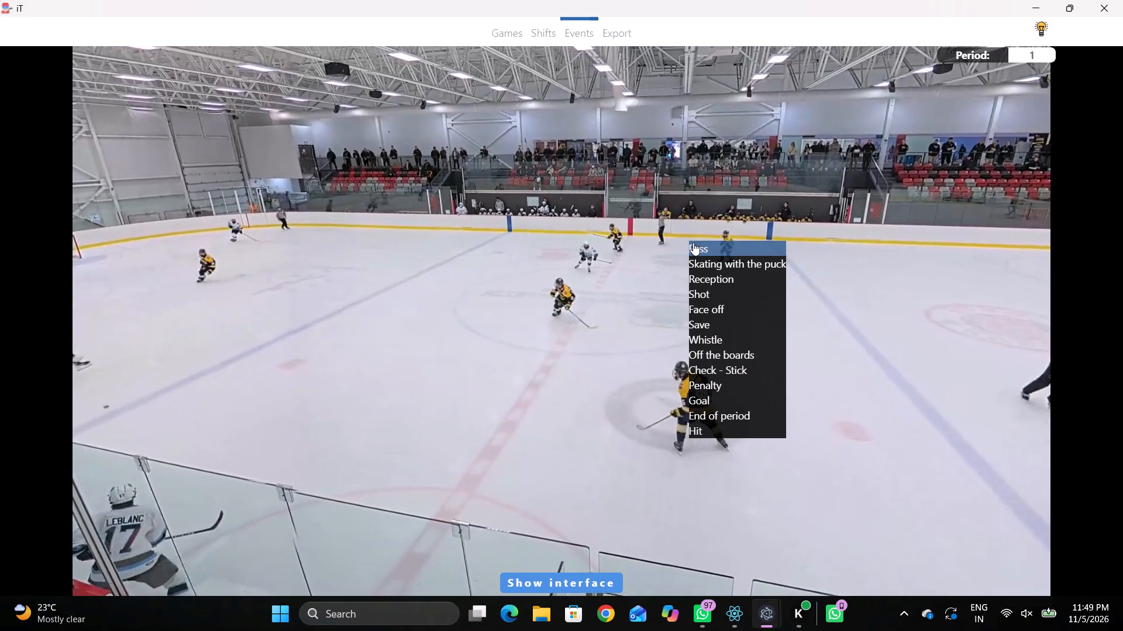
{"action": "type", "text": "qqq"}
{"action": "key", "text": "q"}
{"action": "right_click", "coordinate": [696, 227]}
{"action": "left_click", "coordinate": [702, 233]}
{"action": "right_click", "coordinate": [701, 234]}
{"action": "left_click", "coordinate": [708, 240]}
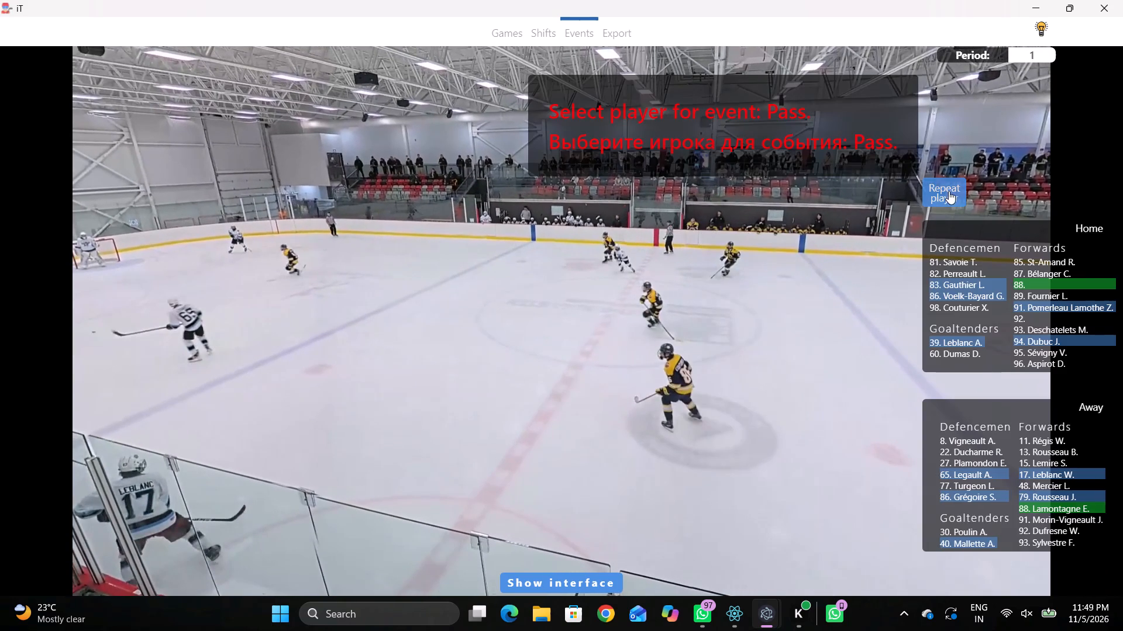
{"action": "left_click", "coordinate": [949, 191]}
{"action": "left_click", "coordinate": [395, 289]}
Log a Skating with the puck event for Away player 17, positioned just inside the left blue line near the lower boards.
{"action": "key", "text": "space"}
{"action": "key", "text": "space"}
{"action": "right_click", "coordinate": [685, 281]}
{"action": "left_click", "coordinate": [735, 306]}
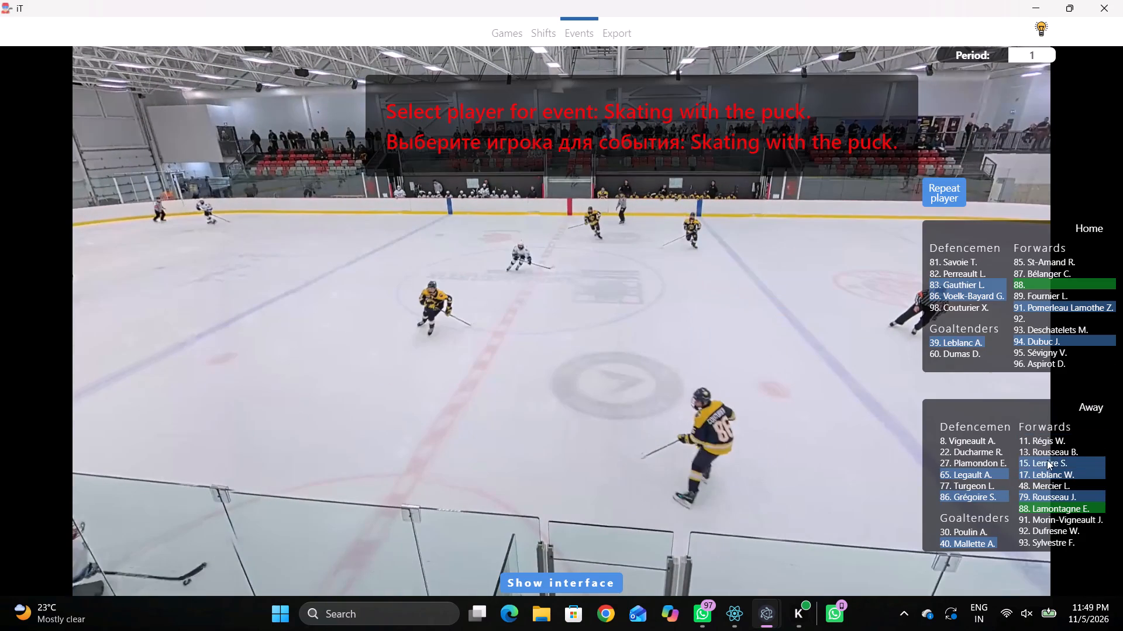
{"action": "left_click", "coordinate": [1027, 475]}
{"action": "left_click", "coordinate": [483, 341]}
Log a Pass event for the same Away player 17, positioned just past the centre red line near the rink diagram's lower boards.
{"action": "key", "text": "shift+d"}
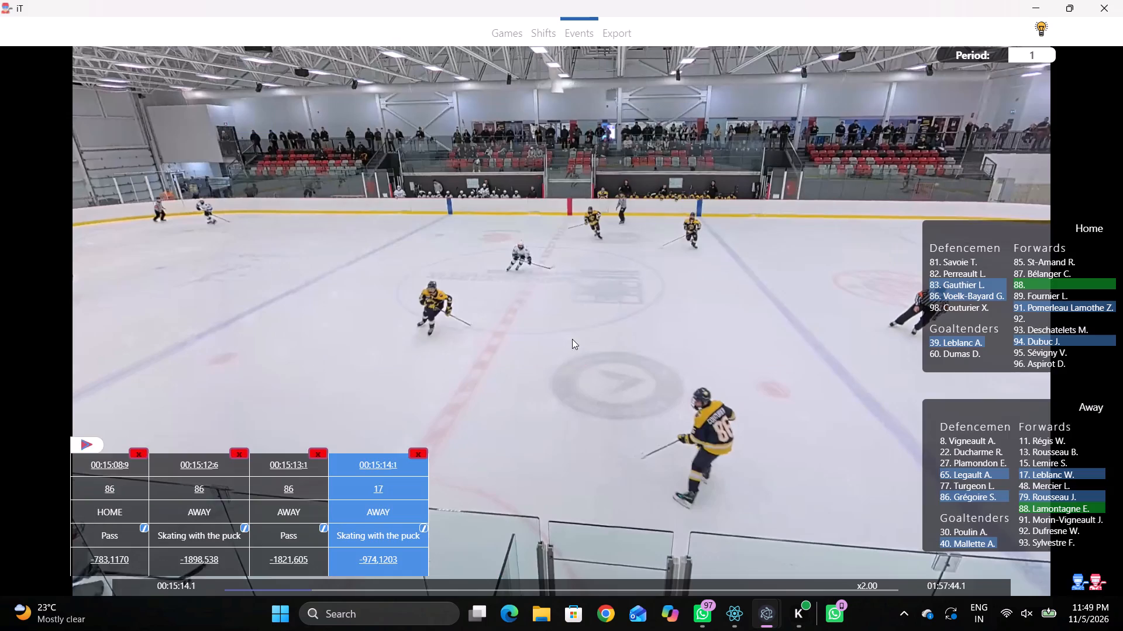
{"action": "key", "text": "space"}
{"action": "key", "text": "space"}
{"action": "key", "text": "shift+d"}
{"action": "key", "text": "space"}
{"action": "key", "text": "space"}
{"action": "right_click", "coordinate": [657, 277]}
{"action": "key", "text": "q"}
{"action": "left_click", "coordinate": [666, 287]}
{"action": "right_click", "coordinate": [619, 275]}
{"action": "left_click", "coordinate": [626, 285]}
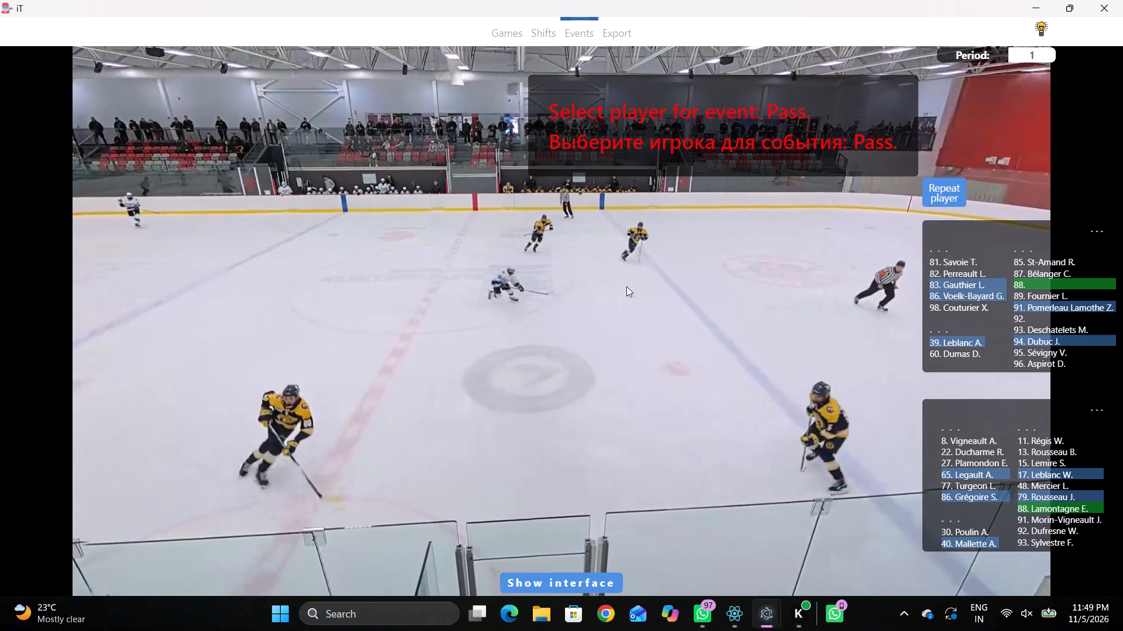
{"action": "left_click", "coordinate": [959, 203]}
{"action": "left_click_drag", "start_coordinate": [609, 332], "coordinate": [599, 335]}
Log a Pass event for Home player 83, positioned in the rink diagram's upper-right corner near the goal line.
{"action": "key", "text": "space"}
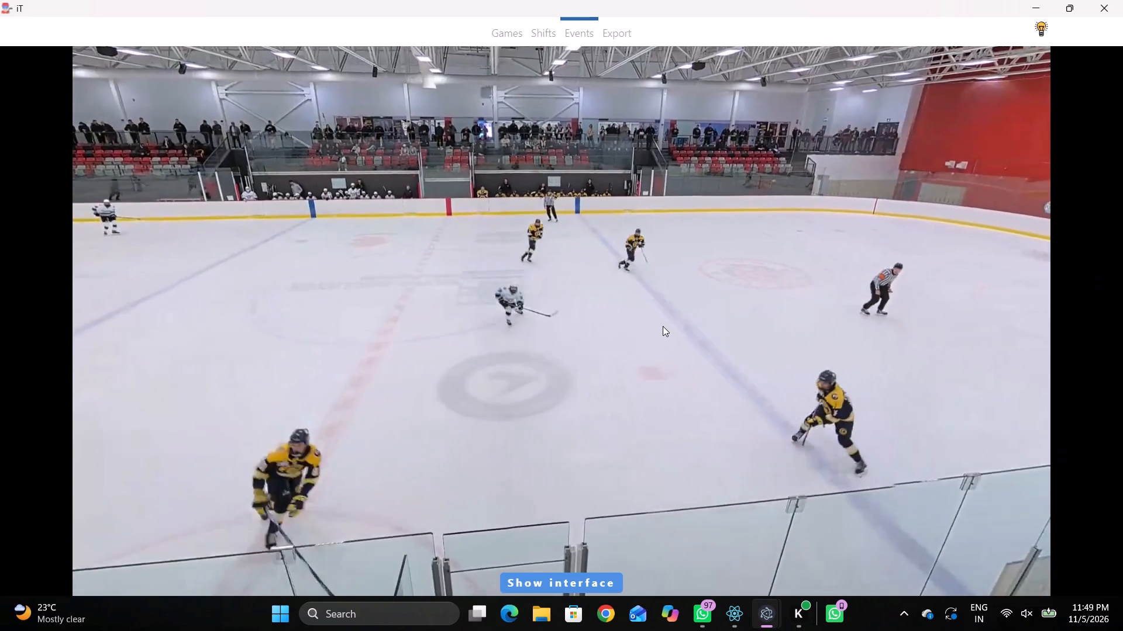
{"action": "key", "text": "space"}
{"action": "key", "text": "space"}
{"action": "key", "text": "space"}
{"action": "key", "text": "space"}
{"action": "key", "text": "space"}
{"action": "key", "text": "space"}
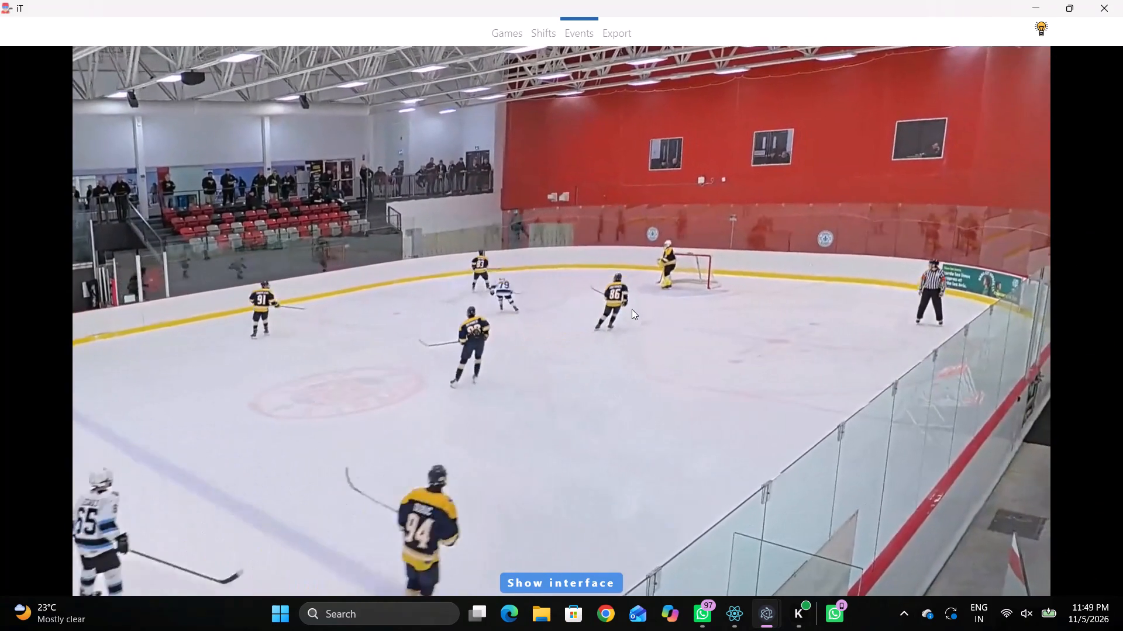
{"action": "key", "text": "space"}
{"action": "key", "text": "q"}
{"action": "key", "text": "q"}
{"action": "key", "text": "q"}
{"action": "right_click", "coordinate": [629, 247]}
{"action": "left_click", "coordinate": [641, 261]}
{"action": "right_click", "coordinate": [623, 252]}
{"action": "left_click", "coordinate": [636, 258]}
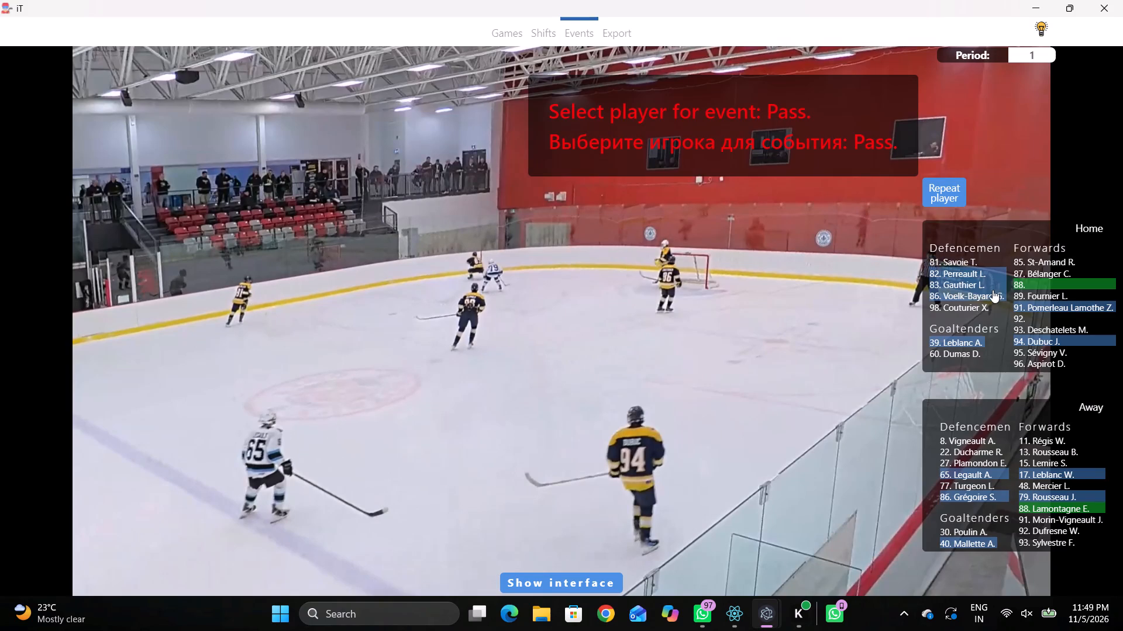
{"action": "left_click", "coordinate": [941, 287]}
{"action": "left_click", "coordinate": [854, 136]}
Log a Skating with the puck event for Home player 86, positioned beside the right goal line near the lower-right face-off circle.
{"action": "key", "text": "q"}
{"action": "key", "text": "q"}
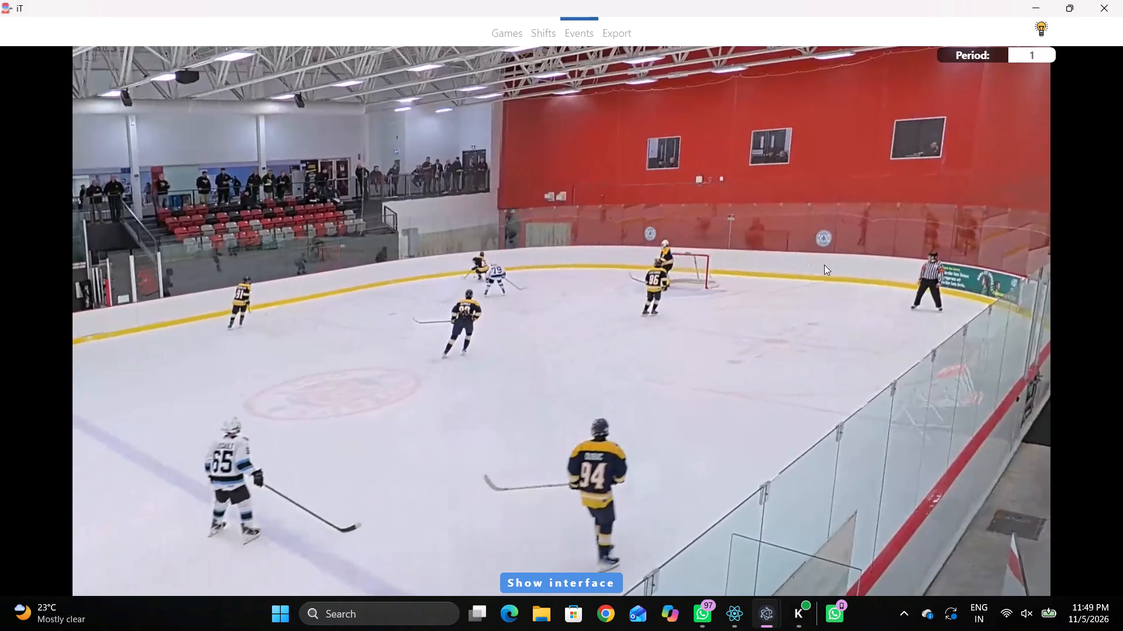
{"action": "type", "text": "qq"}
{"action": "key", "text": "space"}
{"action": "key", "text": "space"}
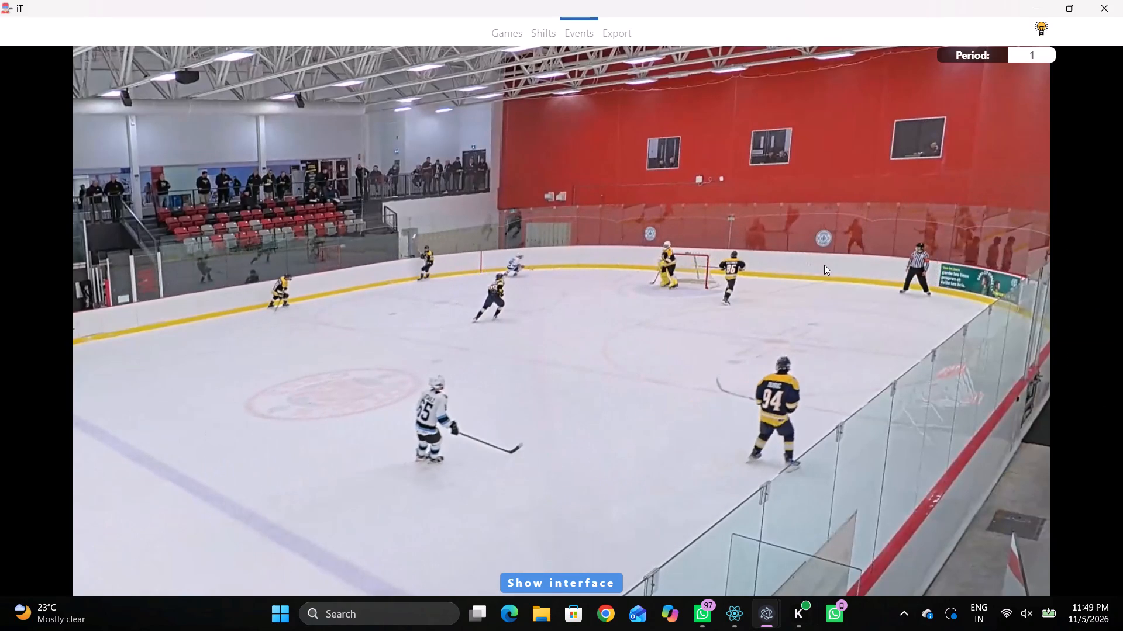
{"action": "key", "text": "space"}
{"action": "key", "text": "space"}
{"action": "right_click", "coordinate": [814, 252]}
{"action": "left_click", "coordinate": [836, 271]}
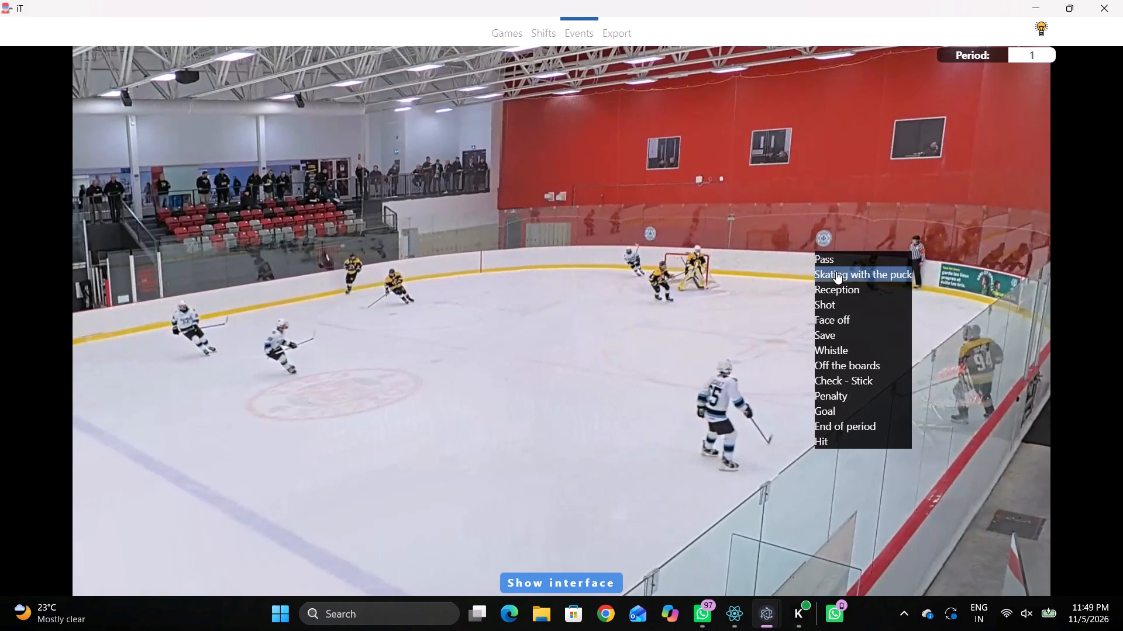
{"action": "double_click", "coordinate": [939, 301]}
{"action": "left_click", "coordinate": [858, 287]}
Log a Pass event for the same Home player, positioned just behind the right goal line, below the net on the rink diagram.
{"action": "key", "text": "space"}
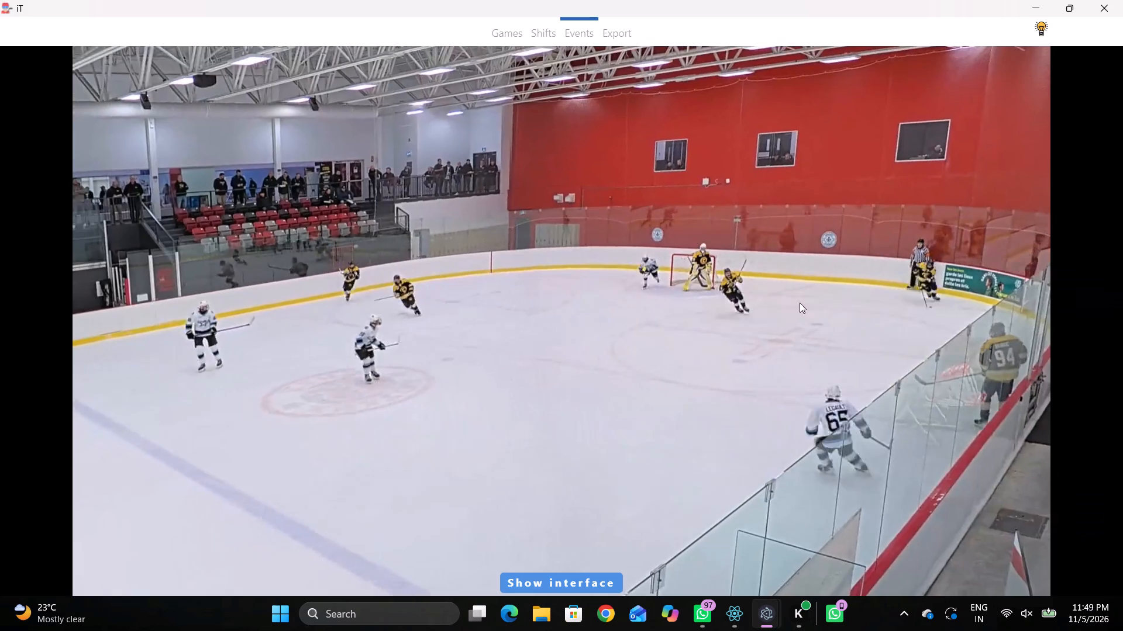
{"action": "key", "text": "space"}
{"action": "key", "text": "space"}
{"action": "key", "text": "space"}
{"action": "key", "text": "space"}
{"action": "key", "text": "space"}
{"action": "right_click", "coordinate": [821, 248]}
{"action": "left_click", "coordinate": [829, 258]}
{"action": "left_click", "coordinate": [941, 191]}
{"action": "left_click", "coordinate": [871, 272]}
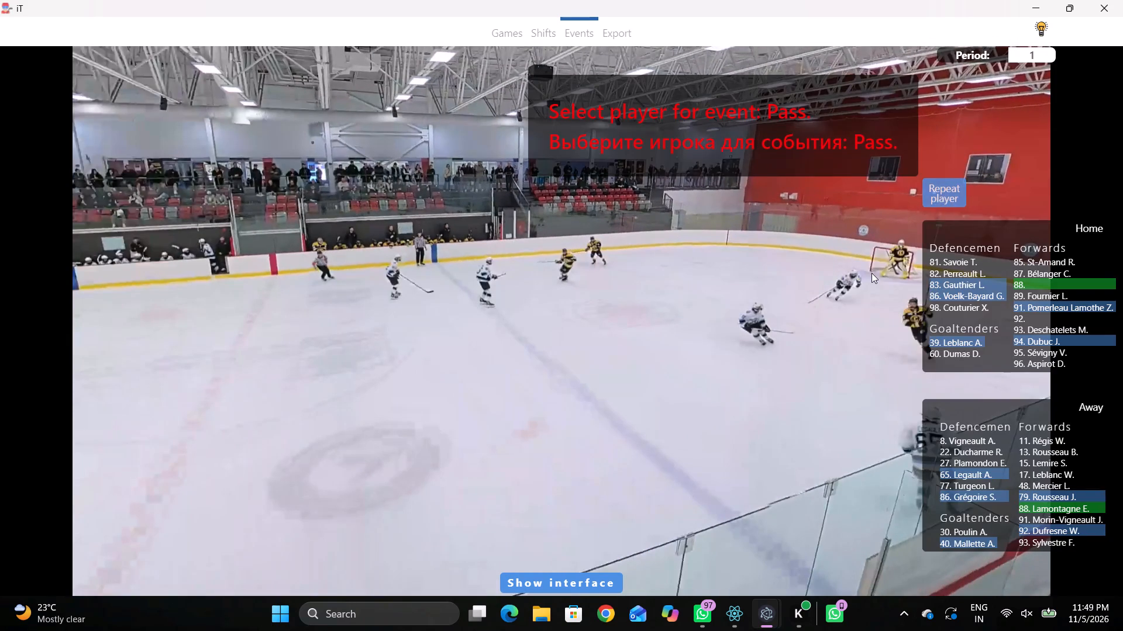
Log a Whistle event at the stoppage of play, positioned between the rink diagram's left blue line and centre circle.
{"action": "key", "text": "space"}
{"action": "key", "text": "space"}
{"action": "key", "text": "space"}
{"action": "key", "text": "space"}
{"action": "key", "text": "space"}
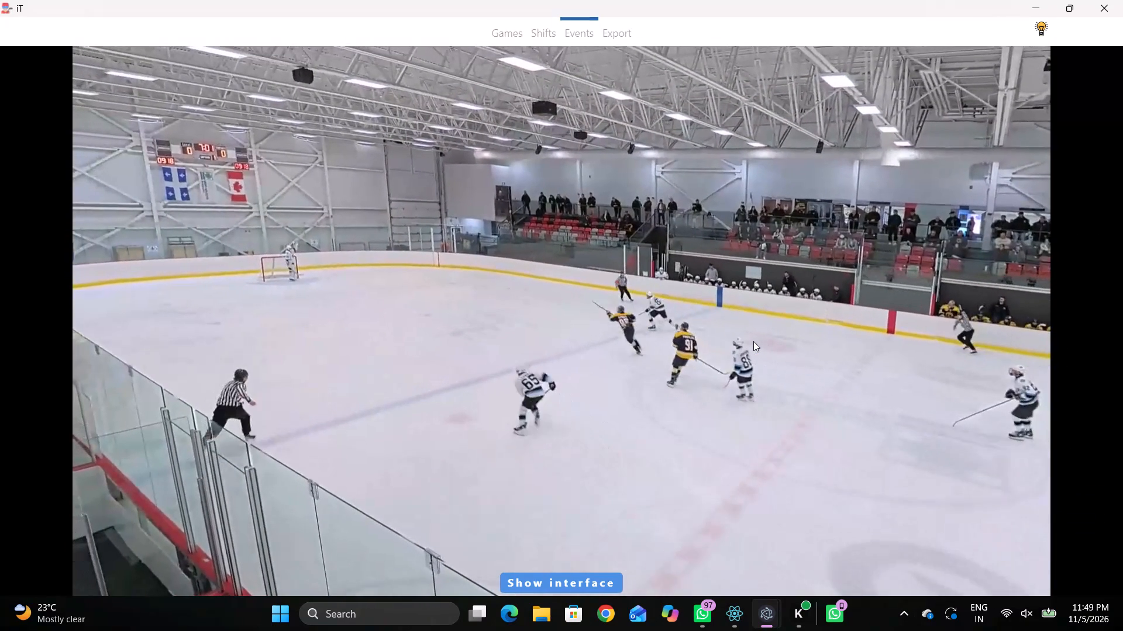
{"action": "key", "text": "space"}
{"action": "key", "text": "r"}
{"action": "key", "text": "space"}
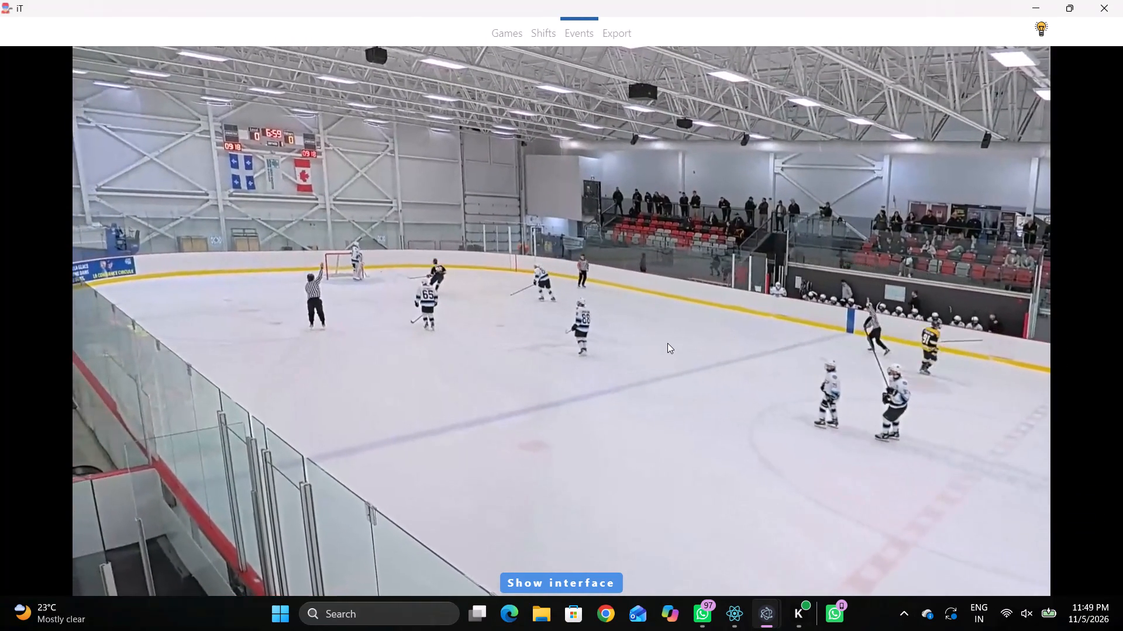
{"action": "key", "text": "space"}
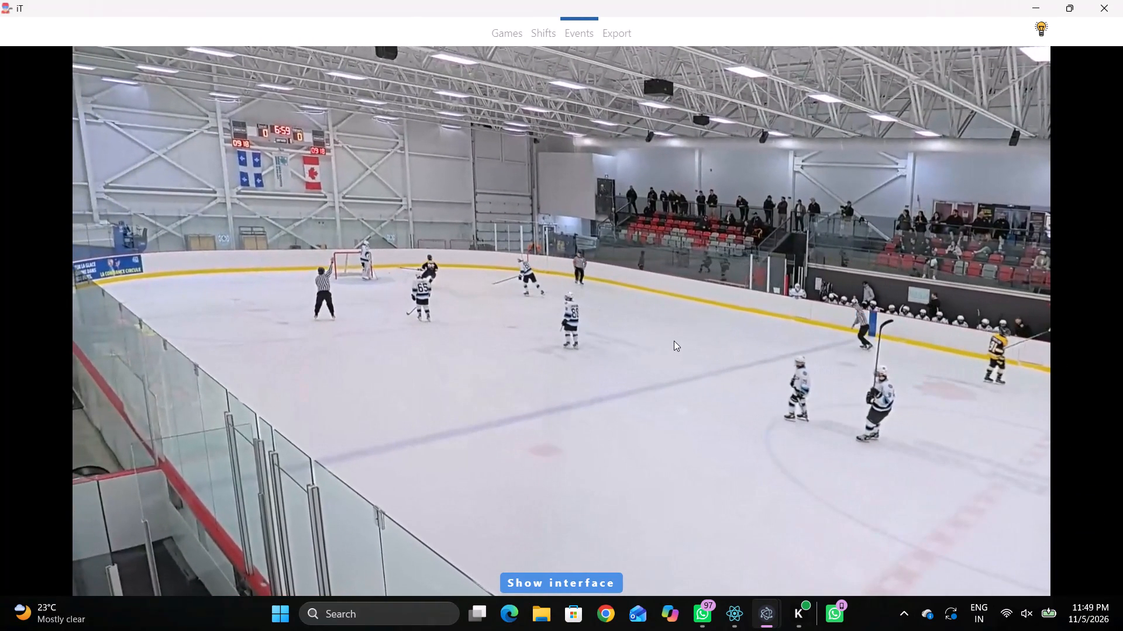
{"action": "right_click_drag", "start_coordinate": [652, 269], "coordinate": [659, 263]}
{"action": "left_click", "coordinate": [686, 361]}
{"action": "left_click", "coordinate": [537, 227]}
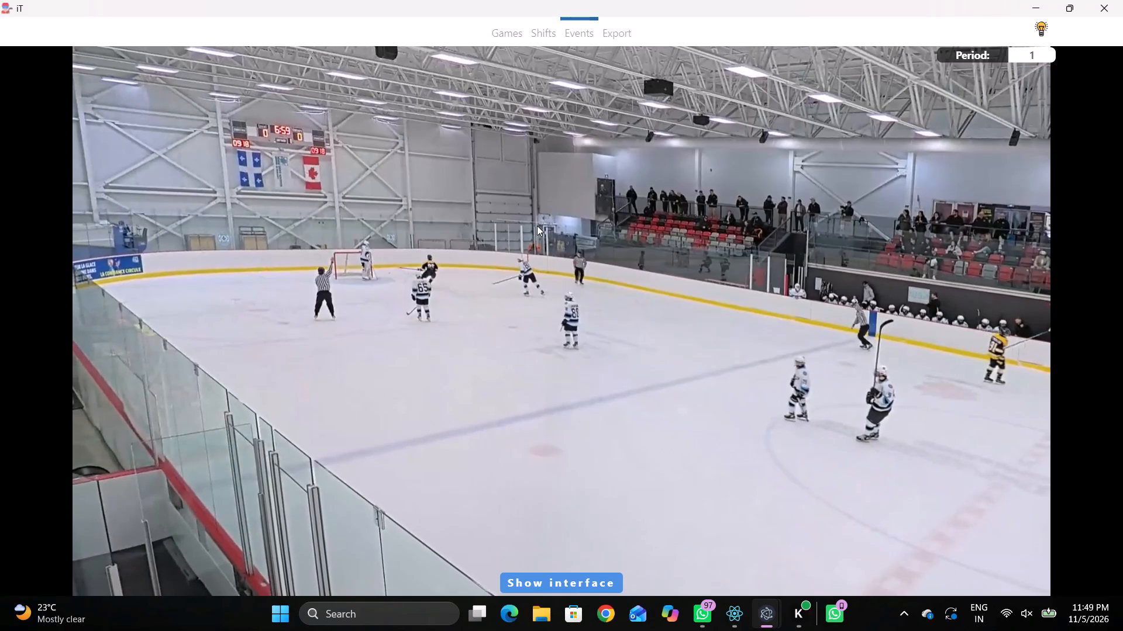
Play the footage forward past the stoppage to find the next event moment.
{"action": "key", "text": "space"}
{"action": "key", "text": "space"}
{"action": "key", "text": "space"}
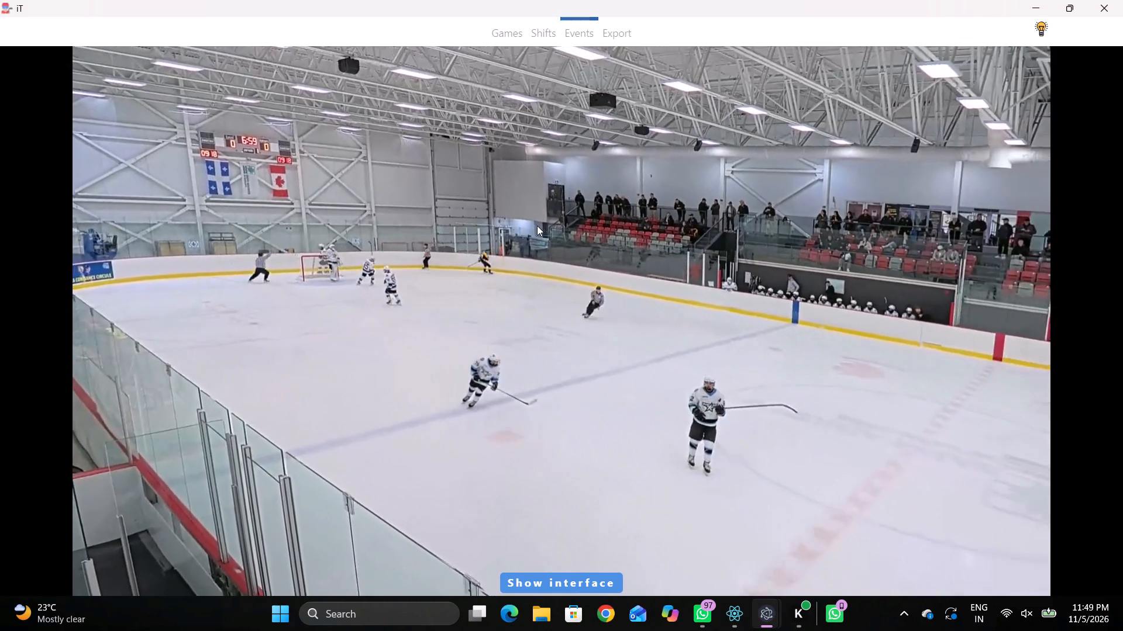
{"action": "key", "text": "space"}
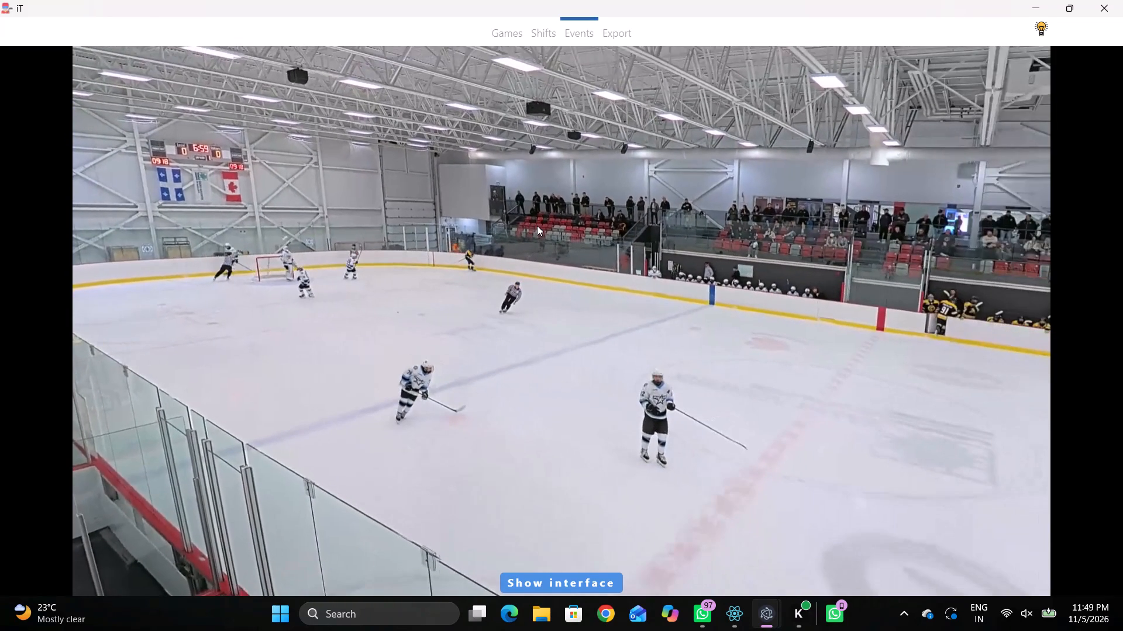
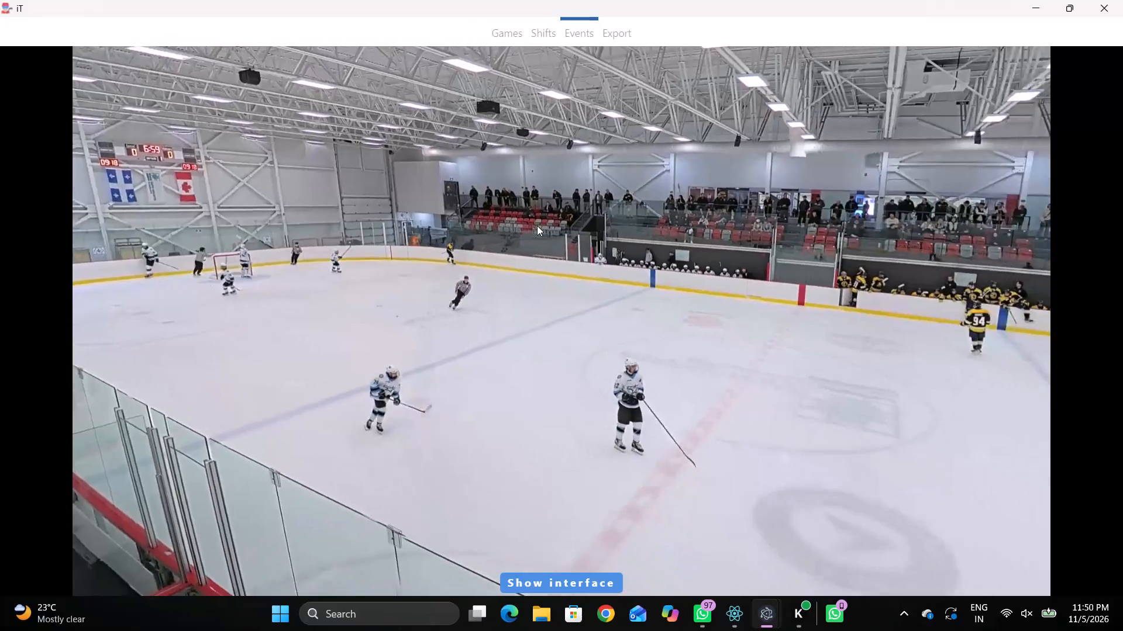
Advance the footage through the stoppage to find the next face-off.
{"action": "key", "text": "space"}
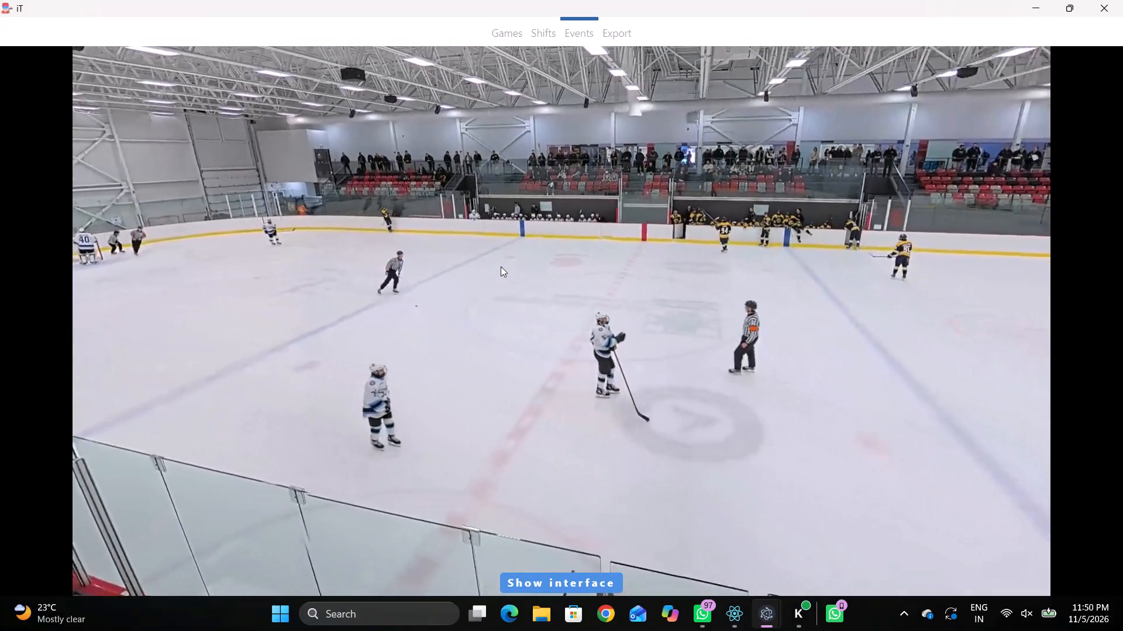
{"action": "key", "text": "space"}
{"action": "type", "text": "c"}
{"action": "key", "text": "space"}
{"action": "type", "text": "c c"}
{"action": "key", "text": "space"}
{"action": "key", "text": "c"}
{"action": "key", "text": "space"}
{"action": "key", "text": "shift+d"}
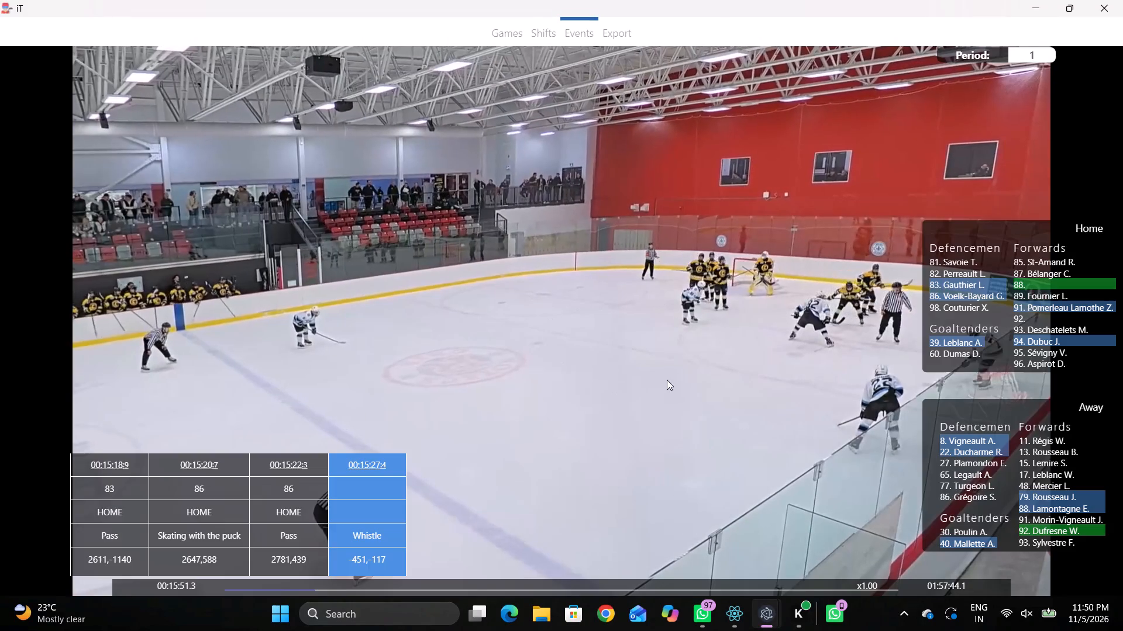
{"action": "key", "text": "space"}
{"action": "key", "text": "d"}
{"action": "key", "text": "v"}
{"action": "key", "text": "v"}
{"action": "key", "text": "shift+d"}
{"action": "key", "text": "space"}
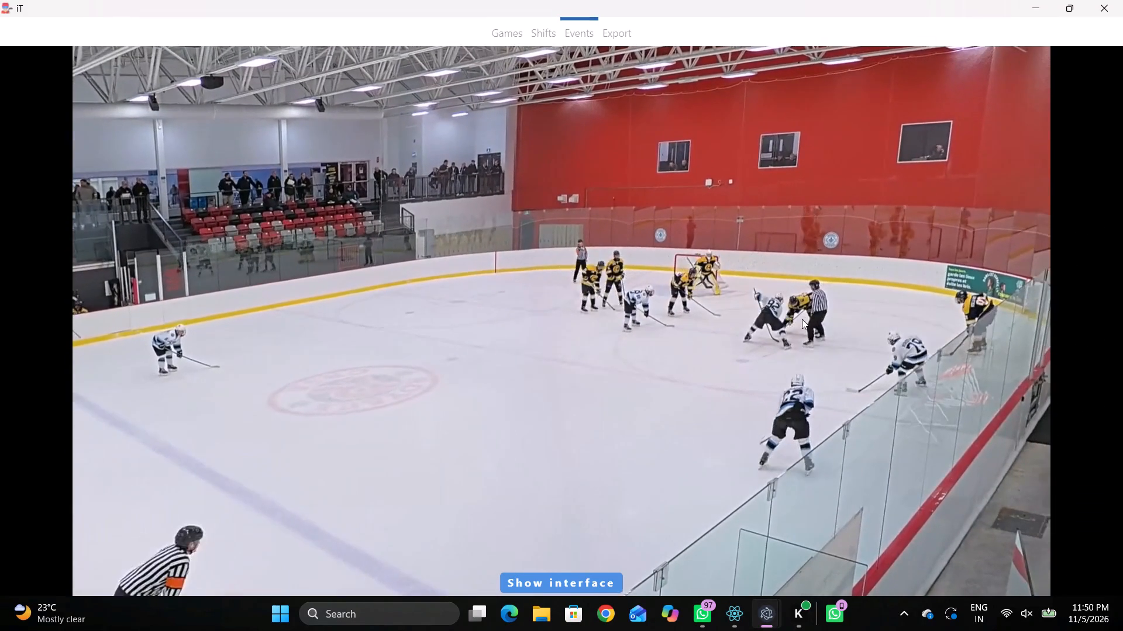
Log a Face off event won by Away player 92 against Home player 89, positioned at the lower-right face-off dot.
{"action": "key", "text": "space"}
{"action": "type", "text": "q"}
{"action": "key", "text": "q"}
{"action": "key", "text": "q"}
{"action": "key", "text": "q"}
{"action": "key", "text": "q"}
{"action": "key", "text": "q"}
{"action": "key", "text": "q"}
{"action": "key", "text": "q"}
{"action": "key", "text": "q"}
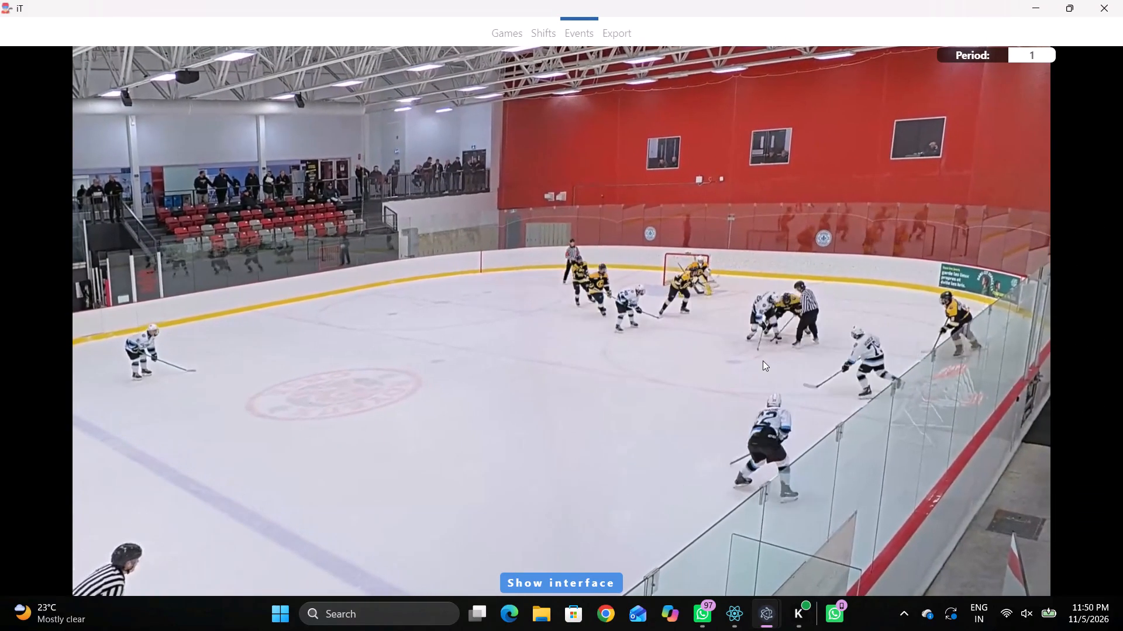
{"action": "key", "text": "q"}
{"action": "key", "text": "q"}
{"action": "right_click_drag", "start_coordinate": [788, 219], "coordinate": [817, 220]}
{"action": "key", "text": "q"}
{"action": "left_click", "coordinate": [832, 280]}
{"action": "right_click_drag", "start_coordinate": [788, 281], "coordinate": [832, 292]}
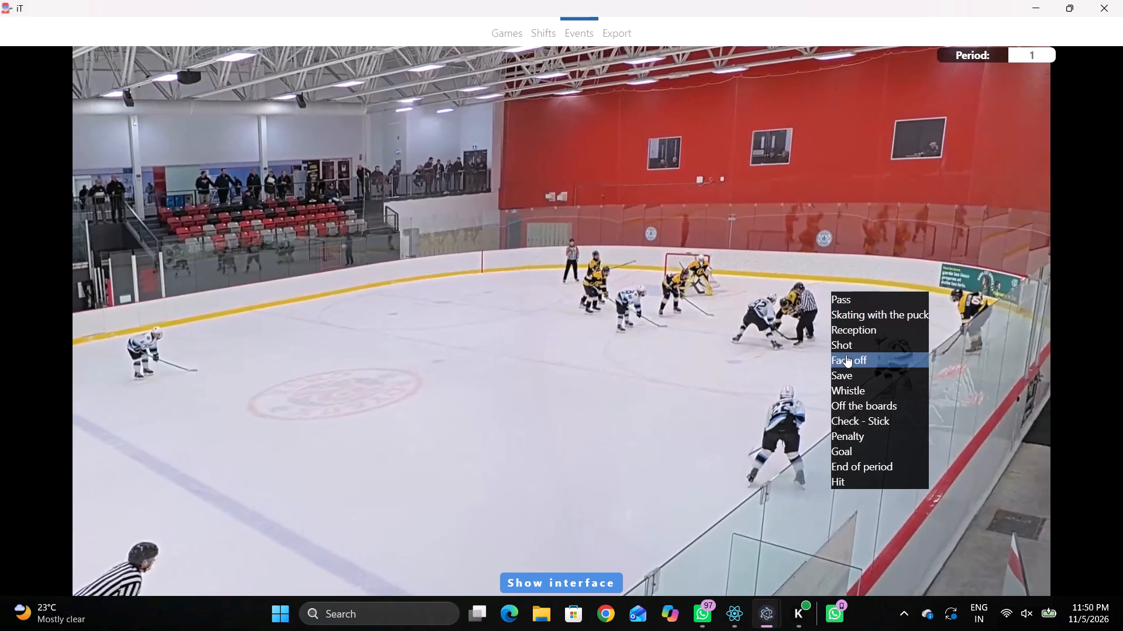
{"action": "left_click", "coordinate": [850, 359]}
{"action": "left_click", "coordinate": [1031, 536]}
{"action": "left_click", "coordinate": [1028, 534]}
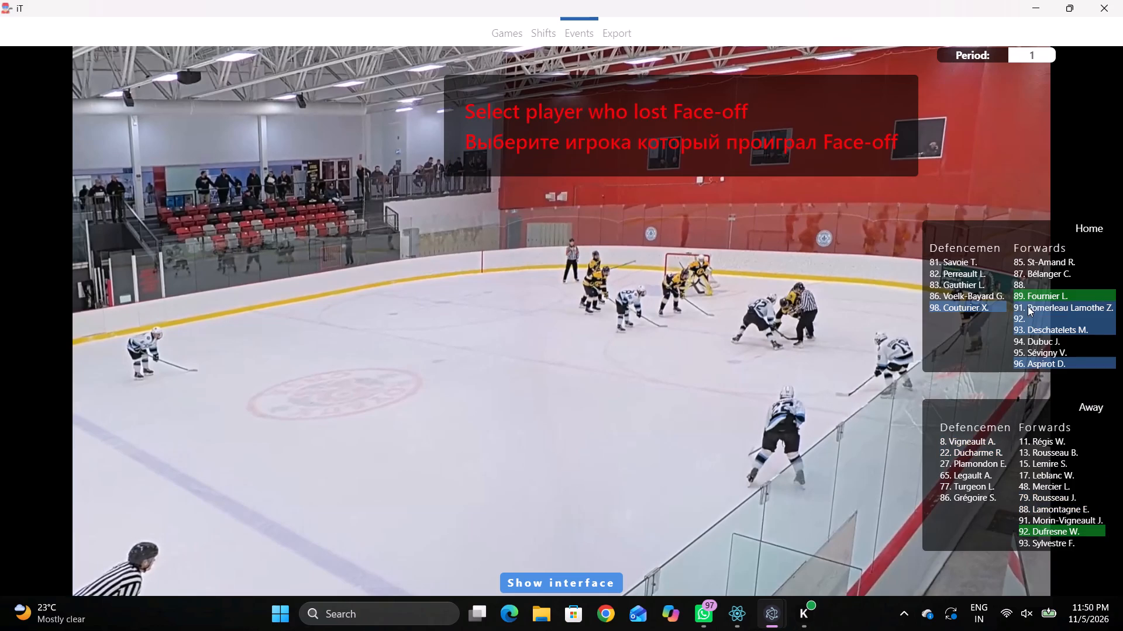
{"action": "left_click", "coordinate": [1026, 299]}
{"action": "left_click", "coordinate": [802, 296]}
{"action": "key", "text": "r"}
Log a Skating with the puck event for Away player 79, positioned just below the lower-right face-off circle.
{"action": "key", "text": "space"}
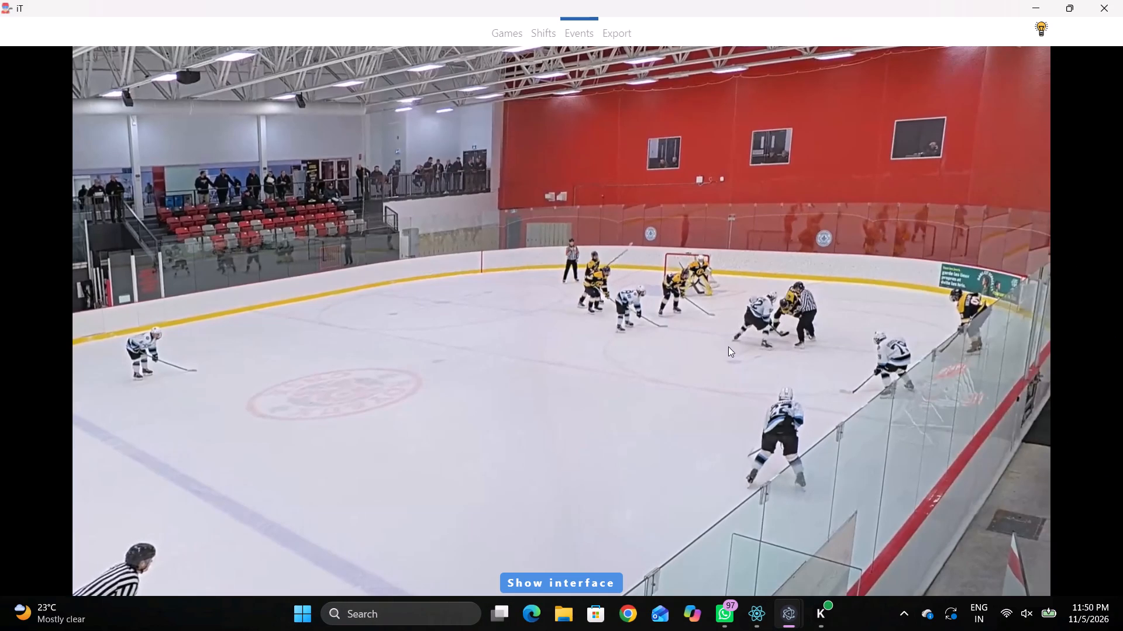
{"action": "key", "text": "space"}
{"action": "right_click", "coordinate": [736, 310]}
{"action": "left_click", "coordinate": [747, 320]}
{"action": "right_click", "coordinate": [685, 314]}
{"action": "left_click", "coordinate": [729, 334]}
{"action": "left_click", "coordinate": [1029, 497]}
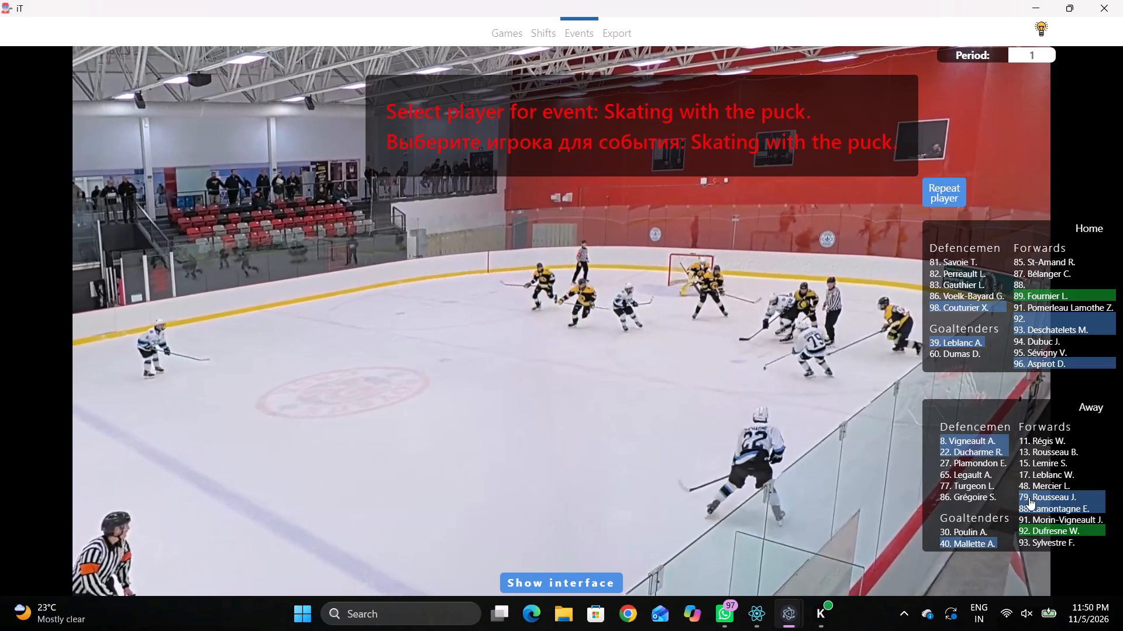
{"action": "left_click", "coordinate": [800, 353]}
{"action": "key", "text": "r"}
Log a Shot event, On Goal, for the same Away player, positioned just above the lower-right face-off dot.
{"action": "key", "text": "space"}
{"action": "key", "text": "space"}
{"action": "key", "text": "space"}
{"action": "key", "text": "space"}
{"action": "key", "text": "space"}
{"action": "key", "text": "space"}
{"action": "key", "text": "space"}
{"action": "key", "text": "space"}
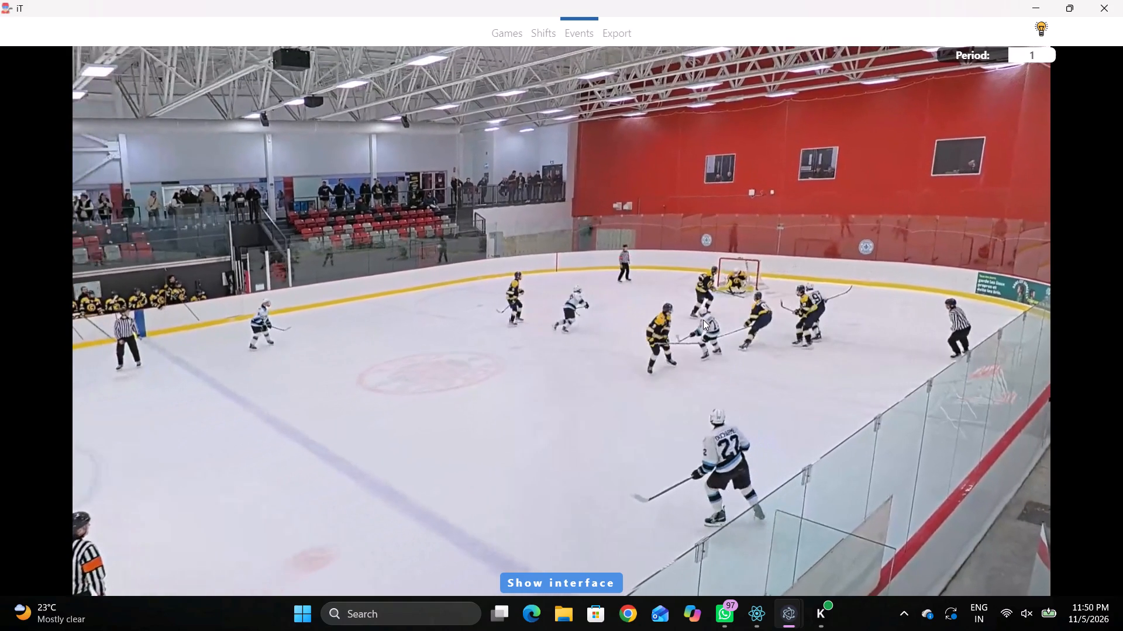
{"action": "type", "text": "q"}
{"action": "key", "text": "q"}
{"action": "key", "text": "q"}
{"action": "key", "text": "q"}
{"action": "key", "text": "q"}
{"action": "right_click_drag", "start_coordinate": [661, 259], "coordinate": [670, 262]}
{"action": "left_click", "coordinate": [689, 312]}
{"action": "left_click", "coordinate": [595, 247]}
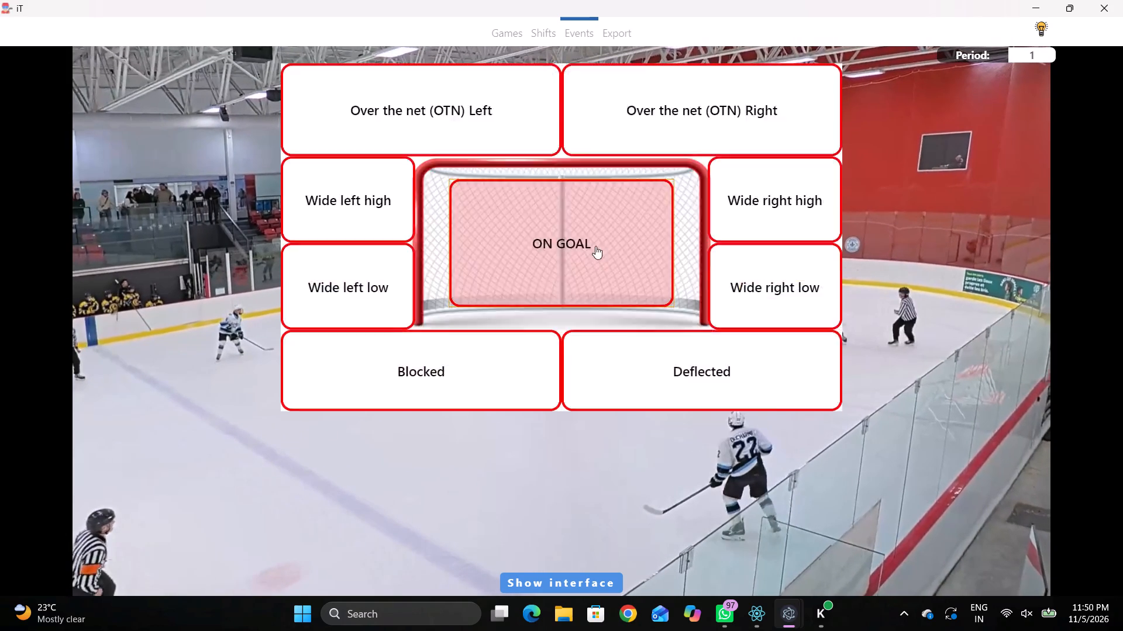
{"action": "left_click", "coordinate": [941, 190]}
{"action": "left_click", "coordinate": [809, 276]}
Log a Save event with its save type and direction for Home goaltender 39, positioned at the right goal crease.
{"action": "key", "text": "space"}
{"action": "key", "text": "v"}
{"action": "key", "text": "space"}
{"action": "right_click_drag", "start_coordinate": [768, 226], "coordinate": [790, 239]}
{"action": "key", "text": "q"}
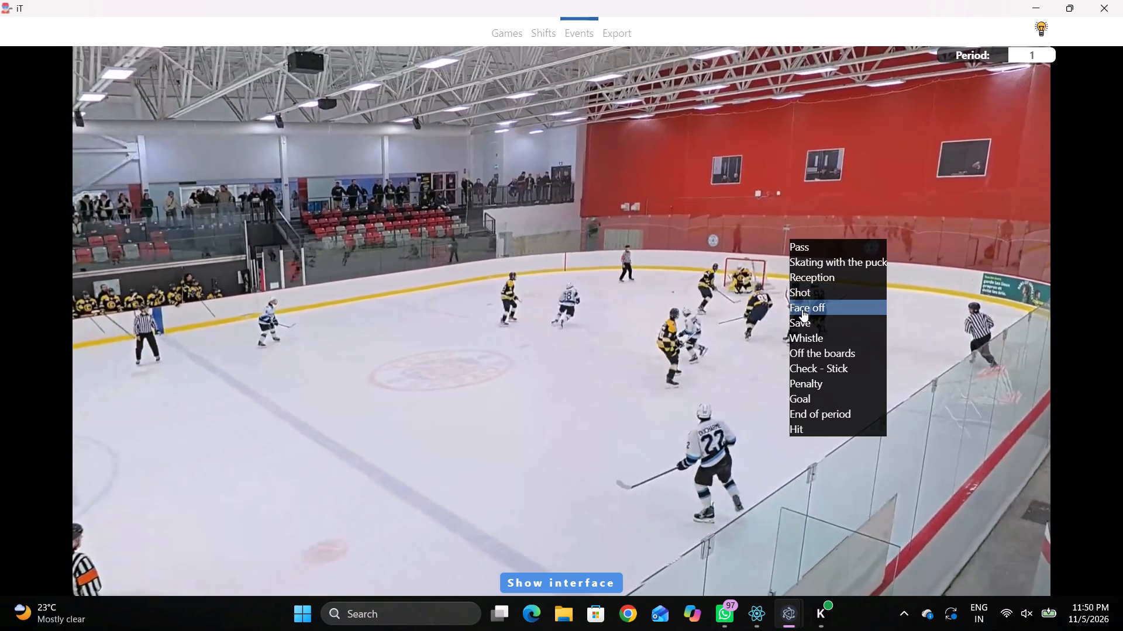
{"action": "key", "text": "q"}
{"action": "key", "text": "q"}
{"action": "left_click", "coordinate": [807, 318]}
{"action": "left_click_drag", "start_coordinate": [393, 299], "coordinate": [393, 312]}
{"action": "left_click_drag", "start_coordinate": [472, 327], "coordinate": [478, 330]}
{"action": "left_click", "coordinate": [545, 329]}
{"action": "left_click", "coordinate": [1020, 294]}
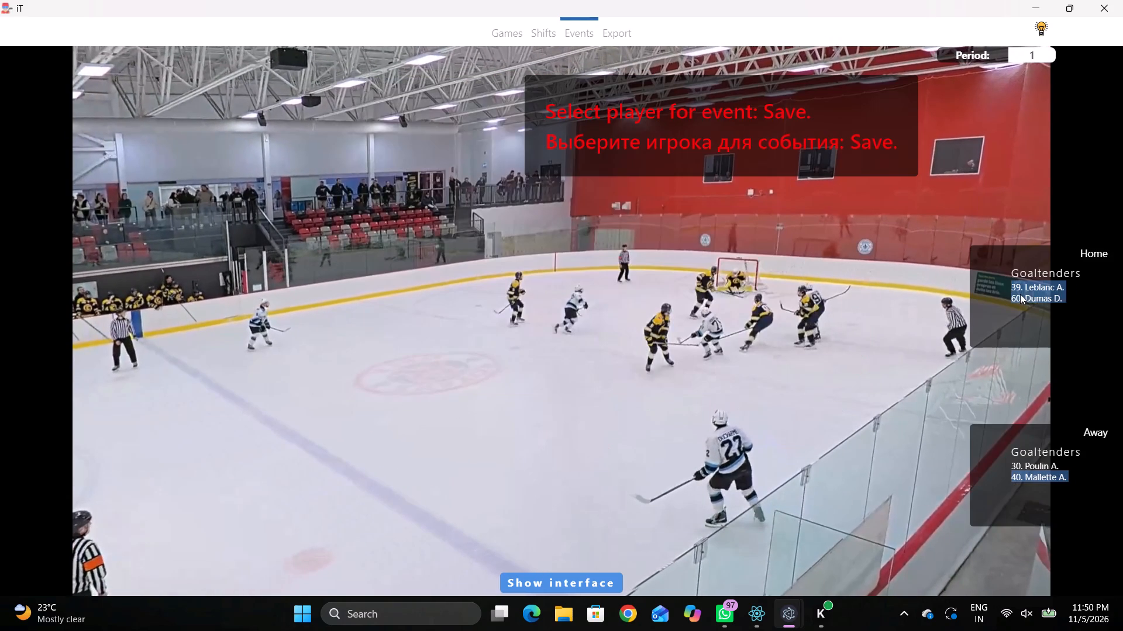
{"action": "left_click", "coordinate": [1047, 283]}
{"action": "left_click", "coordinate": [849, 234]}
{"action": "key", "text": "r"}
Log a Skating with the puck event for Away player 88, positioned near the top edge of the upper-right face-off circle.
{"action": "key", "text": "space"}
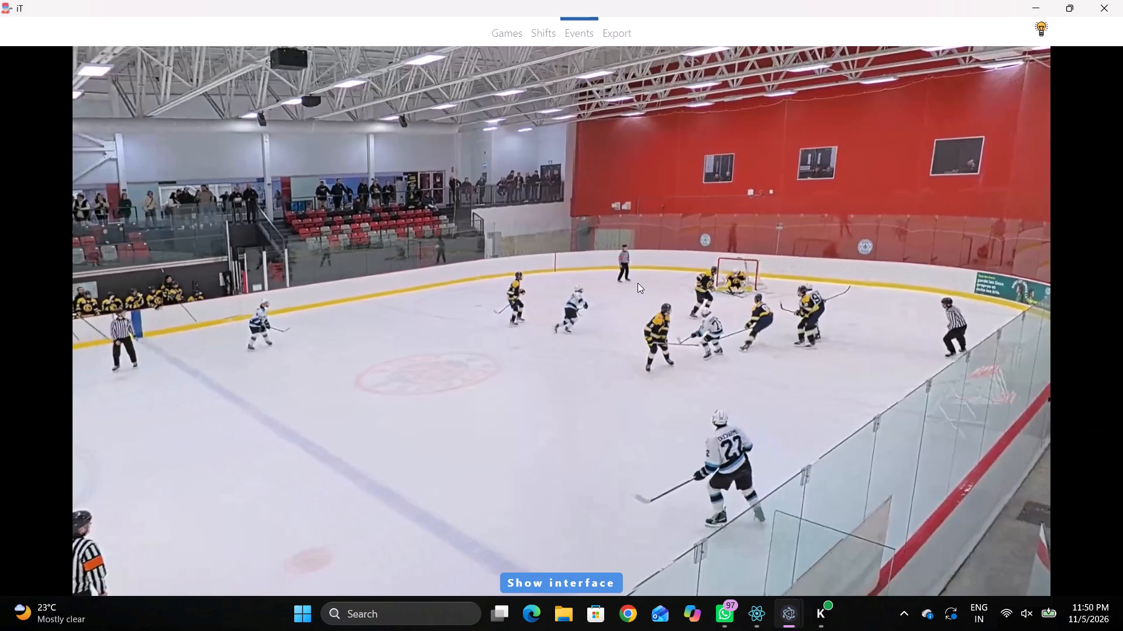
{"action": "key", "text": "v"}
{"action": "key", "text": "space"}
{"action": "key", "text": "space"}
{"action": "key", "text": "space"}
{"action": "key", "text": "q"}
{"action": "right_click", "coordinate": [659, 231]}
{"action": "left_click", "coordinate": [682, 257]}
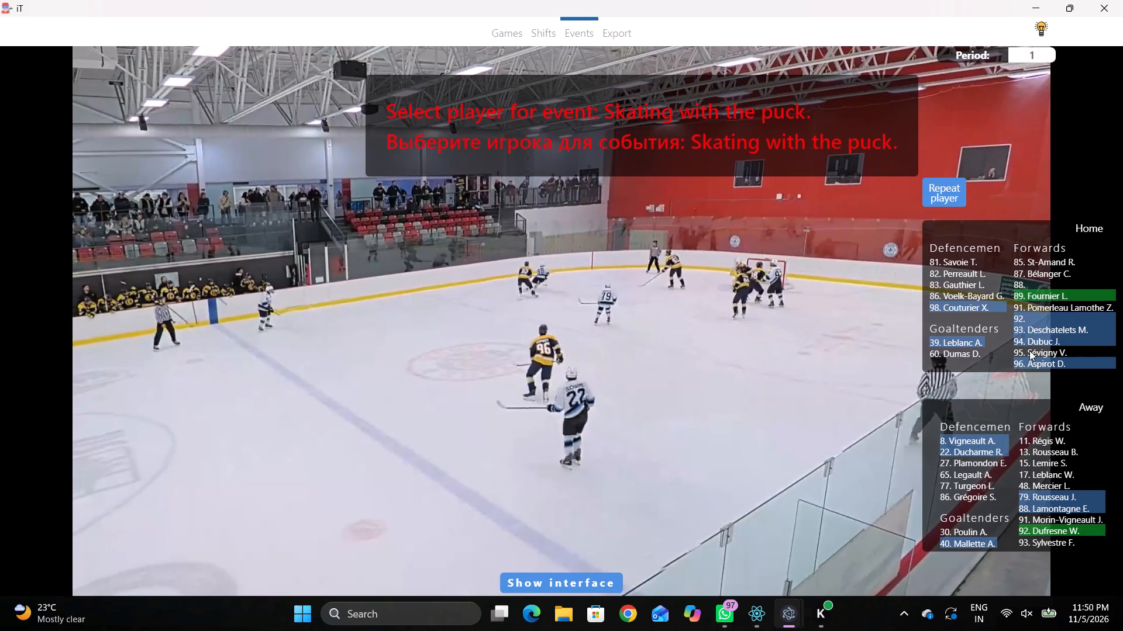
{"action": "left_click_drag", "start_coordinate": [1025, 504], "coordinate": [1020, 500]}
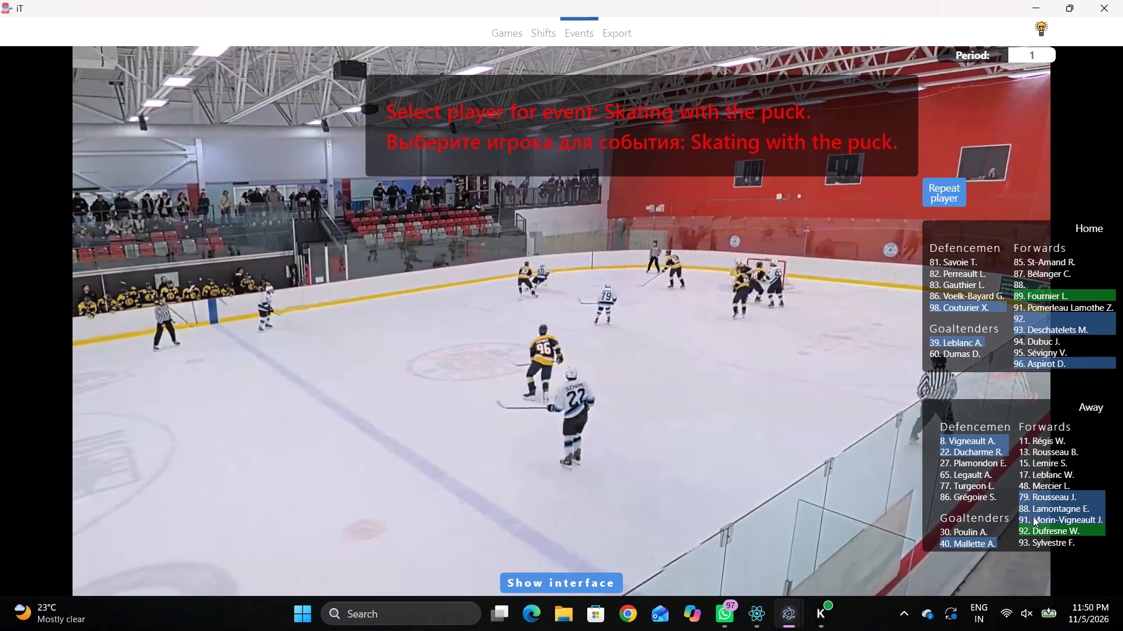
{"action": "left_click", "coordinate": [1029, 512]}
{"action": "left_click_drag", "start_coordinate": [825, 143], "coordinate": [816, 138]}
Log a Pass event for the same Away player, positioned just inside the top of the upper-right face-off circle.
{"action": "key", "text": "space"}
{"action": "key", "text": "space"}
{"action": "key", "text": "q"}
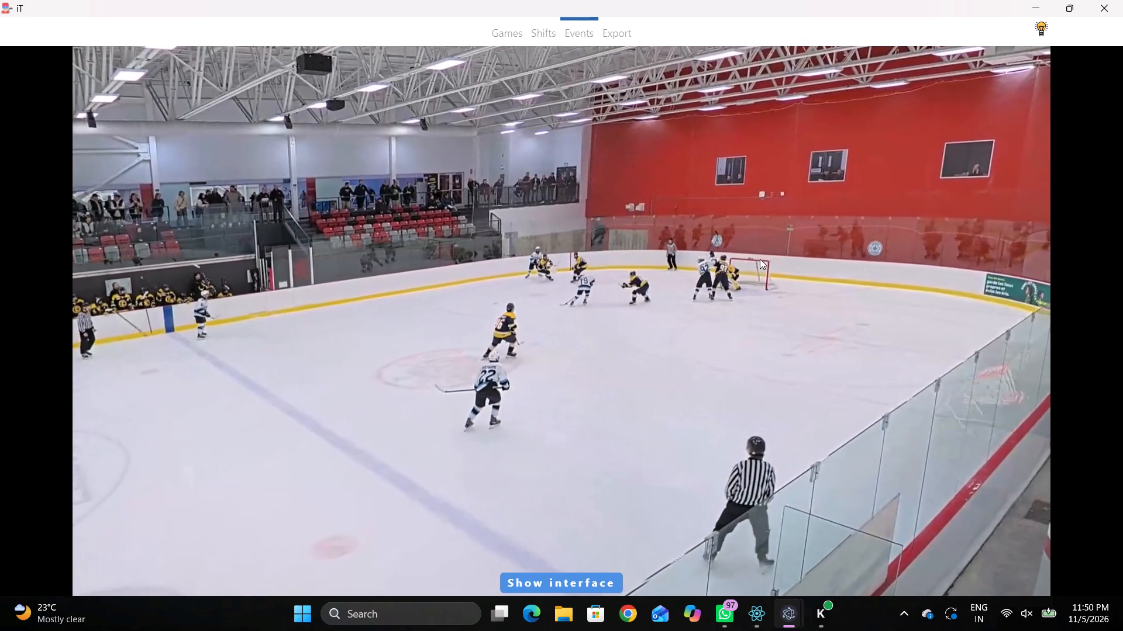
{"action": "key", "text": "q"}
{"action": "key", "text": "q"}
{"action": "key", "text": "q"}
{"action": "key", "text": "q"}
{"action": "key", "text": "q"}
{"action": "right_click", "coordinate": [810, 231]}
{"action": "left_click", "coordinate": [822, 236]}
{"action": "left_click", "coordinate": [961, 189]}
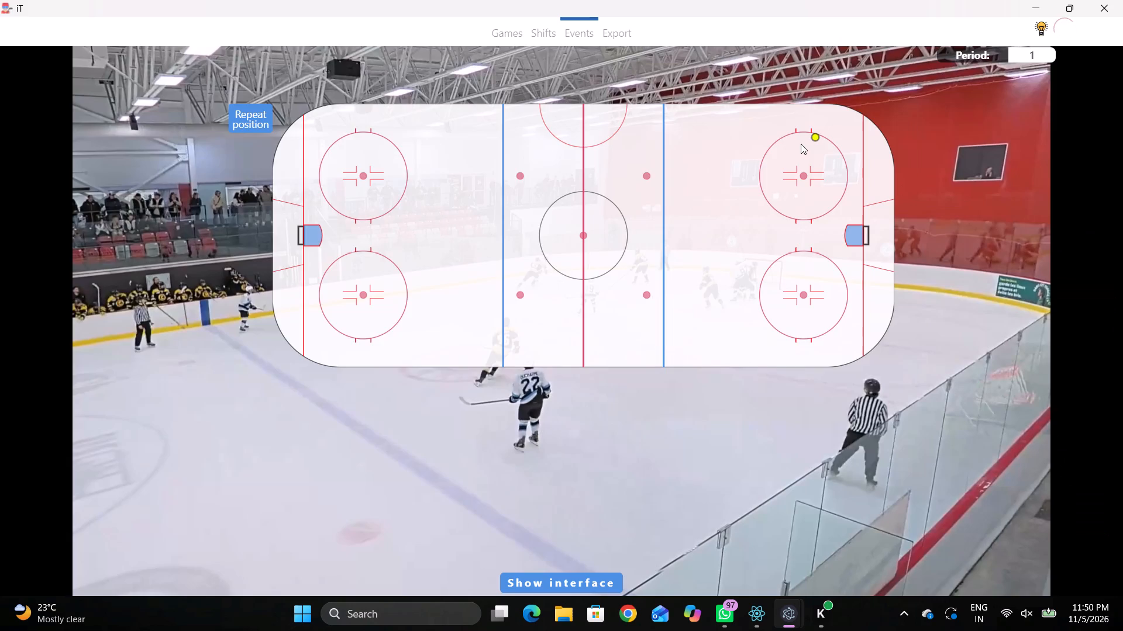
{"action": "left_click", "coordinate": [801, 144]}
Log a Skating with the puck event for Away player 79, positioned just below the upper-right face-off dot.
{"action": "key", "text": "space"}
{"action": "key", "text": "space"}
{"action": "right_click", "coordinate": [755, 264]}
{"action": "left_click", "coordinate": [797, 290]}
{"action": "left_click", "coordinate": [1024, 497]}
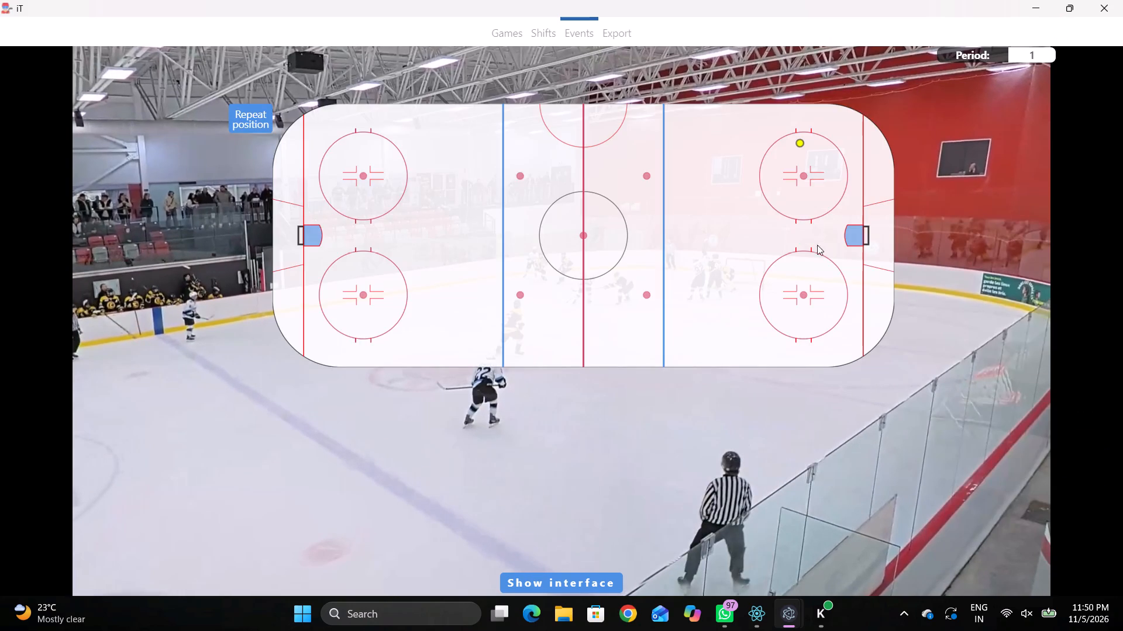
{"action": "left_click", "coordinate": [800, 192]}
{"action": "key", "text": "r"}
Log a Shot event, On Goal, for the same Away player, positioned inside the upper-right face-off circle on its blue-line side.
{"action": "key", "text": "space"}
{"action": "key", "text": "space"}
{"action": "key", "text": "space"}
{"action": "key", "text": "space"}
{"action": "key", "text": "q"}
{"action": "key", "text": "q"}
{"action": "key", "text": "q"}
{"action": "key", "text": "q"}
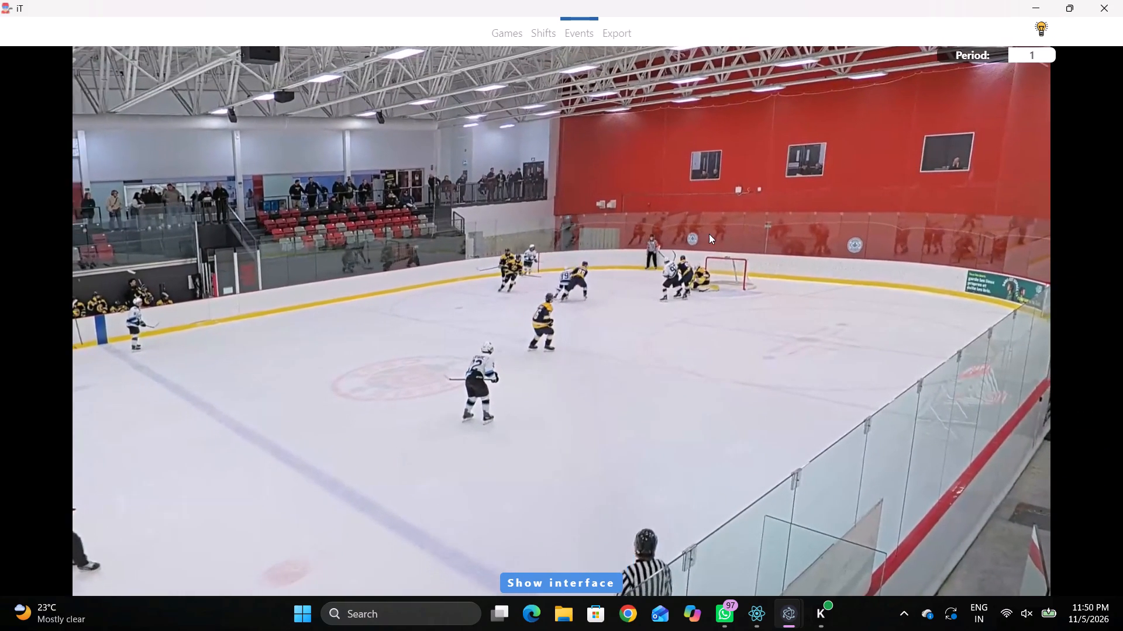
{"action": "right_click", "coordinate": [681, 213]}
{"action": "left_click", "coordinate": [696, 270]}
{"action": "left_click", "coordinate": [597, 221]}
{"action": "left_click", "coordinate": [940, 190]}
{"action": "left_click", "coordinate": [772, 178]}
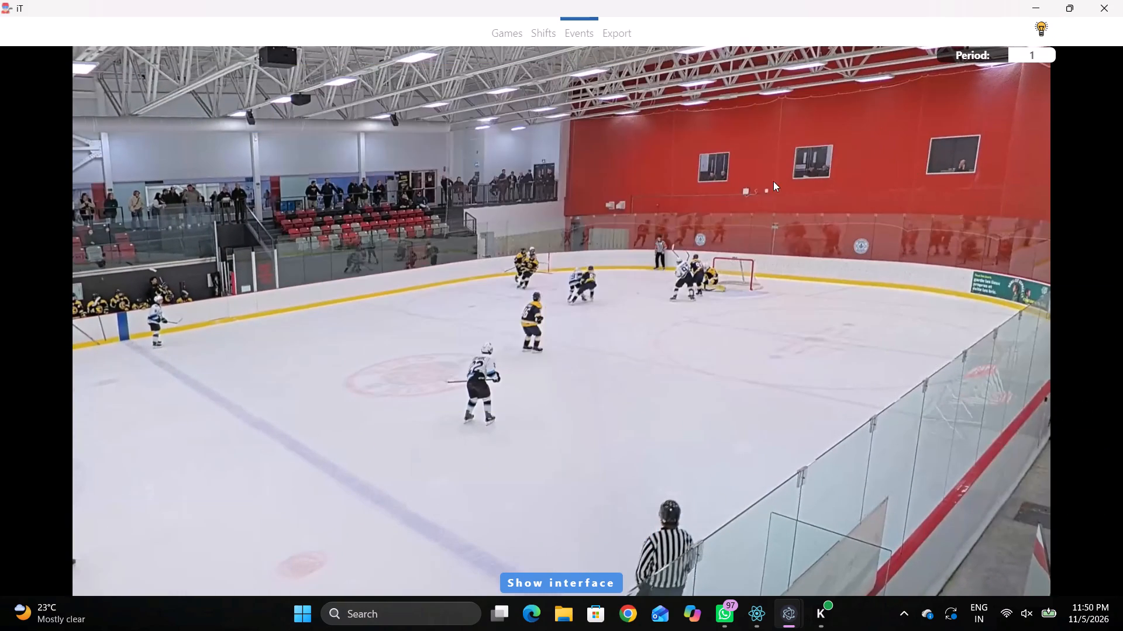
Log a Save event for Home goaltender 39 as Right Pad with direction Bottom middle, positioned at the right goal crease.
{"action": "key", "text": "space"}
{"action": "key", "text": "space"}
{"action": "right_click_drag", "start_coordinate": [710, 248], "coordinate": [722, 264]}
{"action": "left_click", "coordinate": [755, 342]}
{"action": "left_click", "coordinate": [449, 338]}
{"action": "left_click_drag", "start_coordinate": [558, 341], "coordinate": [548, 341]}
{"action": "left_click_drag", "start_coordinate": [477, 317], "coordinate": [484, 320]}
{"action": "left_click", "coordinate": [552, 324]}
{"action": "left_click", "coordinate": [1036, 285]}
{"action": "left_click", "coordinate": [852, 233]}
{"action": "key", "text": "shift+d"}
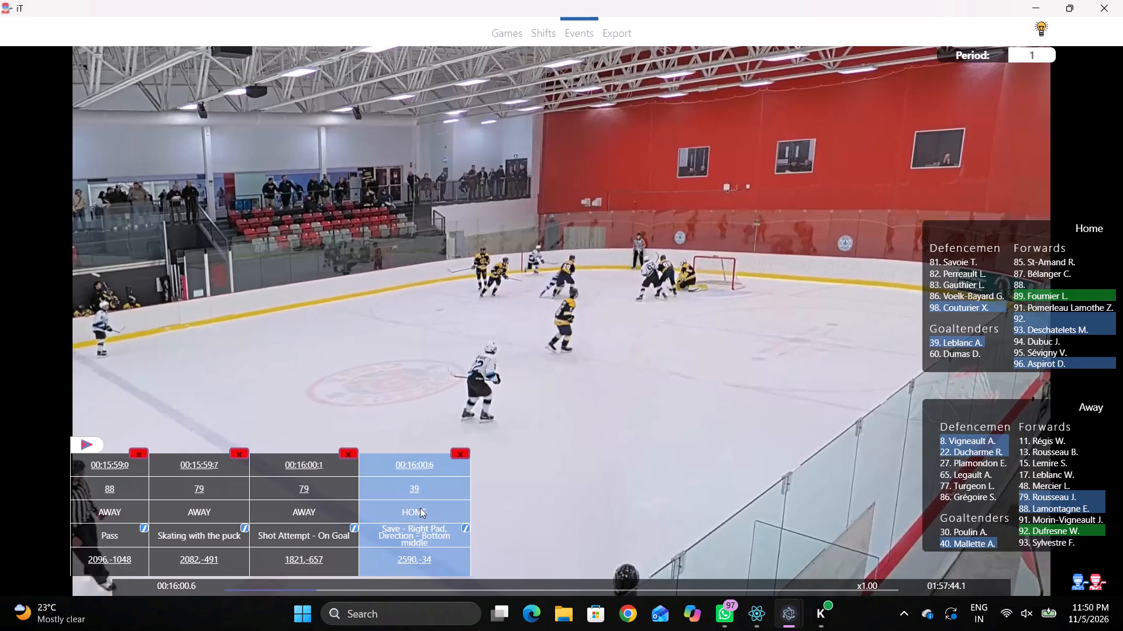
{"action": "key", "text": "shift+d"}
Log a Pass event for Home player 98, positioned in front of the right goal crease.
{"action": "key", "text": "space"}
{"action": "key", "text": "space"}
{"action": "key", "text": "space"}
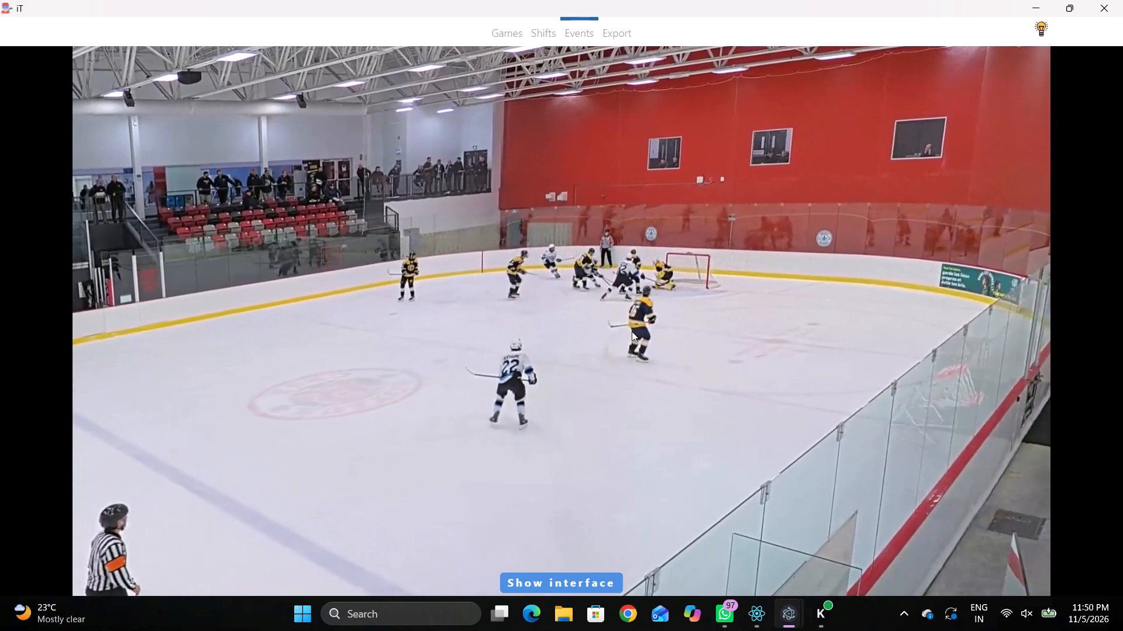
{"action": "key", "text": "space"}
{"action": "key", "text": "space"}
{"action": "key", "text": "space"}
{"action": "key", "text": "space"}
{"action": "key", "text": "space"}
{"action": "right_click", "coordinate": [733, 250]}
{"action": "left_click", "coordinate": [752, 267]}
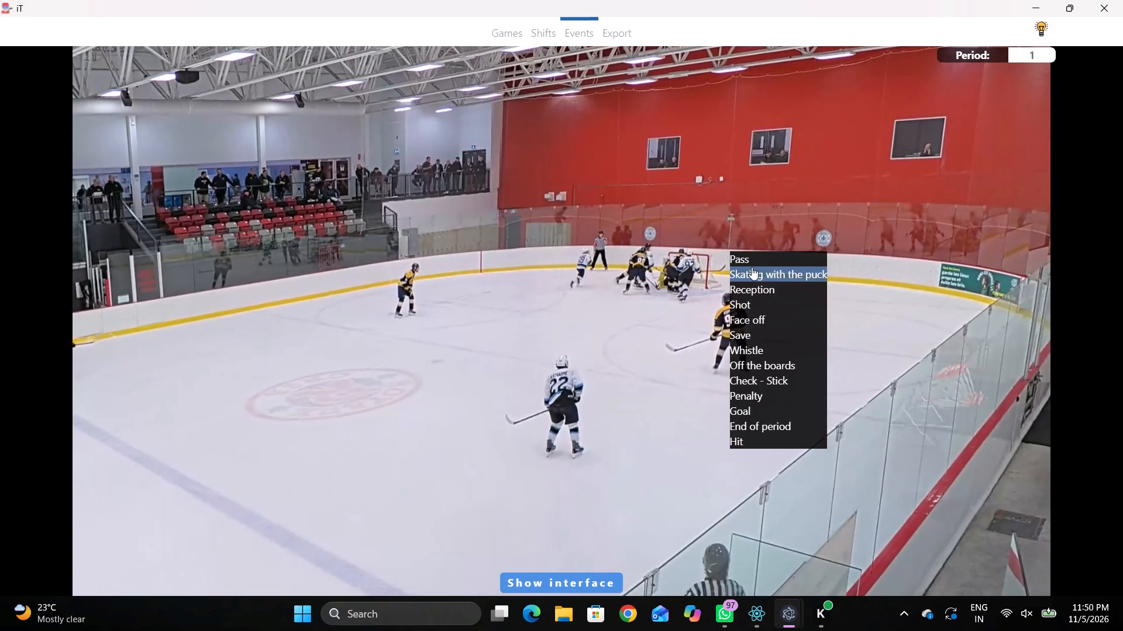
{"action": "right_click_drag", "start_coordinate": [684, 253], "coordinate": [662, 258]}
{"action": "left_click", "coordinate": [693, 267]}
{"action": "left_click", "coordinate": [935, 305]}
{"action": "left_click", "coordinate": [826, 230]}
{"action": "key", "text": "space"}
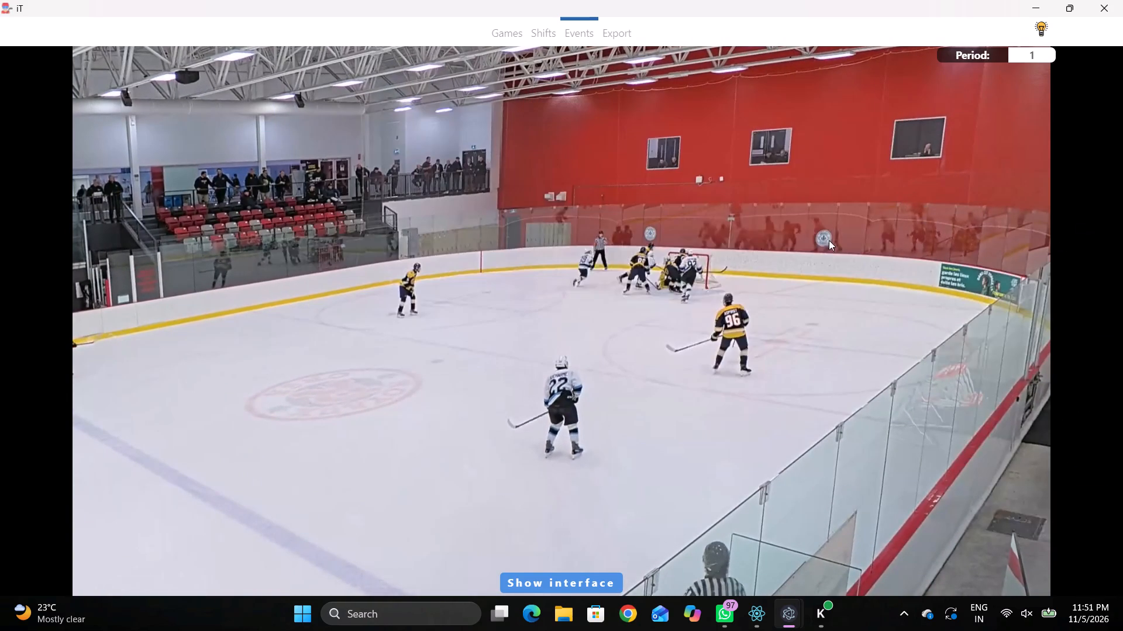
Review the footage of the scramble around the right goal to work out who plays the puck after the save.
{"action": "key", "text": "q"}
{"action": "key", "text": "q"}
{"action": "key", "text": "q"}
{"action": "key", "text": "q"}
{"action": "key", "text": "q"}
{"action": "key", "text": "q"}
{"action": "key", "text": "q"}
{"action": "key", "text": "q"}
{"action": "key", "text": "q"}
{"action": "key", "text": "q"}
{"action": "key", "text": "q"}
{"action": "key", "text": "q"}
{"action": "key", "text": "q"}
{"action": "key", "text": "q"}
{"action": "key", "text": "q"}
{"action": "key", "text": "q"}
{"action": "key", "text": "q"}
{"action": "key", "text": "q"}
{"action": "key", "text": "q"}
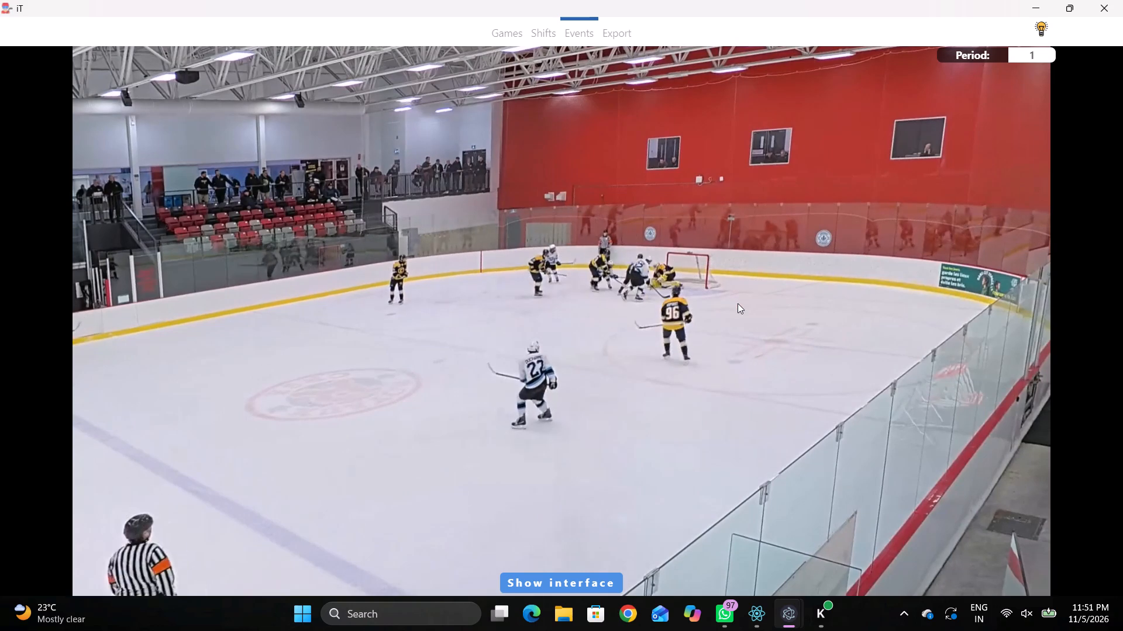
{"action": "key", "text": "q"}
{"action": "key", "text": "q"}
{"action": "key", "text": "q"}
{"action": "key", "text": "q"}
{"action": "key", "text": "q"}
{"action": "key", "text": "q"}
{"action": "key", "text": "q"}
{"action": "key", "text": "q"}
{"action": "key", "text": "q"}
{"action": "key", "text": "q"}
{"action": "type", "text": "qq"}
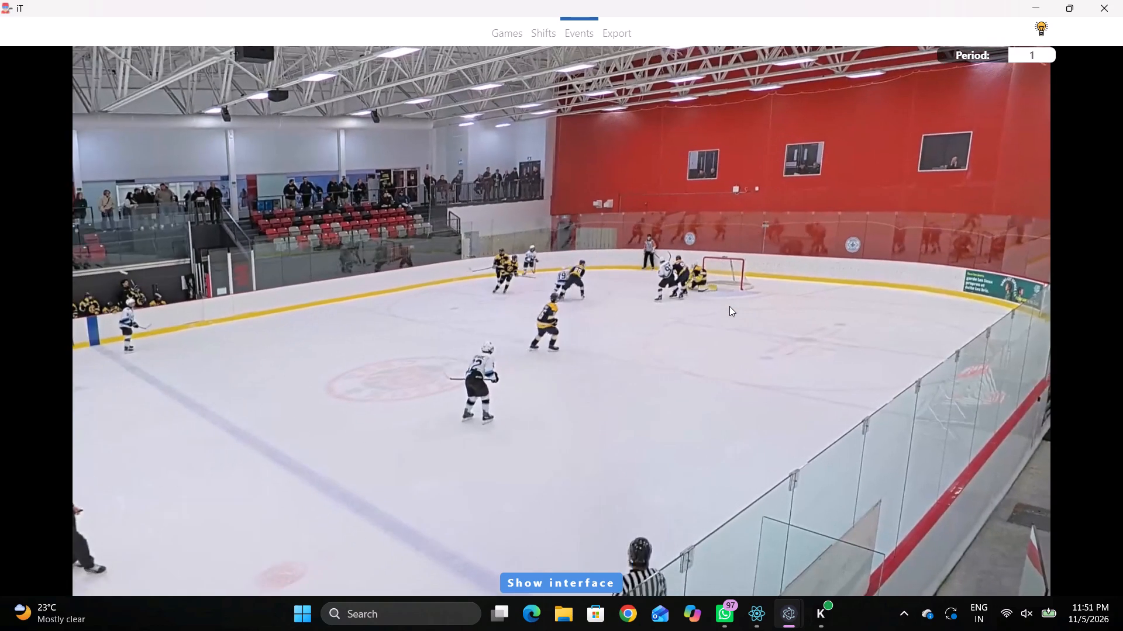
{"action": "type", "text": "qq"}
{"action": "key", "text": "q"}
{"action": "key", "text": "q"}
{"action": "key", "text": "q"}
{"action": "key", "text": "q"}
{"action": "key", "text": "q"}
{"action": "key", "text": "q"}
{"action": "key", "text": "q"}
{"action": "key", "text": "q"}
{"action": "key", "text": "q"}
{"action": "key", "text": "q"}
{"action": "key", "text": "q"}
{"action": "key", "text": "q"}
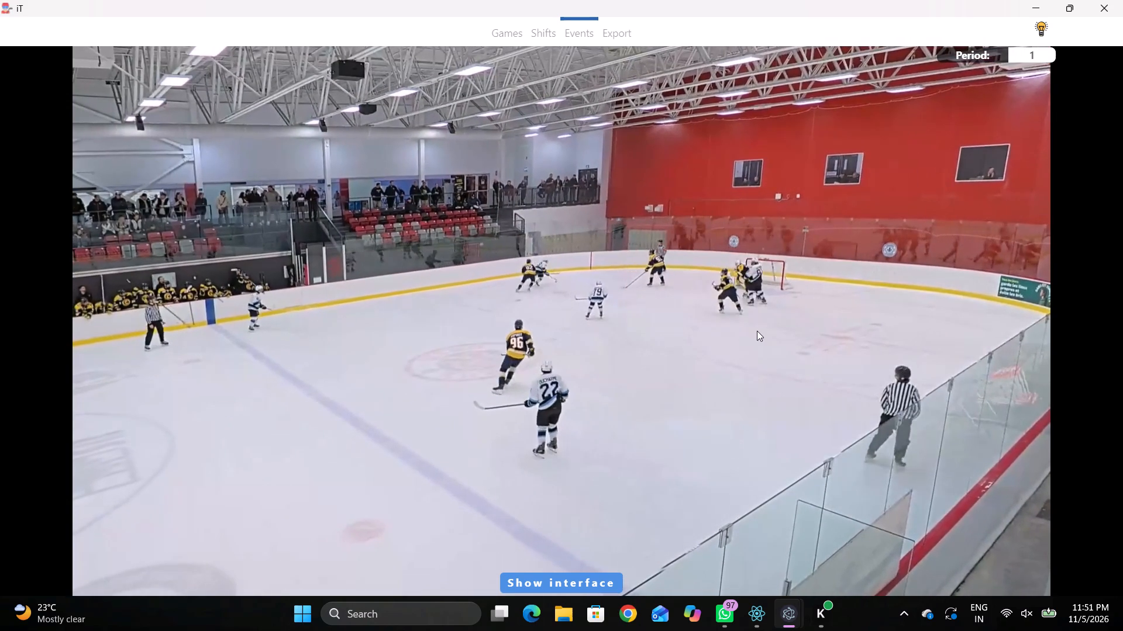
{"action": "key", "text": "q"}
{"action": "key", "text": "q"}
{"action": "key", "text": "space"}
{"action": "key", "text": "v"}
{"action": "key", "text": "shift+d"}
{"action": "key", "text": "shift+d"}
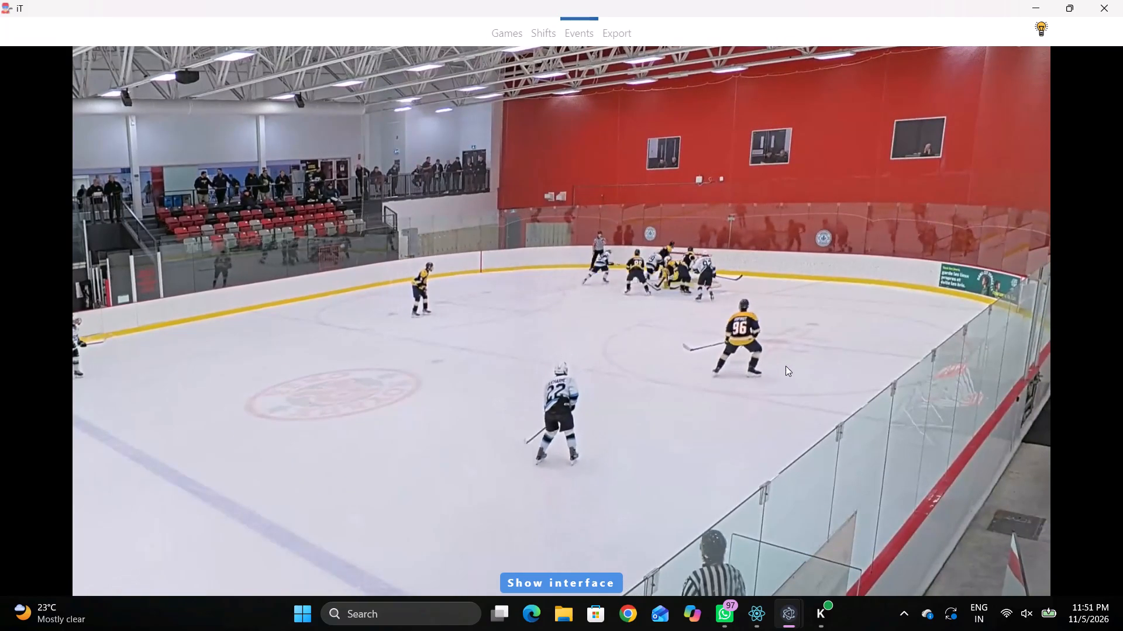
{"action": "key", "text": "space"}
Log a Skating with the puck event for Home player 93 at 00:16:03.6, positioned behind the right goal line, above the net.
{"action": "right_click_drag", "start_coordinate": [753, 321], "coordinate": [755, 327]}
{"action": "key", "text": "space"}
{"action": "key", "text": "space"}
{"action": "key", "text": "q"}
{"action": "right_click", "coordinate": [745, 293]}
{"action": "key", "text": "q"}
{"action": "key", "text": "q"}
{"action": "left_click", "coordinate": [759, 309]}
{"action": "key", "text": "q"}
{"action": "right_click_drag", "start_coordinate": [738, 297], "coordinate": [719, 296]}
{"action": "left_click", "coordinate": [736, 314]}
{"action": "right_click", "coordinate": [638, 304]}
{"action": "left_click", "coordinate": [674, 337]}
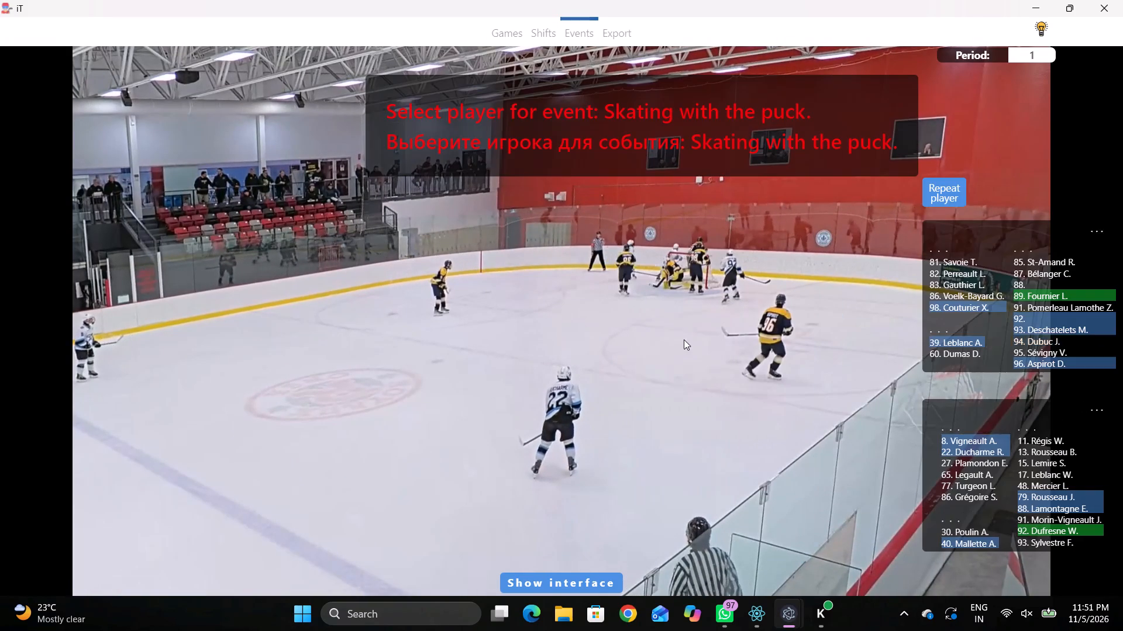
{"action": "left_click", "coordinate": [1029, 327]}
{"action": "left_click", "coordinate": [881, 209]}
Log a Pass event for the same Home player at 00:16:03.8, positioned slightly farther behind the right goal line and higher up.
{"action": "key", "text": "space"}
{"action": "key", "text": "space"}
{"action": "right_click", "coordinate": [867, 213]}
{"action": "left_click", "coordinate": [900, 222]}
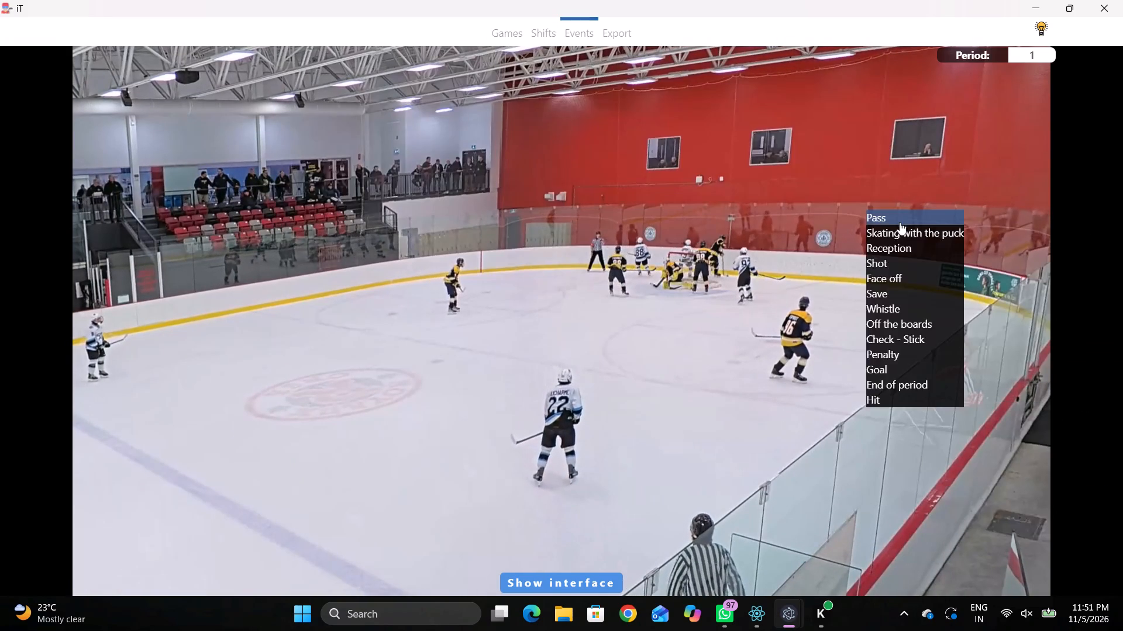
{"action": "left_click", "coordinate": [941, 191]}
{"action": "left_click", "coordinate": [887, 202]}
Log a Whistle event at 00:16:05.0, positioned near mid-ice between the right blue line and the right face-off circles.
{"action": "key", "text": "space"}
{"action": "key", "text": "space"}
{"action": "key", "text": "space"}
{"action": "key", "text": "space"}
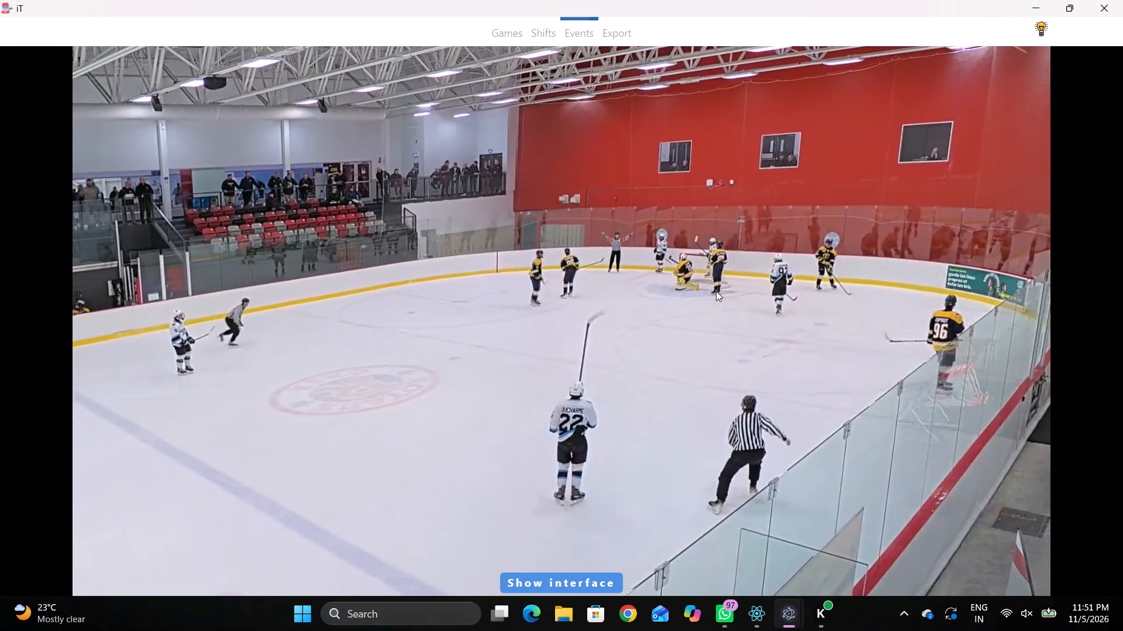
{"action": "key", "text": "shift+d"}
{"action": "left_click", "coordinate": [406, 464]}
{"action": "key", "text": "space"}
{"action": "key", "text": "v"}
{"action": "key", "text": "space"}
{"action": "right_click_drag", "start_coordinate": [691, 188], "coordinate": [723, 199]}
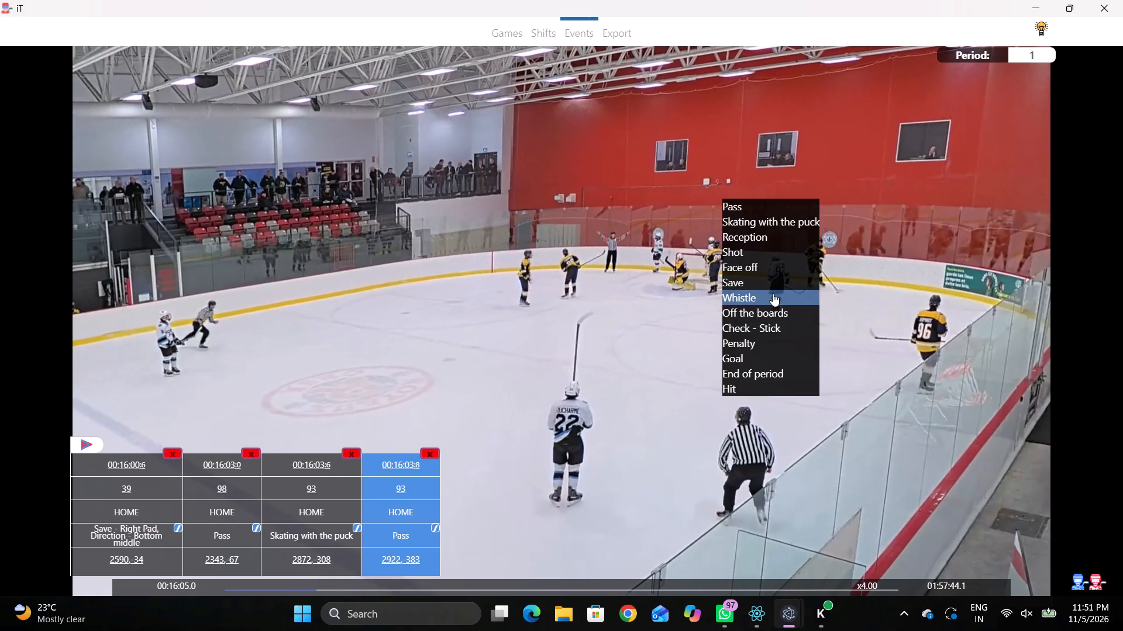
{"action": "left_click", "coordinate": [771, 292]}
{"action": "left_click", "coordinate": [733, 216]}
Log a Face-off event at 00:16:25.8 won by Away player 92 against Home player 89, positioned at the upper-right face-off dot.
{"action": "key", "text": "c"}
{"action": "key", "text": "space"}
{"action": "key", "text": "c"}
{"action": "key", "text": "space"}
{"action": "type", "text": "c vv"}
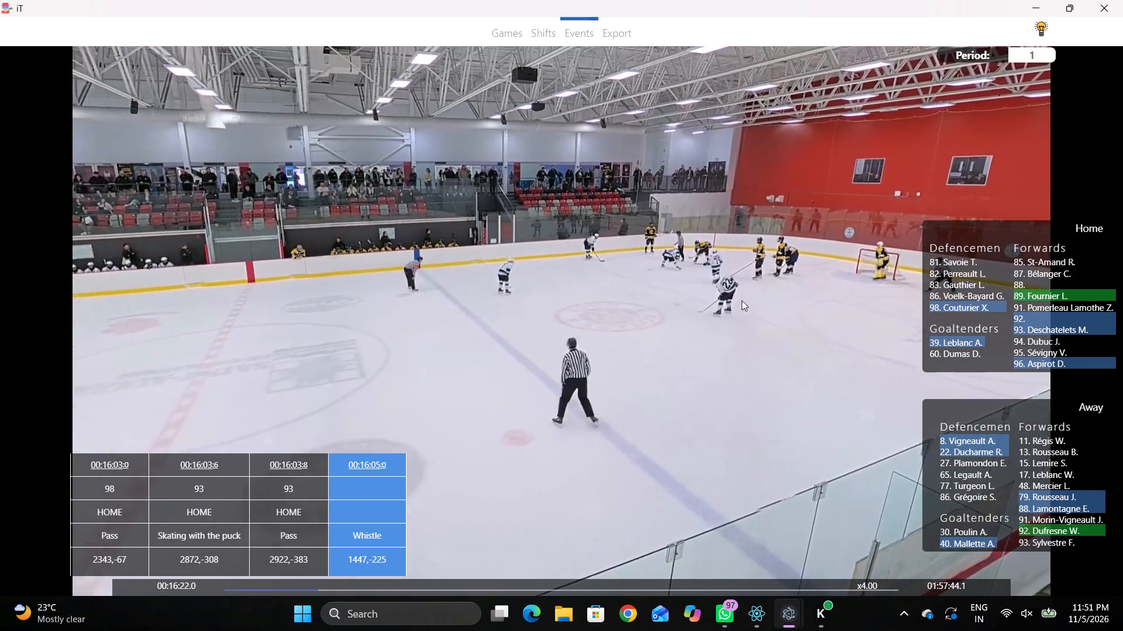
{"action": "key", "text": "shift+d"}
{"action": "key", "text": "space"}
{"action": "key", "text": "space"}
{"action": "key", "text": "space"}
{"action": "type", "text": "qq"}
{"action": "key", "text": "q"}
{"action": "type", "text": "qqqq"}
{"action": "key", "text": "q"}
{"action": "key", "text": "q"}
{"action": "key", "text": "q"}
{"action": "right_click_drag", "start_coordinate": [796, 235], "coordinate": [795, 241]}
{"action": "key", "text": "q"}
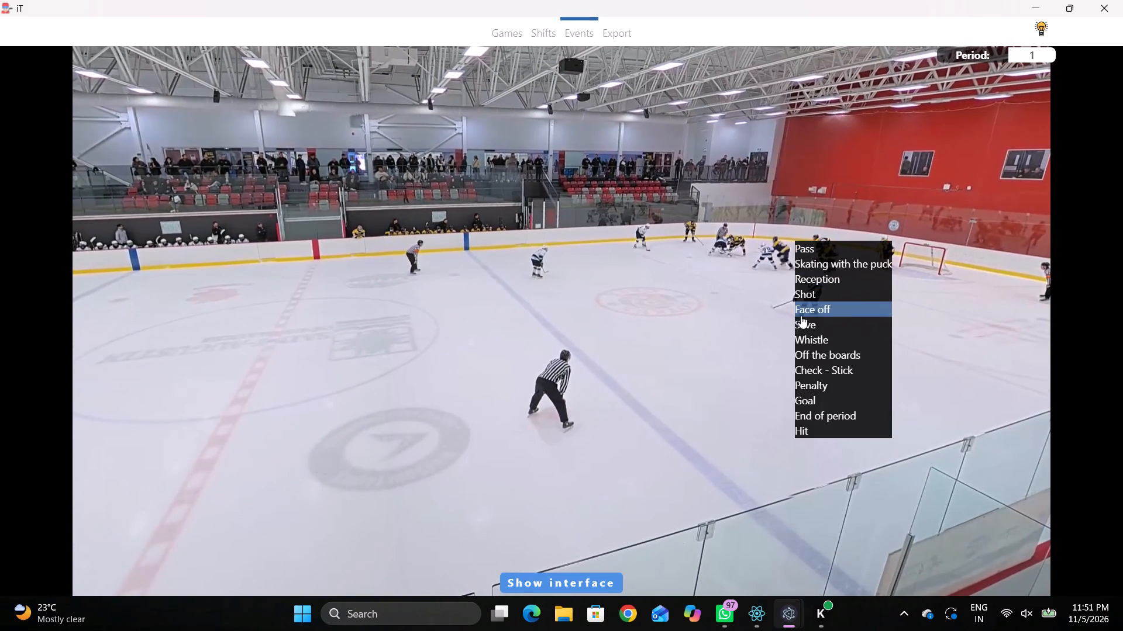
{"action": "left_click", "coordinate": [816, 310]}
{"action": "left_click", "coordinate": [1020, 532]}
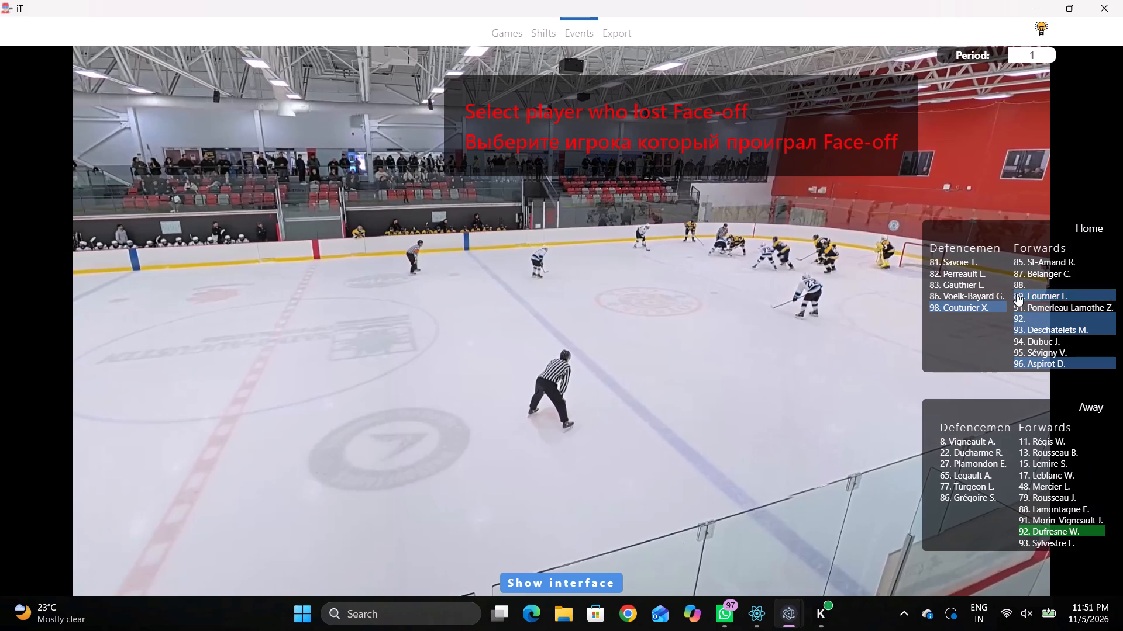
{"action": "left_click", "coordinate": [1017, 293]}
{"action": "left_click", "coordinate": [803, 179]}
Log a Pass event for Home player 98 at 00:16:26.5, positioned near the upper boards beside the upper-right face-off circle.
{"action": "key", "text": "r"}
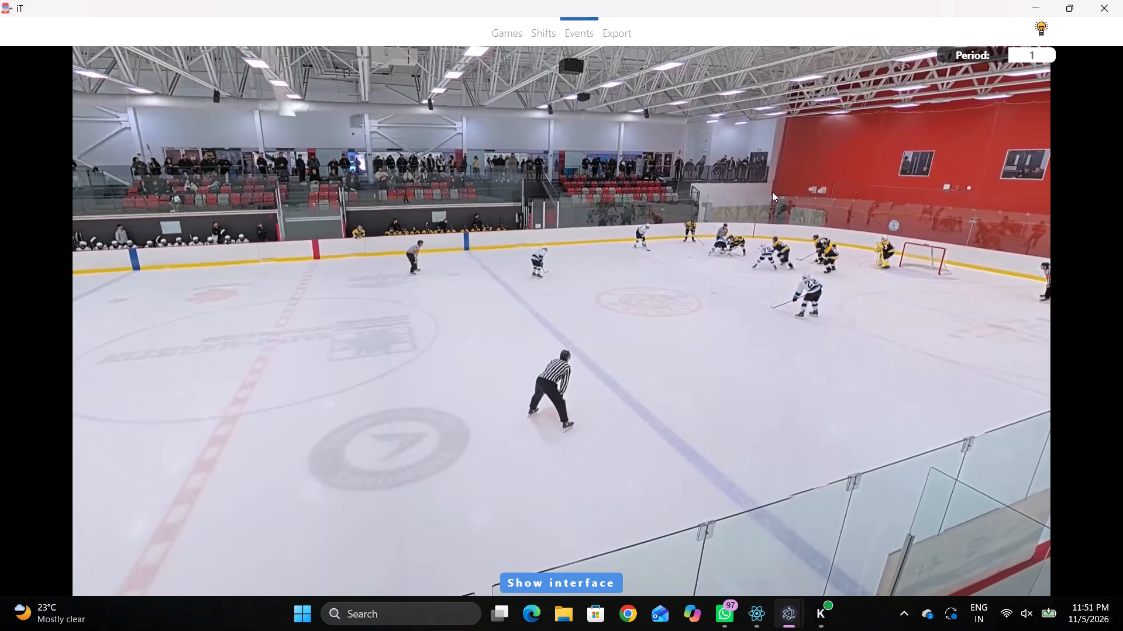
{"action": "key", "text": "space"}
{"action": "key", "text": "space"}
{"action": "type", "text": "q"}
{"action": "key", "text": "r"}
{"action": "key", "text": "space"}
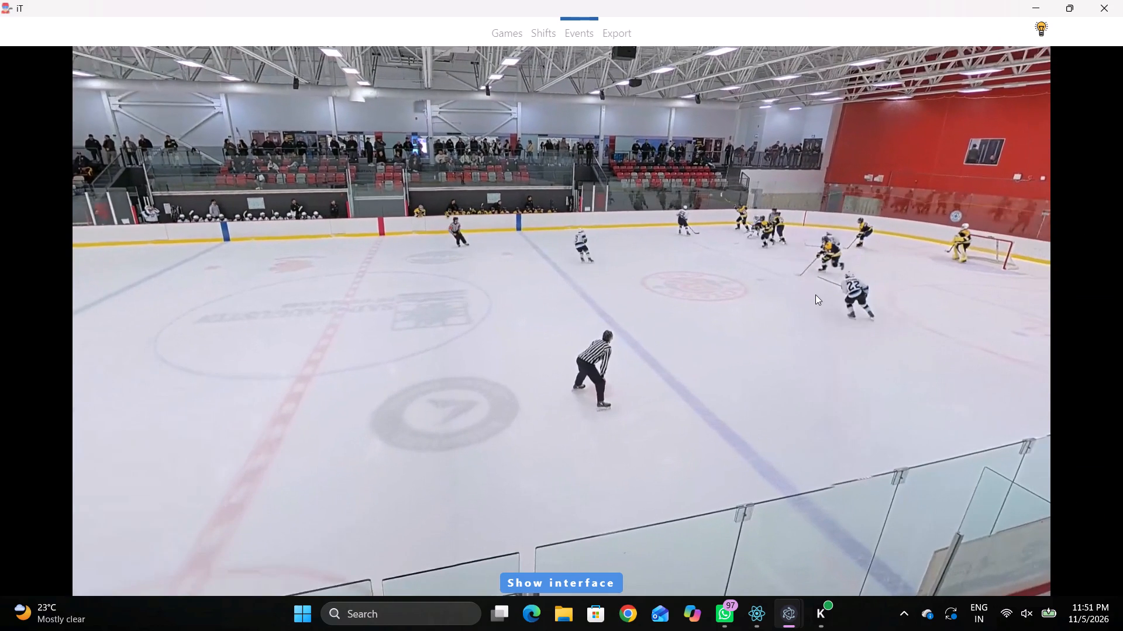
{"action": "key", "text": "space"}
{"action": "key", "text": "q"}
{"action": "key", "text": "q"}
{"action": "key", "text": "q"}
{"action": "right_click", "coordinate": [825, 235]}
{"action": "left_click", "coordinate": [828, 241]}
{"action": "right_click_drag", "start_coordinate": [790, 236], "coordinate": [759, 247]}
{"action": "left_click", "coordinate": [773, 246]}
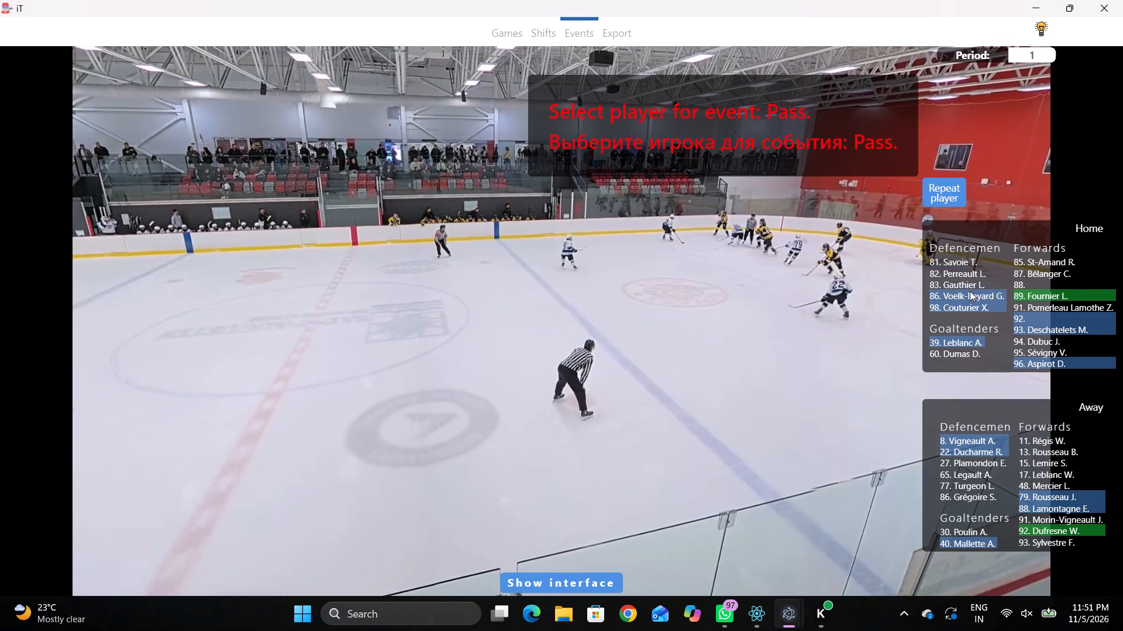
{"action": "left_click", "coordinate": [943, 308]}
{"action": "left_click", "coordinate": [787, 136]}
Replay the face-off and the following pass to check which Home player made the pass.
{"action": "key", "text": "q"}
{"action": "type", "text": "qq"}
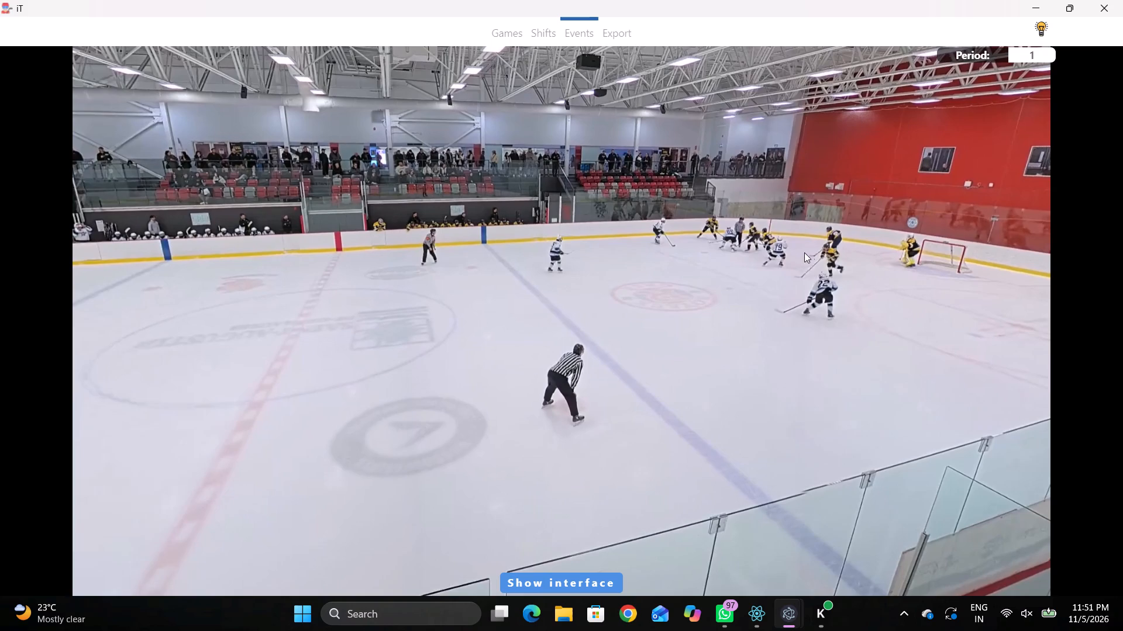
{"action": "key", "text": "q"}
{"action": "type", "text": "qqq"}
{"action": "key", "text": "q"}
{"action": "key", "text": "q"}
{"action": "key", "text": "q"}
{"action": "key", "text": "shift+d"}
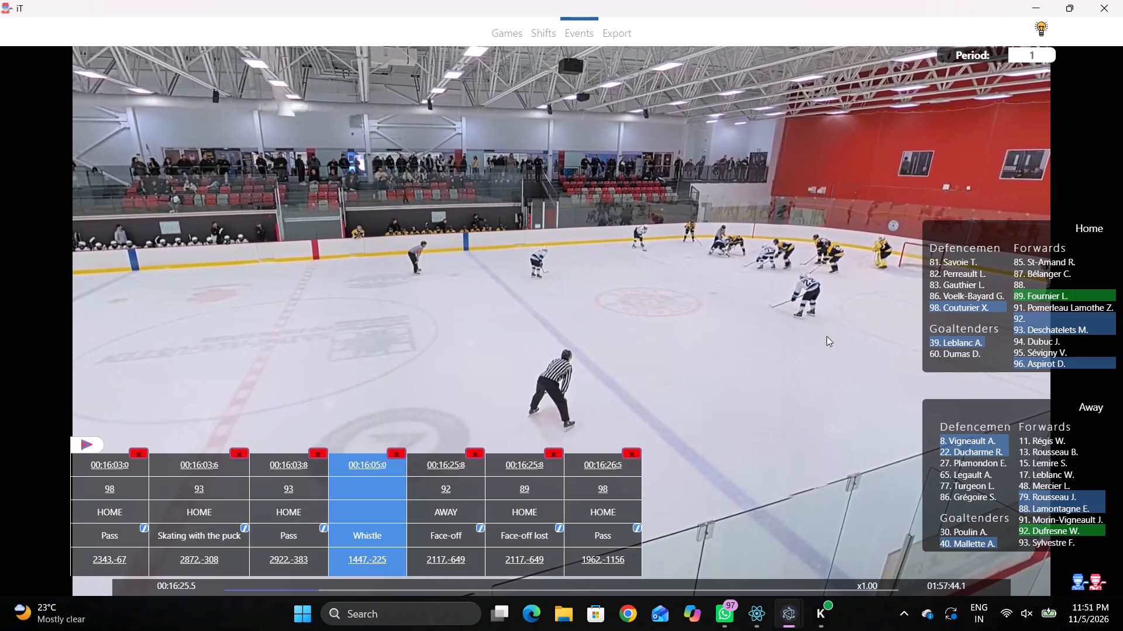
{"action": "type", "text": "D"}
{"action": "key", "text": "space"}
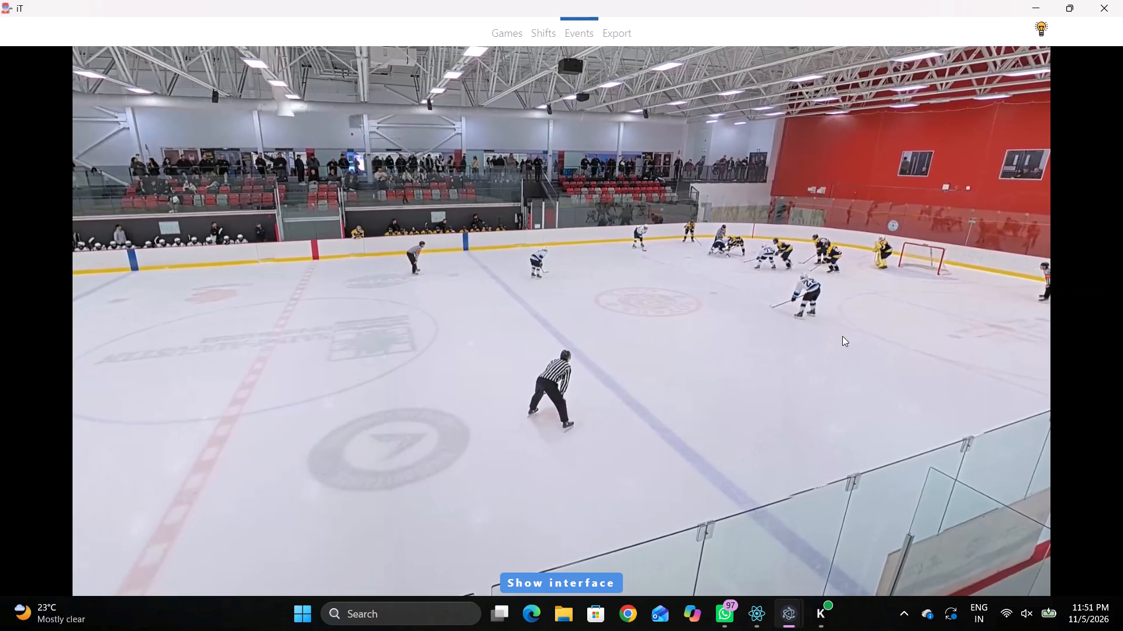
{"action": "key", "text": "space"}
{"action": "key", "text": "space"}
{"action": "key", "text": "space"}
{"action": "key", "text": "space"}
{"action": "key", "text": "space"}
{"action": "key", "text": "shift+d"}
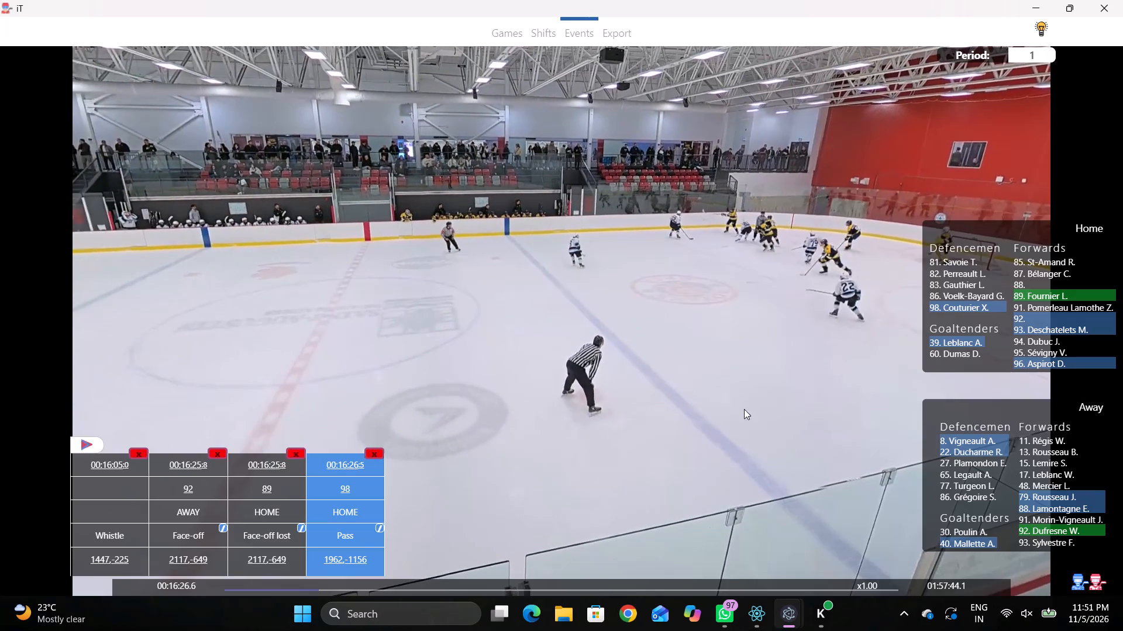
{"action": "key", "text": "space"}
{"action": "key", "text": "space"}
Change the player of the 00:16:26.5 Pass event to Home player 93.
{"action": "left_click", "coordinate": [342, 494]}
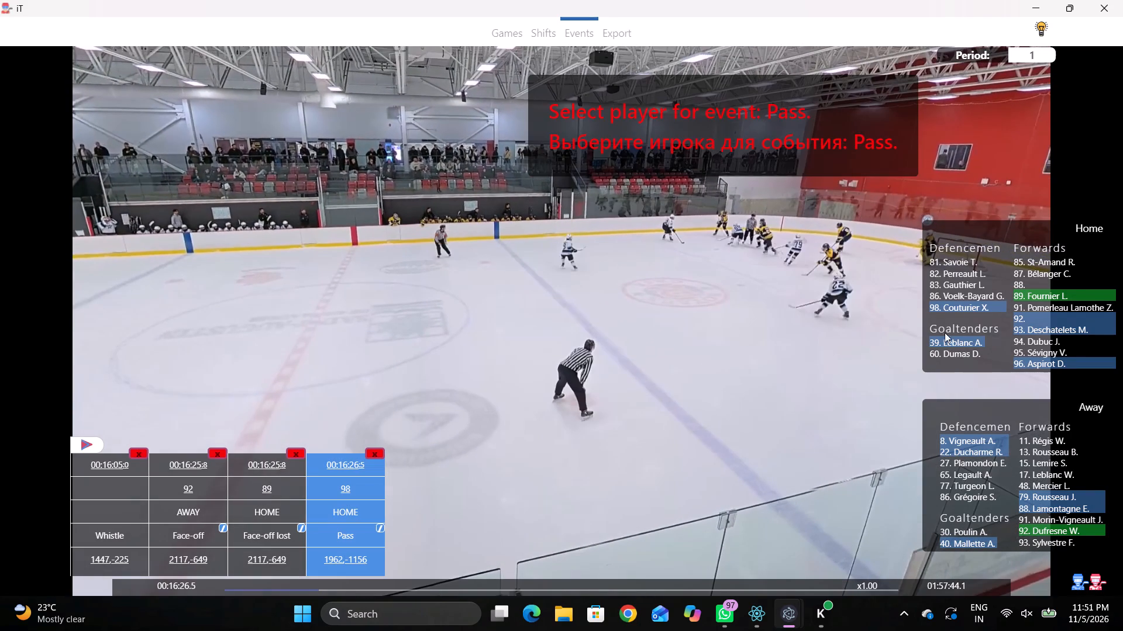
{"action": "left_click", "coordinate": [1021, 335]}
{"action": "left_click", "coordinate": [1021, 328]}
Play on from the 00:16:26.5 Home pass to find the next puck touch, checking which player makes it.
{"action": "key", "text": "space"}
{"action": "key", "text": "v"}
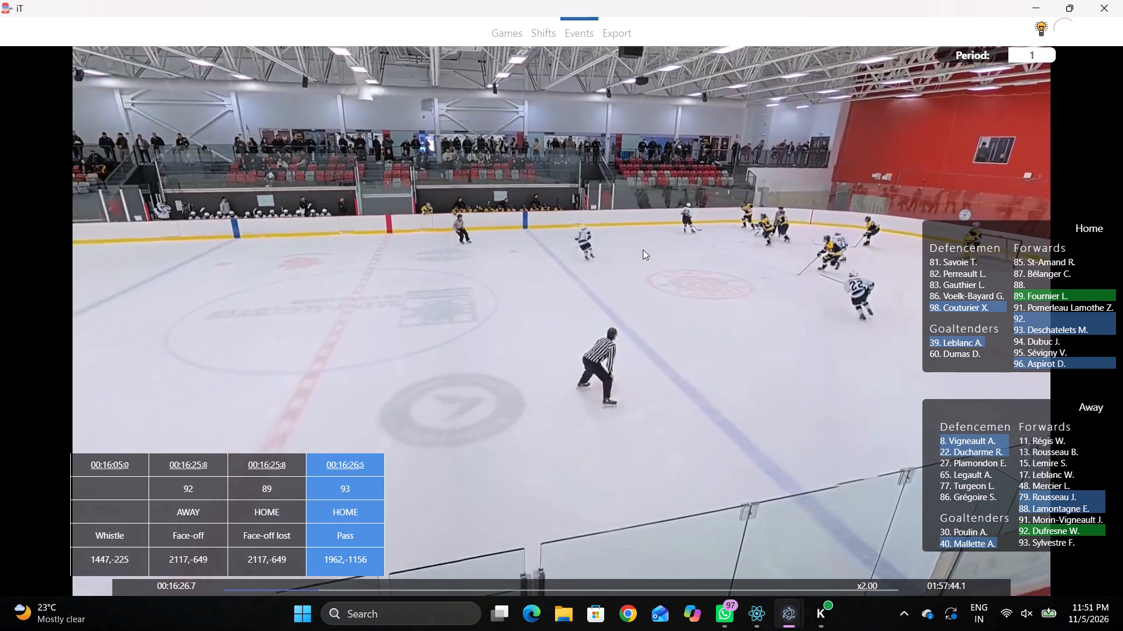
{"action": "key", "text": "v"}
{"action": "key", "text": "space"}
{"action": "key", "text": "shift+d"}
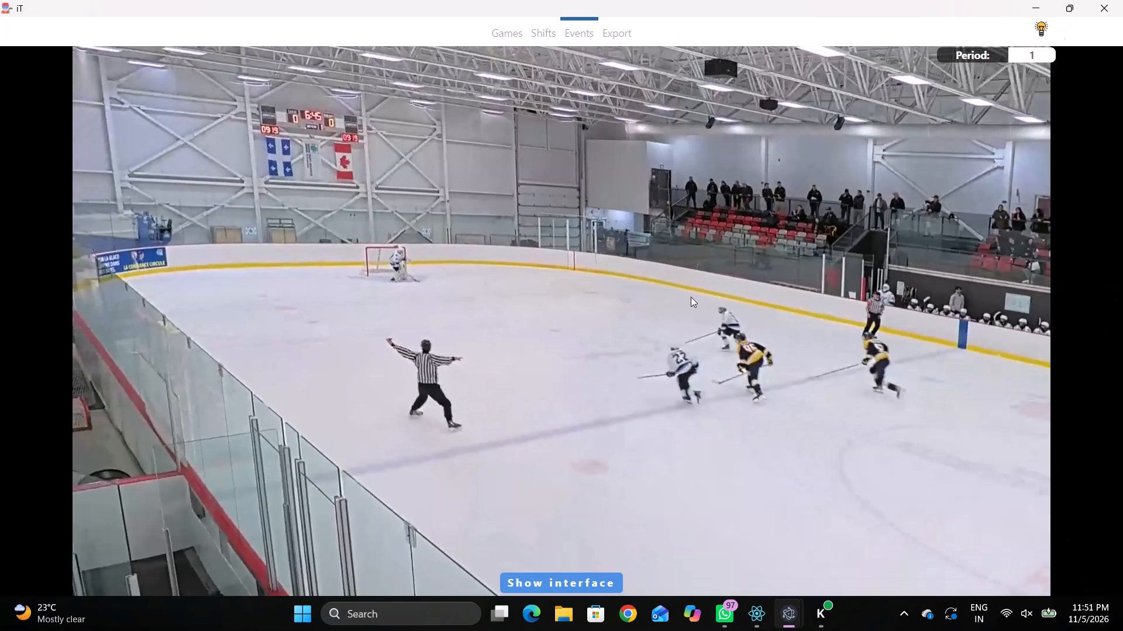
{"action": "key", "text": "r"}
{"action": "key", "text": "space"}
{"action": "key", "text": "space"}
{"action": "key", "text": "space"}
{"action": "key", "text": "space"}
{"action": "key", "text": "space"}
{"action": "key", "text": "space"}
{"action": "key", "text": "q"}
{"action": "key", "text": "q"}
{"action": "key", "text": "q"}
{"action": "key", "text": "q"}
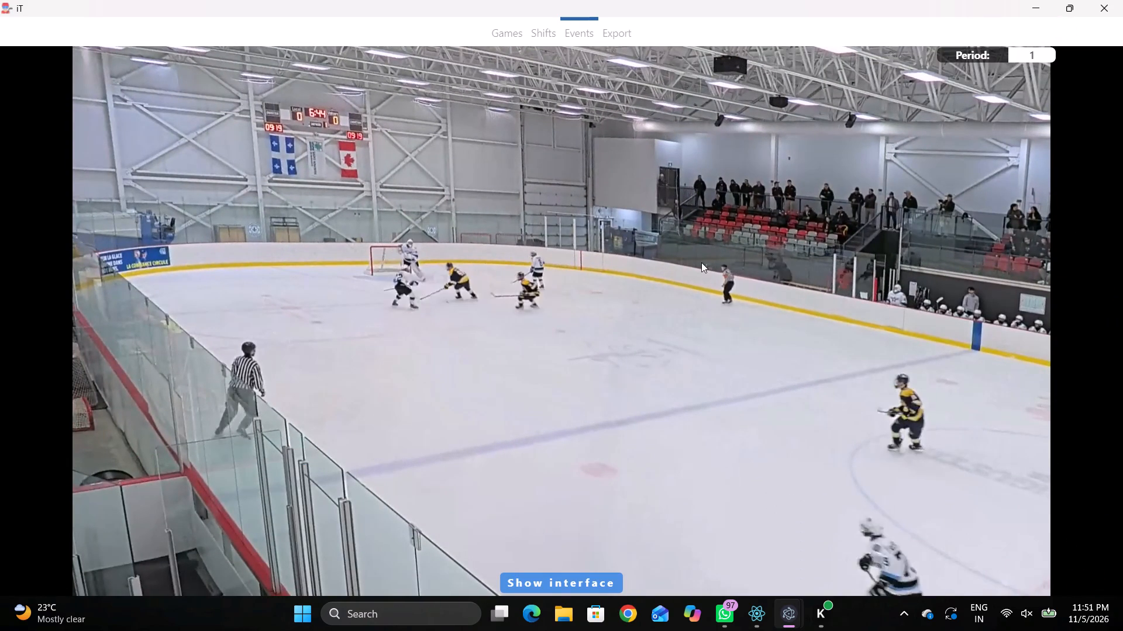
{"action": "type", "text": "qq"}
{"action": "right_click", "coordinate": [700, 237]}
{"action": "type", "text": "qr"}
{"action": "key", "text": "space"}
{"action": "key", "text": "space"}
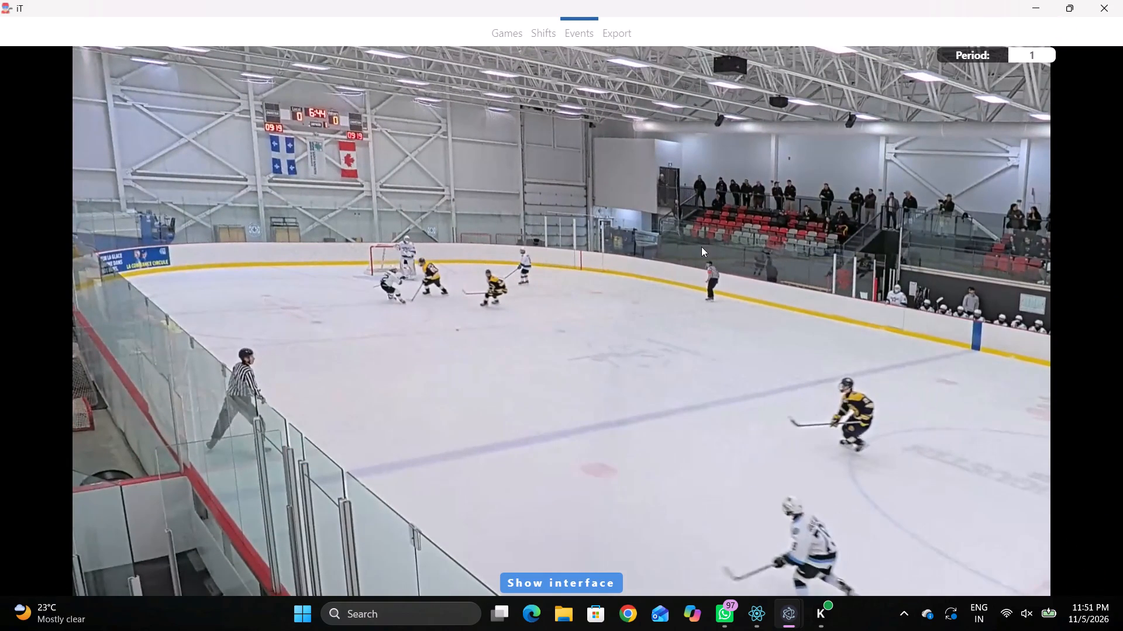
{"action": "key", "text": "shift+d"}
{"action": "key", "text": "shift+d"}
{"action": "key", "text": "space"}
{"action": "key", "text": "space"}
{"action": "key", "text": "space"}
{"action": "key", "text": "space"}
{"action": "key", "text": "space"}
{"action": "key", "text": "space"}
{"action": "key", "text": "q"}
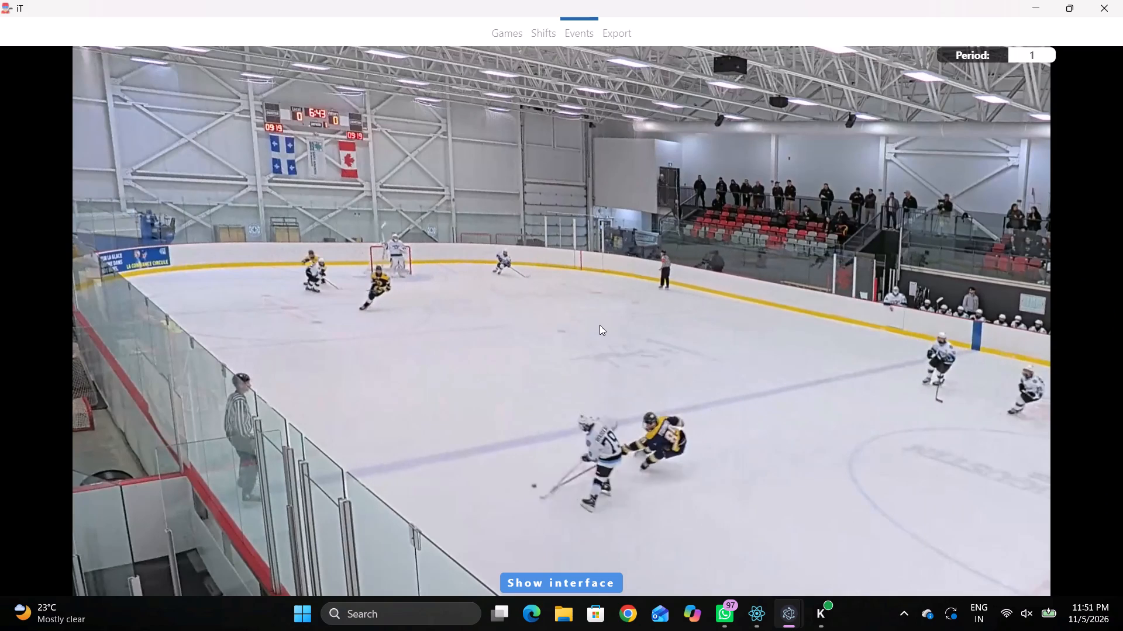
{"action": "key", "text": "q"}
Log a Pass event for Away player 79 at game clock 6:43 and mark its position on the rink.
{"action": "right_click_drag", "start_coordinate": [594, 321], "coordinate": [587, 325]}
{"action": "left_click", "coordinate": [587, 332]}
{"action": "right_click", "coordinate": [587, 332]}
{"action": "key", "text": "space"}
{"action": "key", "text": "space"}
{"action": "left_click", "coordinate": [588, 338]}
{"action": "right_click", "coordinate": [587, 334]}
{"action": "left_click", "coordinate": [601, 338]}
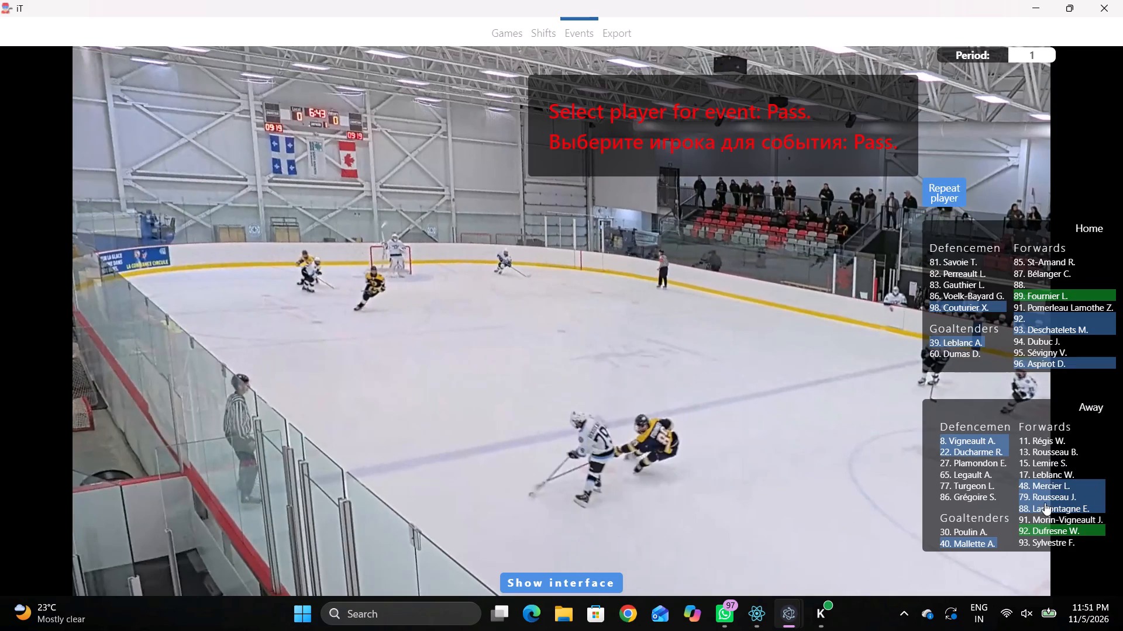
{"action": "left_click", "coordinate": [1035, 495]}
{"action": "left_click", "coordinate": [516, 339]}
Log a Skating with the puck event for Home player 89 at game clock 6:41 and mark its rink position.
{"action": "key", "text": "space"}
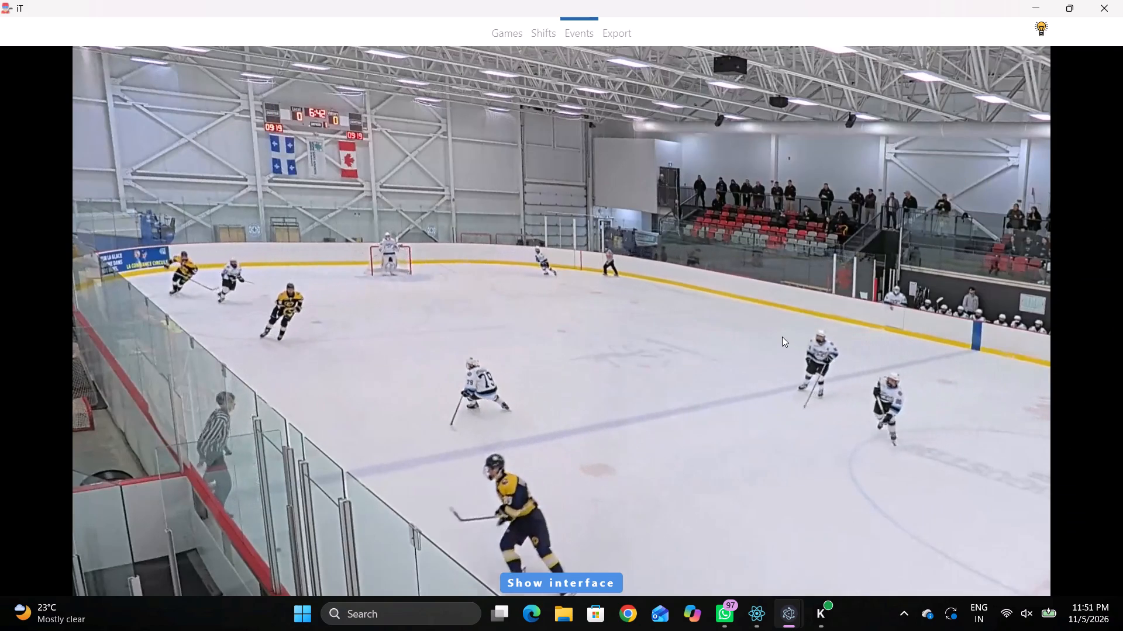
{"action": "key", "text": "space"}
{"action": "right_click", "coordinate": [671, 322]}
{"action": "key", "text": "space"}
{"action": "key", "text": "space"}
{"action": "right_click", "coordinate": [643, 303]}
{"action": "left_click", "coordinate": [683, 317]}
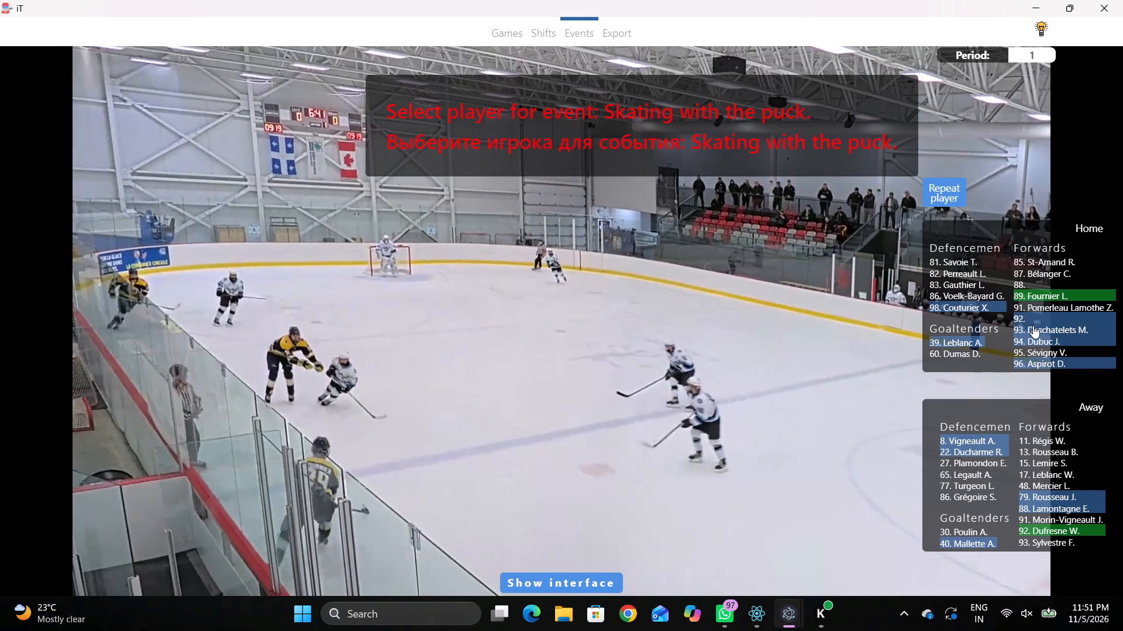
{"action": "left_click", "coordinate": [1022, 301]}
{"action": "left_click", "coordinate": [1021, 296]}
{"action": "left_click", "coordinate": [534, 340]}
Log a Pass event at game clock 6:41 for the same Home player 89 and mark its rink position.
{"action": "key", "text": "space"}
{"action": "key", "text": "space"}
{"action": "key", "text": "space"}
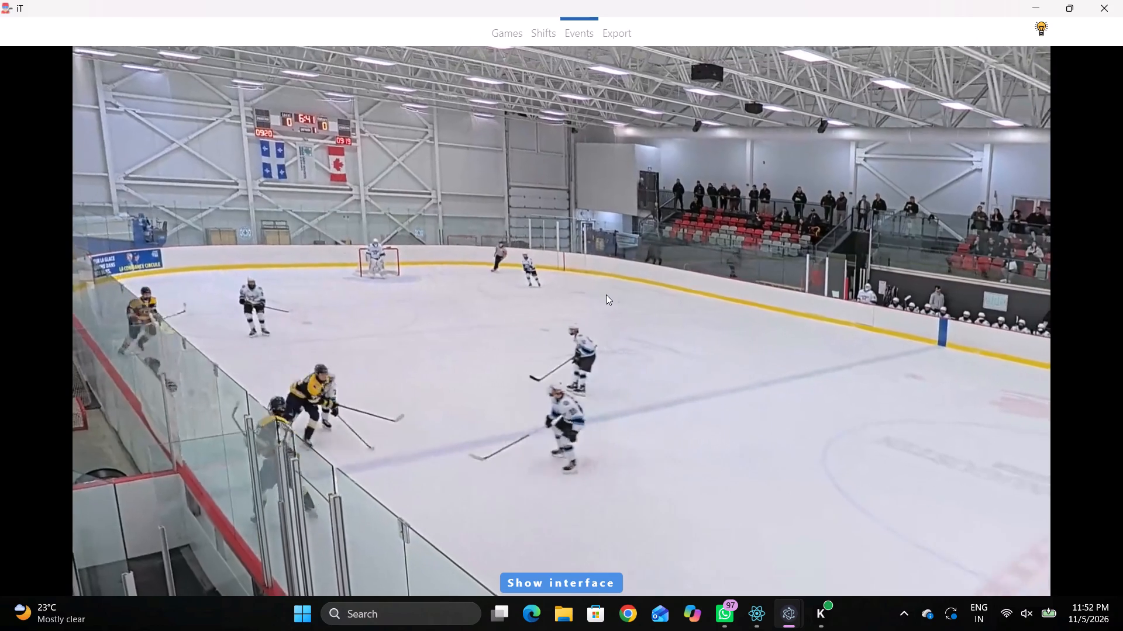
{"action": "key", "text": "space"}
{"action": "key", "text": "q"}
{"action": "key", "text": "q"}
{"action": "right_click", "coordinate": [608, 247]}
{"action": "left_click", "coordinate": [614, 254]}
{"action": "left_click", "coordinate": [970, 194]}
{"action": "left_click", "coordinate": [931, 189]}
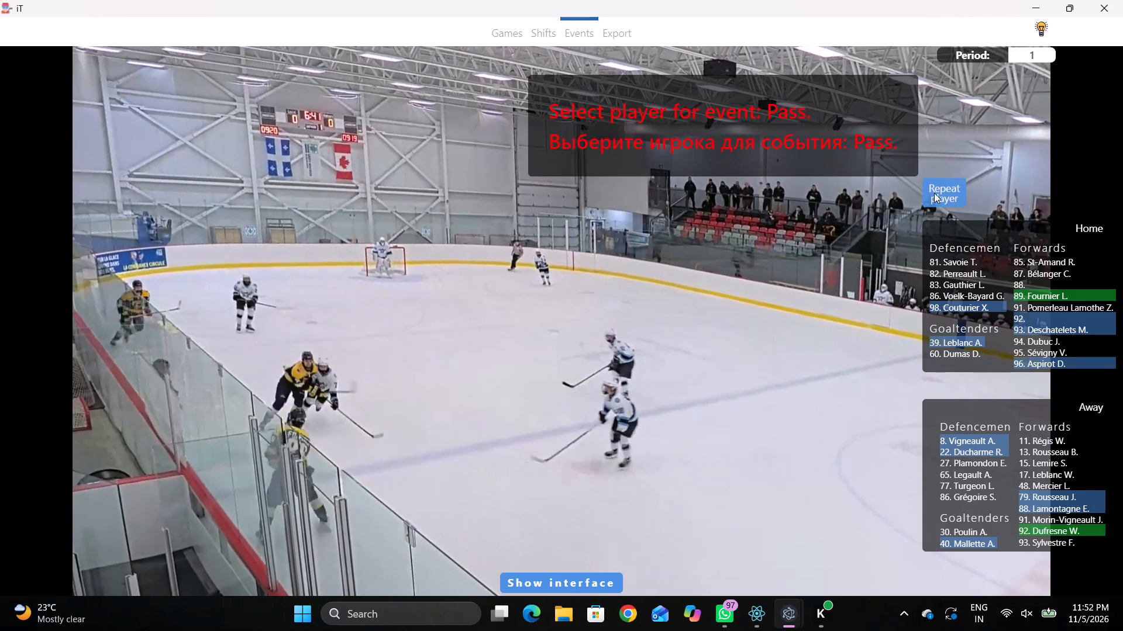
{"action": "left_click_drag", "start_coordinate": [567, 317], "coordinate": [549, 317]}
Log a Skating with the puck event for Away player 8 at game clock 6:37 and mark its rink position.
{"action": "key", "text": "space"}
{"action": "key", "text": "v"}
{"action": "key", "text": "space"}
{"action": "key", "text": "space"}
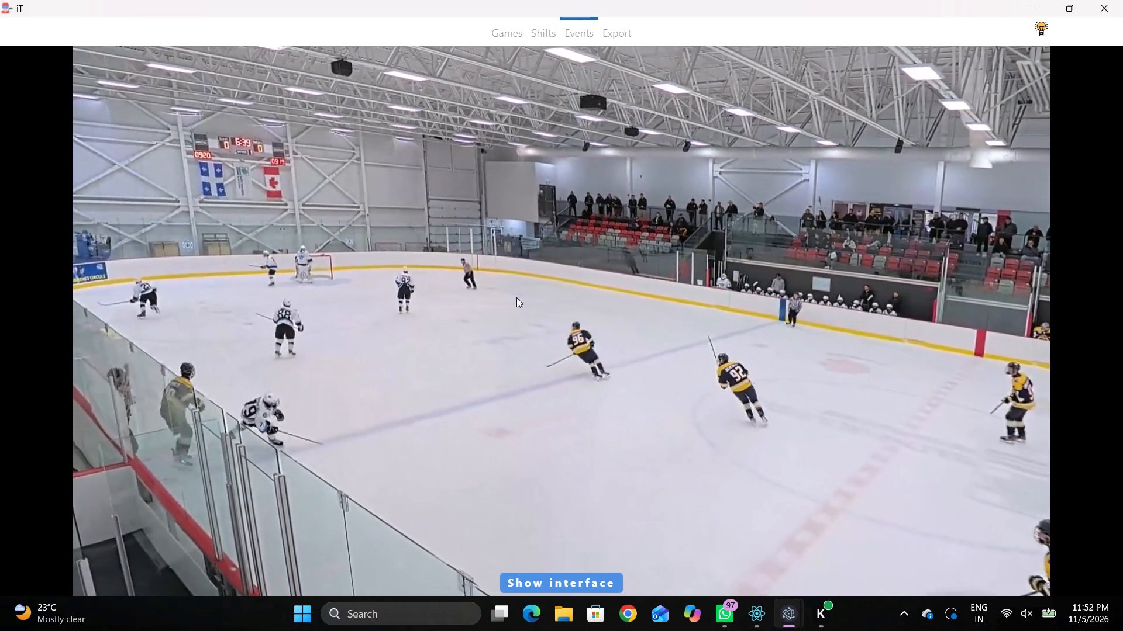
{"action": "key", "text": "space"}
{"action": "key", "text": "space"}
{"action": "key", "text": "space"}
{"action": "key", "text": "q"}
{"action": "right_click", "coordinate": [560, 255]}
{"action": "left_click", "coordinate": [606, 278]}
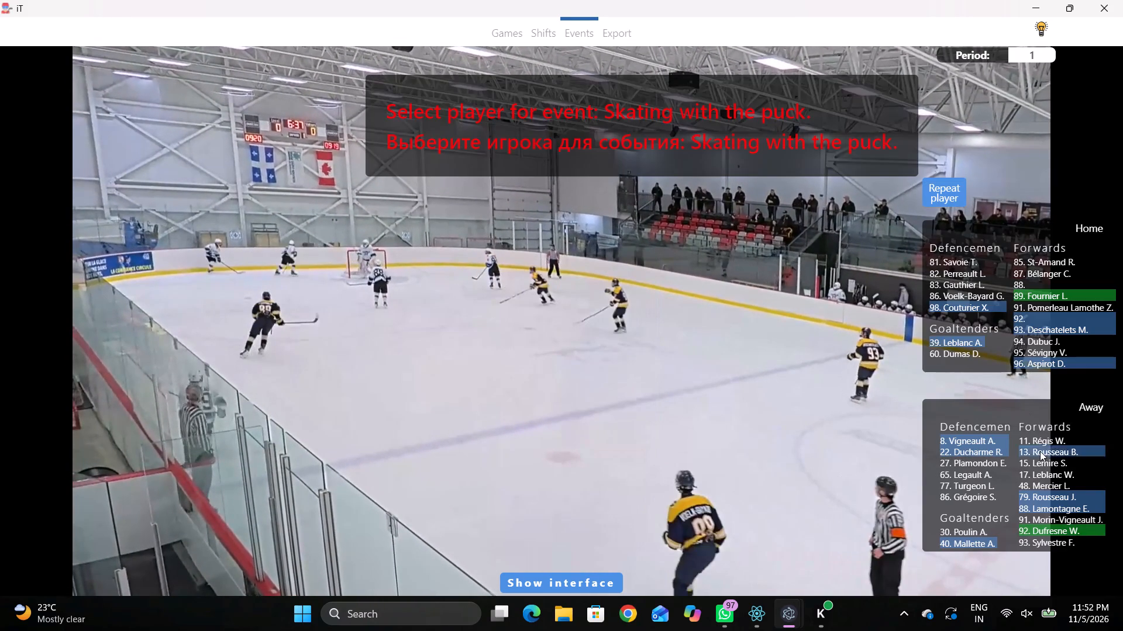
{"action": "left_click", "coordinate": [960, 438]}
{"action": "left_click", "coordinate": [295, 281]}
Log a Pass event at game clock 6:35 for the same Away player 8 and mark its rink position.
{"action": "key", "text": "space"}
{"action": "key", "text": "v"}
{"action": "key", "text": "space"}
{"action": "key", "text": "space"}
{"action": "key", "text": "space"}
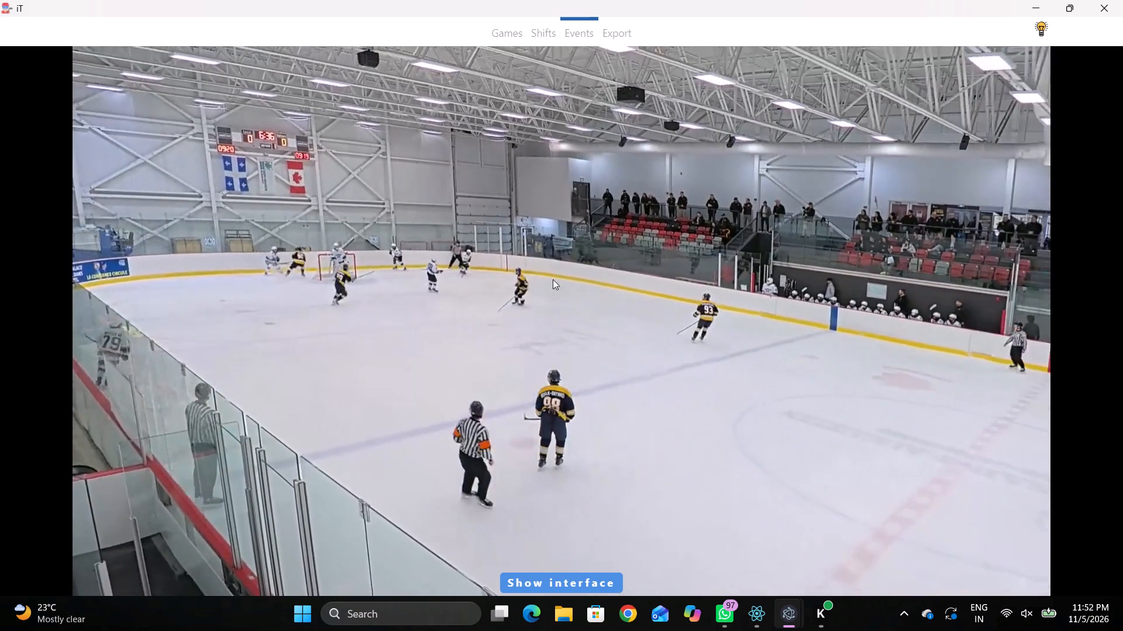
{"action": "key", "text": "space"}
{"action": "key", "text": "space"}
{"action": "key", "text": "q"}
{"action": "key", "text": "q"}
{"action": "key", "text": "q"}
{"action": "key", "text": "q"}
{"action": "key", "text": "q"}
{"action": "key", "text": "q"}
{"action": "key", "text": "q"}
{"action": "key", "text": "q"}
{"action": "key", "text": "q"}
{"action": "right_click", "coordinate": [590, 245]}
{"action": "left_click", "coordinate": [598, 258]}
{"action": "right_click", "coordinate": [574, 251]}
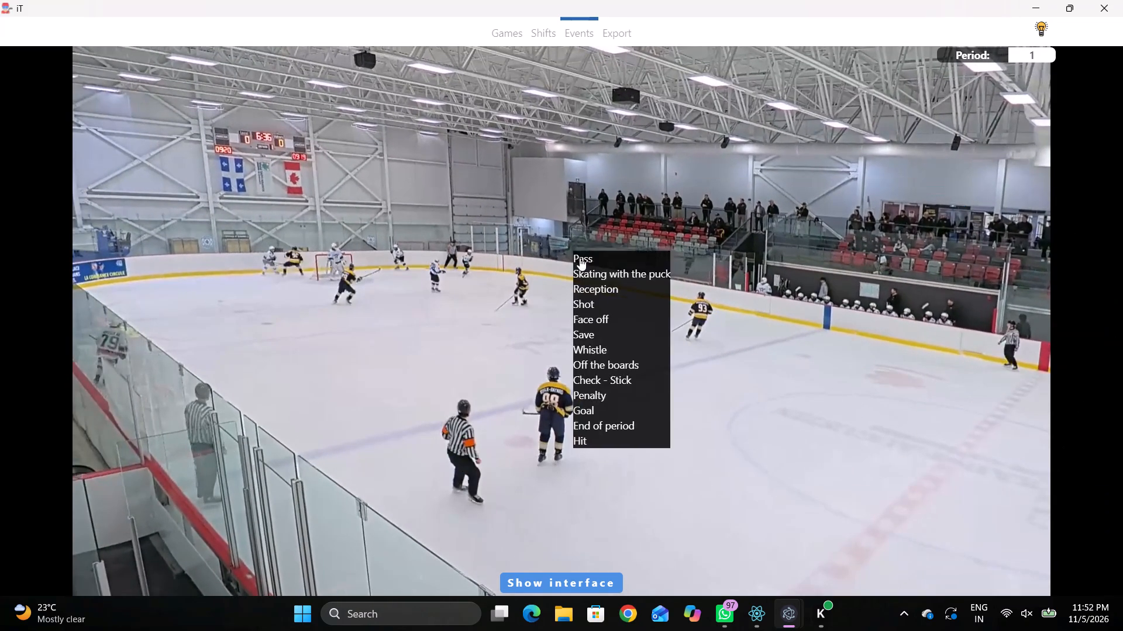
{"action": "left_click", "coordinate": [580, 258]}
{"action": "left_click", "coordinate": [952, 196]}
{"action": "left_click", "coordinate": [290, 265]}
Log a Hit event at game clock 6:35 by Home player 96, drawn by Away player 8, with its rink position.
{"action": "key", "text": "q"}
{"action": "key", "text": "q"}
{"action": "key", "text": "q"}
{"action": "key", "text": "r"}
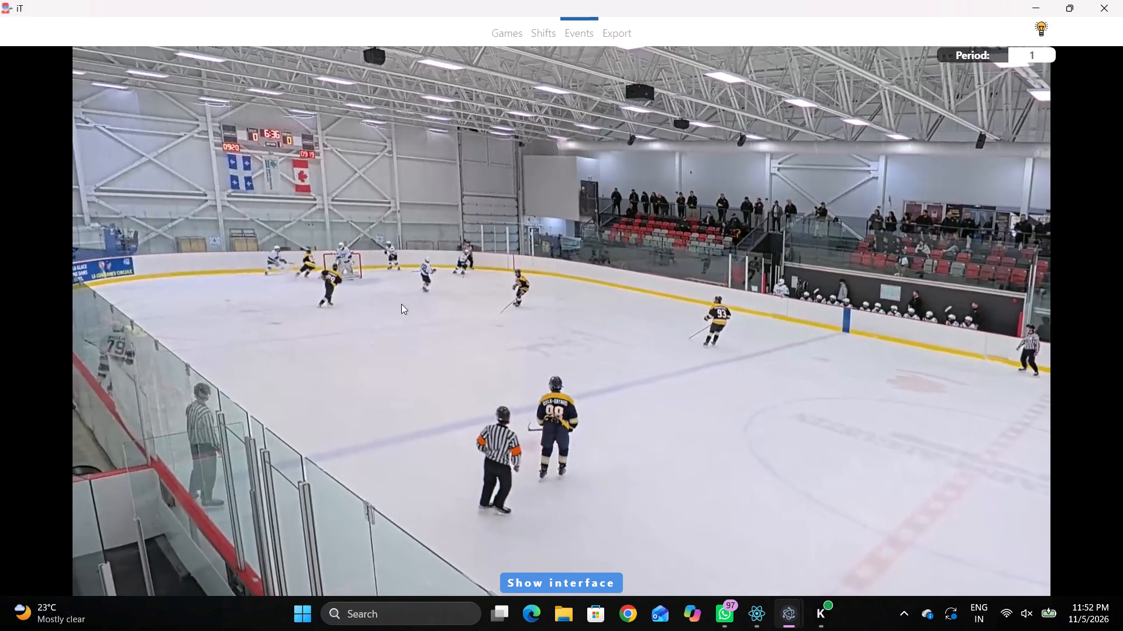
{"action": "key", "text": "space"}
{"action": "key", "text": "space"}
{"action": "key", "text": "space"}
{"action": "key", "text": "space"}
{"action": "right_click", "coordinate": [456, 217]}
{"action": "key", "text": "space"}
{"action": "key", "text": "space"}
{"action": "right_click_drag", "start_coordinate": [426, 233], "coordinate": [436, 235]}
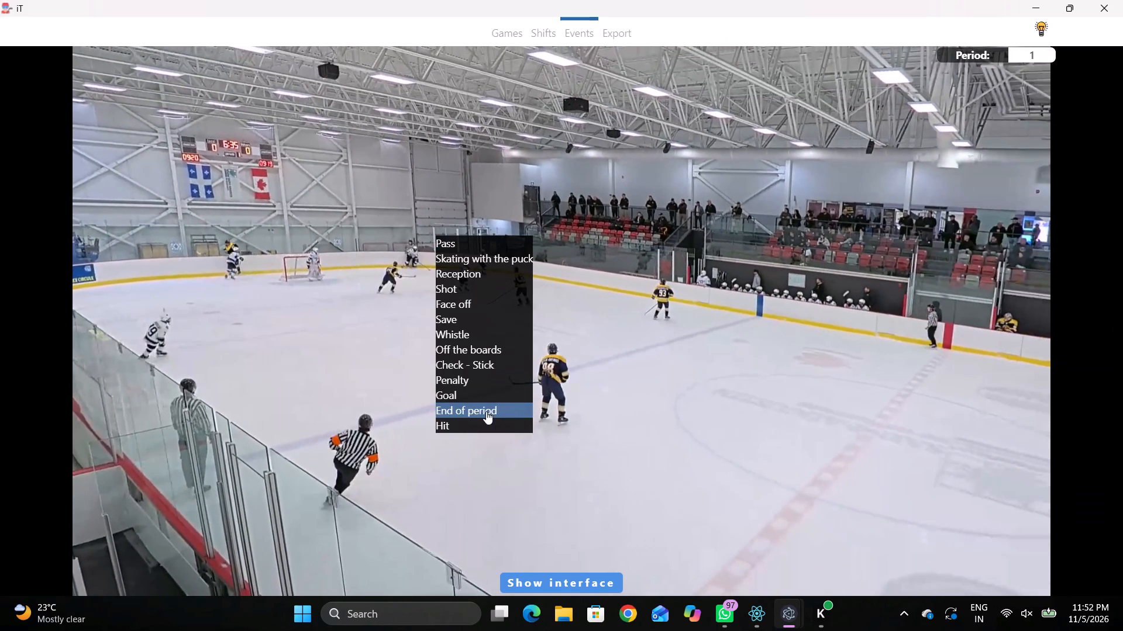
{"action": "left_click_drag", "start_coordinate": [463, 424], "coordinate": [457, 423]}
{"action": "left_click", "coordinate": [1034, 362]}
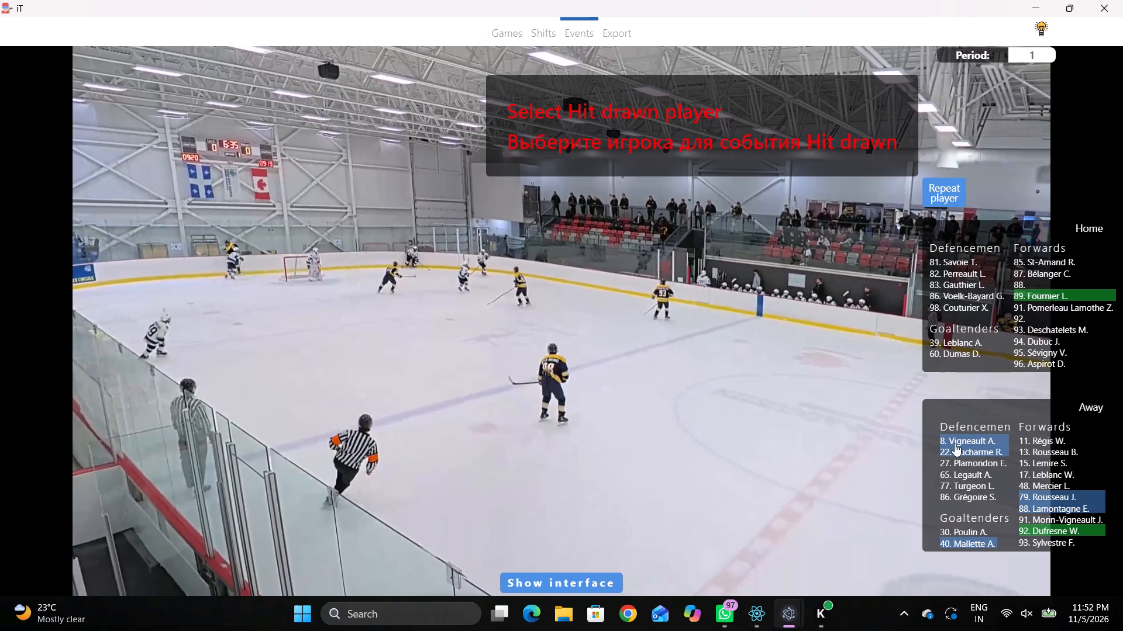
{"action": "left_click", "coordinate": [948, 436]}
{"action": "left_click", "coordinate": [309, 283]}
Log a Skating with the puck event for Away player 22 at game clock 6:35 and mark its rink position.
{"action": "key", "text": "r"}
{"action": "key", "text": "space"}
{"action": "key", "text": "space"}
{"action": "right_click", "coordinate": [563, 231]}
{"action": "left_click", "coordinate": [597, 261]}
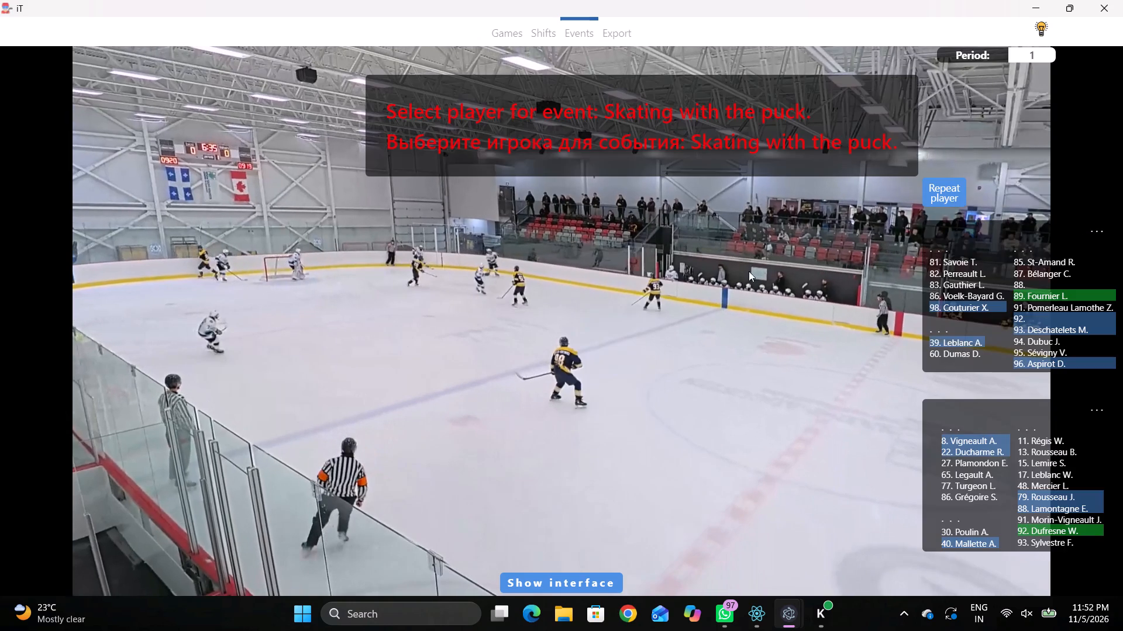
{"action": "left_click", "coordinate": [954, 450]}
{"action": "left_click", "coordinate": [299, 148]}
Log a Pass event at game clock 6:34 for the same Away player 22 and mark its rink position.
{"action": "key", "text": "space"}
{"action": "key", "text": "space"}
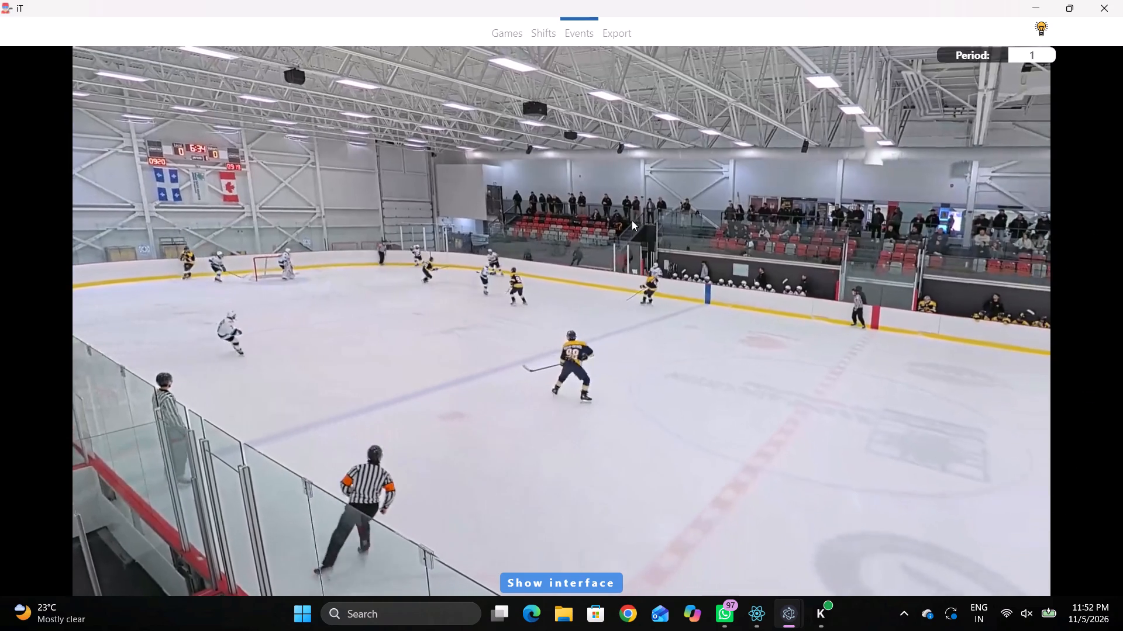
{"action": "key", "text": "space"}
{"action": "key", "text": "space"}
{"action": "key", "text": "q"}
{"action": "type", "text": "qq"}
{"action": "key", "text": "q"}
{"action": "right_click", "coordinate": [589, 186]}
{"action": "left_click", "coordinate": [601, 193]}
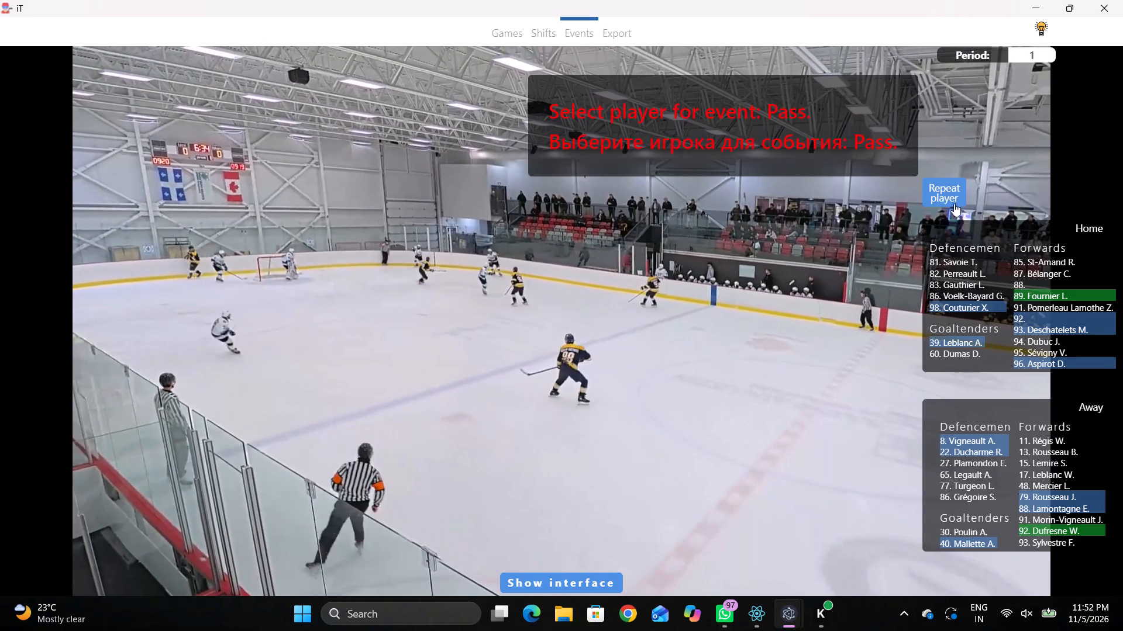
{"action": "left_click", "coordinate": [952, 193]}
{"action": "left_click", "coordinate": [285, 170]}
Log a Skating with the puck event for Away player 79 at game clock 6:33 and mark its rink position.
{"action": "key", "text": "space"}
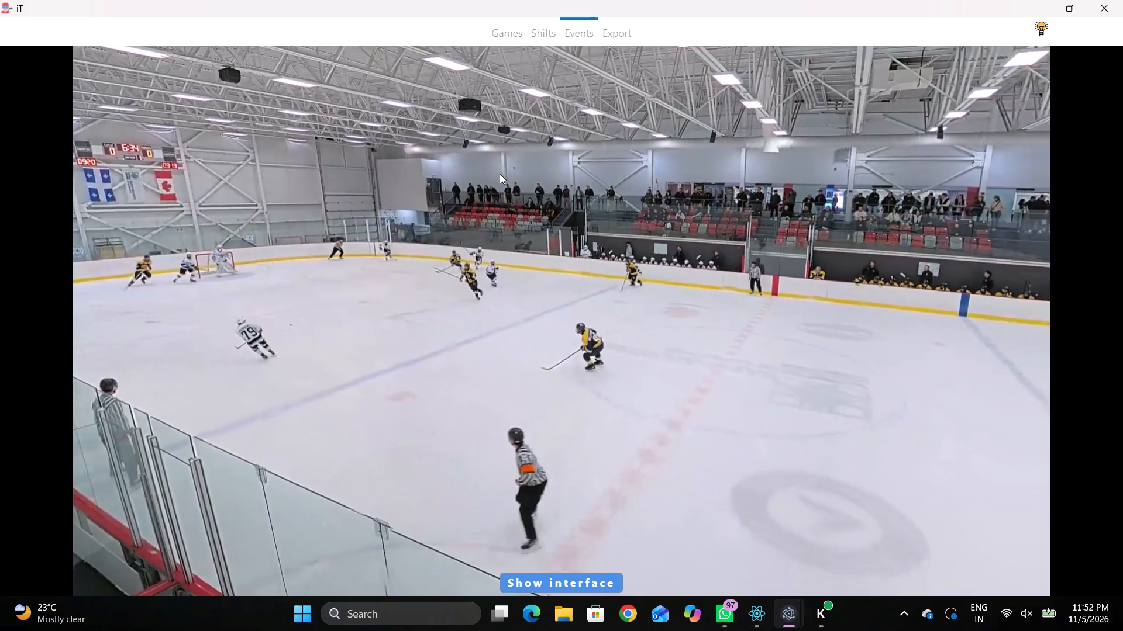
{"action": "key", "text": "space"}
{"action": "key", "text": "space"}
{"action": "key", "text": "space"}
{"action": "key", "text": "q"}
{"action": "right_click_drag", "start_coordinate": [549, 190], "coordinate": [548, 197]}
{"action": "key", "text": "q"}
{"action": "key", "text": "q"}
{"action": "key", "text": "q"}
{"action": "key", "text": "q"}
{"action": "key", "text": "q"}
{"action": "key", "text": "q"}
{"action": "key", "text": "q"}
{"action": "key", "text": "q"}
{"action": "key", "text": "q"}
{"action": "key", "text": "q"}
{"action": "key", "text": "q"}
{"action": "key", "text": "q"}
{"action": "key", "text": "q"}
{"action": "key", "text": "q"}
{"action": "key", "text": "q"}
{"action": "key", "text": "q"}
{"action": "key", "text": "q"}
{"action": "key", "text": "q"}
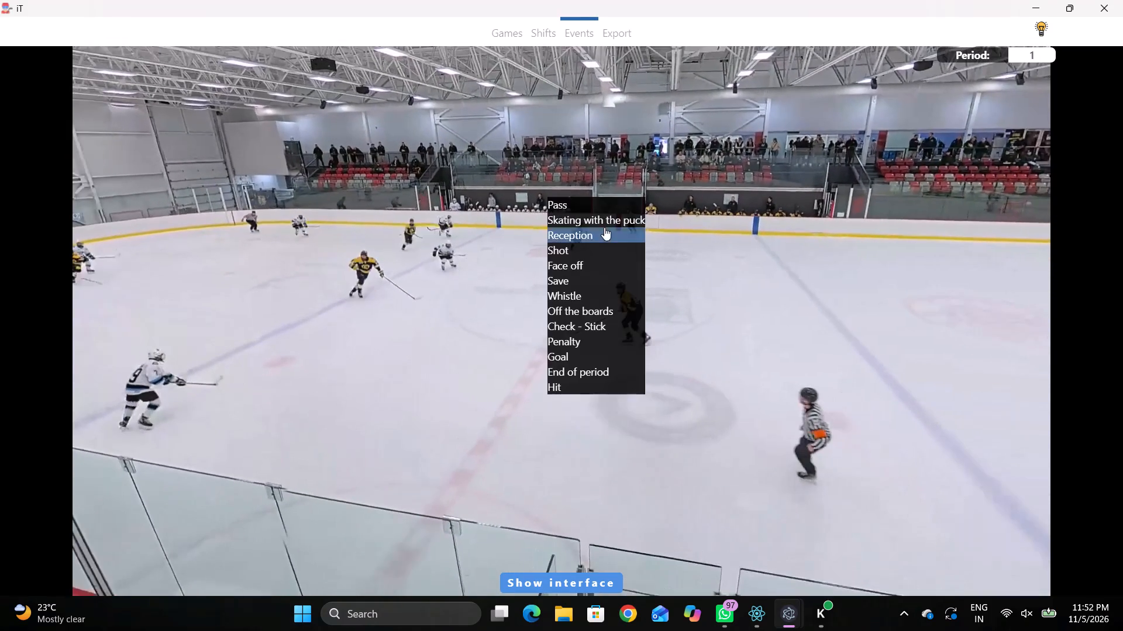
{"action": "key", "text": "space"}
{"action": "key", "text": "v"}
{"action": "key", "text": "space"}
{"action": "right_click_drag", "start_coordinate": [525, 226], "coordinate": [531, 230]}
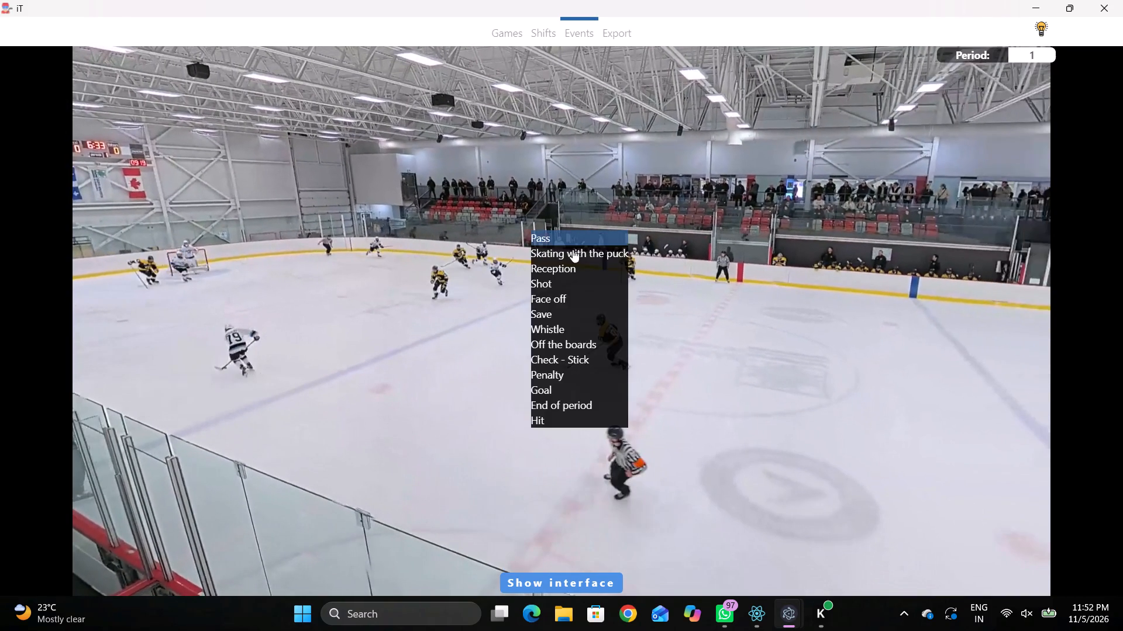
{"action": "left_click", "coordinate": [576, 251]}
{"action": "left_click", "coordinate": [1040, 494]}
{"action": "left_click", "coordinate": [453, 342]}
Log a Pass event for the same Away player 79 at video time 00:16:44:3 and mark its rink position.
{"action": "key", "text": "space"}
{"action": "key", "text": "v"}
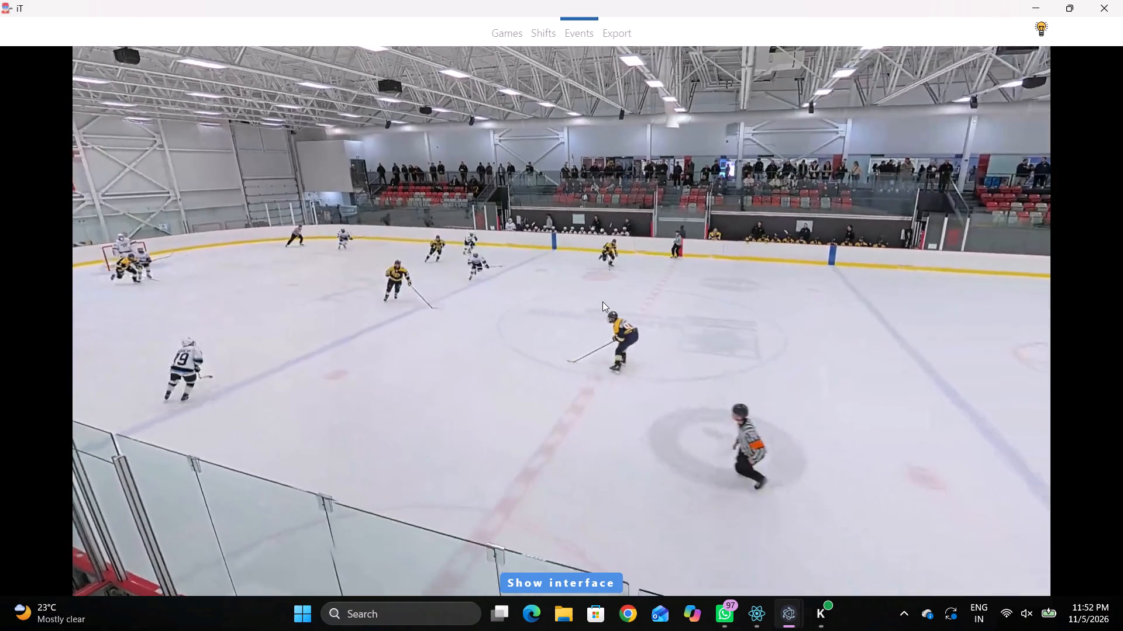
{"action": "key", "text": "space"}
{"action": "key", "text": "space"}
{"action": "key", "text": "space"}
{"action": "key", "text": "space"}
{"action": "key", "text": "space"}
{"action": "key", "text": "space"}
{"action": "key", "text": "space"}
{"action": "type", "text": "q"}
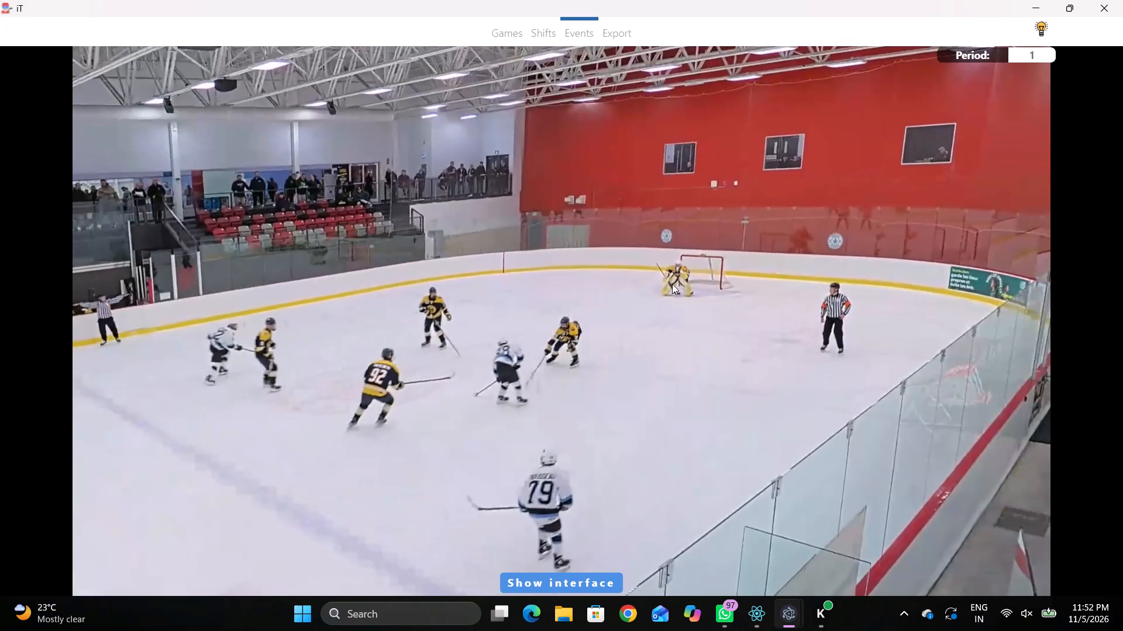
{"action": "right_click", "coordinate": [633, 247]}
{"action": "key", "text": "q"}
{"action": "type", "text": "qqqq"}
{"action": "key", "text": "q"}
{"action": "type", "text": "qq"}
{"action": "right_click", "coordinate": [633, 247]}
{"action": "key", "text": "q"}
{"action": "right_click", "coordinate": [638, 252]}
{"action": "left_click", "coordinate": [644, 262]}
{"action": "left_click", "coordinate": [949, 194]}
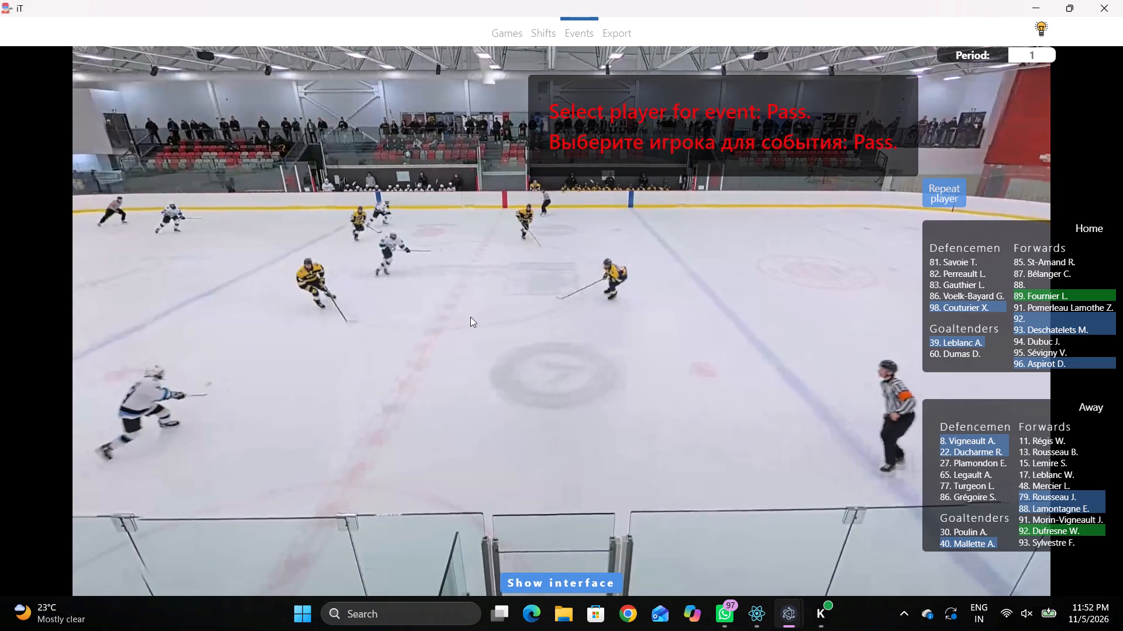
{"action": "left_click", "coordinate": [521, 302]}
Log a Skating with the puck event for Away player 79 at video time 00:16:45:6 and mark its rink position.
{"action": "key", "text": "space"}
{"action": "key", "text": "space"}
{"action": "right_click_drag", "start_coordinate": [615, 277], "coordinate": [623, 275]}
{"action": "left_click", "coordinate": [685, 307]}
{"action": "right_click", "coordinate": [745, 307]}
{"action": "left_click", "coordinate": [806, 327]}
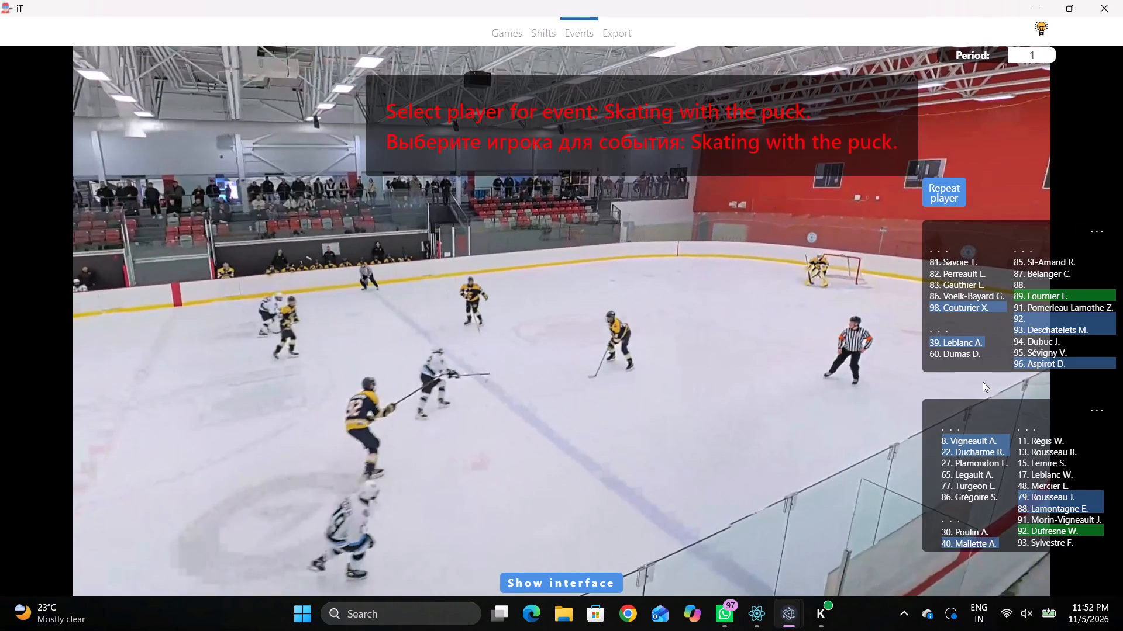
{"action": "left_click", "coordinate": [1027, 497]}
{"action": "left_click", "coordinate": [690, 278]}
Log an on-goal Shot event for the same player at video time 00:16:46:8 and mark its rink position.
{"action": "key", "text": "r"}
{"action": "key", "text": "space"}
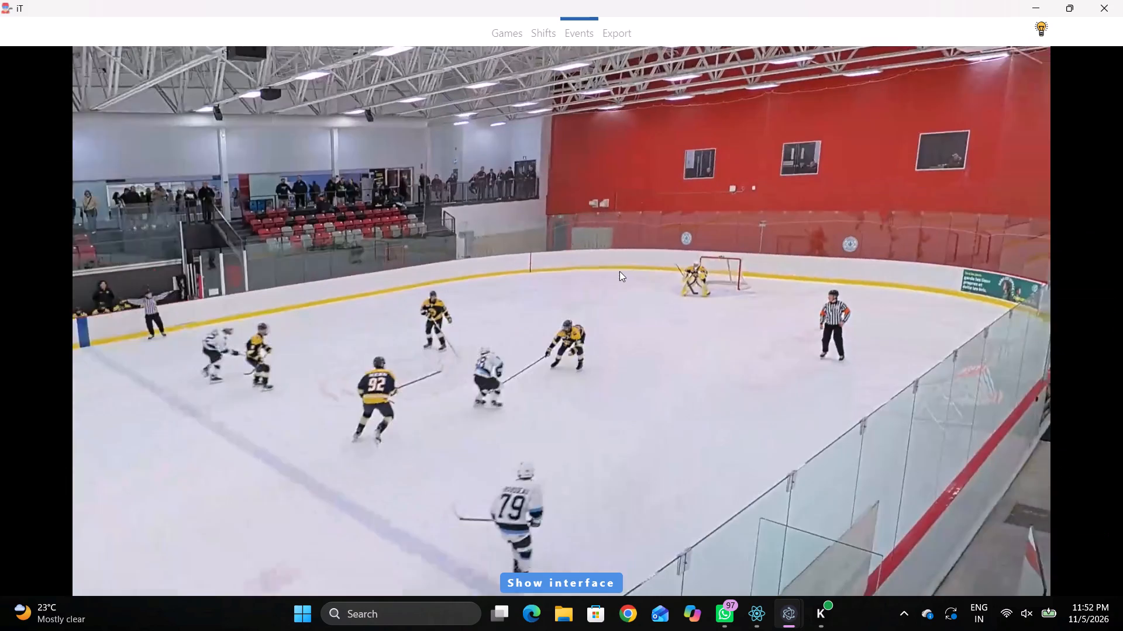
{"action": "key", "text": "space"}
{"action": "key", "text": "space"}
{"action": "key", "text": "space"}
{"action": "key", "text": "space"}
{"action": "key", "text": "space"}
{"action": "type", "text": "qq"}
{"action": "key", "text": "q"}
{"action": "key", "text": "q"}
{"action": "key", "text": "q"}
{"action": "key", "text": "q"}
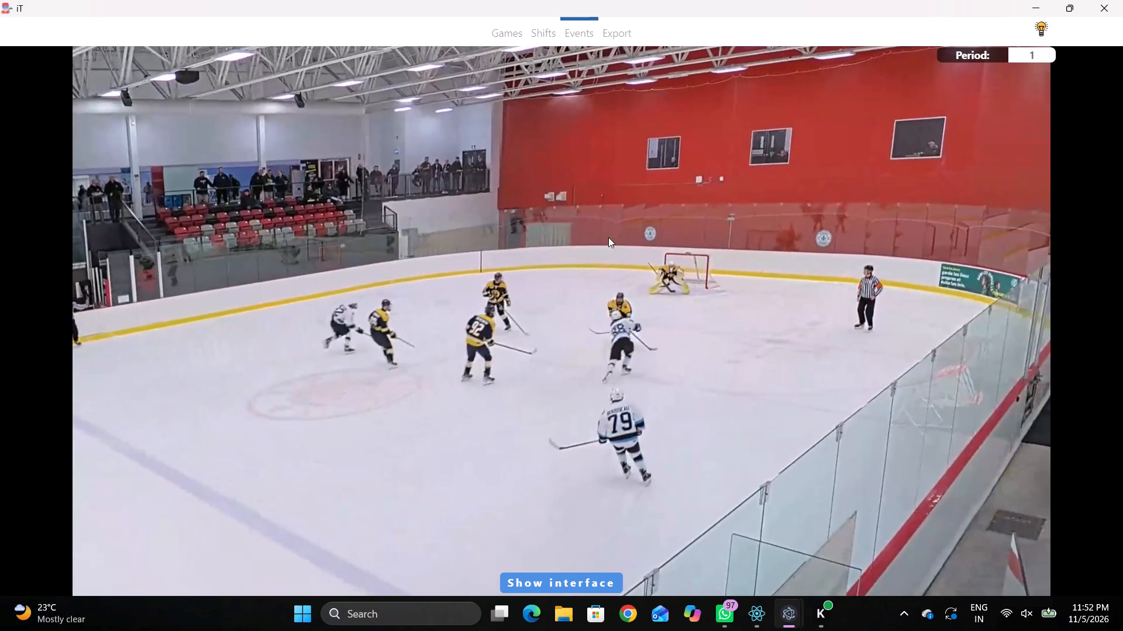
{"action": "right_click_drag", "start_coordinate": [594, 227], "coordinate": [595, 237]}
{"action": "key", "text": "q"}
{"action": "key", "text": "q"}
{"action": "left_click", "coordinate": [622, 296]}
{"action": "left_click", "coordinate": [585, 267]}
{"action": "left_click", "coordinate": [932, 195]}
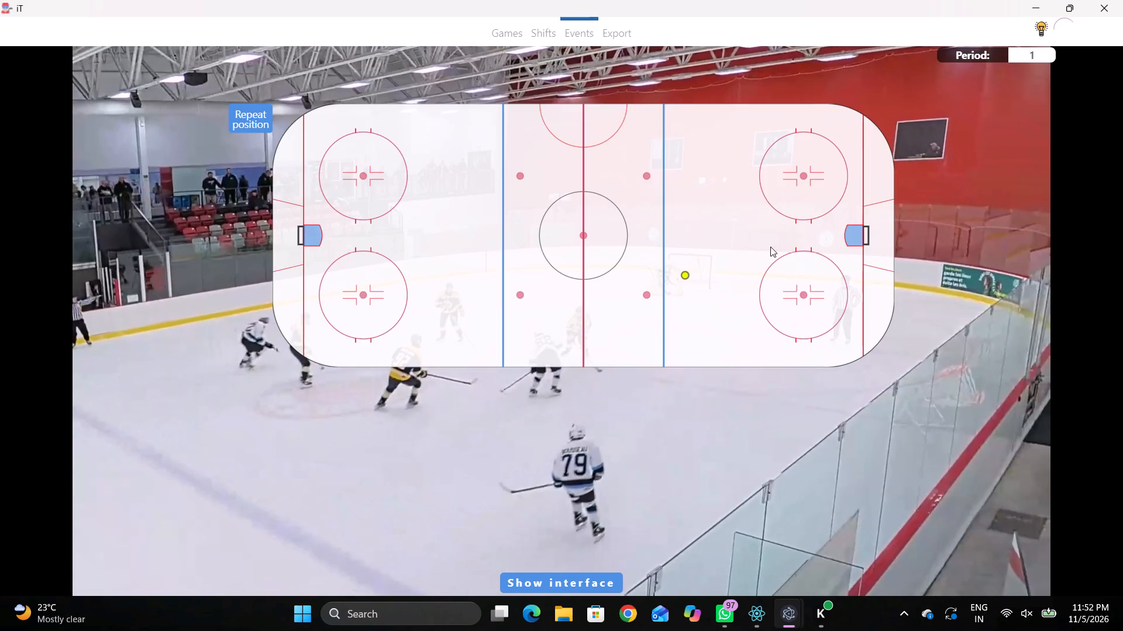
{"action": "left_click", "coordinate": [770, 247]}
Change the player of the 00:16:45:6 Skating with the puck event and the 00:16:46:8 Shot Attempt to Away player 88.
{"action": "key", "text": "shift+d"}
{"action": "left_click", "coordinate": [302, 490]}
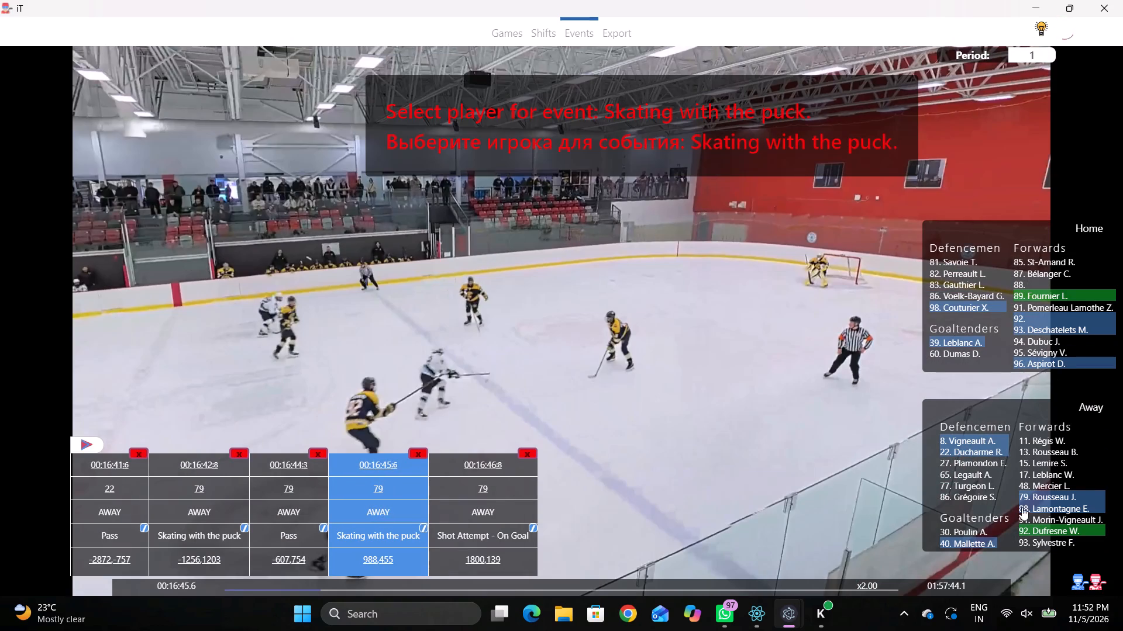
{"action": "left_click", "coordinate": [1022, 504]}
{"action": "left_click", "coordinate": [481, 493]}
{"action": "left_click", "coordinate": [1025, 509]}
{"action": "key", "text": "shift+d"}
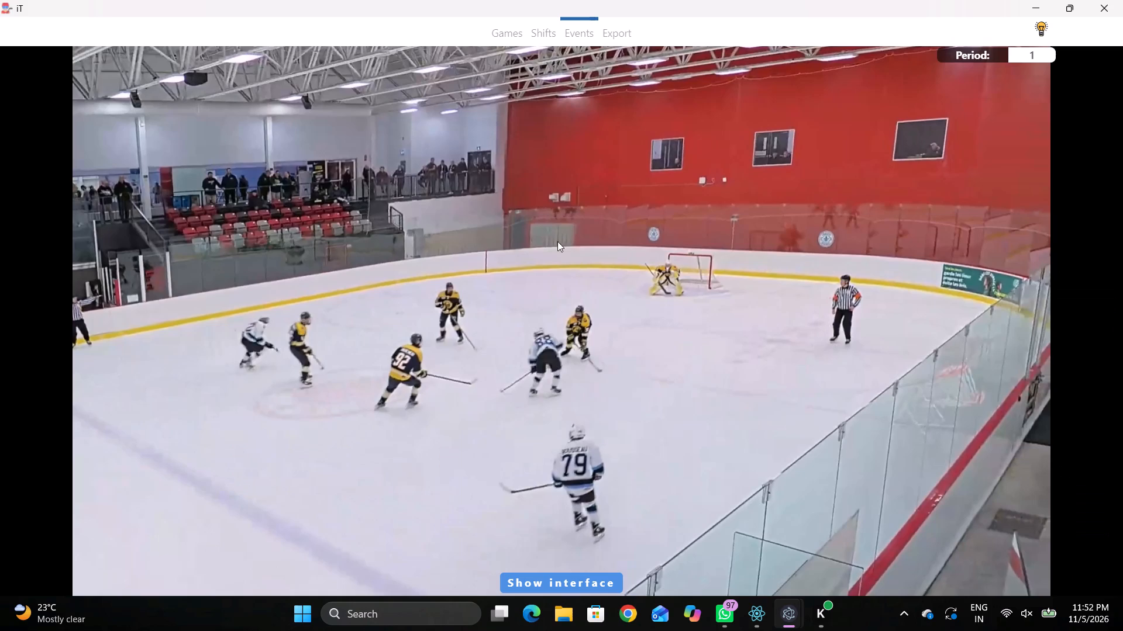
Log a Save event made with the Right PAD on that shot and mark its position in the goal crease.
{"action": "key", "text": "space"}
{"action": "key", "text": "space"}
{"action": "right_click_drag", "start_coordinate": [611, 185], "coordinate": [619, 184]}
{"action": "left_click_drag", "start_coordinate": [643, 271], "coordinate": [647, 276]}
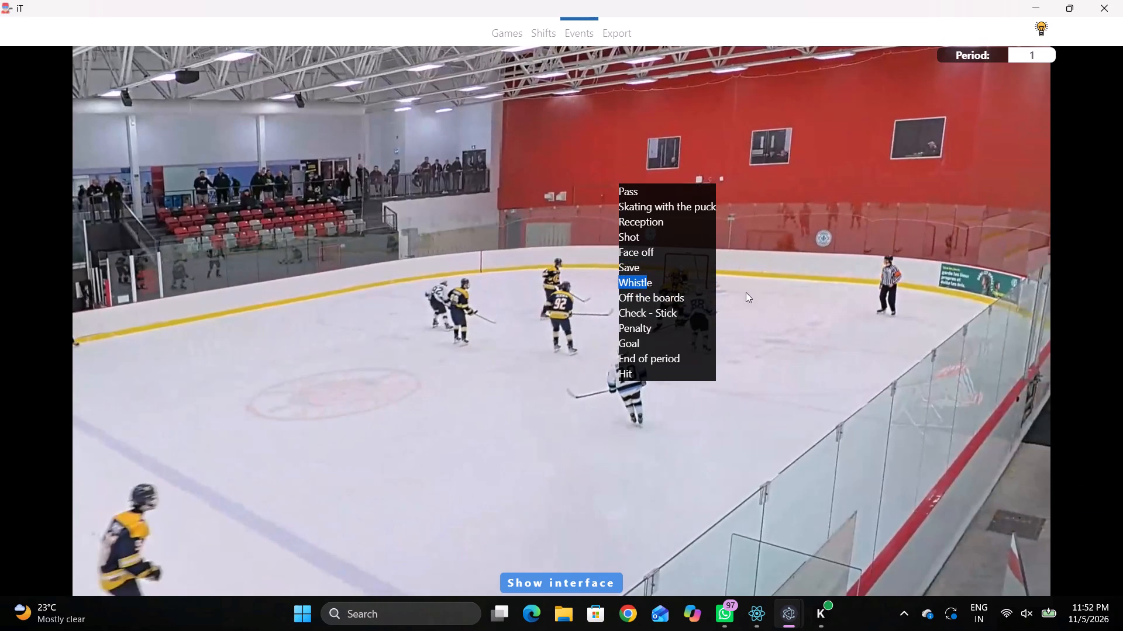
{"action": "left_click", "coordinate": [650, 279]}
{"action": "left_click_drag", "start_coordinate": [720, 437], "coordinate": [708, 375]}
{"action": "right_click_drag", "start_coordinate": [666, 255], "coordinate": [700, 259]}
{"action": "left_click", "coordinate": [709, 341]}
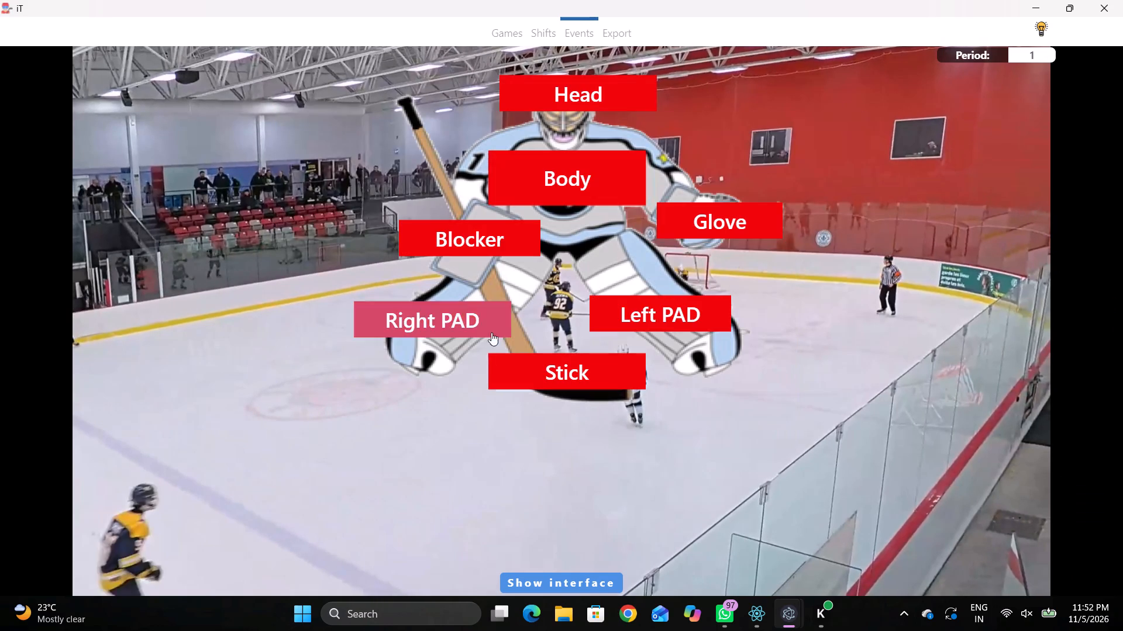
{"action": "left_click", "coordinate": [511, 318]}
{"action": "left_click_drag", "start_coordinate": [469, 307], "coordinate": [471, 312]}
{"action": "left_click", "coordinate": [573, 337]}
{"action": "left_click", "coordinate": [1012, 285]}
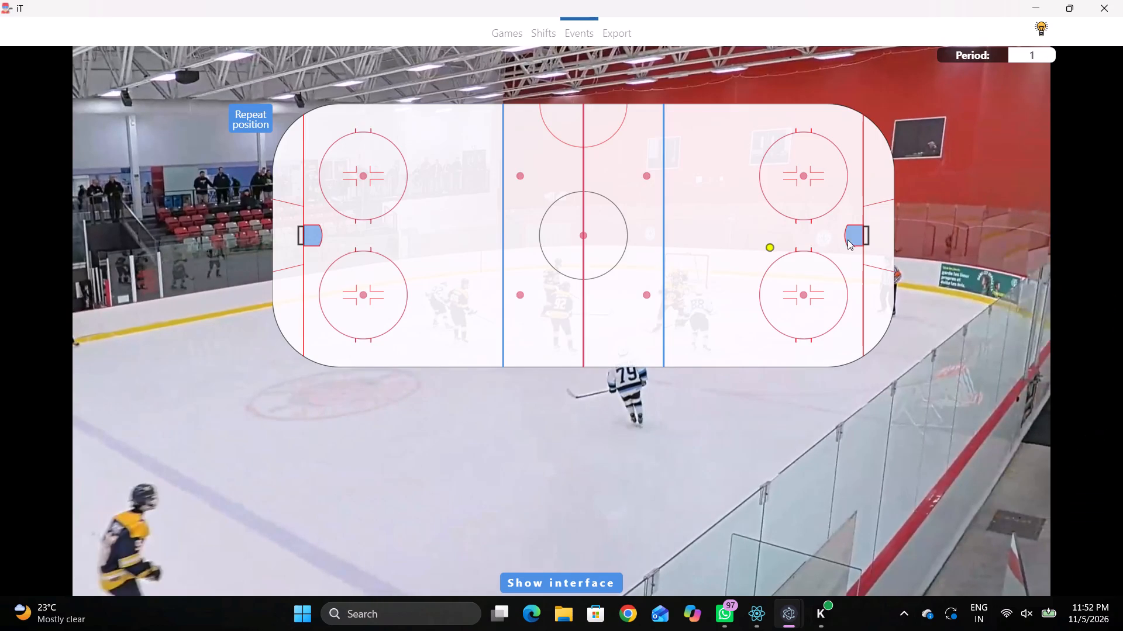
{"action": "left_click", "coordinate": [848, 234]}
Log a Whistle event for the stoppage after the save and mark its rink position.
{"action": "key", "text": "space"}
{"action": "key", "text": "space"}
{"action": "key", "text": "space"}
{"action": "key", "text": "space"}
{"action": "right_click_drag", "start_coordinate": [720, 218], "coordinate": [740, 224]}
{"action": "left_click", "coordinate": [770, 320]}
{"action": "left_click", "coordinate": [764, 261]}
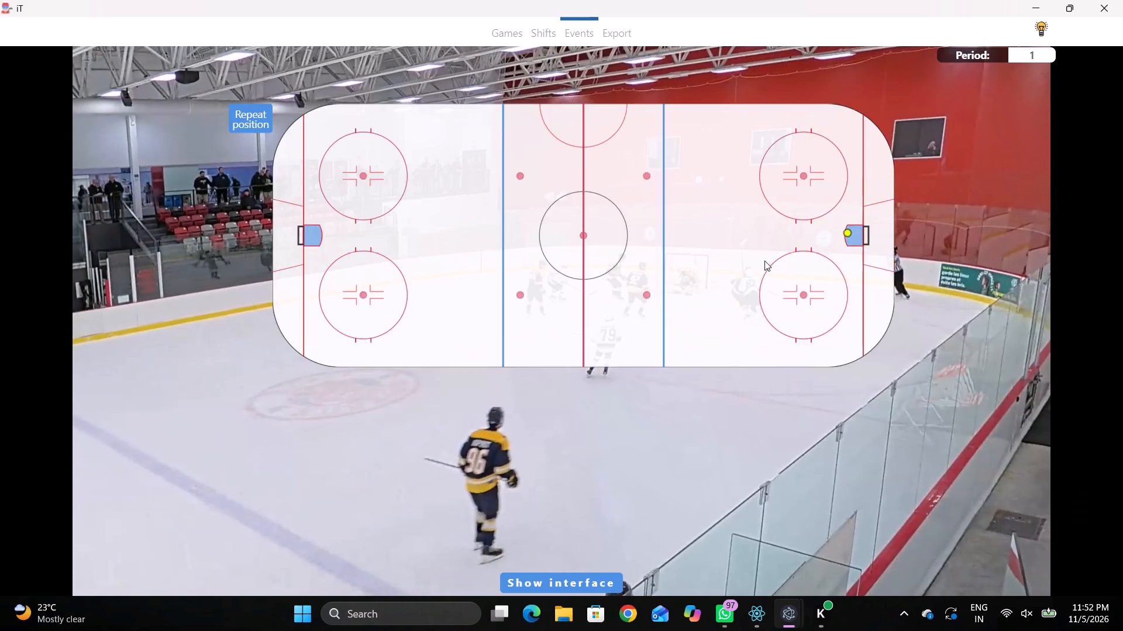
Log the next Face off, won by Home player 89 against Away player 91, at the end-zone face-off dot.
{"action": "key", "text": "space"}
{"action": "key", "text": "space"}
{"action": "type", "text": "c"}
{"action": "key", "text": "space"}
{"action": "key", "text": "c"}
{"action": "key", "text": "space"}
{"action": "type", "text": "c vv"}
{"action": "key", "text": "shift+d"}
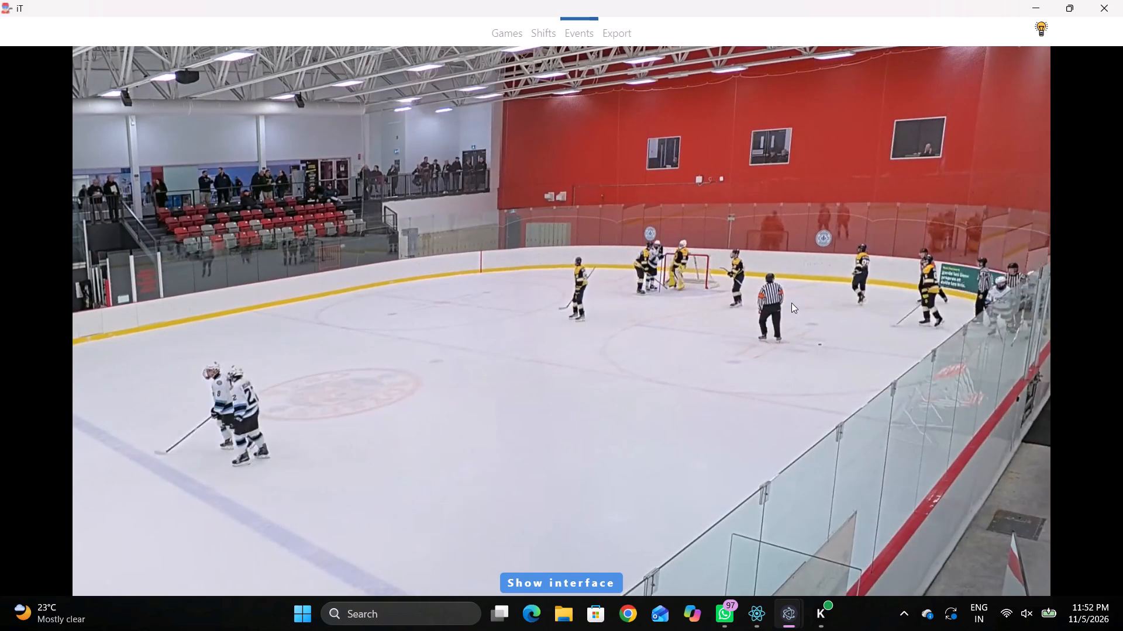
{"action": "key", "text": "c"}
{"action": "key", "text": "space"}
{"action": "type", "text": "D"}
{"action": "type", "text": "c"}
{"action": "key", "text": "space"}
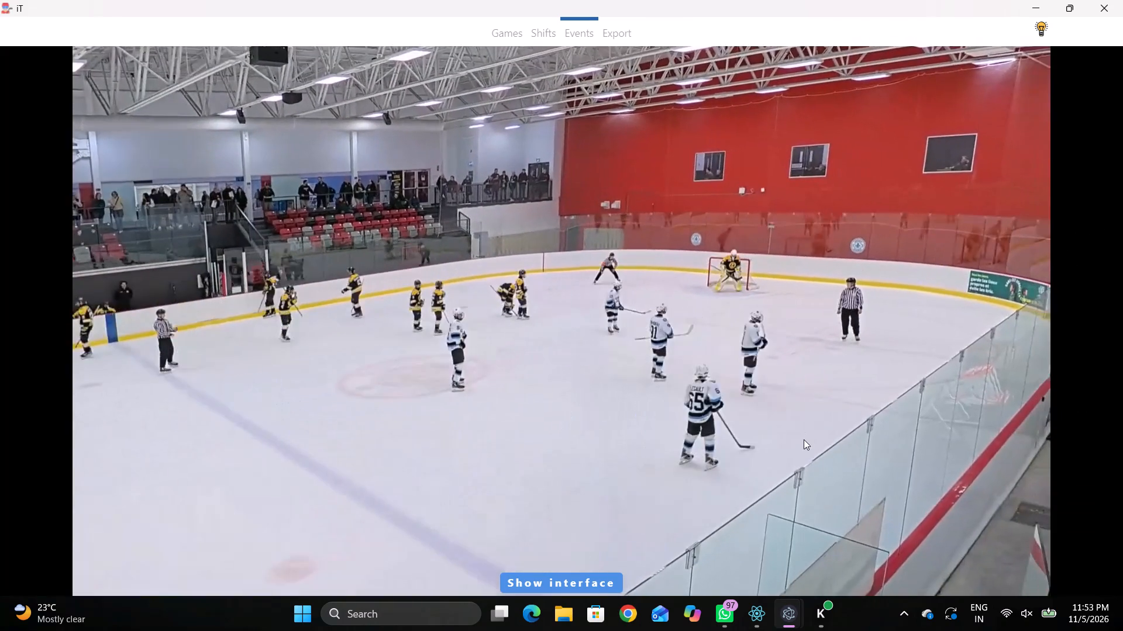
{"action": "key", "text": "space"}
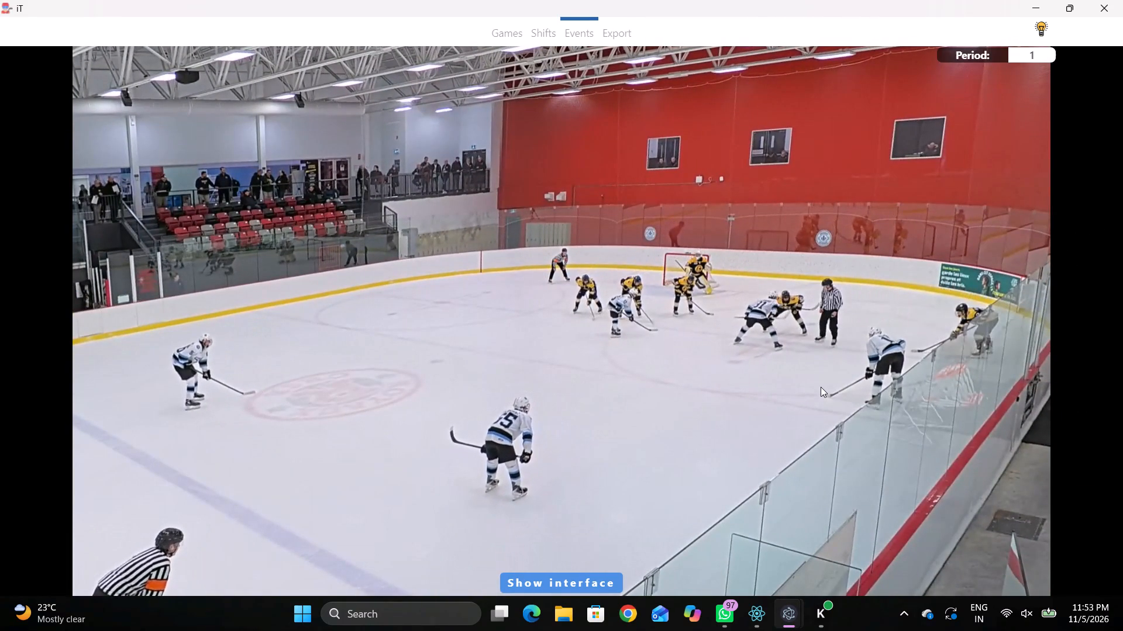
{"action": "type", "text": "r"}
{"action": "key", "text": "space"}
{"action": "key", "text": "space"}
{"action": "type", "text": "qq"}
{"action": "key", "text": "q"}
{"action": "key", "text": "q"}
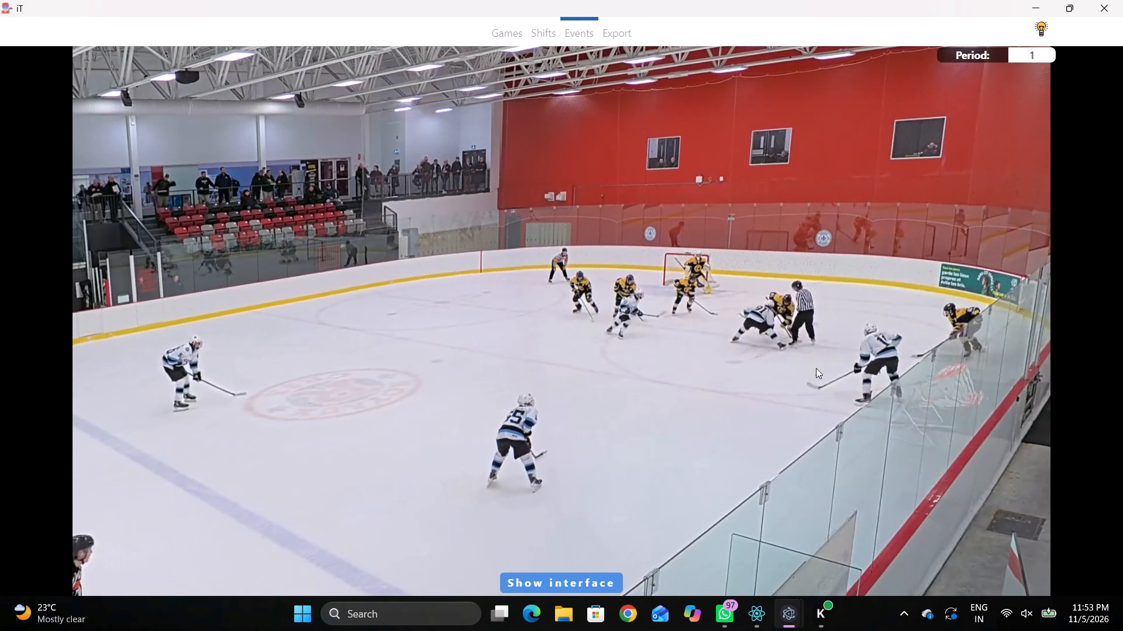
{"action": "key", "text": "q"}
{"action": "key", "text": "q"}
{"action": "right_click", "coordinate": [786, 286]}
{"action": "key", "text": "q"}
{"action": "left_click", "coordinate": [803, 348]}
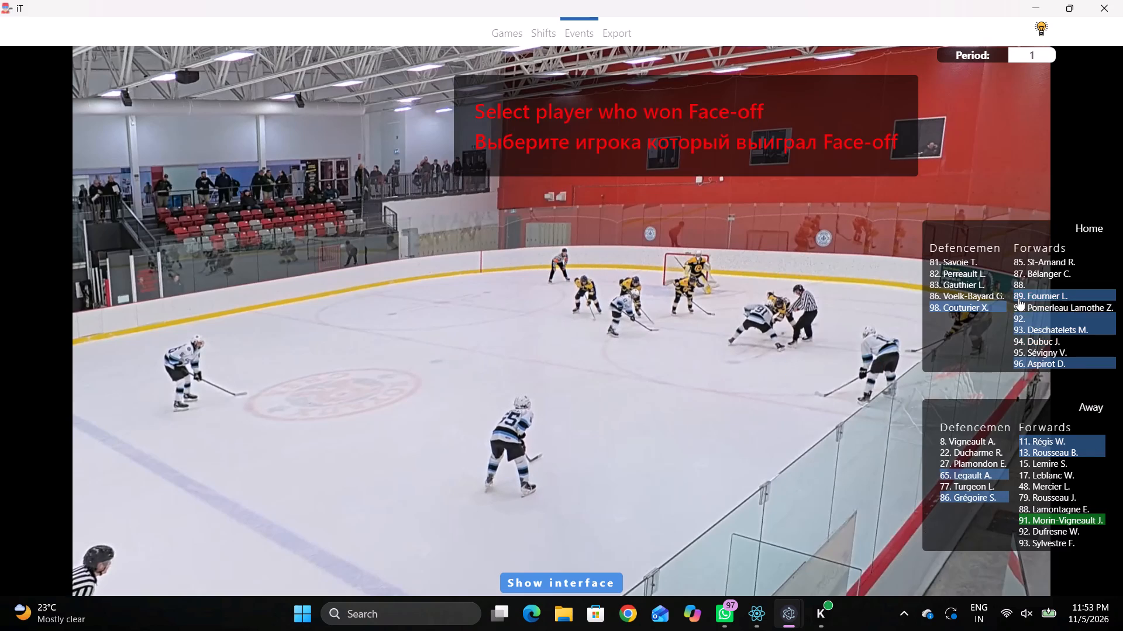
{"action": "left_click", "coordinate": [1018, 298]}
{"action": "left_click", "coordinate": [1046, 519]}
{"action": "left_click", "coordinate": [804, 294]}
Log a Pass event for Home player 81 shortly after the face-off and mark its rink position.
{"action": "key", "text": "space"}
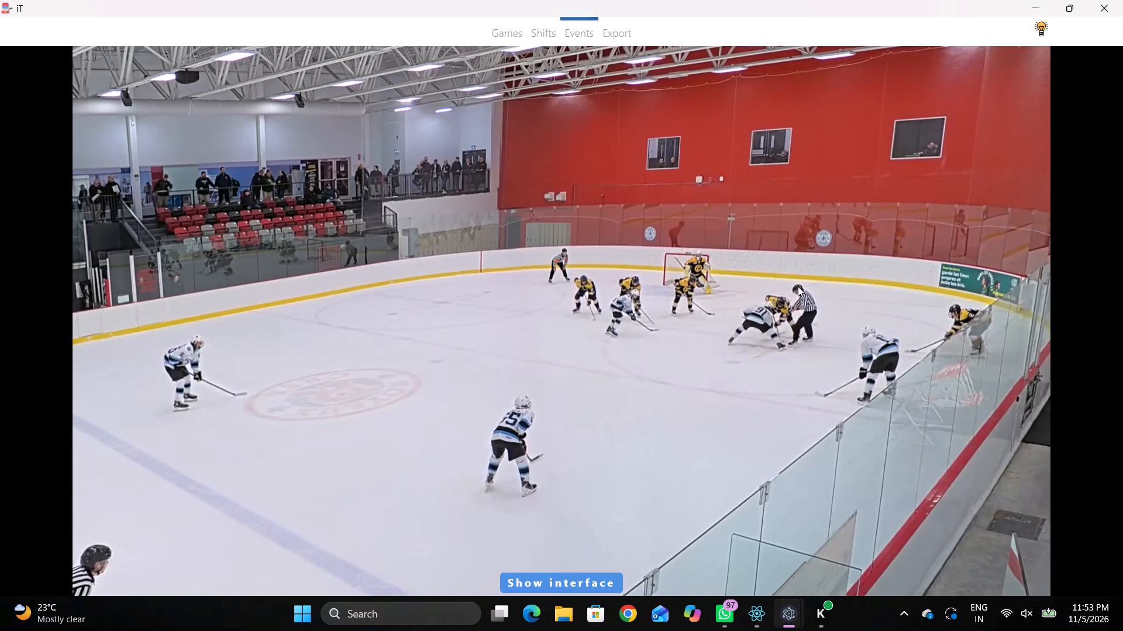
{"action": "key", "text": "space"}
{"action": "key", "text": "space"}
{"action": "key", "text": "space"}
{"action": "key", "text": "space"}
{"action": "key", "text": "space"}
{"action": "key", "text": "space"}
{"action": "key", "text": "space"}
{"action": "key", "text": "q"}
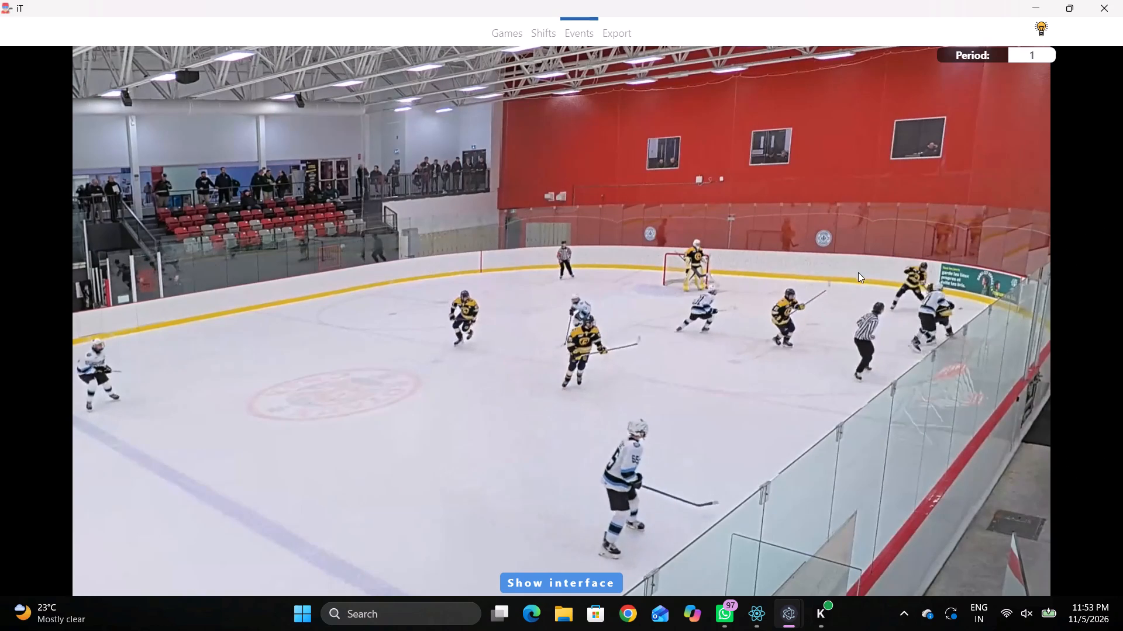
{"action": "key", "text": "q"}
{"action": "right_click", "coordinate": [851, 267]}
{"action": "key", "text": "q"}
{"action": "right_click_drag", "start_coordinate": [835, 268], "coordinate": [811, 273]}
{"action": "left_click", "coordinate": [835, 271]}
{"action": "right_click_drag", "start_coordinate": [753, 259], "coordinate": [760, 264]}
{"action": "left_click", "coordinate": [828, 283]}
{"action": "right_click", "coordinate": [775, 282]}
{"action": "left_click", "coordinate": [835, 296]}
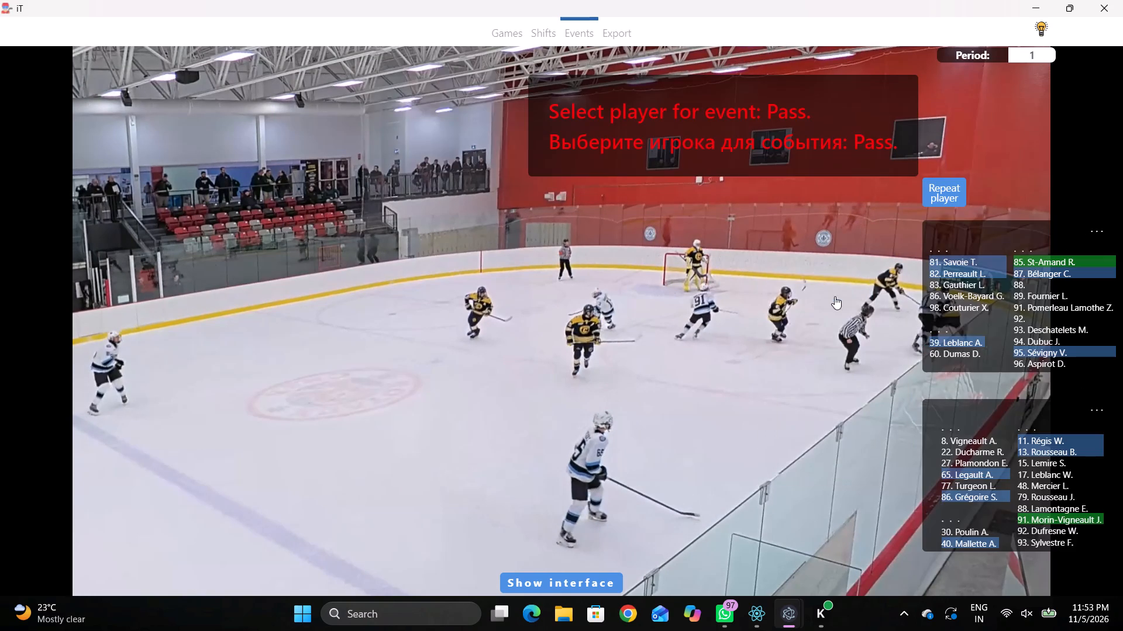
{"action": "left_click", "coordinate": [942, 261]}
{"action": "left_click", "coordinate": [870, 279]}
{"action": "key", "text": "space"}
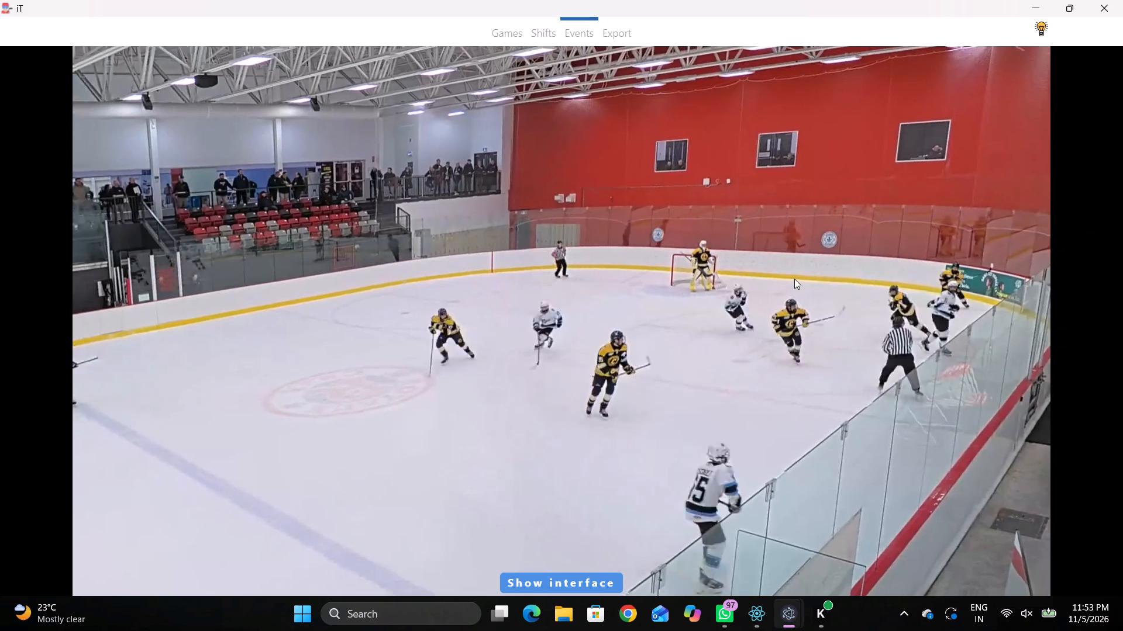
Log a Pass event for Away player 65 following Home player 81's pass and mark its rink position.
{"action": "key", "text": "space"}
{"action": "key", "text": "space"}
{"action": "key", "text": "space"}
{"action": "key", "text": "space"}
{"action": "key", "text": "space"}
{"action": "key", "text": "space"}
{"action": "key", "text": "space"}
{"action": "key", "text": "q"}
{"action": "key", "text": "q"}
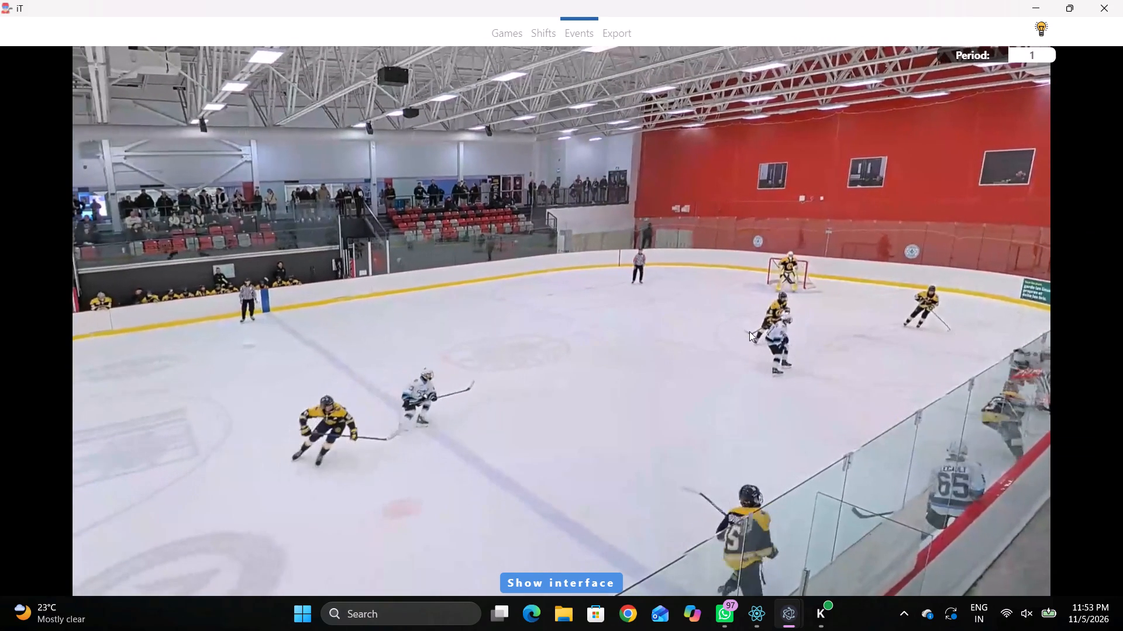
{"action": "key", "text": "q"}
{"action": "key", "text": "q"}
{"action": "type", "text": "qq"}
{"action": "key", "text": "q"}
{"action": "key", "text": "q"}
{"action": "right_click", "coordinate": [721, 301]}
{"action": "right_click", "coordinate": [716, 303]}
{"action": "left_click", "coordinate": [729, 307]}
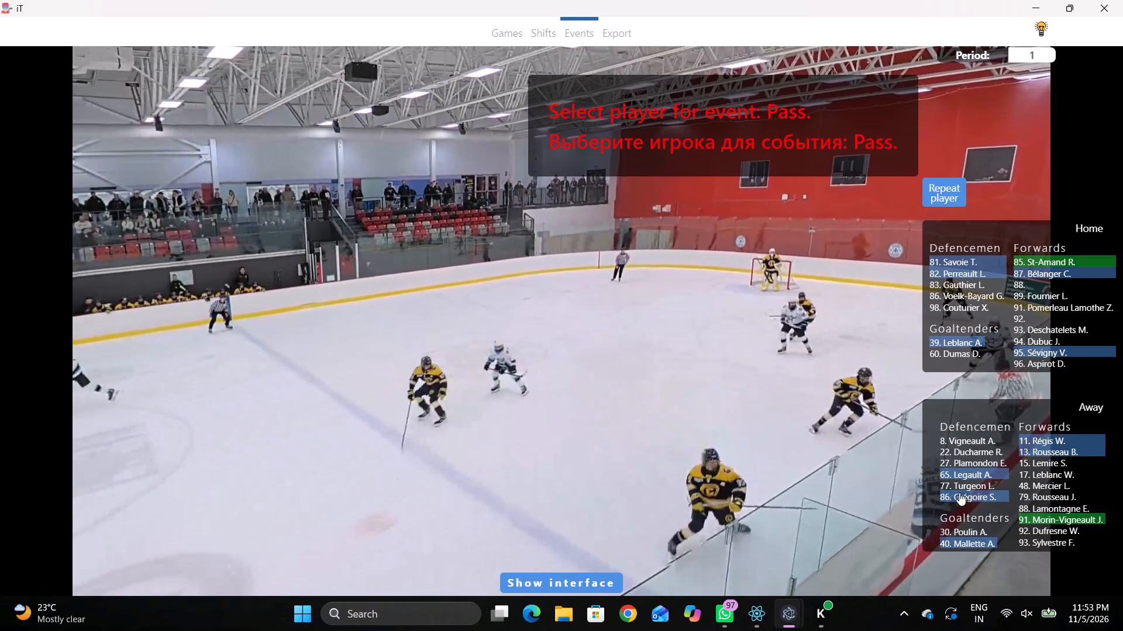
{"action": "left_click", "coordinate": [958, 493]}
{"action": "right_click", "coordinate": [802, 460]}
{"action": "left_click", "coordinate": [799, 462]}
{"action": "left_click", "coordinate": [958, 464]}
{"action": "left_click", "coordinate": [942, 472]}
{"action": "left_click", "coordinate": [704, 334]}
Log a Skating with the puck event for Away player 11 and mark its rink position.
{"action": "key", "text": "space"}
{"action": "key", "text": "space"}
{"action": "key", "text": "space"}
{"action": "key", "text": "space"}
{"action": "key", "text": "space"}
{"action": "key", "text": "space"}
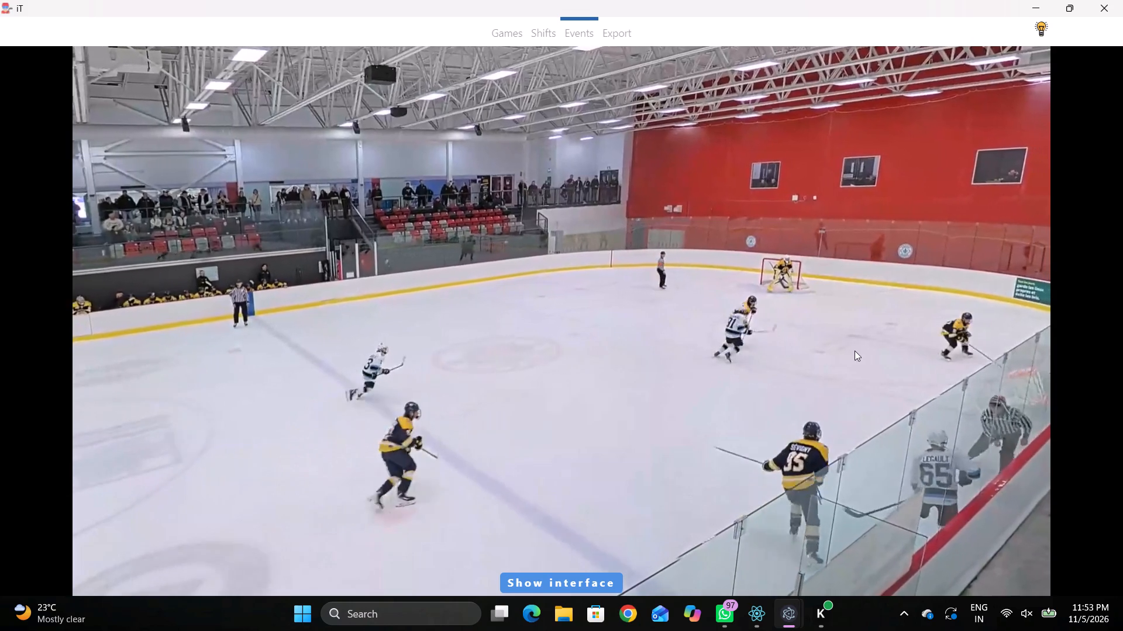
{"action": "key", "text": "q"}
{"action": "key", "text": "space"}
{"action": "key", "text": "space"}
{"action": "key", "text": "space"}
{"action": "key", "text": "space"}
{"action": "key", "text": "space"}
{"action": "type", "text": "q"}
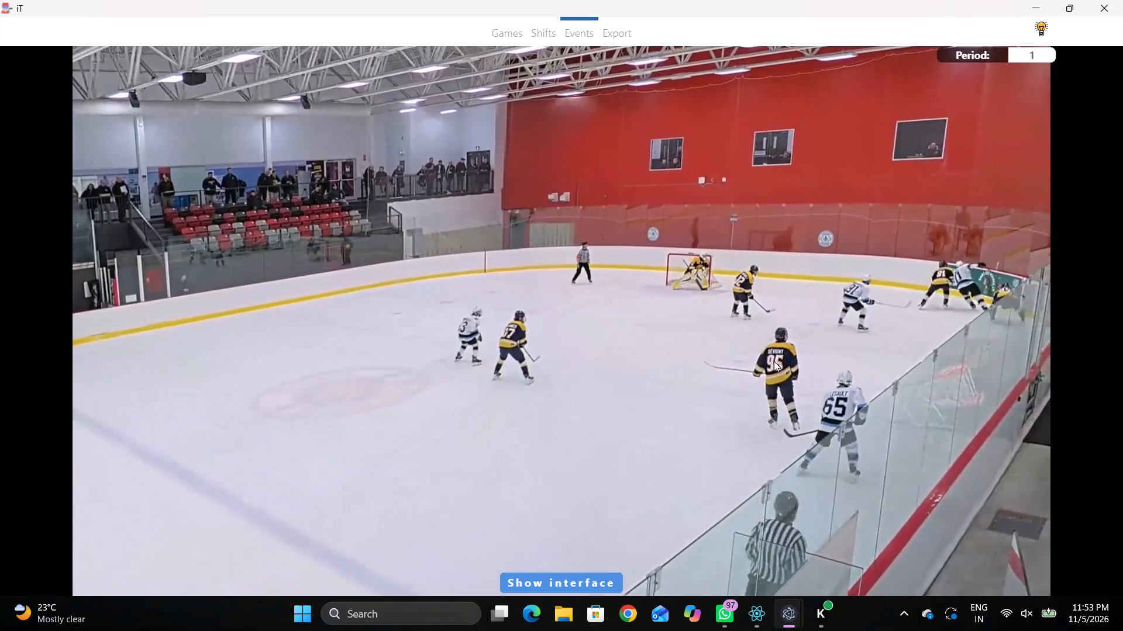
{"action": "right_click", "coordinate": [721, 307]}
{"action": "left_click", "coordinate": [740, 336]}
{"action": "right_click", "coordinate": [632, 346]}
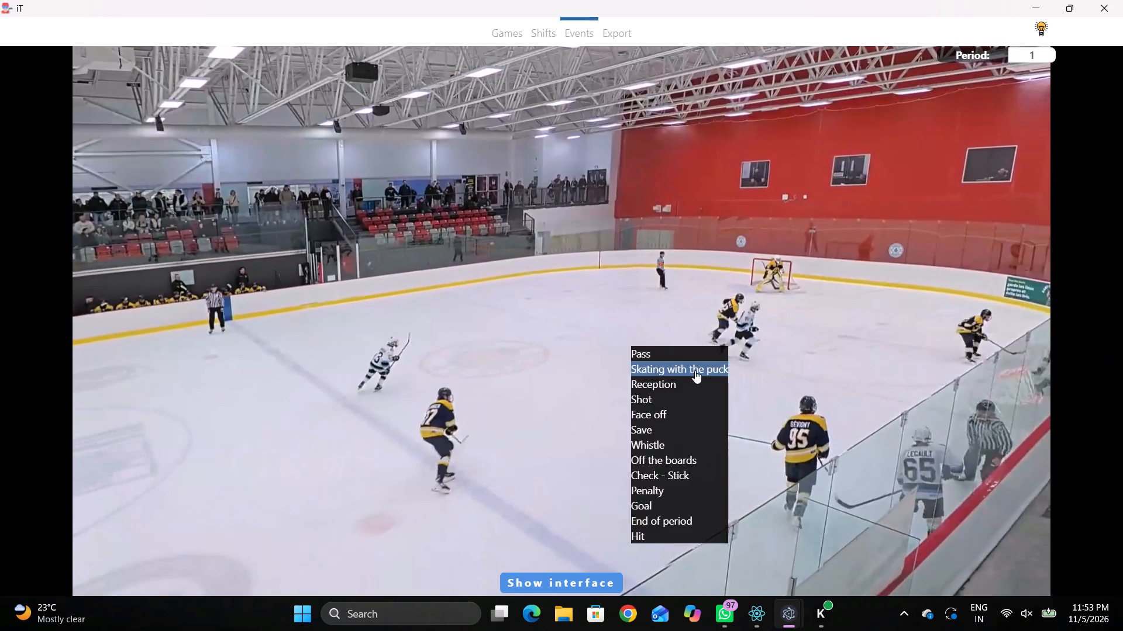
{"action": "left_click", "coordinate": [695, 370]}
{"action": "left_click", "coordinate": [1025, 441]}
{"action": "left_click", "coordinate": [824, 331]}
Log a Pass event shortly after for the same player, Away 11, and mark its rink position.
{"action": "key", "text": "space"}
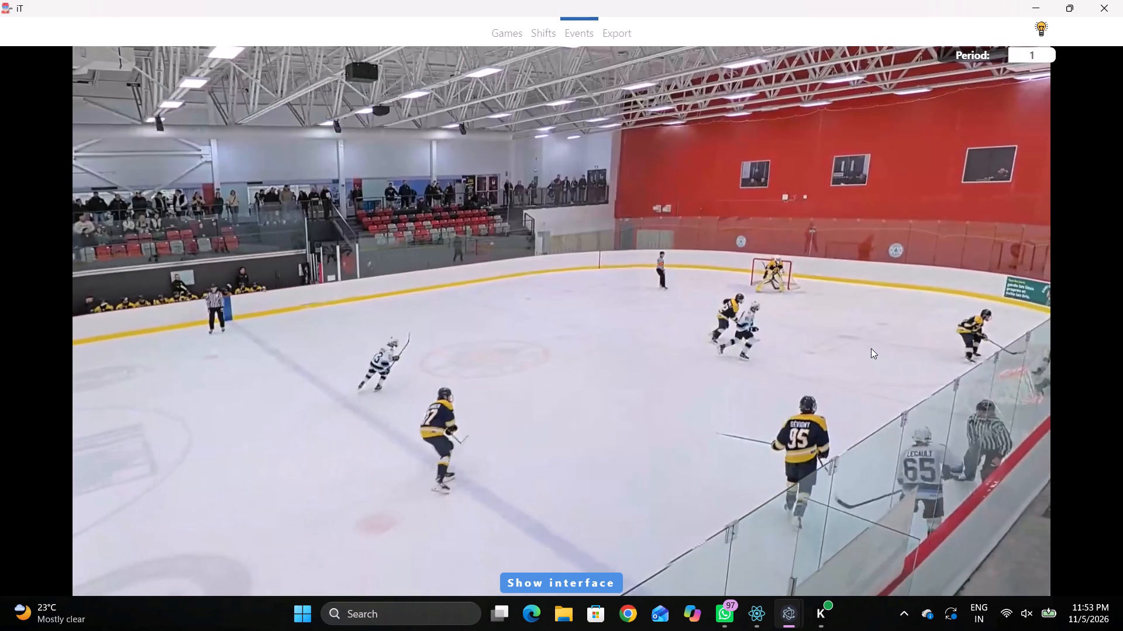
{"action": "key", "text": "space"}
{"action": "right_click", "coordinate": [857, 262]}
{"action": "key", "text": "space"}
{"action": "key", "text": "space"}
{"action": "right_click", "coordinate": [804, 251]}
{"action": "left_click", "coordinate": [827, 256]}
{"action": "left_click", "coordinate": [948, 190]}
{"action": "left_click", "coordinate": [844, 365]}
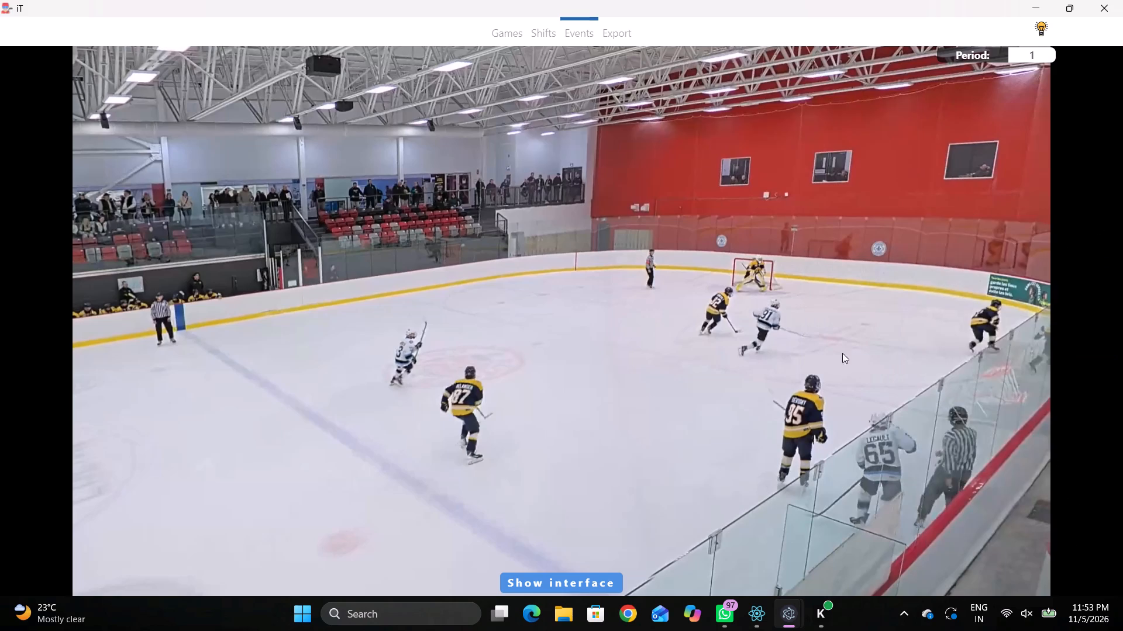
Re-mark the rink position of Away player 11's latest Pass event in the event list.
{"action": "key", "text": "shift+d"}
{"action": "left_click", "coordinate": [357, 561]}
{"action": "left_click", "coordinate": [835, 330]}
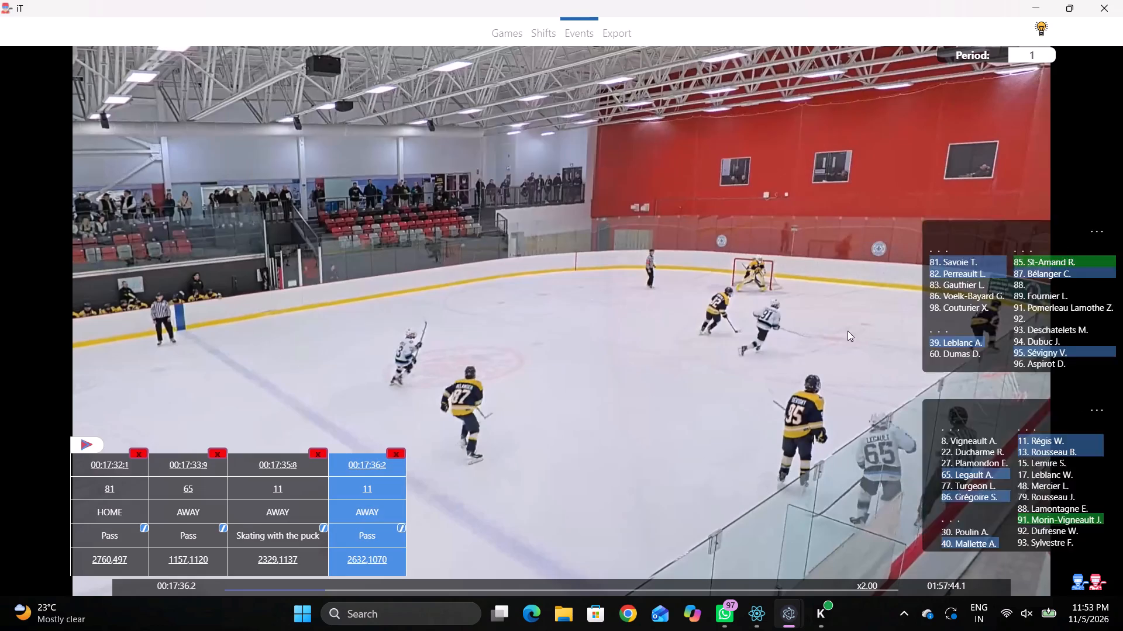
{"action": "key", "text": "shift+d"}
Log the next Pass event for Home player 95 and mark its rink position.
{"action": "key", "text": "space"}
{"action": "key", "text": "space"}
{"action": "key", "text": "space"}
{"action": "key", "text": "space"}
{"action": "key", "text": "space"}
{"action": "key", "text": "space"}
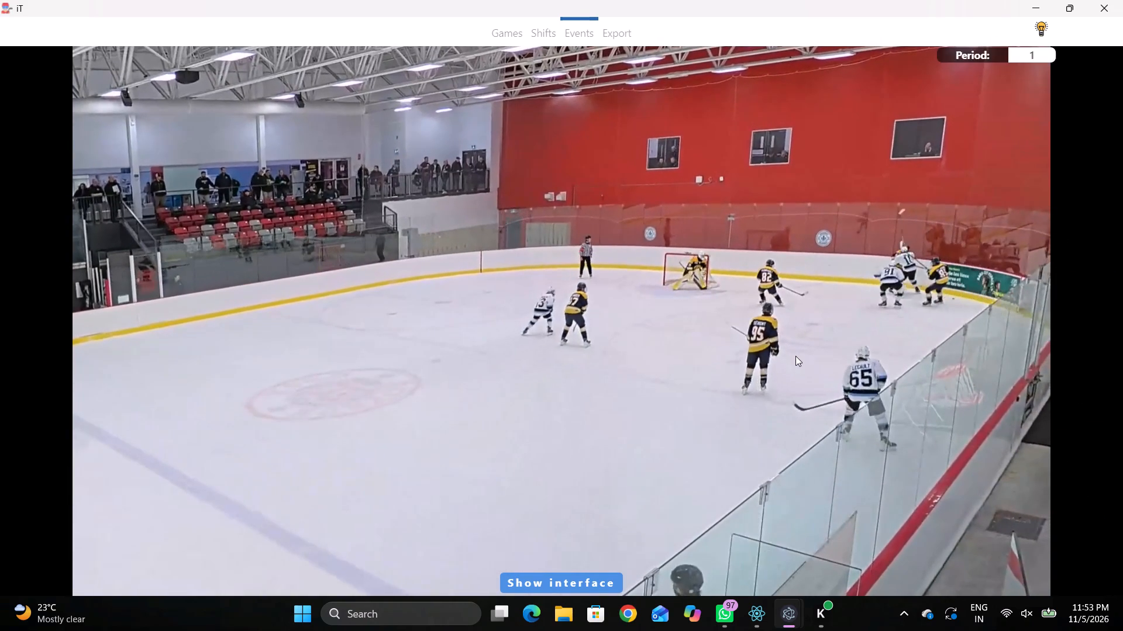
{"action": "key", "text": "space"}
{"action": "key", "text": "space"}
{"action": "type", "text": "qq"}
{"action": "key", "text": "space"}
{"action": "key", "text": "space"}
{"action": "key", "text": "space"}
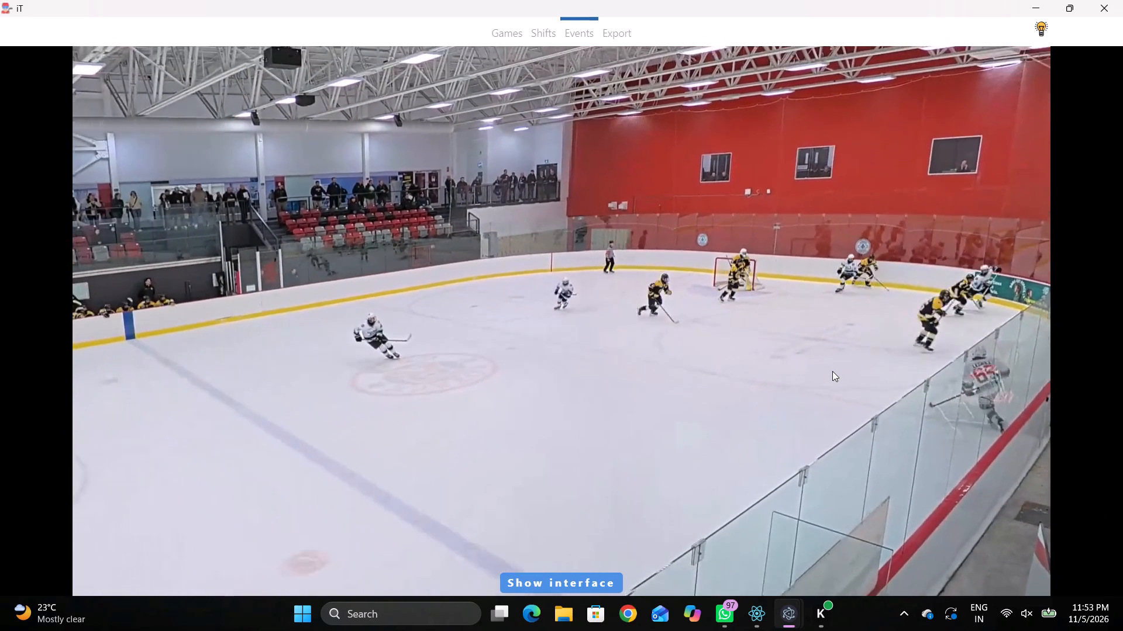
{"action": "key", "text": "space"}
{"action": "key", "text": "q"}
{"action": "key", "text": "q"}
{"action": "key", "text": "q"}
{"action": "key", "text": "q"}
{"action": "key", "text": "q"}
{"action": "key", "text": "q"}
{"action": "key", "text": "q"}
{"action": "key", "text": "q"}
{"action": "key", "text": "q"}
{"action": "key", "text": "q"}
{"action": "key", "text": "q"}
{"action": "key", "text": "q"}
{"action": "key", "text": "q"}
{"action": "key", "text": "q"}
{"action": "key", "text": "q"}
{"action": "key", "text": "q"}
{"action": "key", "text": "q"}
{"action": "key", "text": "space"}
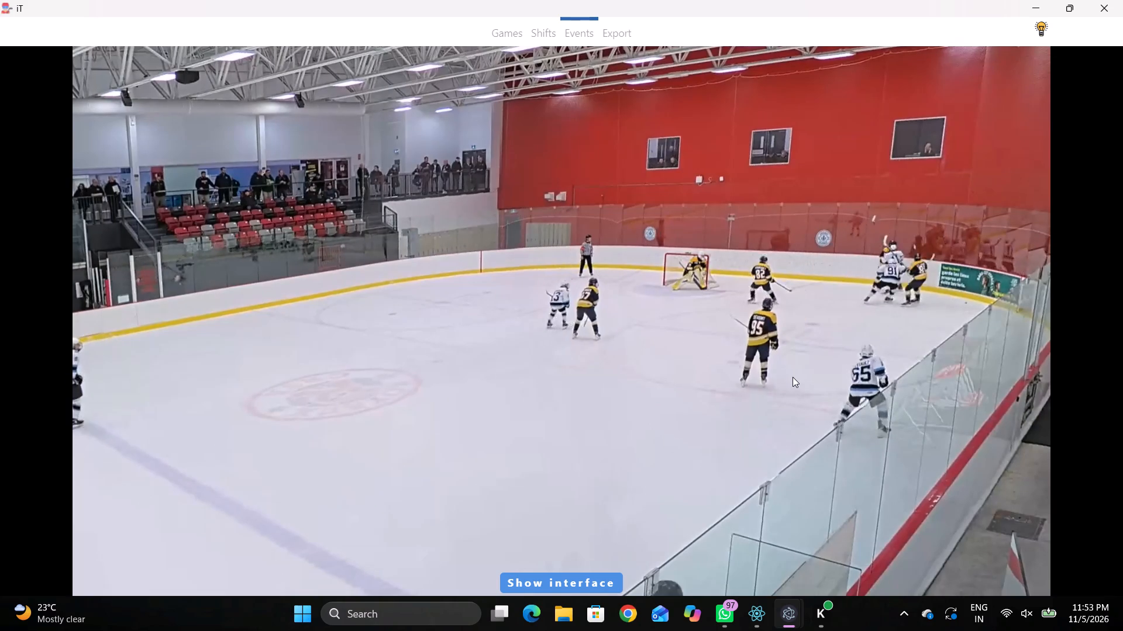
{"action": "key", "text": "space"}
{"action": "right_click", "coordinate": [740, 346]}
{"action": "left_click_drag", "start_coordinate": [750, 354], "coordinate": [740, 348]}
{"action": "right_click_drag", "start_coordinate": [723, 340], "coordinate": [715, 340]}
{"action": "left_click", "coordinate": [730, 351]}
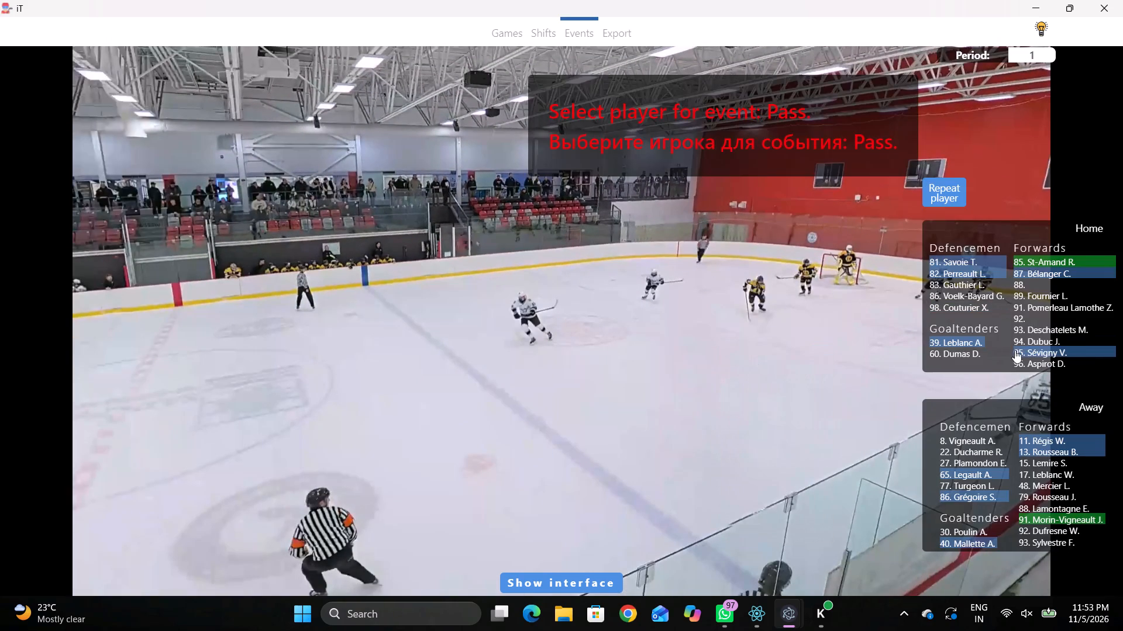
{"action": "left_click", "coordinate": [1016, 351]}
{"action": "left_click", "coordinate": [852, 348]}
Log a Pass event for Away player 13 on the neutral-zone play near the far boards and mark its rink position.
{"action": "key", "text": "space"}
{"action": "key", "text": "space"}
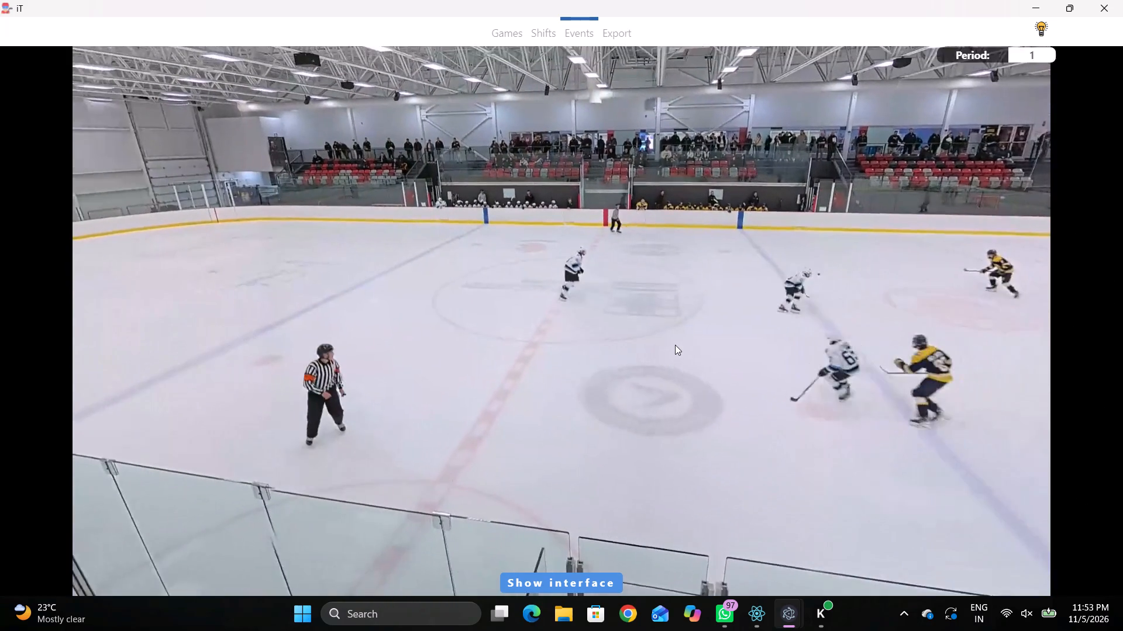
{"action": "key", "text": "space"}
{"action": "key", "text": "space"}
{"action": "key", "text": "q"}
{"action": "type", "text": "r"}
{"action": "key", "text": "space"}
{"action": "key", "text": "space"}
{"action": "key", "text": "space"}
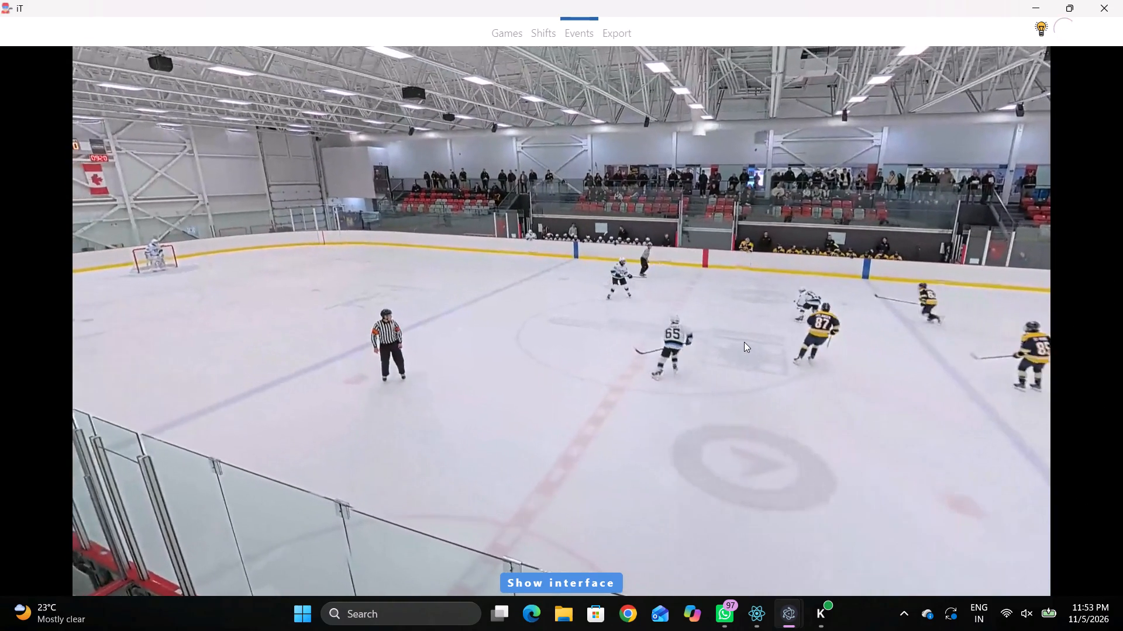
{"action": "key", "text": "space"}
{"action": "key", "text": "space"}
{"action": "key", "text": "space"}
{"action": "key", "text": "q"}
{"action": "key", "text": "space"}
{"action": "key", "text": "space"}
{"action": "key", "text": "space"}
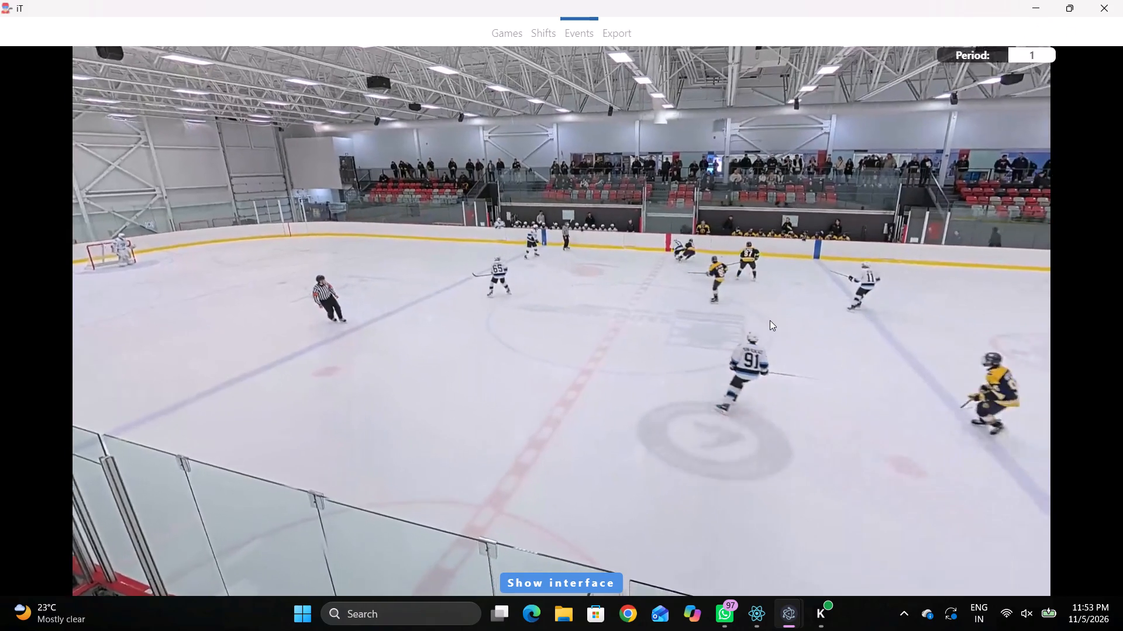
{"action": "key", "text": "space"}
{"action": "key", "text": "q"}
{"action": "key", "text": "q"}
{"action": "key", "text": "q"}
{"action": "key", "text": "q"}
{"action": "right_click", "coordinate": [788, 263]}
{"action": "right_click", "coordinate": [785, 262]}
{"action": "left_click", "coordinate": [811, 272]}
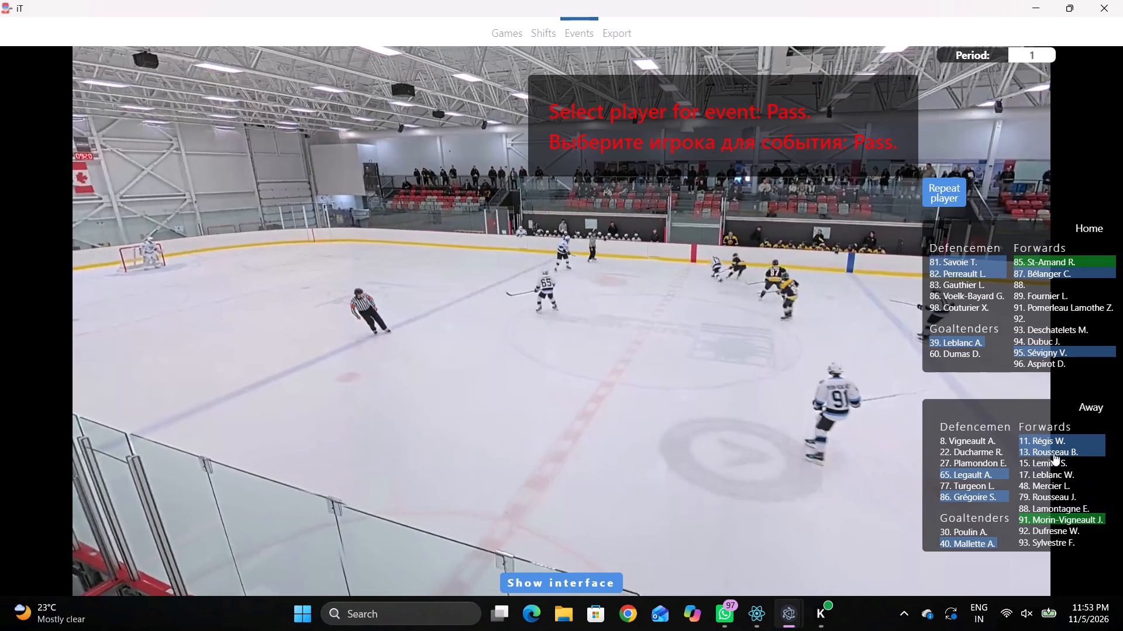
{"action": "left_click", "coordinate": [1041, 455]}
{"action": "left_click", "coordinate": [572, 157]}
{"action": "key", "text": "shift+d"}
{"action": "key", "text": "shift+d"}
Log a Skating with the puck event for Home player 87 near the far boards and mark its rink position.
{"action": "key", "text": "space"}
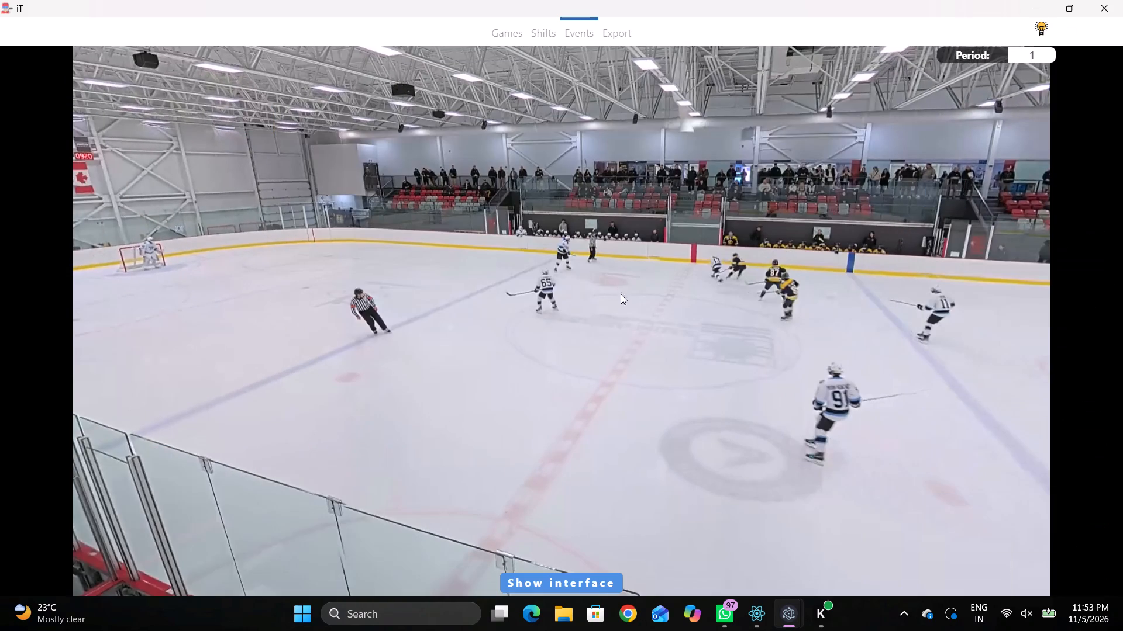
{"action": "key", "text": "space"}
{"action": "key", "text": "space"}
{"action": "key", "text": "space"}
{"action": "key", "text": "space"}
{"action": "key", "text": "space"}
{"action": "key", "text": "q"}
{"action": "right_click", "coordinate": [695, 237]}
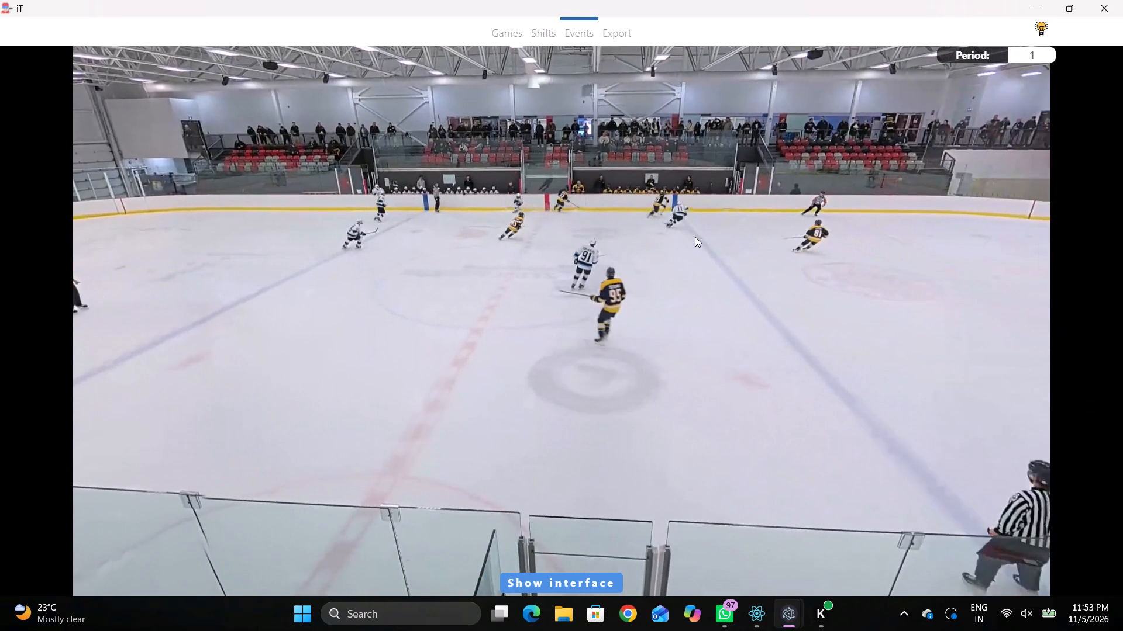
{"action": "left_click", "coordinate": [725, 264]}
{"action": "left_click", "coordinate": [1025, 279]}
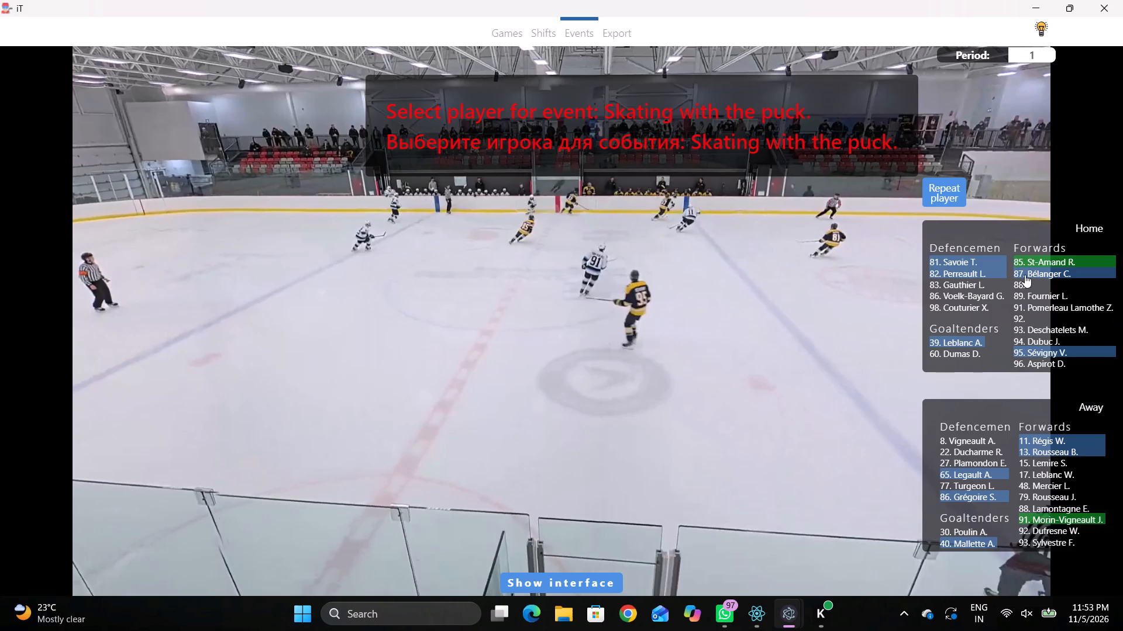
{"action": "left_click", "coordinate": [1025, 275]}
{"action": "left_click", "coordinate": [631, 136]}
Log a Pass event for the same player, Home 87, and mark its rink position near the far boards.
{"action": "key", "text": "space"}
{"action": "key", "text": "v"}
{"action": "key", "text": "space"}
{"action": "key", "text": "space"}
{"action": "key", "text": "space"}
{"action": "key", "text": "space"}
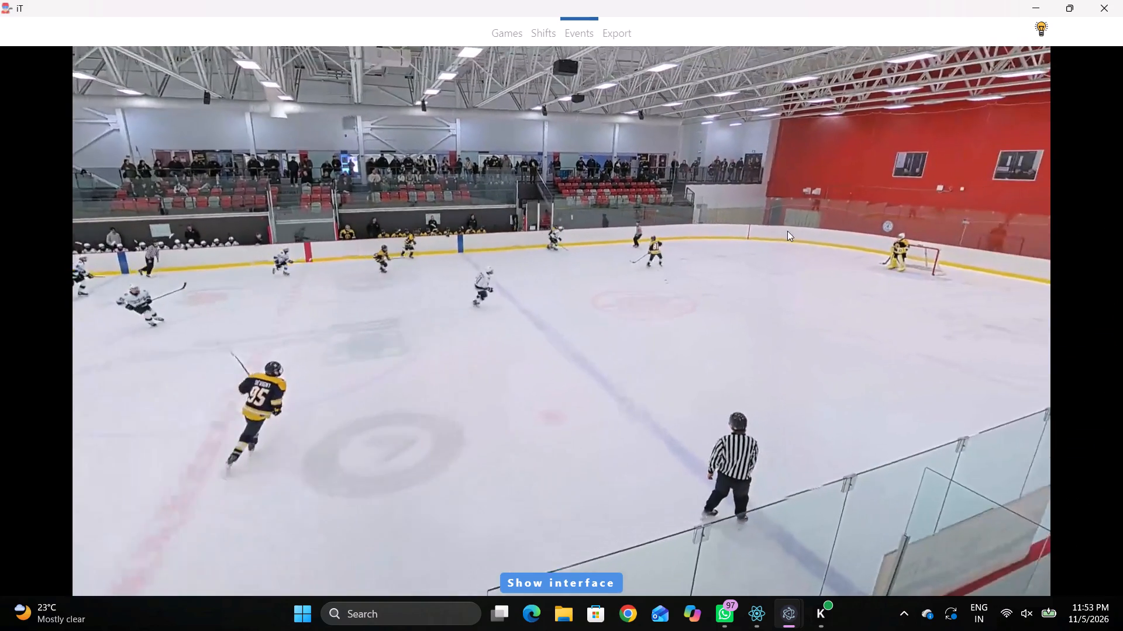
{"action": "type", "text": "qq"}
{"action": "key", "text": "q"}
{"action": "key", "text": "q"}
{"action": "right_click", "coordinate": [776, 219]}
{"action": "left_click", "coordinate": [789, 223]}
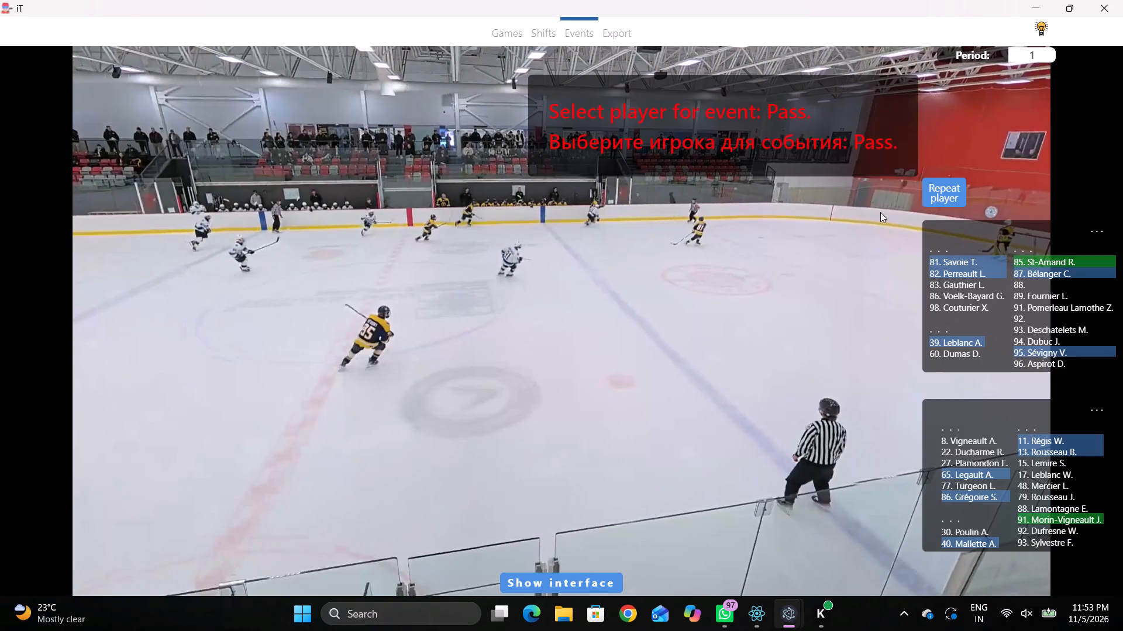
{"action": "left_click", "coordinate": [946, 195]}
{"action": "left_click", "coordinate": [760, 129]}
Log a Pass event for Home player 81 in the corner near the Home goal and mark its rink position.
{"action": "key", "text": "space"}
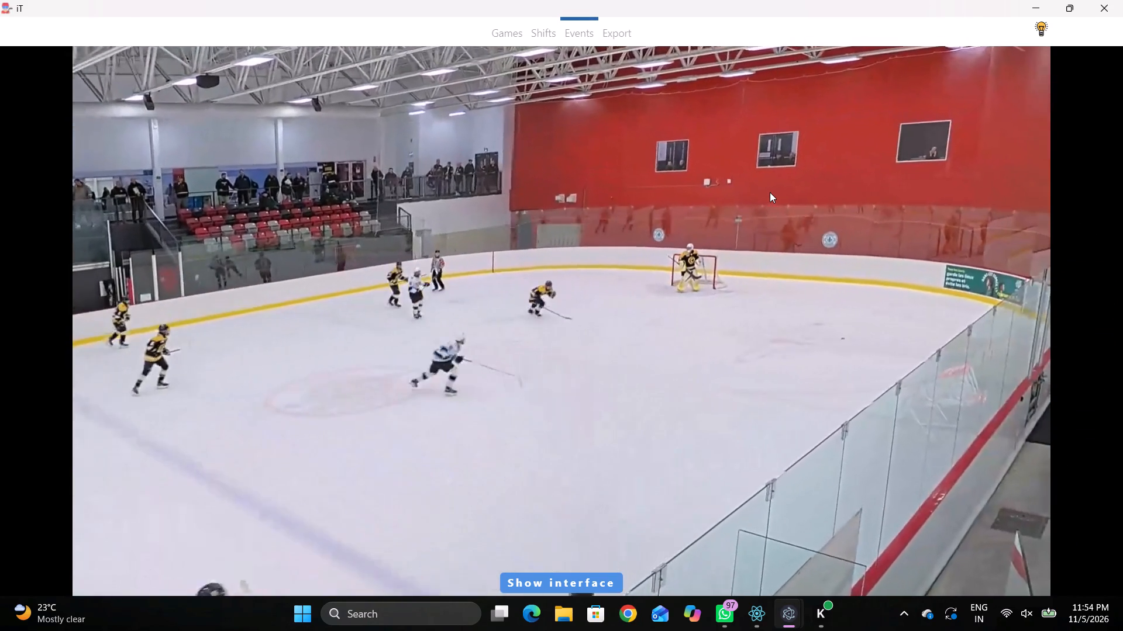
{"action": "key", "text": "space"}
{"action": "type", "text": "qq"}
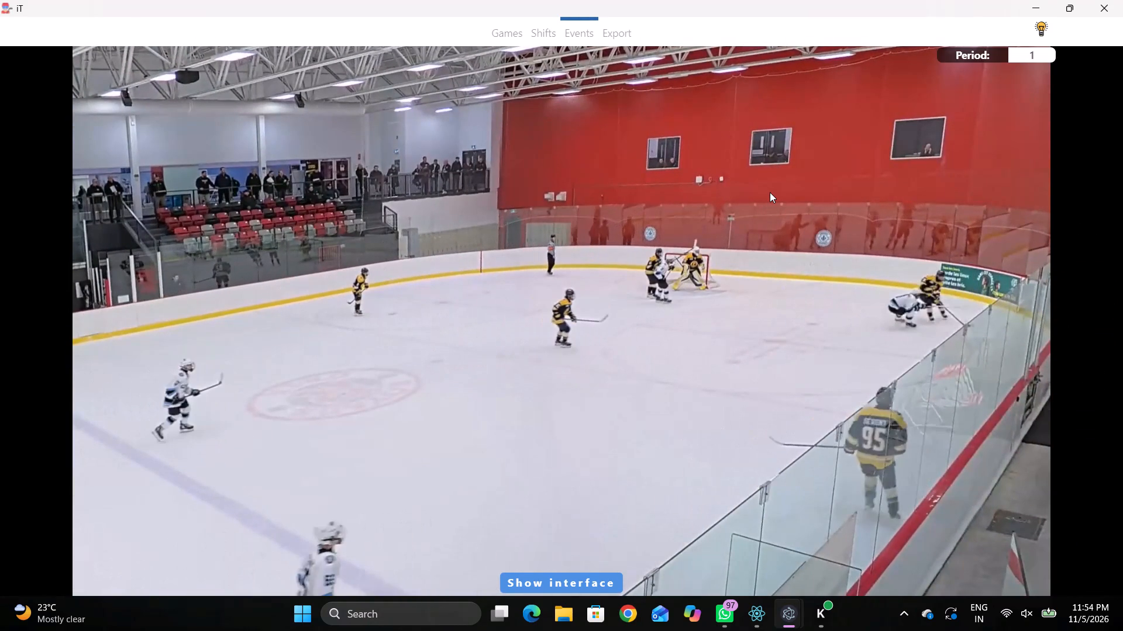
{"action": "right_click", "coordinate": [770, 192]}
{"action": "right_click", "coordinate": [767, 192]}
{"action": "left_click", "coordinate": [768, 193]}
{"action": "right_click", "coordinate": [768, 193]}
{"action": "left_click", "coordinate": [775, 200]}
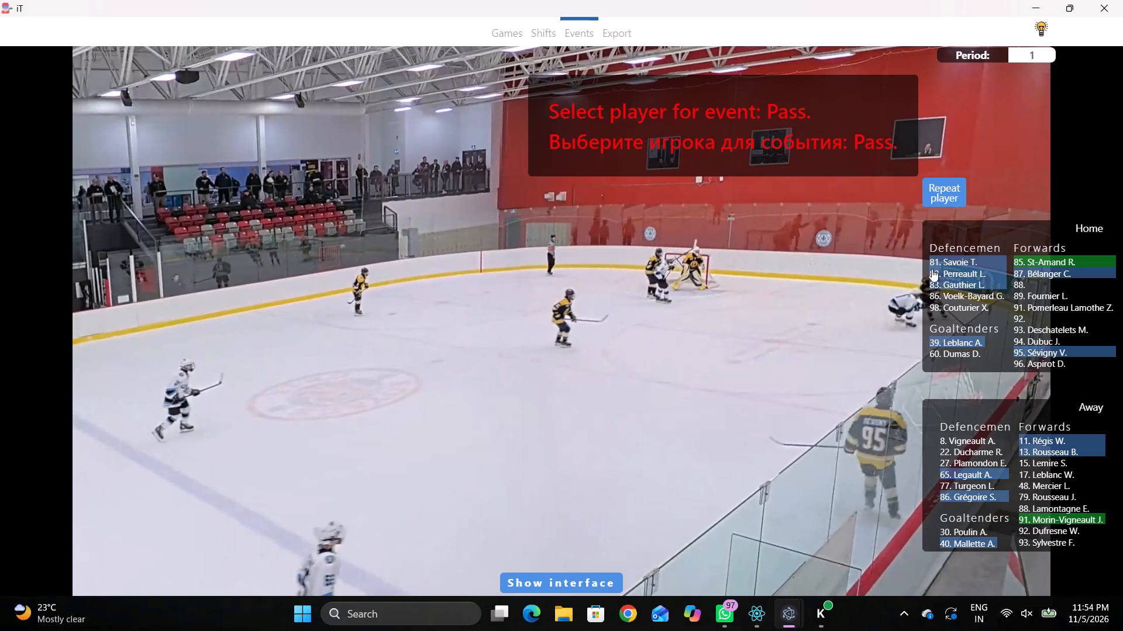
{"action": "left_click", "coordinate": [939, 259]}
{"action": "left_click", "coordinate": [837, 328]}
Log a Pass event for Home player 95 and mark it at the bottom edge of the Home end's lower faceoff circle.
{"action": "key", "text": "space"}
{"action": "key", "text": "space"}
{"action": "key", "text": "space"}
{"action": "key", "text": "space"}
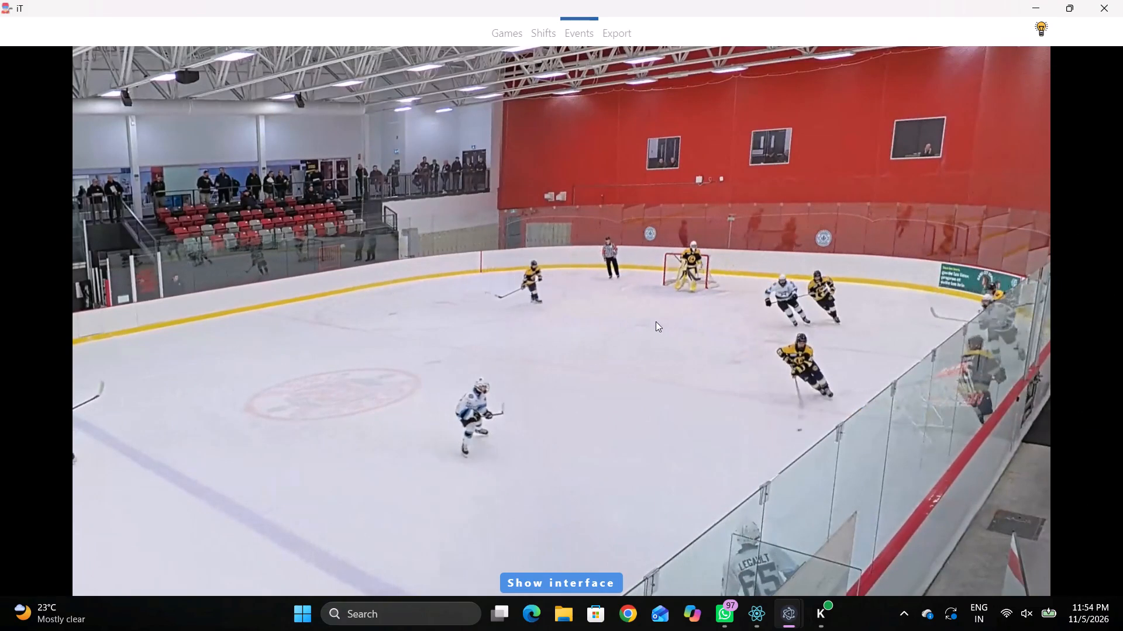
{"action": "right_click", "coordinate": [657, 321]}
{"action": "type", "text": "qqq"}
{"action": "left_click", "coordinate": [676, 335]}
{"action": "right_click", "coordinate": [640, 317]}
{"action": "key", "text": "q"}
{"action": "left_click", "coordinate": [667, 326]}
{"action": "right_click", "coordinate": [583, 318]}
{"action": "left_click", "coordinate": [592, 325]}
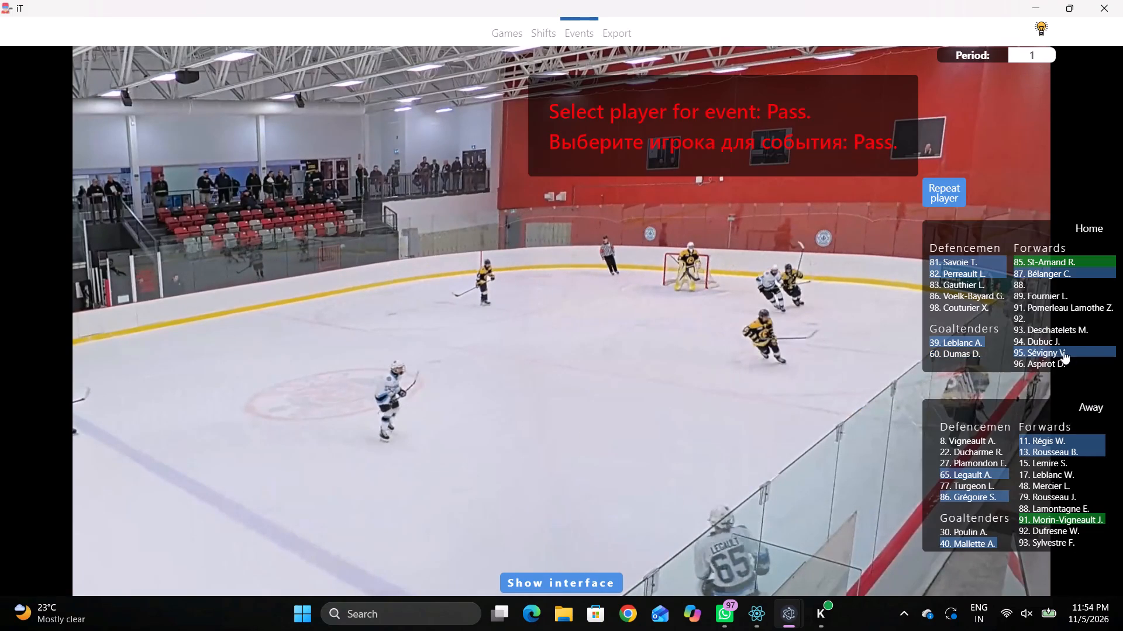
{"action": "left_click", "coordinate": [1050, 350]}
{"action": "left_click", "coordinate": [796, 339]}
Log a Skating with the puck event for Home player 85 on the entry play, marked just inside the Away end's lower faceoff circle.
{"action": "type", "text": "r"}
{"action": "key", "text": "space"}
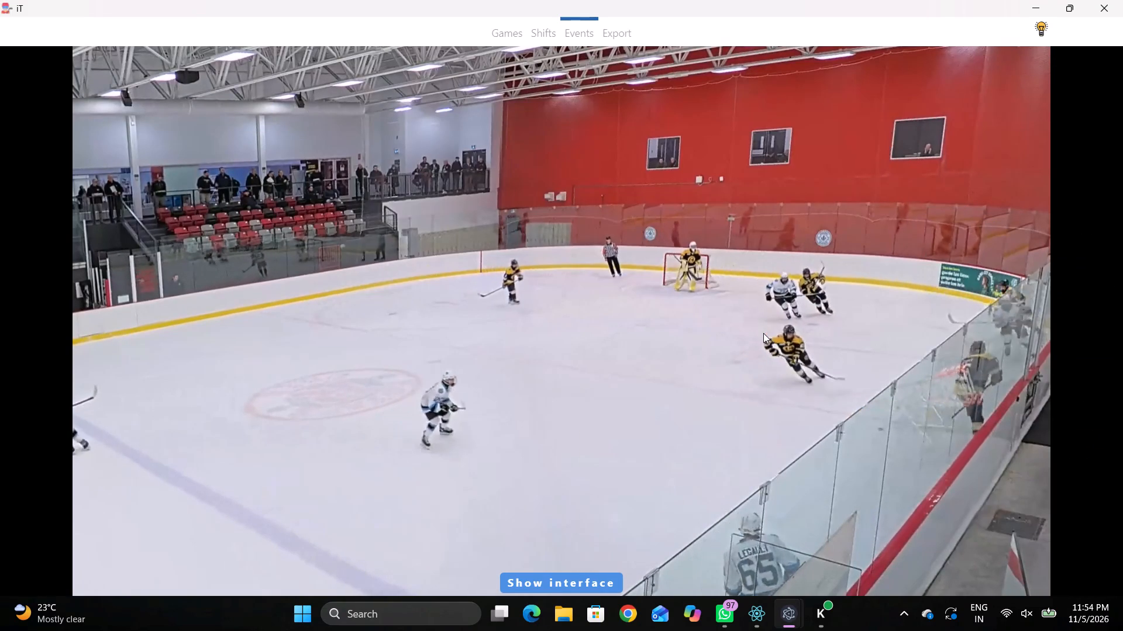
{"action": "key", "text": "space"}
{"action": "key", "text": "space"}
{"action": "key", "text": "space"}
{"action": "key", "text": "space"}
{"action": "key", "text": "space"}
{"action": "key", "text": "space"}
{"action": "key", "text": "space"}
{"action": "key", "text": "space"}
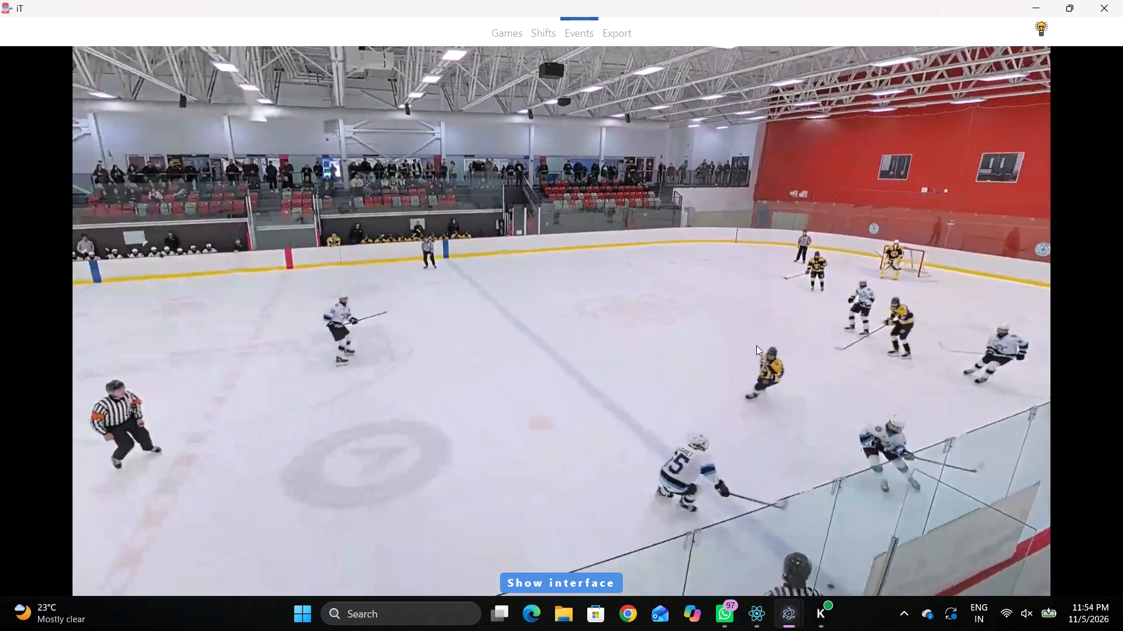
{"action": "key", "text": "space"}
{"action": "key", "text": "space"}
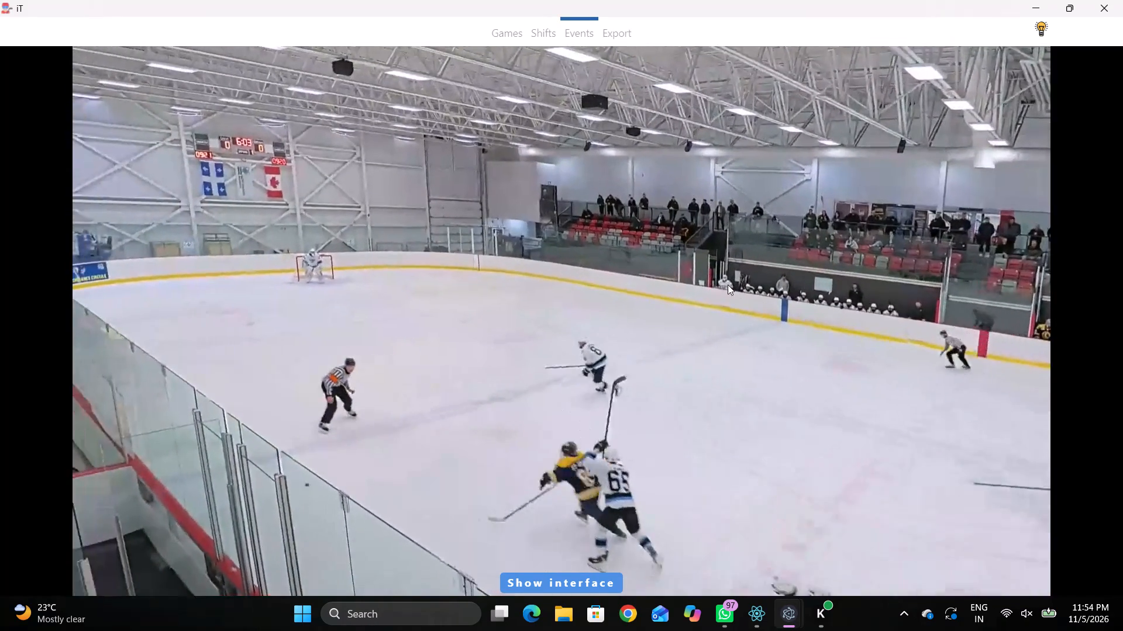
{"action": "key", "text": "space"}
{"action": "key", "text": "q"}
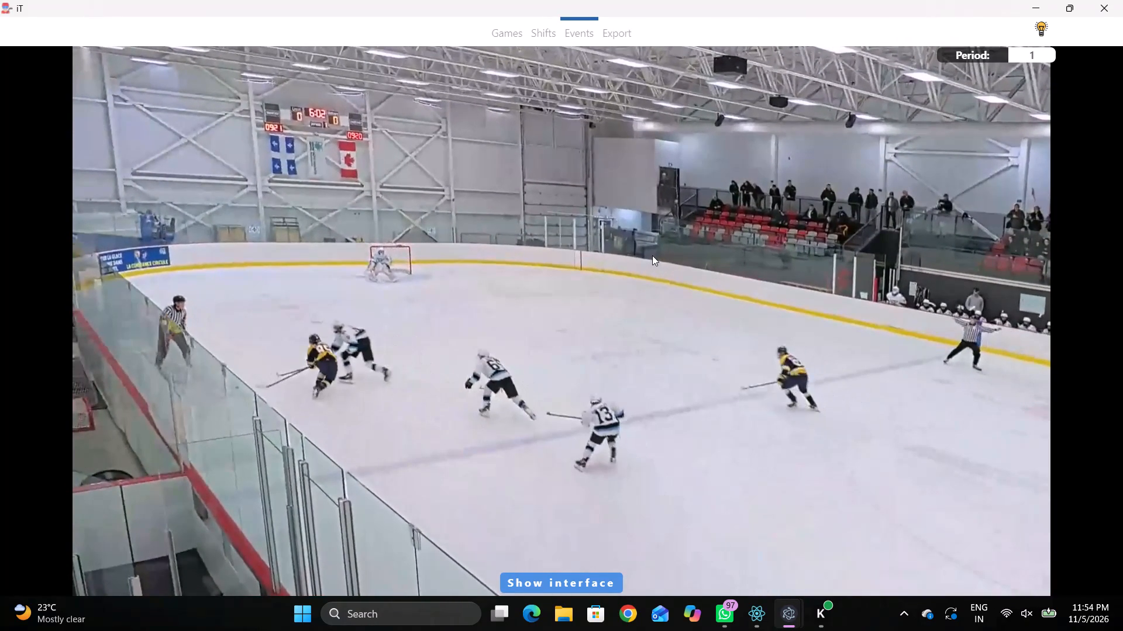
{"action": "right_click", "coordinate": [652, 255]}
{"action": "left_click_drag", "start_coordinate": [662, 275], "coordinate": [654, 270]}
{"action": "right_click_drag", "start_coordinate": [625, 259], "coordinate": [601, 260]}
{"action": "left_click", "coordinate": [646, 283]}
{"action": "left_click", "coordinate": [1032, 260]}
{"action": "left_click", "coordinate": [398, 319]}
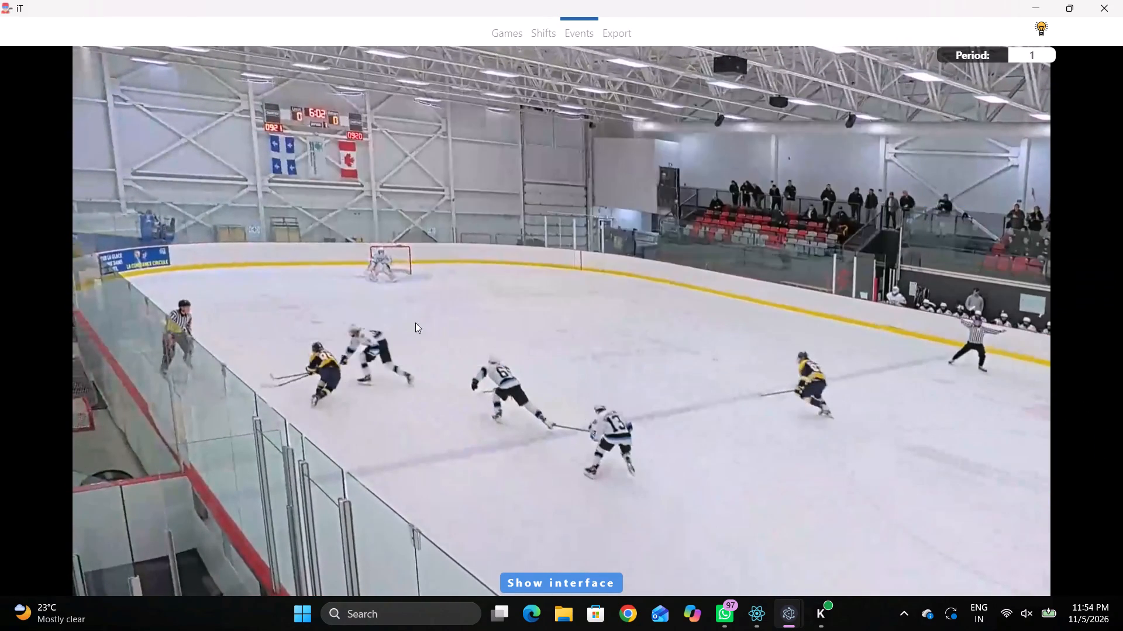
Log a Pass event for the same player, Home 85, and mark it in the Away zone near the blue line, toward the lower boards.
{"action": "key", "text": "space"}
{"action": "key", "text": "space"}
{"action": "right_click", "coordinate": [574, 297]}
{"action": "left_click", "coordinate": [573, 304]}
{"action": "left_click", "coordinate": [938, 199]}
{"action": "left_click_drag", "start_coordinate": [491, 322], "coordinate": [482, 321]}
Log a Pass event for Home player 95 and mark it in the Away zone near the lower boards, outside the faceoff circle.
{"action": "key", "text": "space"}
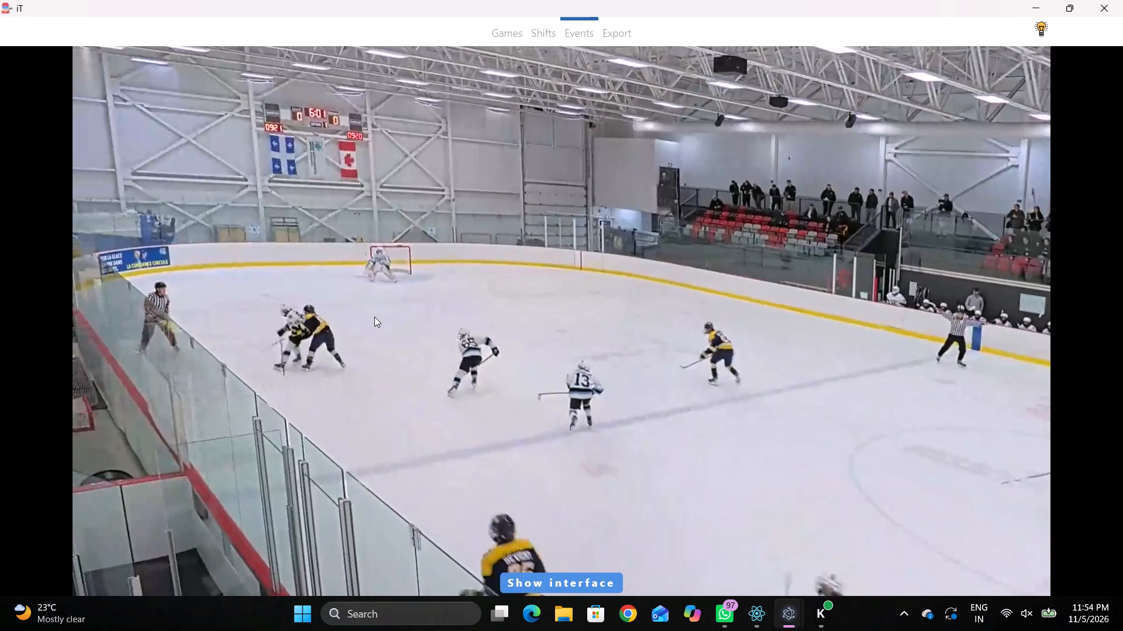
{"action": "key", "text": "space"}
{"action": "key", "text": "space"}
{"action": "key", "text": "space"}
{"action": "right_click", "coordinate": [575, 287]}
{"action": "left_click", "coordinate": [622, 309]}
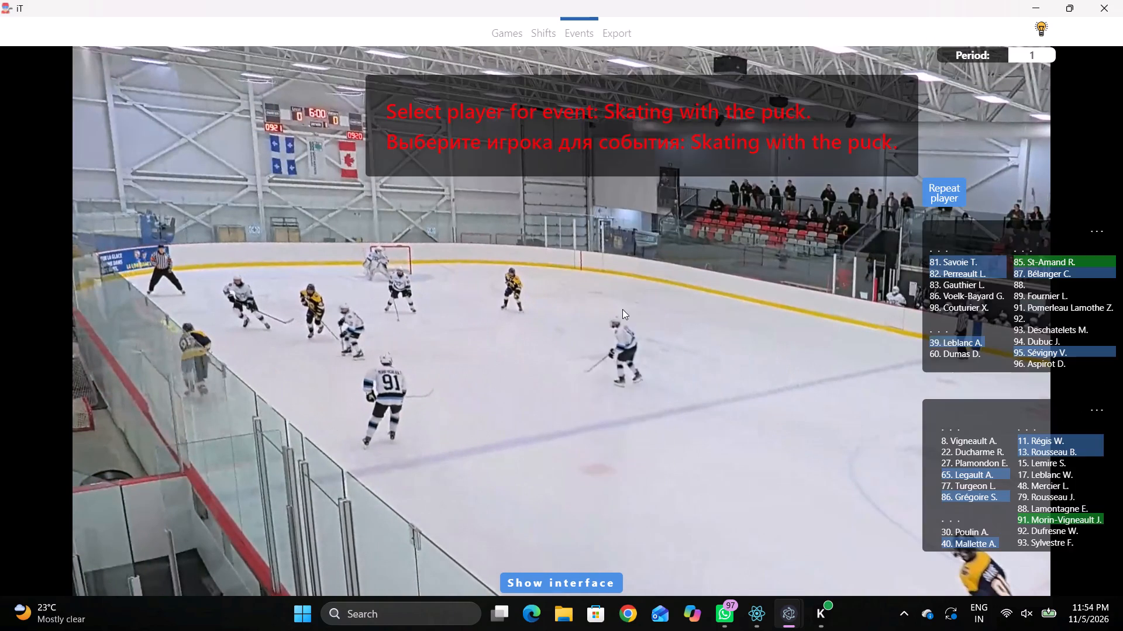
{"action": "right_click_drag", "start_coordinate": [768, 278], "coordinate": [739, 278]}
{"action": "left_click", "coordinate": [749, 283]}
{"action": "left_click", "coordinate": [1026, 353]}
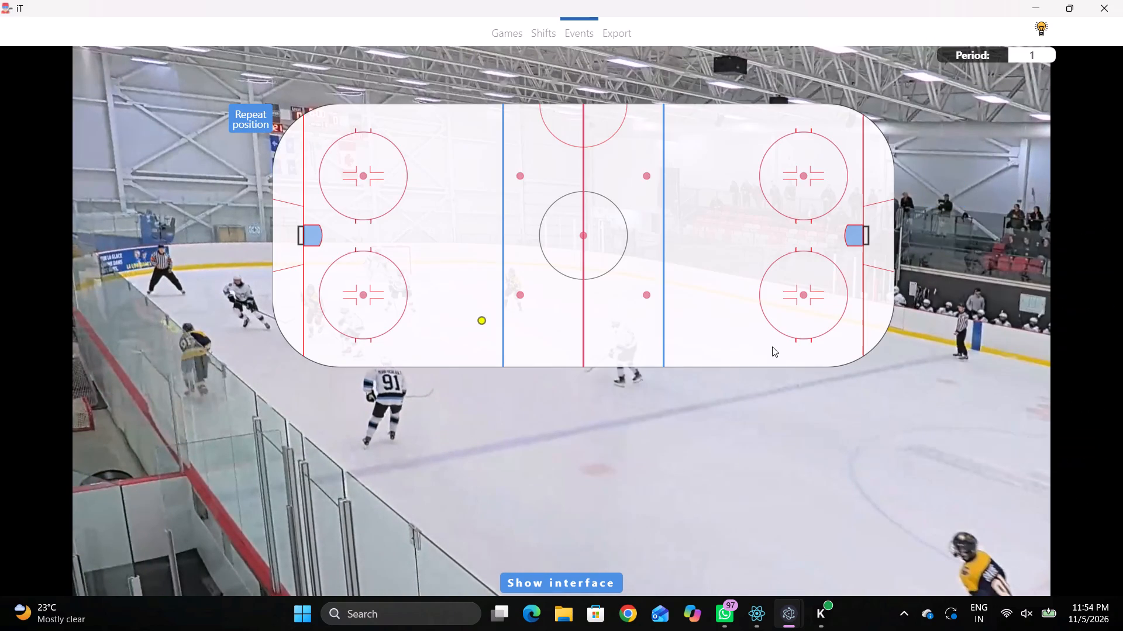
{"action": "left_click", "coordinate": [431, 349]}
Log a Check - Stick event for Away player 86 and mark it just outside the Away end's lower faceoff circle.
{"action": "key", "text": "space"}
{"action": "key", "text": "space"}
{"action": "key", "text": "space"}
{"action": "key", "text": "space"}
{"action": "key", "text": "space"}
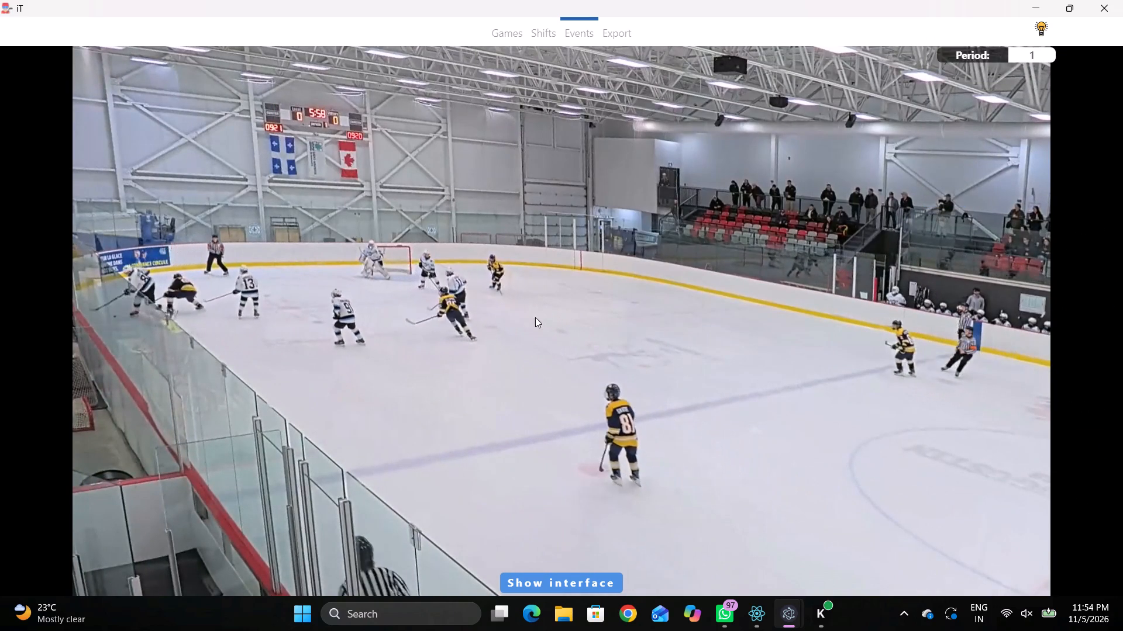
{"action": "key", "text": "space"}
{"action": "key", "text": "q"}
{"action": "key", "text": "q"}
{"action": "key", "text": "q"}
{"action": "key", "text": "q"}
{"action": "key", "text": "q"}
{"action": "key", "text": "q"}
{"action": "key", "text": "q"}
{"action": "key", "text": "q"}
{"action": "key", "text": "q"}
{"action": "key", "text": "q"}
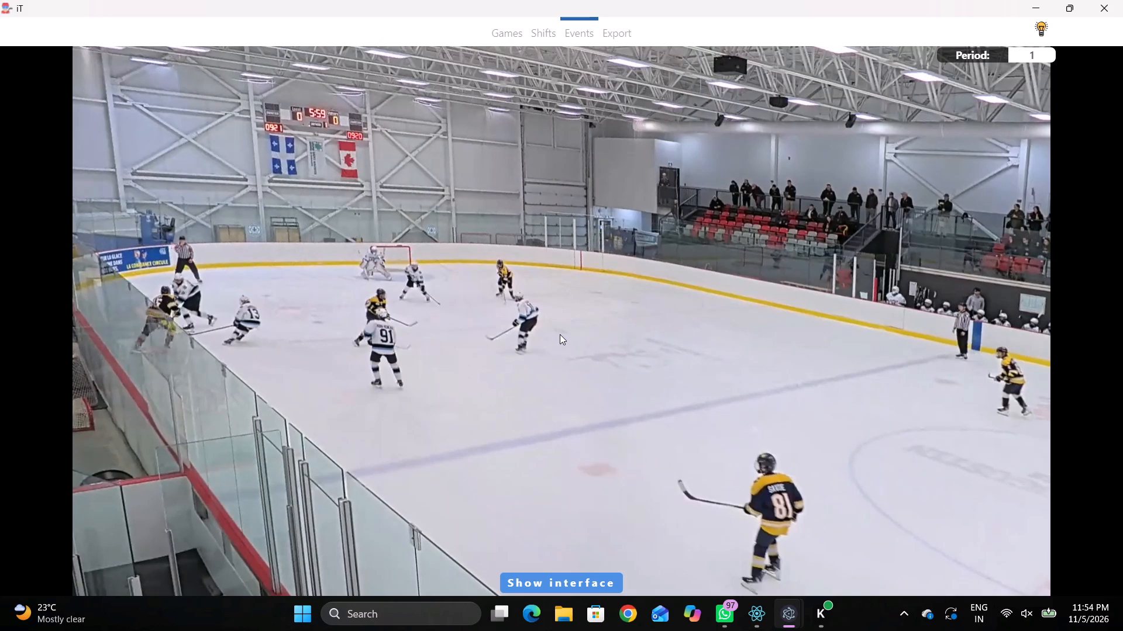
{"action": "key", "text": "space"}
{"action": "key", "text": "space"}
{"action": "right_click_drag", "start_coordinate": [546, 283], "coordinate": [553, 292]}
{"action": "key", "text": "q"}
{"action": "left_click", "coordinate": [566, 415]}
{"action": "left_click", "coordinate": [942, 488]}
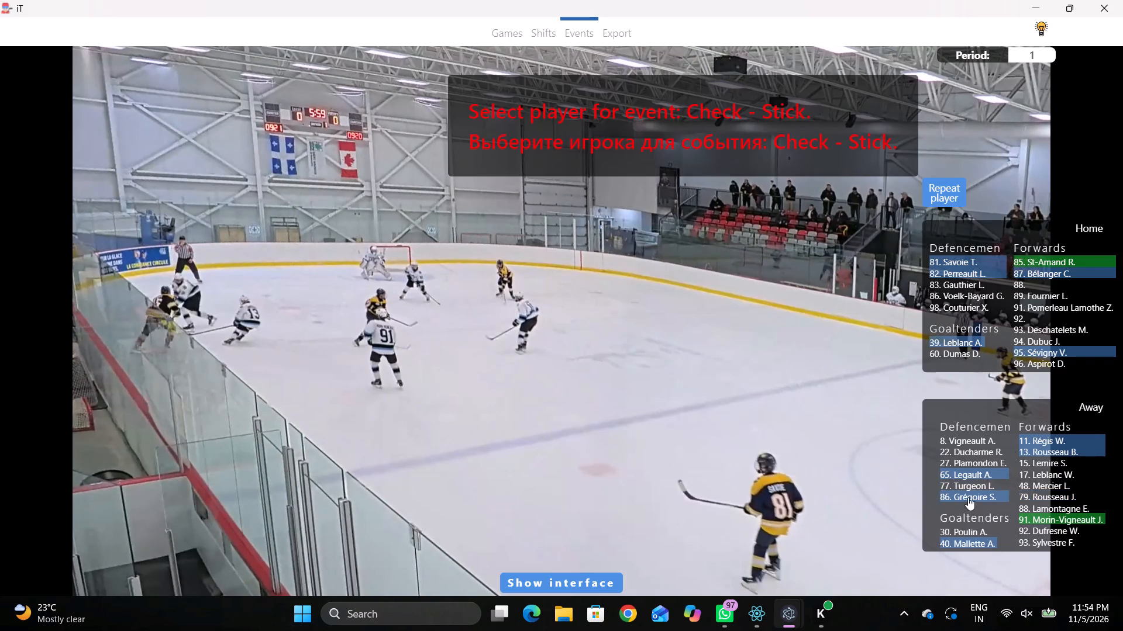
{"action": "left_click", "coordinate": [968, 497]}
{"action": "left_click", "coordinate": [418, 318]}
Change the type of Home player 95's event at 00:17:57:4 to Skating with the puck.
{"action": "key", "text": "shift+d"}
{"action": "left_click", "coordinate": [320, 525]}
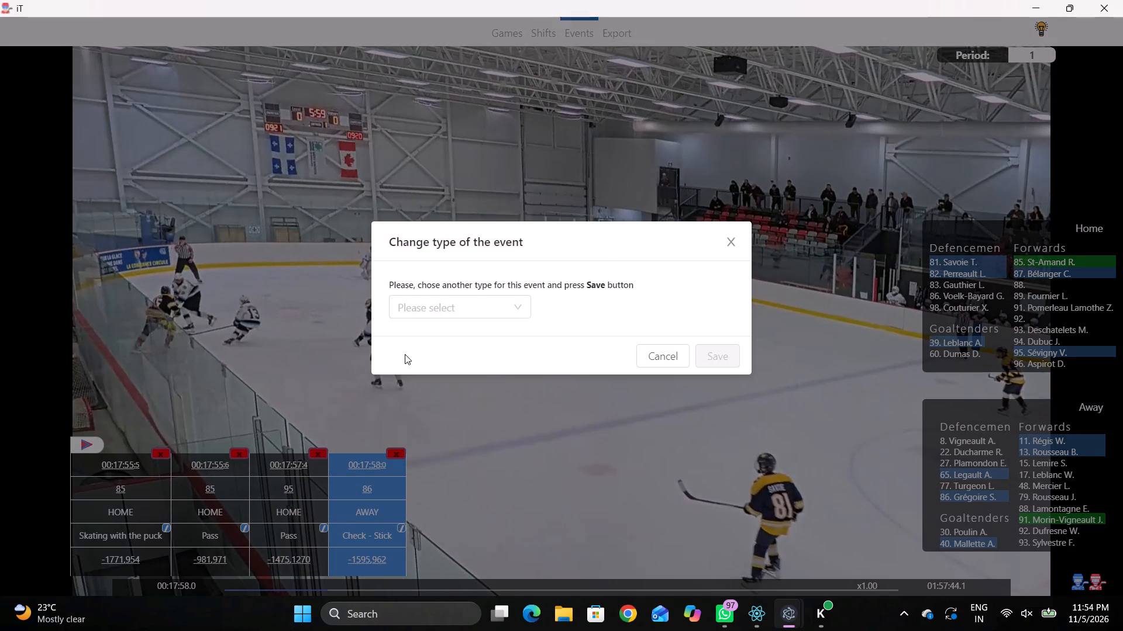
{"action": "left_click_drag", "start_coordinate": [415, 310], "coordinate": [421, 311]}
{"action": "left_click", "coordinate": [494, 378]}
{"action": "left_click", "coordinate": [481, 313]}
{"action": "scroll", "coordinate": [468, 331], "scroll_direction": "up", "scroll_amount": 3}
{"action": "left_click", "coordinate": [468, 353]}
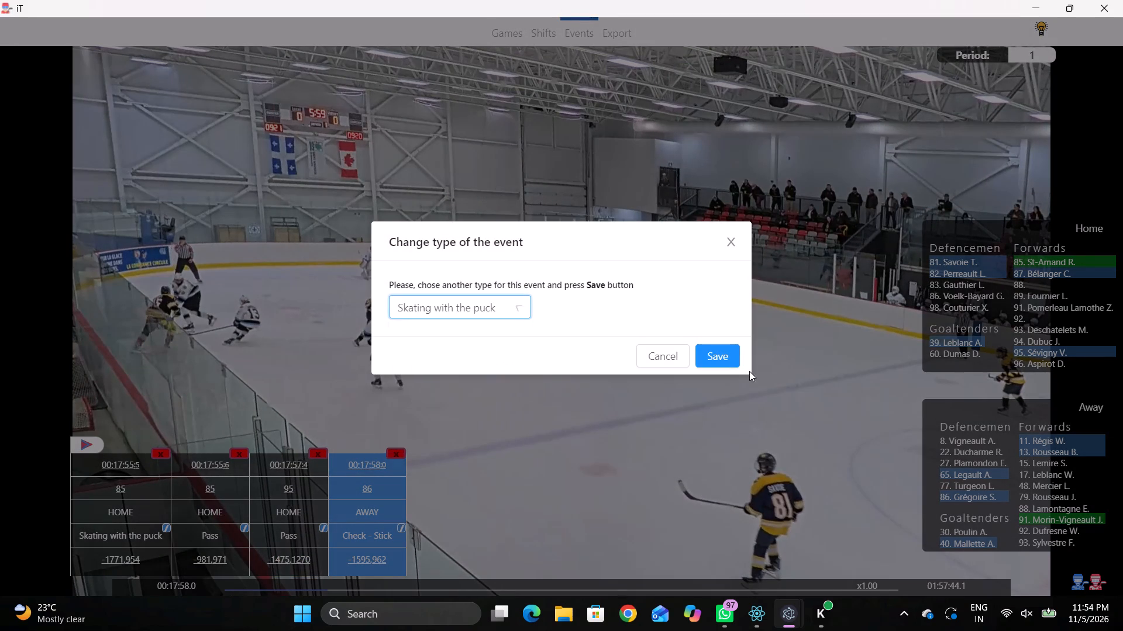
{"action": "left_click_drag", "start_coordinate": [736, 354], "coordinate": [731, 355]}
{"action": "left_click", "coordinate": [714, 355]}
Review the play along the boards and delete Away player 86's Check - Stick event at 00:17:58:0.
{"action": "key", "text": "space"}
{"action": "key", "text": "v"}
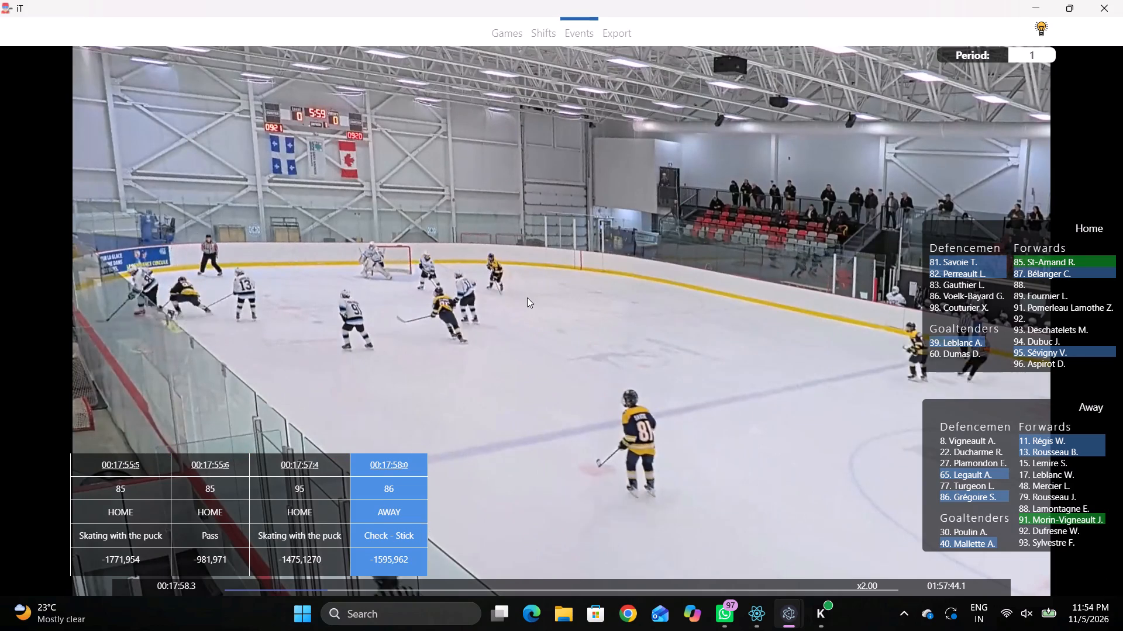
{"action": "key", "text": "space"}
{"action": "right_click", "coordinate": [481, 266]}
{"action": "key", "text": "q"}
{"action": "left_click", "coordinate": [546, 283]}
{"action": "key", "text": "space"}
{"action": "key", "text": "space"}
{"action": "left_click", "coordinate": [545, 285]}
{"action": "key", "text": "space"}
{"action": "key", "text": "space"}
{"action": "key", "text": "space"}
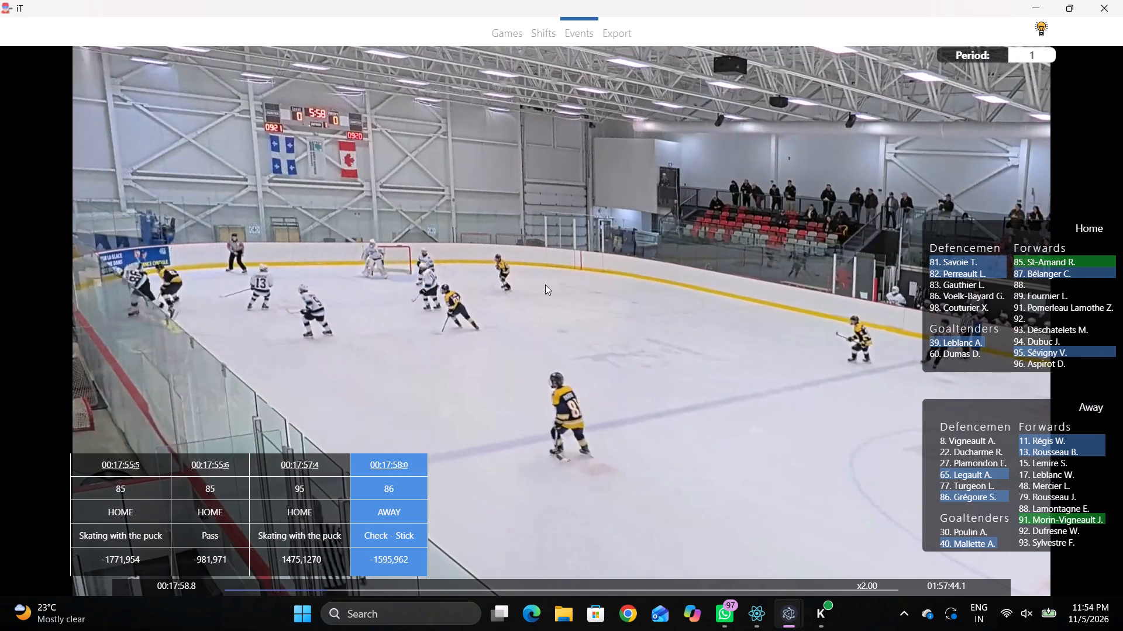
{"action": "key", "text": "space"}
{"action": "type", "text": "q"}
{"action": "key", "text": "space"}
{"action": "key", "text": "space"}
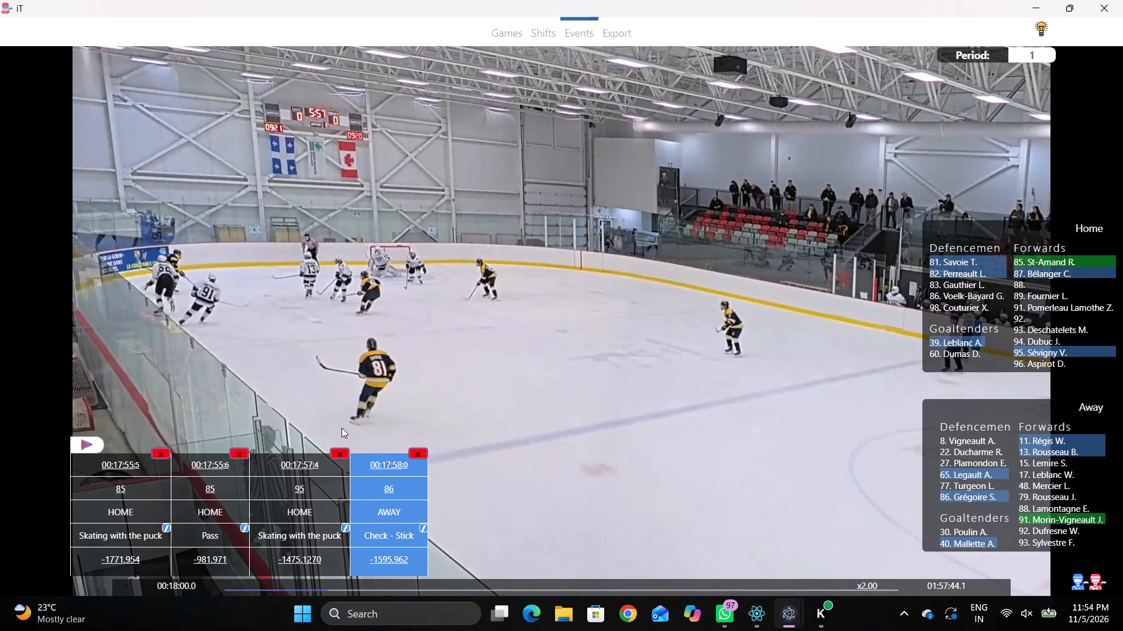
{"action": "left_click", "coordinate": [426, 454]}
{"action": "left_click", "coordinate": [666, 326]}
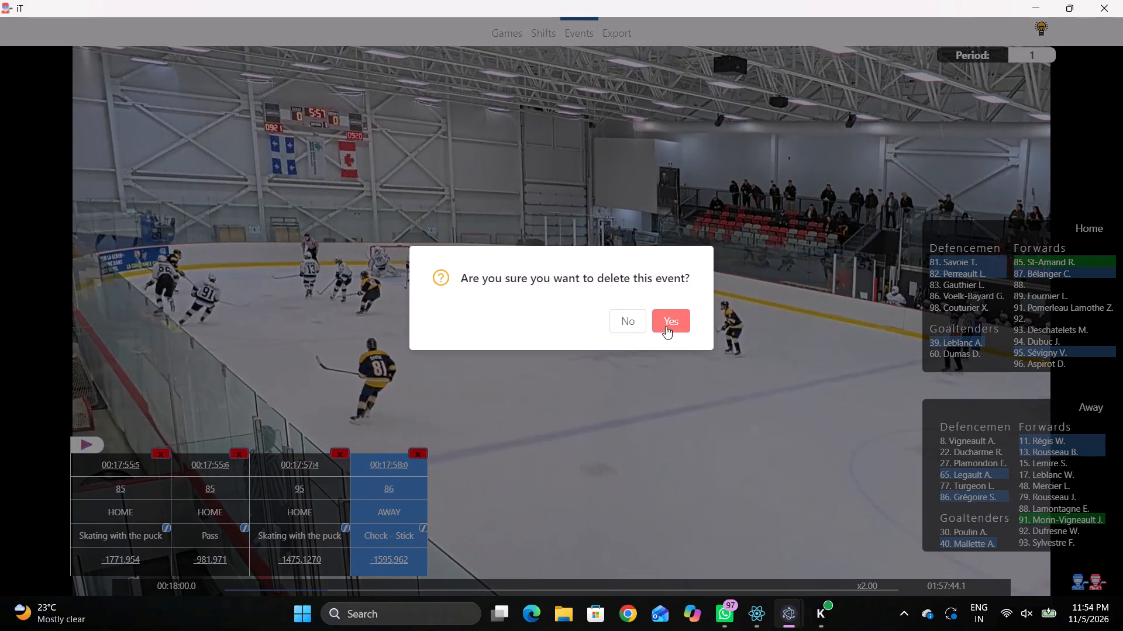
Log a Pass event for Home player 95 and mark it near the Away goal line, beside the lower faceoff circle.
{"action": "key", "text": "space"}
{"action": "key", "text": "space"}
{"action": "type", "text": "r"}
{"action": "key", "text": "space"}
{"action": "key", "text": "space"}
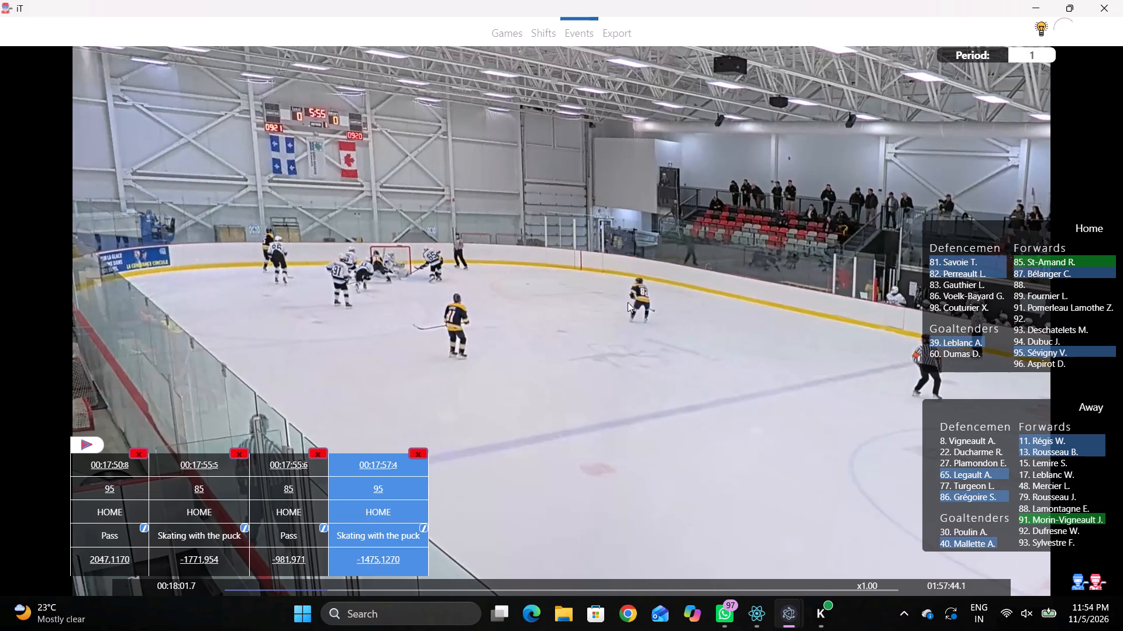
{"action": "key", "text": "q"}
{"action": "type", "text": "qq"}
{"action": "key", "text": "q"}
{"action": "key", "text": "q"}
{"action": "right_click", "coordinate": [692, 206]}
{"action": "left_click", "coordinate": [703, 210]}
{"action": "left_click", "coordinate": [936, 191]}
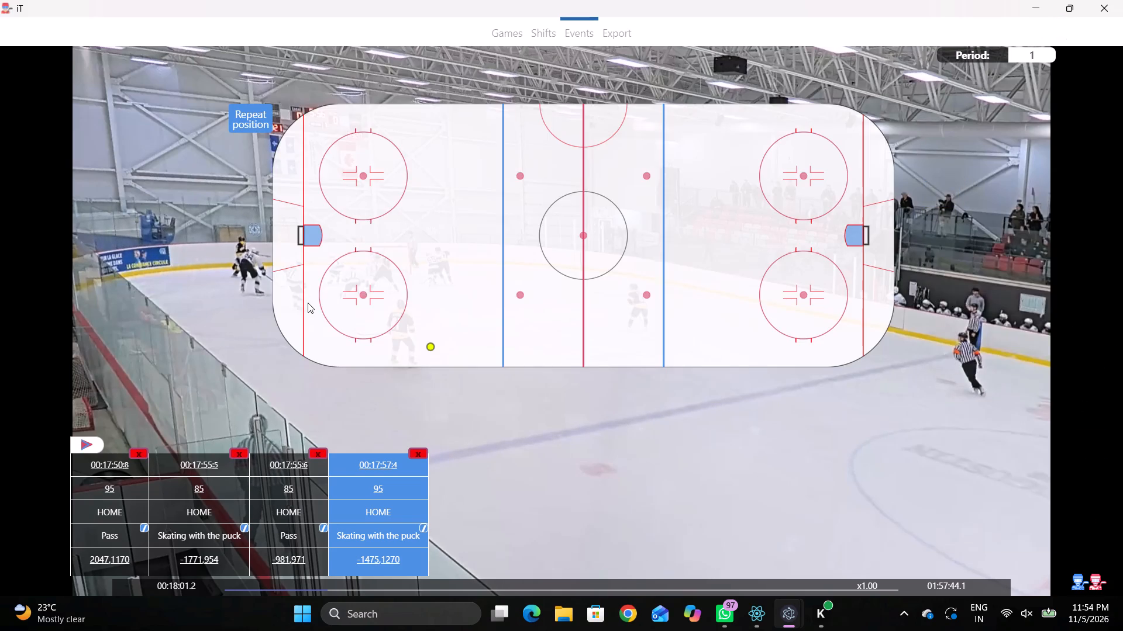
{"action": "left_click", "coordinate": [308, 302]}
Log a Skating with the puck event for Home player 82 and mark it on the edge of the Away end's upper faceoff circle.
{"action": "key", "text": "space"}
{"action": "key", "text": "v"}
{"action": "key", "text": "space"}
{"action": "key", "text": "space"}
{"action": "key", "text": "space"}
{"action": "key", "text": "space"}
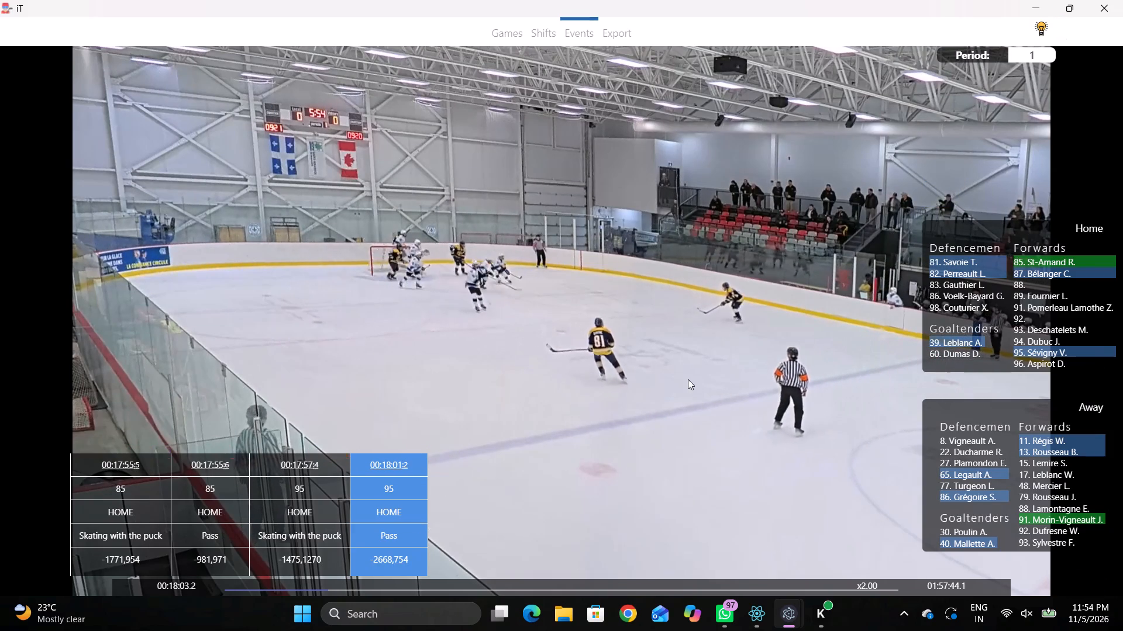
{"action": "key", "text": "space"}
{"action": "right_click_drag", "start_coordinate": [658, 271], "coordinate": [668, 272]}
{"action": "left_click", "coordinate": [690, 285]}
{"action": "right_click", "coordinate": [576, 273]}
{"action": "left_click", "coordinate": [630, 294]}
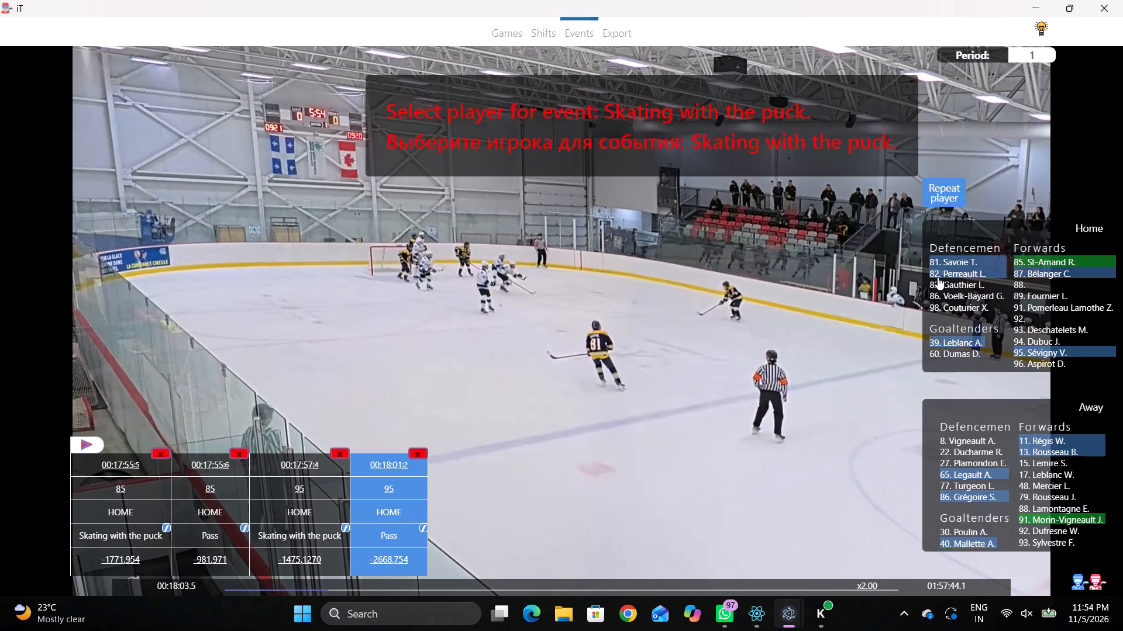
{"action": "left_click", "coordinate": [943, 278]}
{"action": "left_click", "coordinate": [392, 145]}
Log a Shot Attempt - On Goal event for the same player, Home 82, marked just outside the Away end's upper faceoff circle.
{"action": "key", "text": "space"}
{"action": "key", "text": "space"}
{"action": "key", "text": "space"}
{"action": "key", "text": "space"}
{"action": "type", "text": "qr"}
{"action": "key", "text": "space"}
{"action": "key", "text": "space"}
{"action": "type", "text": "q"}
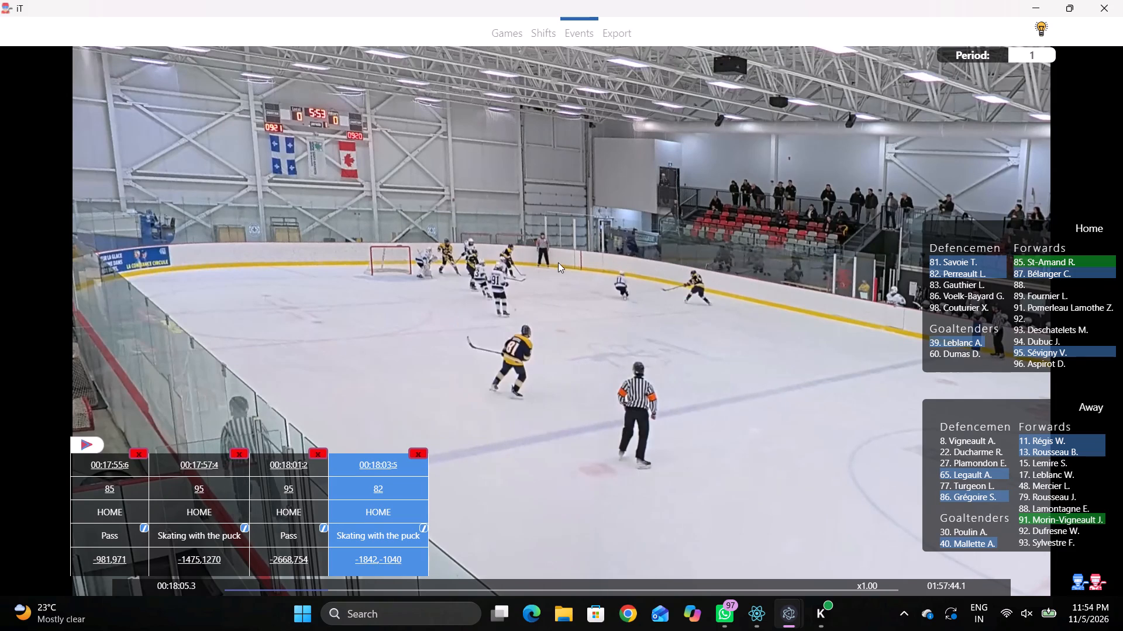
{"action": "right_click_drag", "start_coordinate": [549, 242], "coordinate": [558, 240]}
{"action": "left_click", "coordinate": [580, 296]}
{"action": "left_click_drag", "start_coordinate": [594, 264], "coordinate": [601, 260]}
{"action": "left_click", "coordinate": [964, 186]}
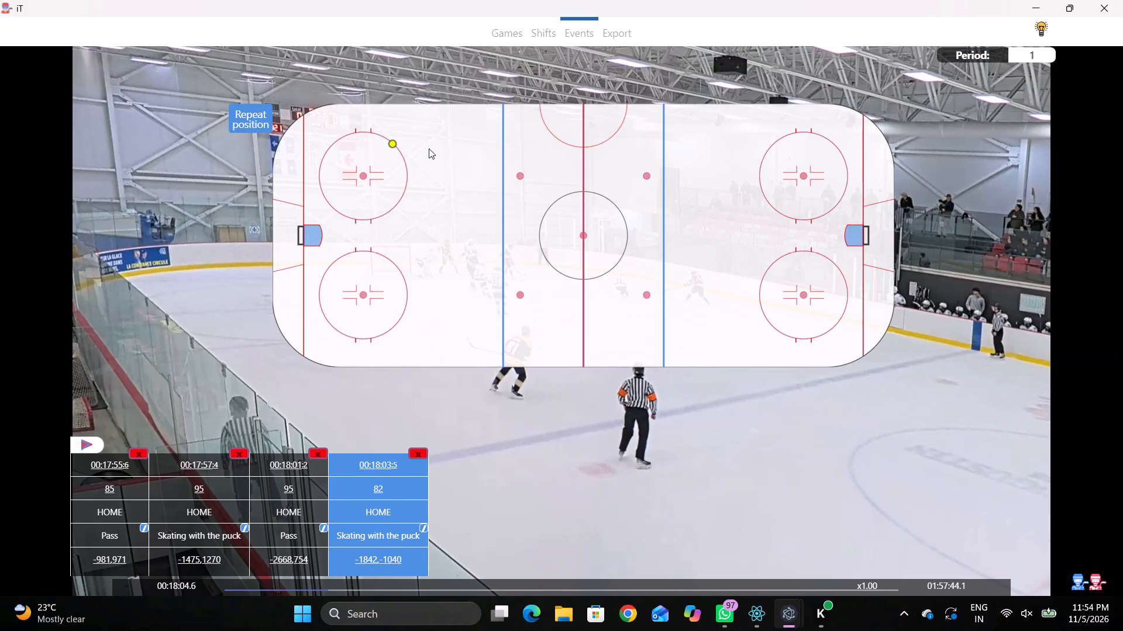
{"action": "left_click", "coordinate": [429, 148]}
Log a Save event for Away goaltender 40 with Right Pad and direction Lower left, marked at the front of the Away crease.
{"action": "key", "text": "r"}
{"action": "key", "text": "space"}
{"action": "key", "text": "space"}
{"action": "key", "text": "space"}
{"action": "key", "text": "space"}
{"action": "right_click", "coordinate": [535, 252]}
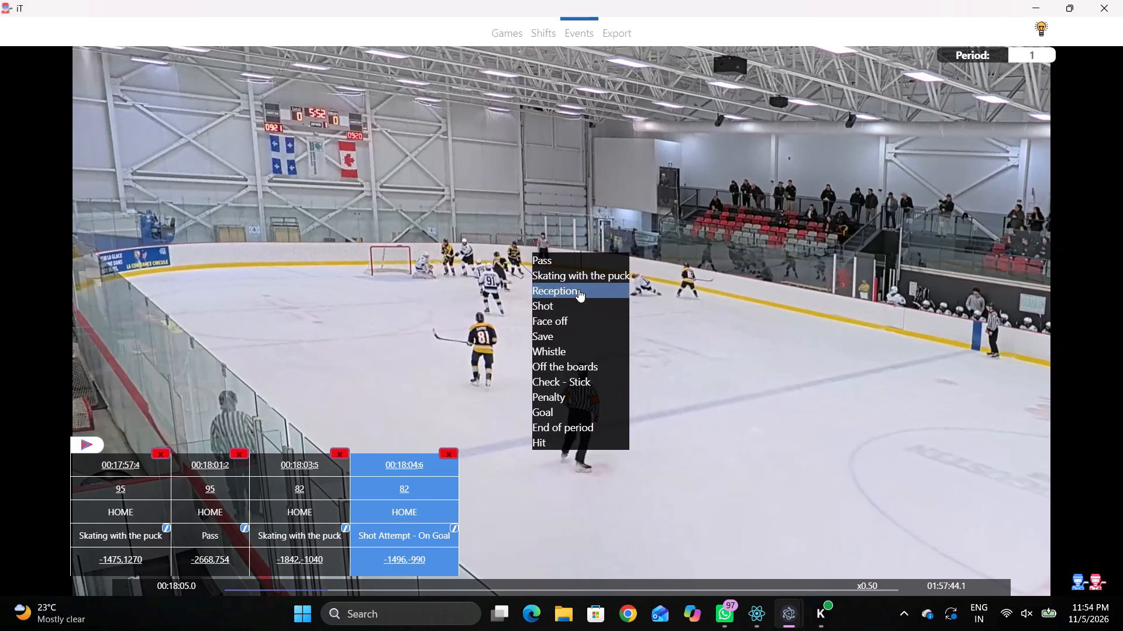
{"action": "left_click", "coordinate": [552, 329]}
{"action": "left_click", "coordinate": [465, 313]}
{"action": "left_click", "coordinate": [468, 318]}
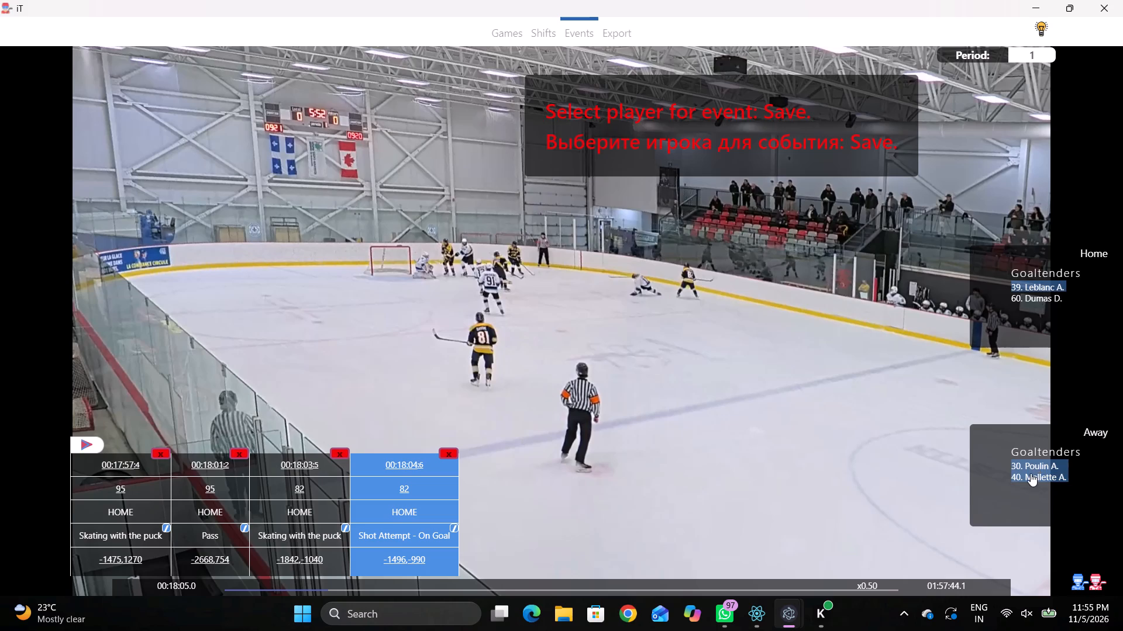
{"action": "left_click", "coordinate": [1031, 473]}
{"action": "left_click", "coordinate": [321, 235]}
{"action": "key", "text": "space"}
{"action": "key", "text": "v"}
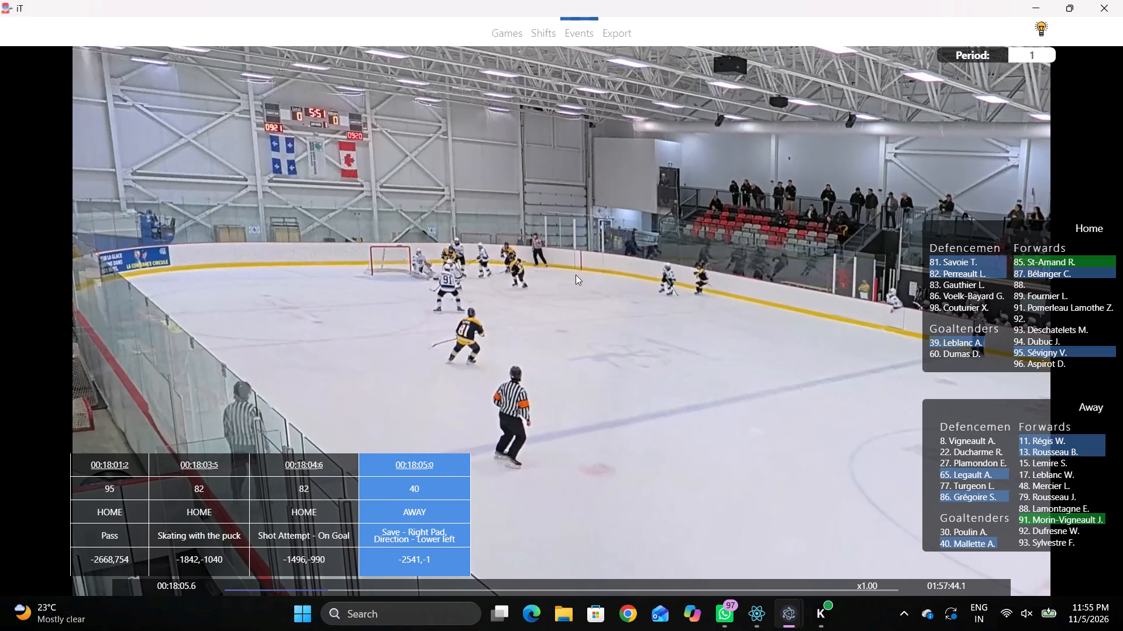
Log a Skating with the puck event for Away player 91 and mark it inside the Away end's lower faceoff circle.
{"action": "key", "text": "space"}
{"action": "key", "text": "space"}
{"action": "key", "text": "space"}
{"action": "right_click_drag", "start_coordinate": [652, 251], "coordinate": [657, 258]}
{"action": "left_click", "coordinate": [742, 292]}
{"action": "right_click", "coordinate": [733, 294]}
{"action": "left_click", "coordinate": [782, 314]}
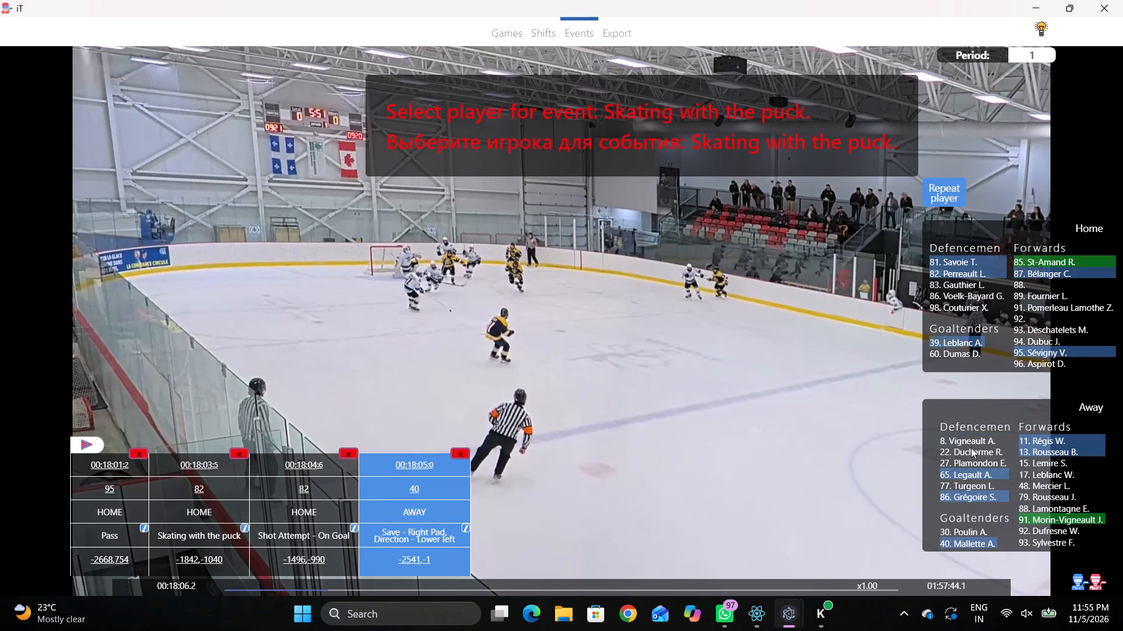
{"action": "left_click", "coordinate": [1038, 515]}
{"action": "left_click", "coordinate": [352, 273]}
Log a Pass event for the same player, Away 91, marked between the Away end's lower faceoff circle and the Away blue line.
{"action": "key", "text": "space"}
{"action": "type", "text": "v"}
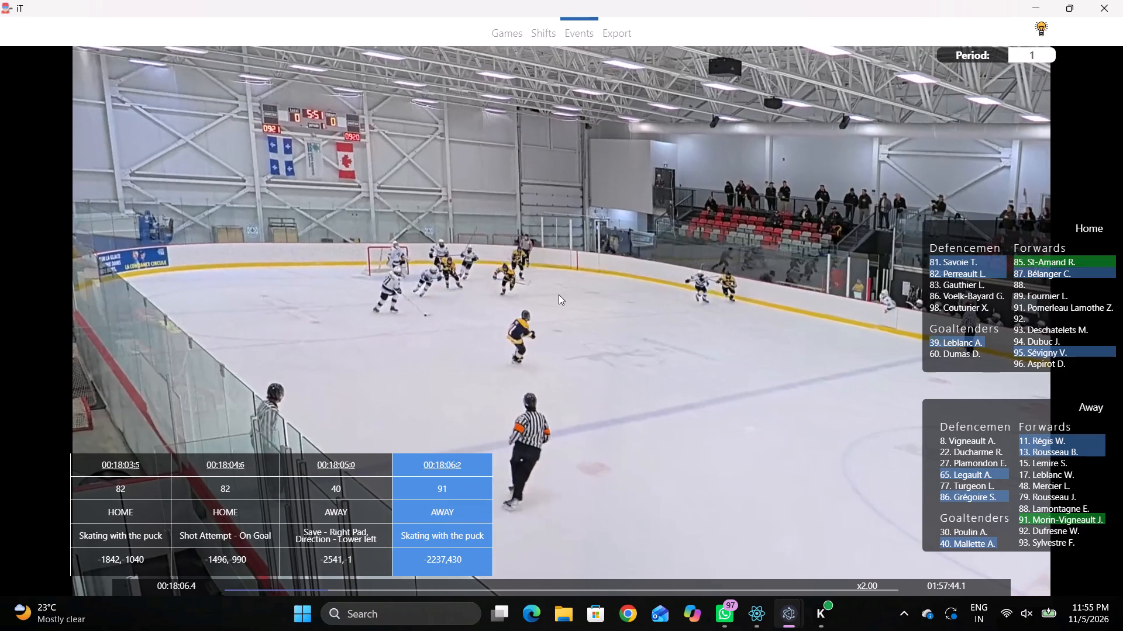
{"action": "key", "text": "space"}
{"action": "key", "text": "space"}
{"action": "key", "text": "space"}
{"action": "key", "text": "space"}
{"action": "key", "text": "space"}
{"action": "key", "text": "q"}
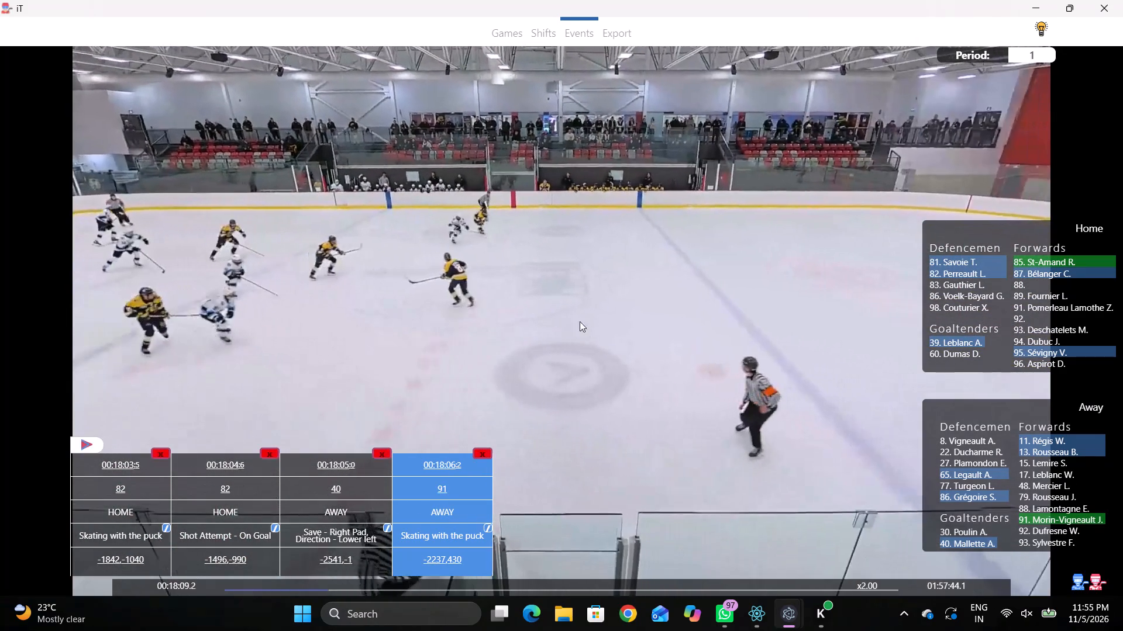
{"action": "key", "text": "q"}
{"action": "key", "text": "q"}
{"action": "key", "text": "q"}
{"action": "key", "text": "q"}
{"action": "key", "text": "q"}
{"action": "key", "text": "q"}
{"action": "right_click", "coordinate": [623, 255]}
{"action": "type", "text": "qqq"}
{"action": "right_click", "coordinate": [638, 261]}
{"action": "left_click", "coordinate": [643, 268]}
{"action": "left_click", "coordinate": [959, 192]}
{"action": "left_click", "coordinate": [943, 190]}
{"action": "right_click", "coordinate": [526, 278]}
{"action": "left_click", "coordinate": [541, 283]}
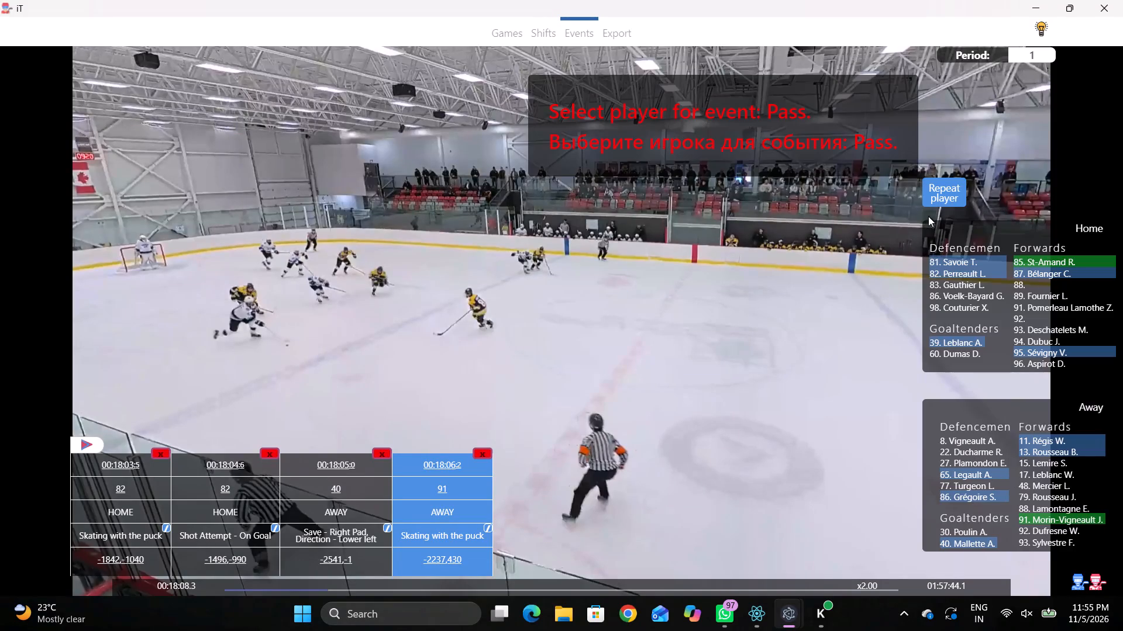
{"action": "left_click", "coordinate": [939, 195]}
{"action": "left_click", "coordinate": [453, 289]}
Log a Pass event for Away player 13 and mark it just outside the centre circle's upper edge, on the Home side of the red line.
{"action": "key", "text": "shift+d"}
{"action": "key", "text": "space"}
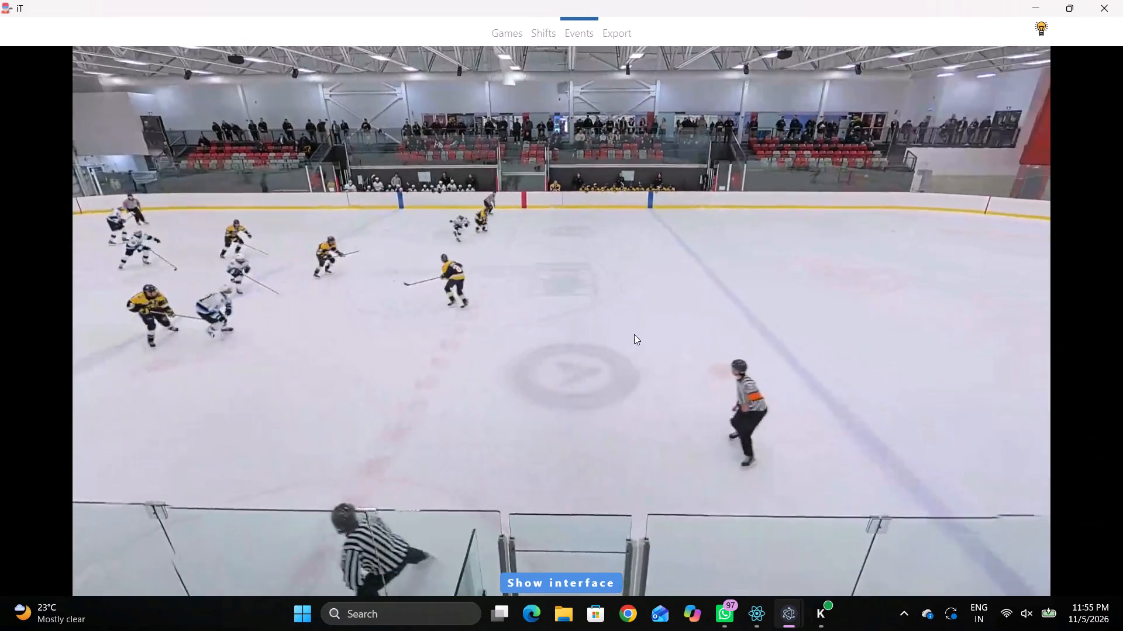
{"action": "key", "text": "space"}
{"action": "key", "text": "space"}
{"action": "key", "text": "space"}
{"action": "key", "text": "space"}
{"action": "key", "text": "space"}
{"action": "key", "text": "r"}
{"action": "key", "text": "space"}
{"action": "key", "text": "space"}
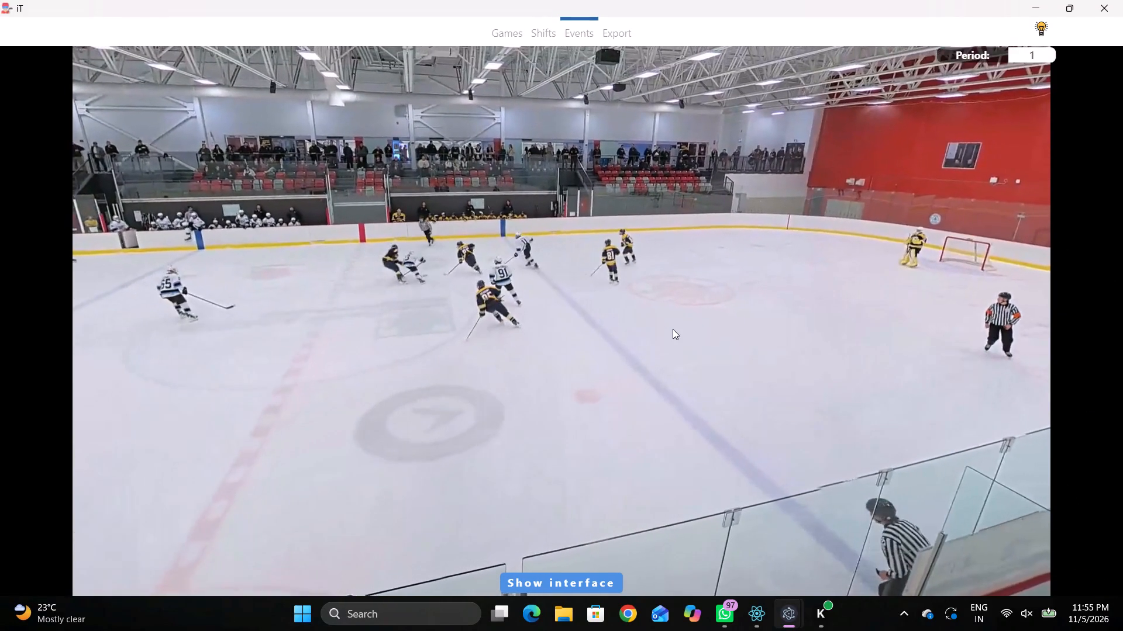
{"action": "key", "text": "space"}
{"action": "key", "text": "space"}
{"action": "key", "text": "q"}
{"action": "key", "text": "space"}
{"action": "key", "text": "space"}
{"action": "key", "text": "space"}
{"action": "key", "text": "space"}
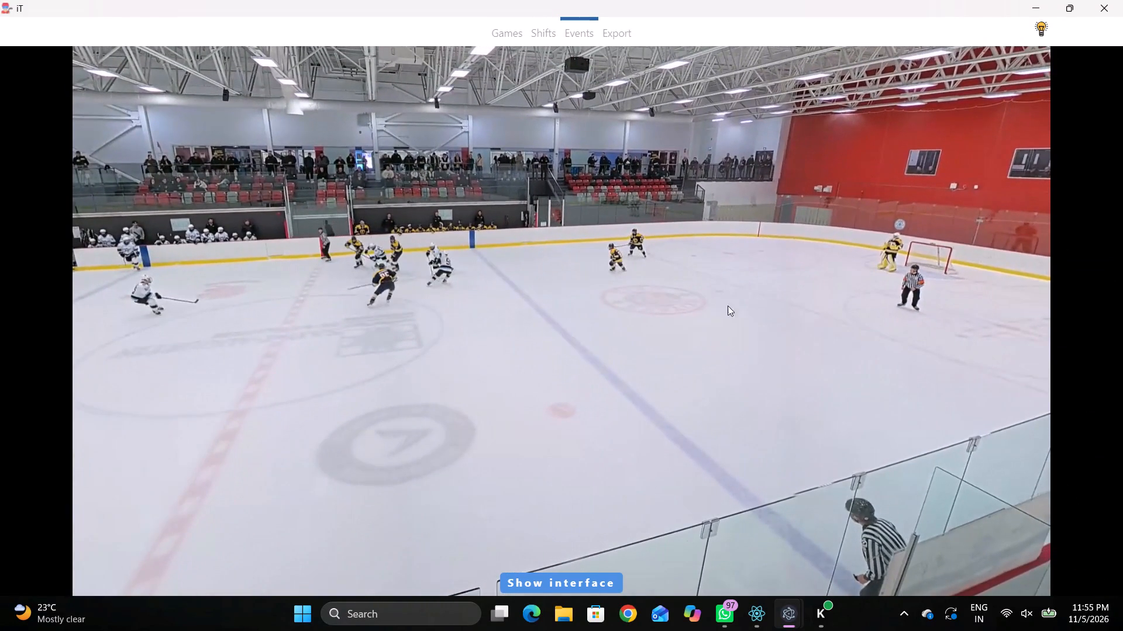
{"action": "key", "text": "space"}
{"action": "key", "text": "space"}
{"action": "key", "text": "shift+d"}
{"action": "key", "text": "q"}
{"action": "key", "text": "q"}
{"action": "key", "text": "q"}
{"action": "key", "text": "q"}
{"action": "key", "text": "q"}
{"action": "key", "text": "q"}
{"action": "key", "text": "q"}
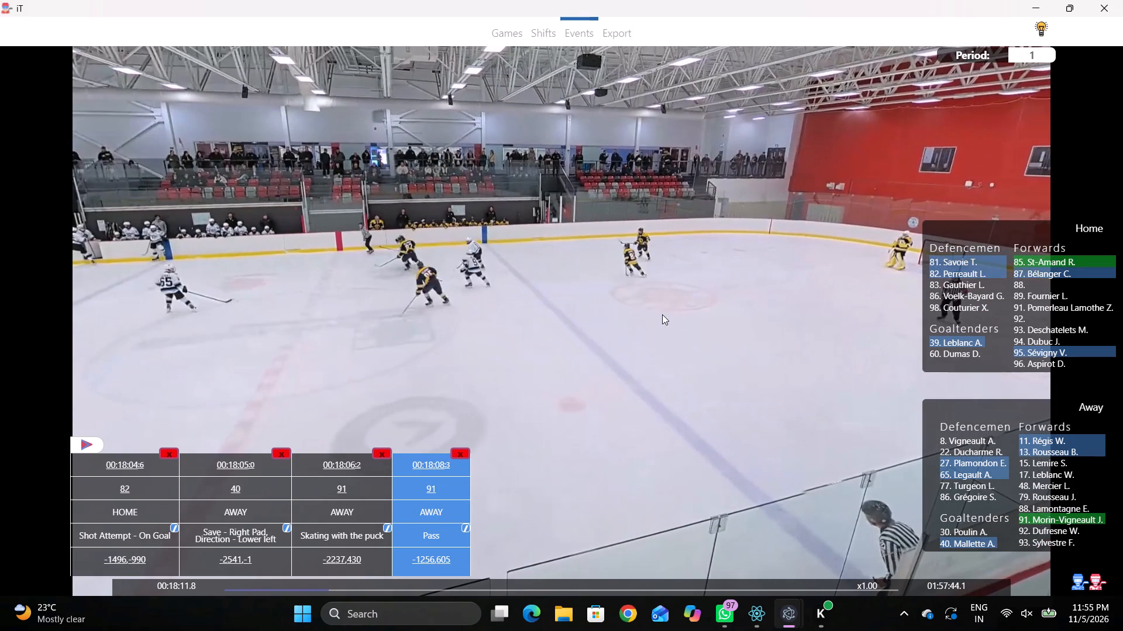
{"action": "key", "text": "q"}
{"action": "key", "text": "q"}
{"action": "type", "text": "qq"}
{"action": "right_click", "coordinate": [661, 295]}
{"action": "key", "text": "q"}
{"action": "left_click", "coordinate": [667, 301]}
{"action": "right_click_drag", "start_coordinate": [661, 300], "coordinate": [650, 300]}
{"action": "left_click", "coordinate": [662, 304]}
{"action": "right_click_drag", "start_coordinate": [650, 303], "coordinate": [640, 303]}
{"action": "left_click", "coordinate": [659, 308]}
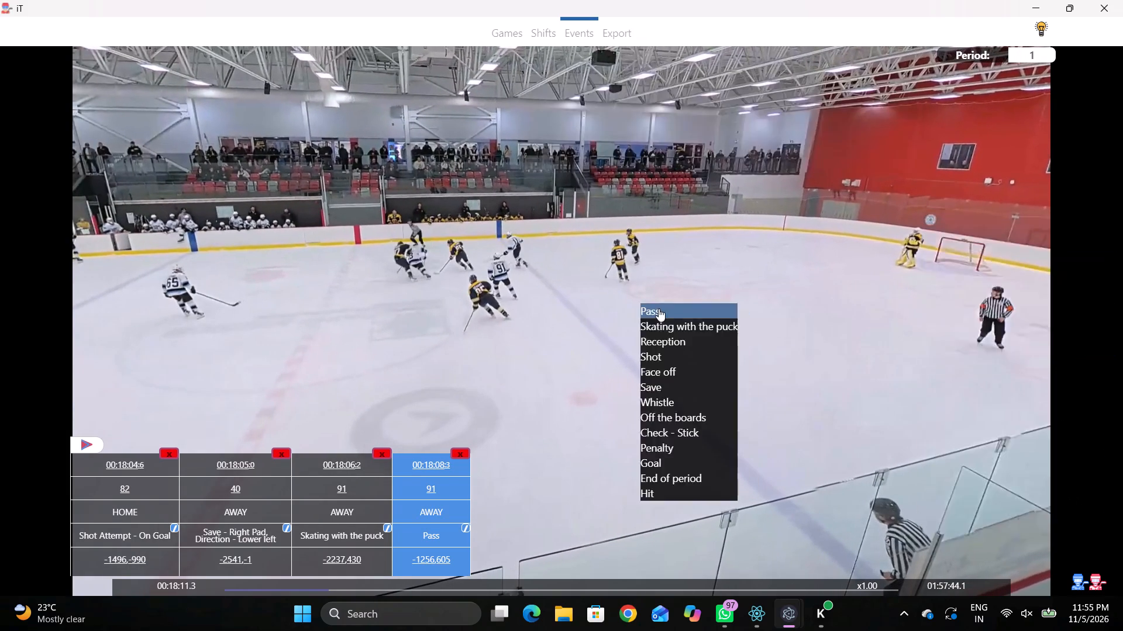
{"action": "left_click", "coordinate": [1026, 452]}
{"action": "left_click", "coordinate": [606, 190]}
Log a Skating with the puck event for Away player 91, marked near the upper boards just before the Home blue line.
{"action": "key", "text": "space"}
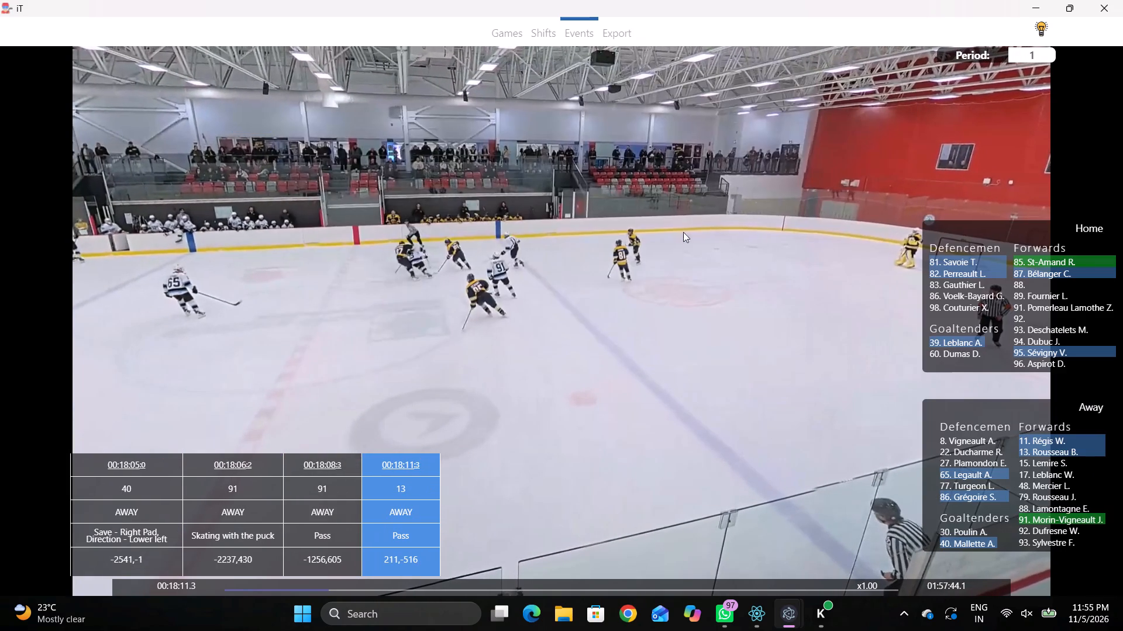
{"action": "key", "text": "v"}
{"action": "key", "text": "space"}
{"action": "right_click", "coordinate": [582, 279]}
{"action": "key", "text": "space"}
{"action": "key", "text": "space"}
{"action": "right_click_drag", "start_coordinate": [604, 270], "coordinate": [596, 266]}
{"action": "left_click", "coordinate": [653, 286]}
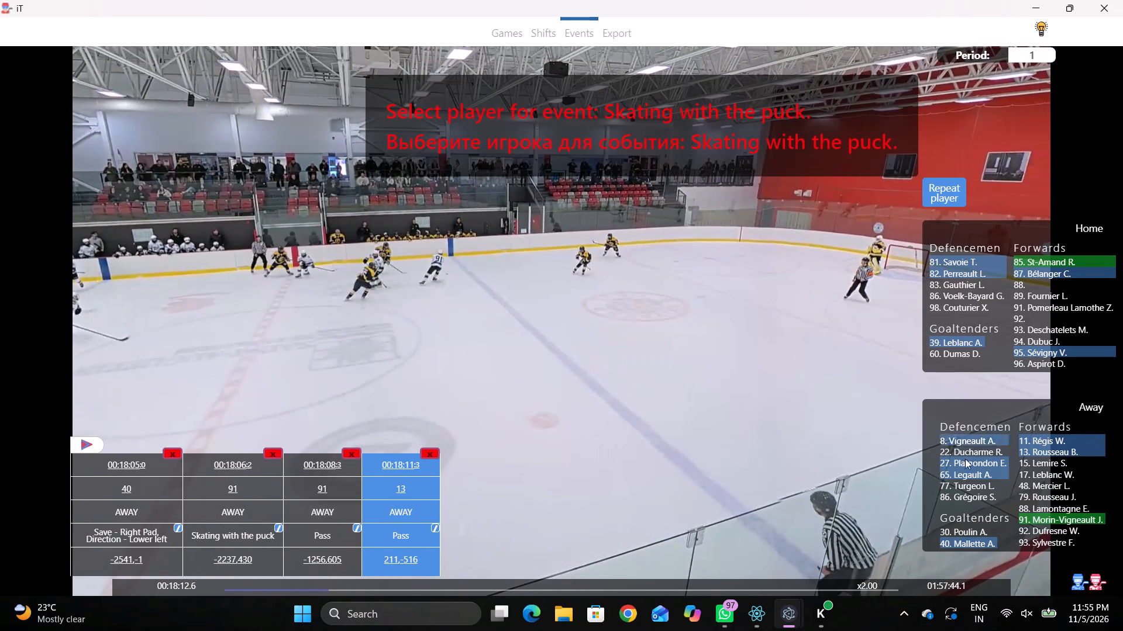
{"action": "left_click", "coordinate": [1041, 513]}
{"action": "left_click_drag", "start_coordinate": [1041, 521], "coordinate": [1048, 523]}
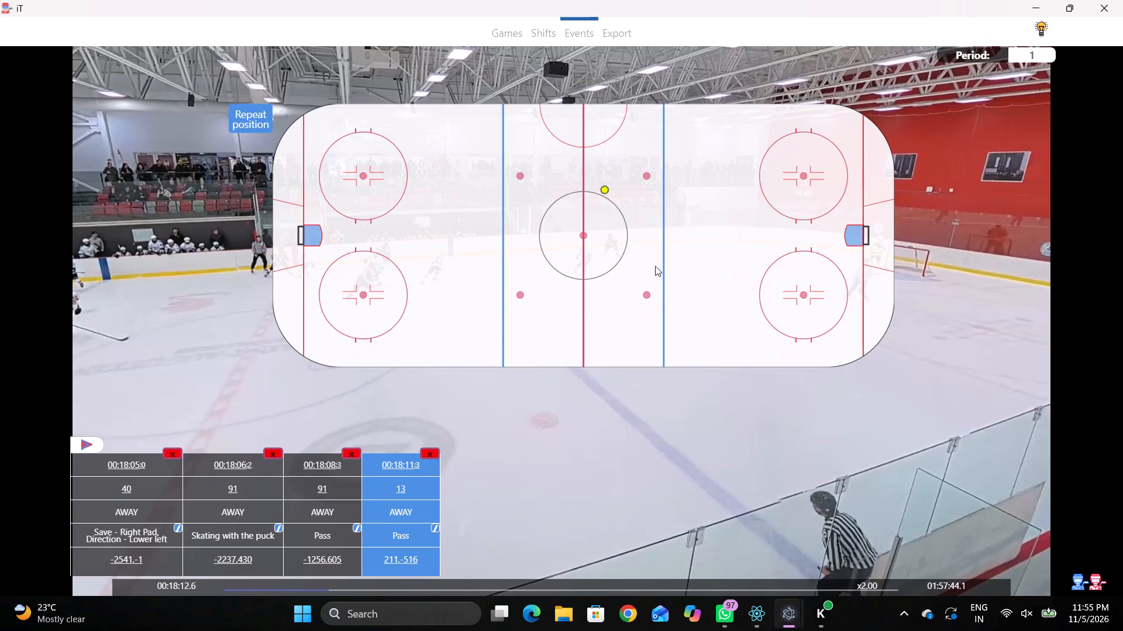
{"action": "left_click", "coordinate": [643, 120]}
Log a Pass event for the same player, Away 91, marked inside the Home blue line, level with the upper faceoff spot.
{"action": "key", "text": "space"}
{"action": "key", "text": "space"}
{"action": "key", "text": "space"}
{"action": "key", "text": "space"}
{"action": "key", "text": "space"}
{"action": "key", "text": "space"}
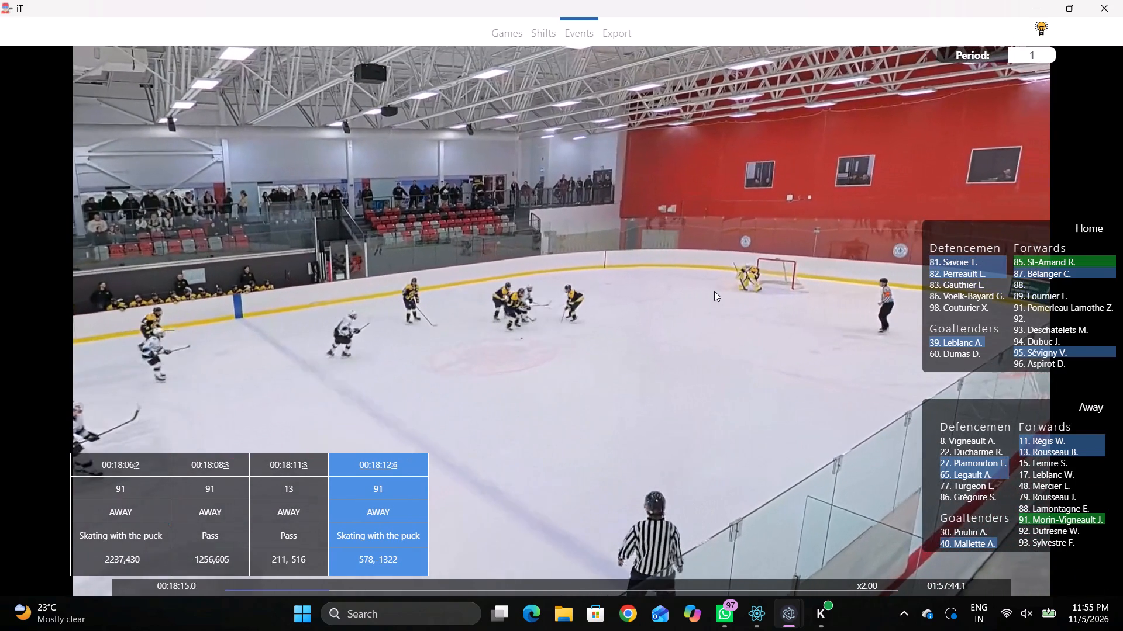
{"action": "type", "text": "D"}
{"action": "key", "text": "q"}
{"action": "key", "text": "q"}
{"action": "key", "text": "q"}
{"action": "key", "text": "q"}
{"action": "key", "text": "q"}
{"action": "right_click", "coordinate": [697, 224]}
{"action": "left_click", "coordinate": [705, 226]}
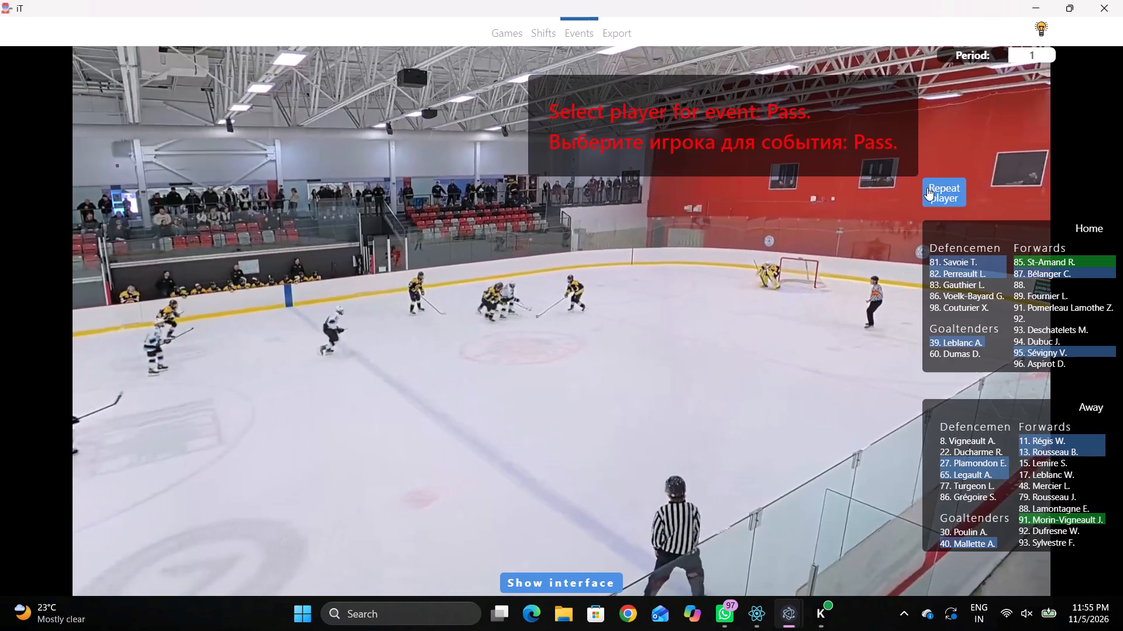
{"action": "left_click", "coordinate": [929, 188]}
{"action": "left_click", "coordinate": [697, 172]}
Log a Pass event for Away player 65, marked near the lower boards between the Home blue line and the lower faceoff circle.
{"action": "key", "text": "space"}
{"action": "key", "text": "shift+d"}
{"action": "key", "text": "shift+d"}
{"action": "key", "text": "space"}
{"action": "key", "text": "space"}
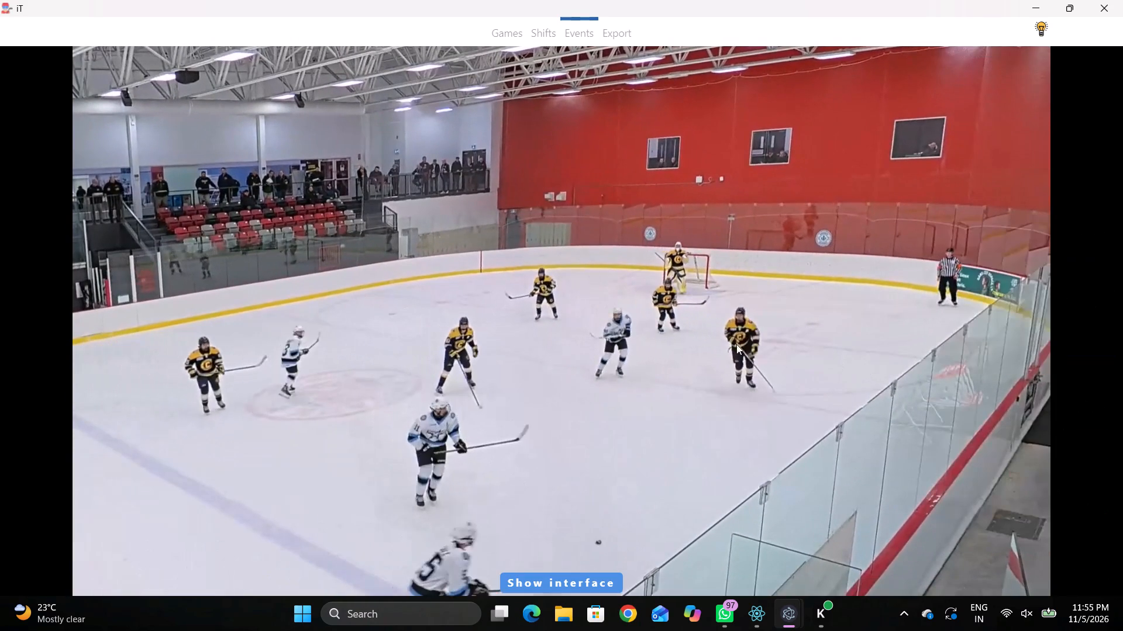
{"action": "key", "text": "space"}
{"action": "key", "text": "space"}
{"action": "right_click", "coordinate": [695, 238]}
{"action": "key", "text": "space"}
{"action": "key", "text": "space"}
{"action": "type", "text": "q"}
{"action": "key", "text": "q"}
{"action": "key", "text": "q"}
{"action": "key", "text": "q"}
{"action": "key", "text": "q"}
{"action": "key", "text": "q"}
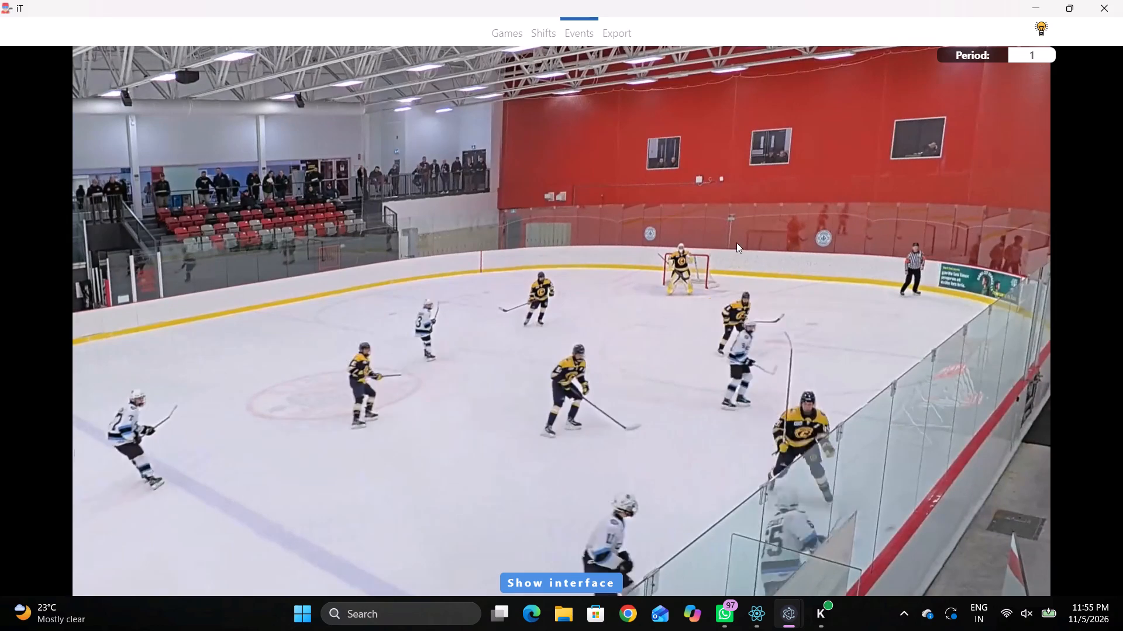
{"action": "right_click", "coordinate": [732, 235]}
{"action": "left_click", "coordinate": [746, 253]}
{"action": "right_click", "coordinate": [678, 244]}
{"action": "left_click", "coordinate": [694, 255]}
{"action": "left_click", "coordinate": [962, 471]}
{"action": "left_click", "coordinate": [733, 340]}
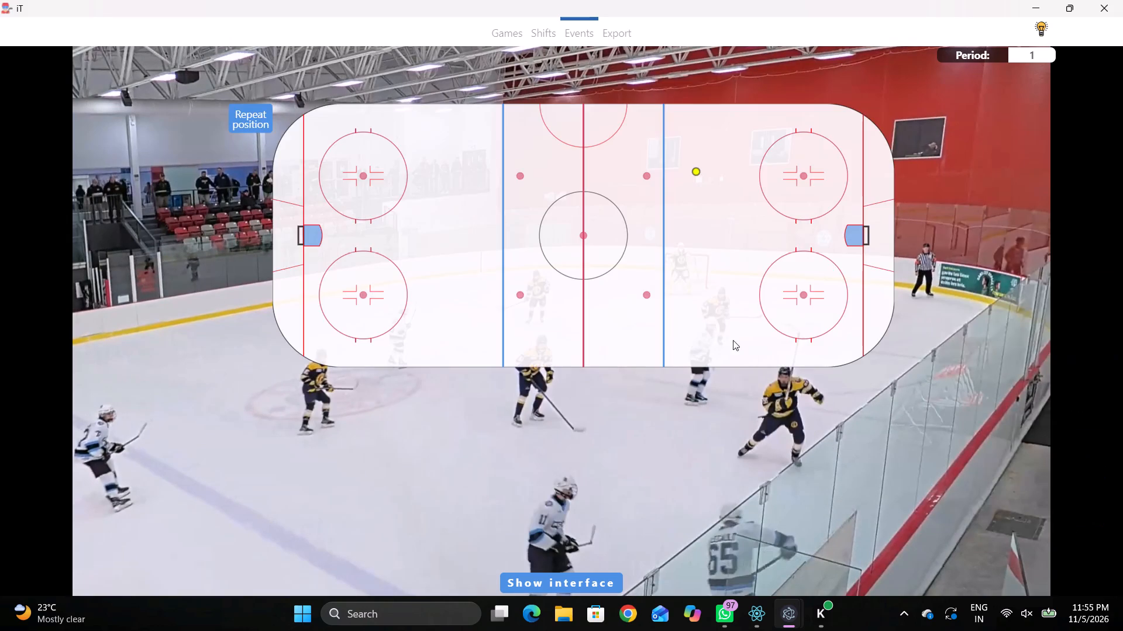
Log a Pass event for Away player 13 and mark it behind the Home goal line, in the upper corner.
{"action": "key", "text": "space"}
{"action": "key", "text": "space"}
{"action": "key", "text": "space"}
{"action": "key", "text": "space"}
{"action": "key", "text": "space"}
{"action": "key", "text": "space"}
{"action": "key", "text": "space"}
{"action": "key", "text": "space"}
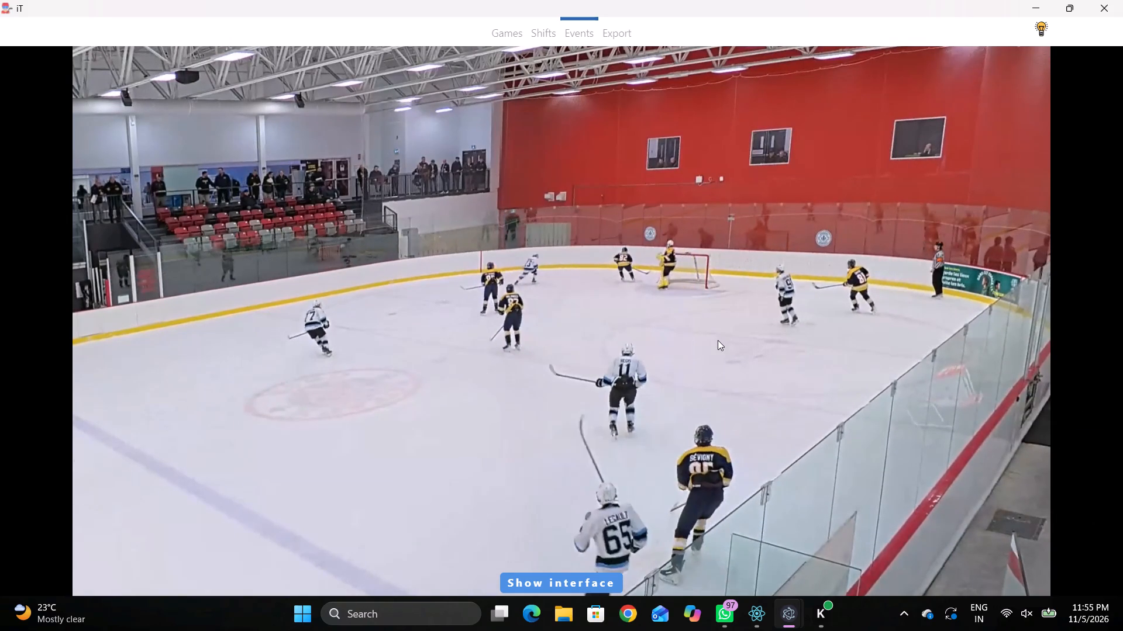
{"action": "key", "text": "space"}
{"action": "key", "text": "space"}
{"action": "key", "text": "space"}
{"action": "key", "text": "space"}
{"action": "type", "text": "q"}
{"action": "key", "text": "q"}
{"action": "right_click", "coordinate": [689, 294]}
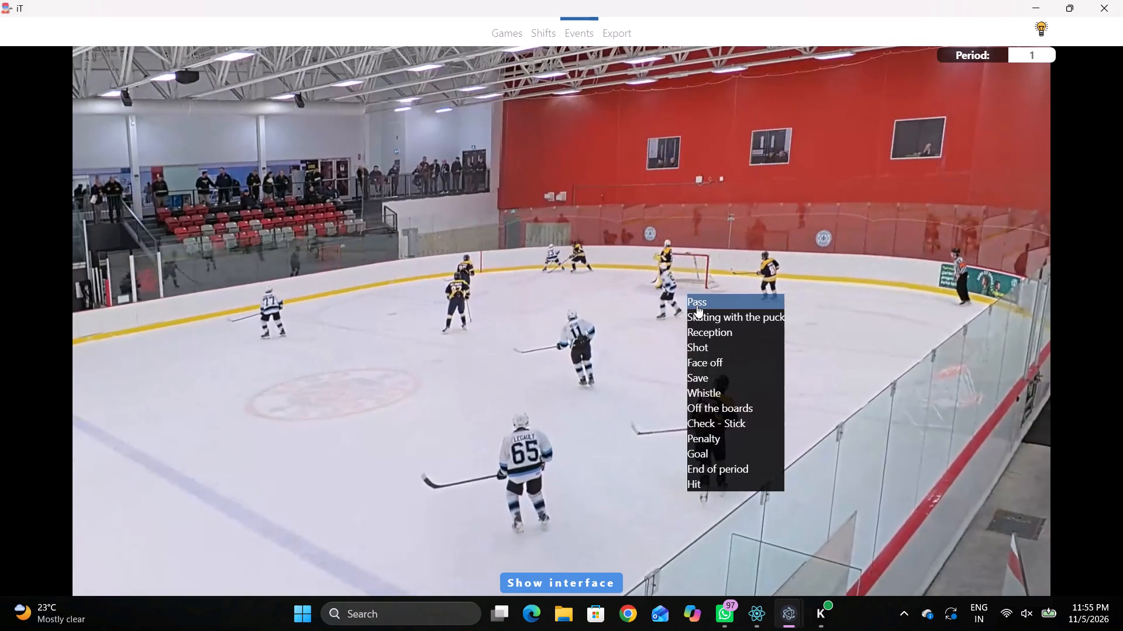
{"action": "left_click", "coordinate": [697, 305]}
{"action": "right_click", "coordinate": [622, 284]}
{"action": "left_click", "coordinate": [632, 285]}
{"action": "left_click", "coordinate": [1032, 451]}
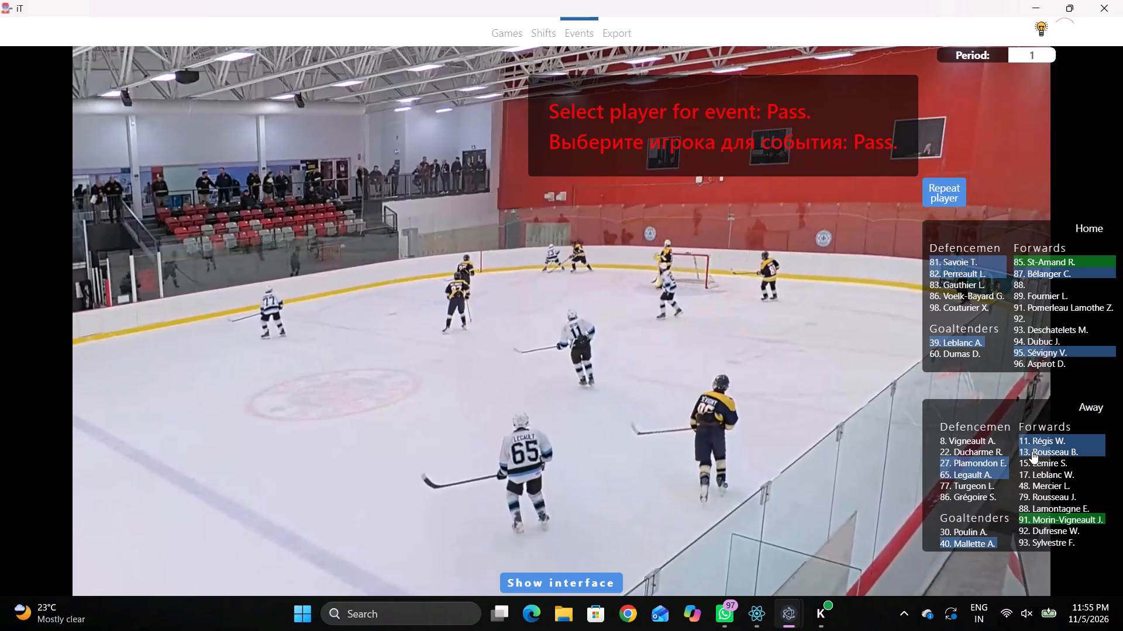
{"action": "left_click", "coordinate": [880, 157]}
Examine the play in the Home corner after the pass to find which player gains the puck and when.
{"action": "key", "text": "space"}
{"action": "key", "text": "space"}
{"action": "key", "text": "space"}
{"action": "key", "text": "space"}
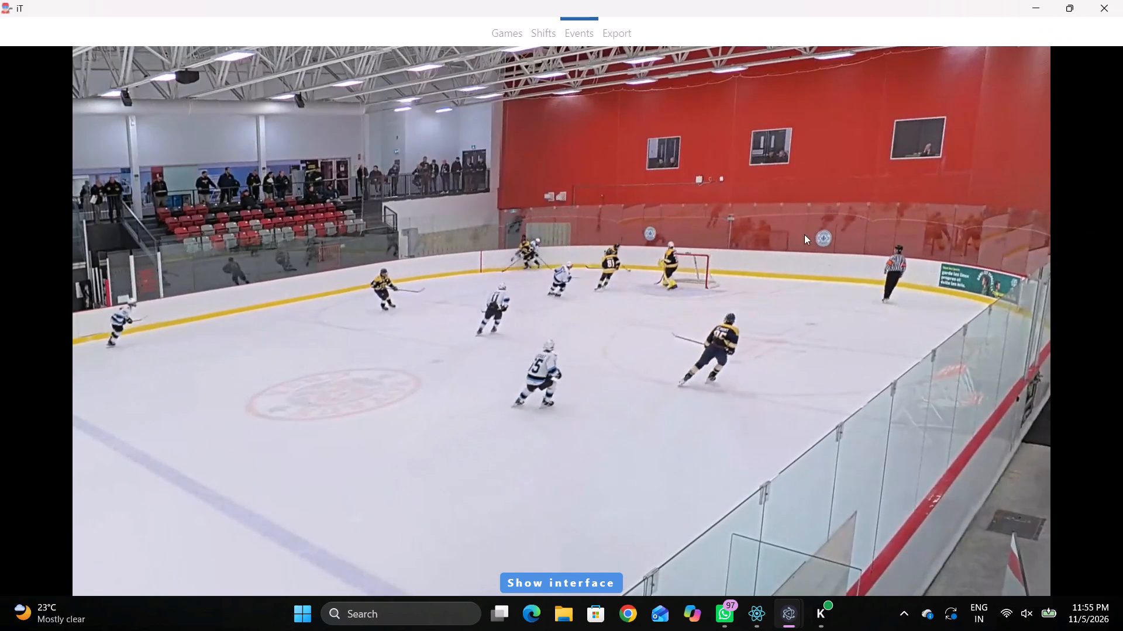
{"action": "key", "text": "q"}
{"action": "key", "text": "q"}
{"action": "key", "text": "q"}
{"action": "key", "text": "q"}
{"action": "key", "text": "q"}
{"action": "key", "text": "q"}
{"action": "key", "text": "q"}
{"action": "key", "text": "q"}
{"action": "key", "text": "q"}
{"action": "key", "text": "q"}
{"action": "key", "text": "q"}
{"action": "key", "text": "q"}
{"action": "key", "text": "q"}
{"action": "key", "text": "q"}
{"action": "type", "text": "qqq"}
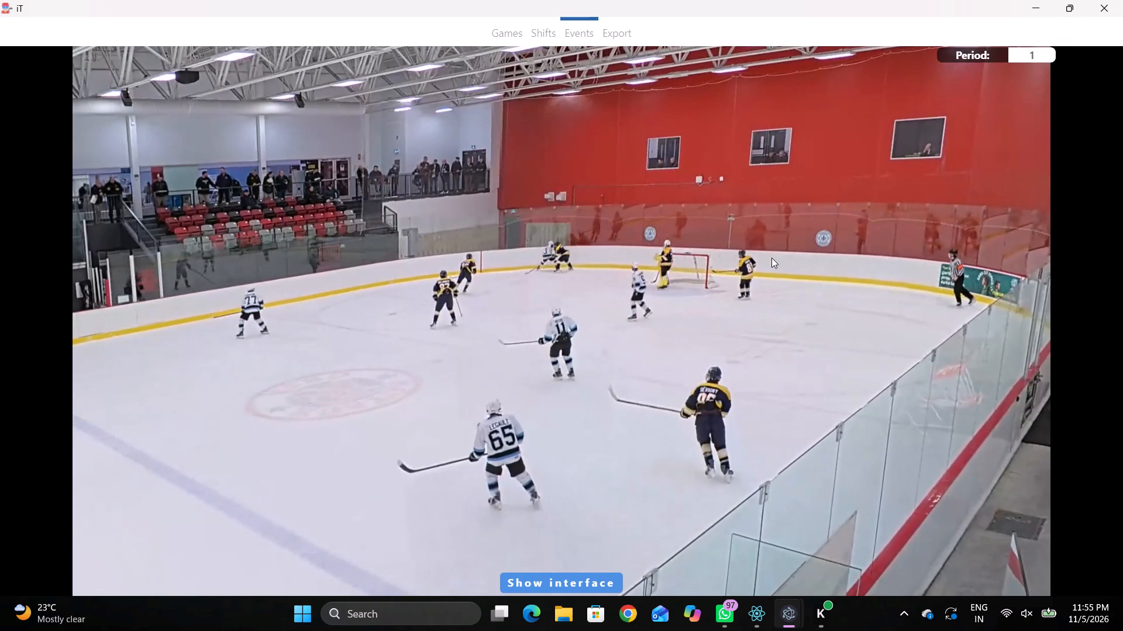
Log a Skating with the puck event for Home player 87, marked behind the Home goal line, slightly above the net.
{"action": "key", "text": "space"}
{"action": "key", "text": "v"}
{"action": "key", "text": "space"}
{"action": "key", "text": "space"}
{"action": "key", "text": "space"}
{"action": "right_click", "coordinate": [714, 265]}
{"action": "left_click", "coordinate": [763, 289]}
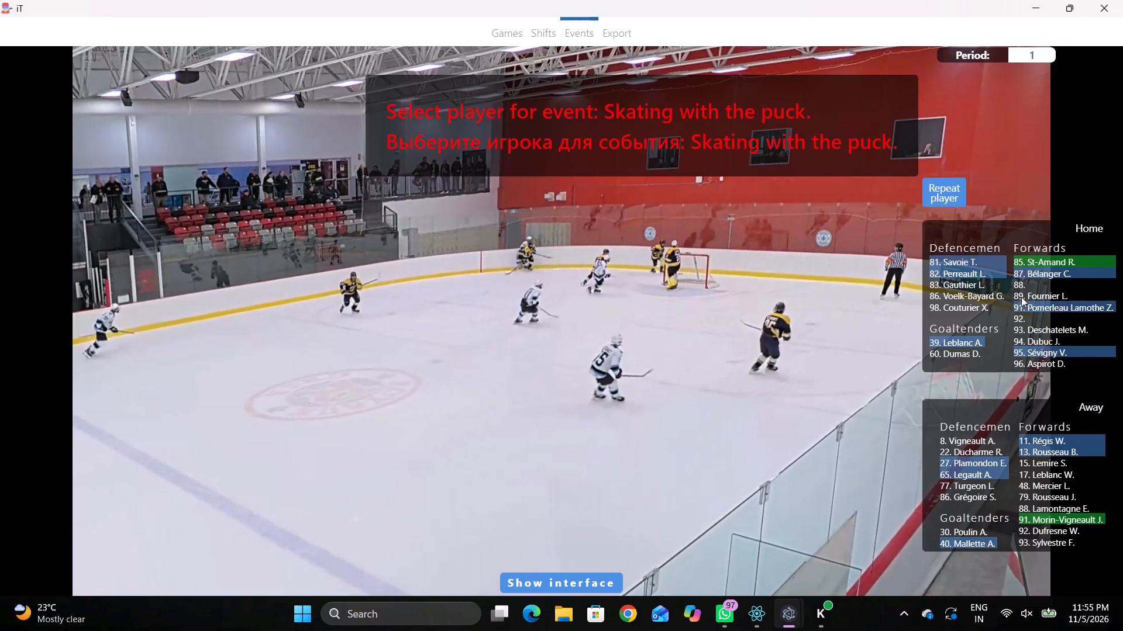
{"action": "left_click", "coordinate": [1030, 269]}
{"action": "left_click", "coordinate": [873, 211]}
Log a Pass event for the same player, Home 87, marked at the Home net.
{"action": "key", "text": "r"}
{"action": "key", "text": "space"}
{"action": "key", "text": "space"}
{"action": "key", "text": "space"}
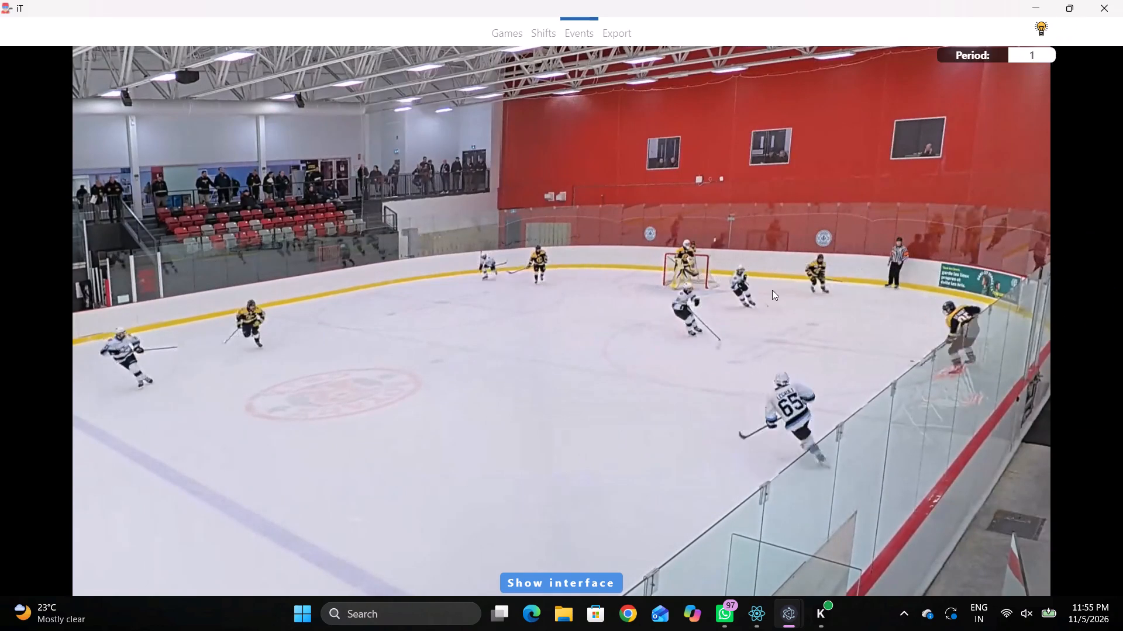
{"action": "key", "text": "space"}
{"action": "type", "text": "q"}
{"action": "type", "text": "qq"}
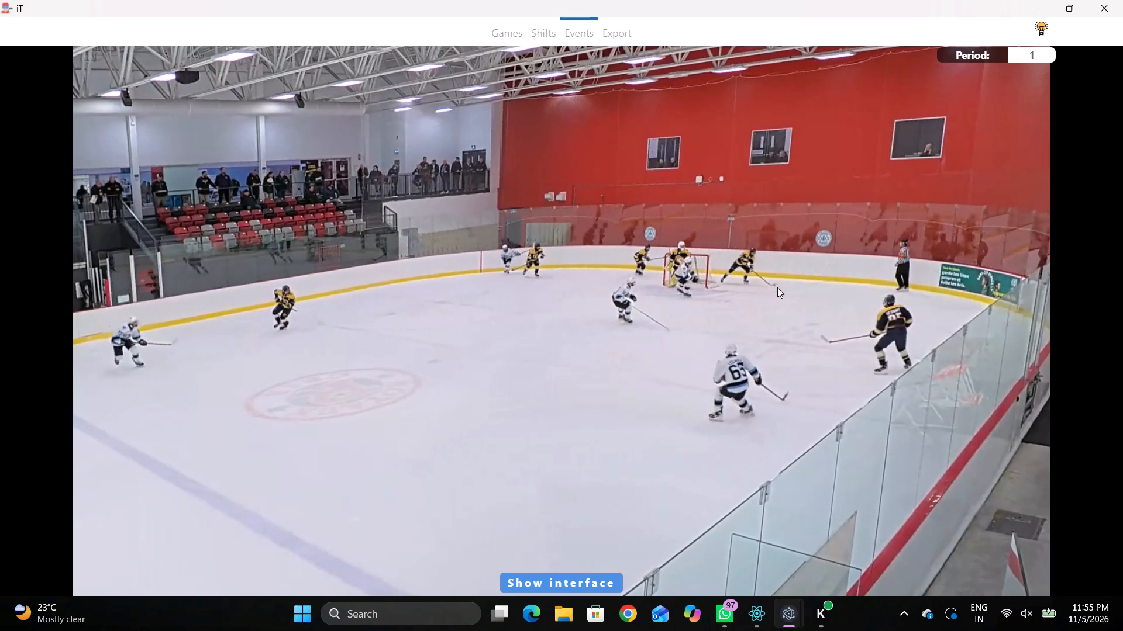
{"action": "right_click", "coordinate": [777, 286]}
{"action": "left_click", "coordinate": [778, 286]}
{"action": "left_click", "coordinate": [956, 190]}
{"action": "left_click", "coordinate": [867, 241]}
Correct the rink position of Home 87's latest Pass event to just below the centre of the Home net.
{"action": "key", "text": "shift+d"}
{"action": "left_click", "coordinate": [389, 555]}
{"action": "left_click", "coordinate": [856, 257]}
{"action": "key", "text": "r"}
{"action": "key", "text": "space"}
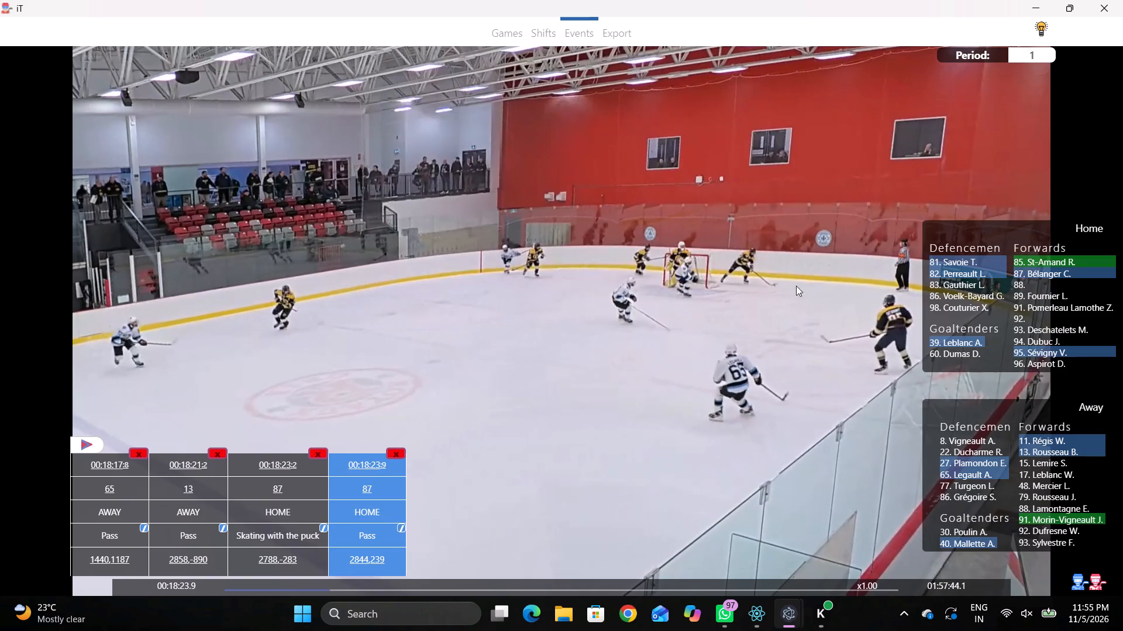
{"action": "key", "text": "shift+d"}
Log a Pass event for Home player 95, marked on the goal-side lower edge of the Home zone's lower faceoff circle.
{"action": "key", "text": "space"}
{"action": "key", "text": "q"}
{"action": "key", "text": "space"}
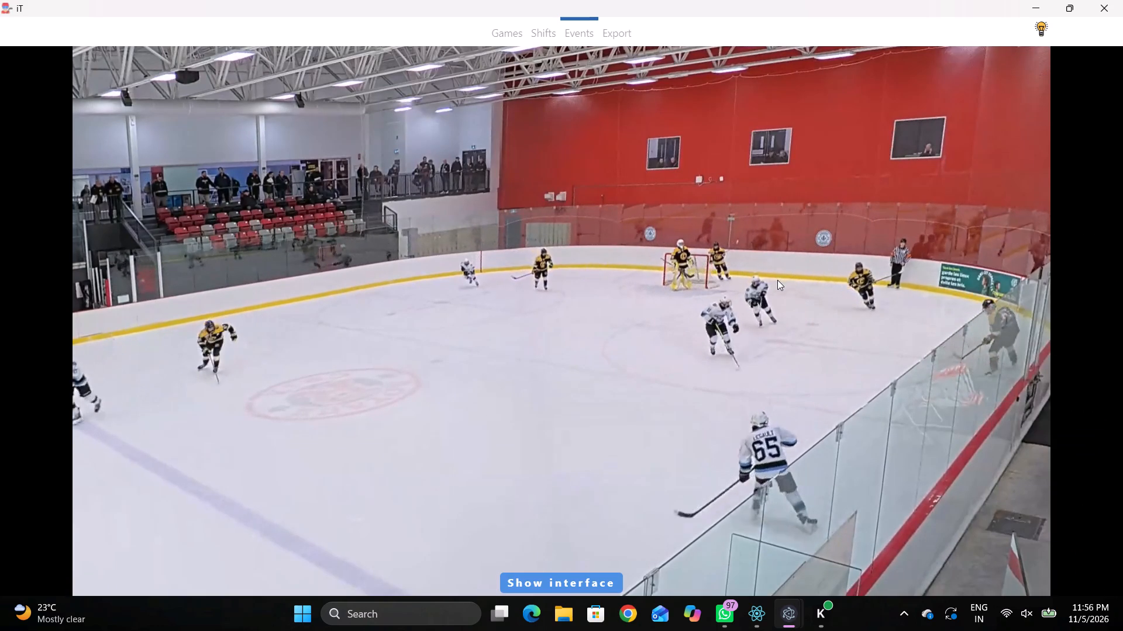
{"action": "key", "text": "space"}
{"action": "key", "text": "space"}
{"action": "key", "text": "space"}
{"action": "key", "text": "q"}
{"action": "key", "text": "q"}
{"action": "right_click", "coordinate": [772, 281]}
{"action": "key", "text": "q"}
{"action": "left_click", "coordinate": [781, 296]}
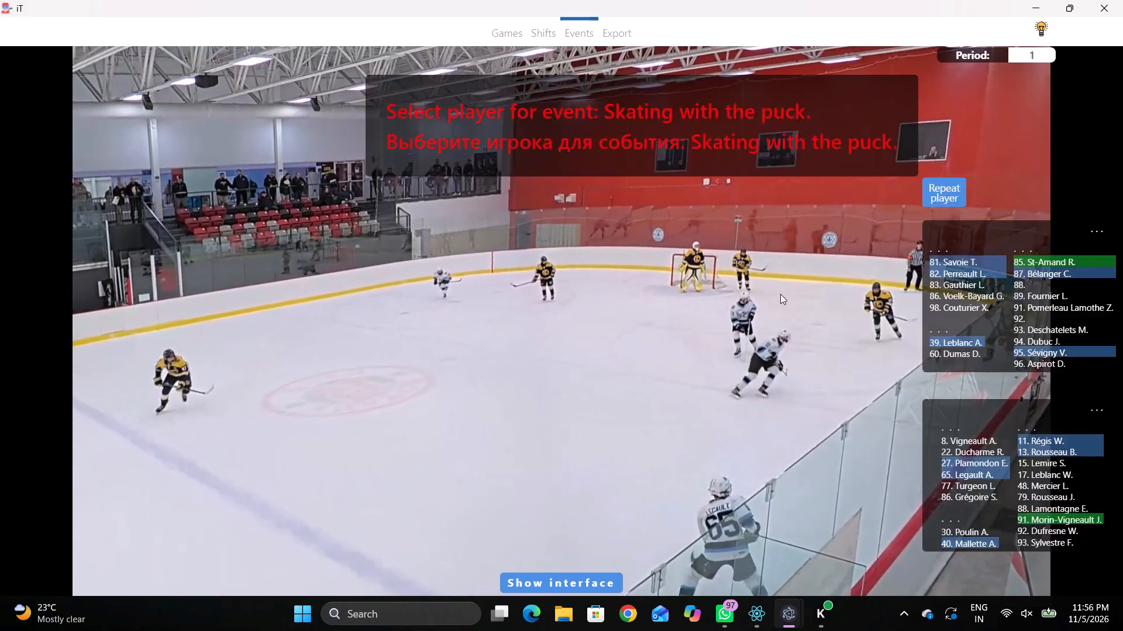
{"action": "right_click", "coordinate": [780, 293]}
{"action": "left_click", "coordinate": [794, 301]}
{"action": "left_click", "coordinate": [1041, 348]}
{"action": "left_click", "coordinate": [839, 328]}
Examine the play leaving the Home zone to find who picks up the puck after player 95's pass.
{"action": "key", "text": "space"}
{"action": "key", "text": "v"}
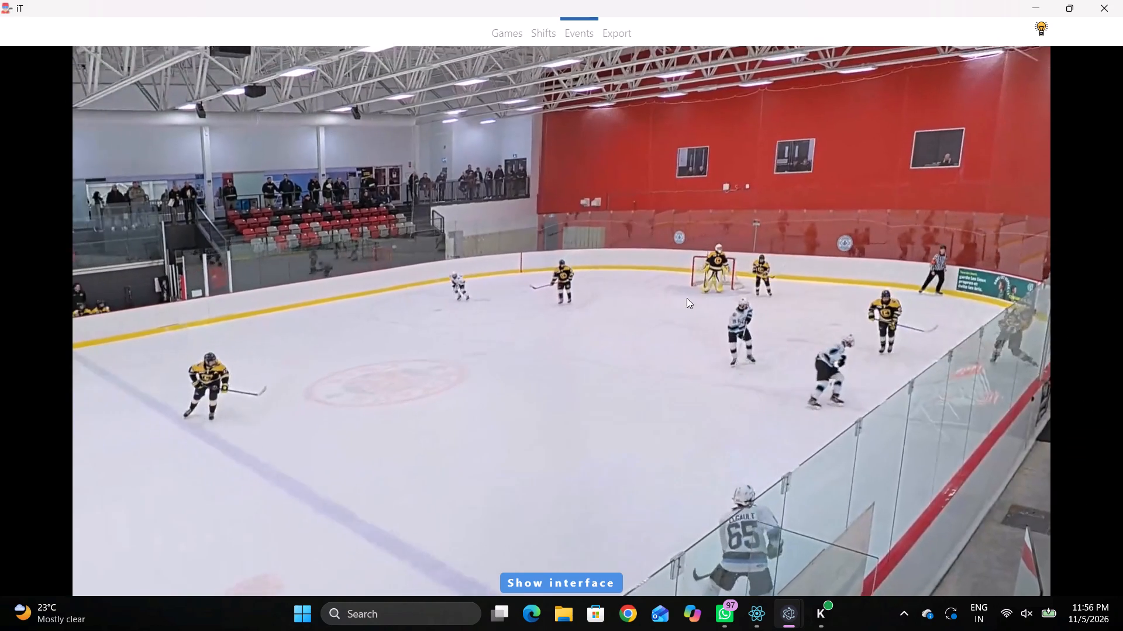
{"action": "key", "text": "space"}
{"action": "key", "text": "space"}
{"action": "key", "text": "space"}
{"action": "key", "text": "q"}
{"action": "key", "text": "r"}
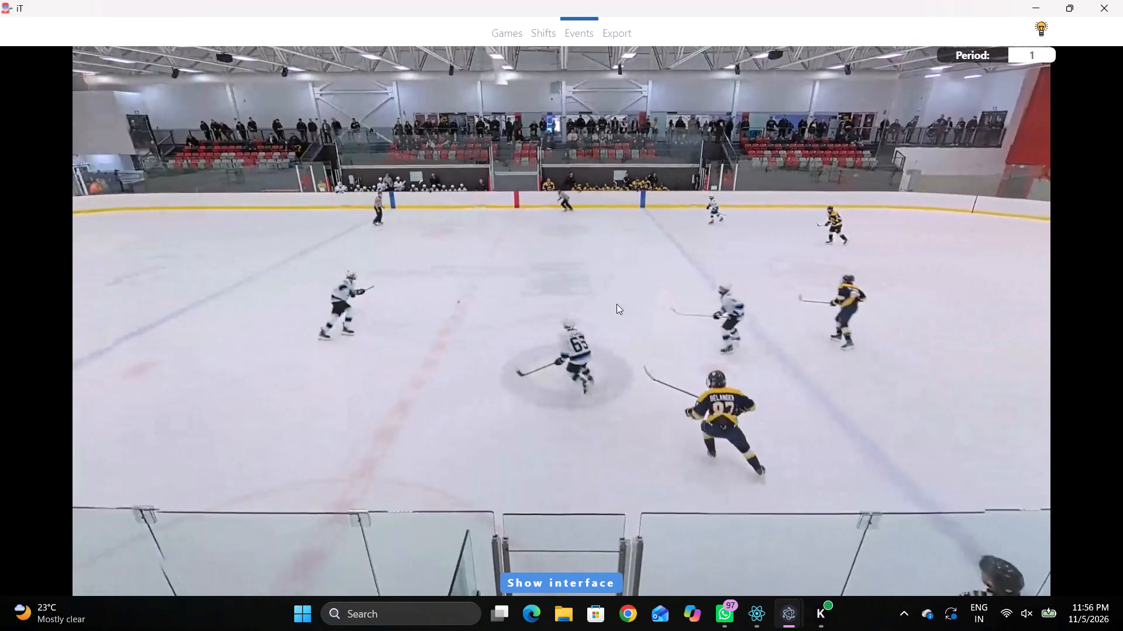
{"action": "key", "text": "space"}
{"action": "key", "text": "space"}
{"action": "key", "text": "space"}
{"action": "type", "text": "v"}
{"action": "key", "text": "space"}
{"action": "key", "text": "space"}
{"action": "key", "text": "q"}
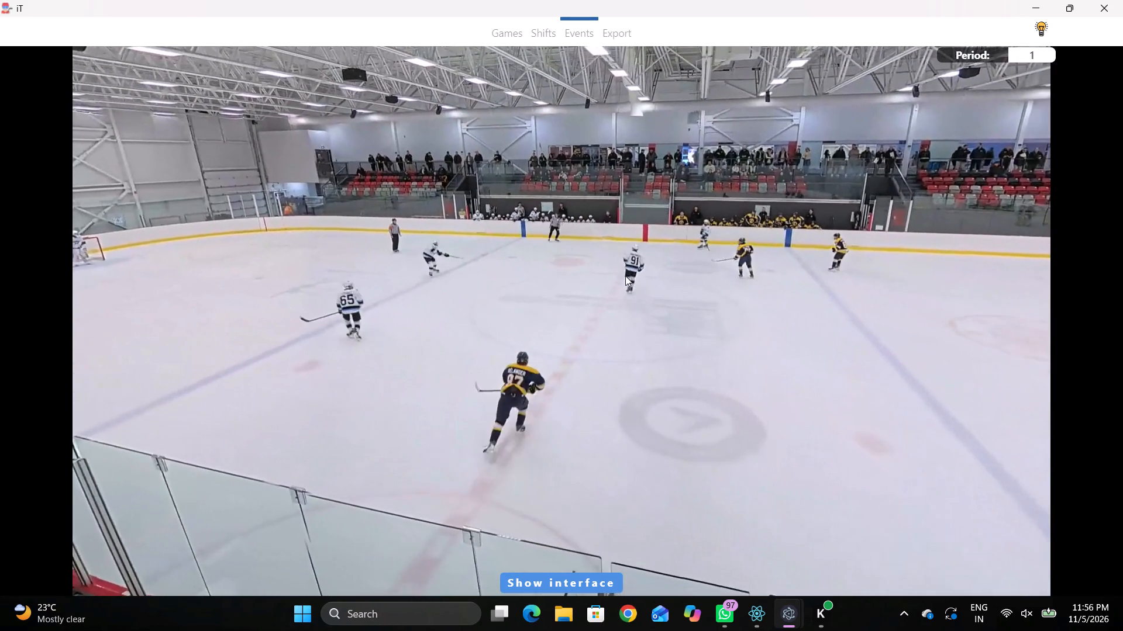
Log a Skating with the puck event for Away player 27, marked just outside the Away blue line, slightly above rink centre.
{"action": "key", "text": "q"}
{"action": "key", "text": "q"}
{"action": "key", "text": "q"}
{"action": "right_click", "coordinate": [642, 248]}
{"action": "left_click", "coordinate": [657, 264]}
{"action": "right_click_drag", "start_coordinate": [638, 256], "coordinate": [619, 258]}
{"action": "left_click", "coordinate": [684, 284]}
{"action": "left_click", "coordinate": [979, 465]}
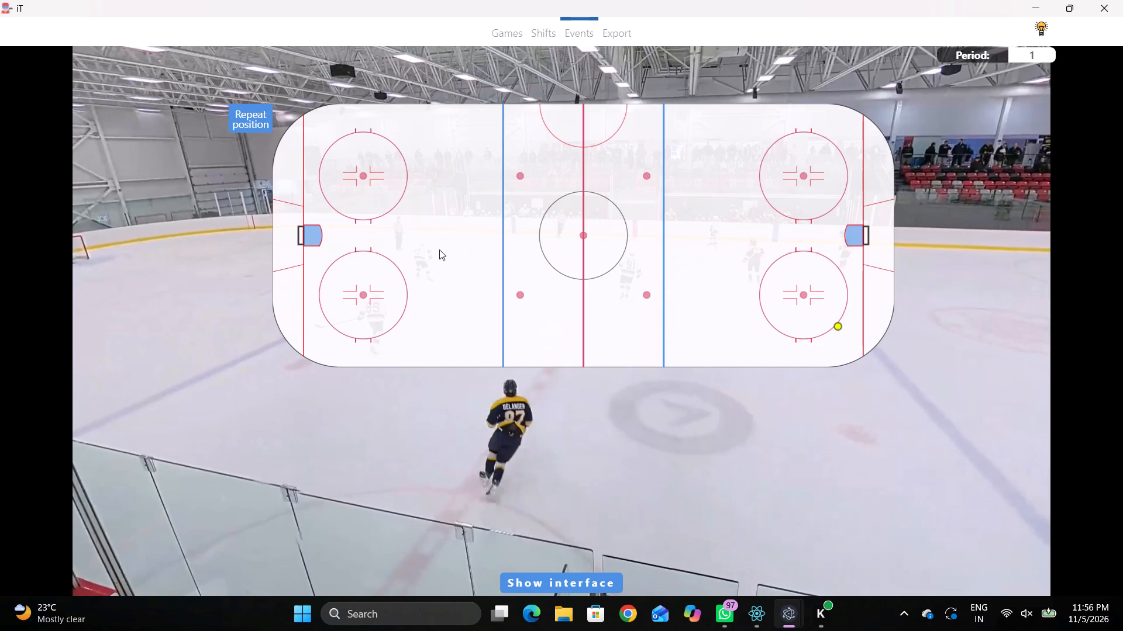
{"action": "left_click", "coordinate": [509, 218]}
Log a Pass event for the same player, Away 27, marked between the Away blue line and the centre circle, slightly above centre.
{"action": "key", "text": "space"}
{"action": "key", "text": "space"}
{"action": "right_click", "coordinate": [633, 227]}
{"action": "left_click", "coordinate": [642, 237]}
{"action": "left_click", "coordinate": [938, 203]}
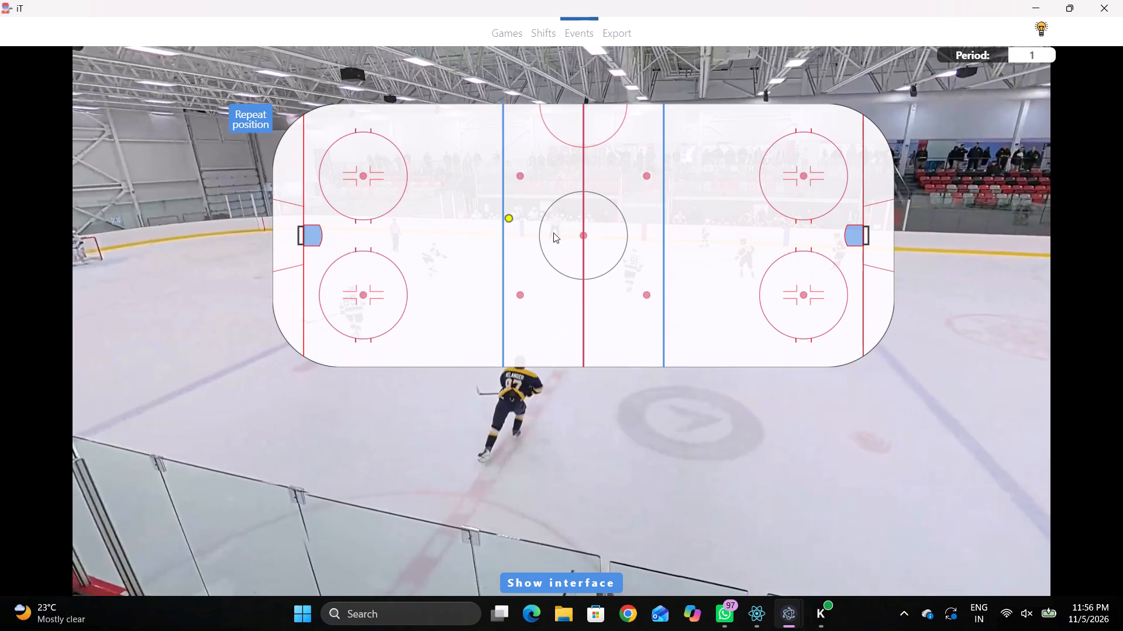
{"action": "left_click", "coordinate": [536, 210]}
Examine the play following Away 27's pass to find the next player who controls the puck.
{"action": "key", "text": "space"}
{"action": "key", "text": "space"}
{"action": "key", "text": "shift+d"}
{"action": "key", "text": "shift+d"}
{"action": "key", "text": "space"}
{"action": "key", "text": "space"}
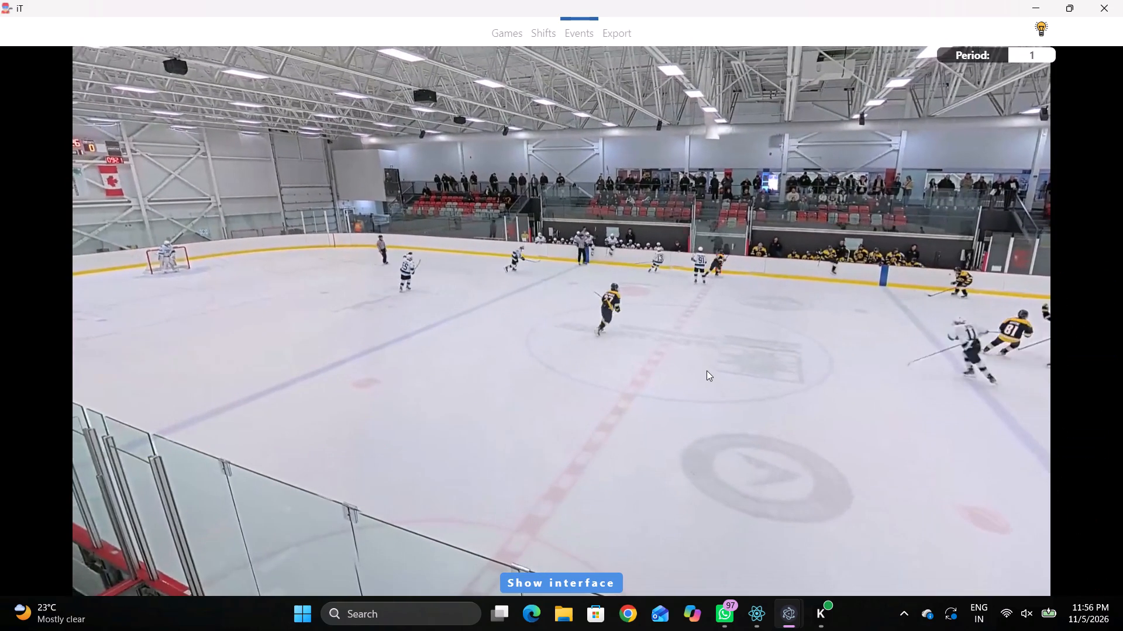
{"action": "key", "text": "space"}
{"action": "key", "text": "space"}
{"action": "key", "text": "space"}
{"action": "key", "text": "space"}
{"action": "key", "text": "space"}
{"action": "key", "text": "space"}
{"action": "key", "text": "space"}
{"action": "key", "text": "space"}
Log a Skating with the puck event for Home player 81, marked inside the Home blue line near the upper boards.
{"action": "key", "text": "q"}
{"action": "key", "text": "q"}
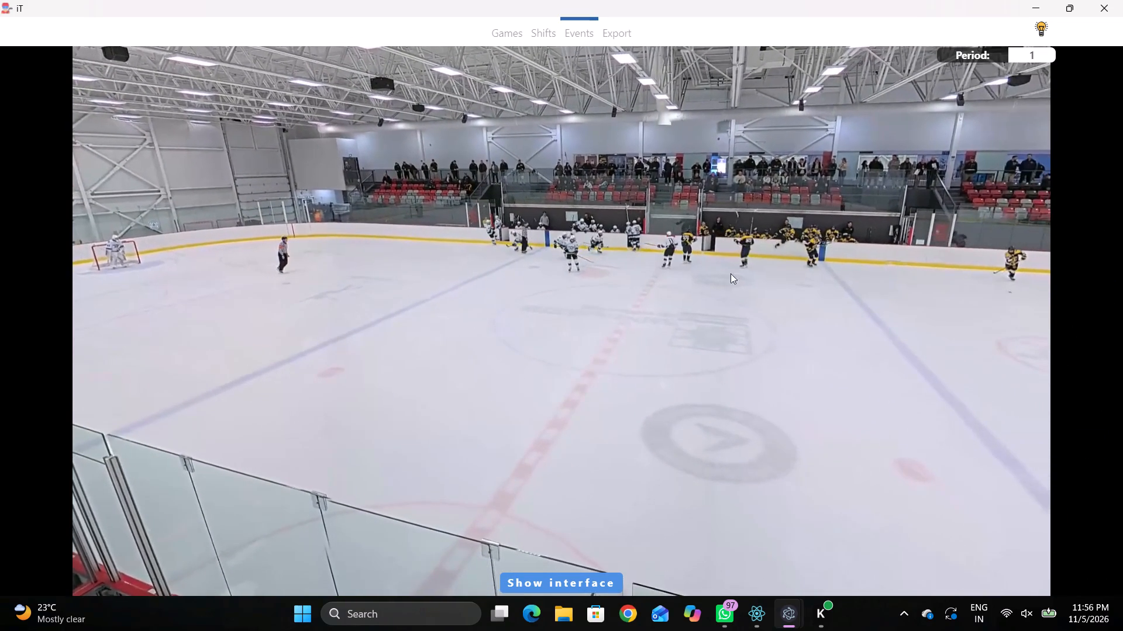
{"action": "key", "text": "q"}
{"action": "right_click", "coordinate": [712, 264]}
{"action": "left_click", "coordinate": [760, 278]}
{"action": "right_click", "coordinate": [785, 255]}
{"action": "left_click", "coordinate": [815, 269]}
{"action": "right_click_drag", "start_coordinate": [771, 264], "coordinate": [762, 265]}
{"action": "left_click", "coordinate": [808, 276]}
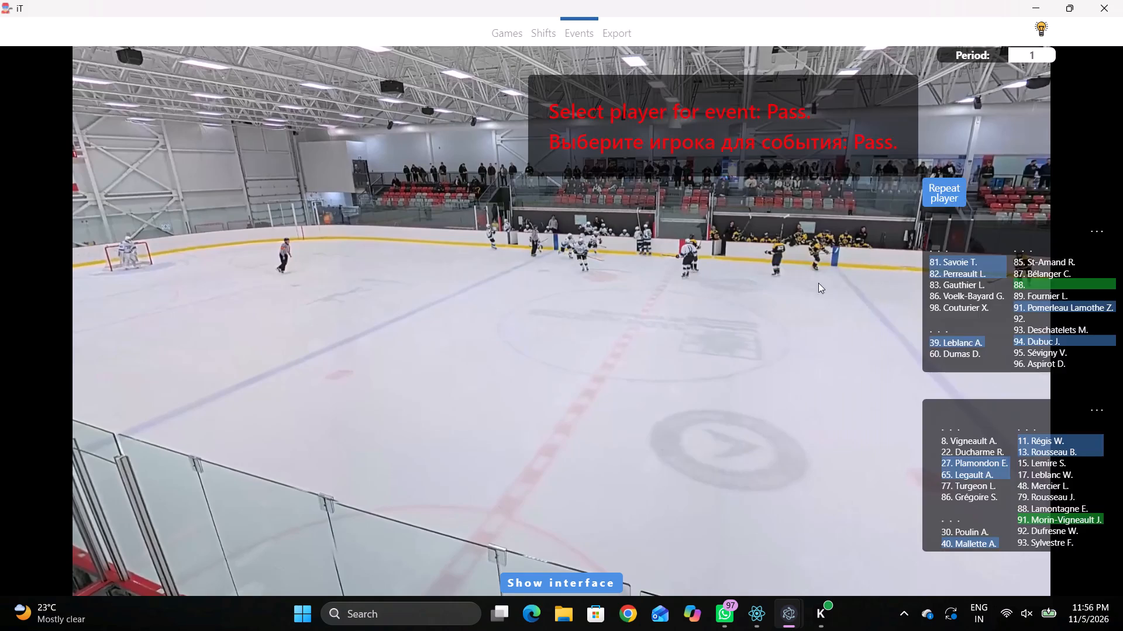
{"action": "right_click_drag", "start_coordinate": [793, 237], "coordinate": [776, 231]}
{"action": "left_click", "coordinate": [829, 251]}
{"action": "left_click", "coordinate": [959, 259]}
{"action": "left_click", "coordinate": [710, 137]}
Log a Pass event for the same player, Home 81, marked between the Home blue line and the upper faceoff circle.
{"action": "key", "text": "space"}
{"action": "key", "text": "space"}
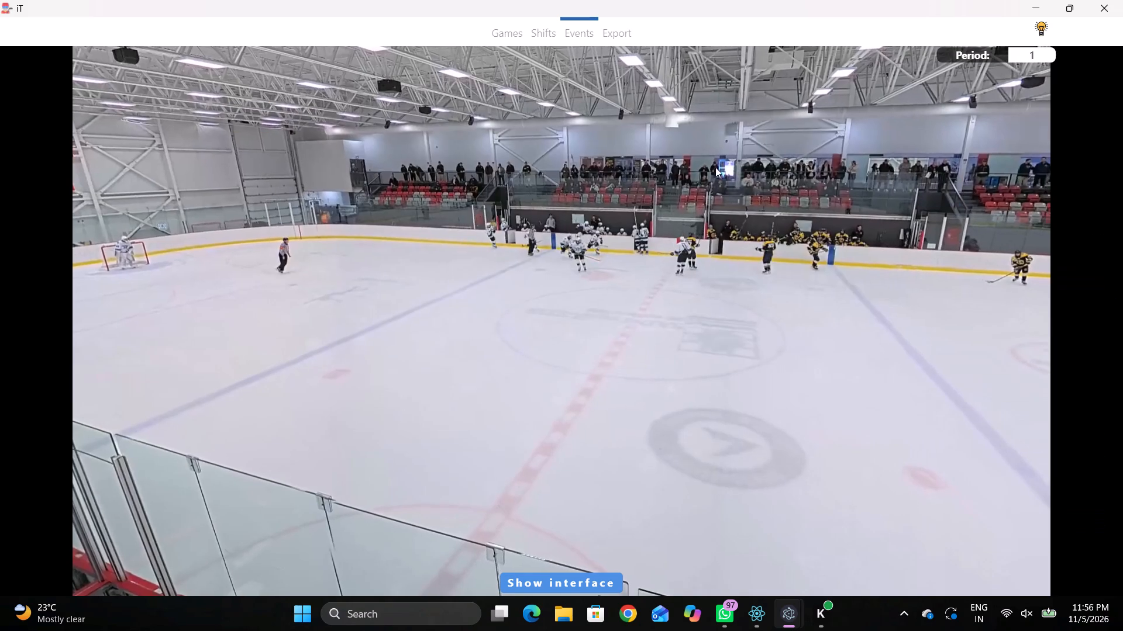
{"action": "right_click", "coordinate": [715, 167]}
{"action": "left_click", "coordinate": [746, 178]}
{"action": "left_click", "coordinate": [933, 185]}
{"action": "left_click", "coordinate": [724, 166]}
Log a Skating with the puck event for Home player 82, marked just outside the Home zone's lower faceoff circle, toward the blue line.
{"action": "key", "text": "space"}
{"action": "type", "text": "v"}
{"action": "key", "text": "space"}
{"action": "right_click_drag", "start_coordinate": [702, 202], "coordinate": [705, 213]}
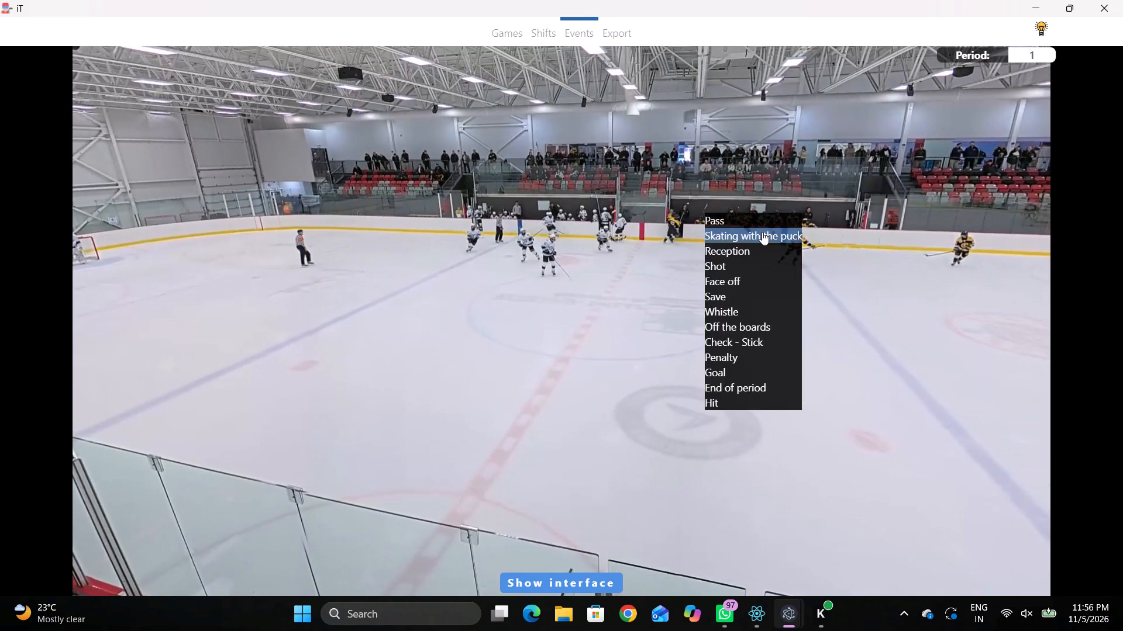
{"action": "left_click", "coordinate": [762, 232]}
{"action": "left_click", "coordinate": [945, 272]}
{"action": "left_click_drag", "start_coordinate": [767, 290], "coordinate": [752, 293]}
Change the player of the latest Skating with the puck event, at 00:18:34:1, to Home 81.
{"action": "key", "text": "space"}
{"action": "key", "text": "space"}
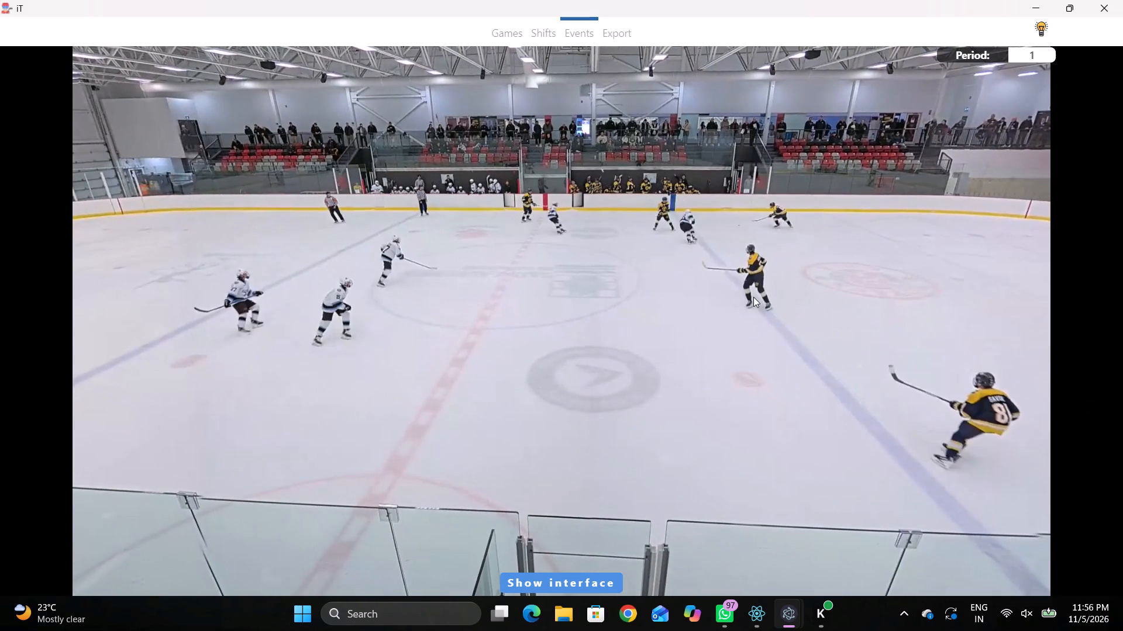
{"action": "key", "text": "shift+d"}
{"action": "left_click", "coordinate": [378, 487]}
{"action": "left_click", "coordinate": [956, 261]}
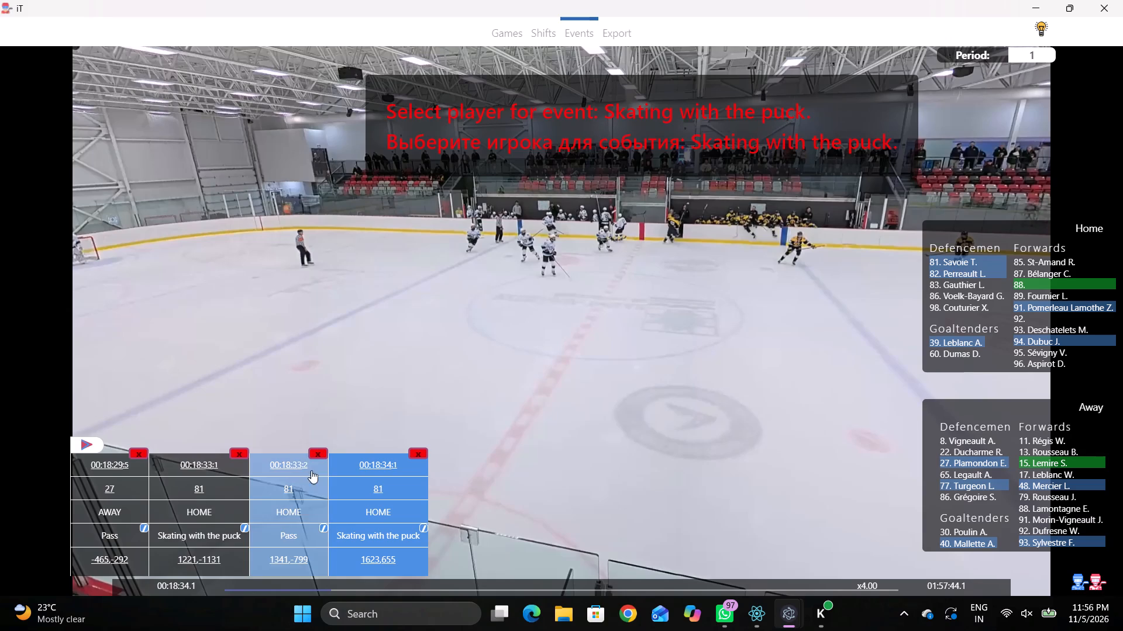
Reassign the Skating with the puck event at 00:18:33:1 and the Pass event at 00:18:33:2 to Home player 82.
{"action": "left_click", "coordinate": [195, 487]}
{"action": "left_click", "coordinate": [935, 274]}
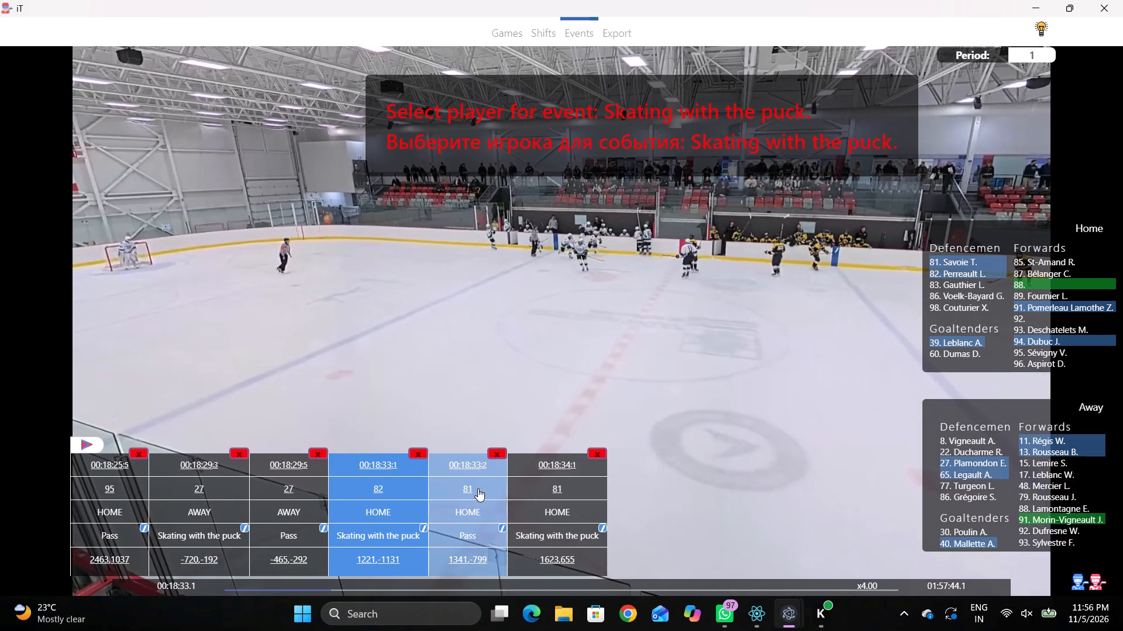
{"action": "left_click", "coordinate": [478, 488]}
{"action": "double_click", "coordinate": [967, 261]}
{"action": "left_click", "coordinate": [448, 466]}
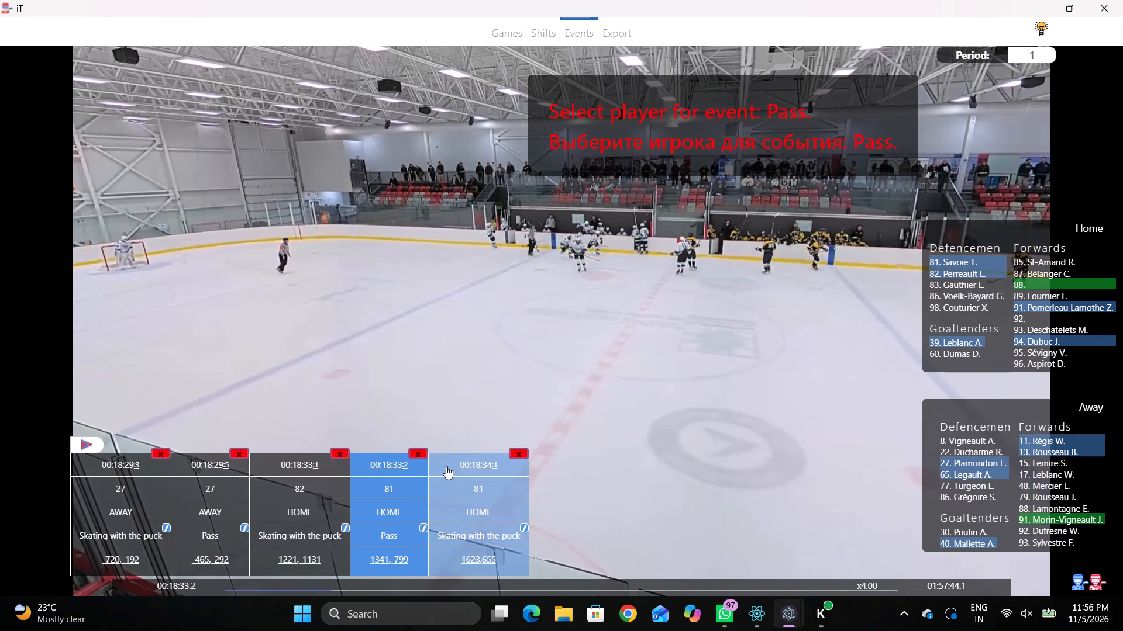
{"action": "left_click", "coordinate": [286, 490]}
{"action": "left_click", "coordinate": [932, 277]}
Return to the 00:18:34:1 event and log a Pass for the repeated player, marked between the Home blue line and lower faceoff circle.
{"action": "left_click", "coordinate": [470, 462]}
{"action": "key", "text": "shift+d"}
{"action": "key", "text": "space"}
{"action": "key", "text": "space"}
{"action": "right_click", "coordinate": [690, 267]}
{"action": "left_click", "coordinate": [698, 272]}
{"action": "left_click", "coordinate": [929, 194]}
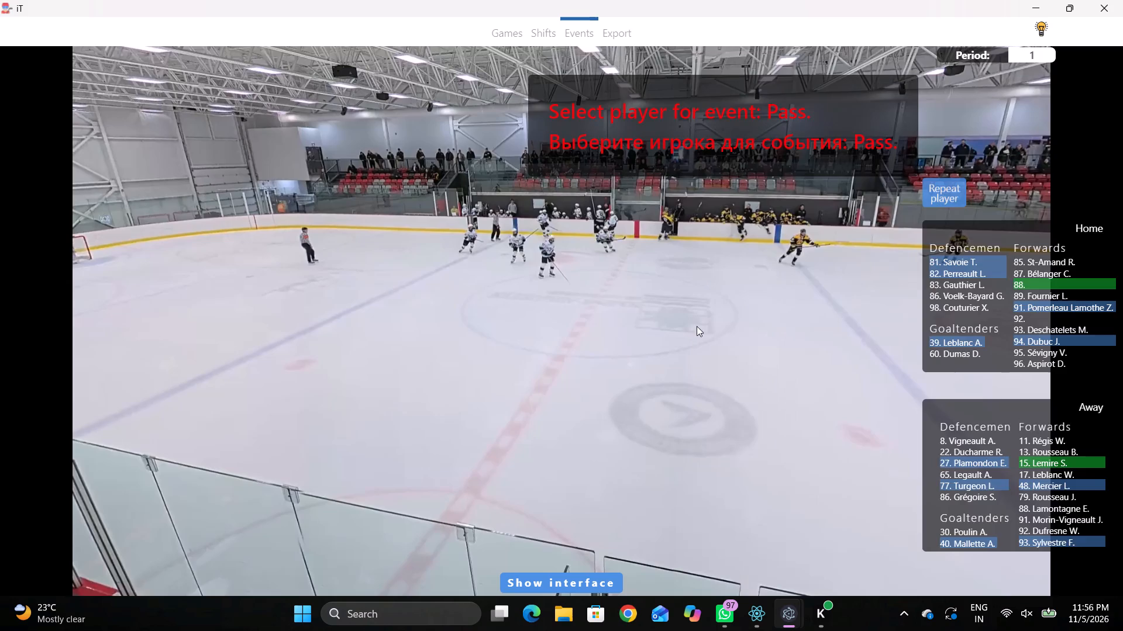
{"action": "left_click", "coordinate": [697, 326]}
Log a Pass event at 00:18:37:2 for Home player 82, marked just inside the Home blue line near the upper boards.
{"action": "key", "text": "space"}
{"action": "key", "text": "v"}
{"action": "key", "text": "space"}
{"action": "key", "text": "r"}
{"action": "key", "text": "space"}
{"action": "key", "text": "space"}
{"action": "key", "text": "space"}
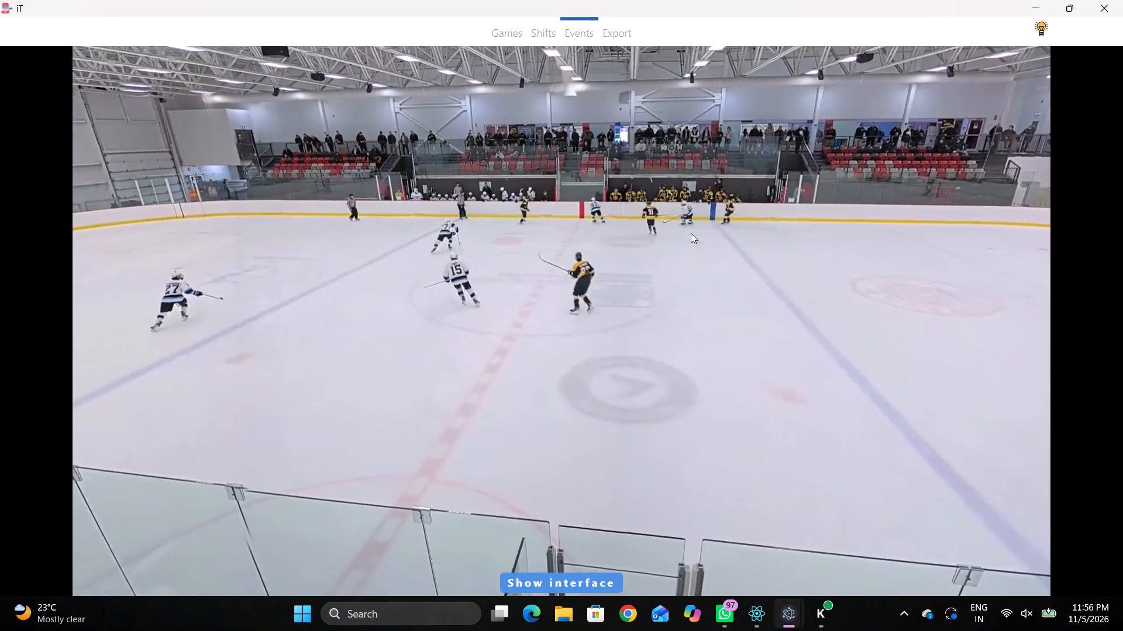
{"action": "key", "text": "space"}
{"action": "key", "text": "q"}
{"action": "key", "text": "q"}
{"action": "key", "text": "q"}
{"action": "key", "text": "q"}
{"action": "key", "text": "q"}
{"action": "key", "text": "q"}
{"action": "key", "text": "q"}
{"action": "key", "text": "q"}
{"action": "right_click", "coordinate": [716, 170]}
{"action": "left_click", "coordinate": [725, 176]}
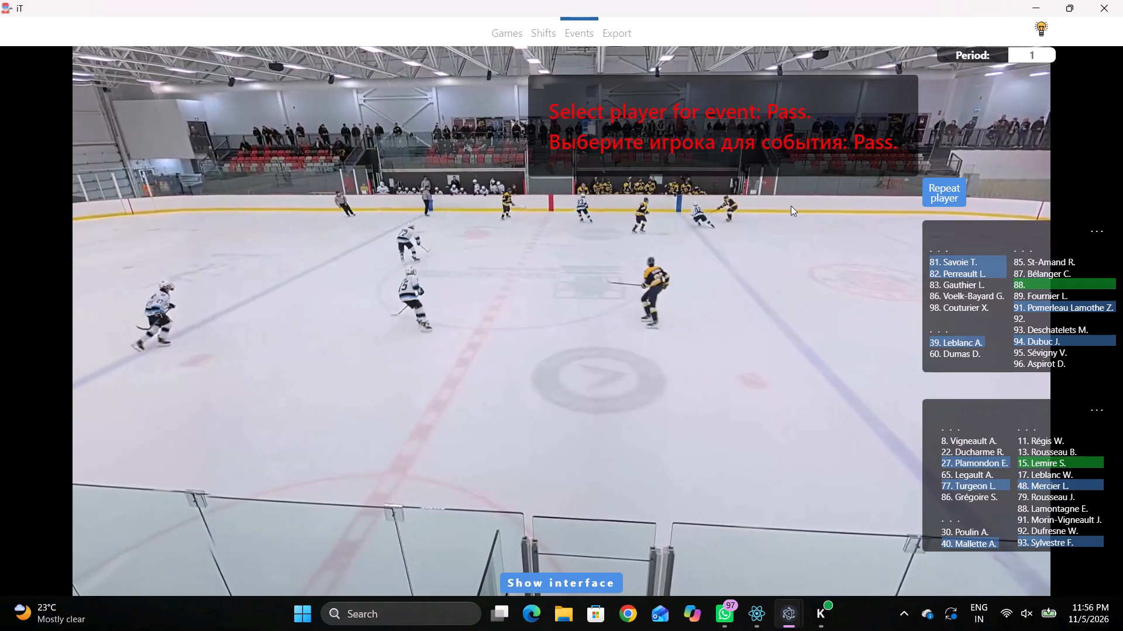
{"action": "left_click", "coordinate": [939, 272]}
{"action": "left_click", "coordinate": [692, 122]}
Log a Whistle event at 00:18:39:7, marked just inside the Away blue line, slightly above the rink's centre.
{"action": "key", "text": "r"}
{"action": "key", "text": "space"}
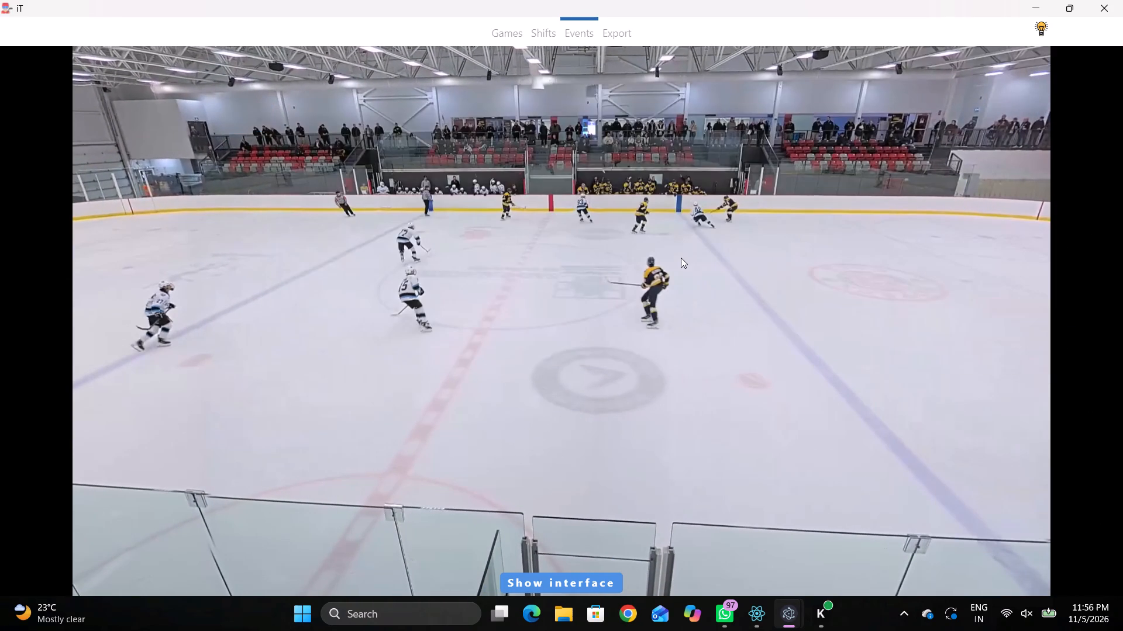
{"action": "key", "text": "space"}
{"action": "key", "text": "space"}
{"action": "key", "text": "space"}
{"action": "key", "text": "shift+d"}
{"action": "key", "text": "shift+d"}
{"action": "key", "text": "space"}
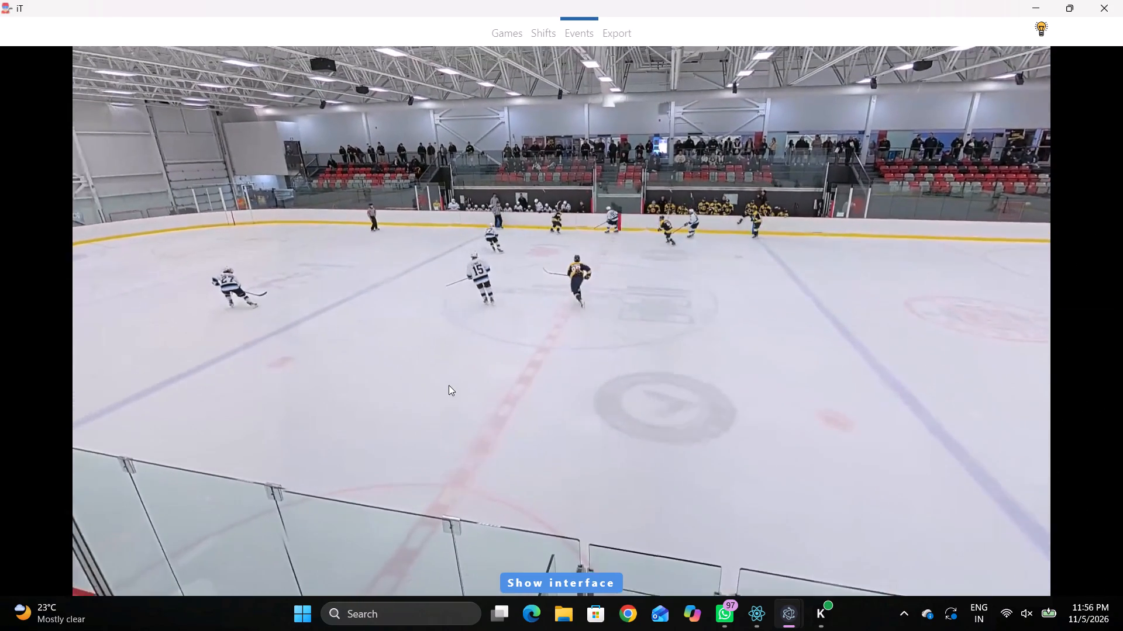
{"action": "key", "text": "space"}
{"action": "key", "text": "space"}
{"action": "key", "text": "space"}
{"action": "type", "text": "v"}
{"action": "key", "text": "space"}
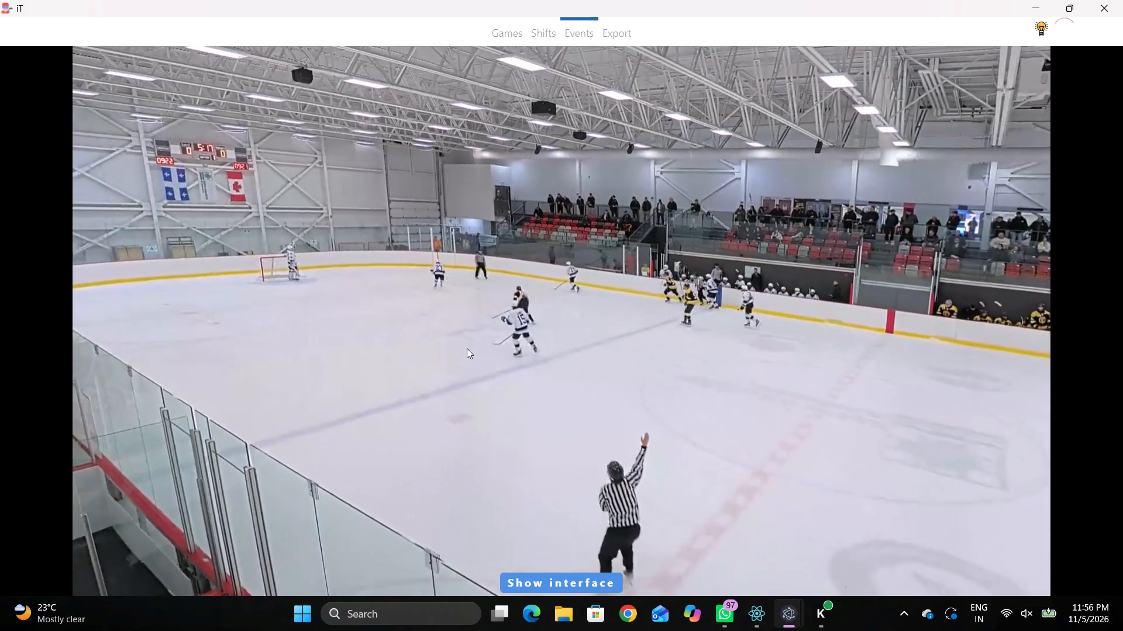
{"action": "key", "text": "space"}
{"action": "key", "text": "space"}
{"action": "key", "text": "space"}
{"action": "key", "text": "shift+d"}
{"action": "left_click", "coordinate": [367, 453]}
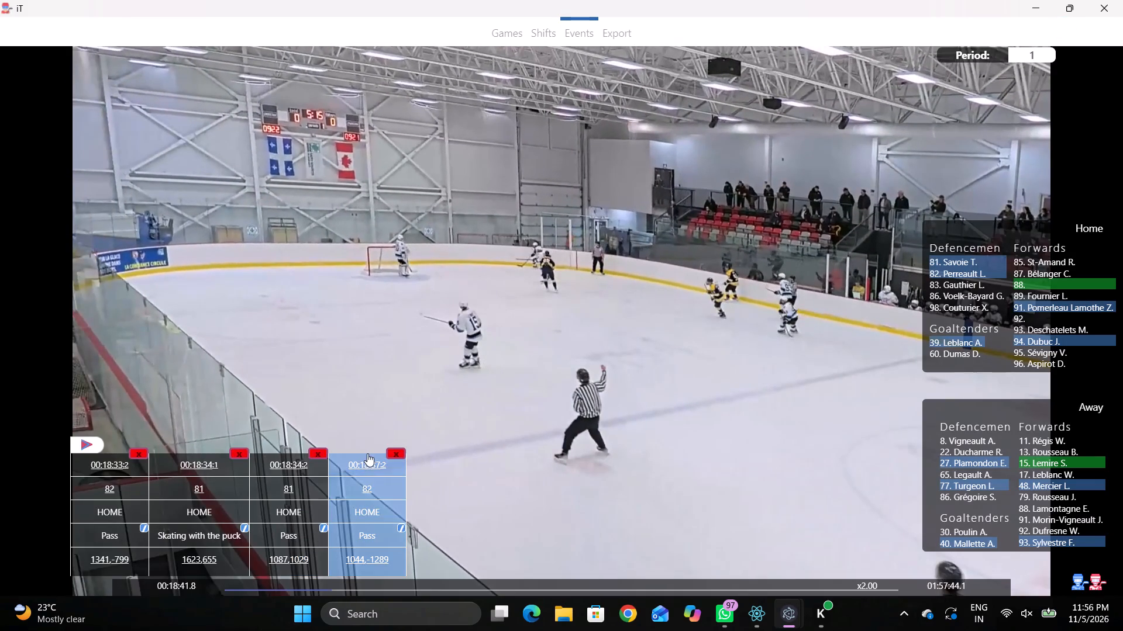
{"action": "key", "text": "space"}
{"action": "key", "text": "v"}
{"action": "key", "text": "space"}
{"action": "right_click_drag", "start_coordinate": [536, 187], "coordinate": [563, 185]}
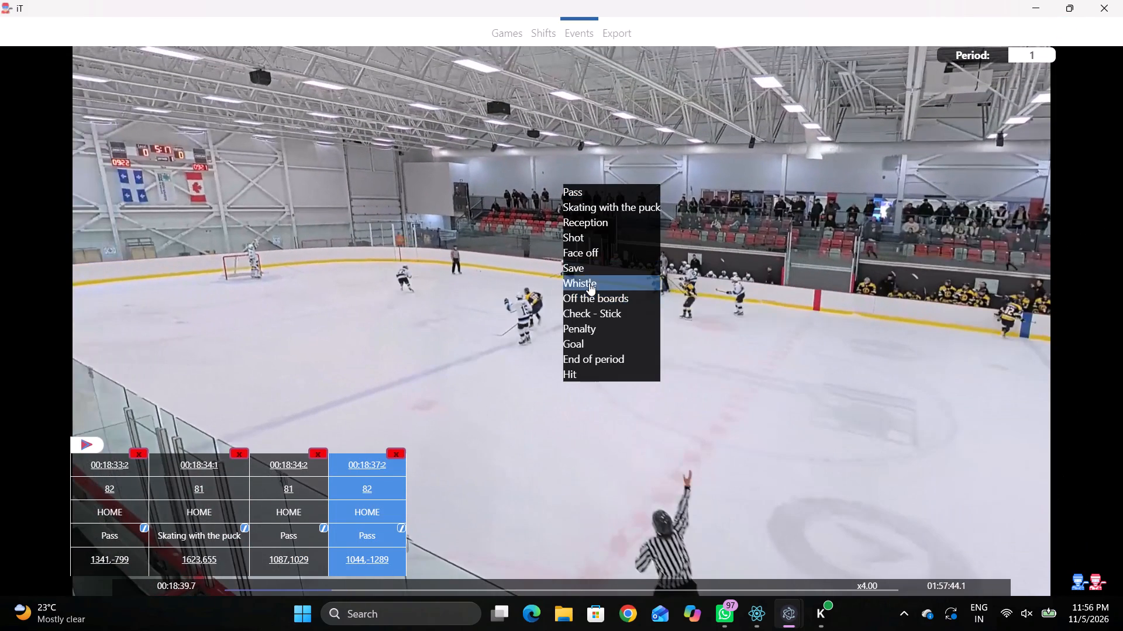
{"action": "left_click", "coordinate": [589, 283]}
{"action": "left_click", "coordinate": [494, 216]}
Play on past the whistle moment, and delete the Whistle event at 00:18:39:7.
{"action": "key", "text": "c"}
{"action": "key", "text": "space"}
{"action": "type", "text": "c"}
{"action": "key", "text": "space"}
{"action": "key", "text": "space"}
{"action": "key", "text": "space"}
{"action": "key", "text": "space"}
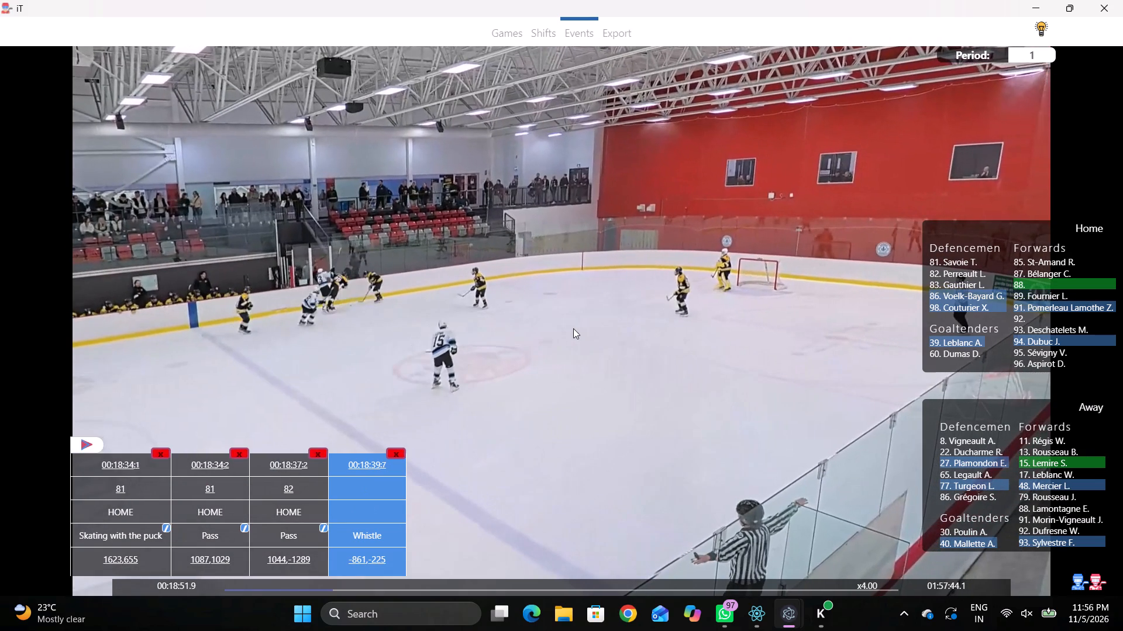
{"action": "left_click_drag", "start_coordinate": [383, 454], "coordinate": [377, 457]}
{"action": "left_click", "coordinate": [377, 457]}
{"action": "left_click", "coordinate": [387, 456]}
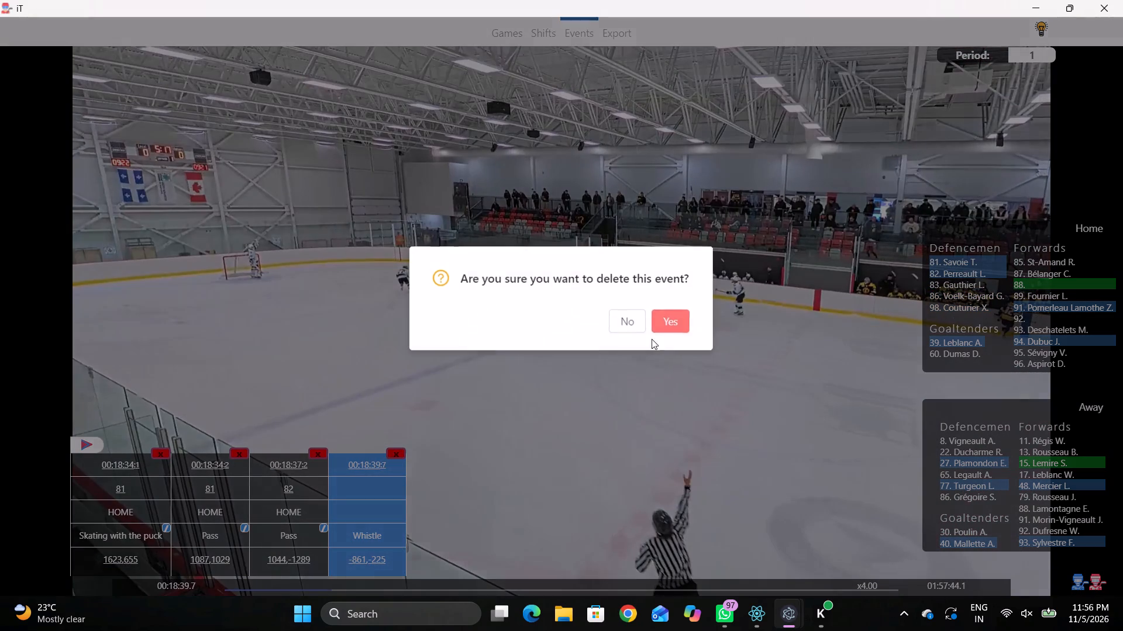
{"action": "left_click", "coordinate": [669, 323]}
Log a Skating with the puck event at 00:18:43:6 for Away player 77, marked on the Away goal line just below the net.
{"action": "key", "text": "space"}
{"action": "key", "text": "space"}
{"action": "type", "text": "r"}
{"action": "key", "text": "space"}
{"action": "key", "text": "space"}
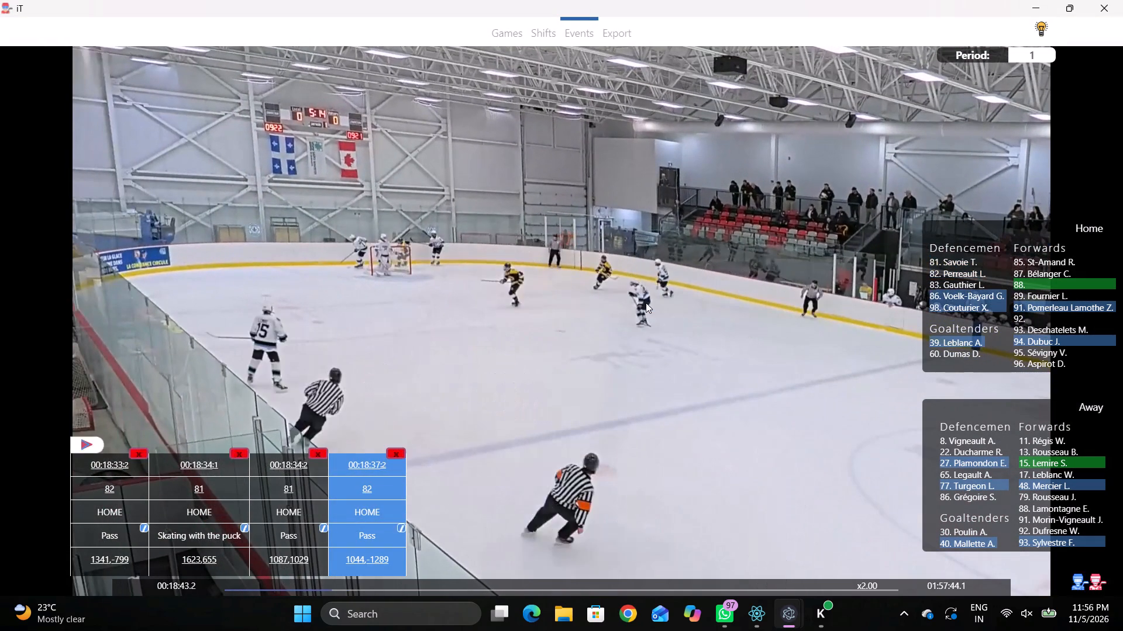
{"action": "key", "text": "space"}
{"action": "key", "text": "space"}
{"action": "type", "text": "q"}
{"action": "right_click_drag", "start_coordinate": [614, 258], "coordinate": [607, 264]}
{"action": "left_click", "coordinate": [642, 294]}
{"action": "right_click", "coordinate": [661, 286]}
{"action": "left_click", "coordinate": [713, 302]}
{"action": "right_click_drag", "start_coordinate": [705, 301], "coordinate": [697, 308]}
{"action": "left_click", "coordinate": [738, 317]}
{"action": "right_click_drag", "start_coordinate": [715, 313], "coordinate": [699, 322]}
{"action": "left_click", "coordinate": [777, 344]}
{"action": "left_click", "coordinate": [957, 480]}
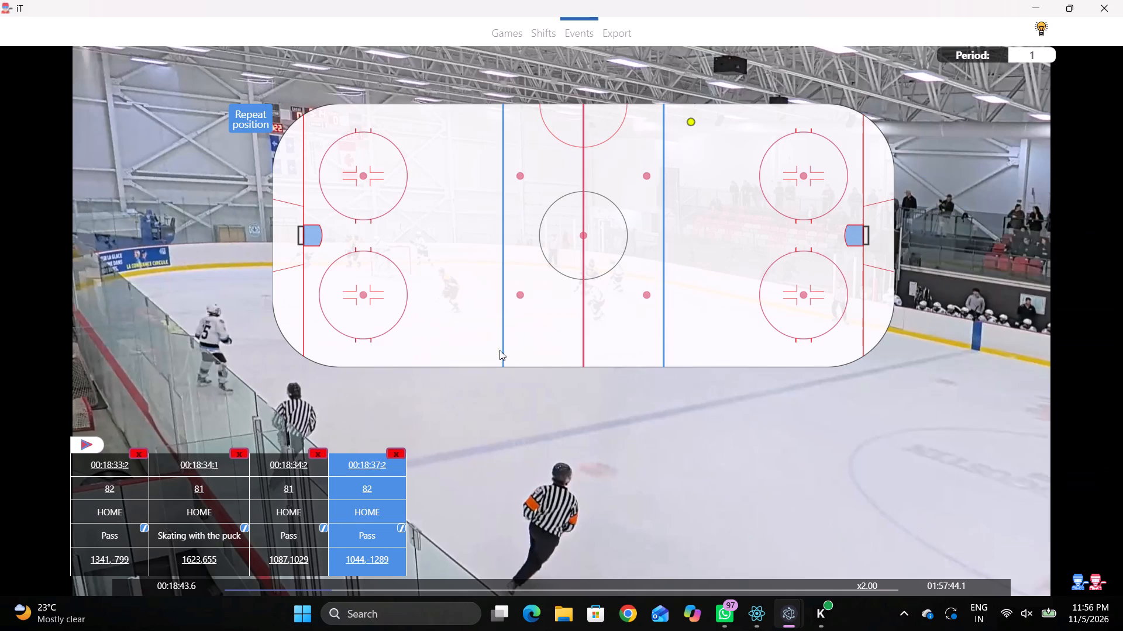
{"action": "left_click", "coordinate": [302, 268]}
Log a Pass event at 00:18:44:5 for the repeated player, Away 77, marked just below the Away net near the goal line.
{"action": "key", "text": "r"}
{"action": "key", "text": "space"}
{"action": "key", "text": "space"}
{"action": "key", "text": "space"}
{"action": "key", "text": "space"}
{"action": "key", "text": "space"}
{"action": "key", "text": "space"}
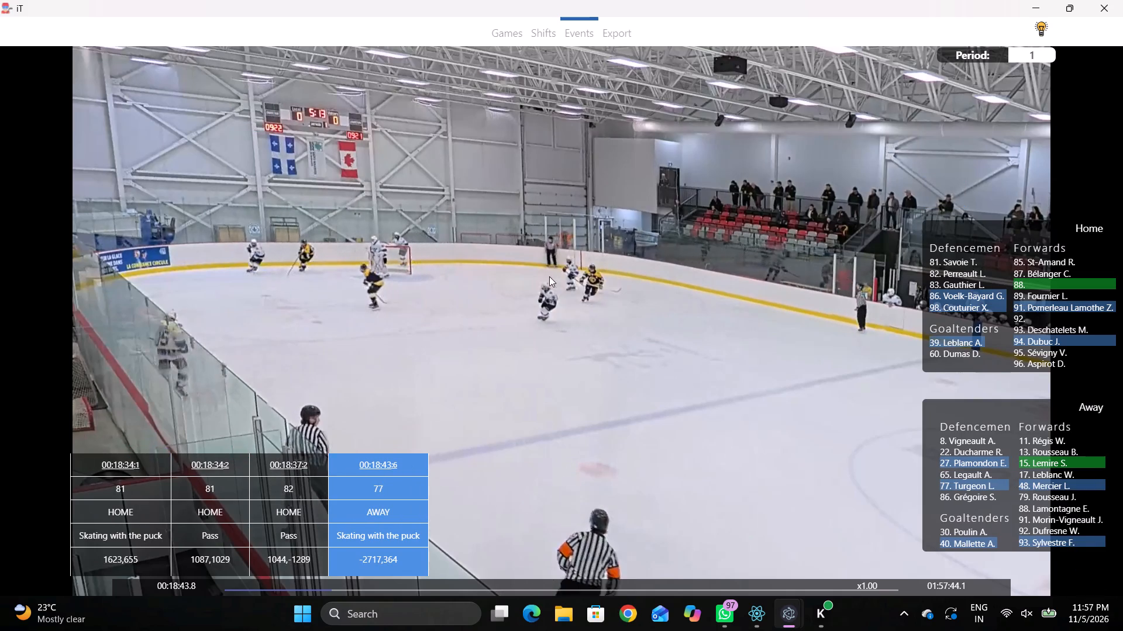
{"action": "key", "text": "space"}
{"action": "key", "text": "space"}
{"action": "type", "text": "q"}
{"action": "key", "text": "q"}
{"action": "key", "text": "q"}
{"action": "right_click", "coordinate": [532, 223]}
{"action": "left_click", "coordinate": [569, 240]}
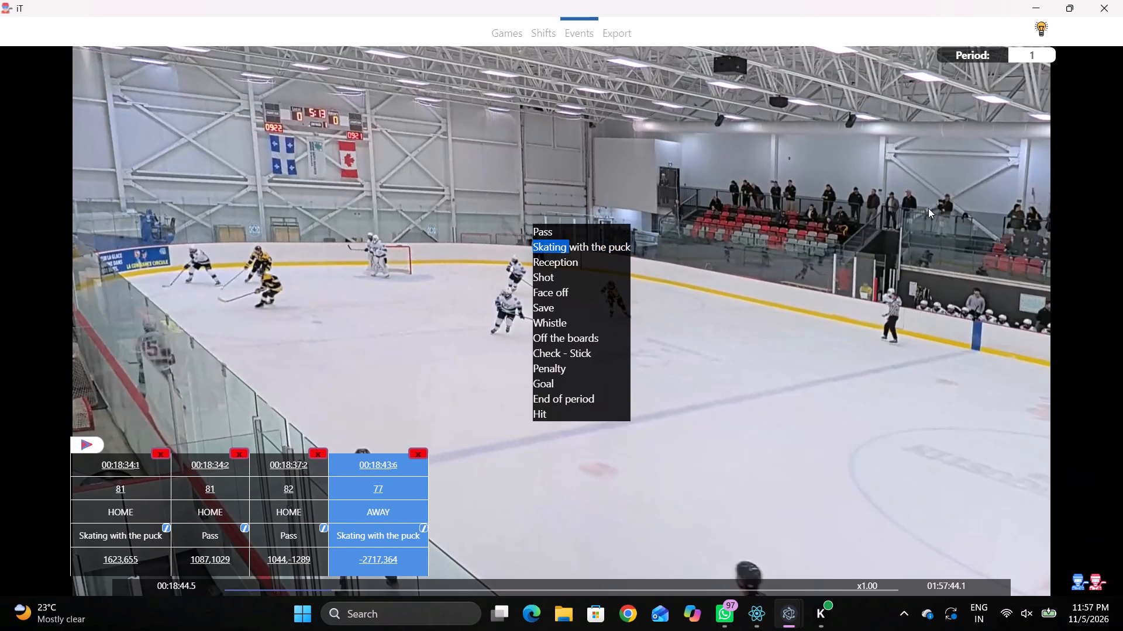
{"action": "right_click", "coordinate": [767, 208]}
{"action": "left_click", "coordinate": [771, 213]}
{"action": "left_click", "coordinate": [931, 201]}
{"action": "left_click", "coordinate": [309, 275]}
Log a Pass event at 00:18:46:1 for Away player 15, marked inside the Away blue line toward the lower boards.
{"action": "key", "text": "space"}
{"action": "key", "text": "v"}
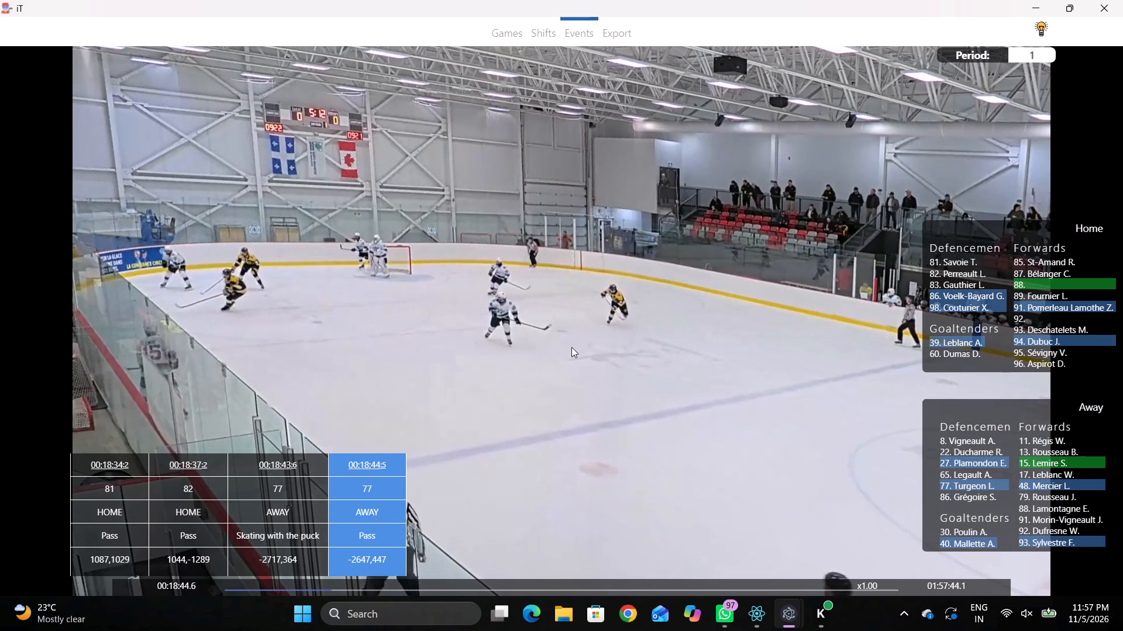
{"action": "key", "text": "space"}
{"action": "key", "text": "q"}
{"action": "right_click", "coordinate": [596, 298]}
{"action": "left_click", "coordinate": [633, 309]}
{"action": "right_click", "coordinate": [592, 290]}
{"action": "left_click", "coordinate": [601, 289]}
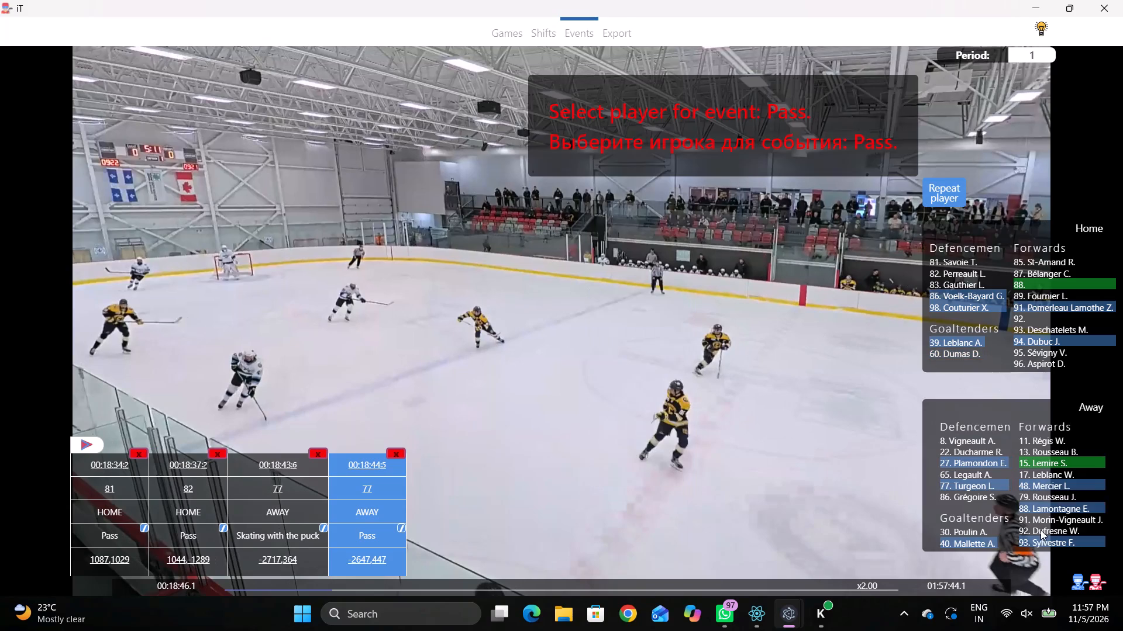
{"action": "left_click", "coordinate": [1039, 461]}
{"action": "left_click", "coordinate": [466, 334]}
Log a Skating with the puck event at 00:18:48:5 for Away player 93, marked in the neutral zone near the upper Away-side dot.
{"action": "key", "text": "d"}
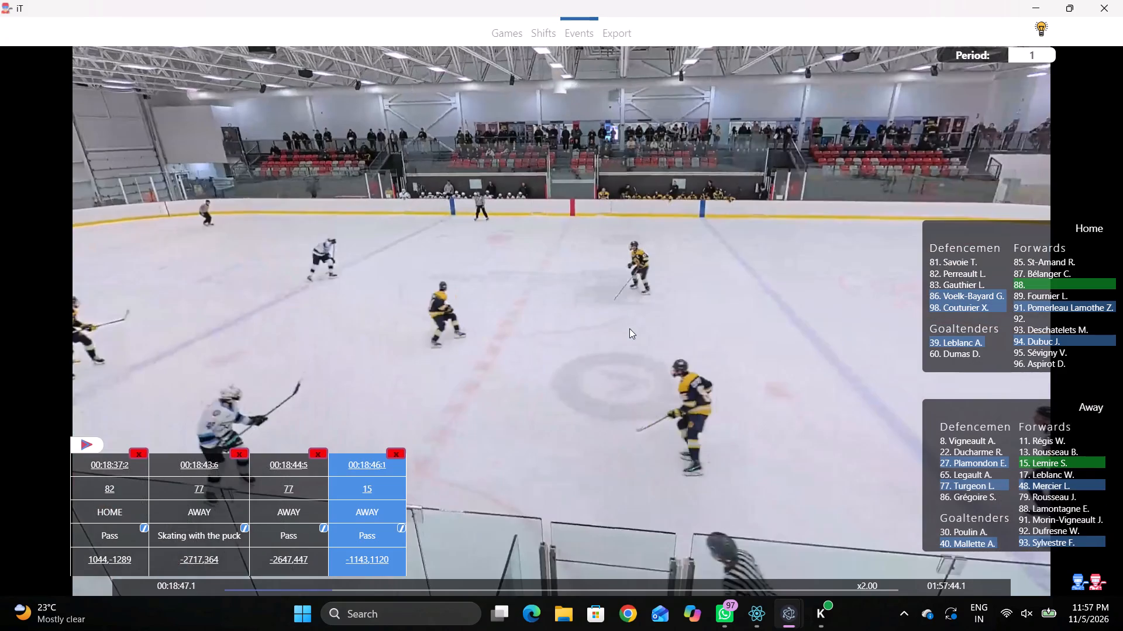
{"action": "key", "text": "space"}
{"action": "key", "text": "shift+d"}
{"action": "key", "text": "space"}
{"action": "type", "text": "q"}
{"action": "right_click", "coordinate": [549, 272]}
{"action": "left_click", "coordinate": [584, 297]}
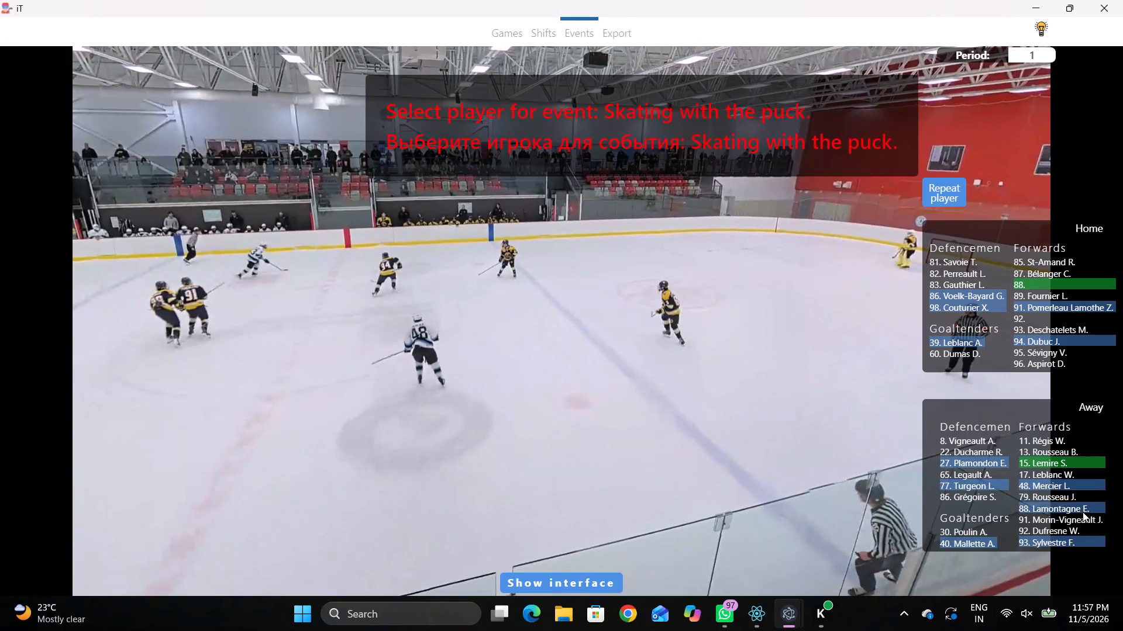
{"action": "left_click", "coordinate": [1041, 540]}
{"action": "left_click", "coordinate": [536, 156]}
Log a Check - Stick event at 00:18:51:6 for Home player 98, marked near the upper boards beside the Home zone's upper faceoff circle.
{"action": "key", "text": "space"}
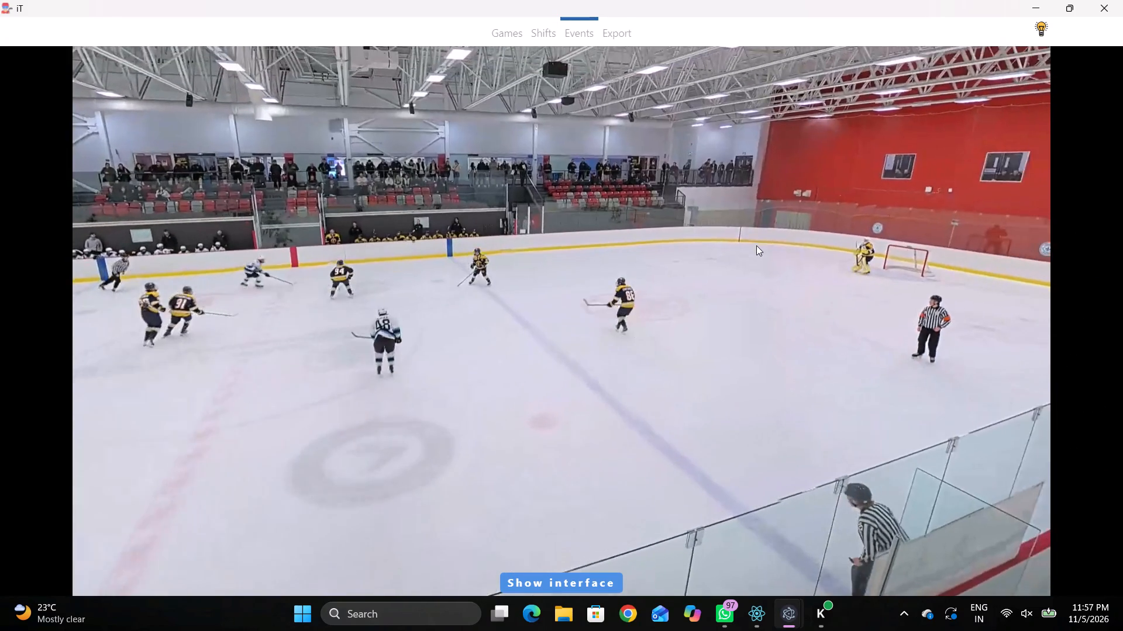
{"action": "key", "text": "space"}
{"action": "key", "text": "space"}
{"action": "key", "text": "space"}
{"action": "key", "text": "space"}
{"action": "key", "text": "space"}
{"action": "key", "text": "space"}
{"action": "key", "text": "space"}
{"action": "key", "text": "space"}
{"action": "key", "text": "space"}
{"action": "key", "text": "space"}
{"action": "key", "text": "space"}
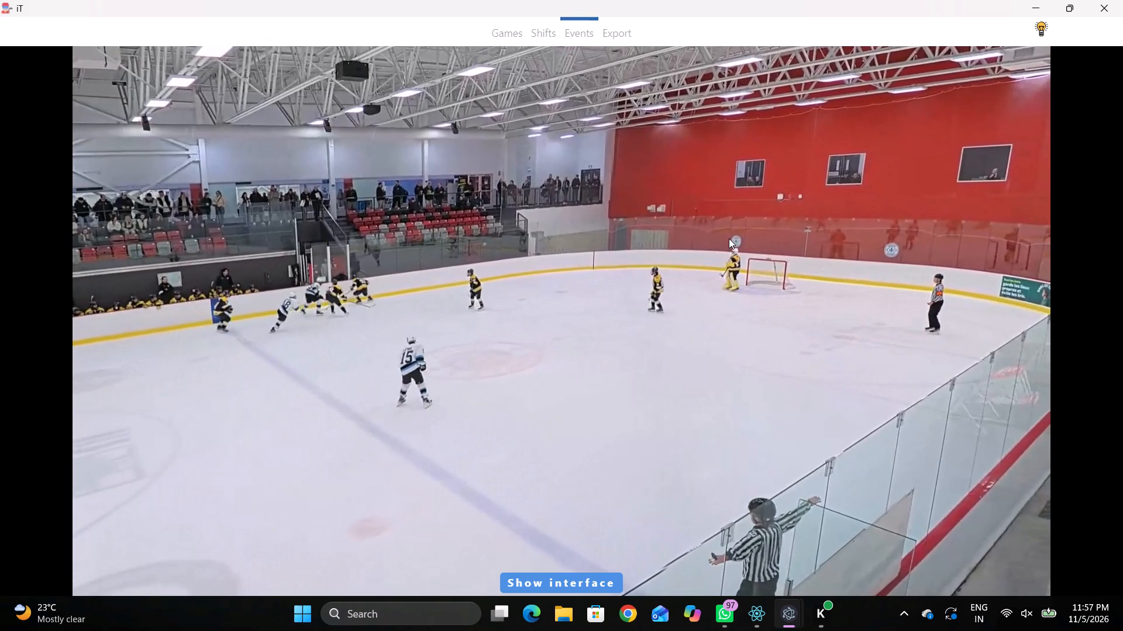
{"action": "type", "text": "q"}
{"action": "key", "text": "space"}
{"action": "key", "text": "space"}
{"action": "key", "text": "space"}
{"action": "key", "text": "space"}
{"action": "key", "text": "q"}
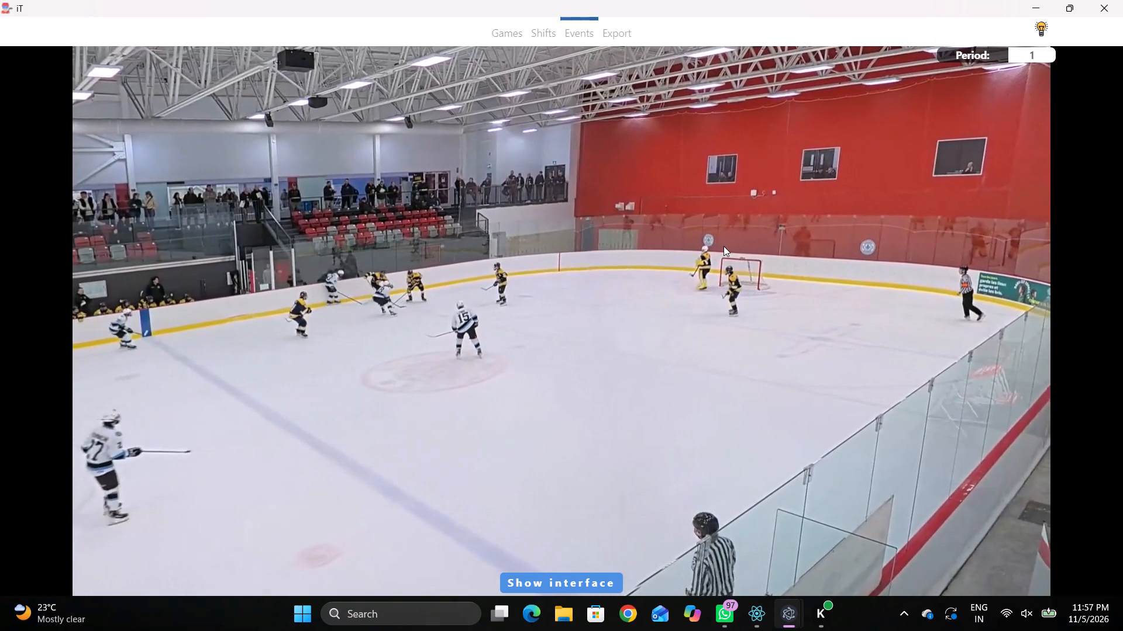
{"action": "key", "text": "space"}
{"action": "key", "text": "space"}
{"action": "key", "text": "q"}
{"action": "key", "text": "q"}
{"action": "key", "text": "q"}
{"action": "key", "text": "q"}
{"action": "key", "text": "q"}
{"action": "key", "text": "q"}
{"action": "key", "text": "q"}
{"action": "key", "text": "q"}
{"action": "key", "text": "q"}
{"action": "key", "text": "q"}
{"action": "key", "text": "q"}
{"action": "key", "text": "q"}
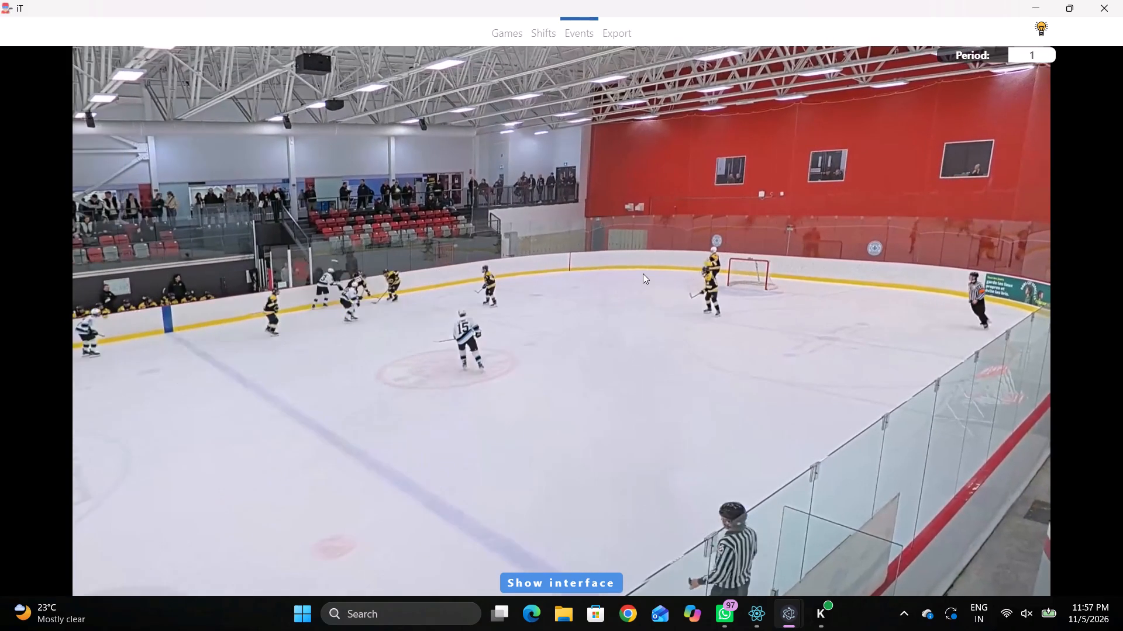
{"action": "type", "text": "qqqqqq"}
{"action": "right_click", "coordinate": [634, 234]}
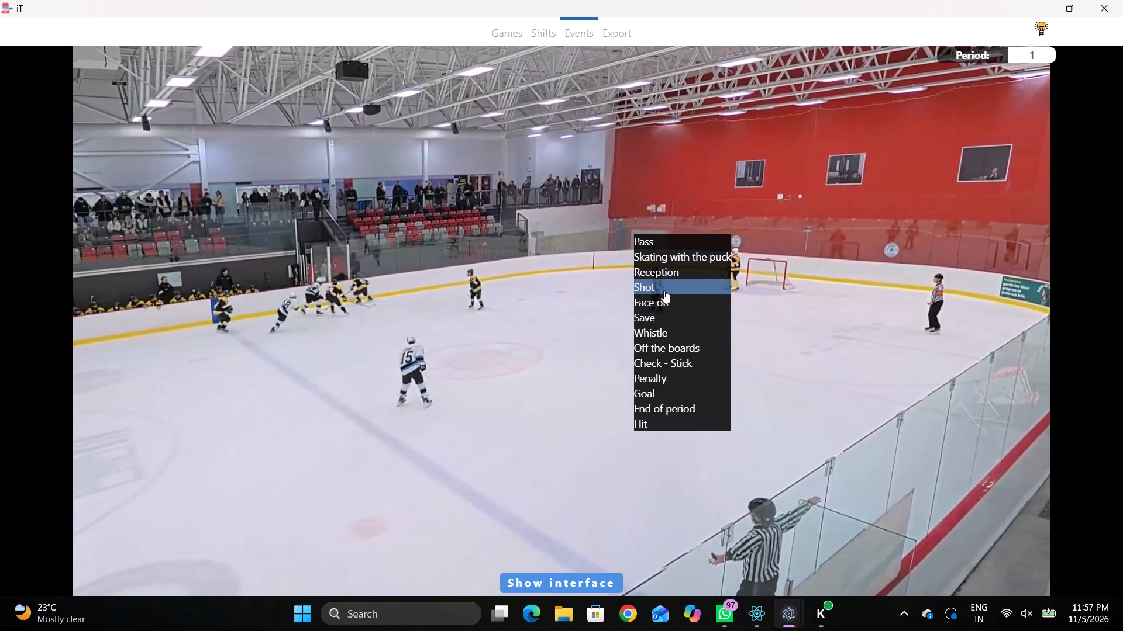
{"action": "left_click", "coordinate": [671, 363]}
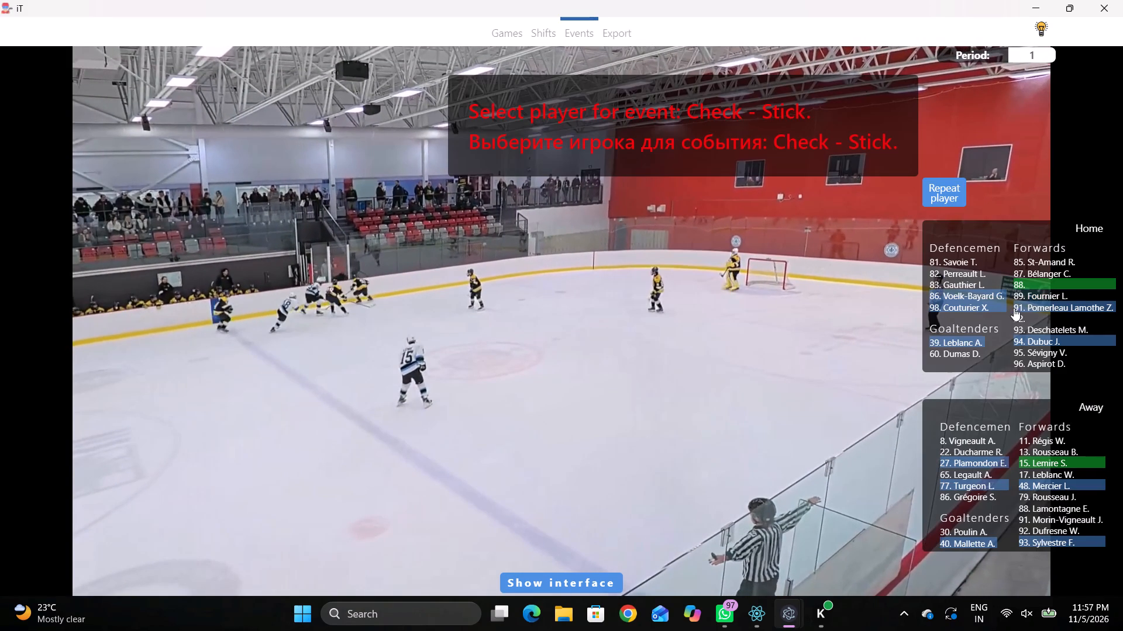
{"action": "left_click", "coordinate": [952, 301]}
{"action": "left_click", "coordinate": [744, 129]}
Change the player of the Check - Stick event at 00:18:51:6 to Home 91.
{"action": "key", "text": "q"}
{"action": "key", "text": "q"}
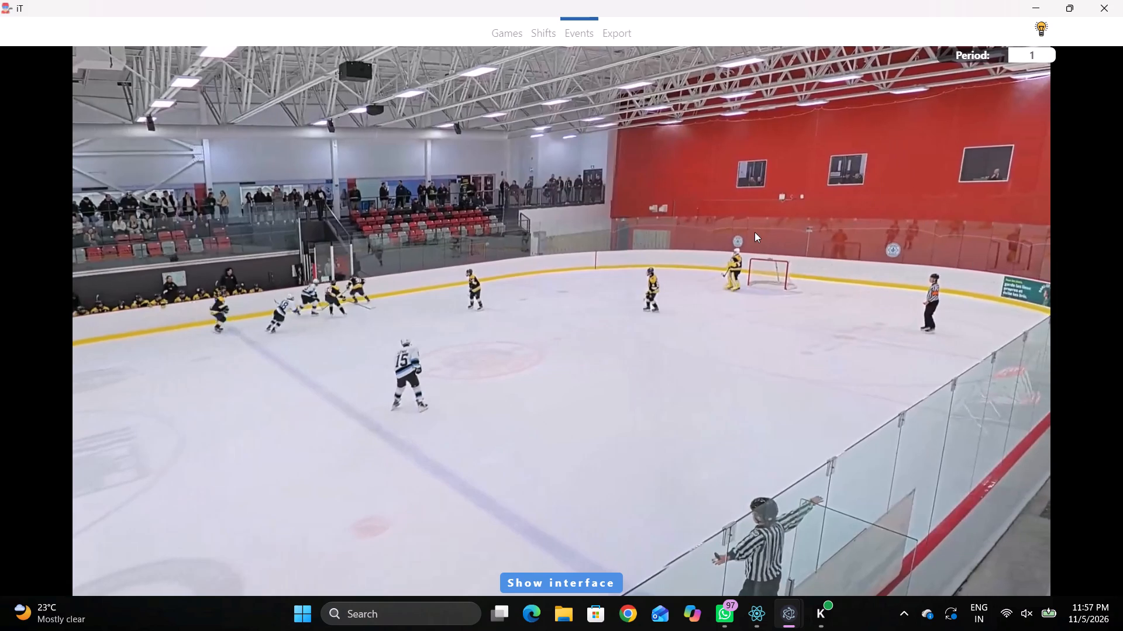
{"action": "key", "text": "q"}
{"action": "key", "text": "q"}
{"action": "key", "text": "q"}
{"action": "key", "text": "shift+d"}
{"action": "left_click_drag", "start_coordinate": [474, 481], "coordinate": [468, 481]}
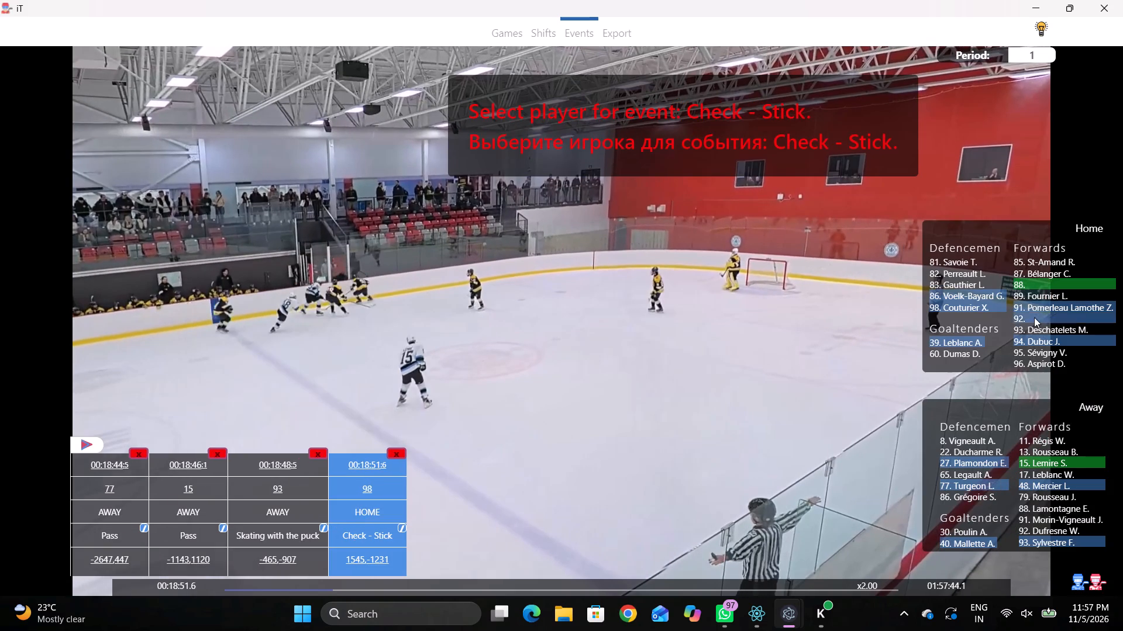
{"action": "left_click", "coordinate": [1030, 303]}
{"action": "key", "text": "shift+d"}
Log a Pass event at 00:18:52:7 for Home player 91, marked near the upper boards beside the Home zone's upper faceoff circle.
{"action": "key", "text": "space"}
{"action": "key", "text": "space"}
{"action": "right_click", "coordinate": [676, 210]}
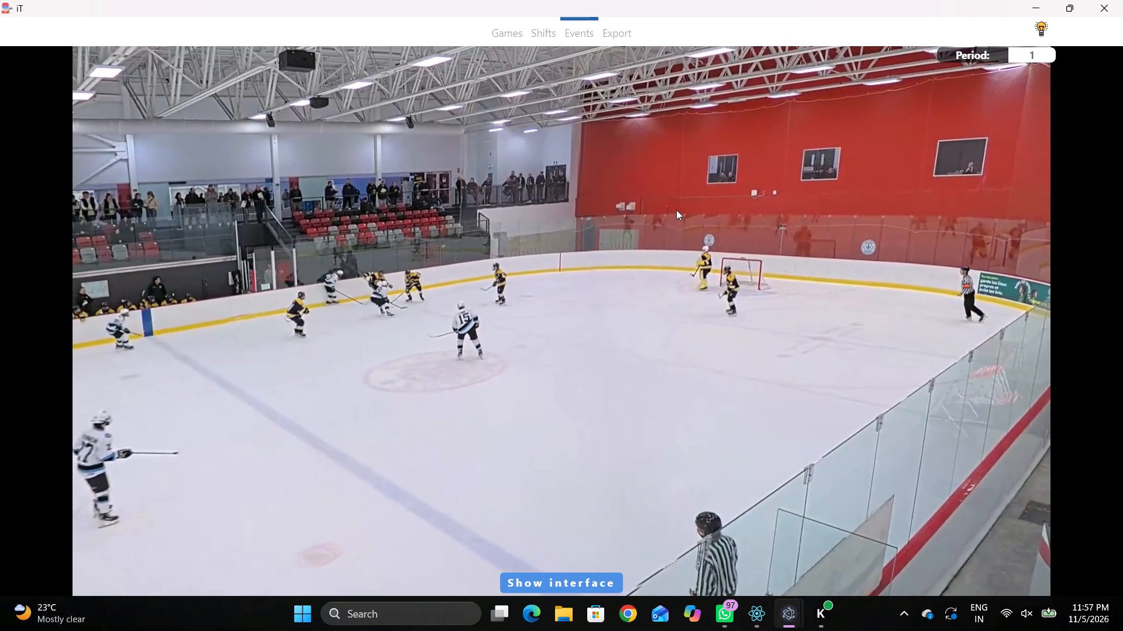
{"action": "left_click_drag", "start_coordinate": [685, 216], "coordinate": [679, 210]}
{"action": "right_click", "coordinate": [667, 204]}
{"action": "left_click", "coordinate": [675, 212]}
{"action": "left_click_drag", "start_coordinate": [933, 194], "coordinate": [928, 189]}
{"action": "left_click", "coordinate": [743, 136]}
Log a Skating with the puck event at 00:18:55:1 for Away player 93, marked between the Home zone's upper faceoff circle and the boards.
{"action": "key", "text": "space"}
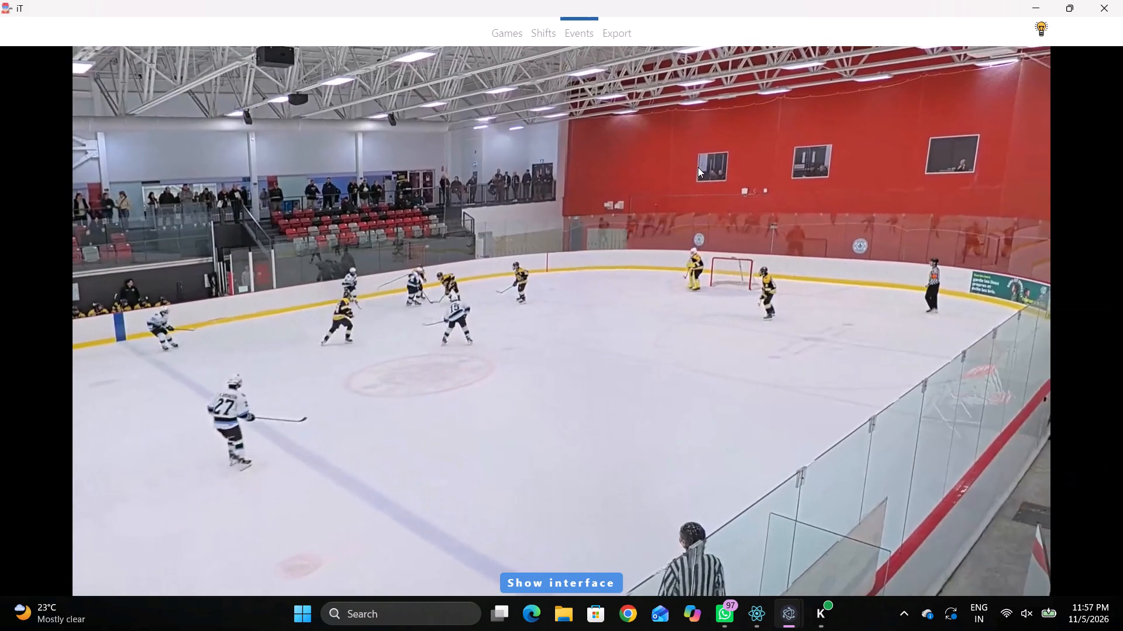
{"action": "key", "text": "space"}
{"action": "key", "text": "space"}
{"action": "key", "text": "space"}
{"action": "key", "text": "space"}
{"action": "key", "text": "space"}
{"action": "key", "text": "q"}
{"action": "key", "text": "q"}
{"action": "right_click", "coordinate": [725, 164]}
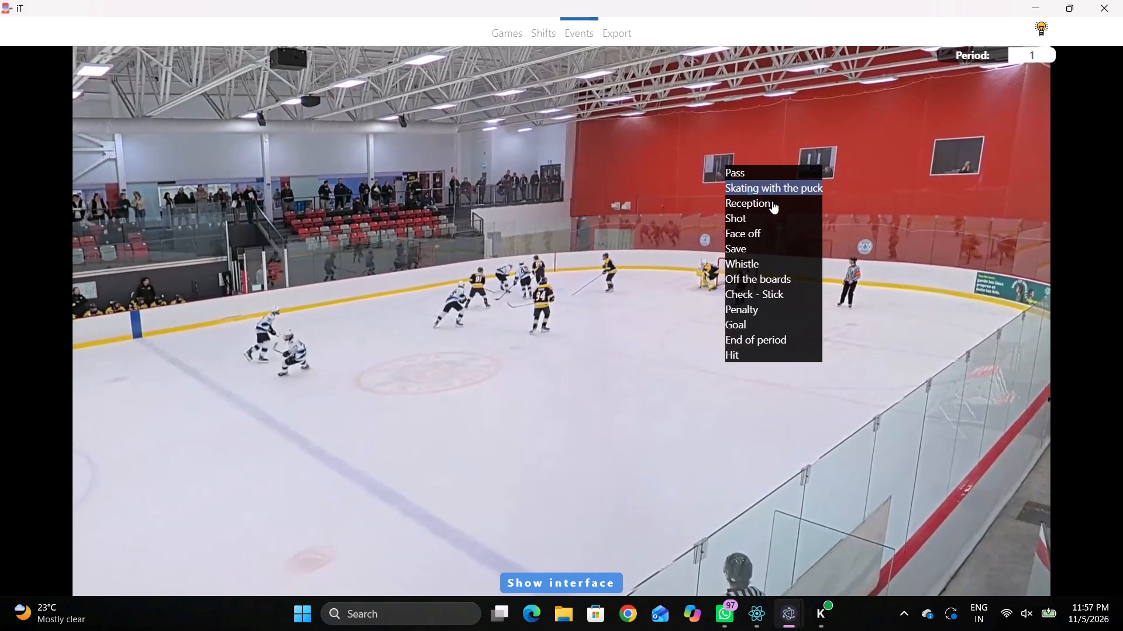
{"action": "left_click", "coordinate": [772, 201]}
{"action": "right_click_drag", "start_coordinate": [851, 242], "coordinate": [845, 243]}
{"action": "left_click", "coordinate": [911, 269]}
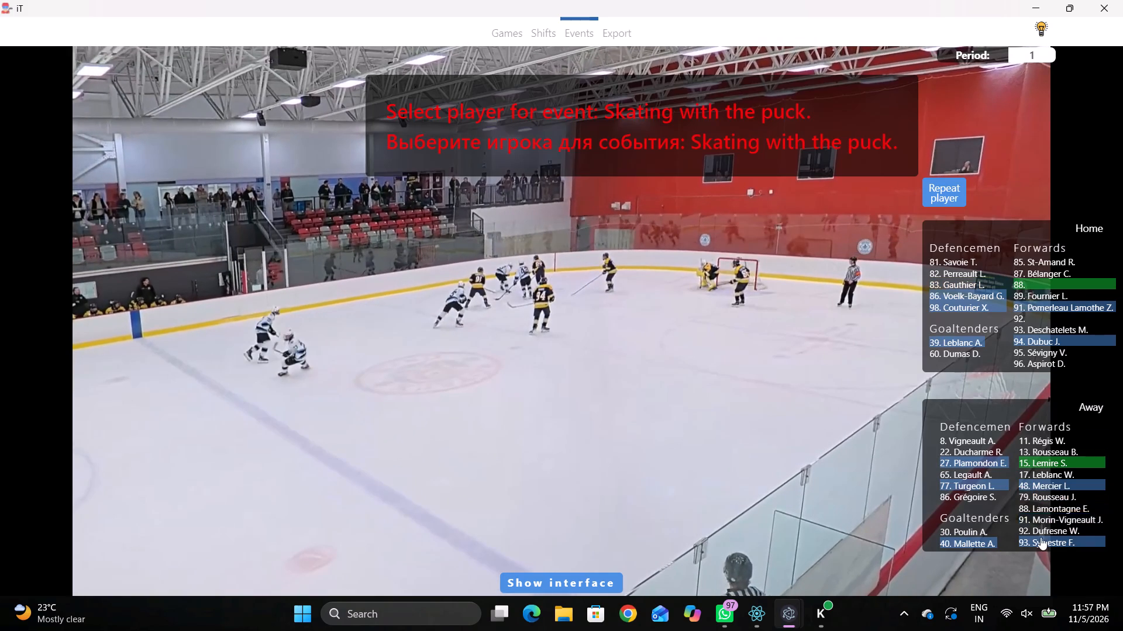
{"action": "left_click", "coordinate": [1041, 537]}
{"action": "left_click", "coordinate": [813, 125]}
Log a Pass event at 00:18:55:7 for Away player 93, marked just above the Home zone's upper faceoff circle.
{"action": "key", "text": "space"}
{"action": "key", "text": "space"}
{"action": "type", "text": "q"}
{"action": "key", "text": "q"}
{"action": "type", "text": "qq"}
{"action": "key", "text": "q"}
{"action": "key", "text": "q"}
{"action": "right_click", "coordinate": [812, 217]}
{"action": "left_click", "coordinate": [818, 228]}
{"action": "left_click", "coordinate": [932, 188]}
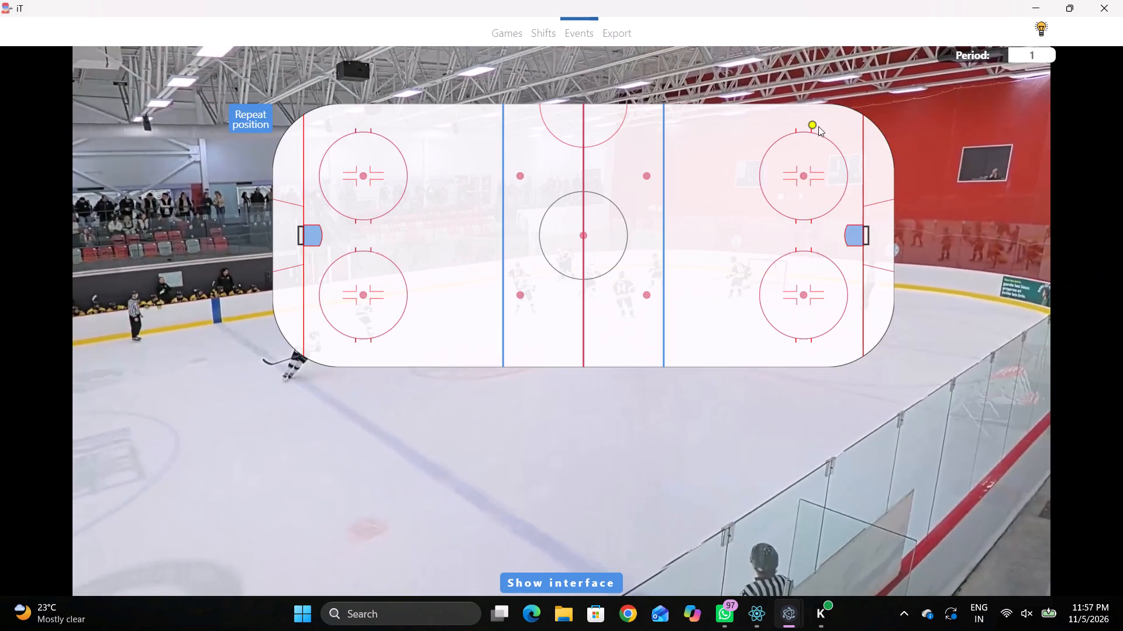
{"action": "left_click", "coordinate": [818, 126]}
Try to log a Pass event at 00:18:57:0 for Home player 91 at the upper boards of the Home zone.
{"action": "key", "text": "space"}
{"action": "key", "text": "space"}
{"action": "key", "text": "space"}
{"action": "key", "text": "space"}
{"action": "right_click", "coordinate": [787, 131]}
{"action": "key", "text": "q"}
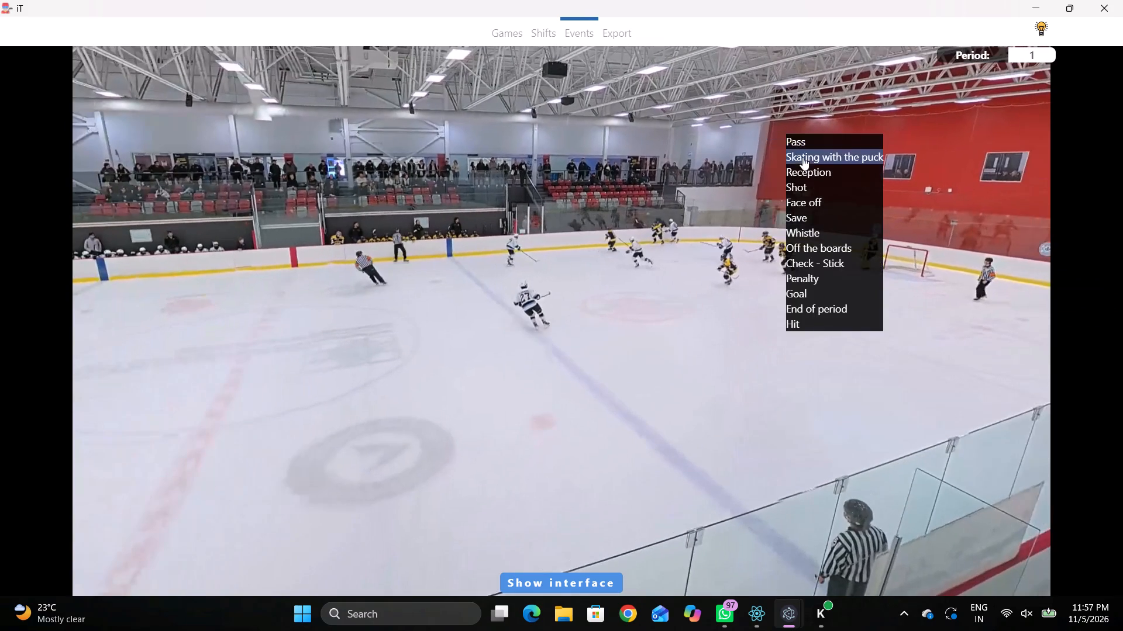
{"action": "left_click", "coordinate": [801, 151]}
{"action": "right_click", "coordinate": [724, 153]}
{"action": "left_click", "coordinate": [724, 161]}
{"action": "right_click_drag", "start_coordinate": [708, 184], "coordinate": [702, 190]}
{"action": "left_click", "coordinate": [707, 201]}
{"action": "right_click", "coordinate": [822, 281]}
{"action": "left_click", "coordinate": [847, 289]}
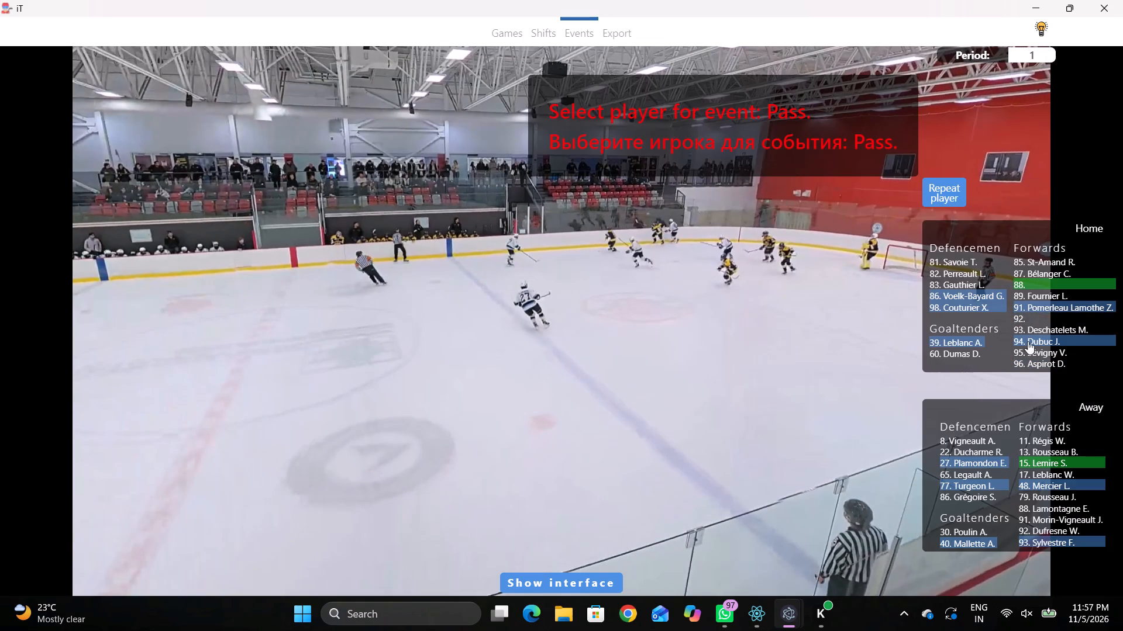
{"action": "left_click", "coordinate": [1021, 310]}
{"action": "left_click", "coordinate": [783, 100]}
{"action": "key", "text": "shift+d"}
Log a Pass event at 00:18:57:0 for Home player 91, marked by the upper boards near the Home zone's upper faceoff circle.
{"action": "right_click", "coordinate": [704, 192], "text": "shift"}
{"action": "left_click", "coordinate": [709, 193]}
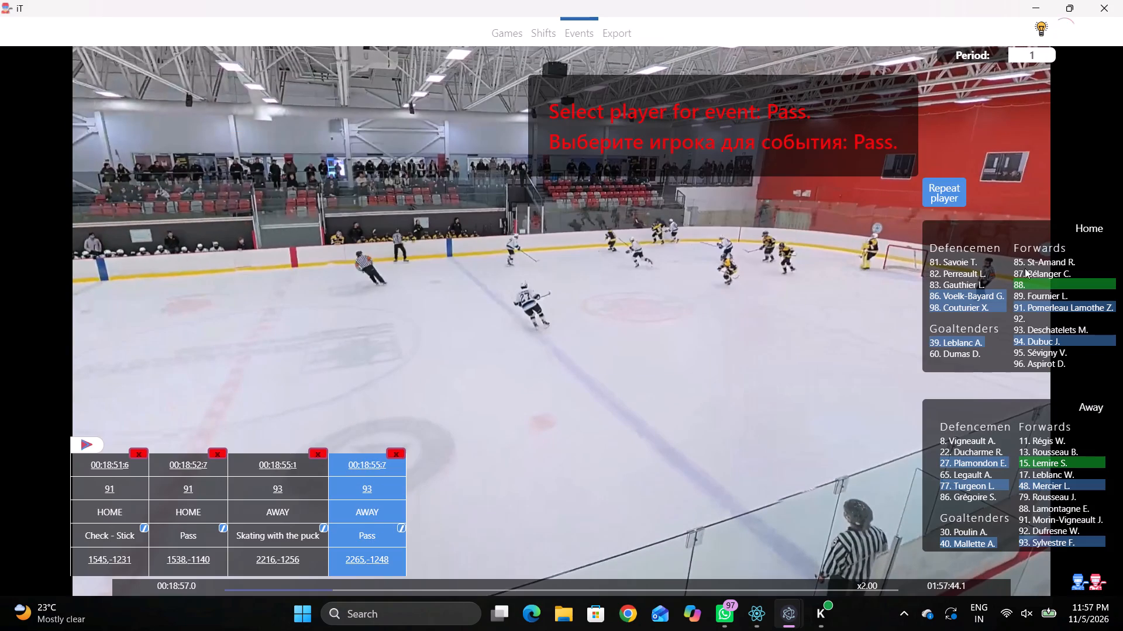
{"action": "left_click", "coordinate": [1033, 308]}
{"action": "left_click", "coordinate": [754, 120]}
Log a Pass event at 00:18:58:5 for Home player 91, marked just inside the Home blue line near the upper boards.
{"action": "key", "text": "space"}
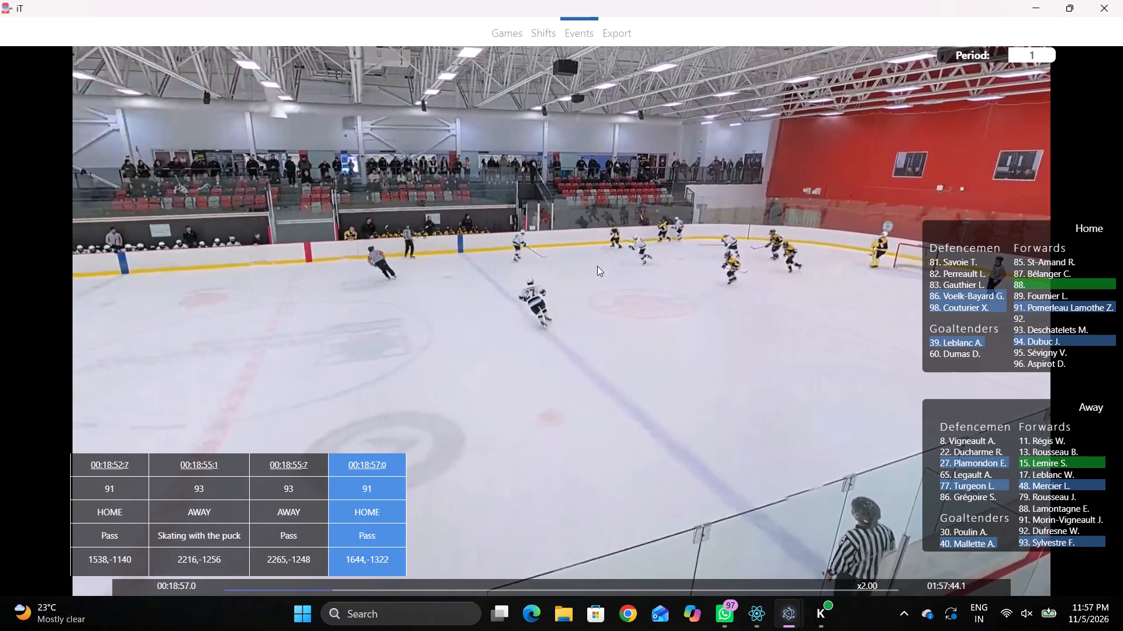
{"action": "key", "text": "space"}
{"action": "key", "text": "space"}
{"action": "key", "text": "space"}
{"action": "key", "text": "q"}
{"action": "key", "text": "q"}
{"action": "key", "text": "q"}
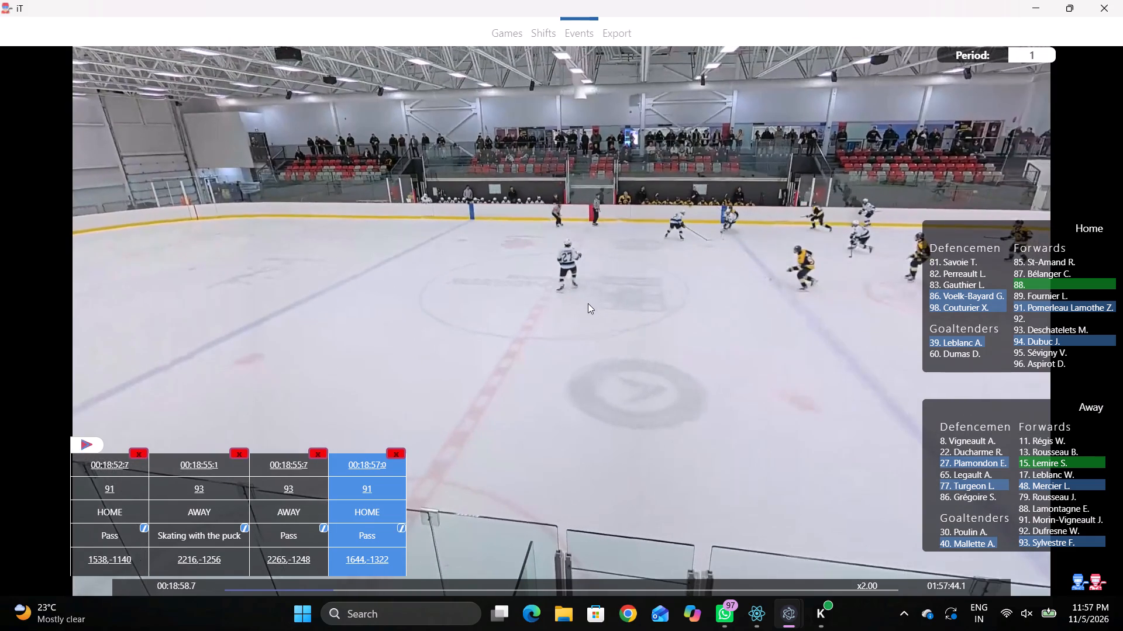
{"action": "key", "text": "q"}
{"action": "right_click", "coordinate": [607, 283]}
{"action": "left_click", "coordinate": [620, 292]}
{"action": "left_click", "coordinate": [935, 188]}
{"action": "left_click", "coordinate": [689, 125]}
Change the type of Home player 91's event at 00:18:57:0 to Skating with the puck and save it.
{"action": "key", "text": "shift+d"}
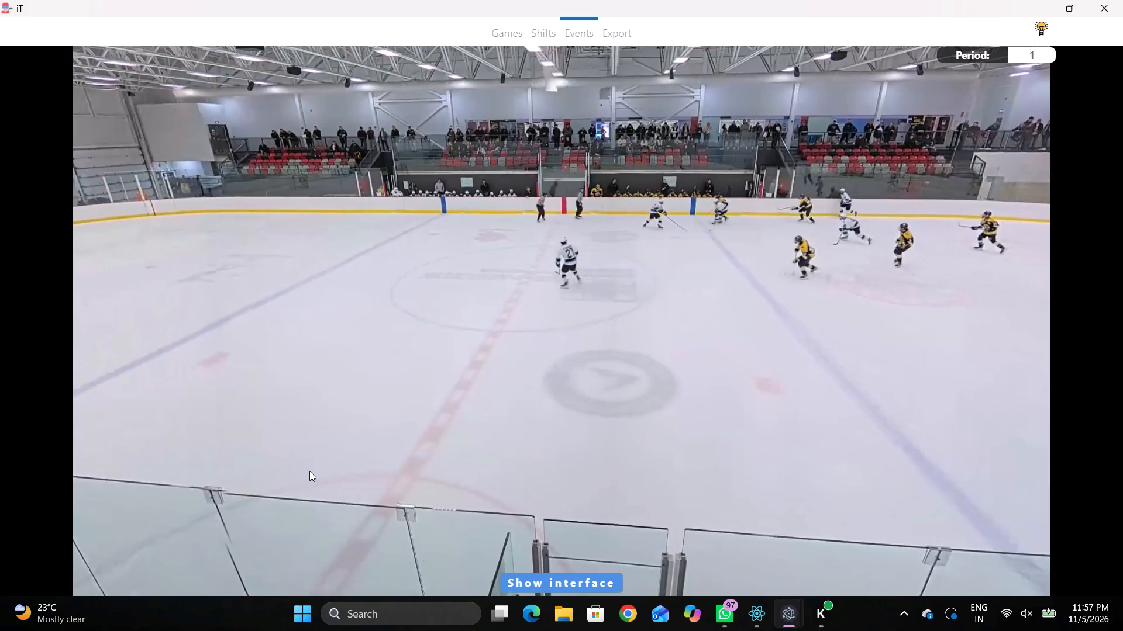
{"action": "key", "text": "shift+d"}
{"action": "left_click", "coordinate": [326, 529]}
{"action": "left_click", "coordinate": [482, 313]}
{"action": "left_click", "coordinate": [456, 362]}
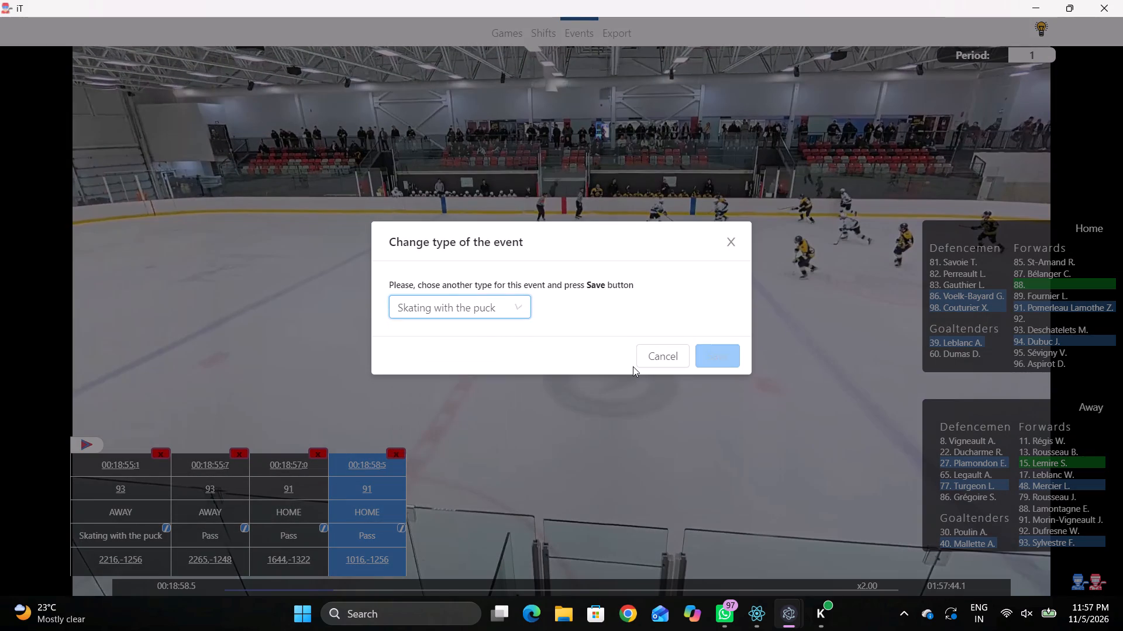
{"action": "left_click", "coordinate": [722, 352]}
{"action": "key", "text": "shift+d"}
Log a Skating with the puck event at 00:19:01:6 for Away player 48, marked inside the centre circle on the Home side.
{"action": "key", "text": "space"}
{"action": "key", "text": "space"}
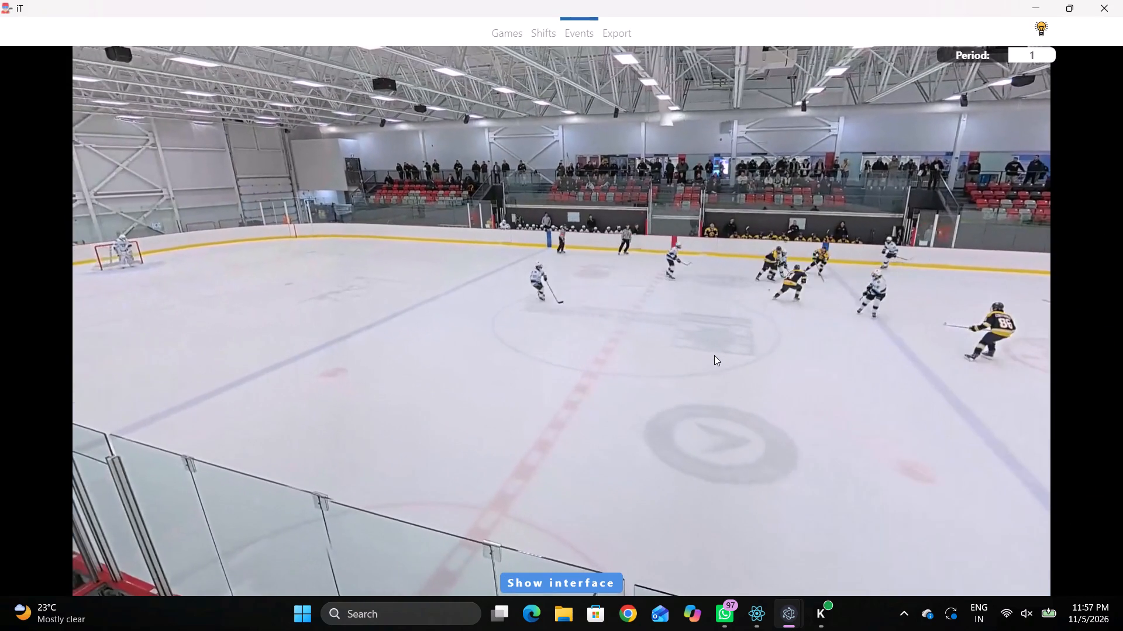
{"action": "key", "text": "space"}
{"action": "key", "text": "space"}
{"action": "key", "text": "space"}
{"action": "key", "text": "space"}
{"action": "key", "text": "space"}
{"action": "key", "text": "space"}
{"action": "right_click", "coordinate": [676, 282]}
{"action": "left_click", "coordinate": [714, 294]}
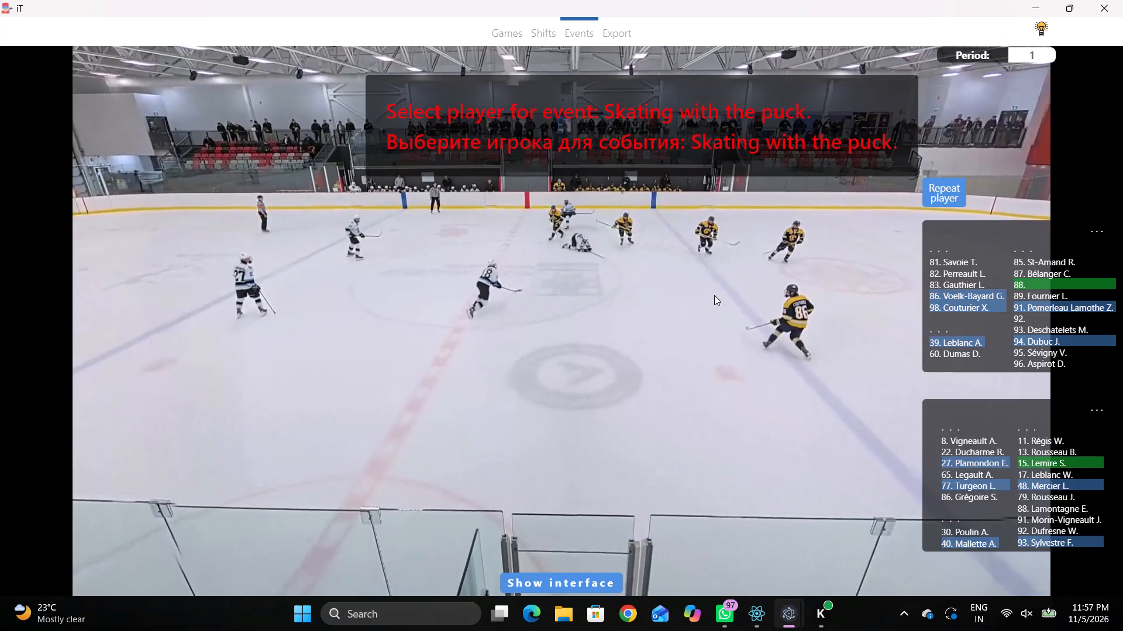
{"action": "left_click", "coordinate": [1019, 486]}
{"action": "left_click", "coordinate": [616, 260]}
Log a Pass event at 00:19:04:0 for Away player 48, marked in the neutral zone near the Home blue line and lower boards.
{"action": "key", "text": "space"}
{"action": "key", "text": "space"}
{"action": "key", "text": "space"}
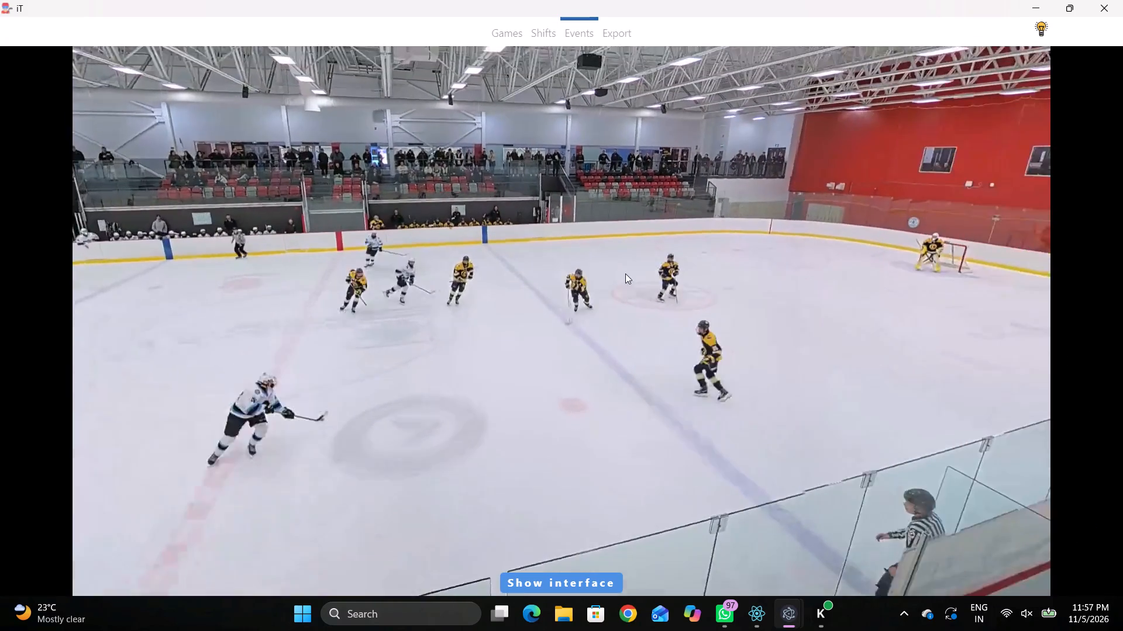
{"action": "key", "text": "space"}
{"action": "key", "text": "space"}
{"action": "key", "text": "space"}
{"action": "type", "text": "qq"}
{"action": "key", "text": "q"}
{"action": "right_click", "coordinate": [633, 245]}
{"action": "left_click", "coordinate": [638, 249]}
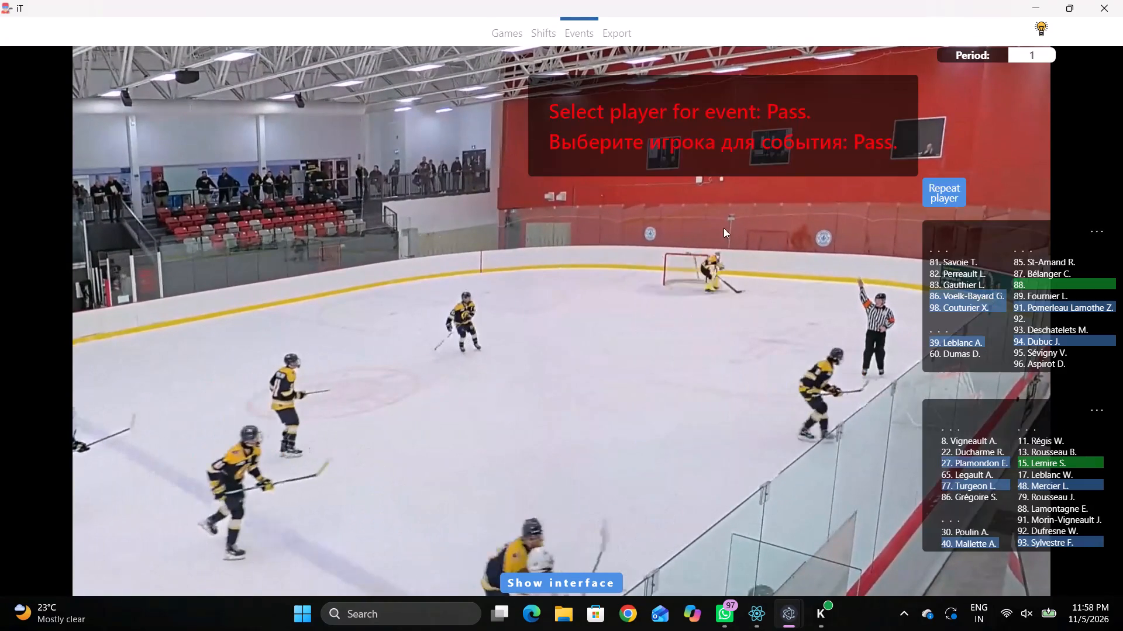
{"action": "left_click_drag", "start_coordinate": [931, 187], "coordinate": [939, 189]}
{"action": "left_click_drag", "start_coordinate": [657, 329], "coordinate": [646, 335]}
Log a Whistle event at 00:19:06:6, marked in the Home zone's slot between the two faceoff circles.
{"action": "key", "text": "space"}
{"action": "key", "text": "space"}
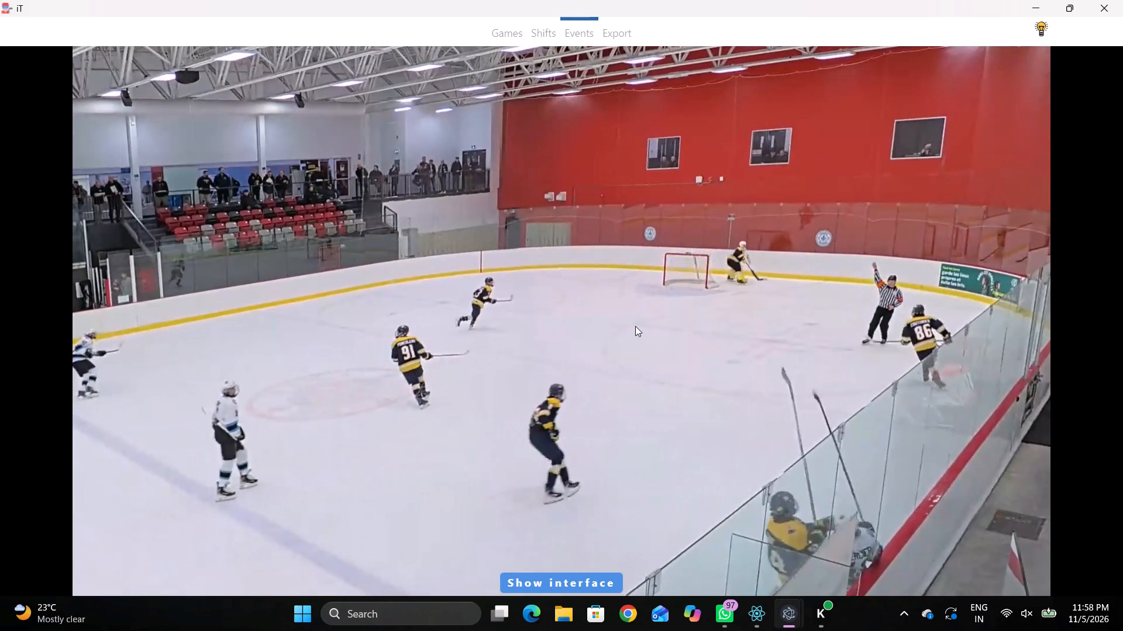
{"action": "key", "text": "space"}
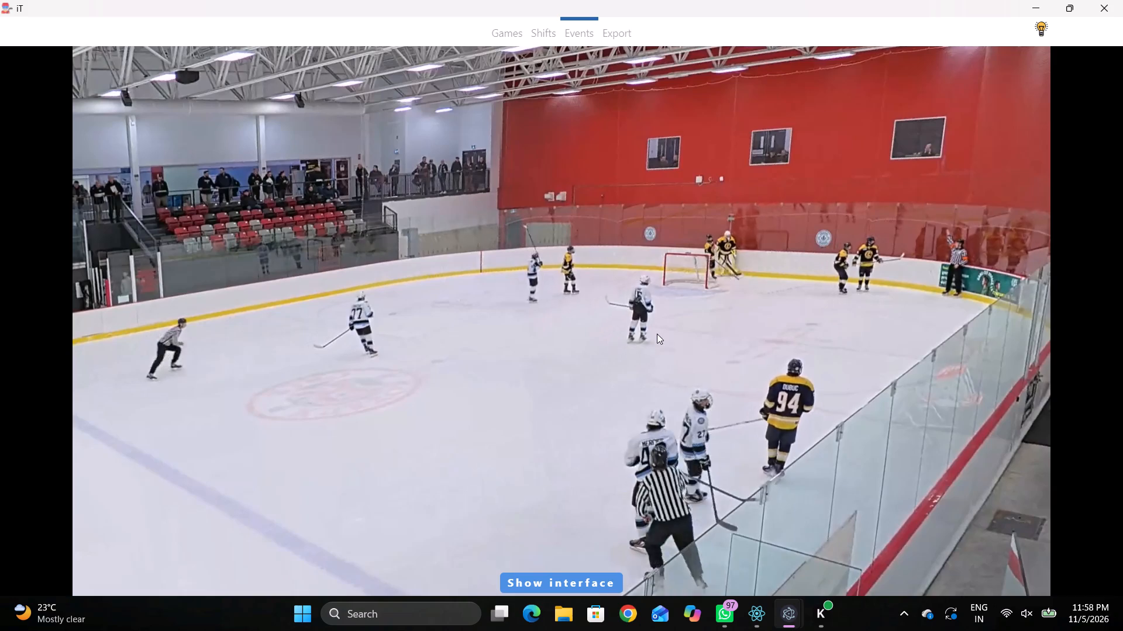
{"action": "key", "text": "space"}
{"action": "key", "text": "space"}
{"action": "key", "text": "space"}
{"action": "key", "text": "shift+d"}
{"action": "left_click", "coordinate": [378, 469]}
{"action": "key", "text": "space"}
{"action": "key", "text": "v"}
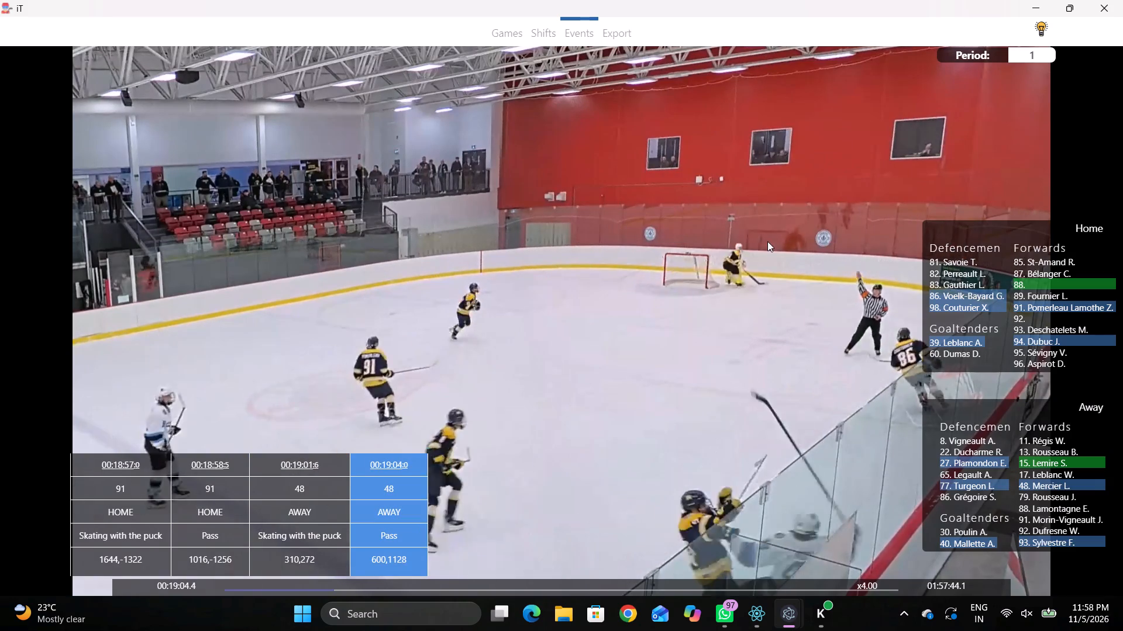
{"action": "key", "text": "space"}
{"action": "right_click_drag", "start_coordinate": [783, 193], "coordinate": [794, 189]}
{"action": "left_click", "coordinate": [824, 293]}
{"action": "left_click", "coordinate": [763, 228]}
Log the next Face off event, won by Away 93 against Home 87, on the Home zone's upper faceoff dot.
{"action": "key", "text": "space"}
{"action": "key", "text": "c"}
{"action": "key", "text": "space"}
{"action": "type", "text": "c"}
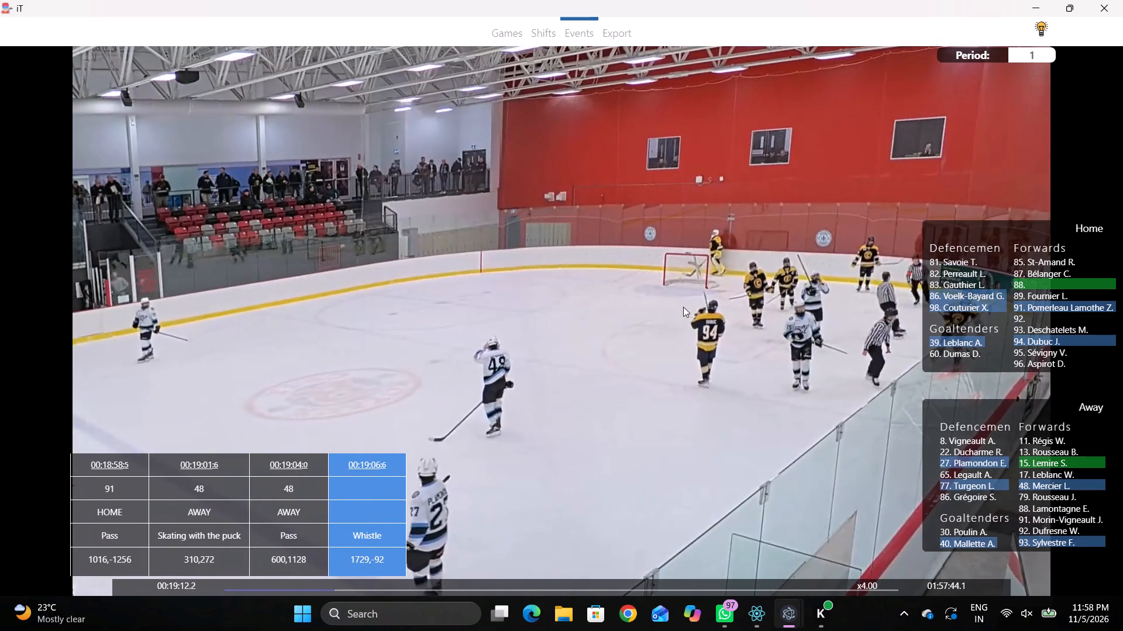
{"action": "key", "text": "space"}
{"action": "key", "text": "v"}
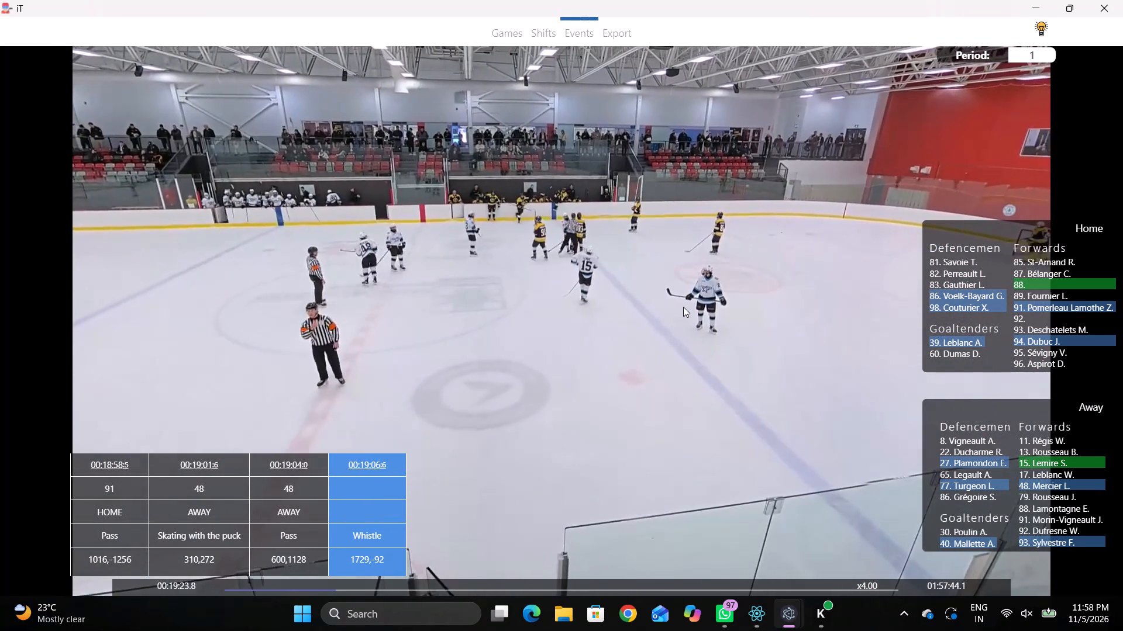
{"action": "type", "text": "c"}
{"action": "key", "text": "space"}
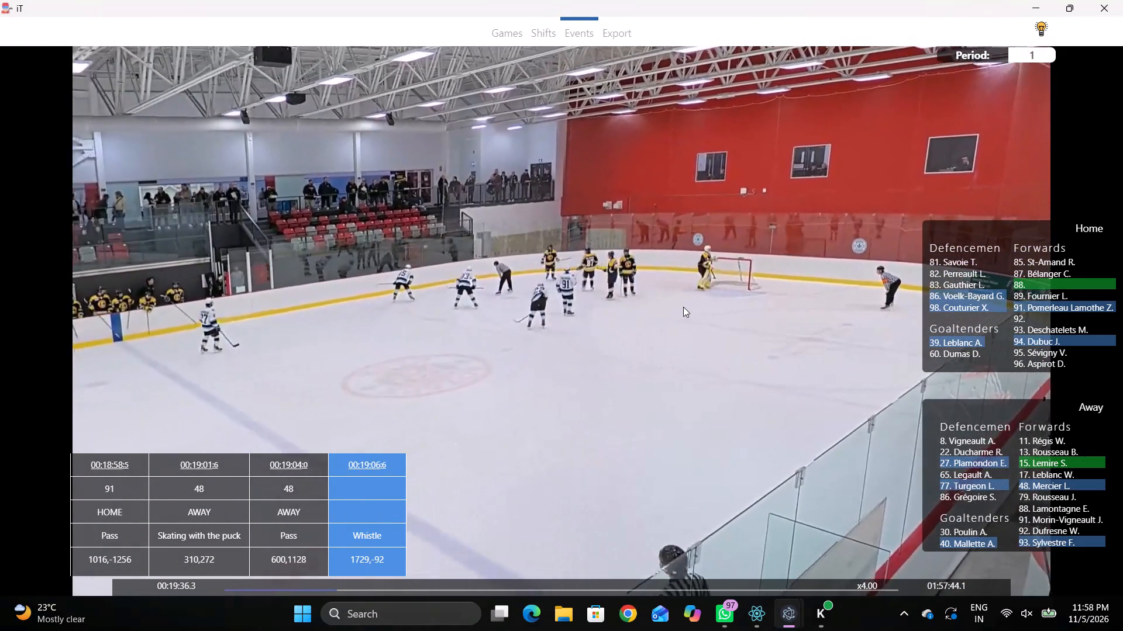
{"action": "key", "text": "space"}
{"action": "type", "text": "DDD"}
{"action": "key", "text": "r"}
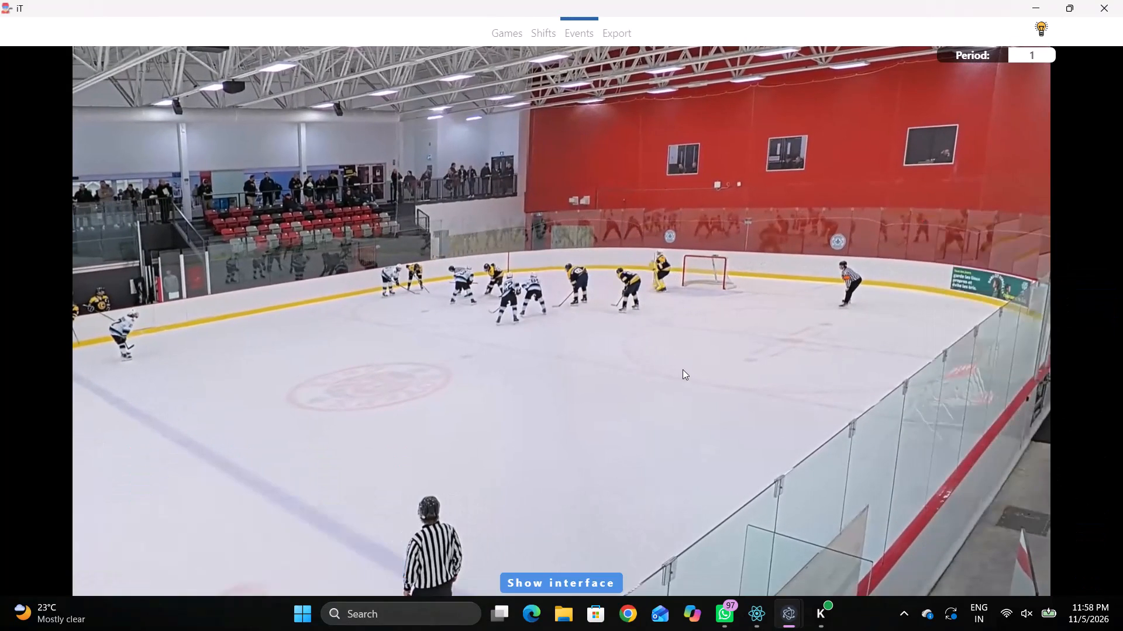
{"action": "key", "text": "space"}
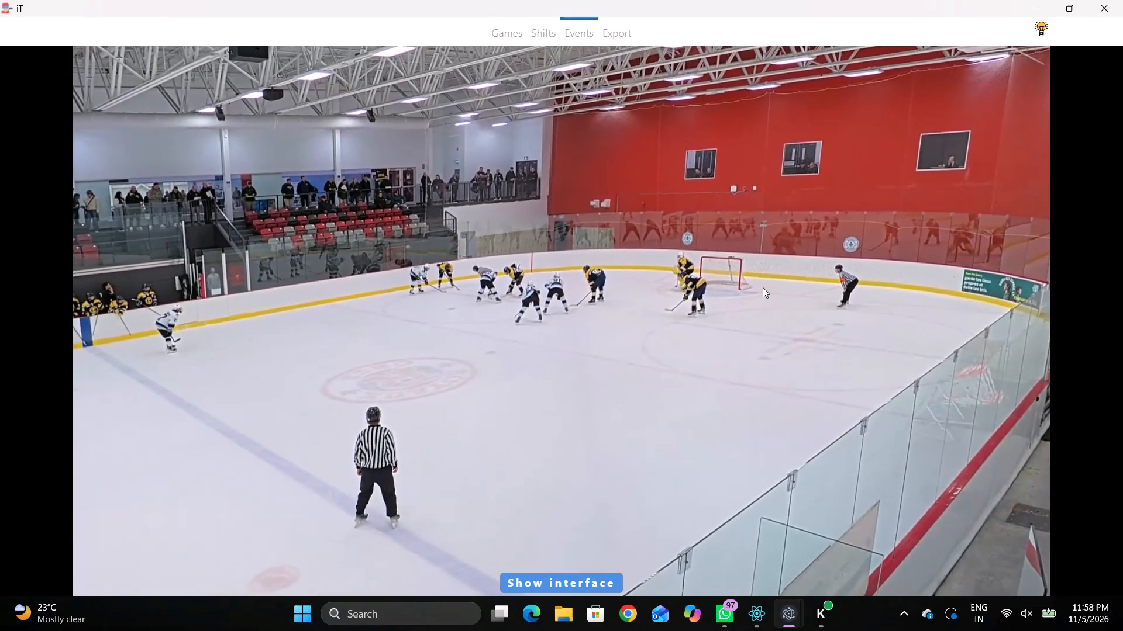
{"action": "key", "text": "space"}
{"action": "type", "text": "q q"}
{"action": "key", "text": "q"}
{"action": "key", "text": "q"}
{"action": "right_click", "coordinate": [710, 227]}
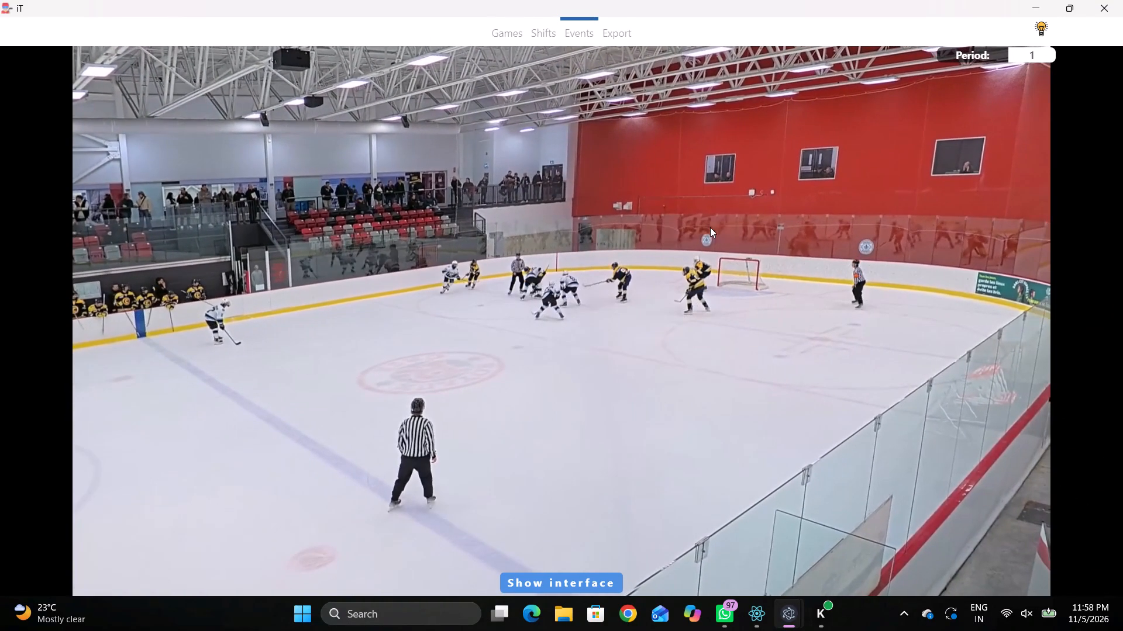
{"action": "key", "text": "q"}
{"action": "left_click", "coordinate": [738, 300]}
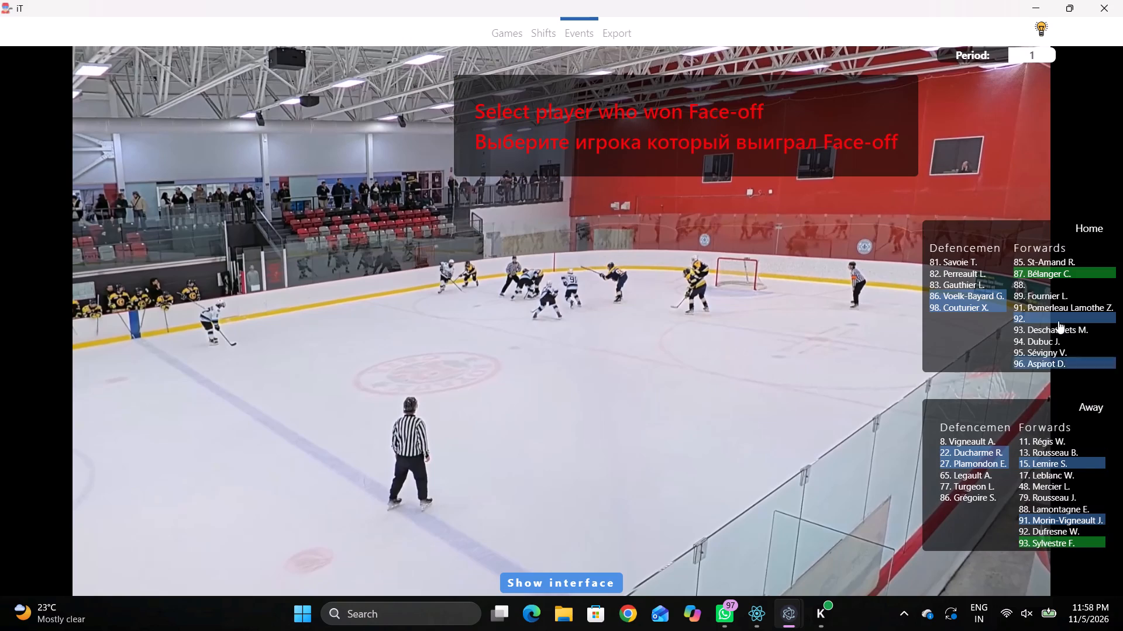
{"action": "left_click", "coordinate": [1039, 538]}
{"action": "left_click", "coordinate": [1021, 269]}
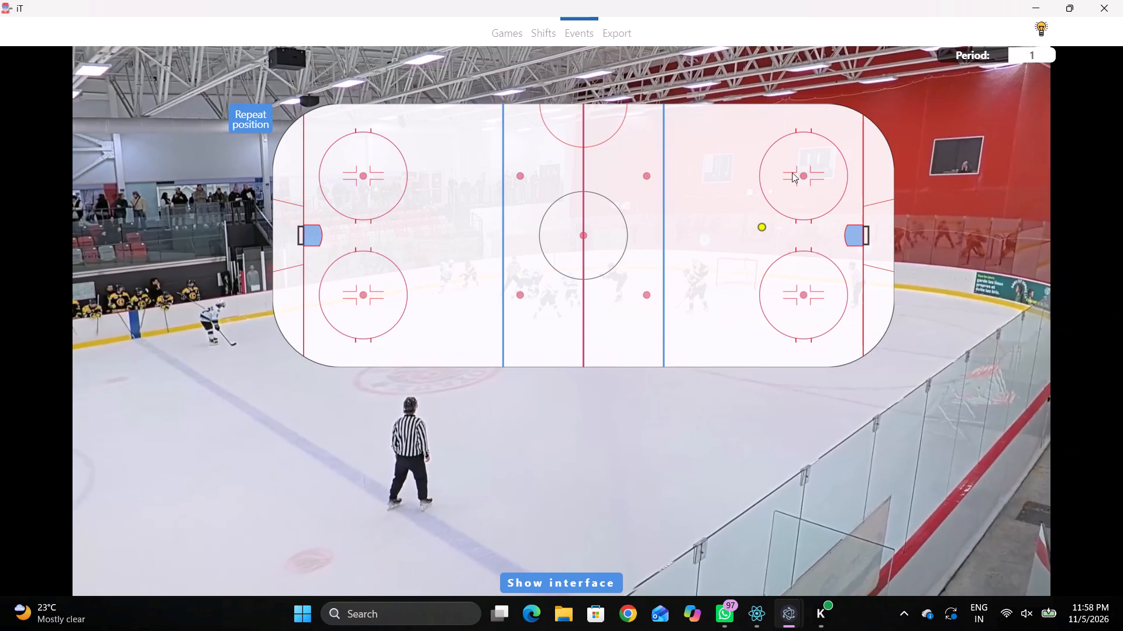
{"action": "left_click", "coordinate": [802, 176]}
Log a Pass event for Away player 93 following the face-off, marked just below the Home zone's upper faceoff dot.
{"action": "key", "text": "r"}
{"action": "key", "text": "space"}
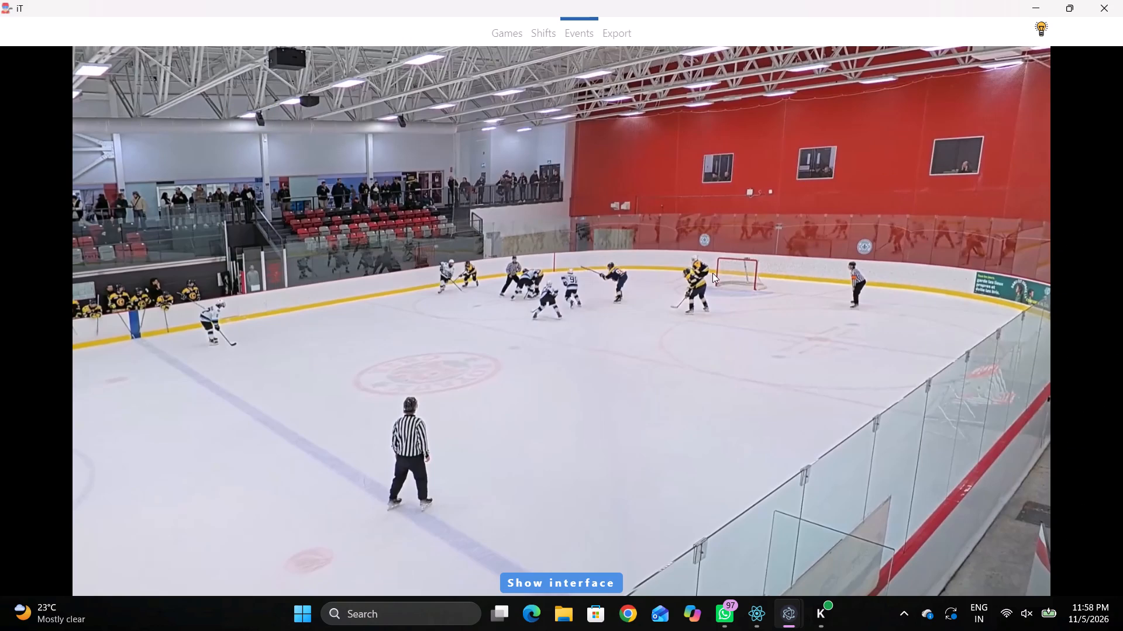
{"action": "key", "text": "space"}
{"action": "key", "text": "space"}
{"action": "key", "text": "space"}
{"action": "right_click", "coordinate": [710, 229]}
{"action": "left_click", "coordinate": [723, 238]}
{"action": "right_click_drag", "start_coordinate": [688, 225], "coordinate": [684, 230]}
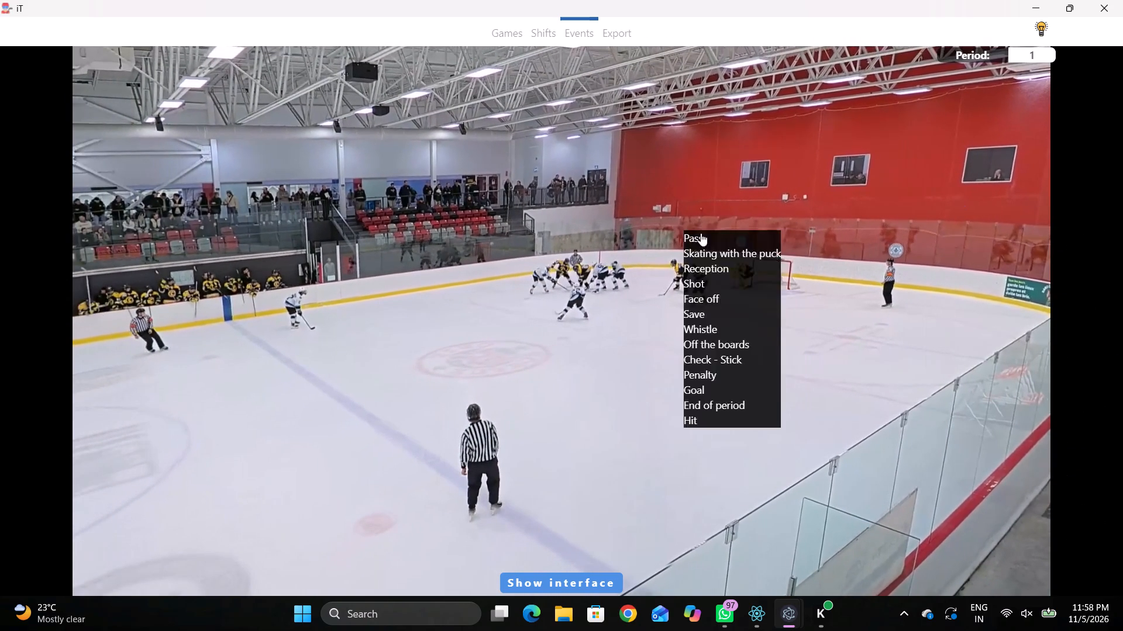
{"action": "left_click", "coordinate": [701, 233]}
{"action": "left_click", "coordinate": [1036, 543]}
{"action": "left_click", "coordinate": [807, 188]}
Log a Skating with the puck event at 00:19:49:1 for Home player 86, marked in the Home zone near the upper boards.
{"action": "key", "text": "space"}
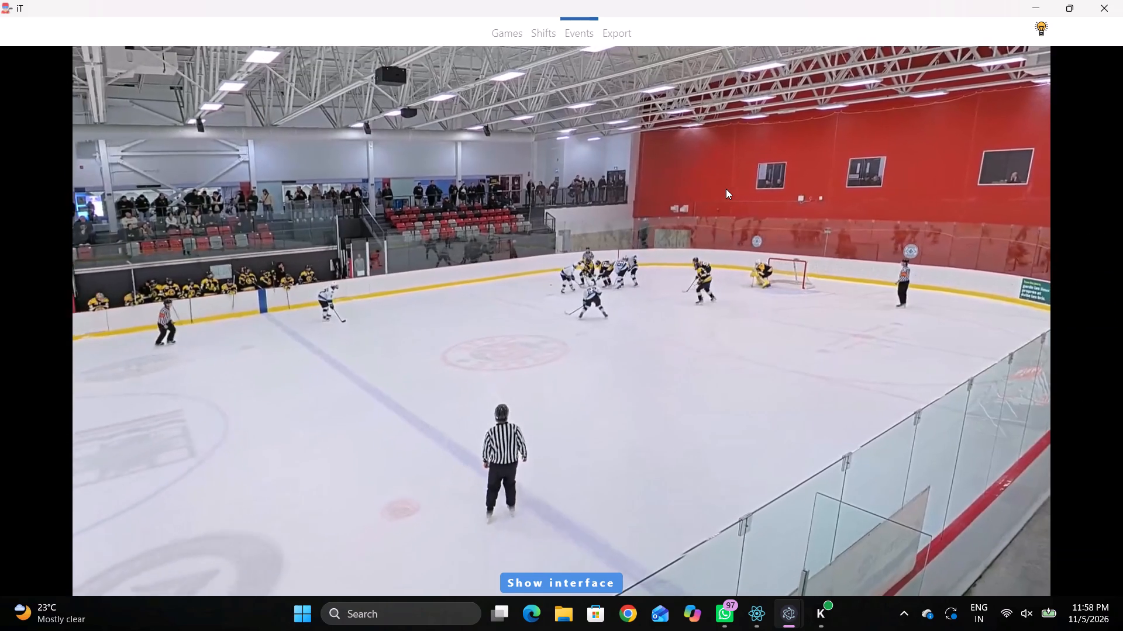
{"action": "key", "text": "space"}
{"action": "key", "text": "space"}
{"action": "key", "text": "space"}
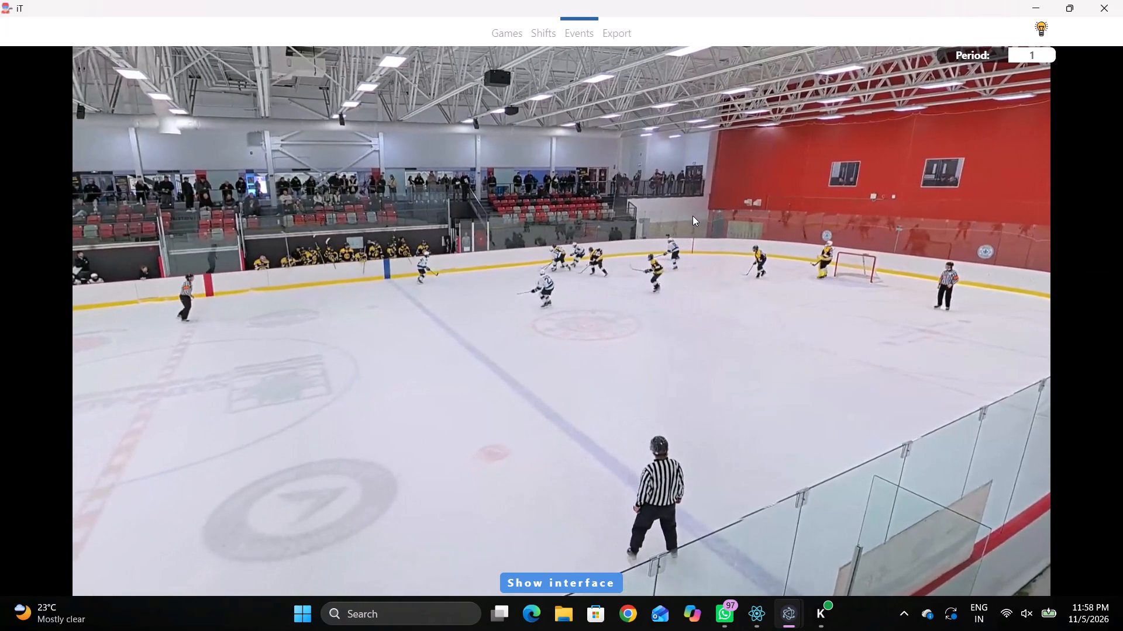
{"action": "key", "text": "q"}
{"action": "right_click", "coordinate": [697, 207]}
{"action": "left_click", "coordinate": [728, 220]}
{"action": "right_click_drag", "start_coordinate": [799, 240], "coordinate": [773, 249]}
{"action": "left_click", "coordinate": [823, 258]}
{"action": "right_click_drag", "start_coordinate": [786, 253], "coordinate": [791, 261]}
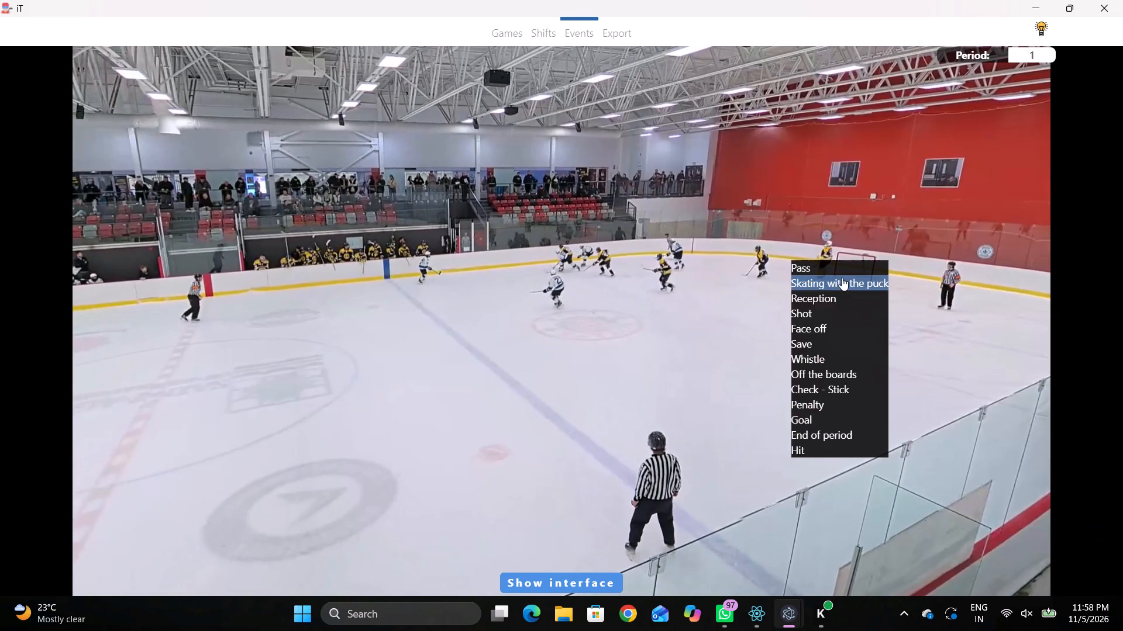
{"action": "left_click", "coordinate": [795, 280]}
{"action": "left_click", "coordinate": [941, 294]}
{"action": "left_click", "coordinate": [742, 144]}
Replay the play around the last face-off and go back to the logged 00:19:49:1 entry to check it.
{"action": "key", "text": "q"}
{"action": "key", "text": "q"}
{"action": "key", "text": "q"}
{"action": "key", "text": "q"}
{"action": "key", "text": "q"}
{"action": "key", "text": "q"}
{"action": "key", "text": "q"}
{"action": "key", "text": "q"}
{"action": "key", "text": "q"}
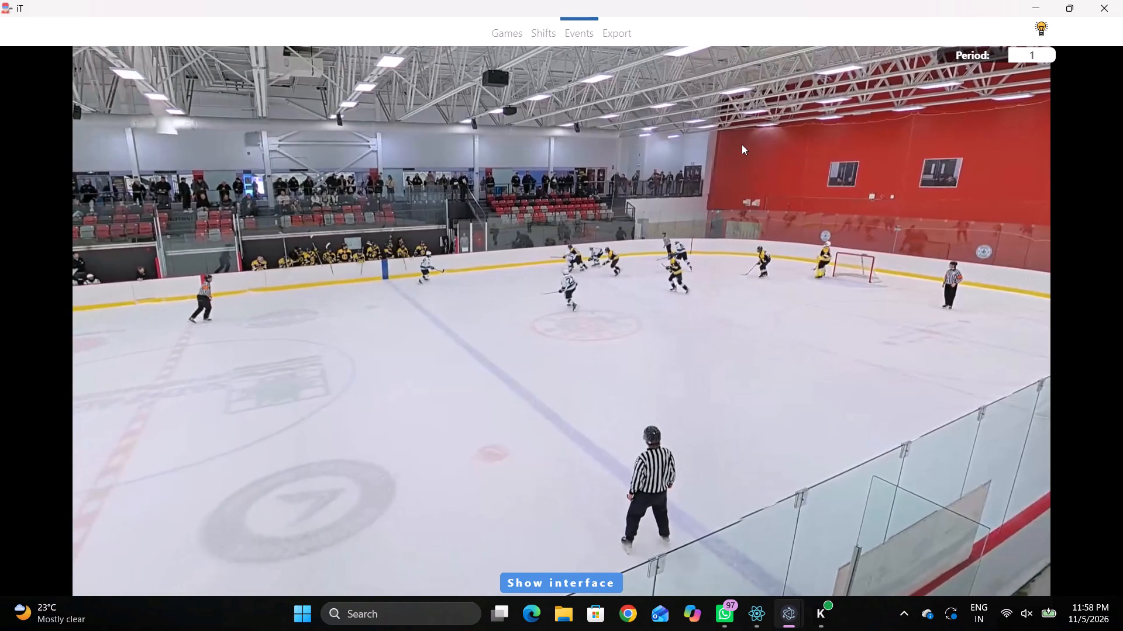
{"action": "type", "text": "qqqqqq"}
{"action": "key", "text": "q"}
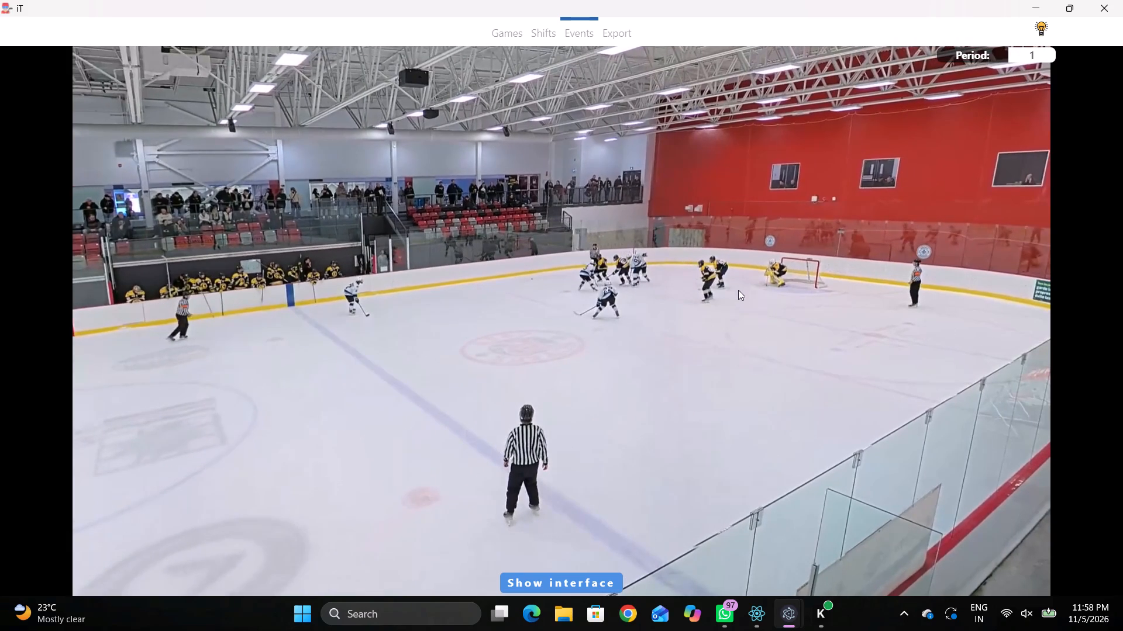
{"action": "key", "text": "q"}
{"action": "key", "text": "q"}
{"action": "key", "text": "shift+d"}
{"action": "left_click", "coordinate": [429, 475]}
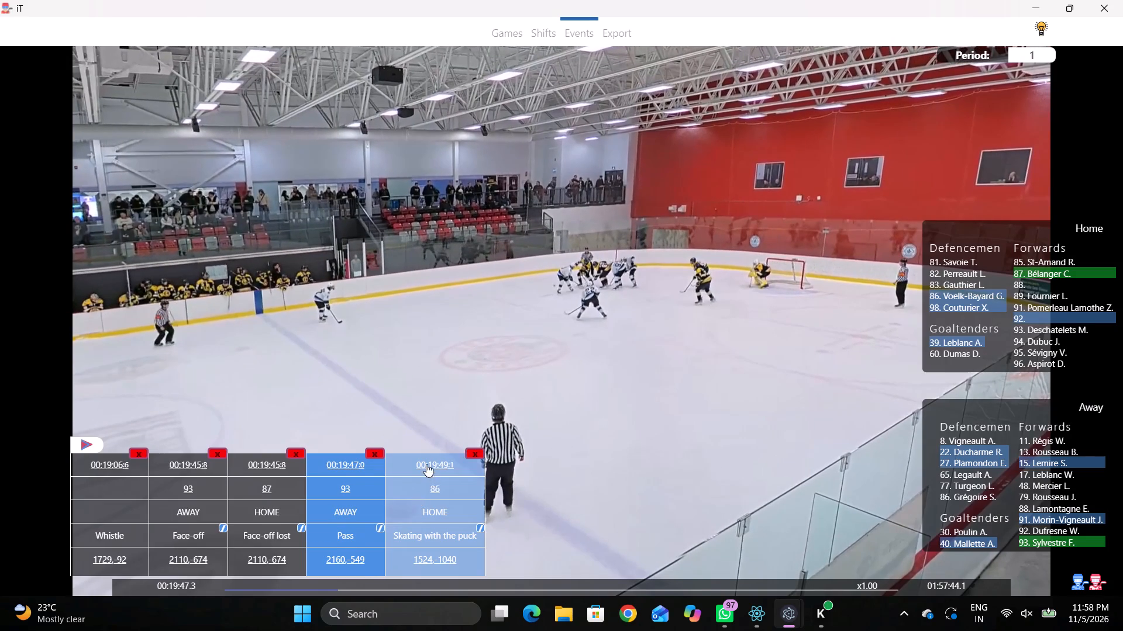
{"action": "key", "text": "shift+d"}
{"action": "left_click", "coordinate": [605, 290]}
Log a Pass event for the same player, Home 86, marked near the upper boards just before the Home zone's upper faceoff circle.
{"action": "key", "text": "space"}
{"action": "left_click", "coordinate": [715, 244]}
{"action": "key", "text": "space"}
{"action": "key", "text": "space"}
{"action": "key", "text": "space"}
{"action": "key", "text": "space"}
{"action": "right_click", "coordinate": [707, 237]}
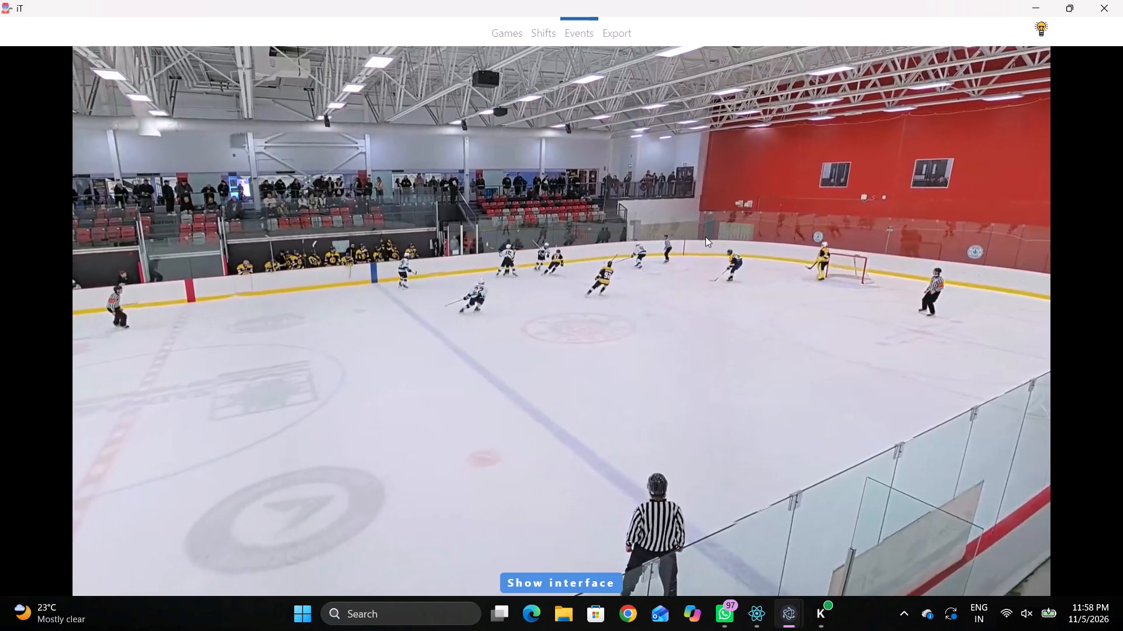
{"action": "key", "text": "q"}
{"action": "right_click", "coordinate": [702, 238]}
{"action": "left_click", "coordinate": [709, 240]}
{"action": "left_click", "coordinate": [942, 190]}
{"action": "left_click", "coordinate": [763, 124]}
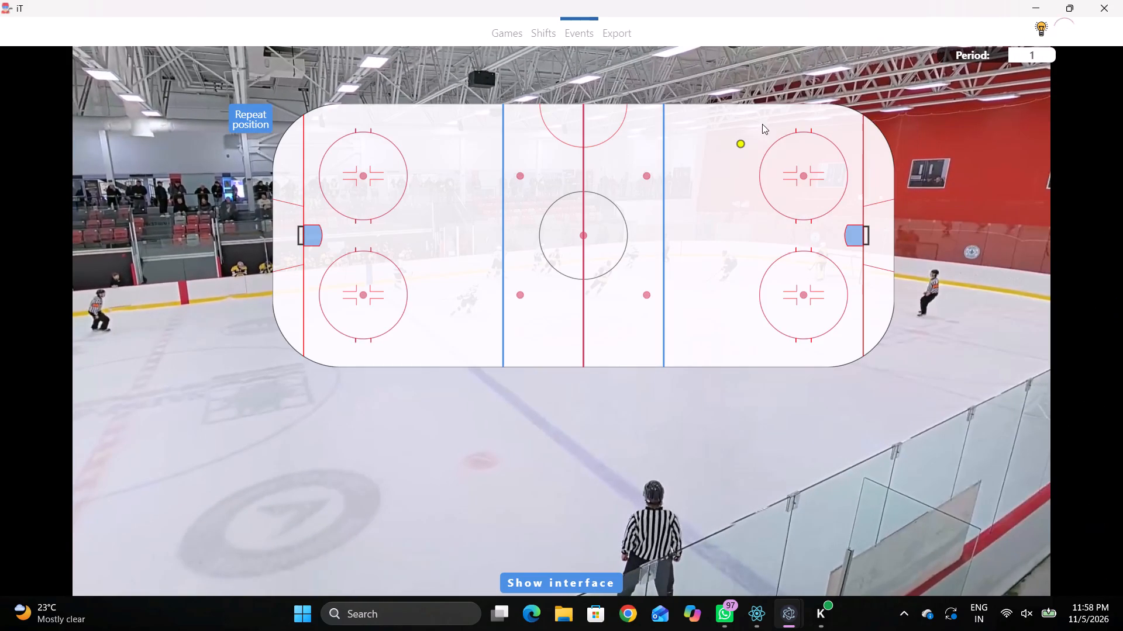
Log a Skating with the puck event for Away player 93, marked on the Home goal line near the upper corner.
{"action": "key", "text": "space"}
{"action": "key", "text": "space"}
{"action": "key", "text": "space"}
{"action": "key", "text": "space"}
{"action": "right_click", "coordinate": [790, 241]}
{"action": "left_click", "coordinate": [839, 245]}
{"action": "right_click_drag", "start_coordinate": [778, 252], "coordinate": [780, 257]}
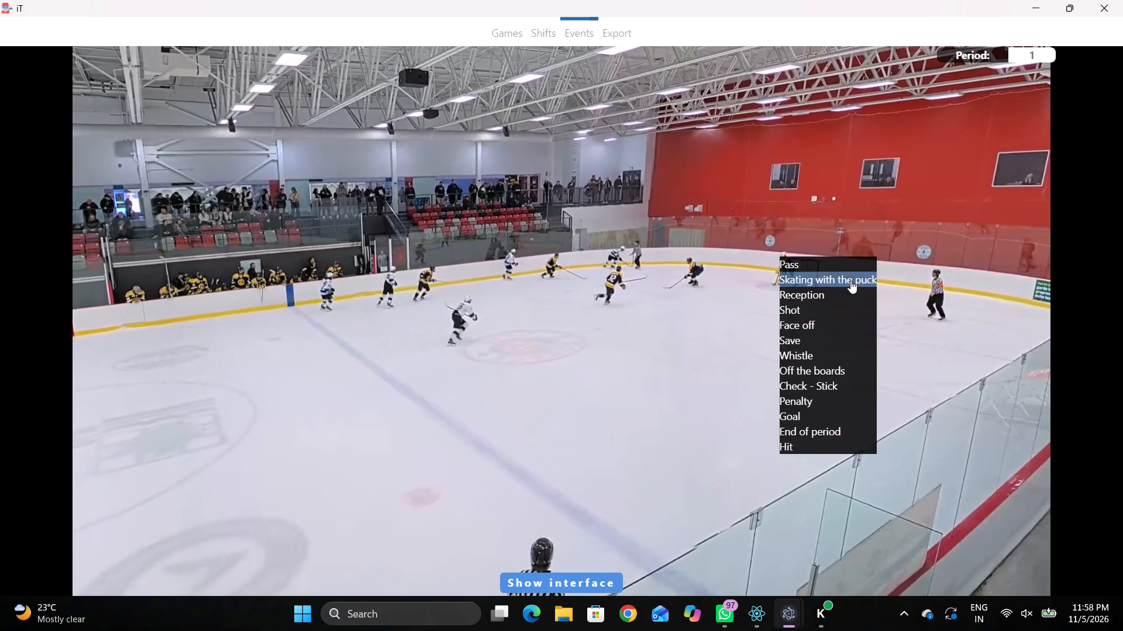
{"action": "left_click", "coordinate": [845, 280]}
{"action": "left_click", "coordinate": [1034, 536]}
{"action": "left_click", "coordinate": [864, 169]}
Log a Pass event repeating the previous player, marked on the Home goal line just below the net.
{"action": "key", "text": "space"}
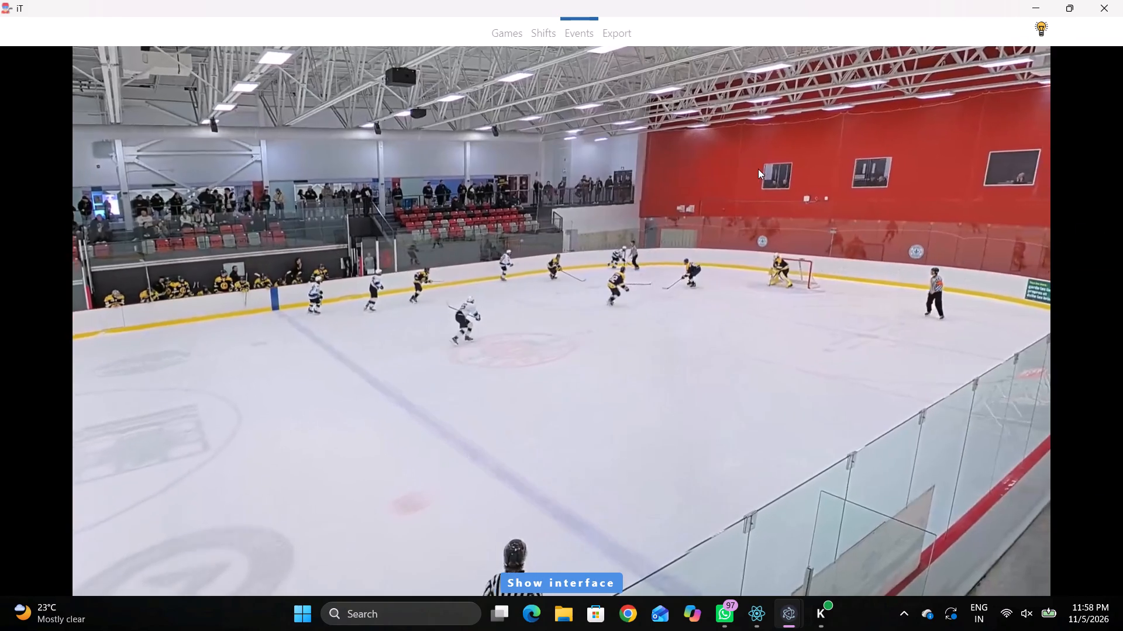
{"action": "type", "text": "v q"}
{"action": "key", "text": "q"}
{"action": "key", "text": "q"}
{"action": "right_click", "coordinate": [755, 161]}
{"action": "left_click", "coordinate": [774, 172]}
{"action": "left_click", "coordinate": [950, 198]}
{"action": "left_click", "coordinate": [864, 262]}
Log a Whistle event at the stoppage, marked in the Home zone's slot between the two faceoff circles.
{"action": "key", "text": "space"}
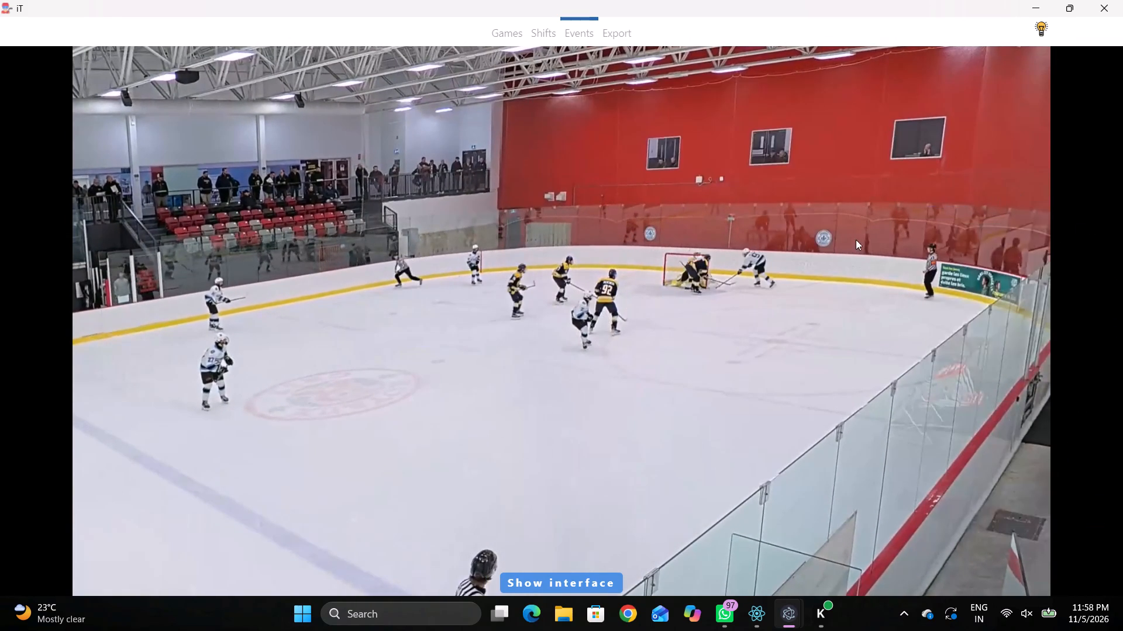
{"action": "key", "text": "space"}
{"action": "key", "text": "space"}
{"action": "key", "text": "space"}
{"action": "key", "text": "space"}
{"action": "key", "text": "space"}
{"action": "right_click_drag", "start_coordinate": [807, 174], "coordinate": [813, 178]}
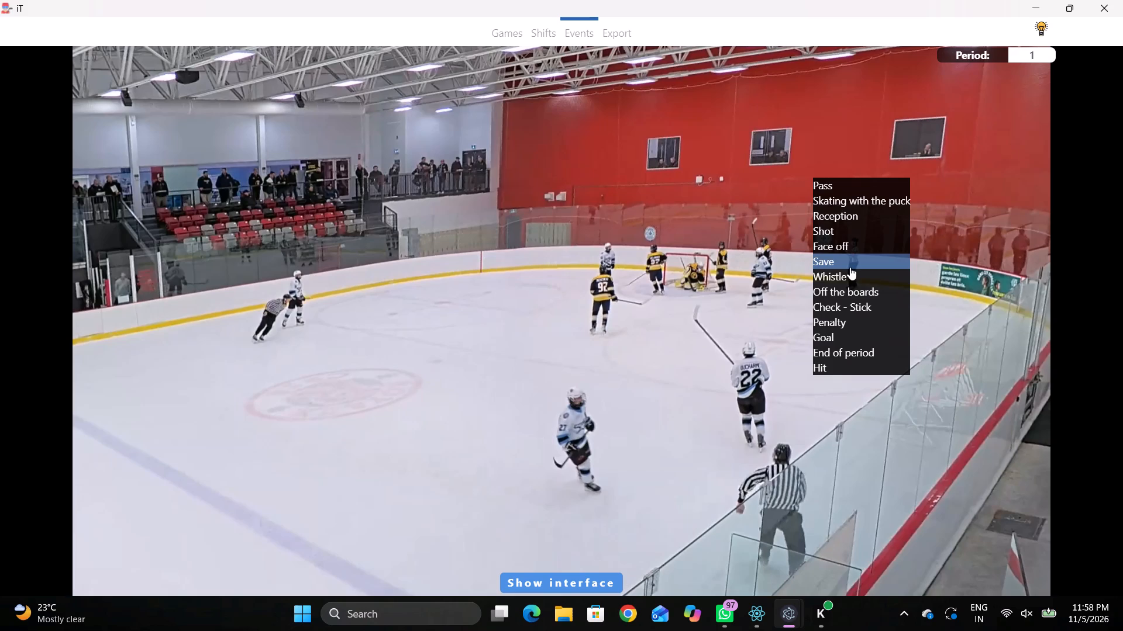
{"action": "left_click", "coordinate": [850, 267]}
{"action": "left_click", "coordinate": [826, 275]}
{"action": "left_click", "coordinate": [811, 235]}
Log the next Face off event at 00:20:16:6, won by Home 87 against Away 93, on the Home zone's lower faceoff dot.
{"action": "key", "text": "space"}
{"action": "key", "text": "c"}
{"action": "key", "text": "space"}
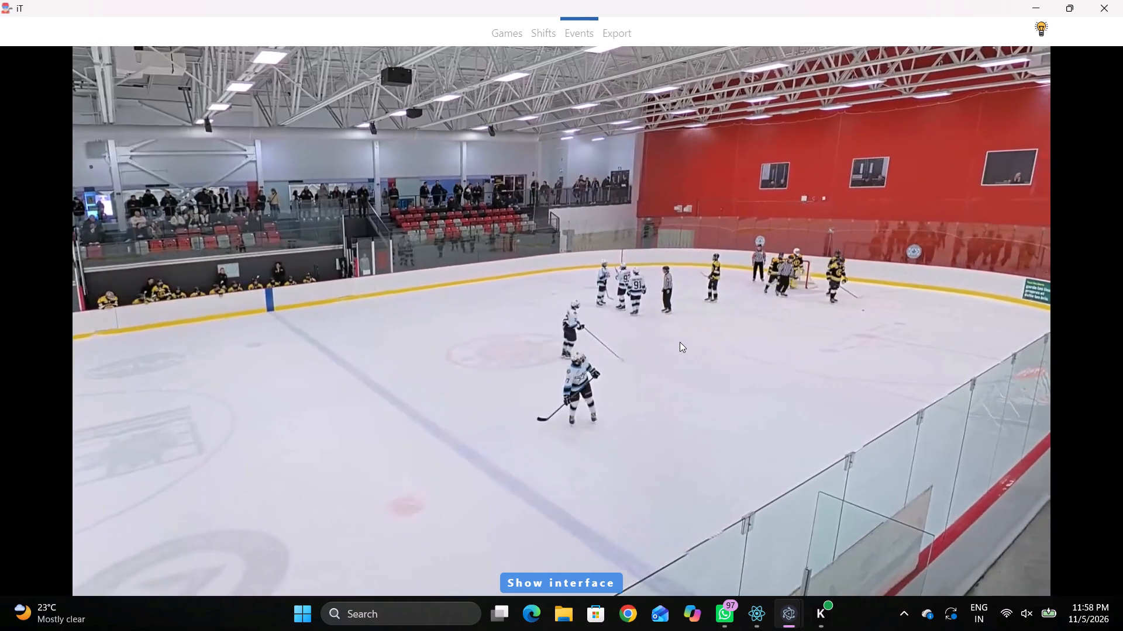
{"action": "type", "text": "vv"}
{"action": "key", "text": "space"}
{"action": "key", "text": "space"}
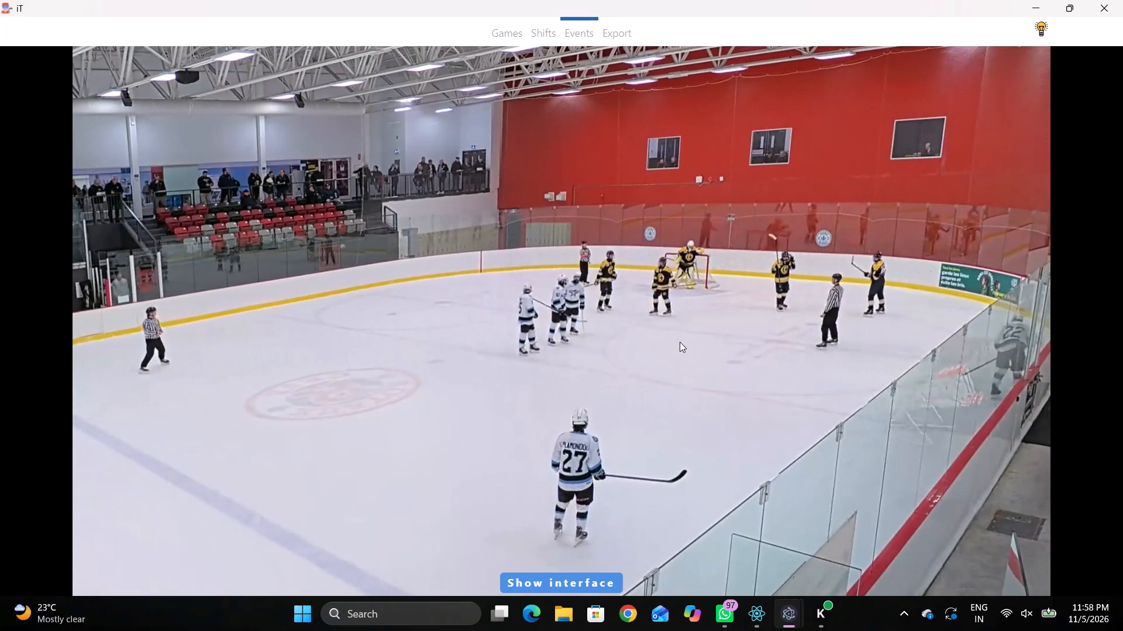
{"action": "key", "text": "space"}
{"action": "type", "text": "D"}
{"action": "type", "text": "D r"}
{"action": "key", "text": "space"}
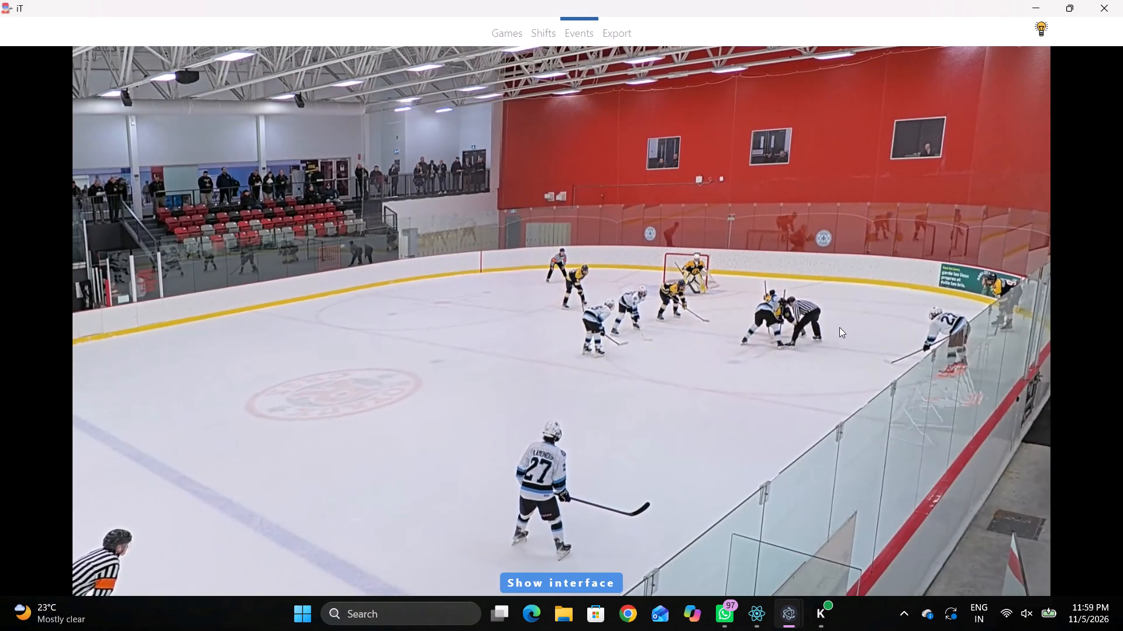
{"action": "key", "text": "space"}
{"action": "key", "text": "space"}
{"action": "key", "text": "space"}
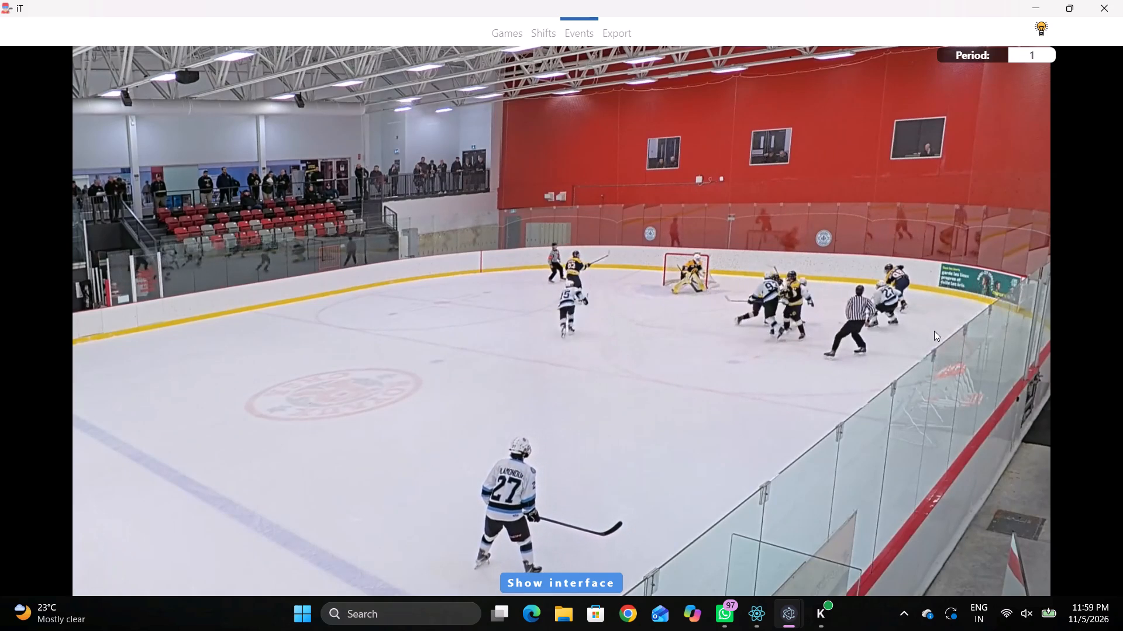
{"action": "key", "text": "q"}
{"action": "key", "text": "q"}
{"action": "key", "text": "q"}
{"action": "key", "text": "q"}
{"action": "key", "text": "q"}
{"action": "key", "text": "q"}
{"action": "key", "text": "q"}
{"action": "key", "text": "q"}
{"action": "key", "text": "q"}
{"action": "key", "text": "q"}
{"action": "key", "text": "q"}
{"action": "key", "text": "q"}
{"action": "right_click", "coordinate": [857, 298]}
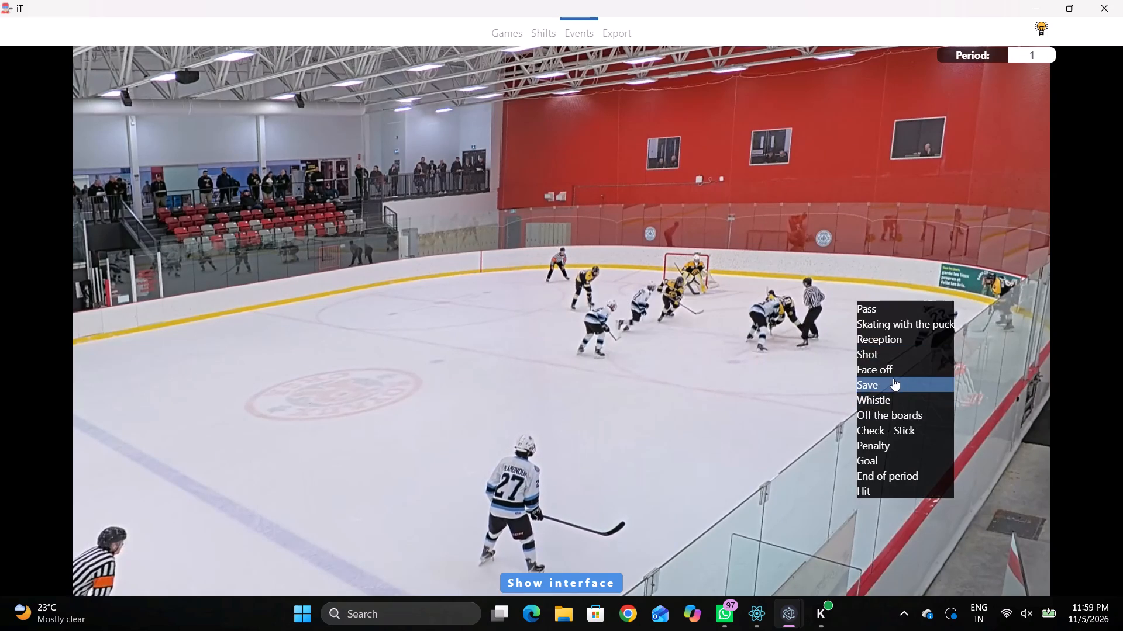
{"action": "left_click", "coordinate": [893, 377]}
{"action": "left_click_drag", "start_coordinate": [864, 473], "coordinate": [846, 424]}
{"action": "right_click_drag", "start_coordinate": [721, 265], "coordinate": [751, 280]}
{"action": "left_click", "coordinate": [762, 349]}
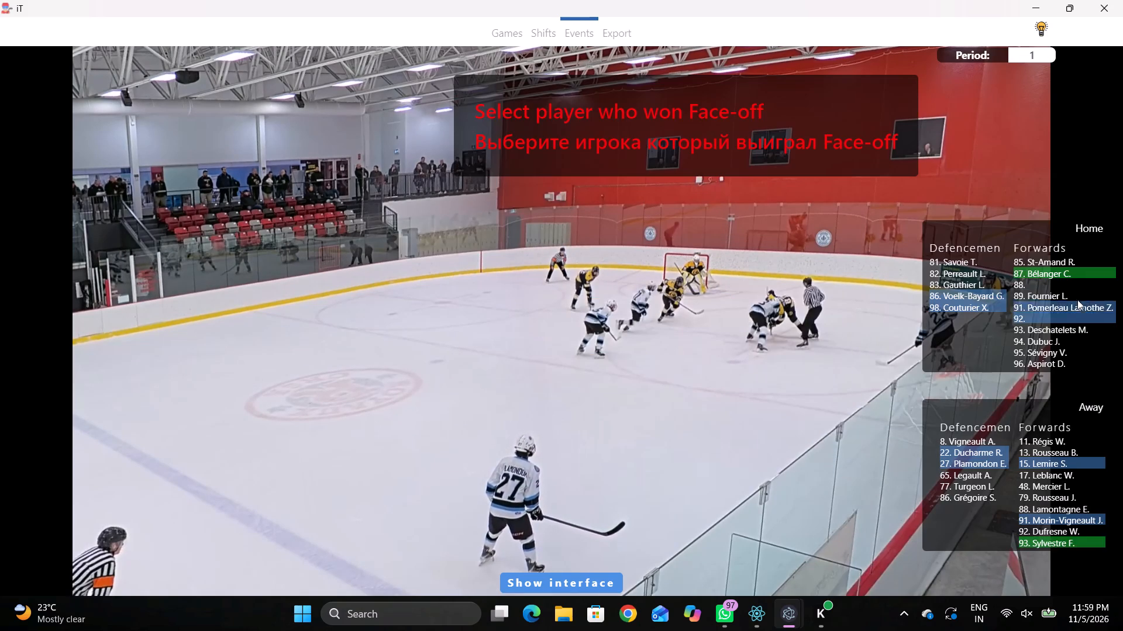
{"action": "left_click", "coordinate": [1035, 272]}
{"action": "left_click", "coordinate": [1028, 543]}
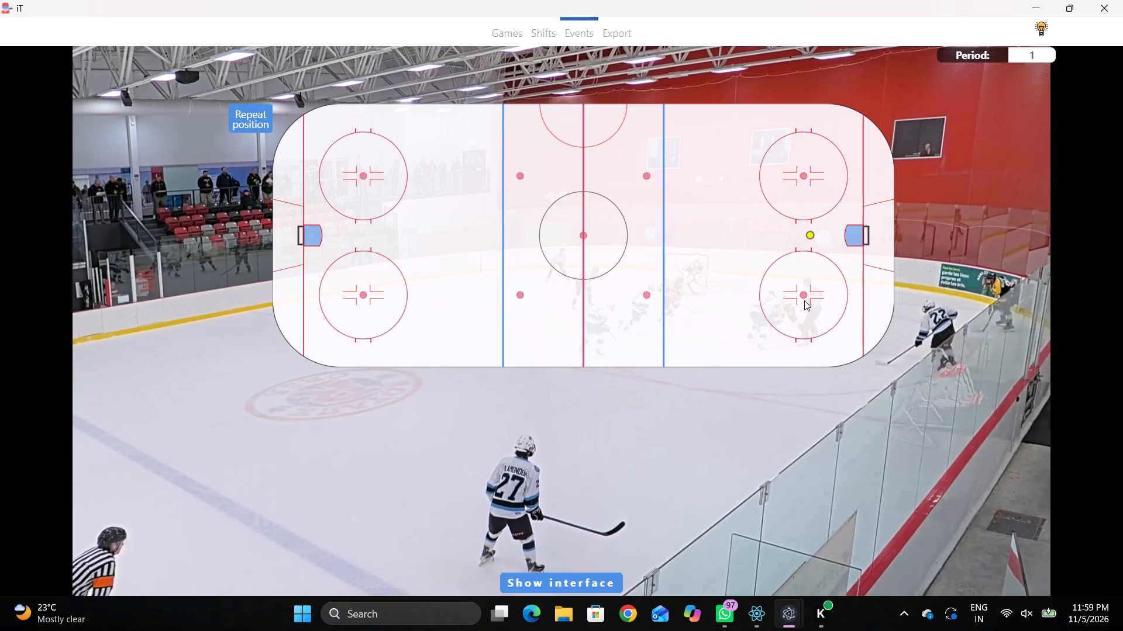
{"action": "left_click", "coordinate": [804, 296]}
Log a Pass event at 00:20:17:7 for Home player 98, marked between the Home zone's lower faceoff circle and the goal line.
{"action": "key", "text": "space"}
{"action": "key", "text": "space"}
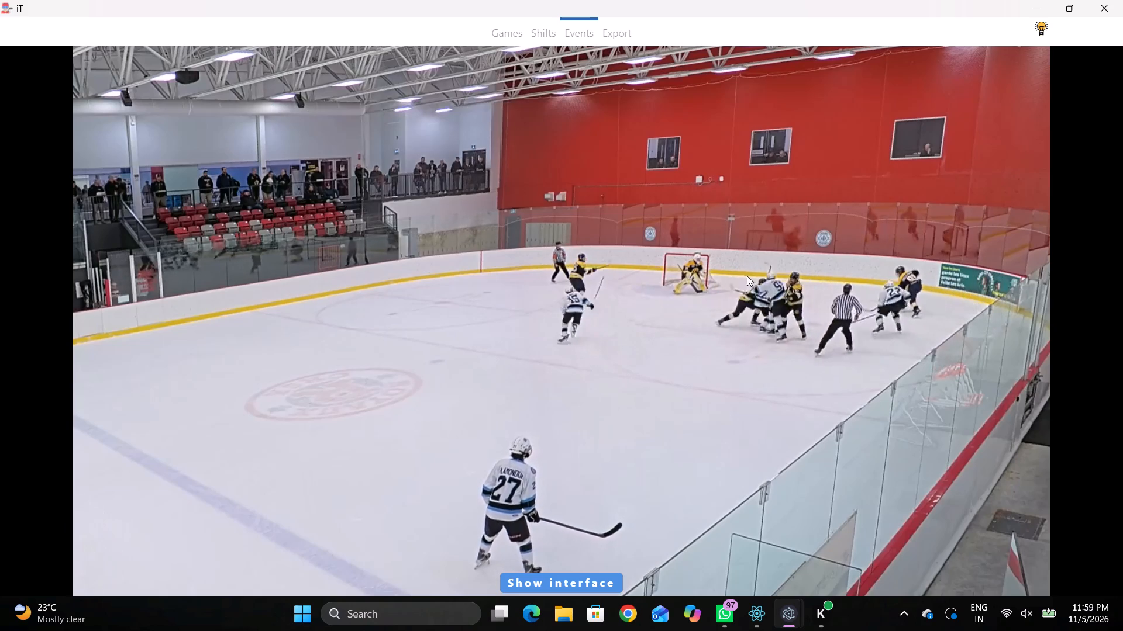
{"action": "right_click_drag", "start_coordinate": [736, 262], "coordinate": [742, 264]}
{"action": "left_click", "coordinate": [770, 287]}
{"action": "right_click_drag", "start_coordinate": [763, 285], "coordinate": [764, 291]}
{"action": "left_click", "coordinate": [770, 294]}
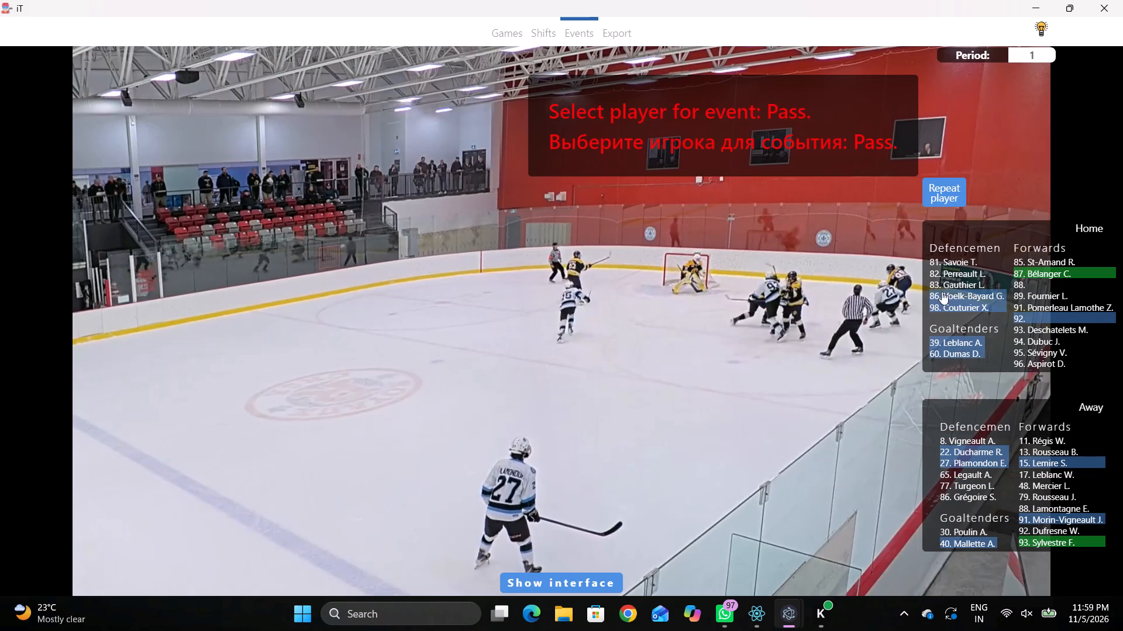
{"action": "left_click", "coordinate": [942, 310]}
{"action": "left_click", "coordinate": [854, 298]}
Log a Skating with the puck event at 00:20:19:3 for Home player 86, marked near the Home goal line in the upper corner.
{"action": "key", "text": "space"}
{"action": "key", "text": "space"}
{"action": "key", "text": "space"}
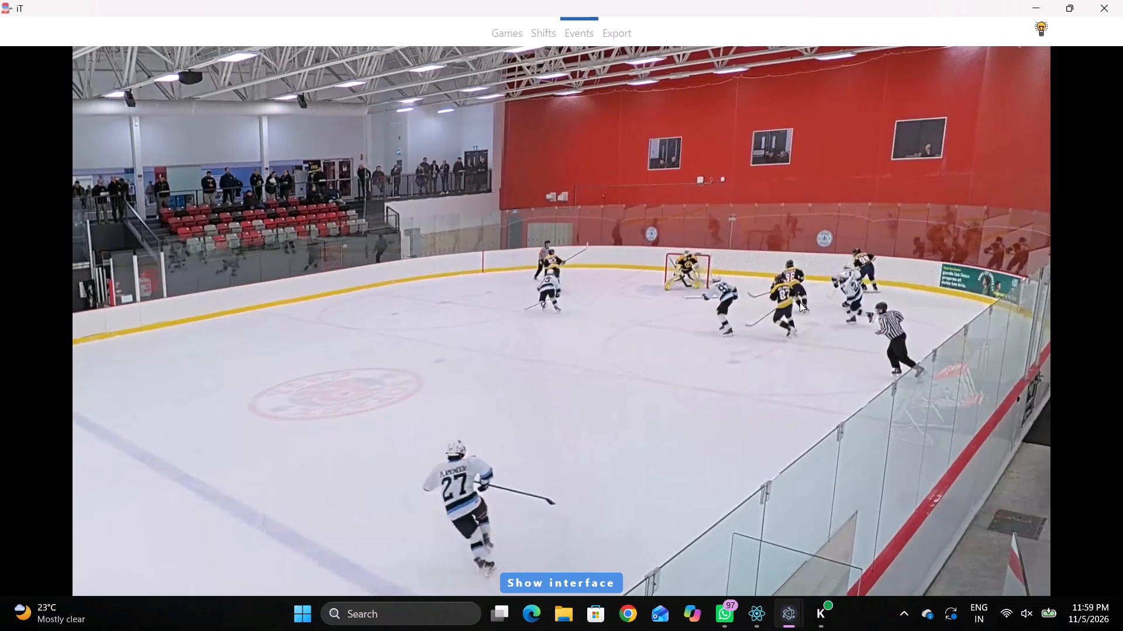
{"action": "key", "text": "space"}
{"action": "key", "text": "space"}
{"action": "key", "text": "space"}
{"action": "right_click", "coordinate": [715, 294]}
{"action": "key", "text": "q"}
{"action": "right_click", "coordinate": [733, 291]}
{"action": "left_click", "coordinate": [742, 315]}
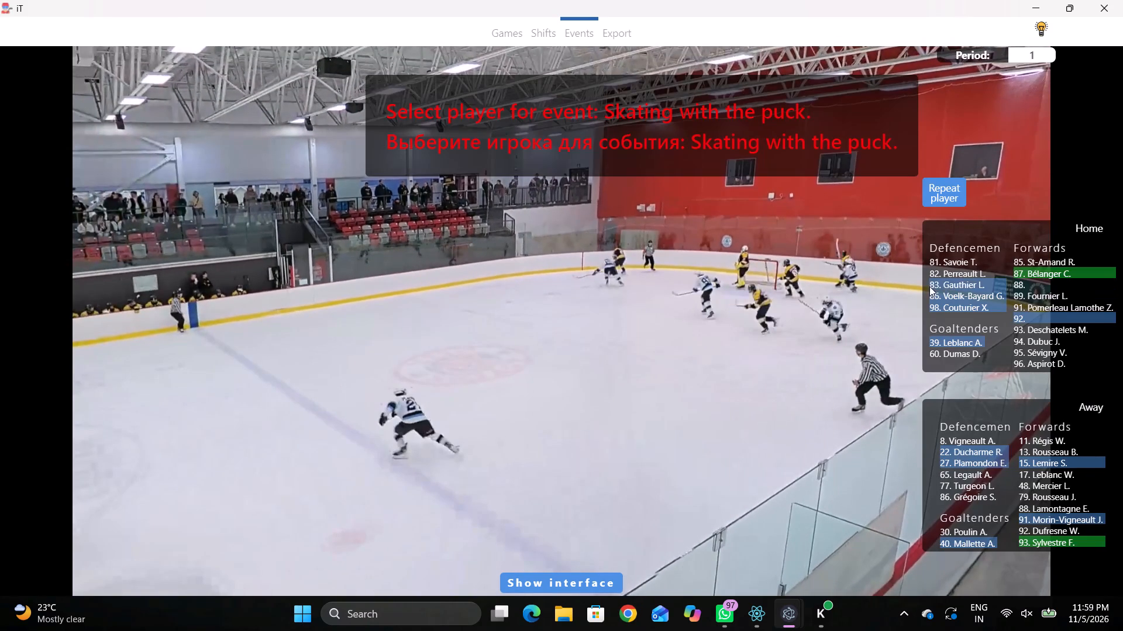
{"action": "left_click", "coordinate": [935, 292]}
{"action": "left_click", "coordinate": [856, 148]}
Log a Pass event at 00:20:19:6 repeating Home player 86, marked behind the Home goal line in the upper corner.
{"action": "key", "text": "space"}
{"action": "key", "text": "space"}
{"action": "right_click", "coordinate": [800, 203]}
{"action": "left_click", "coordinate": [817, 207]}
{"action": "left_click", "coordinate": [931, 199]}
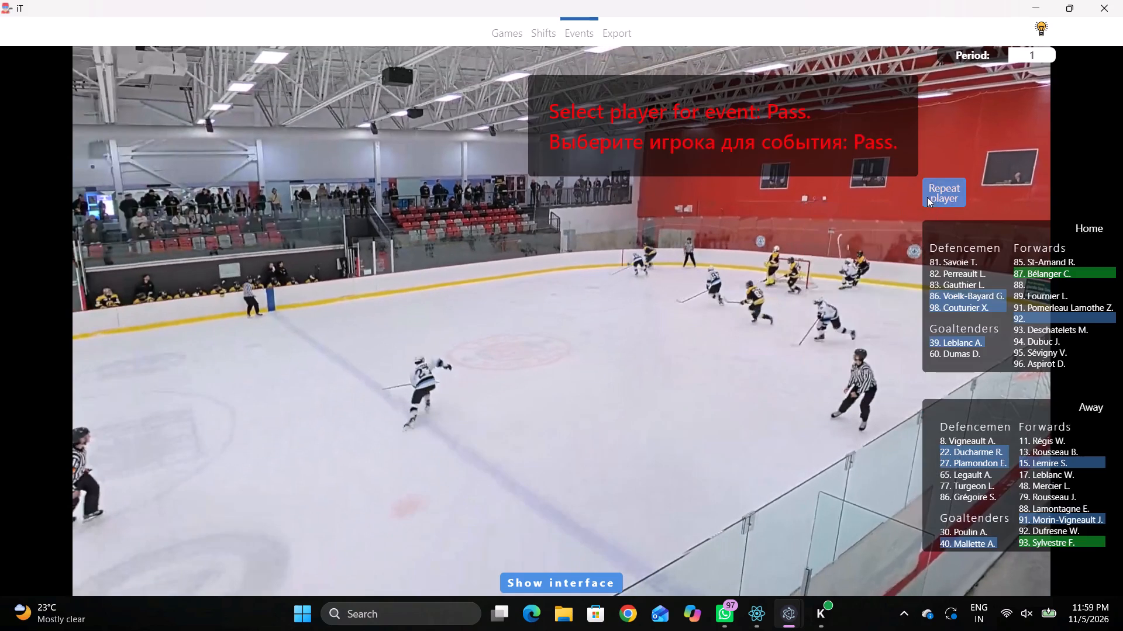
{"action": "left_click", "coordinate": [871, 153]}
Log a Whistle event at 00:20:23:9, marked inside the centre circle on the Away side of the red line.
{"action": "key", "text": "space"}
{"action": "key", "text": "v"}
{"action": "key", "text": "space"}
{"action": "key", "text": "space"}
{"action": "key", "text": "space"}
{"action": "key", "text": "space"}
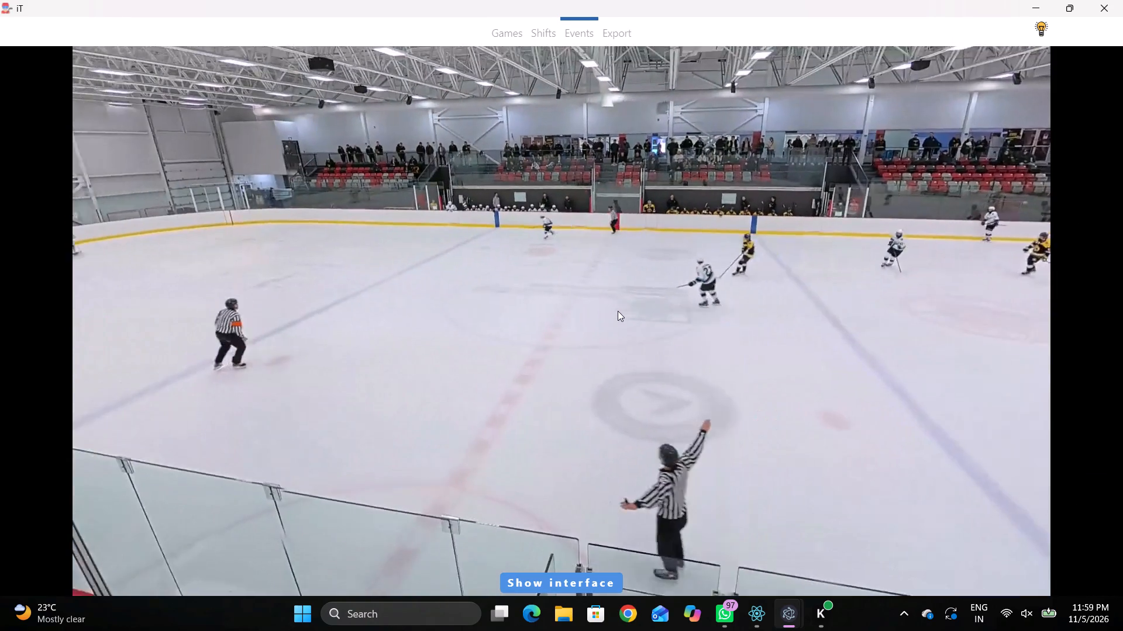
{"action": "key", "text": "space"}
{"action": "key", "text": "space"}
{"action": "key", "text": "space"}
{"action": "key", "text": "space"}
{"action": "key", "text": "space"}
{"action": "key", "text": "shift+d"}
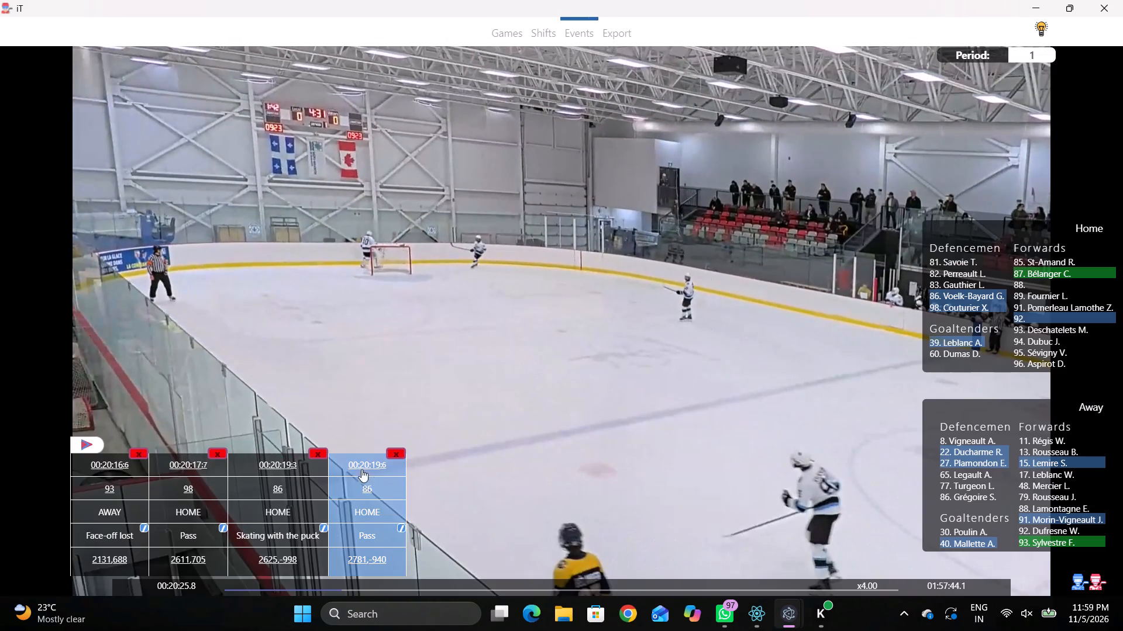
{"action": "left_click", "coordinate": [356, 467]}
{"action": "key", "text": "space"}
{"action": "key", "text": "v"}
{"action": "key", "text": "space"}
{"action": "right_click_drag", "start_coordinate": [579, 202], "coordinate": [593, 210]}
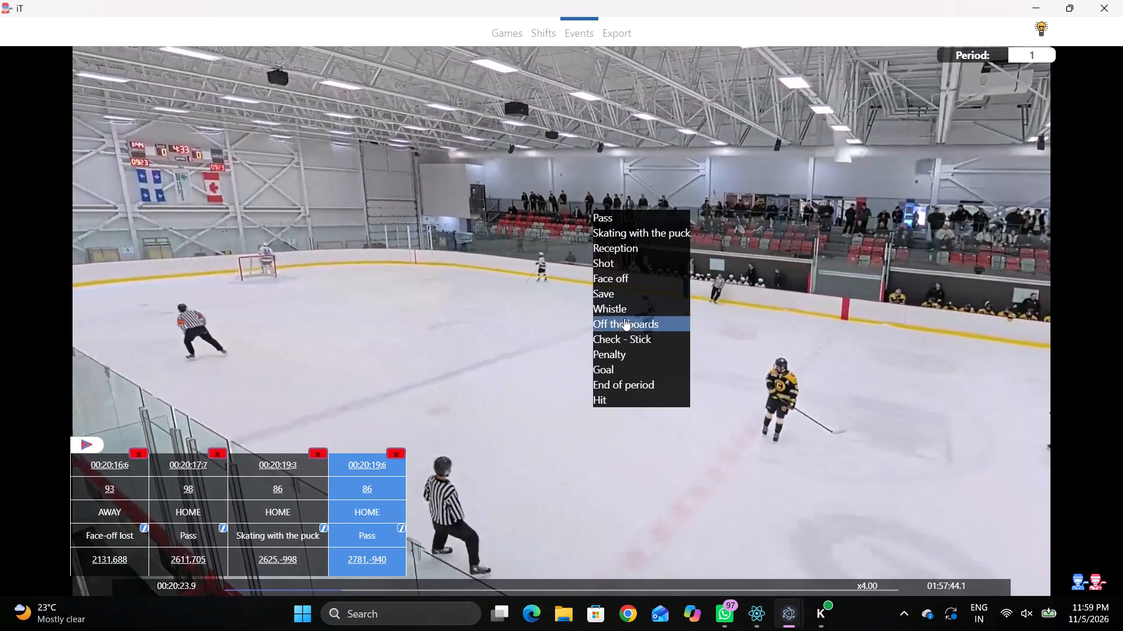
{"action": "left_click", "coordinate": [623, 307]}
{"action": "left_click", "coordinate": [550, 235]}
Delete the Whistle event at 00:20:23:9.
{"action": "key", "text": "c"}
{"action": "key", "text": "space"}
{"action": "type", "text": "c"}
{"action": "key", "text": "space"}
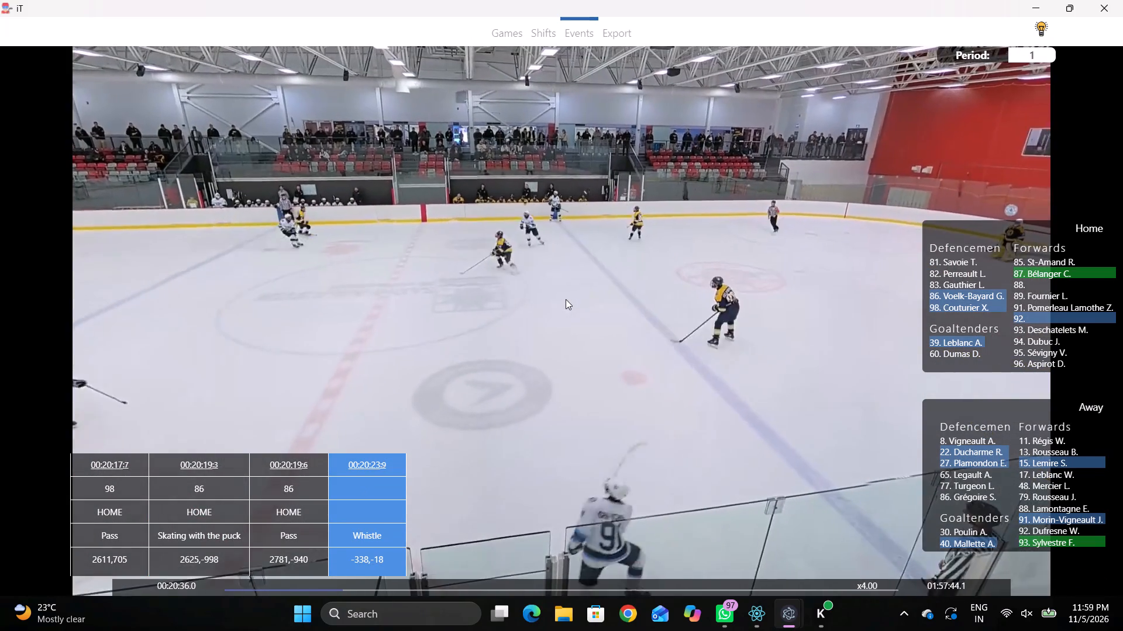
{"action": "key", "text": "space"}
{"action": "left_click", "coordinate": [376, 479]}
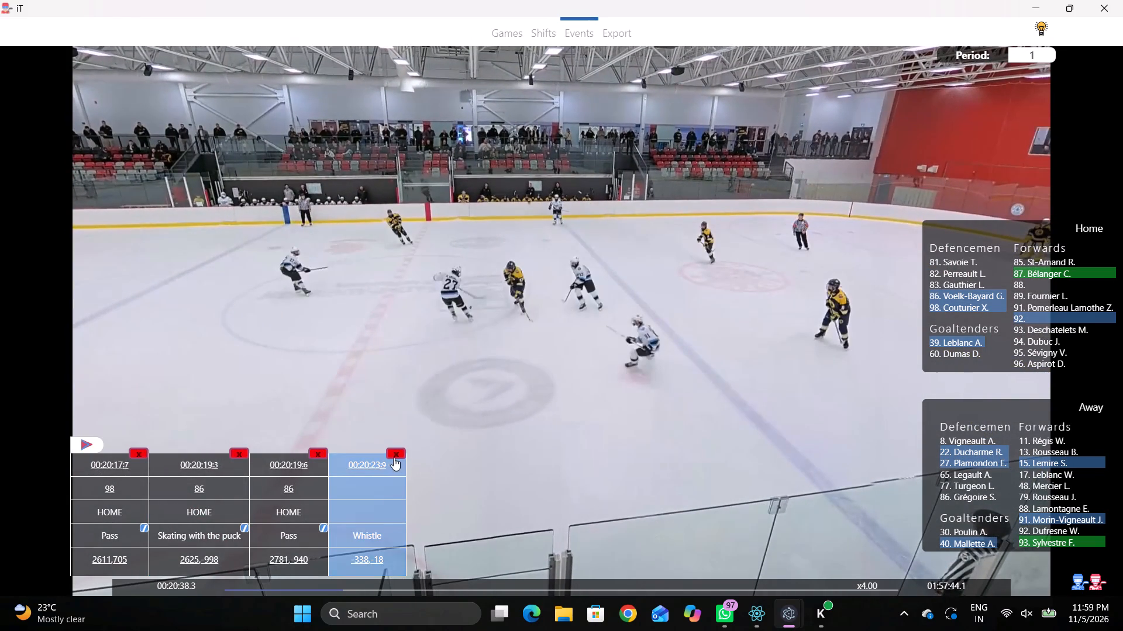
{"action": "left_click", "coordinate": [390, 457]}
{"action": "left_click", "coordinate": [337, 467]}
{"action": "left_click", "coordinate": [347, 467]}
{"action": "left_click", "coordinate": [350, 467]}
{"action": "left_click", "coordinate": [394, 454]}
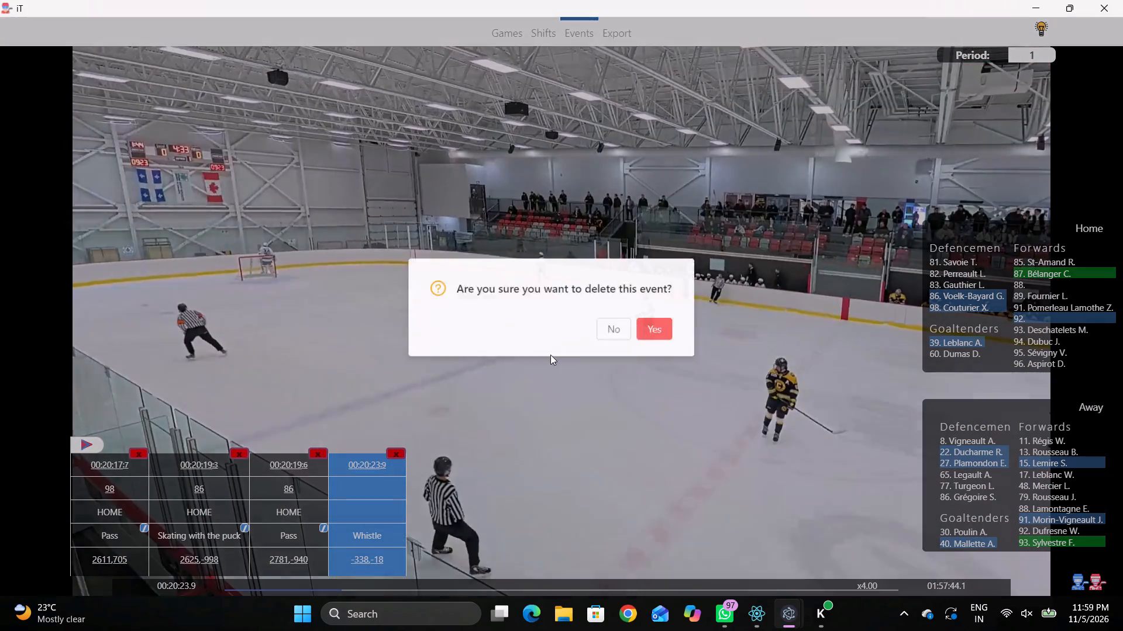
{"action": "left_click", "coordinate": [664, 323]}
Log a Skating with the puck event at 00:20:26:9 for Away player 27, marked behind the Away net near the rink's centreline.
{"action": "key", "text": "q"}
{"action": "key", "text": "q"}
{"action": "type", "text": "qq"}
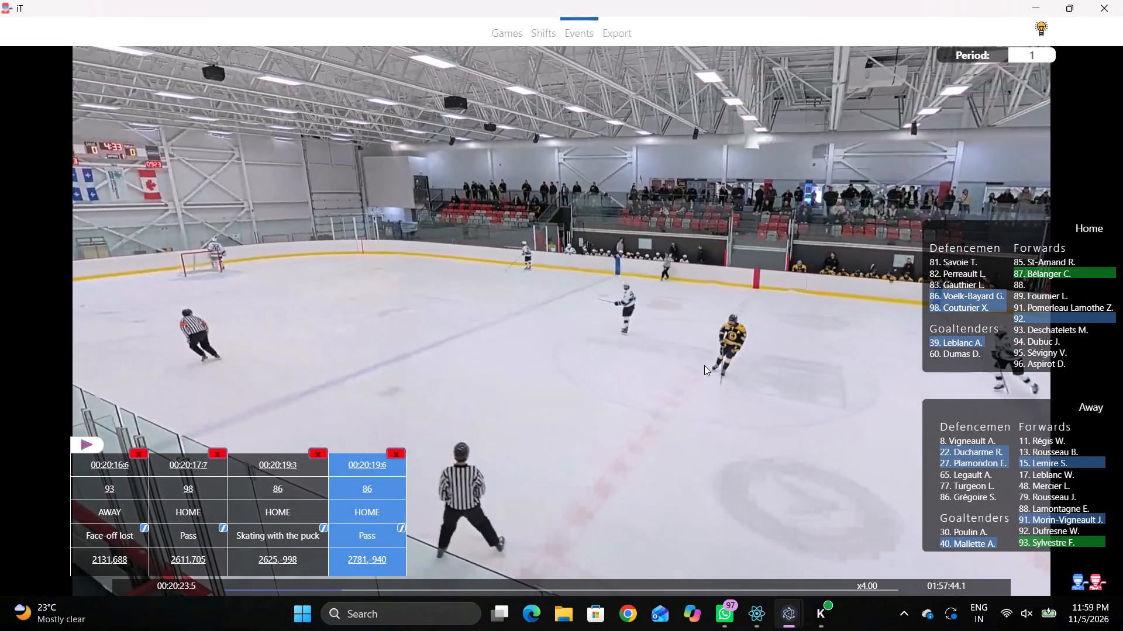
{"action": "type", "text": "qq"}
{"action": "key", "text": "q"}
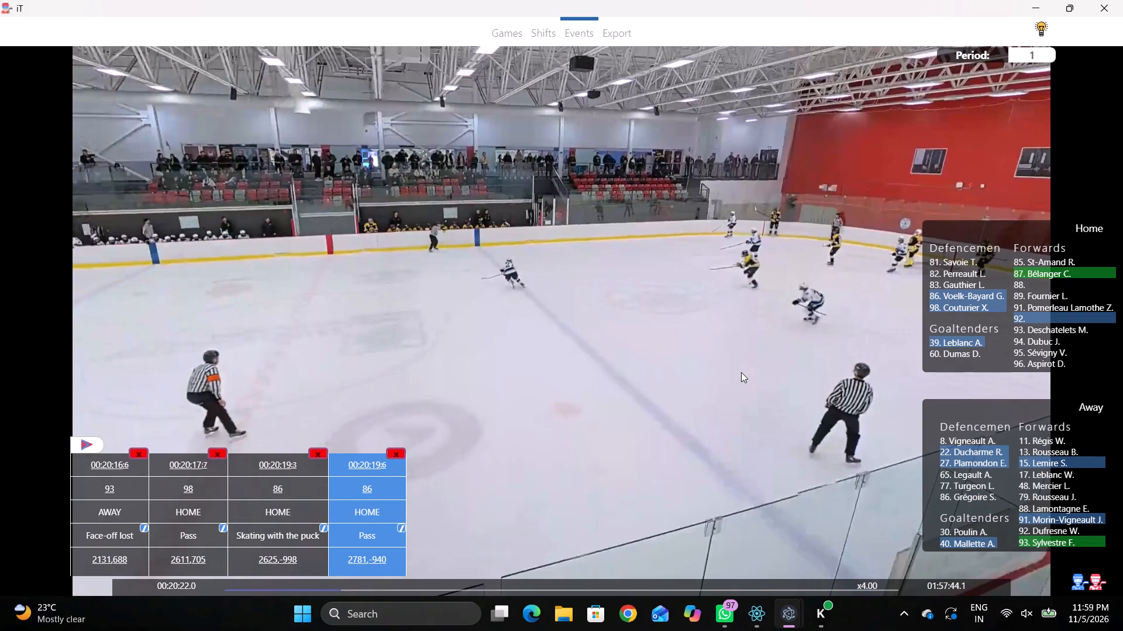
{"action": "key", "text": "space"}
{"action": "key", "text": "v"}
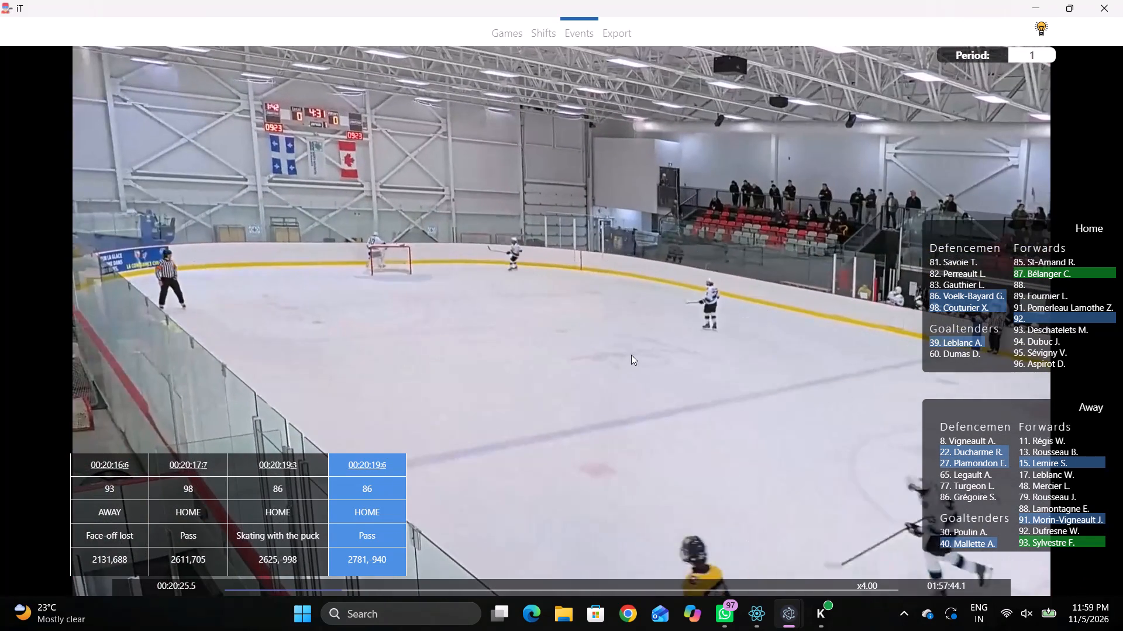
{"action": "key", "text": "space"}
{"action": "key", "text": "space"}
{"action": "key", "text": "space"}
{"action": "right_click", "coordinate": [612, 269]}
{"action": "left_click", "coordinate": [689, 306]}
{"action": "left_click", "coordinate": [673, 289]}
{"action": "right_click", "coordinate": [654, 296]}
{"action": "left_click", "coordinate": [704, 323]}
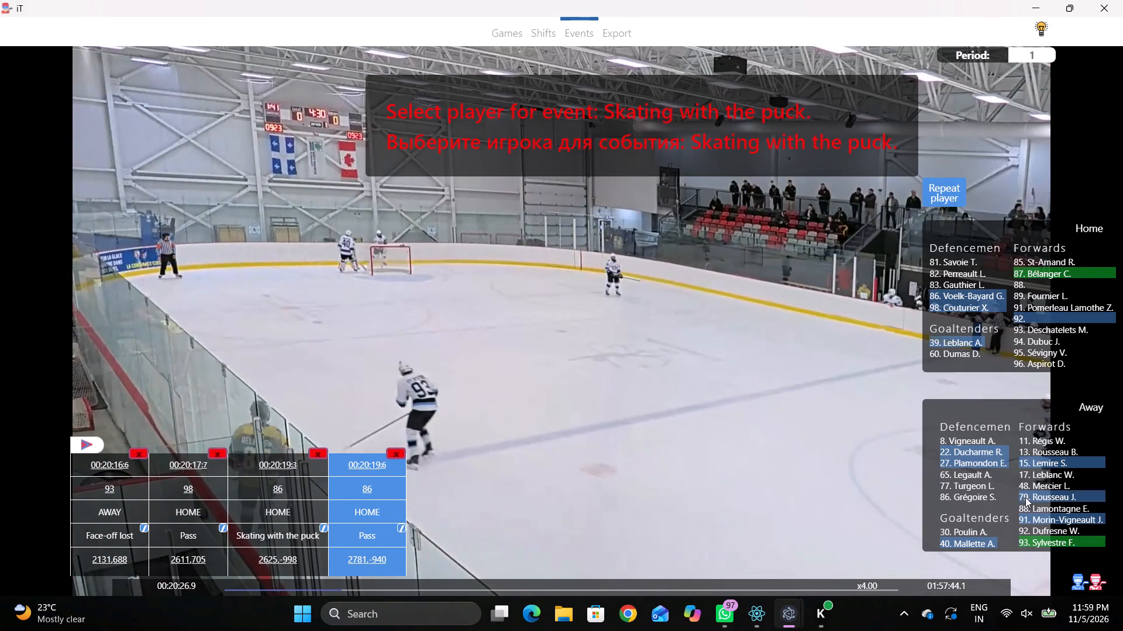
{"action": "left_click", "coordinate": [972, 462]}
{"action": "left_click", "coordinate": [290, 244]}
Log a Pass event at 00:20:30:6 repeating Away player 27, marked behind the Away net slightly below the rink's centreline.
{"action": "key", "text": "r"}
{"action": "key", "text": "space"}
{"action": "key", "text": "space"}
{"action": "key", "text": "space"}
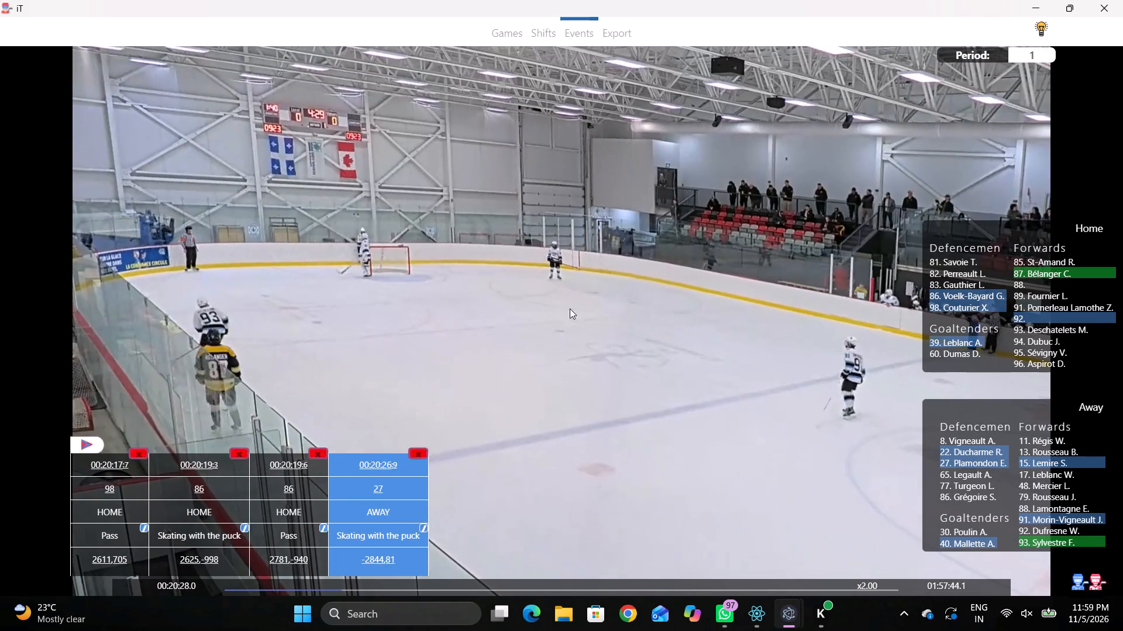
{"action": "key", "text": "space"}
{"action": "key", "text": "space"}
{"action": "key", "text": "space"}
{"action": "key", "text": "space"}
{"action": "key", "text": "space"}
{"action": "key", "text": "q"}
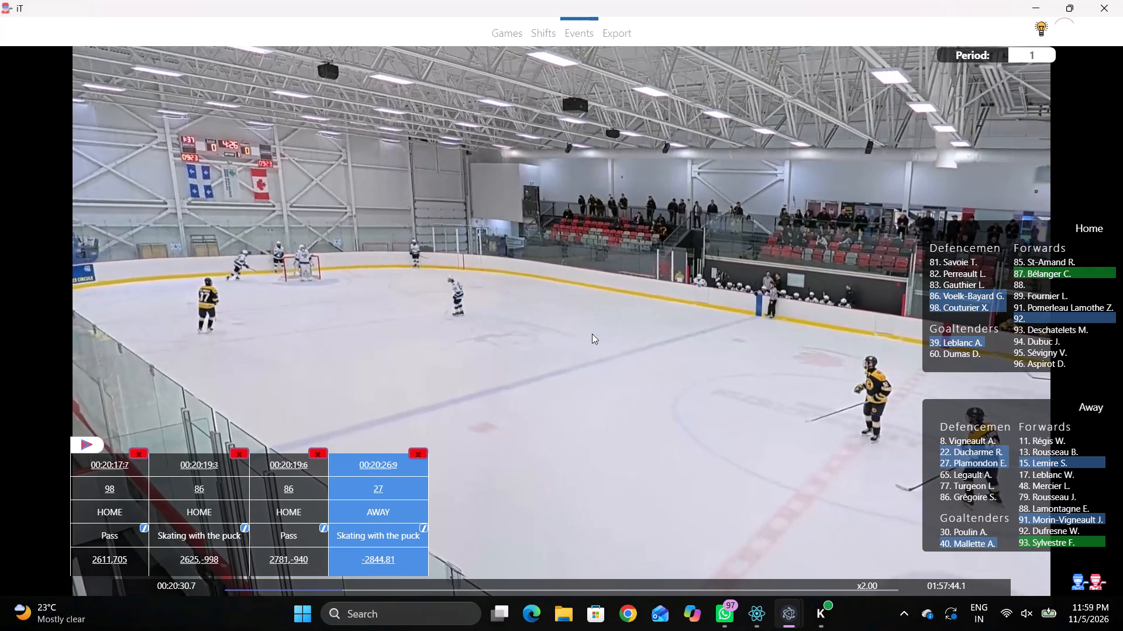
{"action": "key", "text": "q"}
{"action": "type", "text": "qq"}
{"action": "key", "text": "space"}
{"action": "key", "text": "space"}
{"action": "right_click", "coordinate": [583, 300]}
{"action": "left_click", "coordinate": [594, 304]}
{"action": "left_click", "coordinate": [952, 196]}
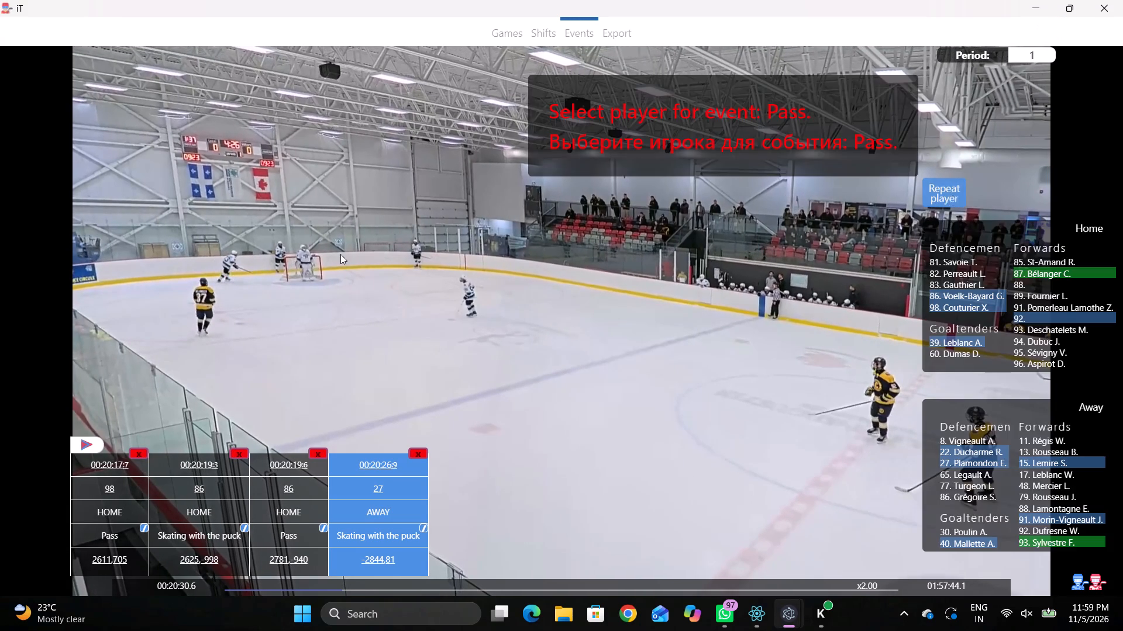
{"action": "left_click", "coordinate": [291, 251]}
Log a Skating with the puck event at 00:20:31:4 for Away player 93, marked in front of the Away goal line, slightly above the net.
{"action": "key", "text": "space"}
{"action": "key", "text": "space"}
{"action": "right_click", "coordinate": [520, 242]}
{"action": "left_click", "coordinate": [565, 261]}
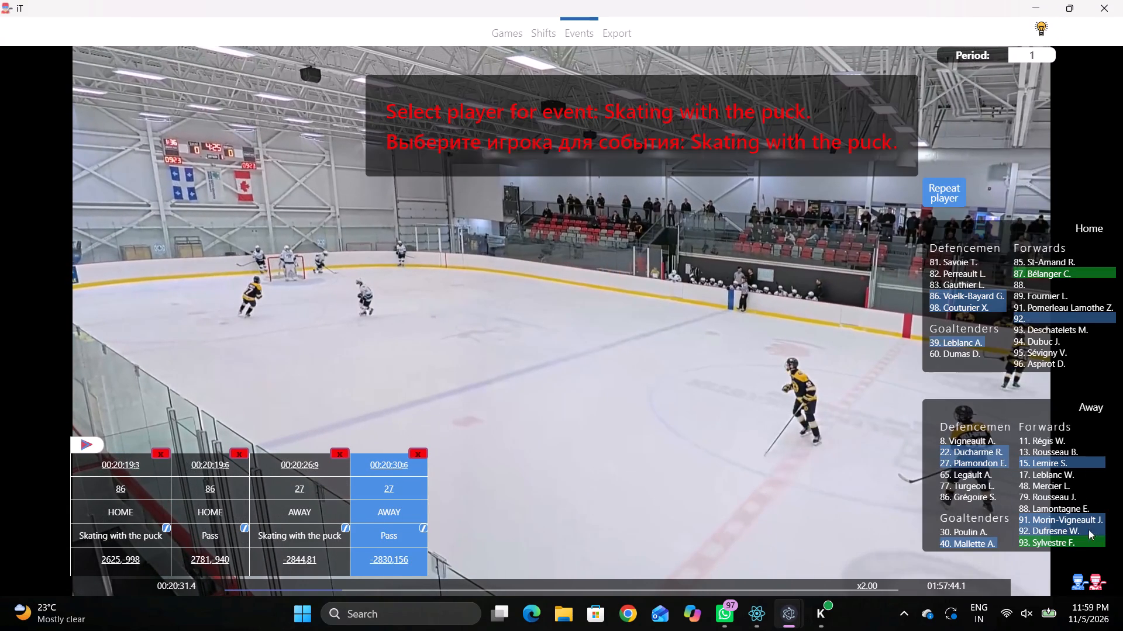
{"action": "left_click", "coordinate": [1037, 538]}
{"action": "left_click", "coordinate": [326, 215]}
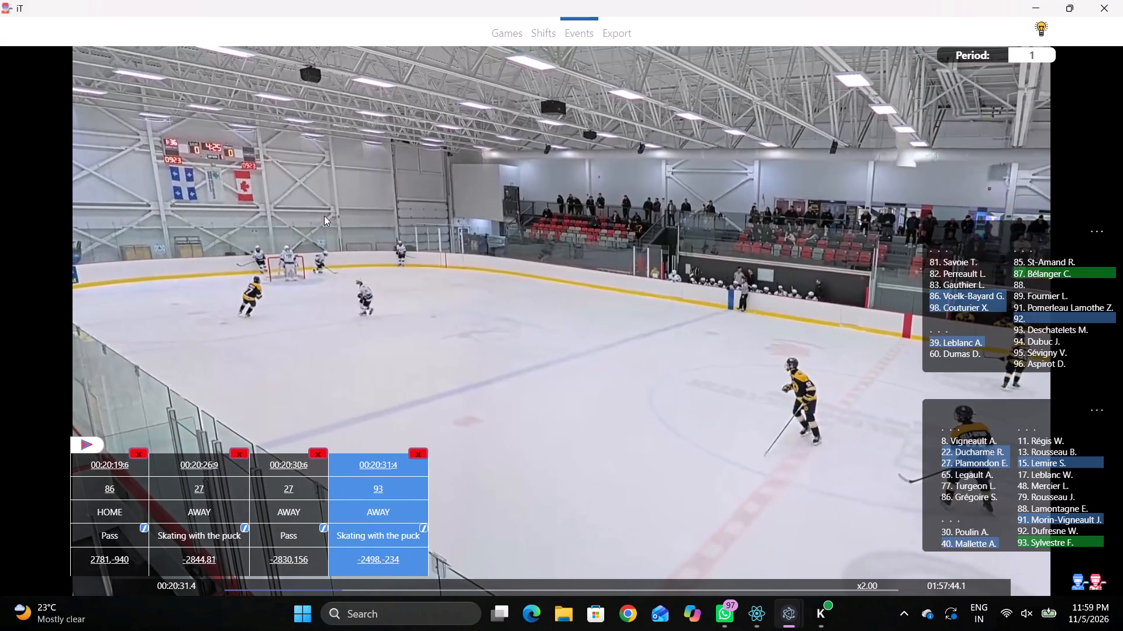
Log a Pass event at 00:20:34:2 repeating Away player 93, marked inside the Away blue line in the upper half of the rink.
{"action": "key", "text": "space"}
{"action": "key", "text": "space"}
{"action": "key", "text": "r"}
{"action": "key", "text": "space"}
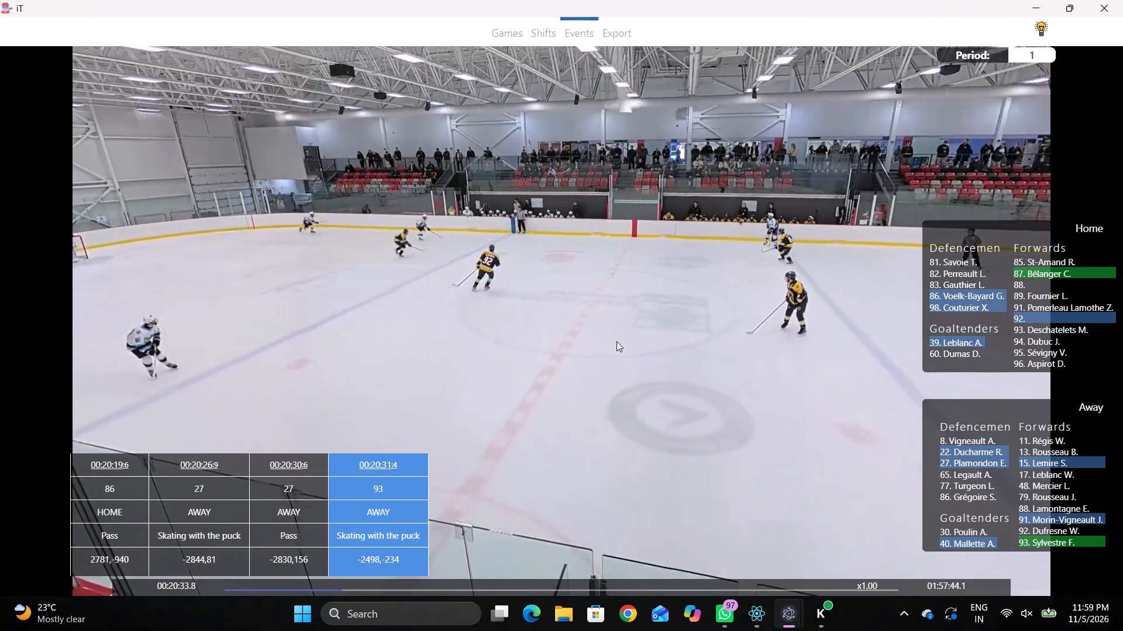
{"action": "key", "text": "q"}
{"action": "key", "text": "q"}
{"action": "key", "text": "q"}
{"action": "key", "text": "q"}
{"action": "right_click", "coordinate": [636, 242]}
{"action": "left_click", "coordinate": [652, 247]}
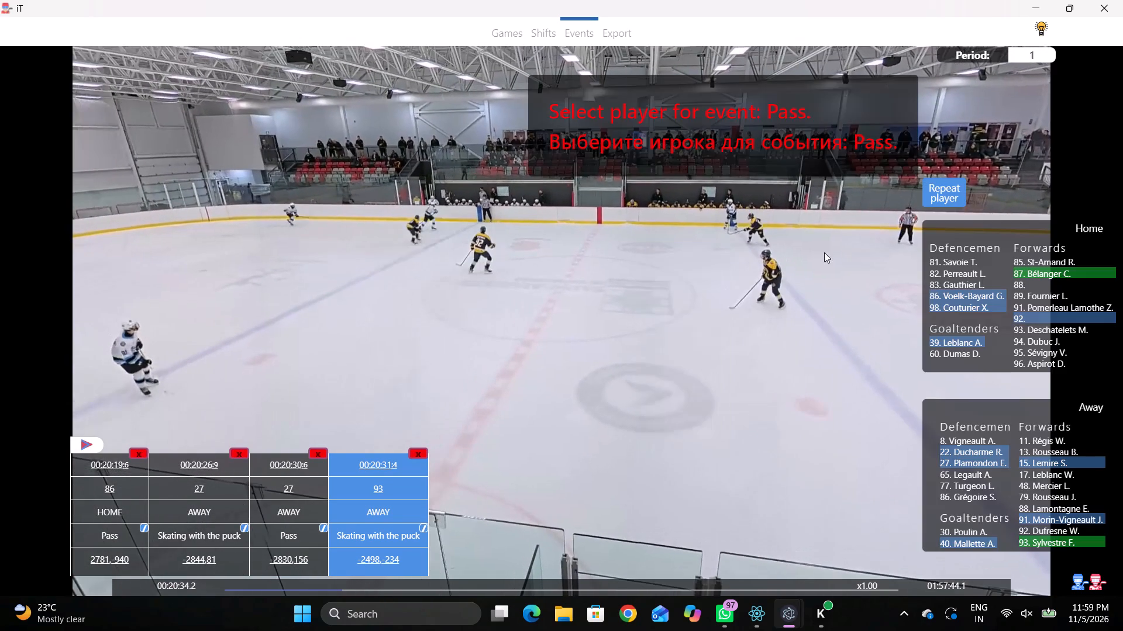
{"action": "left_click", "coordinate": [949, 183]}
{"action": "left_click", "coordinate": [458, 155]}
Log a Skating with the puck event at 00:20:35:2 for Away player 22, marked inside the Away blue line towards the upper boards.
{"action": "key", "text": "space"}
{"action": "key", "text": "v"}
{"action": "key", "text": "space"}
{"action": "right_click_drag", "start_coordinate": [516, 192], "coordinate": [514, 199]}
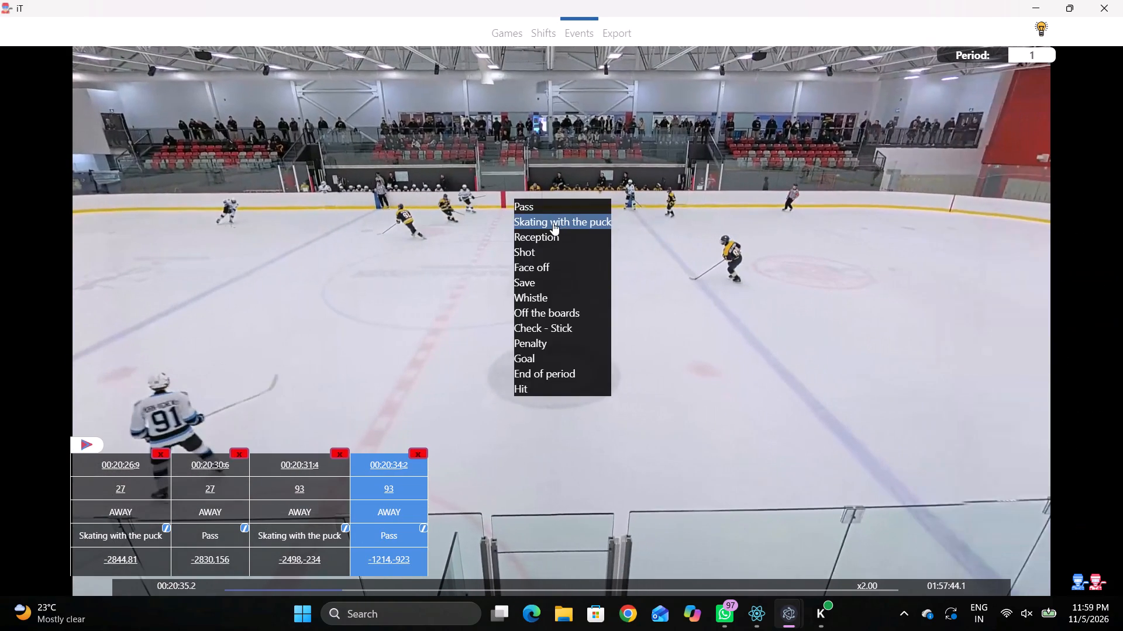
{"action": "left_click", "coordinate": [564, 227]}
{"action": "left_click", "coordinate": [952, 450]}
{"action": "left_click", "coordinate": [470, 136]}
Log a Pass event at 00:20:36:2 repeating Away player 22, marked close to the Away blue line towards the upper boards.
{"action": "key", "text": "space"}
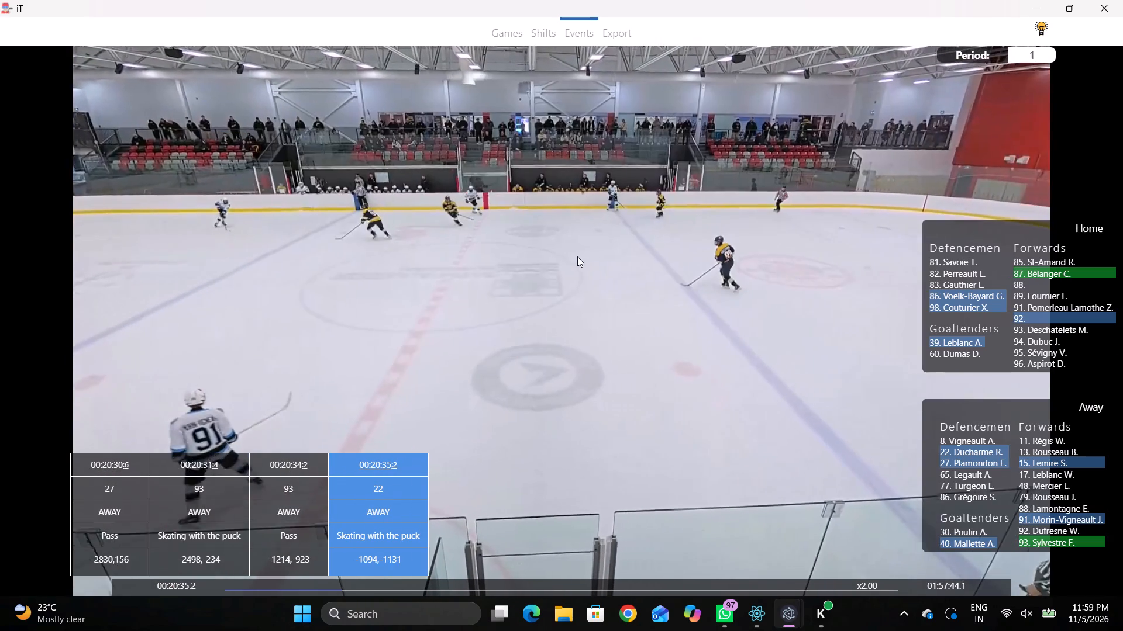
{"action": "key", "text": "space"}
{"action": "key", "text": "space"}
{"action": "key", "text": "space"}
{"action": "key", "text": "space"}
{"action": "key", "text": "space"}
{"action": "type", "text": "q"}
{"action": "key", "text": "q"}
{"action": "key", "text": "q"}
{"action": "key", "text": "q"}
{"action": "key", "text": "q"}
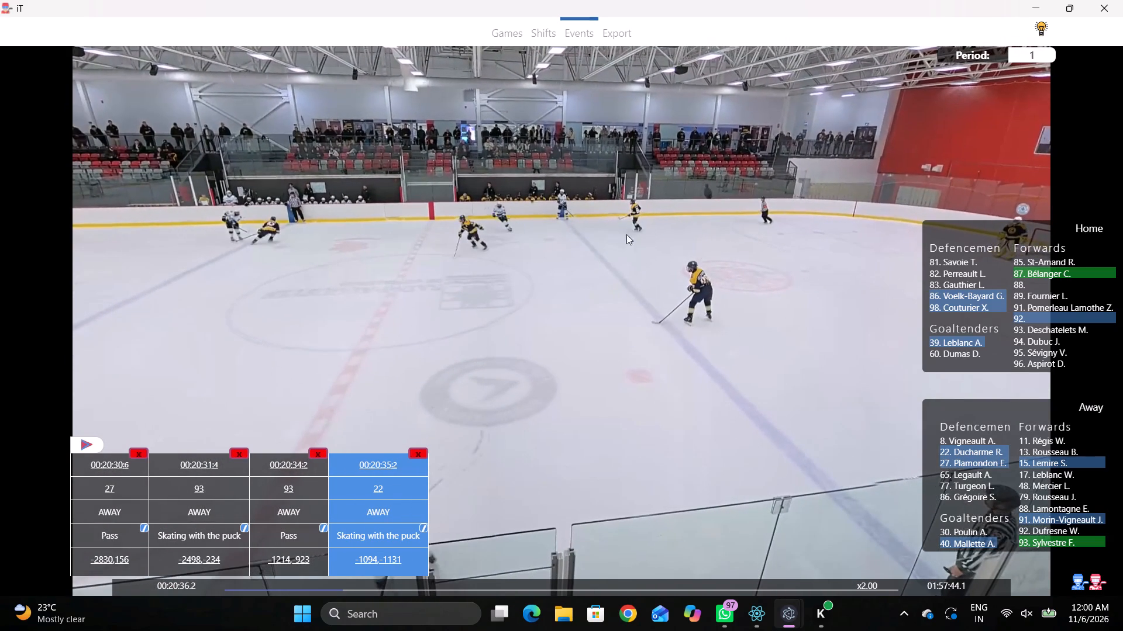
{"action": "right_click", "coordinate": [623, 227]}
{"action": "left_click", "coordinate": [635, 235]}
{"action": "left_click", "coordinate": [950, 195]}
{"action": "left_click", "coordinate": [491, 145]}
Log a Skating with the puck event at 00:20:38:9 for Away player 27, marked at the centre circle's upper edge on the Home side.
{"action": "key", "text": "space"}
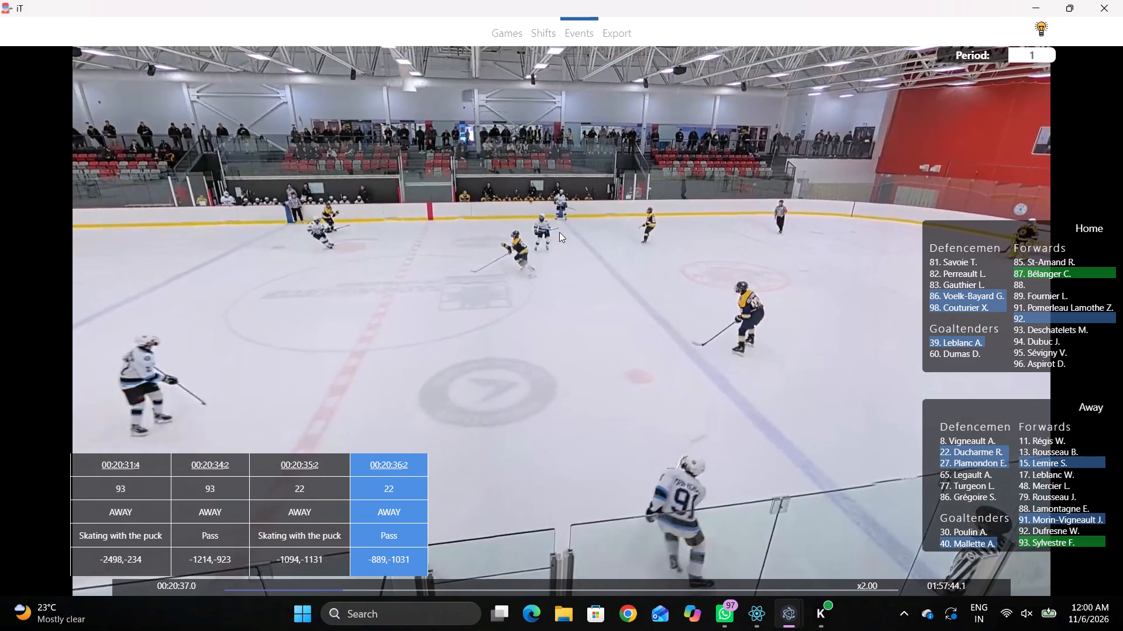
{"action": "key", "text": "space"}
{"action": "key", "text": "space"}
{"action": "key", "text": "space"}
{"action": "key", "text": "r"}
{"action": "key", "text": "space"}
{"action": "key", "text": "space"}
{"action": "key", "text": "space"}
{"action": "key", "text": "space"}
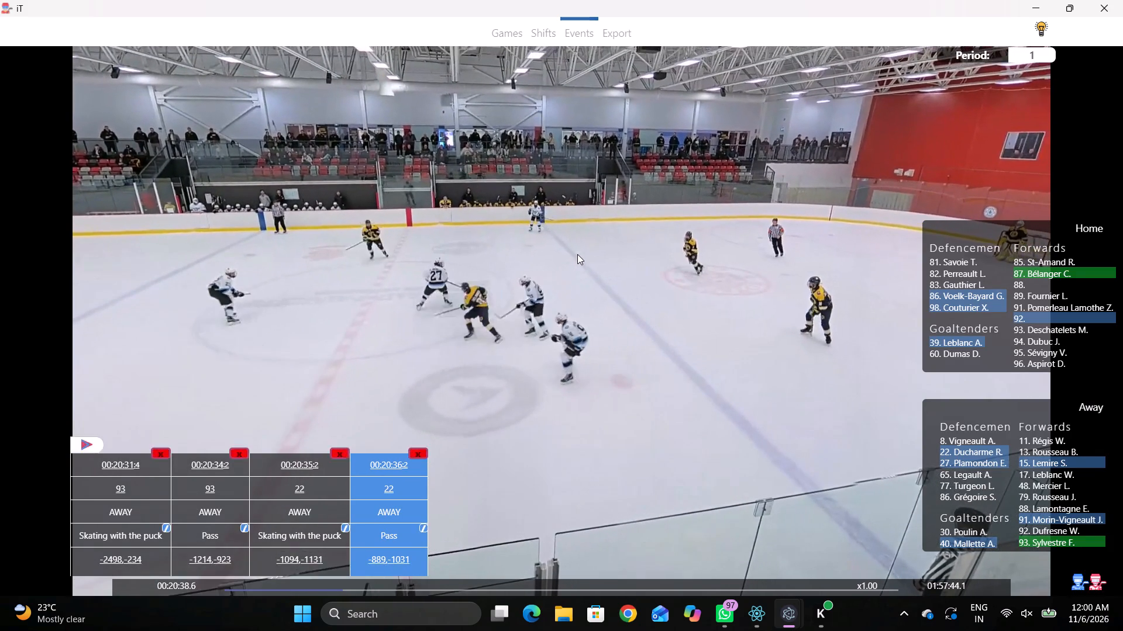
{"action": "key", "text": "space"}
{"action": "key", "text": "space"}
{"action": "right_click", "coordinate": [595, 200]}
{"action": "left_click", "coordinate": [653, 212]}
{"action": "right_click_drag", "start_coordinate": [687, 223], "coordinate": [684, 230]}
{"action": "left_click", "coordinate": [736, 248]}
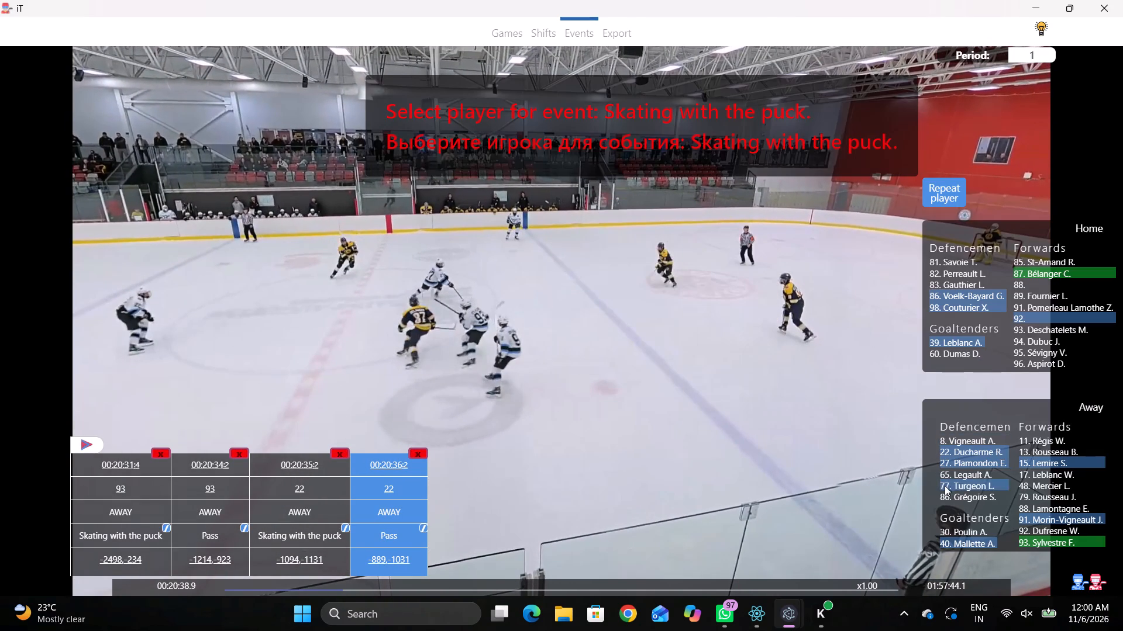
{"action": "left_click", "coordinate": [946, 467]}
{"action": "left_click", "coordinate": [621, 204]}
Log a Pass event at 00:20:44:5 repeating Away player 27, marked along the upper boards deep in the Home zone.
{"action": "key", "text": "space"}
{"action": "key", "text": "space"}
{"action": "key", "text": "space"}
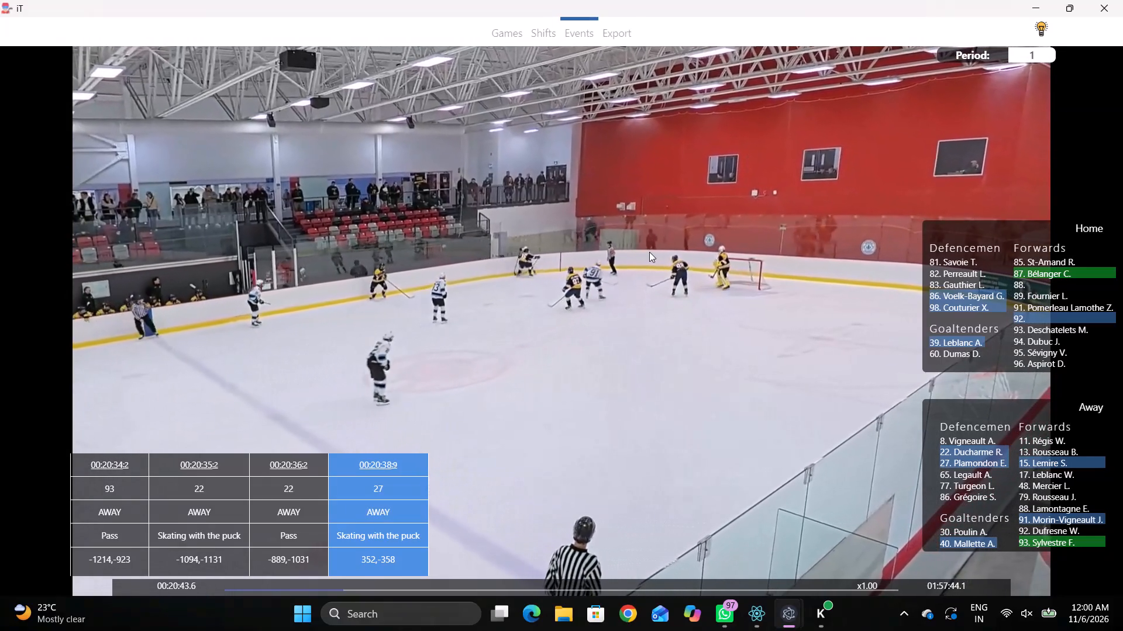
{"action": "key", "text": "space"}
{"action": "key", "text": "space"}
{"action": "key", "text": "space"}
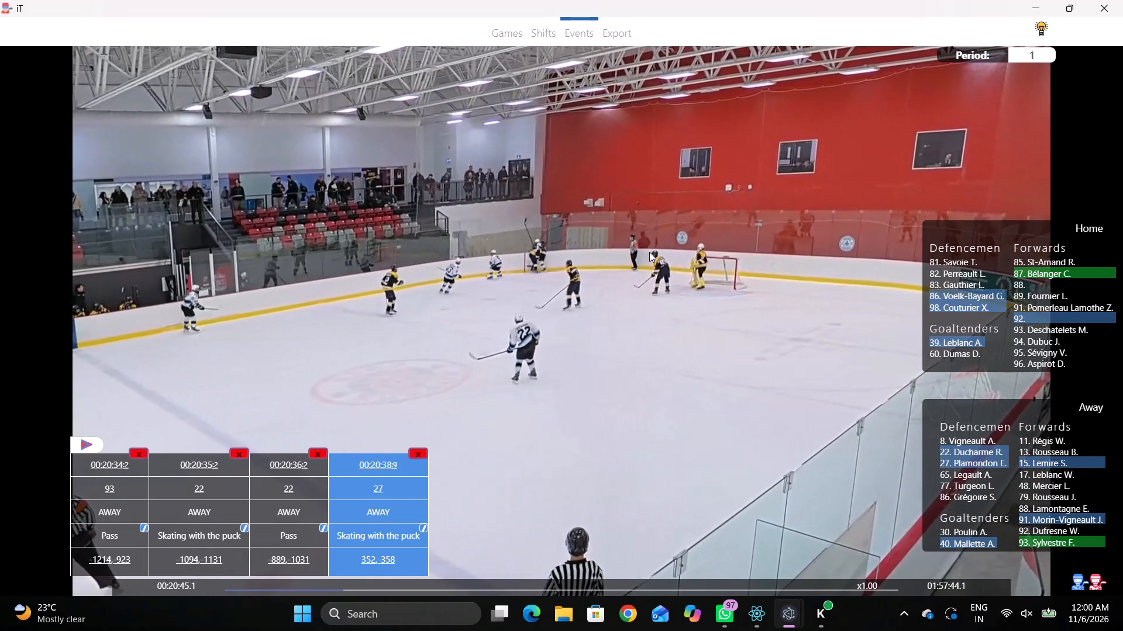
{"action": "type", "text": "q"}
{"action": "right_click", "coordinate": [639, 226]}
{"action": "left_click", "coordinate": [640, 228]}
{"action": "right_click", "coordinate": [634, 226]}
{"action": "left_click", "coordinate": [636, 232]}
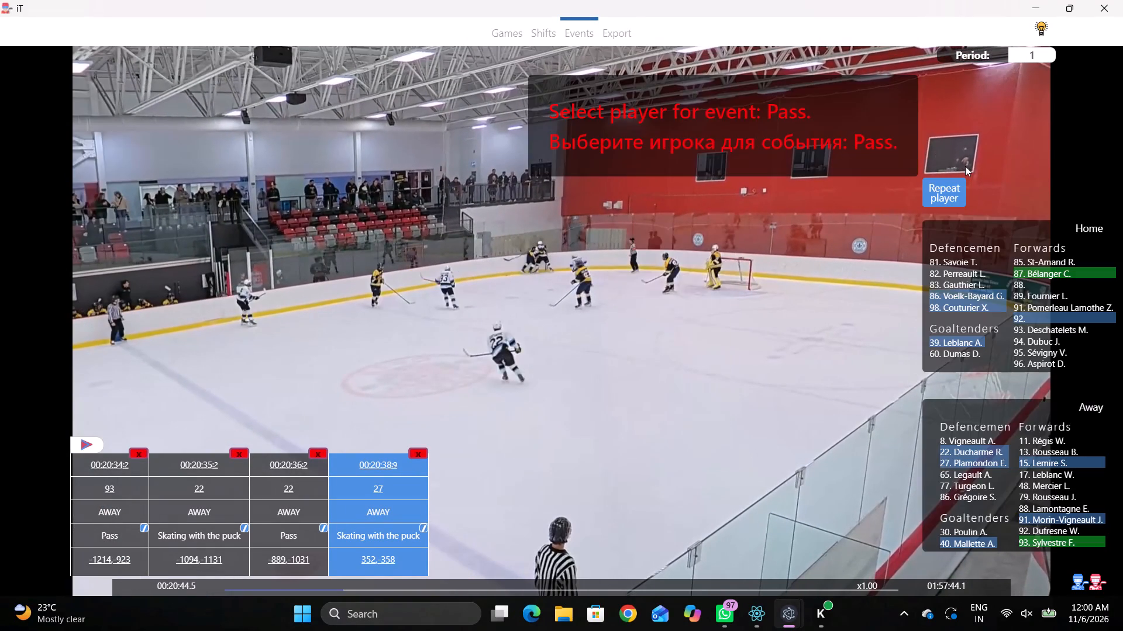
{"action": "left_click", "coordinate": [945, 185]}
{"action": "left_click", "coordinate": [814, 116]}
Log a Skating with the puck event at 00:20:45:7 for Home player 92, marked near the upper boards in the Home zone.
{"action": "key", "text": "q"}
{"action": "key", "text": "q"}
{"action": "key", "text": "q"}
{"action": "key", "text": "space"}
{"action": "key", "text": "v"}
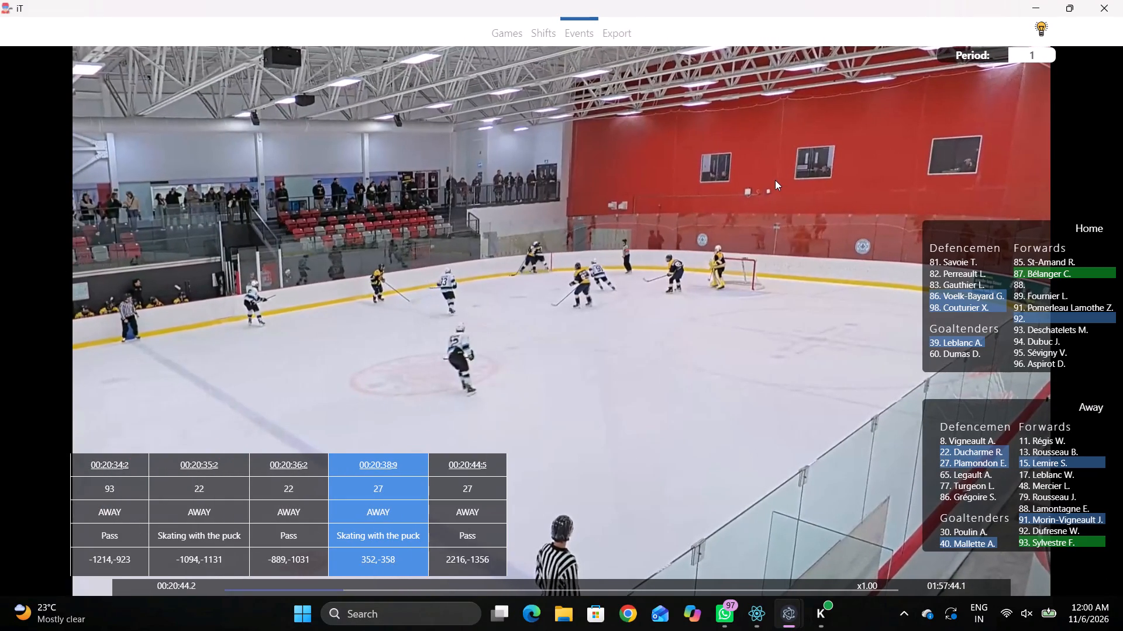
{"action": "key", "text": "space"}
{"action": "key", "text": "space"}
{"action": "key", "text": "space"}
{"action": "key", "text": "space"}
{"action": "key", "text": "space"}
{"action": "right_click", "coordinate": [649, 240]}
{"action": "left_click", "coordinate": [663, 252]}
{"action": "right_click_drag", "start_coordinate": [576, 241], "coordinate": [543, 247]}
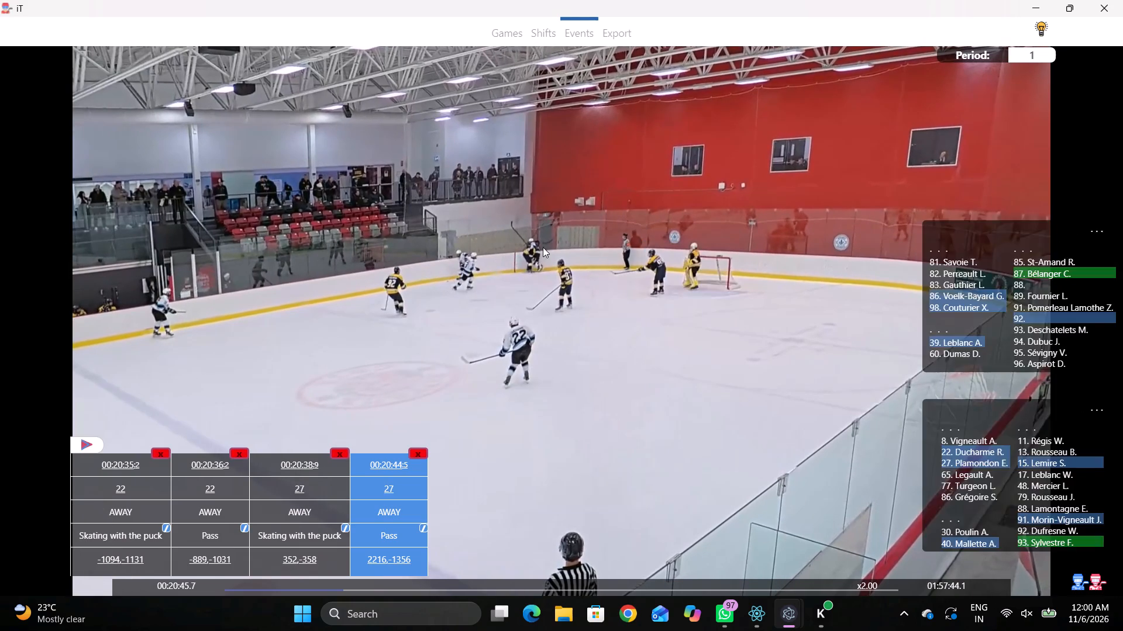
{"action": "right_click_drag", "start_coordinate": [543, 247], "coordinate": [546, 248]}
{"action": "left_click", "coordinate": [635, 275]}
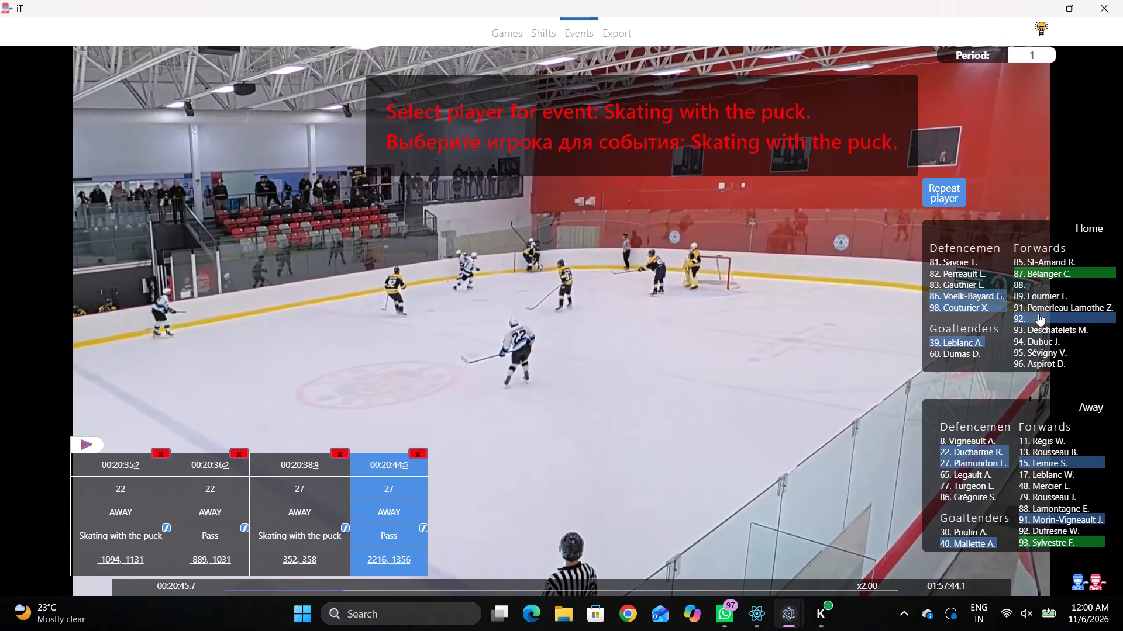
{"action": "left_click", "coordinate": [1038, 311]}
{"action": "left_click", "coordinate": [1038, 316]}
{"action": "left_click", "coordinate": [775, 125]}
Recheck the play before the 00:20:45:7 Skating with the puck event and reassign that event from Home player 92 to an Away forward.
{"action": "key", "text": "q"}
{"action": "key", "text": "q"}
{"action": "key", "text": "q"}
{"action": "key", "text": "q"}
{"action": "key", "text": "q"}
{"action": "key", "text": "q"}
{"action": "key", "text": "q"}
{"action": "key", "text": "q"}
{"action": "key", "text": "q"}
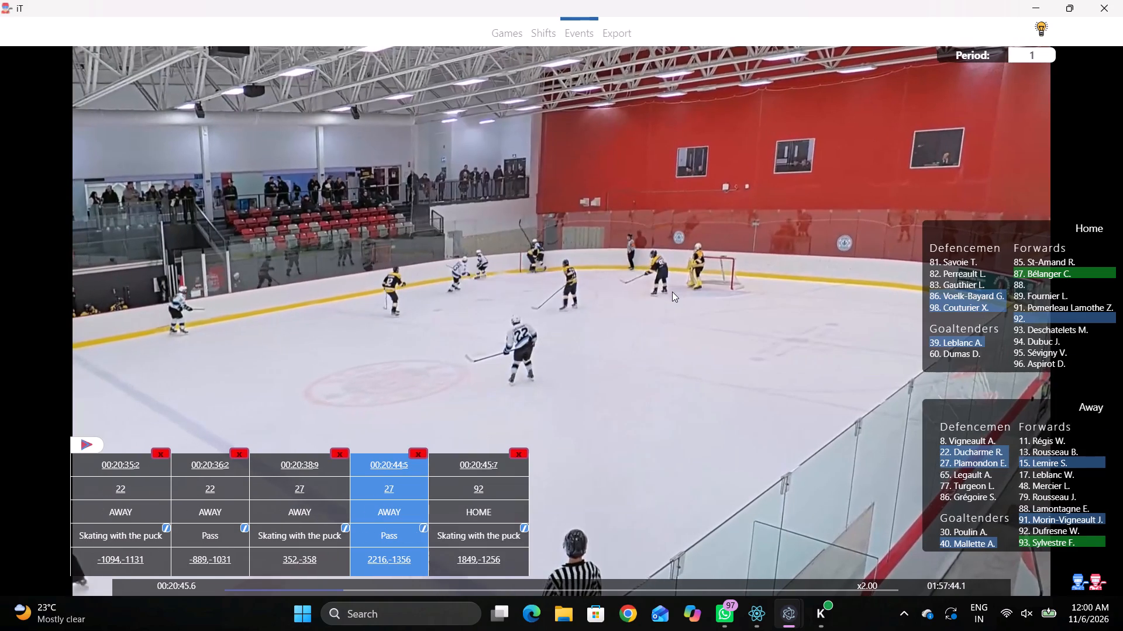
{"action": "type", "text": "qq"}
{"action": "key", "text": "q"}
{"action": "key", "text": "q"}
{"action": "key", "text": "q"}
{"action": "type", "text": "qq"}
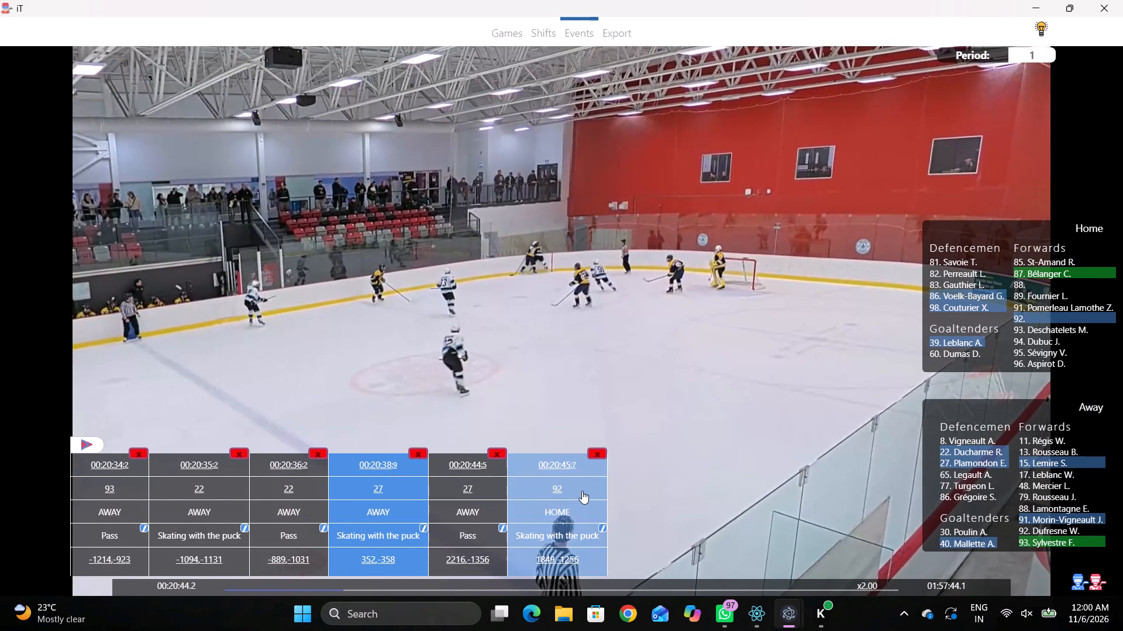
{"action": "left_click_drag", "start_coordinate": [580, 490], "coordinate": [571, 490]}
{"action": "left_click", "coordinate": [1035, 514]}
{"action": "key", "text": "shift+d"}
{"action": "key", "text": "space"}
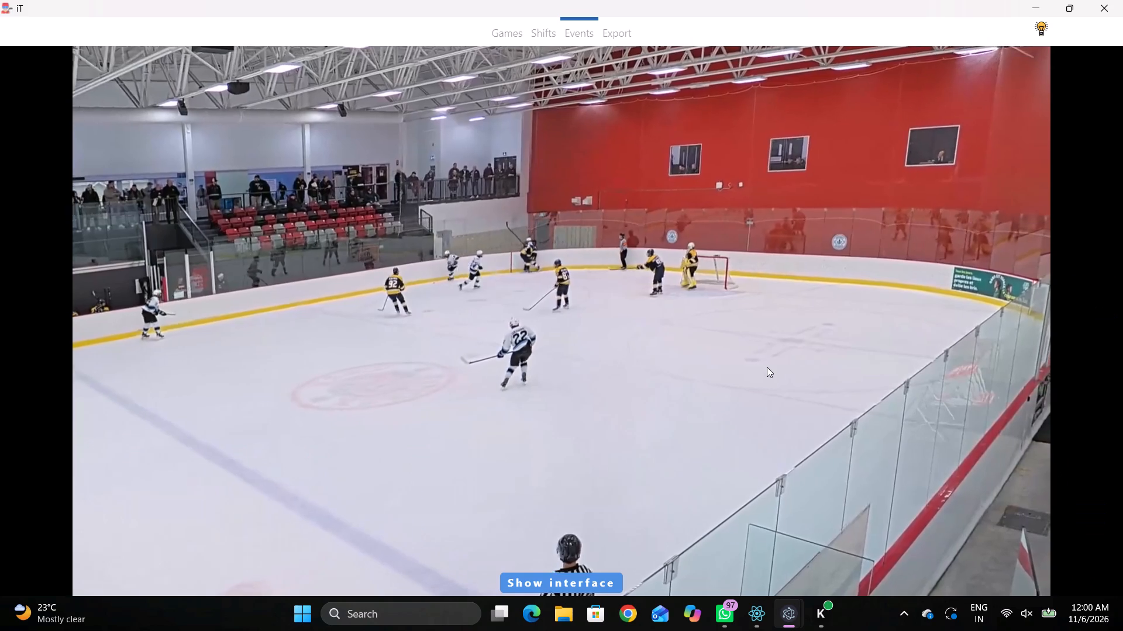
Log a Shot event repeating the last player, marked at the lower edge of the Home zone's upper faceoff circle.
{"action": "key", "text": "space"}
{"action": "key", "text": "space"}
{"action": "key", "text": "space"}
{"action": "key", "text": "space"}
{"action": "key", "text": "space"}
{"action": "key", "text": "space"}
{"action": "key", "text": "space"}
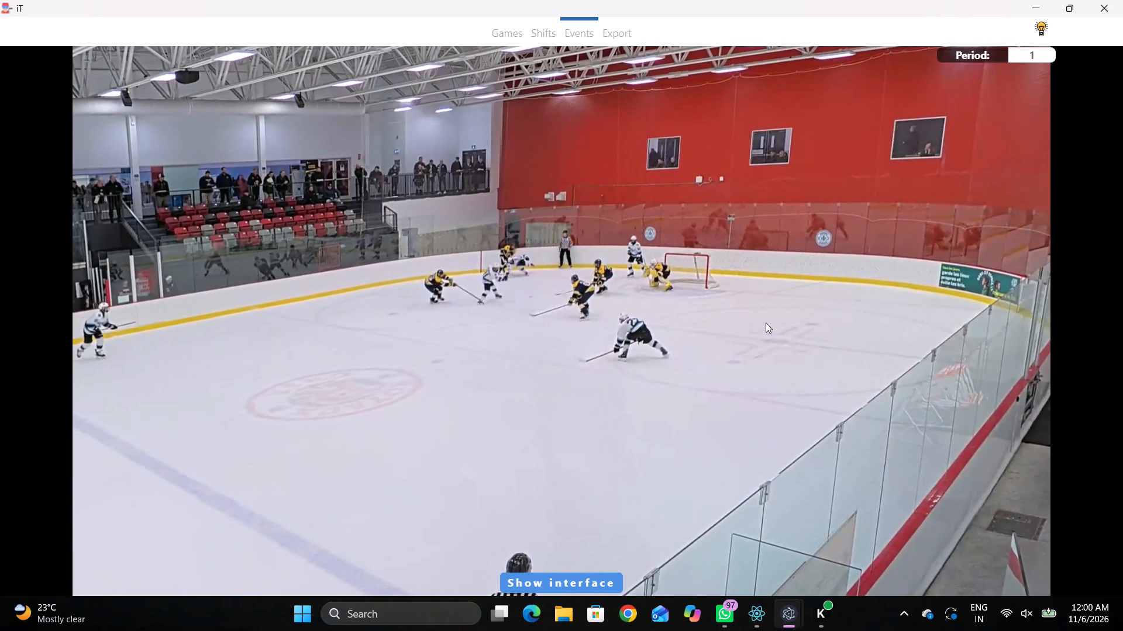
{"action": "type", "text": "rr qq"}
{"action": "key", "text": "q"}
{"action": "key", "text": "q"}
{"action": "key", "text": "q"}
{"action": "key", "text": "q"}
{"action": "key", "text": "q"}
{"action": "key", "text": "q"}
{"action": "key", "text": "q"}
{"action": "key", "text": "q"}
{"action": "key", "text": "q"}
{"action": "key", "text": "q"}
{"action": "key", "text": "q"}
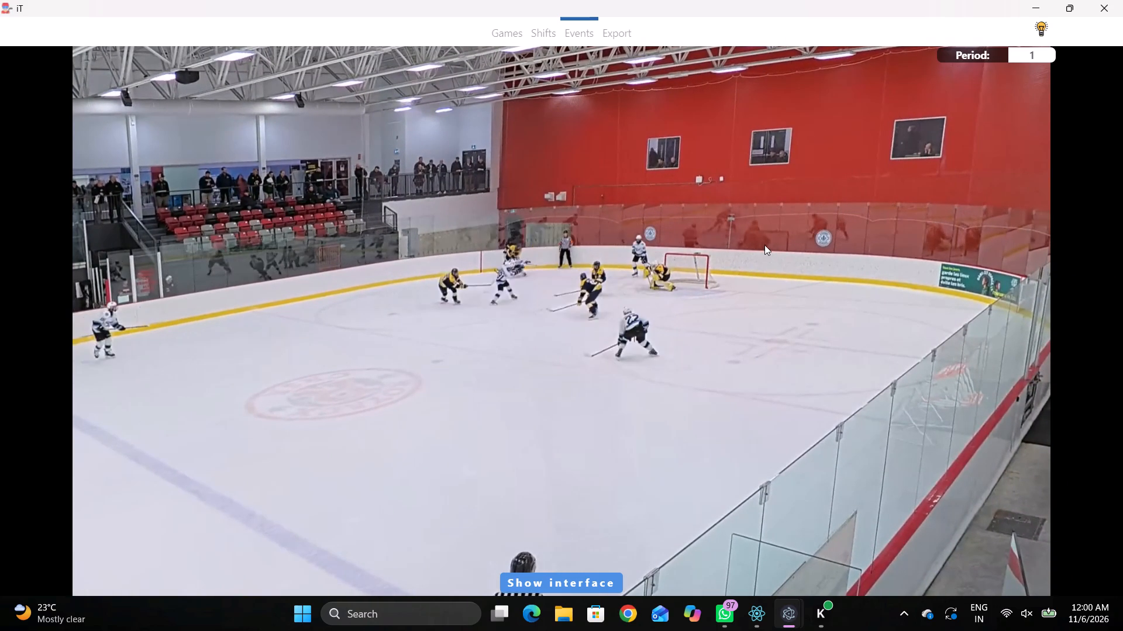
{"action": "key", "text": "q"}
{"action": "key", "text": "space"}
{"action": "key", "text": "space"}
{"action": "right_click_drag", "start_coordinate": [745, 240], "coordinate": [751, 241]}
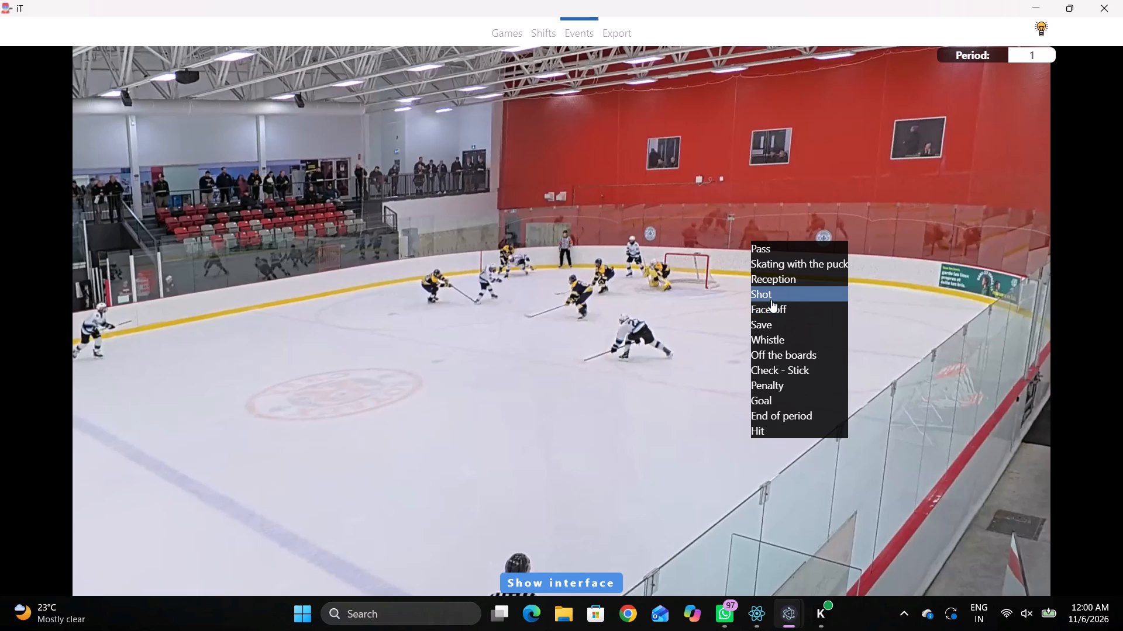
{"action": "left_click", "coordinate": [771, 297]}
{"action": "left_click", "coordinate": [328, 203]}
{"action": "left_click", "coordinate": [937, 192]}
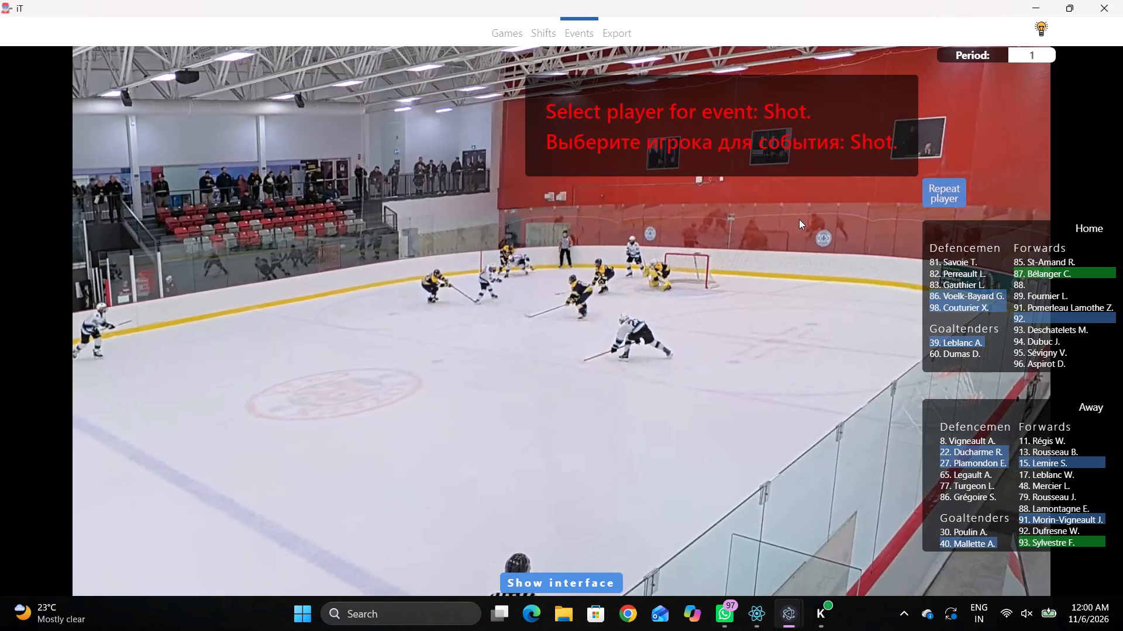
{"action": "left_click", "coordinate": [797, 217]}
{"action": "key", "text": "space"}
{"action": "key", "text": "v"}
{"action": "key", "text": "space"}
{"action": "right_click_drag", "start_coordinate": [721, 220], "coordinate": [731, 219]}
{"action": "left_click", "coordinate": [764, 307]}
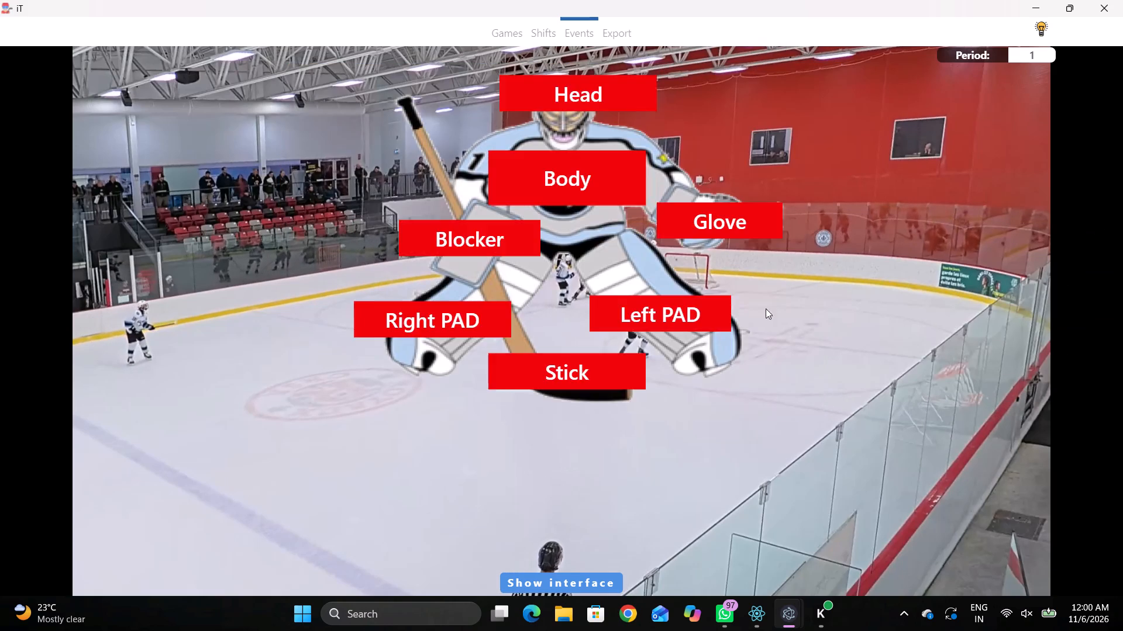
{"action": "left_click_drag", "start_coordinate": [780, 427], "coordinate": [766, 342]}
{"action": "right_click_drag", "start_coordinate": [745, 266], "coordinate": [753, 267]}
Log an Off the boards event marked on the end boards behind the Home net, slightly above the goal.
{"action": "type", "text": "qqq"}
{"action": "key", "text": "q"}
{"action": "type", "text": "qqr"}
{"action": "key", "text": "space"}
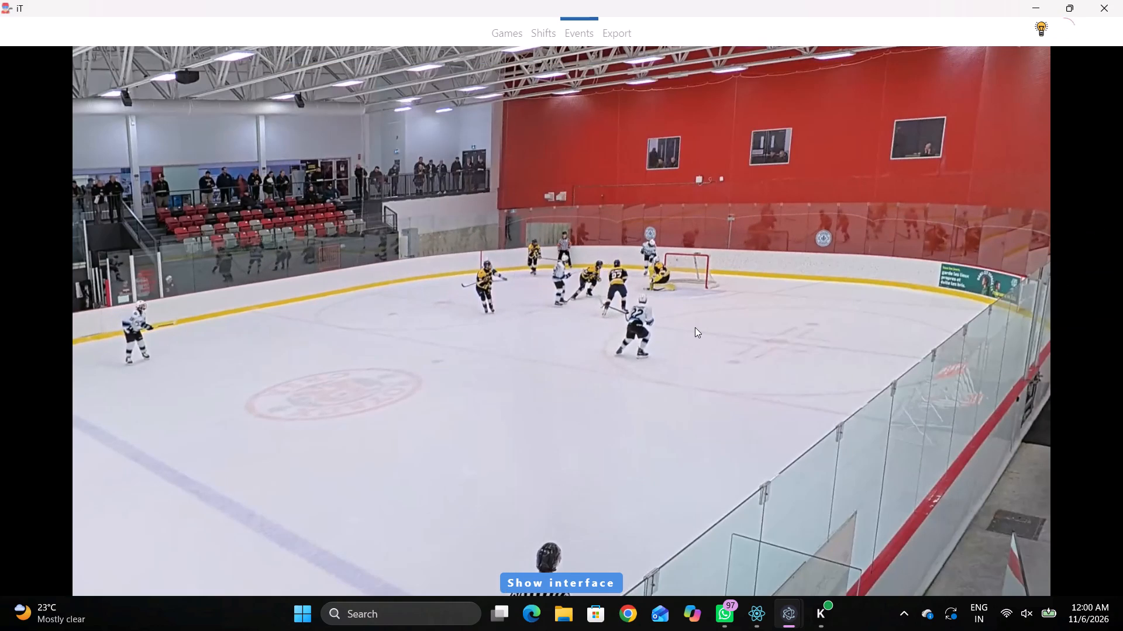
{"action": "key", "text": "space"}
{"action": "key", "text": "q"}
{"action": "key", "text": "q"}
{"action": "key", "text": "space"}
{"action": "key", "text": "v"}
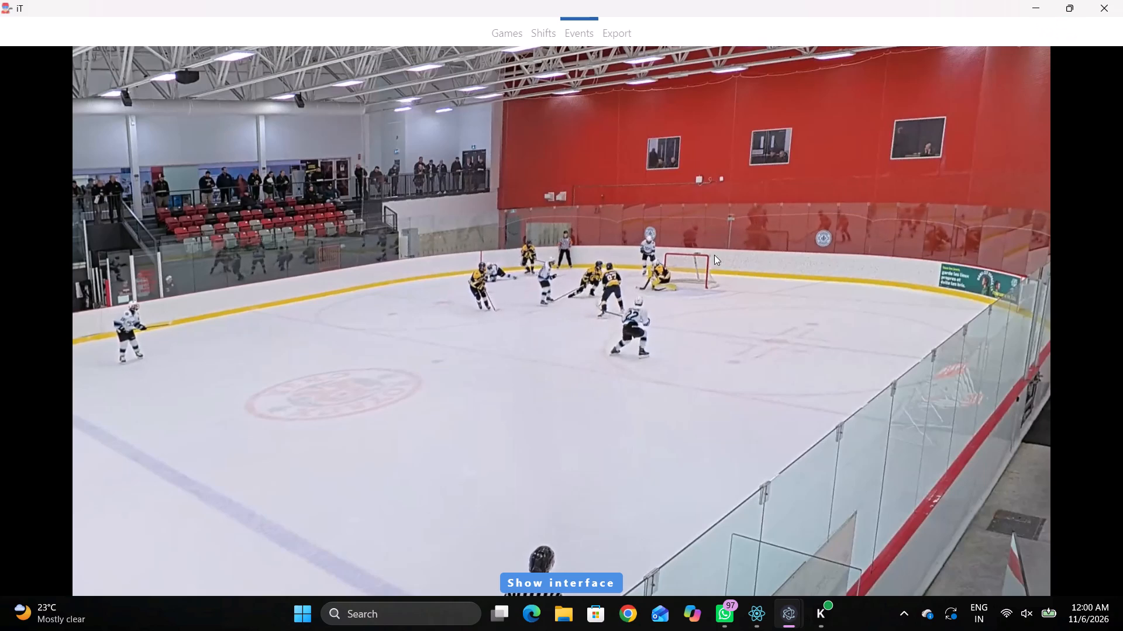
{"action": "key", "text": "space"}
{"action": "right_click_drag", "start_coordinate": [735, 212], "coordinate": [742, 220]}
{"action": "left_click", "coordinate": [780, 332]}
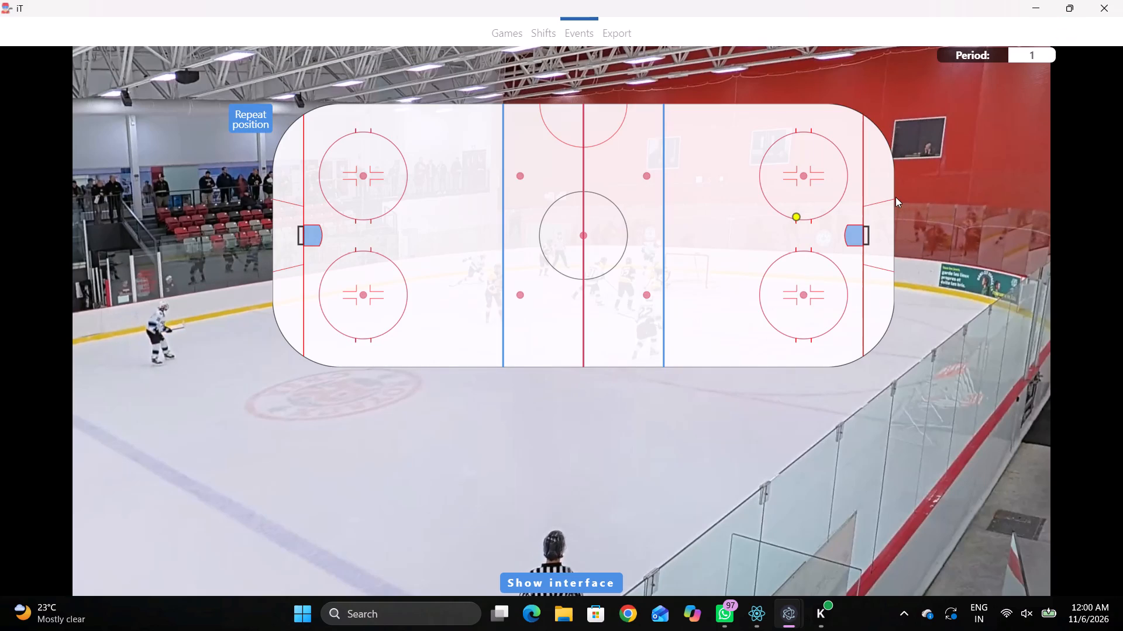
{"action": "left_click", "coordinate": [888, 208]}
Log a Skating with the puck event for Away player 93, marked behind the Home goal line just above the net.
{"action": "key", "text": "space"}
{"action": "key", "text": "v"}
{"action": "key", "text": "space"}
{"action": "key", "text": "space"}
{"action": "key", "text": "space"}
{"action": "right_click", "coordinate": [663, 247]}
{"action": "key", "text": "q"}
{"action": "left_click", "coordinate": [723, 274]}
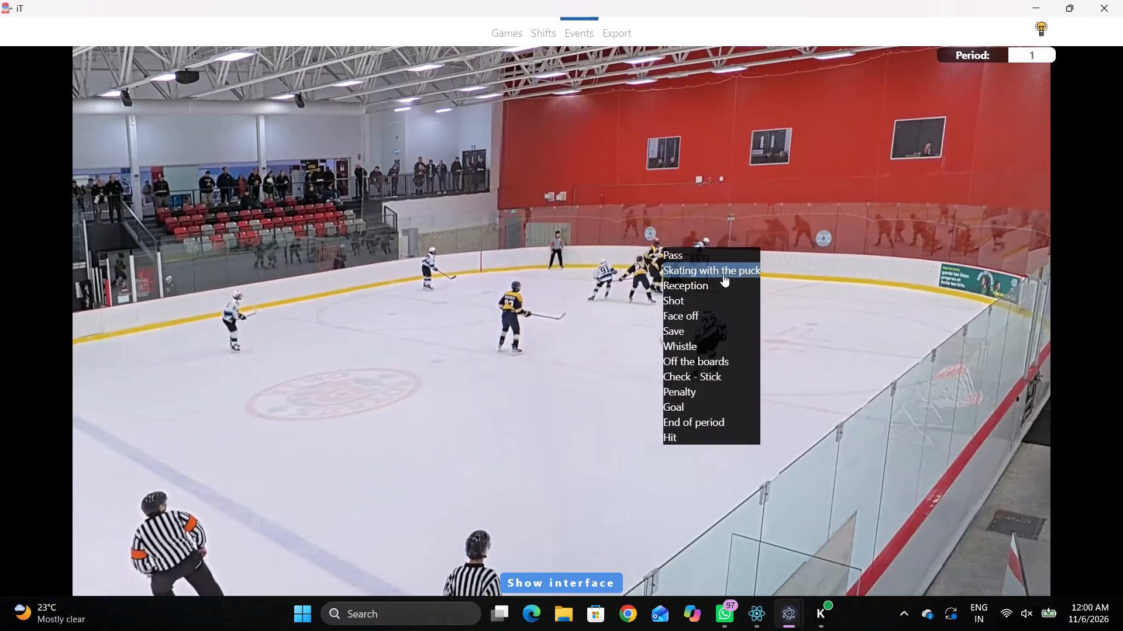
{"action": "left_click_drag", "start_coordinate": [1045, 544], "coordinate": [1041, 538]}
{"action": "left_click", "coordinate": [878, 202]}
Log a Pass event repeating Away player 93, marked behind the Home goal line just below the net.
{"action": "key", "text": "space"}
{"action": "key", "text": "space"}
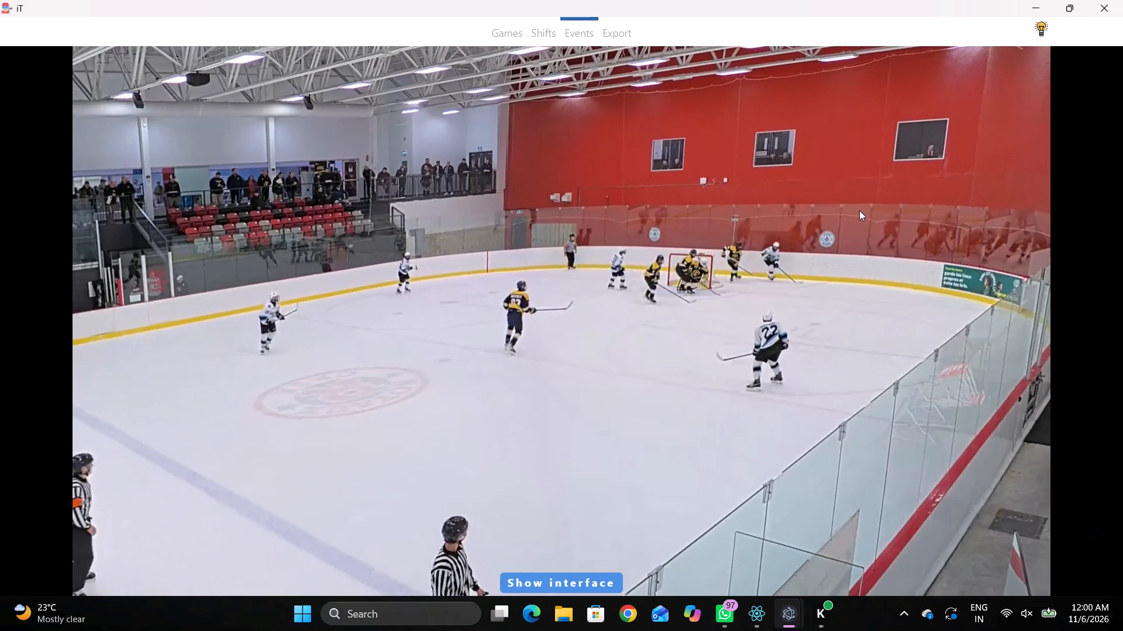
{"action": "key", "text": "space"}
{"action": "key", "text": "space"}
{"action": "key", "text": "space"}
{"action": "key", "text": "space"}
{"action": "key", "text": "q"}
{"action": "key", "text": "q"}
{"action": "key", "text": "q"}
{"action": "key", "text": "q"}
{"action": "key", "text": "q"}
{"action": "key", "text": "q"}
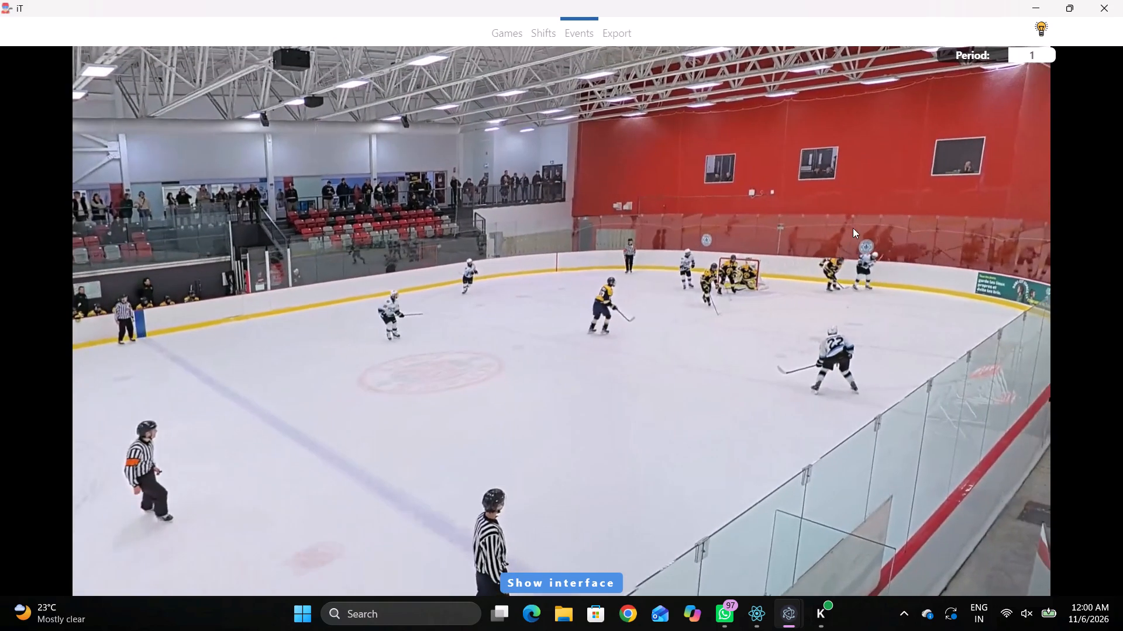
{"action": "key", "text": "q"}
{"action": "right_click", "coordinate": [859, 212]}
{"action": "left_click", "coordinate": [866, 220]}
{"action": "left_click", "coordinate": [966, 188]}
{"action": "left_click", "coordinate": [882, 260]}
Log a Pass event for Away player 22, marked in the Home zone between the blue line and the lower faceoff circle.
{"action": "key", "text": "space"}
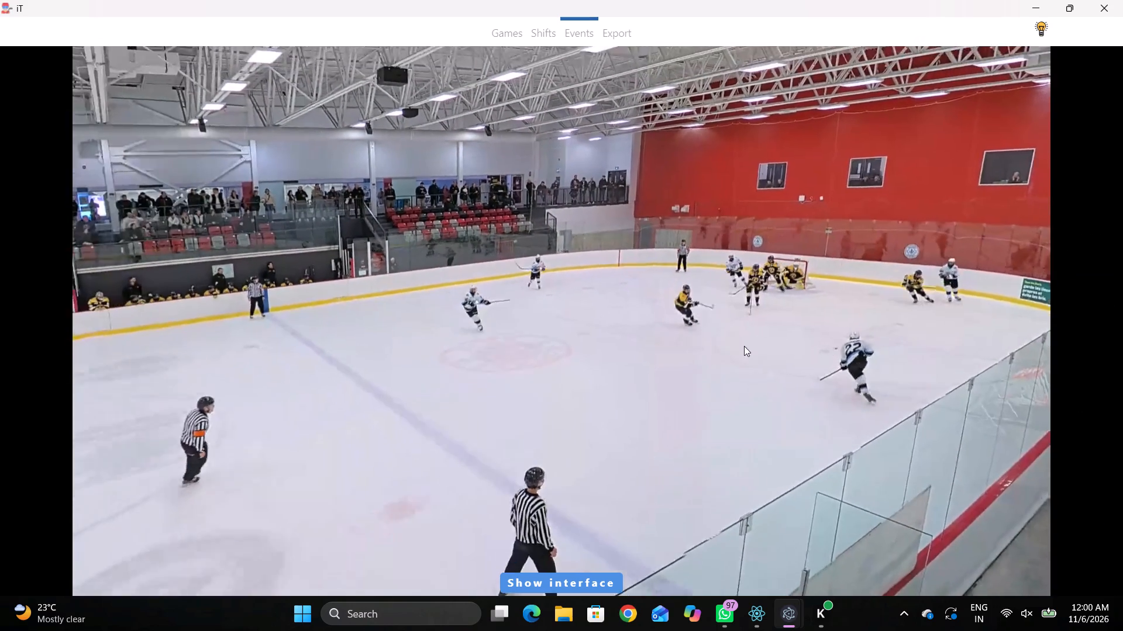
{"action": "key", "text": "space"}
{"action": "right_click", "coordinate": [720, 289]}
{"action": "left_click", "coordinate": [777, 308]}
{"action": "left_click_drag", "start_coordinate": [830, 332], "coordinate": [824, 328]}
{"action": "right_click_drag", "start_coordinate": [734, 317], "coordinate": [725, 317]}
{"action": "left_click", "coordinate": [732, 324]}
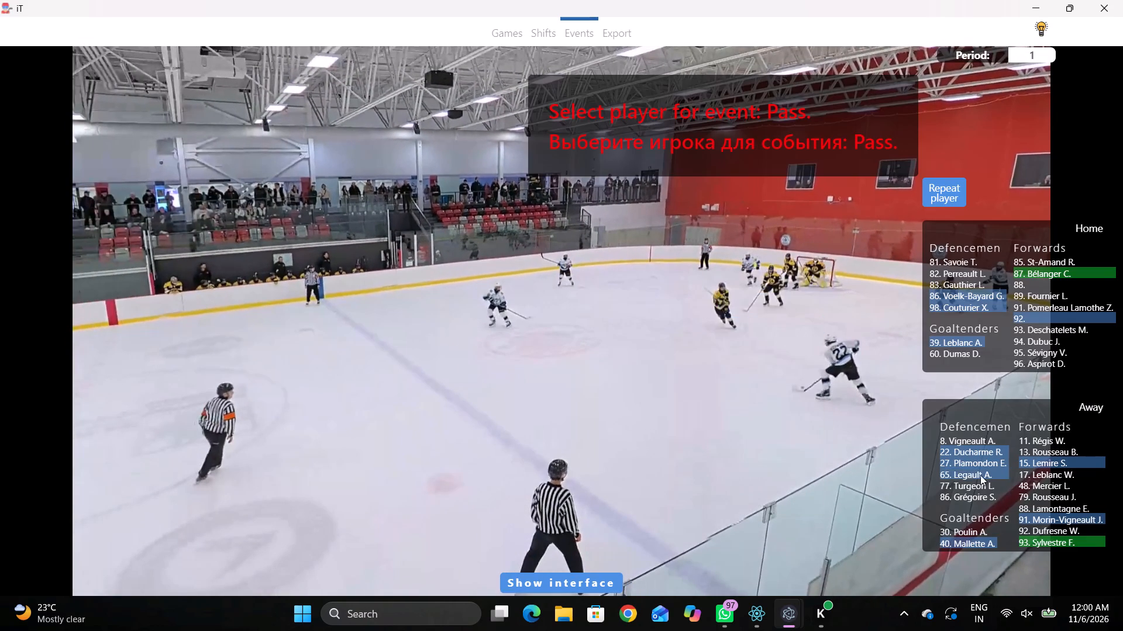
{"action": "left_click", "coordinate": [952, 453]}
{"action": "left_click", "coordinate": [726, 291]}
Log a Skating with the puck event for Away player 27, marked just inside the Home blue line toward the upper boards.
{"action": "key", "text": "space"}
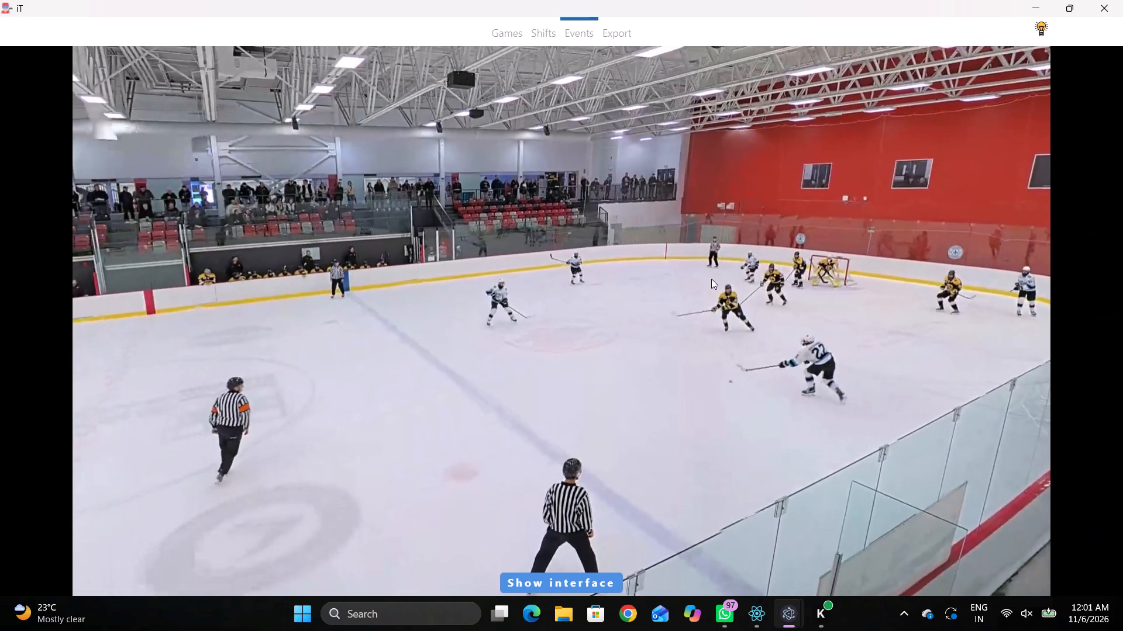
{"action": "key", "text": "space"}
{"action": "key", "text": "space"}
{"action": "key", "text": "space"}
{"action": "right_click", "coordinate": [666, 269]}
{"action": "key", "text": "space"}
{"action": "key", "text": "space"}
{"action": "right_click_drag", "start_coordinate": [677, 266], "coordinate": [673, 272]}
{"action": "left_click", "coordinate": [760, 302]}
{"action": "right_click_drag", "start_coordinate": [769, 271], "coordinate": [778, 276]}
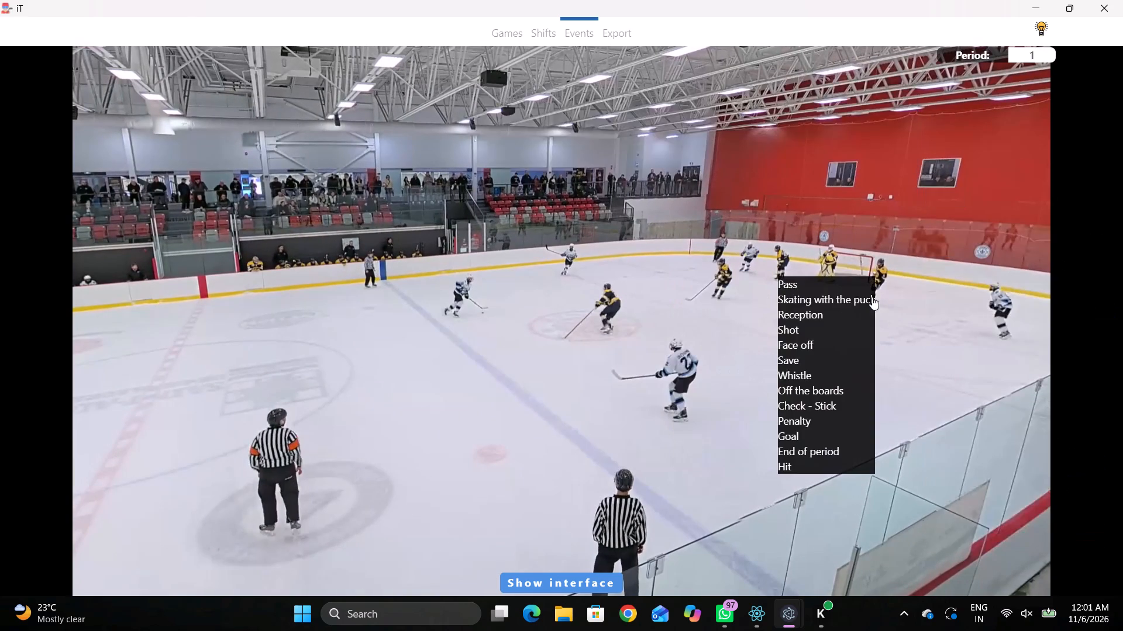
{"action": "left_click", "coordinate": [863, 298]}
{"action": "left_click", "coordinate": [962, 464]}
{"action": "left_click", "coordinate": [690, 148]}
Log a Pass event at 00:20:54:7 repeating Away player 27, marked just inside the Home blue line in the upper half.
{"action": "key", "text": "space"}
{"action": "key", "text": "space"}
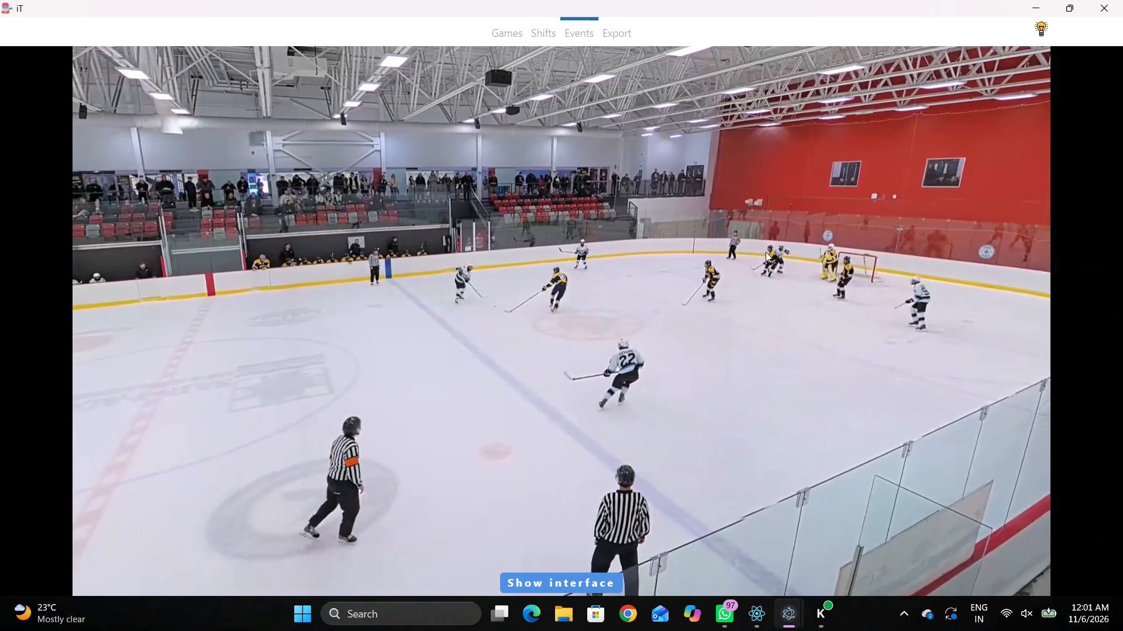
{"action": "key", "text": "space"}
{"action": "key", "text": "space"}
{"action": "type", "text": "q"}
{"action": "key", "text": "q"}
{"action": "key", "text": "q"}
{"action": "key", "text": "q"}
{"action": "key", "text": "q"}
{"action": "right_click", "coordinate": [757, 239]}
{"action": "left_click", "coordinate": [770, 238]}
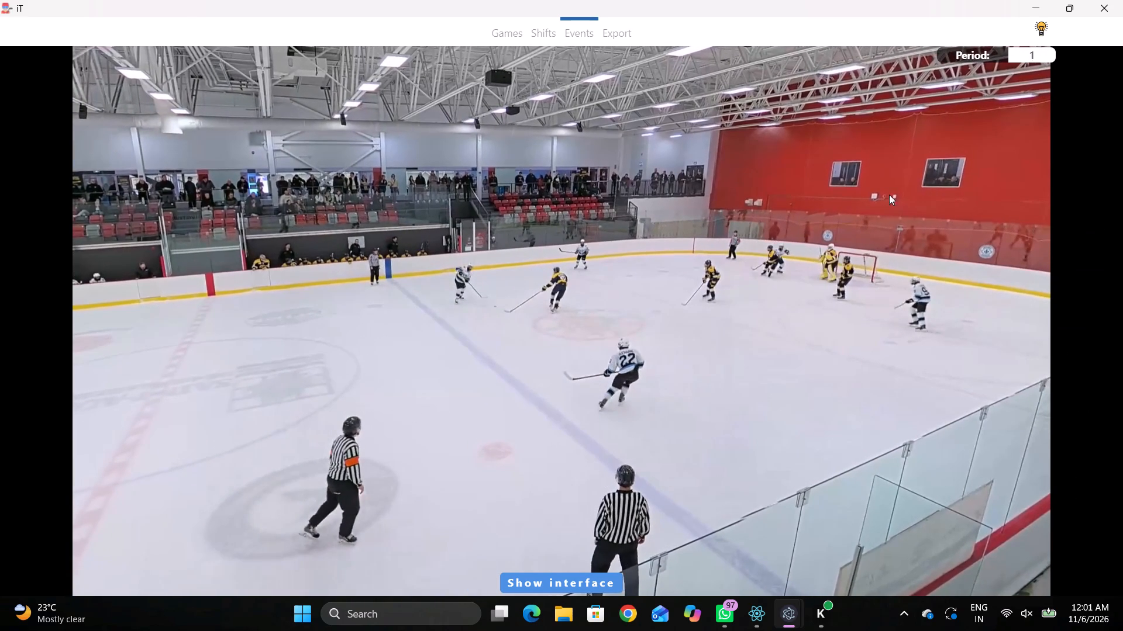
{"action": "right_click", "coordinate": [852, 188]}
{"action": "left_click", "coordinate": [869, 193]}
{"action": "left_click", "coordinate": [991, 188]}
{"action": "left_click", "coordinate": [952, 193]}
{"action": "left_click", "coordinate": [686, 166]}
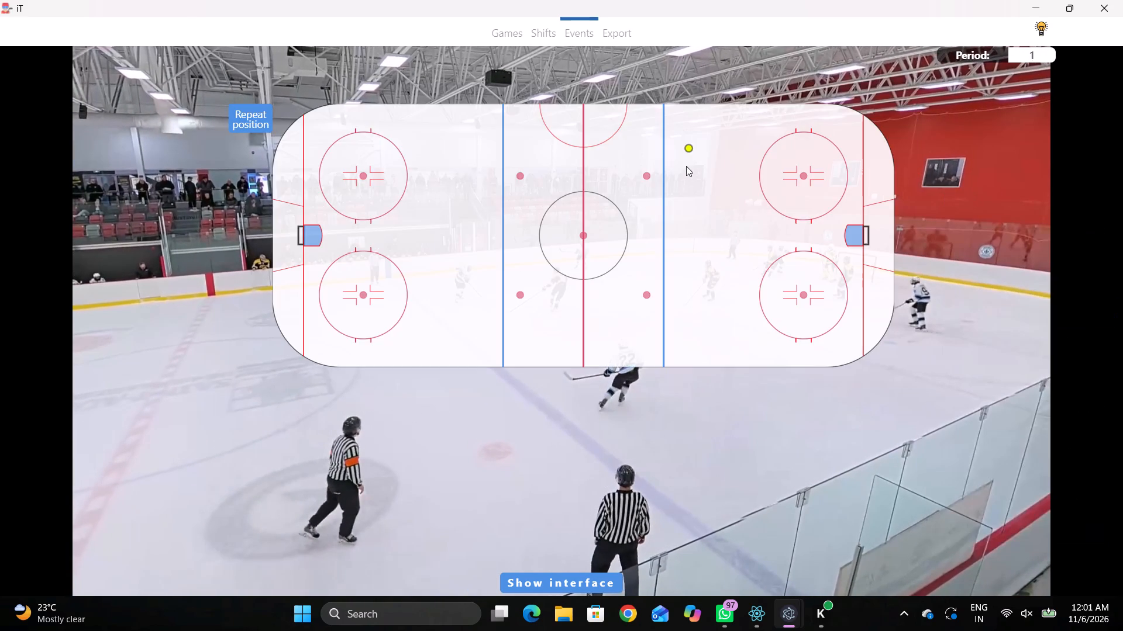
Log a Skating with the puck event at 00:20:57:1 for Away player 22, marked inside the centre circle on the Home side.
{"action": "key", "text": "space"}
{"action": "key", "text": "space"}
{"action": "right_click_drag", "start_coordinate": [687, 207], "coordinate": [683, 216]}
{"action": "key", "text": "space"}
{"action": "key", "text": "space"}
{"action": "right_click_drag", "start_coordinate": [694, 201], "coordinate": [694, 212]}
{"action": "key", "text": "q"}
{"action": "left_click", "coordinate": [742, 225]}
{"action": "right_click_drag", "start_coordinate": [750, 232], "coordinate": [737, 235]}
{"action": "left_click", "coordinate": [812, 259]}
{"action": "left_click", "coordinate": [956, 444]}
{"action": "left_click", "coordinate": [956, 450]}
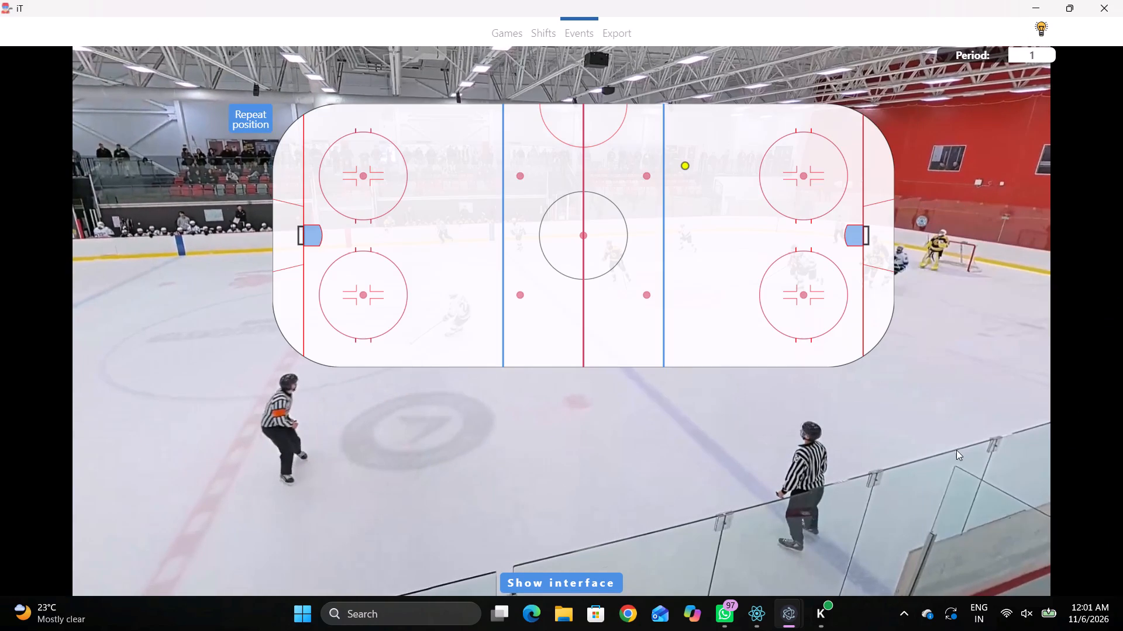
{"action": "left_click", "coordinate": [601, 246]}
Log a Pass event at 00:20:59:3 repeating Away player 22, marked at the lower neutral-zone faceoff dot on the Away side.
{"action": "key", "text": "space"}
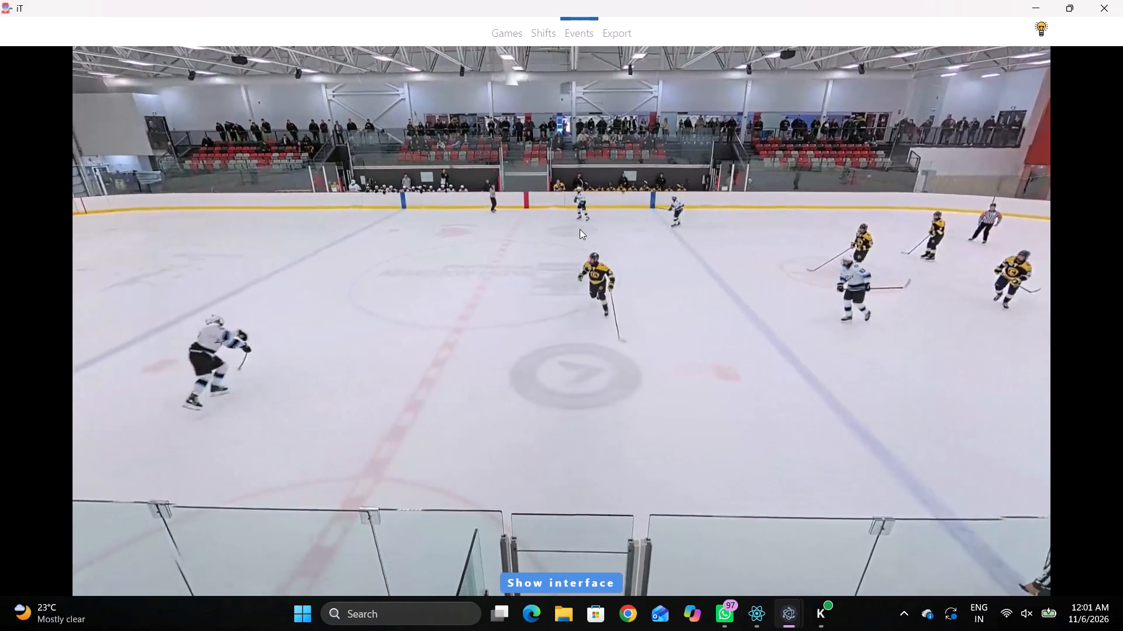
{"action": "key", "text": "space"}
{"action": "type", "text": "q"}
{"action": "key", "text": "q"}
{"action": "key", "text": "q"}
{"action": "key", "text": "q"}
{"action": "type", "text": "qqq"}
{"action": "right_click", "coordinate": [674, 209]}
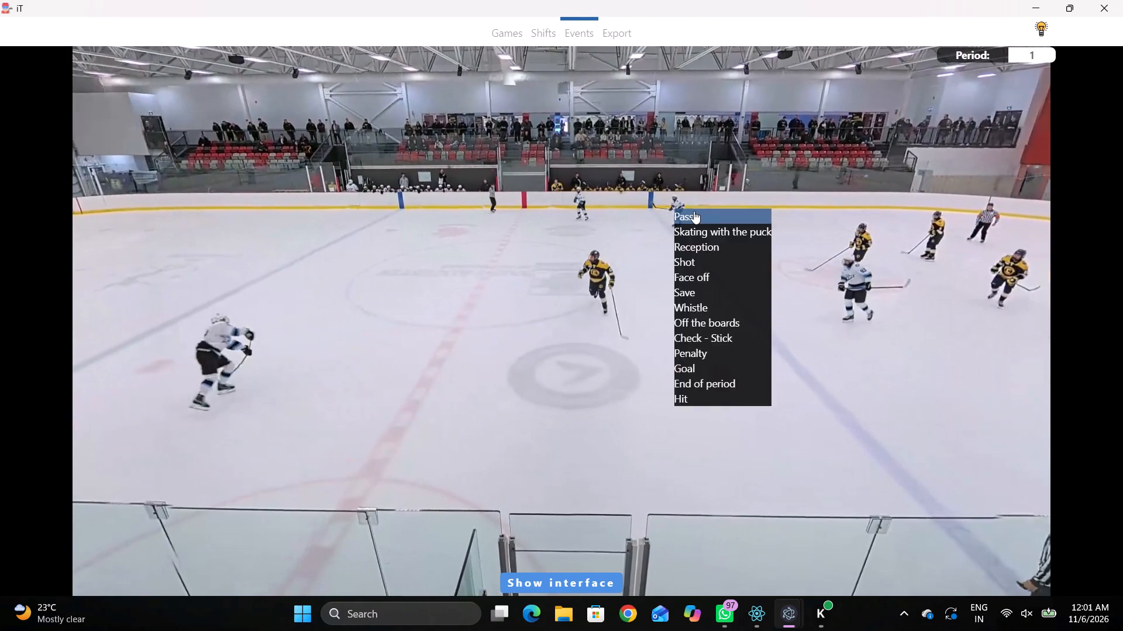
{"action": "left_click", "coordinate": [694, 212]}
{"action": "left_click", "coordinate": [940, 189]}
{"action": "left_click", "coordinate": [525, 296]}
Log a Skating with the puck event at 00:21:00:4 for Away player 15, marked near the upper neutral-zone faceoff dot on the Home side.
{"action": "key", "text": "space"}
{"action": "key", "text": "space"}
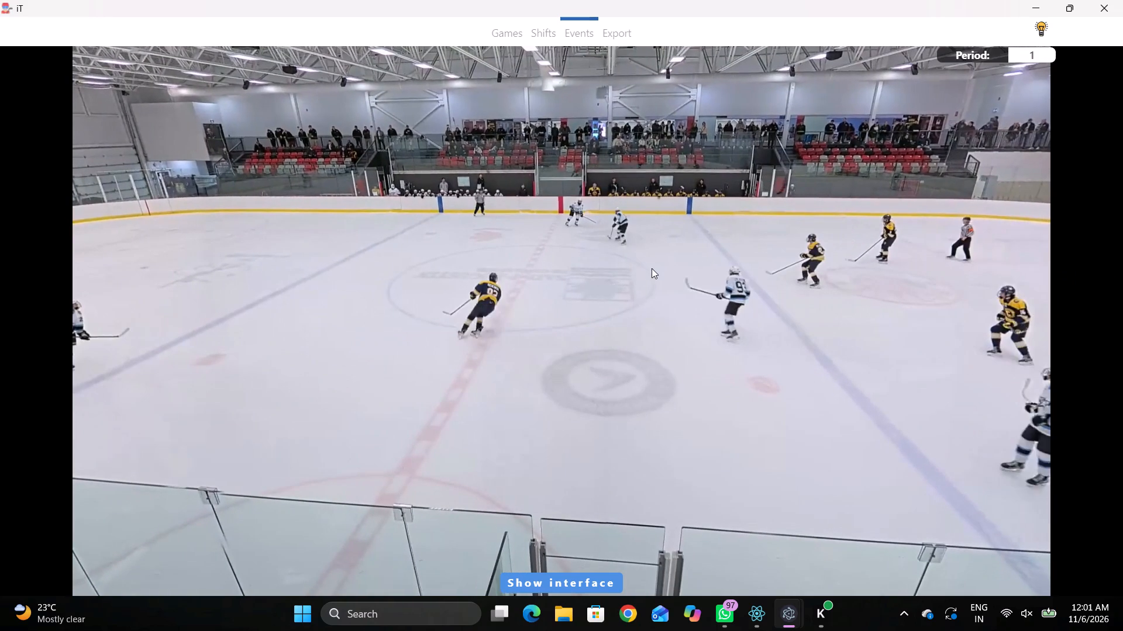
{"action": "right_click", "coordinate": [651, 248]}
{"action": "left_click", "coordinate": [714, 273]}
{"action": "left_click", "coordinate": [1047, 457]}
{"action": "left_click_drag", "start_coordinate": [652, 196], "coordinate": [631, 183]}
Recheck the following play and reassign the 00:21:00:4 Skating with the puck event to an Away defenceman.
{"action": "key", "text": "space"}
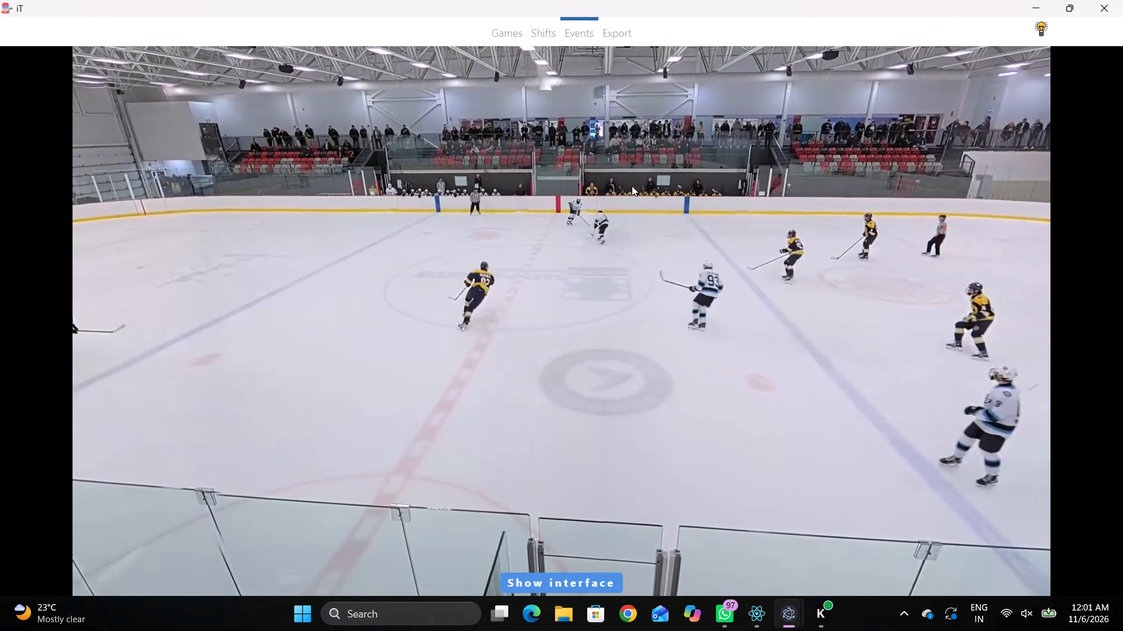
{"action": "key", "text": "space"}
{"action": "key", "text": "space"}
{"action": "key", "text": "space"}
{"action": "key", "text": "space"}
{"action": "key", "text": "space"}
{"action": "key", "text": "q"}
{"action": "key", "text": "shift+d"}
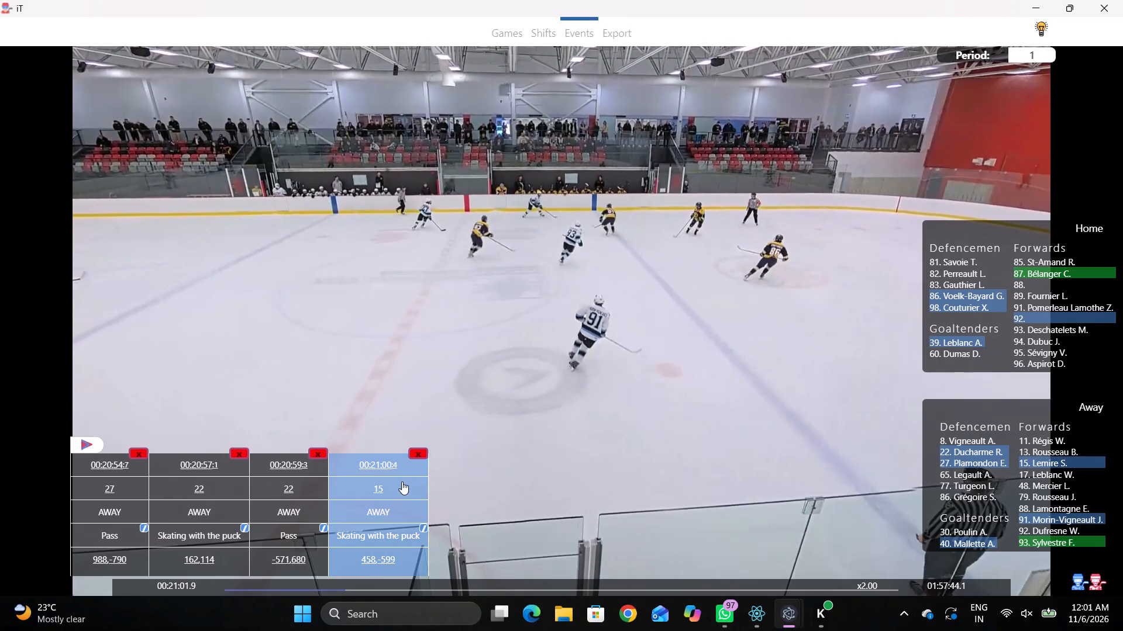
{"action": "left_click", "coordinate": [392, 486]}
{"action": "left_click", "coordinate": [950, 457]}
{"action": "key", "text": "shift+d"}
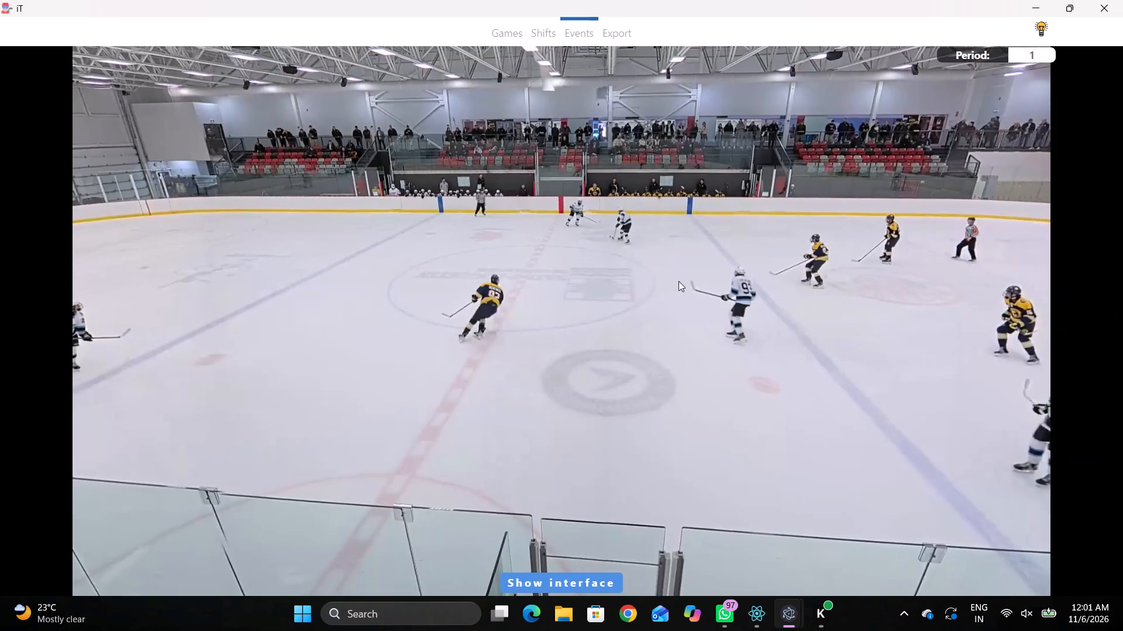
Log a Pass event at 00:21:02:8 repeating Away player 27, marked beside the centre line above the centre circle, on the Home side.
{"action": "key", "text": "space"}
{"action": "key", "text": "space"}
{"action": "key", "text": "space"}
{"action": "key", "text": "space"}
{"action": "key", "text": "space"}
{"action": "key", "text": "space"}
{"action": "key", "text": "space"}
{"action": "key", "text": "space"}
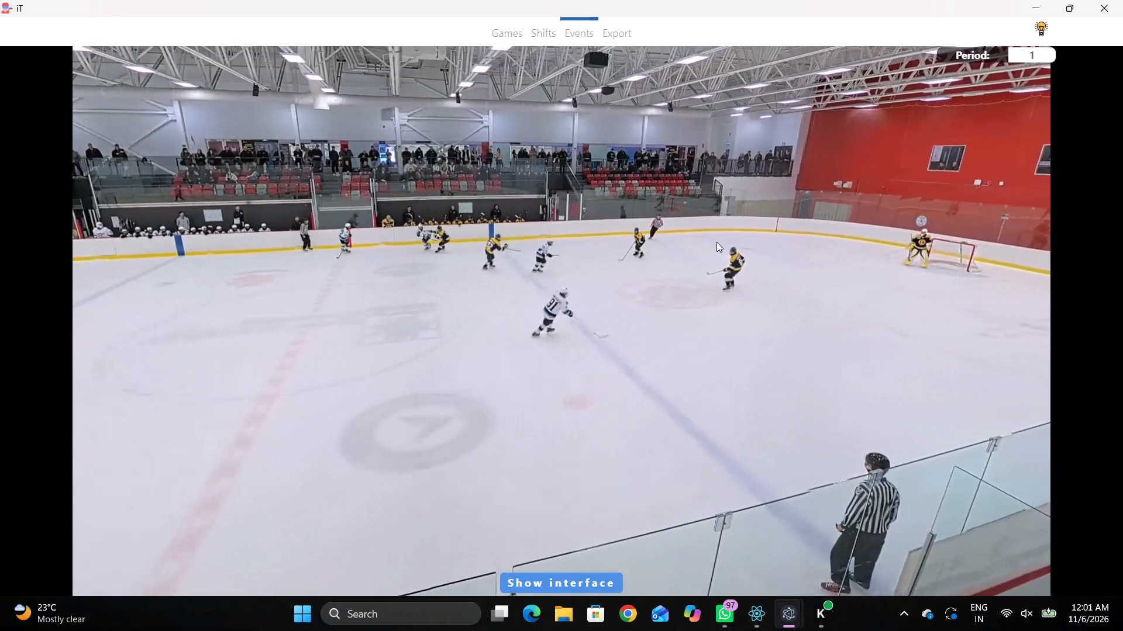
{"action": "key", "text": "q"}
{"action": "right_click", "coordinate": [714, 241]}
{"action": "left_click", "coordinate": [740, 248]}
{"action": "left_click", "coordinate": [945, 190]}
{"action": "left_click", "coordinate": [591, 170]}
Log a Skating with the puck event at 00:21:03:4 for Away player 91, marked centrally in the Home zone, slightly above the rink's midline.
{"action": "key", "text": "space"}
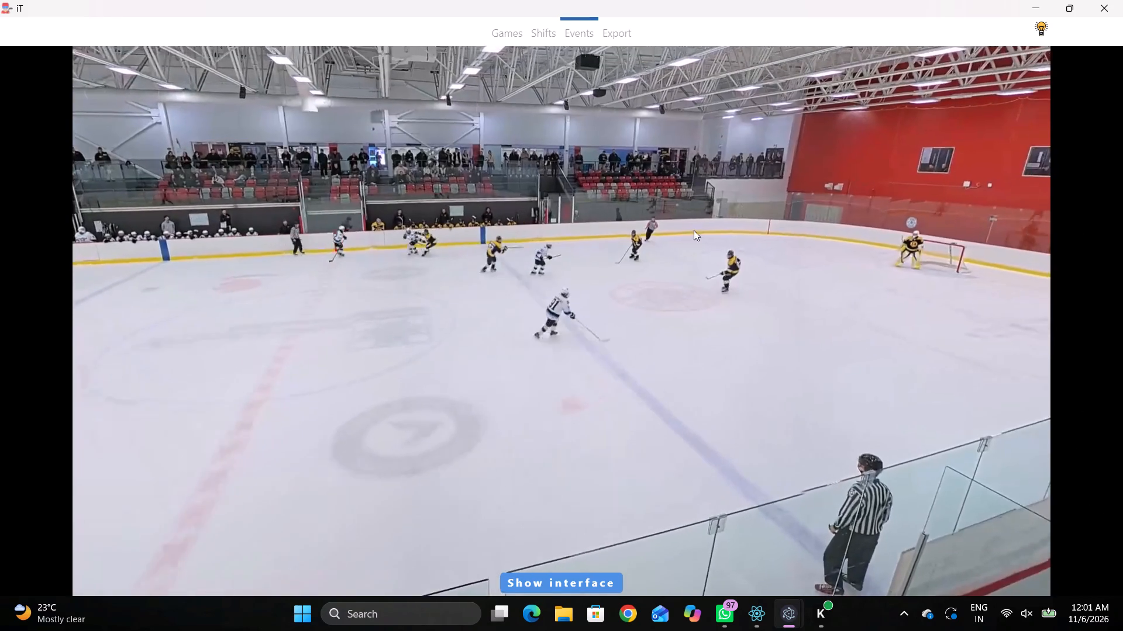
{"action": "key", "text": "space"}
{"action": "key", "text": "space"}
{"action": "key", "text": "space"}
{"action": "type", "text": "q"}
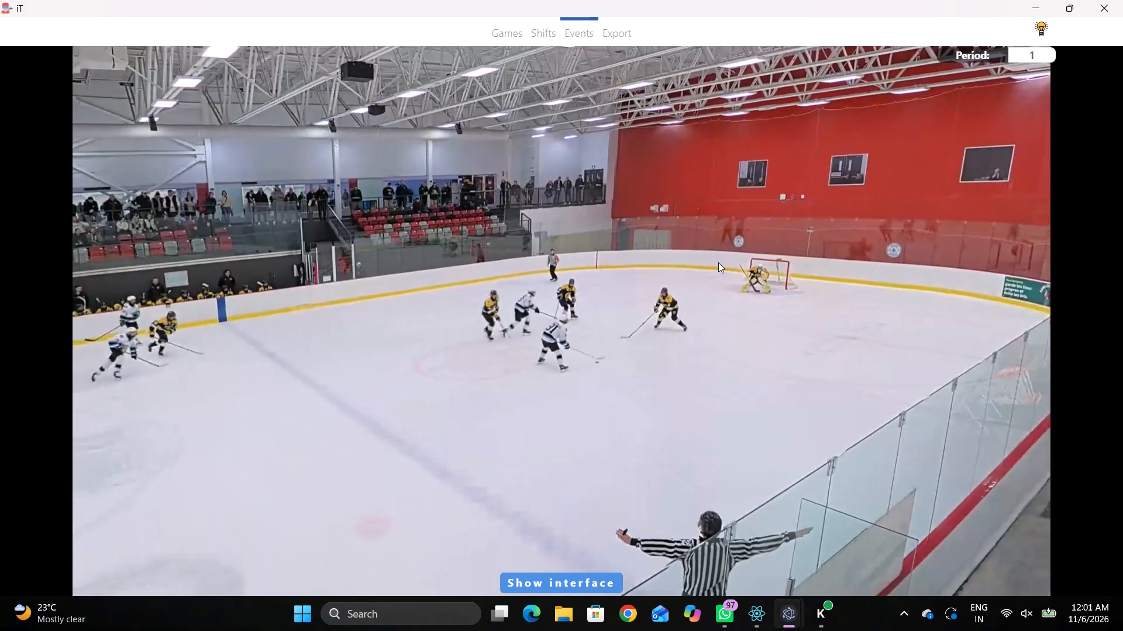
{"action": "key", "text": "space"}
{"action": "key", "text": "space"}
{"action": "right_click_drag", "start_coordinate": [732, 240], "coordinate": [739, 245]}
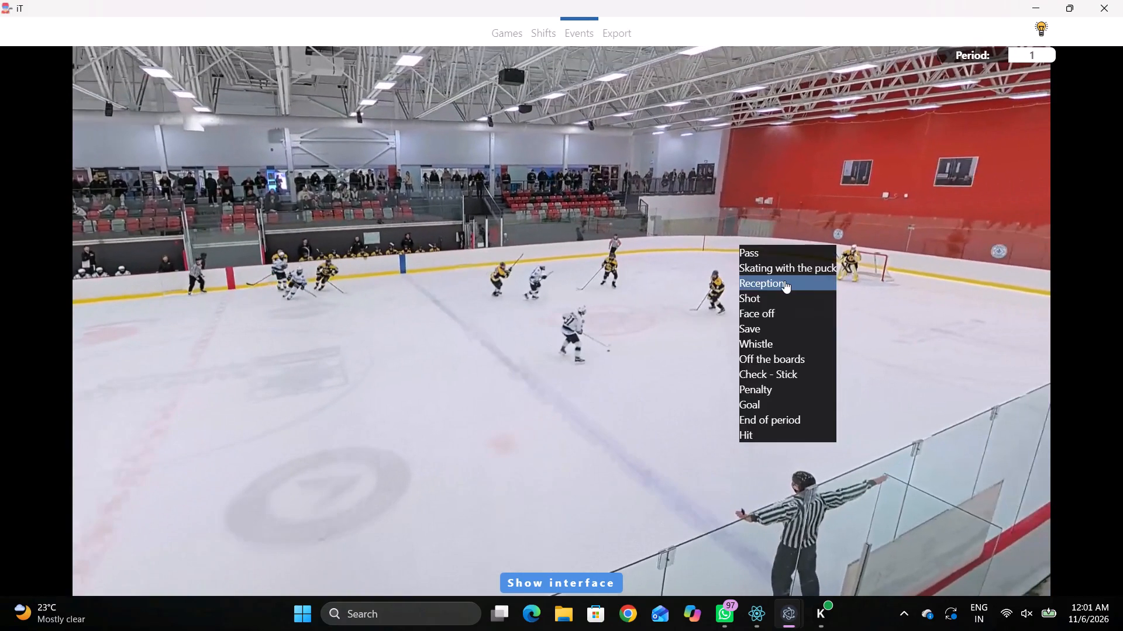
{"action": "left_click", "coordinate": [784, 280]}
{"action": "right_click", "coordinate": [746, 269]}
{"action": "left_click", "coordinate": [824, 290]}
{"action": "left_click", "coordinate": [1034, 516]}
{"action": "left_click", "coordinate": [727, 219]}
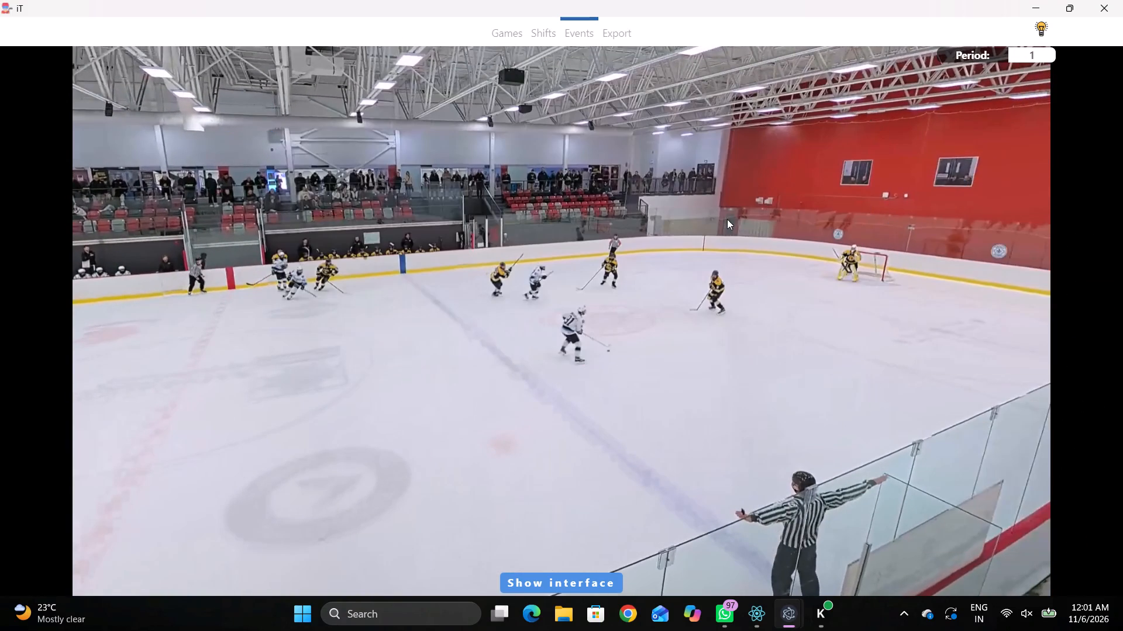
{"action": "key", "text": "shift+d"}
{"action": "key", "text": "shift+d"}
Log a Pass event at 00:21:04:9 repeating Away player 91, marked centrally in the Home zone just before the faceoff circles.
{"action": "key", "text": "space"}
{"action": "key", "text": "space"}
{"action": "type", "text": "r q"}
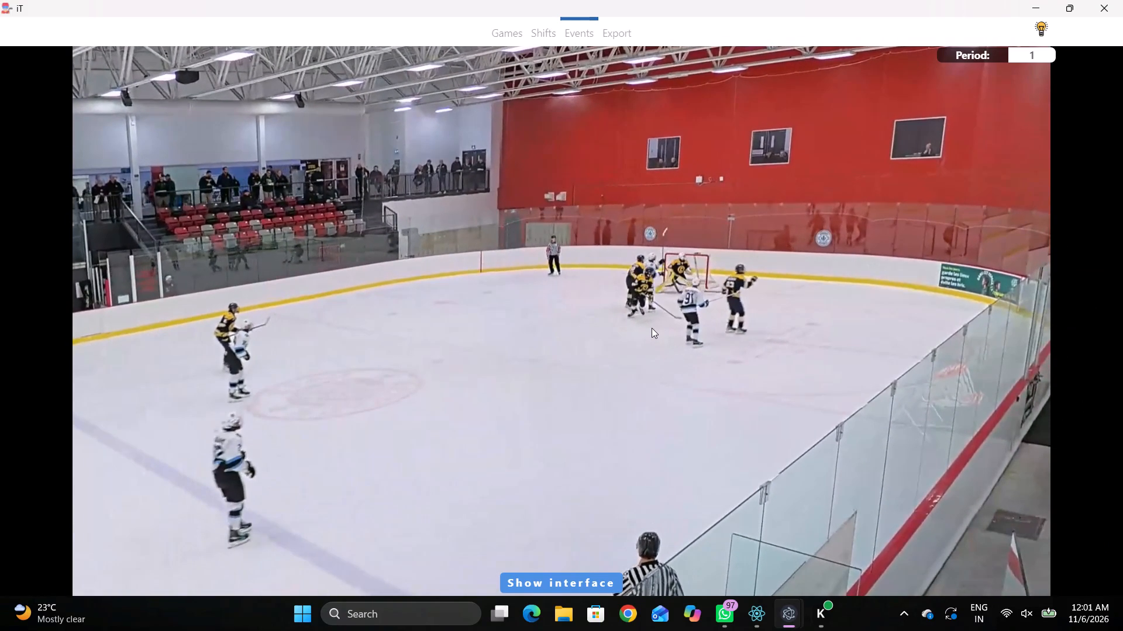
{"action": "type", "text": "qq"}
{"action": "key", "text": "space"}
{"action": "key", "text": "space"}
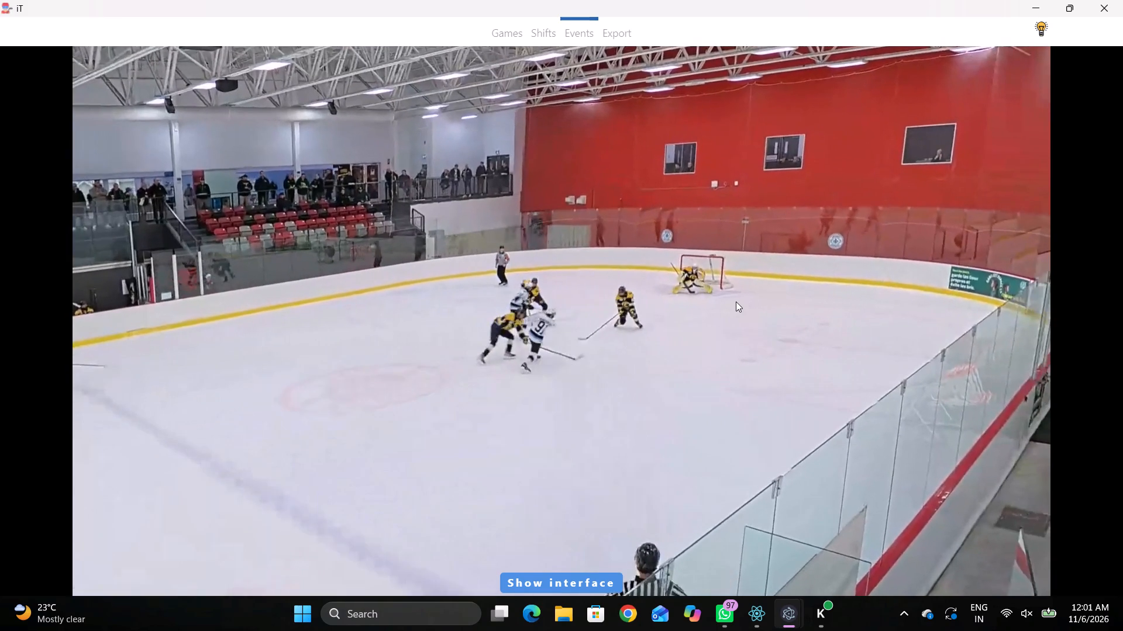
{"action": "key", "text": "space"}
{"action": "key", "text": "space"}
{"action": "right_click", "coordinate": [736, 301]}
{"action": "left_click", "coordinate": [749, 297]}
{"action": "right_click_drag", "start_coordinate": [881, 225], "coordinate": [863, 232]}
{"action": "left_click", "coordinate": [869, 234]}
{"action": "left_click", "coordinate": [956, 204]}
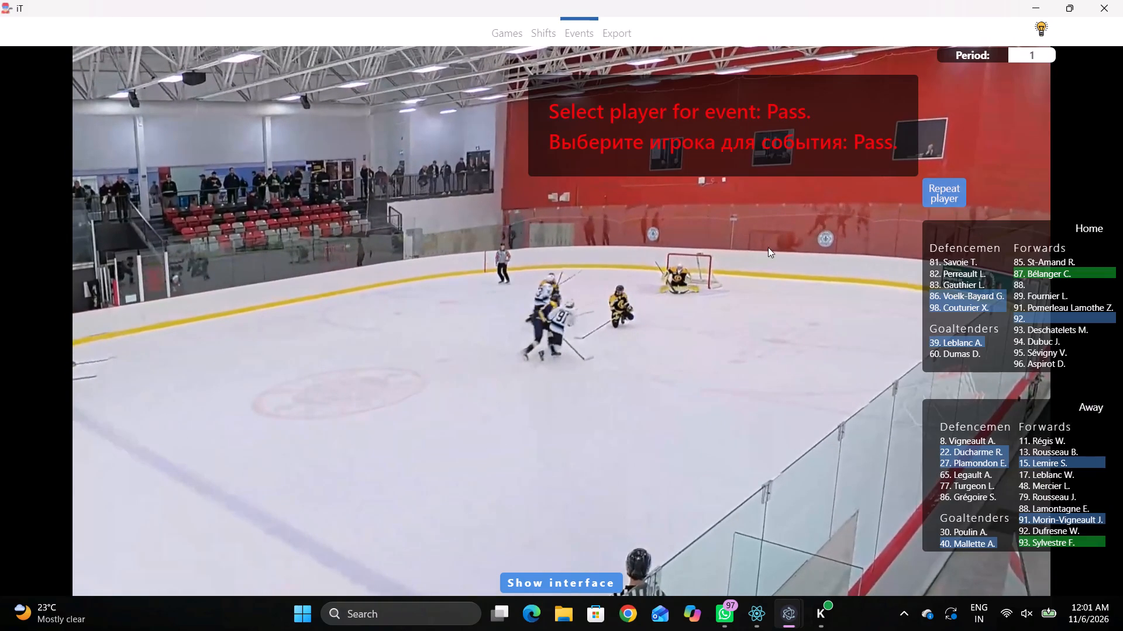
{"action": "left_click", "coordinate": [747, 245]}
Review the play around the last logged pass through to the stoppage to determine what Away player 91 did with the puck.
{"action": "key", "text": "space"}
{"action": "type", "text": "v"}
{"action": "key", "text": "space"}
{"action": "key", "text": "space"}
{"action": "key", "text": "space"}
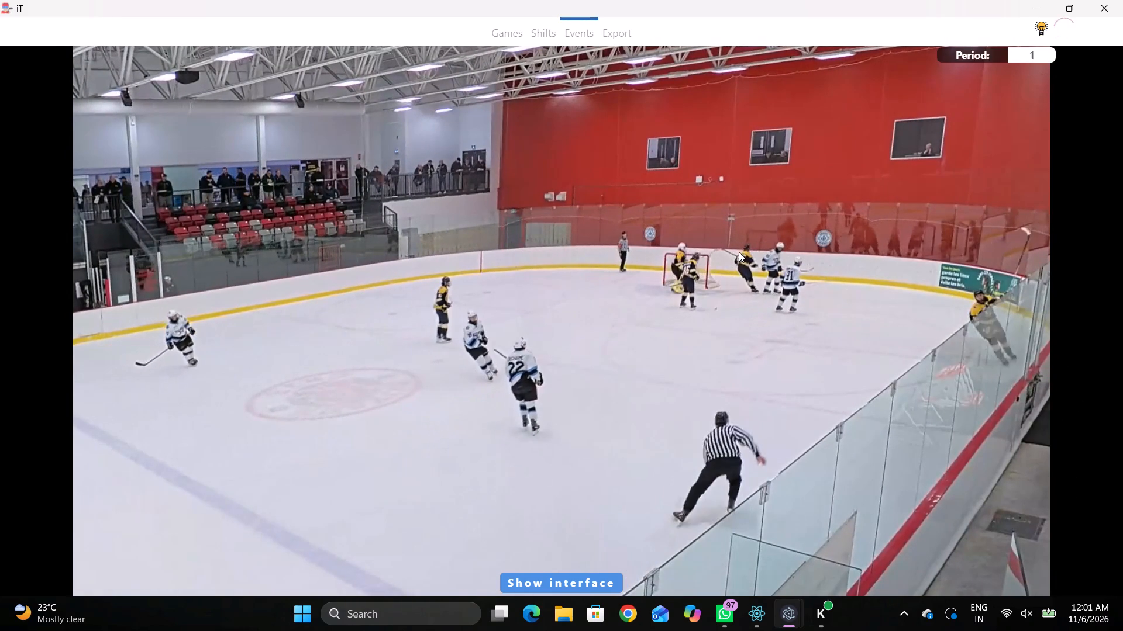
{"action": "key", "text": "space"}
{"action": "key", "text": "space"}
{"action": "type", "text": "qq"}
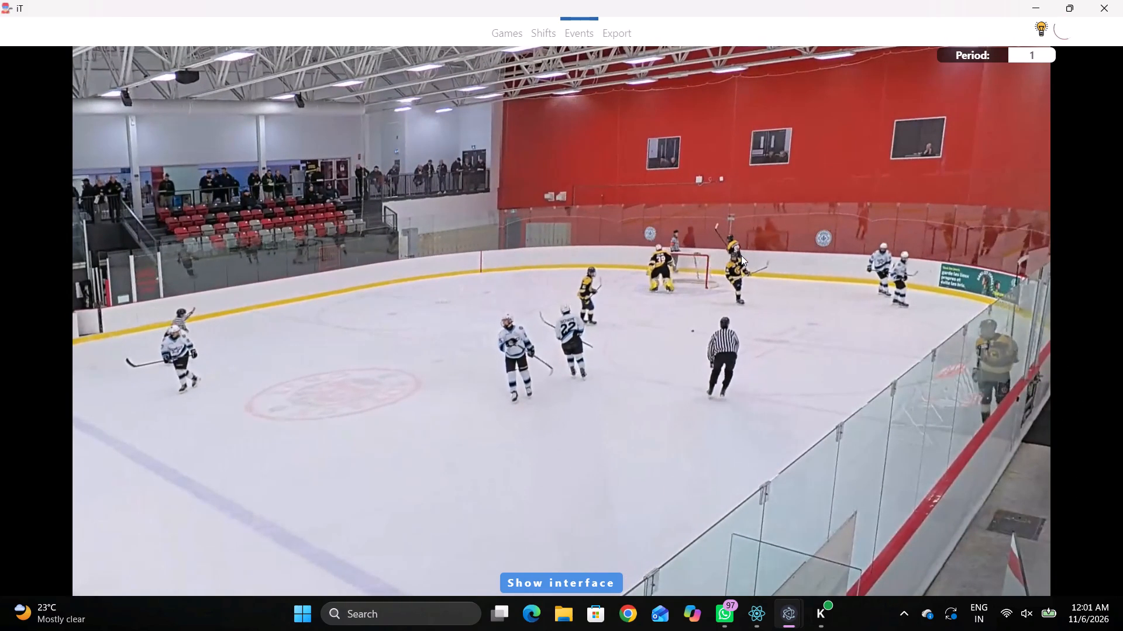
{"action": "type", "text": "qqqqqqqqqqqqrr"}
{"action": "key", "text": "space"}
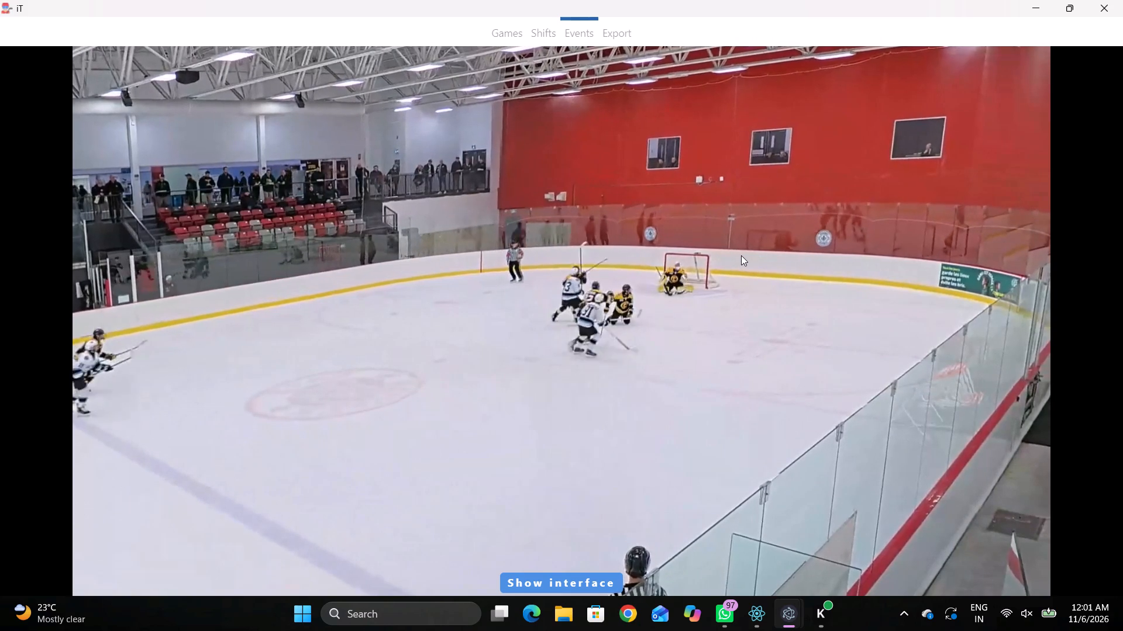
{"action": "key", "text": "space"}
{"action": "key", "text": "space"}
Log a Shot at 00:21:04:6 as Over the net (OTN) Right, repeating Away player 91, marked centrally in the Home zone before the faceoff circles.
{"action": "type", "text": "qqqqqqqqqqqqrr v v q"}
{"action": "key", "text": "q"}
{"action": "key", "text": "q"}
{"action": "right_click_drag", "start_coordinate": [681, 251], "coordinate": [685, 258]}
{"action": "key", "text": "q"}
{"action": "left_click", "coordinate": [714, 304]}
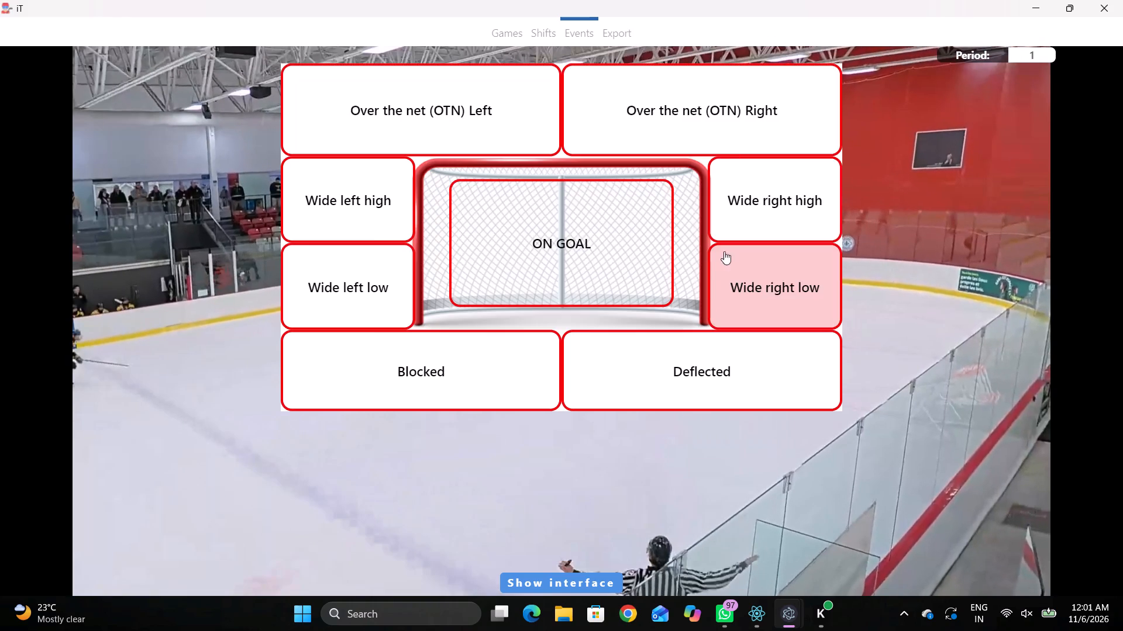
{"action": "left_click", "coordinate": [733, 133]}
{"action": "left_click", "coordinate": [951, 185]}
{"action": "left_click", "coordinate": [742, 249]}
Delete the Pass event of Away player 91 at 00:21:04:9 from the event log.
{"action": "key", "text": "shift+d"}
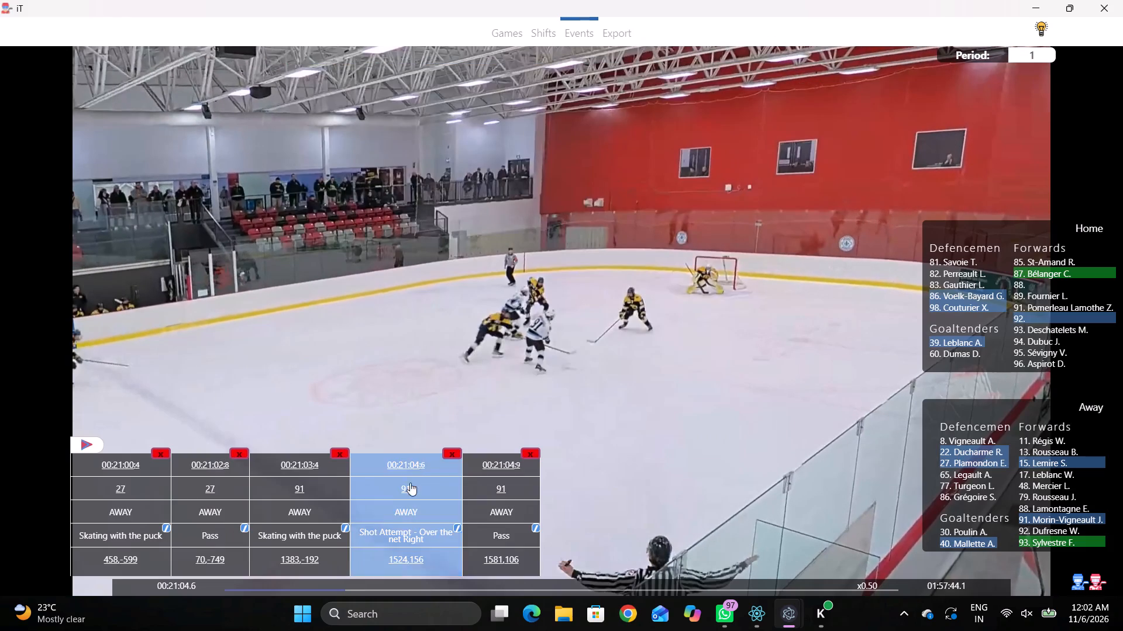
{"action": "left_click", "coordinate": [533, 459]}
{"action": "left_click", "coordinate": [659, 331]}
Log an Off the boards event at 00:21:05:6, marked behind the Home goal line slightly below the net.
{"action": "key", "text": "space"}
{"action": "key", "text": "v"}
{"action": "key", "text": "v"}
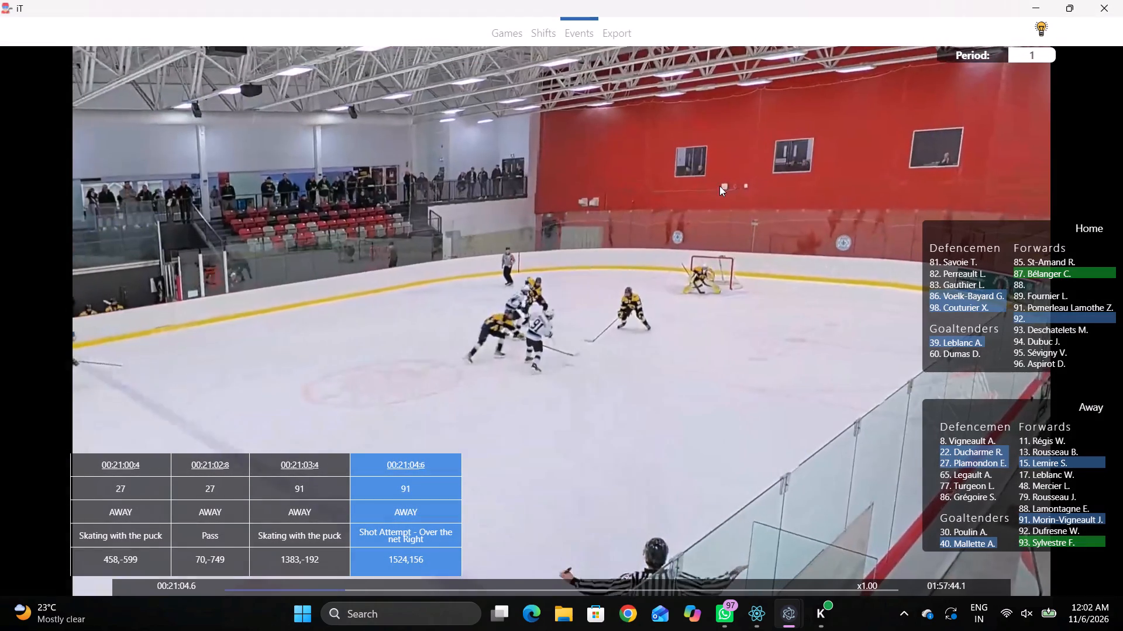
{"action": "key", "text": "space"}
{"action": "right_click", "coordinate": [730, 240]}
{"action": "left_click", "coordinate": [756, 355]}
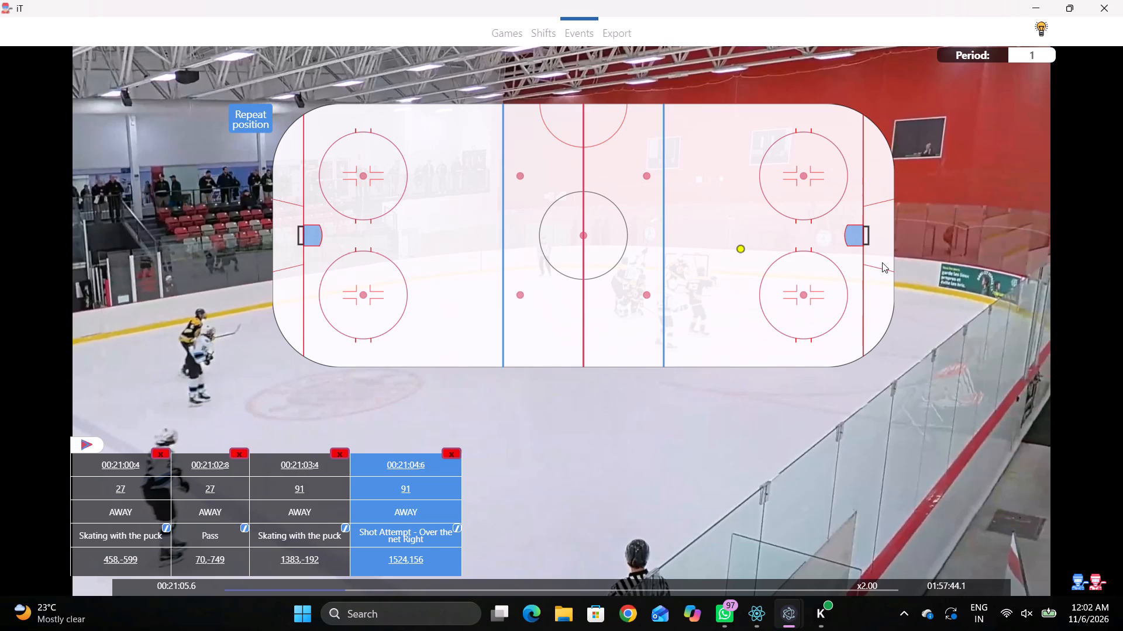
{"action": "left_click", "coordinate": [884, 255]}
Log a Whistle event at 00:21:06:6, marked in the Home zone between the blue line and the lower faceoff circle.
{"action": "key", "text": "space"}
{"action": "key", "text": "v"}
{"action": "key", "text": "space"}
{"action": "right_click_drag", "start_coordinate": [671, 228], "coordinate": [693, 237]}
{"action": "left_click", "coordinate": [716, 338]}
{"action": "left_click", "coordinate": [735, 278]}
Advance the video past the stoppage to the next face-off in the Home zone.
{"action": "key", "text": "space"}
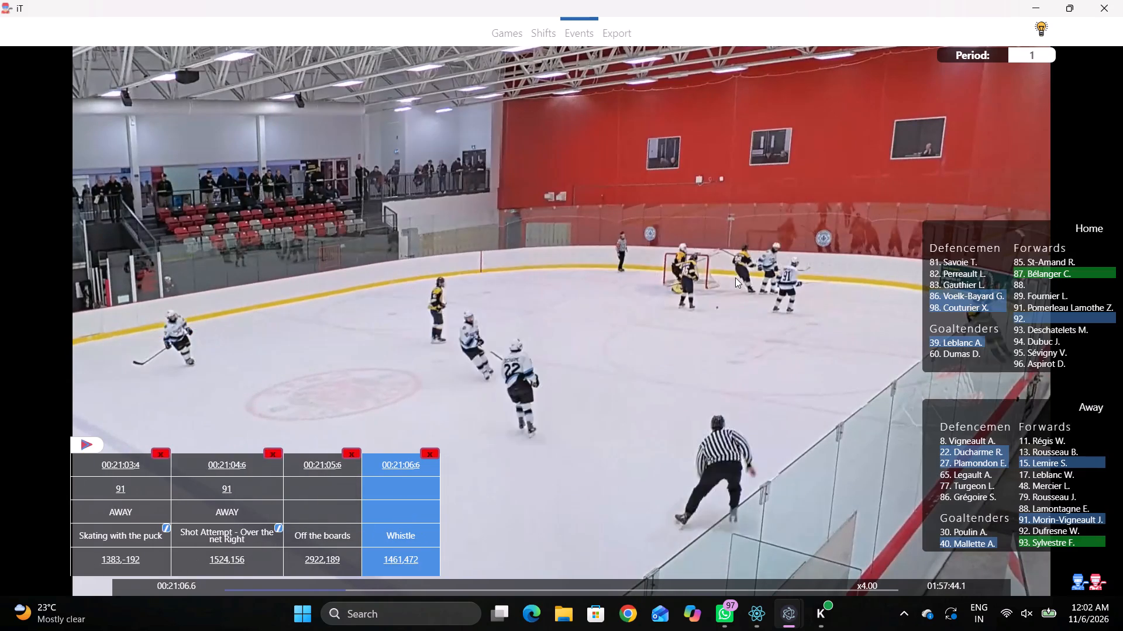
{"action": "type", "text": "c"}
{"action": "key", "text": "space"}
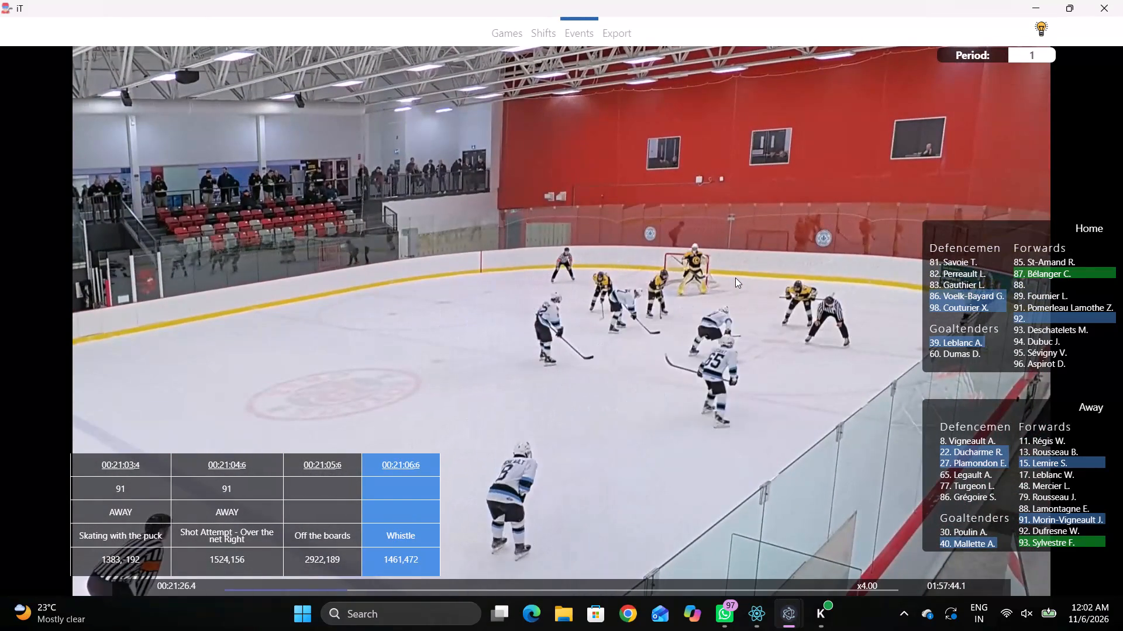
{"action": "key", "text": "space"}
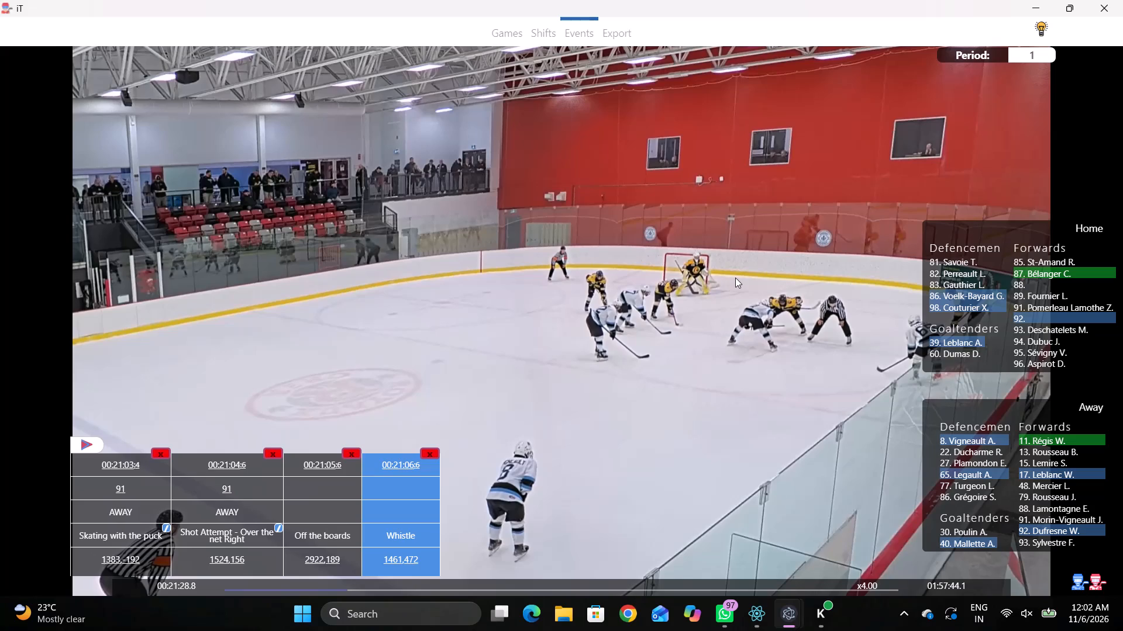
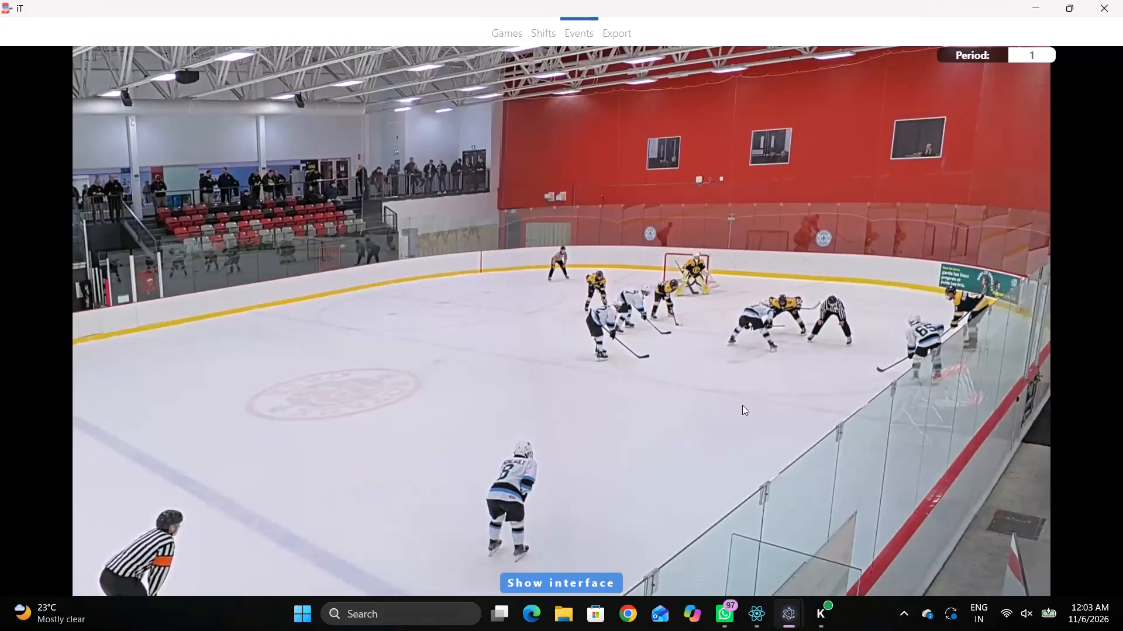
Log the Face-off at 00:21:35:0, won by Home player 85 against Away player 11, on the Home zone's lower faceoff dot.
{"action": "key", "text": "shift+d"}
{"action": "key", "text": "shift+d"}
{"action": "key", "text": "space"}
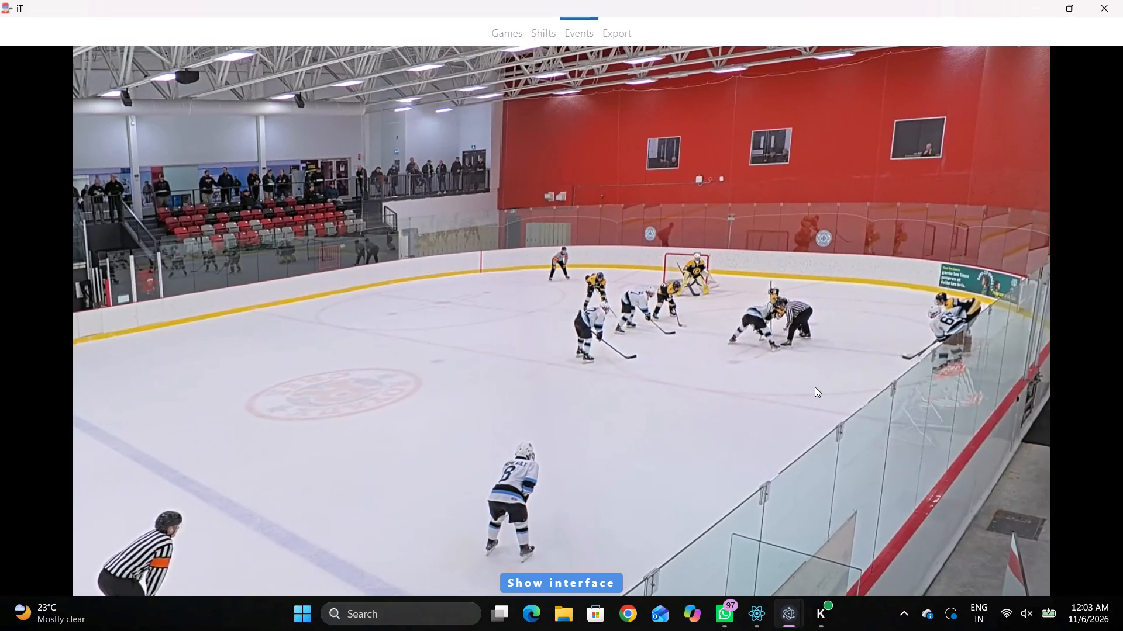
{"action": "key", "text": "space"}
{"action": "type", "text": "qq"}
{"action": "key", "text": "q"}
{"action": "key", "text": "q"}
{"action": "right_click_drag", "start_coordinate": [775, 289], "coordinate": [802, 280]}
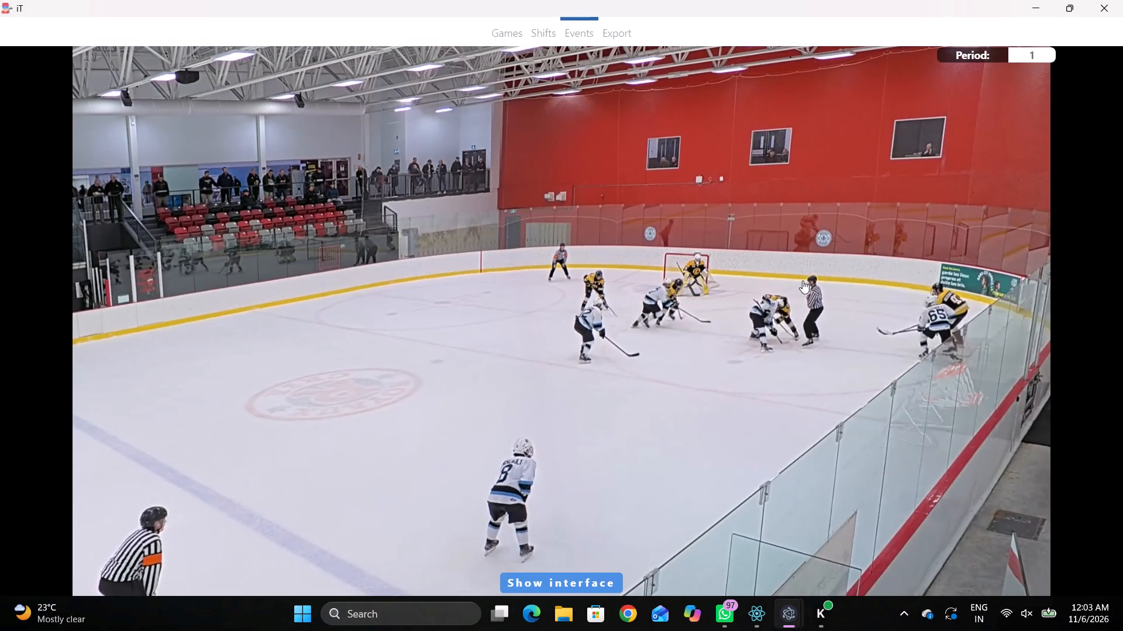
{"action": "right_click_drag", "start_coordinate": [802, 280], "coordinate": [784, 282]}
{"action": "left_click", "coordinate": [838, 350]}
{"action": "left_click", "coordinate": [1039, 266]}
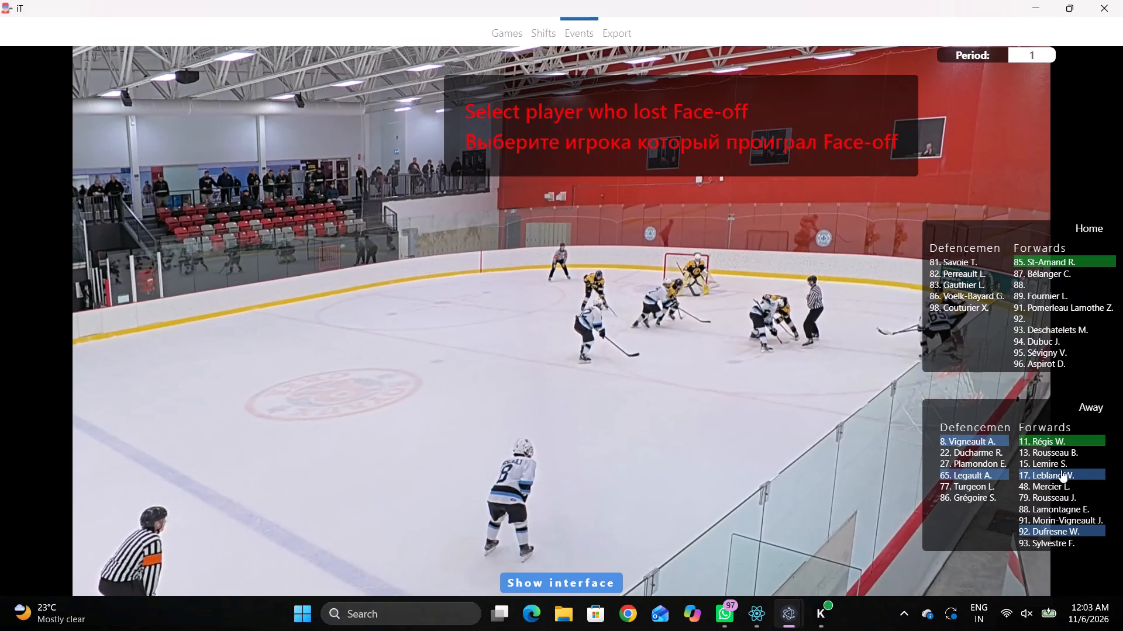
{"action": "left_click", "coordinate": [1036, 436]}
{"action": "left_click", "coordinate": [804, 294]}
Log a Pass by Away player 65 at 00:21:36:6, marked just below the dot inside the Home zone's lower faceoff circle.
{"action": "key", "text": "space"}
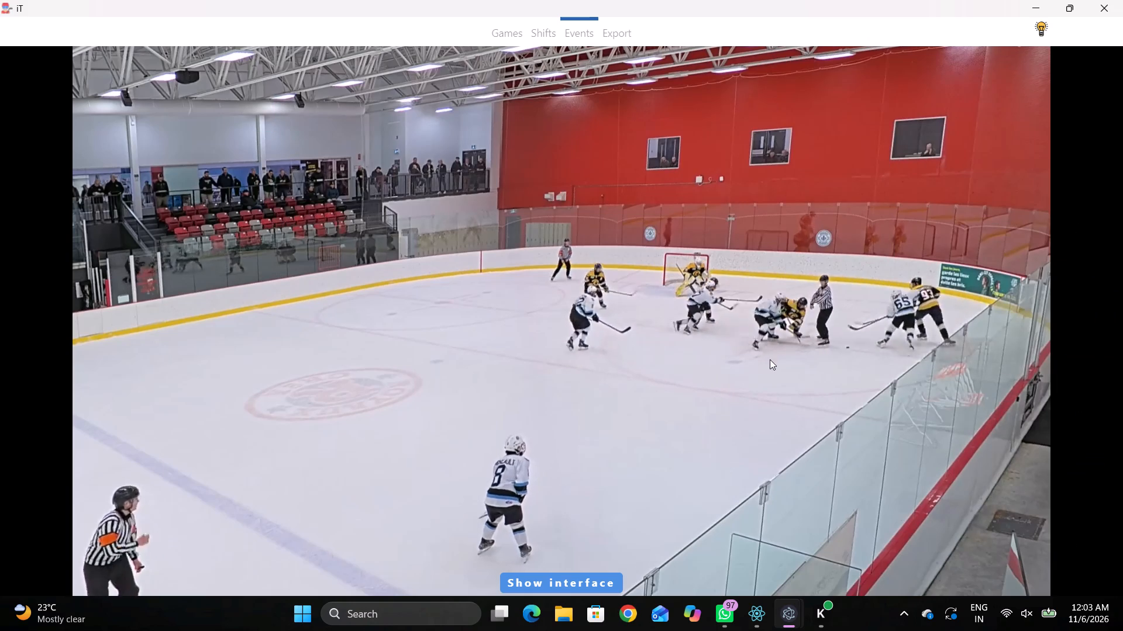
{"action": "key", "text": "space"}
{"action": "key", "text": "space"}
{"action": "key", "text": "space"}
{"action": "key", "text": "space"}
{"action": "key", "text": "space"}
{"action": "key", "text": "q"}
{"action": "key", "text": "q"}
{"action": "key", "text": "q"}
{"action": "right_click", "coordinate": [791, 332]}
{"action": "left_click", "coordinate": [795, 338]}
{"action": "right_click", "coordinate": [795, 338]}
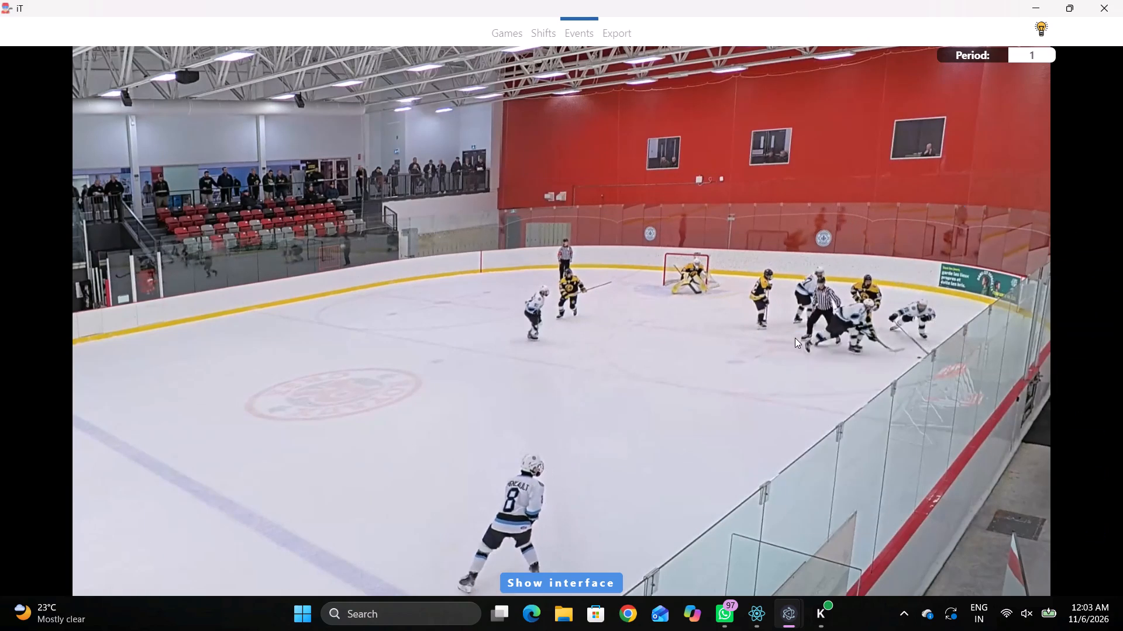
{"action": "left_click", "coordinate": [801, 347]}
{"action": "left_click", "coordinate": [980, 474]}
{"action": "left_click", "coordinate": [809, 319]}
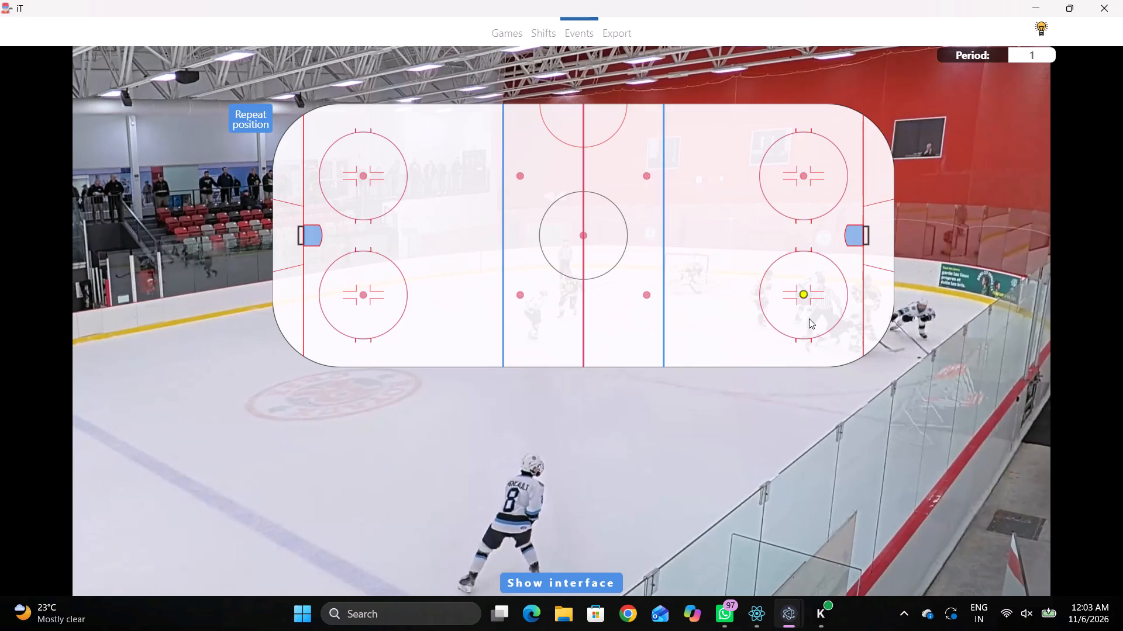
Log Skating with the puck by Away player 8 at 00:21:38:4, marked in the Home zone between blue line and lower circle, near the boards.
{"action": "key", "text": "space"}
{"action": "key", "text": "space"}
{"action": "key", "text": "space"}
{"action": "key", "text": "space"}
{"action": "right_click", "coordinate": [705, 362]}
{"action": "key", "text": "q"}
{"action": "left_click", "coordinate": [738, 380]}
{"action": "right_click", "coordinate": [704, 374]}
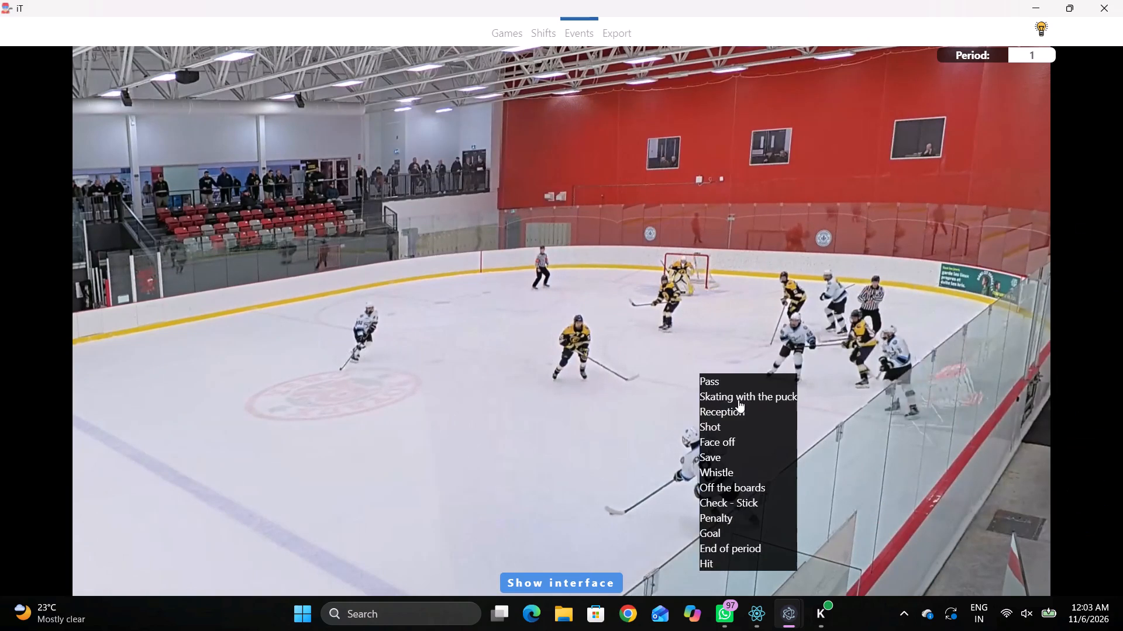
{"action": "left_click", "coordinate": [738, 400]}
{"action": "left_click", "coordinate": [961, 443]}
{"action": "left_click", "coordinate": [731, 338]}
Log a Pass by Away player 8 at 00:21:39:3, marked in the Home zone between the blue line and the lower faceoff circle.
{"action": "key", "text": "space"}
{"action": "key", "text": "space"}
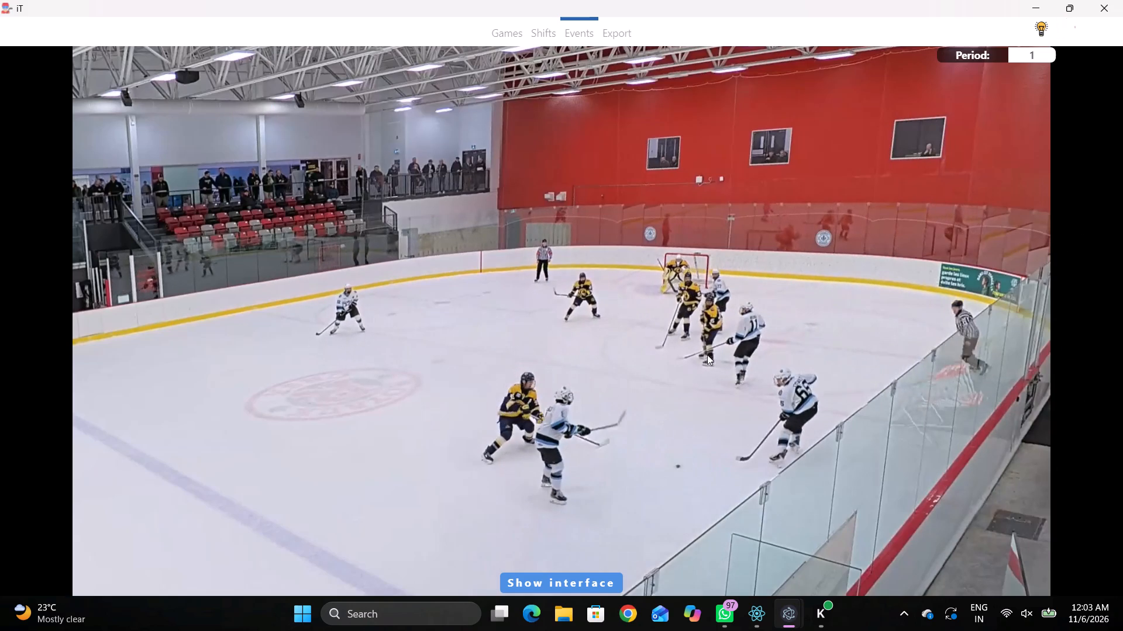
{"action": "key", "text": "shift+d"}
{"action": "key", "text": "q"}
{"action": "key", "text": "q"}
{"action": "right_click", "coordinate": [619, 348]}
{"action": "left_click", "coordinate": [631, 353]}
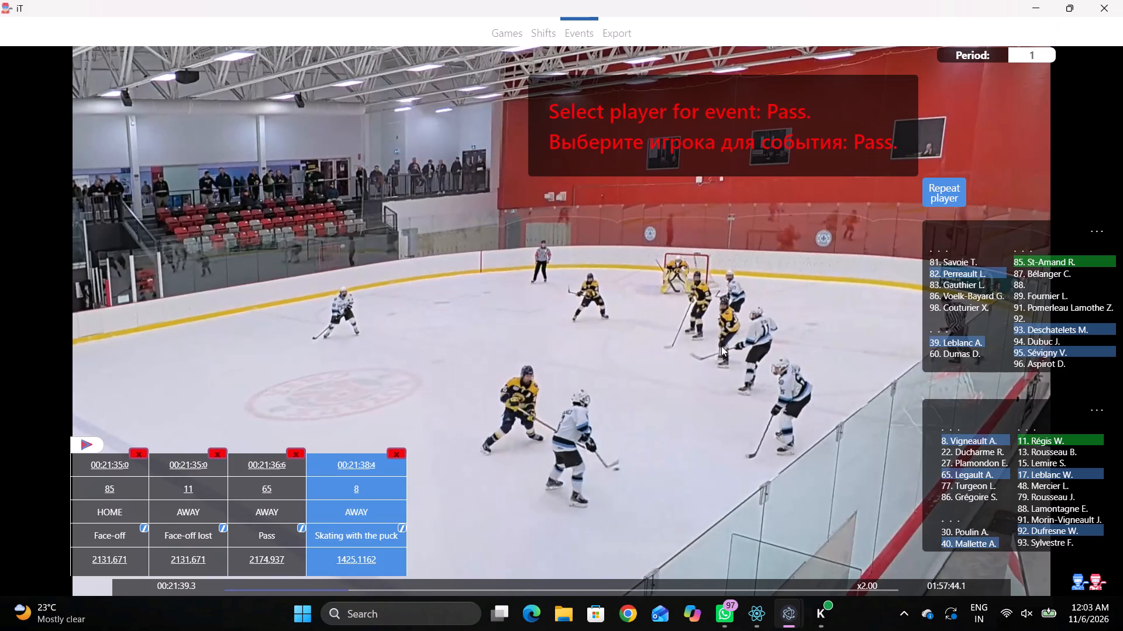
{"action": "left_click", "coordinate": [953, 197]}
{"action": "left_click", "coordinate": [740, 315]}
Log Skating with the puck by Away player 65 at 00:21:39:9, marked by the lower boards below the Home zone's lower faceoff circle.
{"action": "key", "text": "space"}
{"action": "key", "text": "space"}
{"action": "right_click_drag", "start_coordinate": [742, 331], "coordinate": [746, 339]}
{"action": "left_click", "coordinate": [800, 356]}
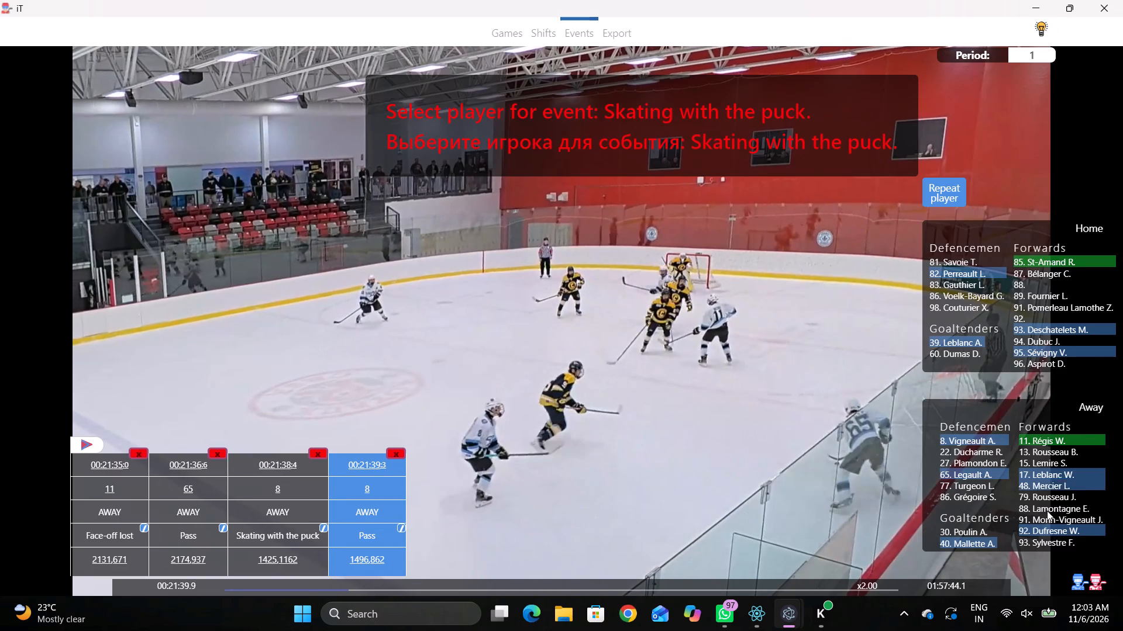
{"action": "left_click", "coordinate": [946, 472]}
{"action": "left_click", "coordinate": [777, 370]}
{"action": "left_click", "coordinate": [776, 351]}
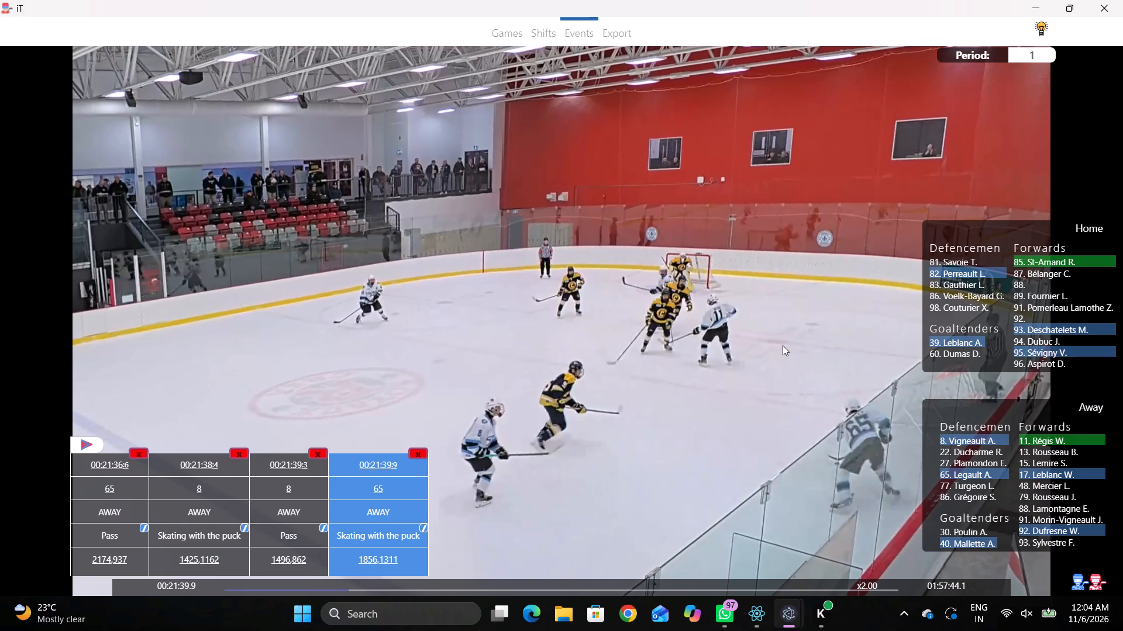
Log a Pass by Away player 65 at 00:21:41:3, marked just outside the blue-line side of the Home zone's lower faceoff circle.
{"action": "type", "text": "DDD"}
{"action": "key", "text": "space"}
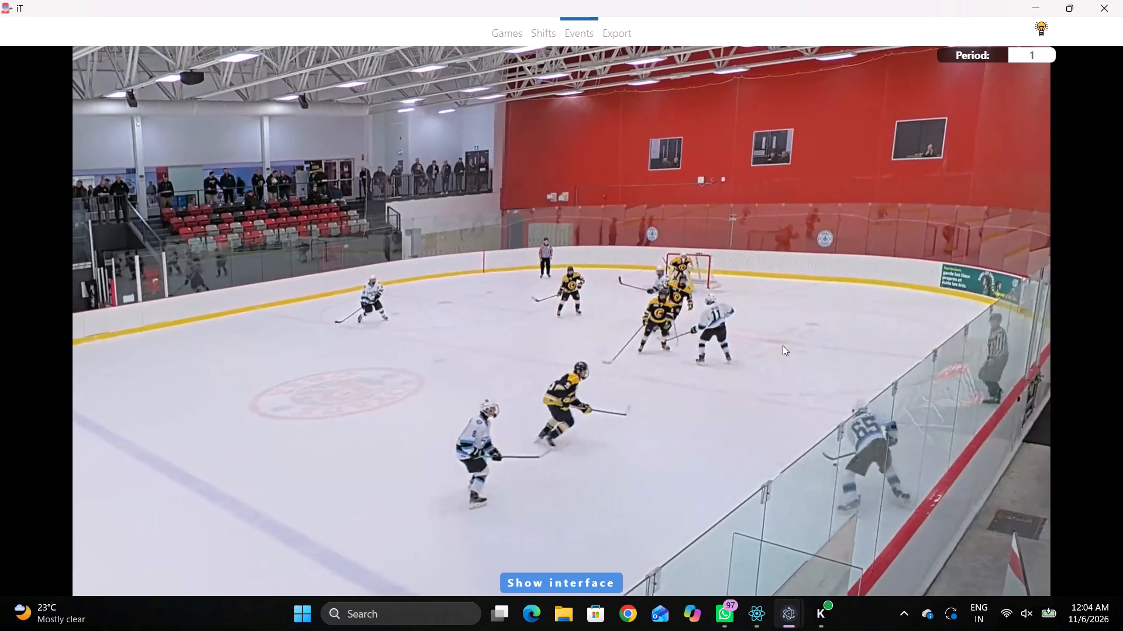
{"action": "key", "text": "space"}
{"action": "key", "text": "space"}
{"action": "key", "text": "space"}
{"action": "key", "text": "space"}
{"action": "key", "text": "space"}
{"action": "key", "text": "space"}
{"action": "key", "text": "space"}
{"action": "key", "text": "q"}
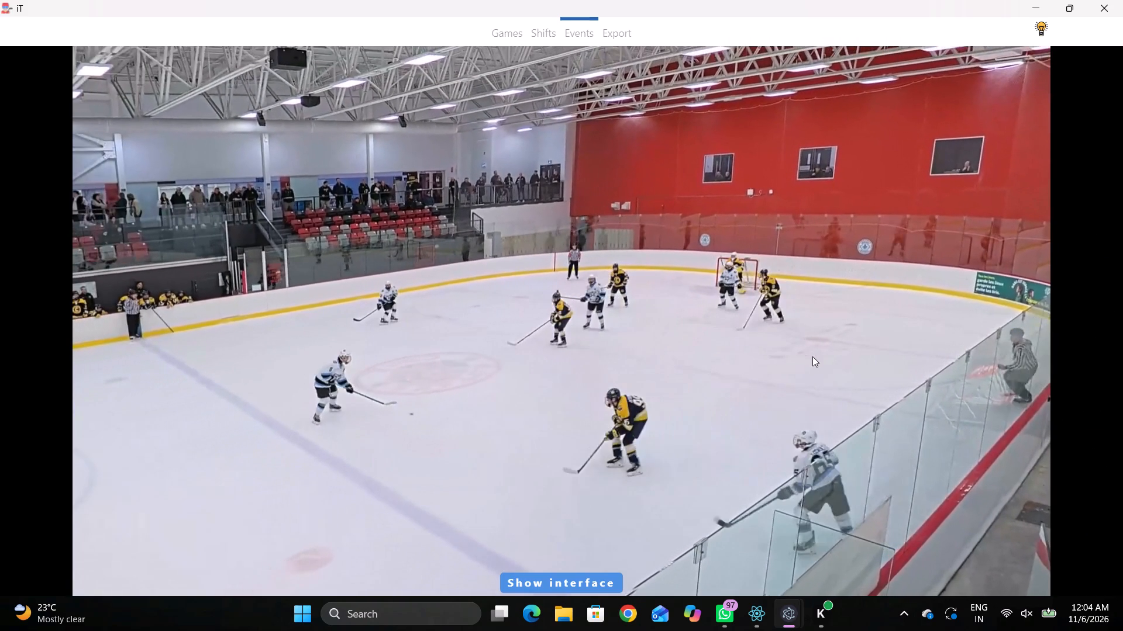
{"action": "key", "text": "q"}
{"action": "key", "text": "q"}
{"action": "key", "text": "q"}
{"action": "key", "text": "q"}
{"action": "key", "text": "q"}
{"action": "key", "text": "q"}
{"action": "right_click", "coordinate": [797, 287]}
{"action": "left_click", "coordinate": [798, 300]}
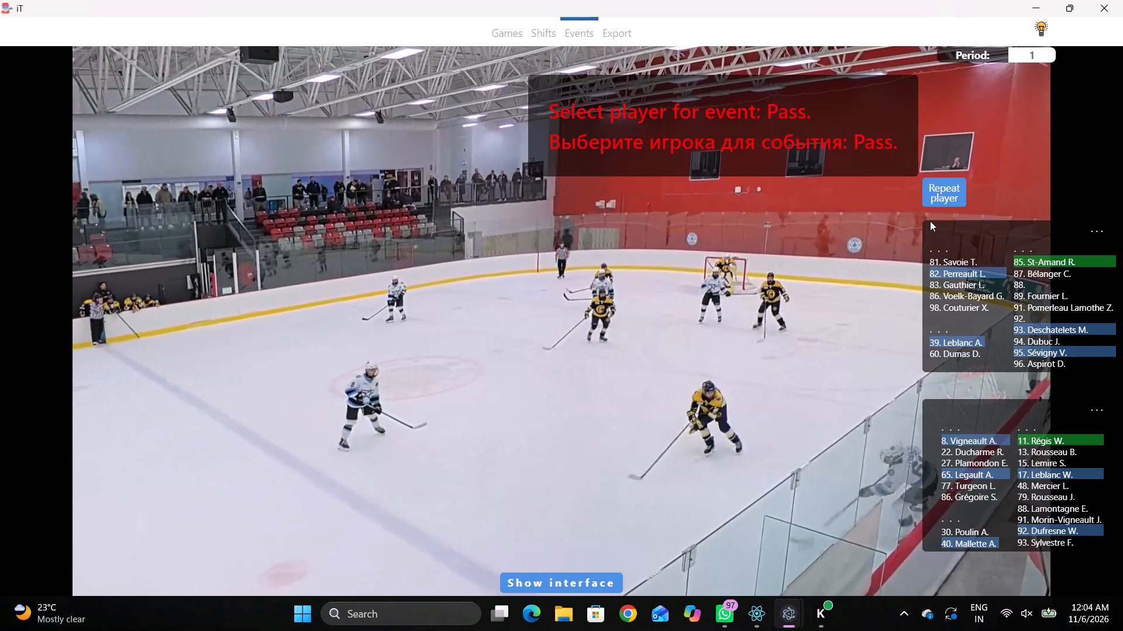
{"action": "left_click", "coordinate": [931, 197]}
{"action": "left_click_drag", "start_coordinate": [765, 298], "coordinate": [757, 308]}
Log Skating with the puck by Away player 8 at 00:21:42:2, marked inside the Home blue line in the rink's upper half.
{"action": "key", "text": "space"}
{"action": "key", "text": "space"}
{"action": "right_click_drag", "start_coordinate": [578, 268], "coordinate": [563, 279]}
{"action": "left_click", "coordinate": [608, 303]}
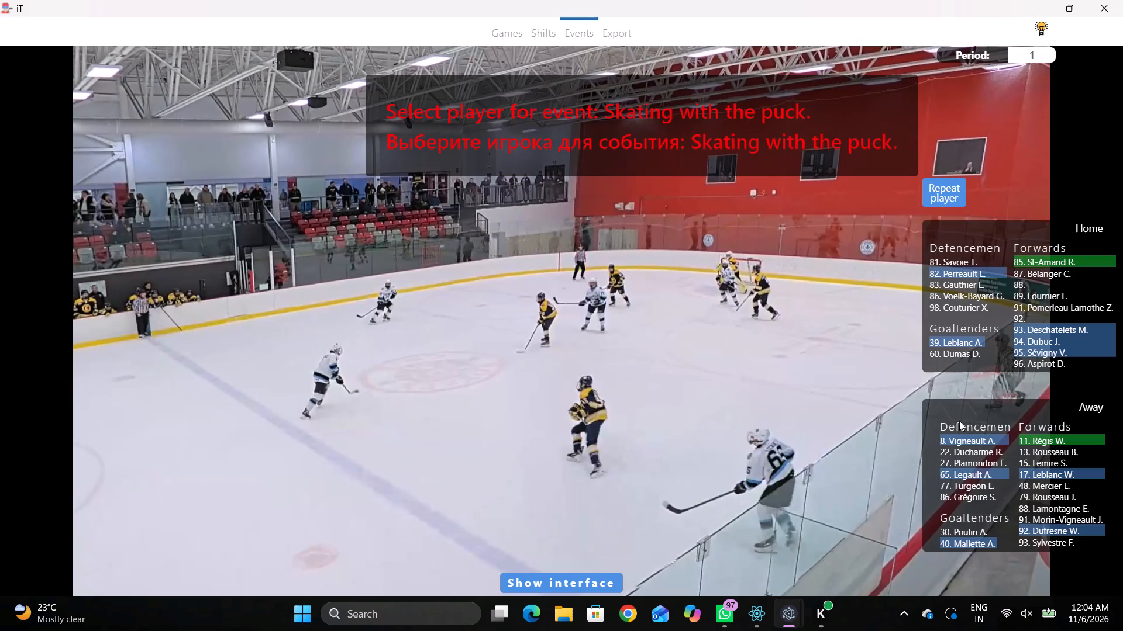
{"action": "left_click", "coordinate": [963, 439]}
{"action": "left_click", "coordinate": [697, 186]}
Log a Pass by Away player 8 at 00:21:43:7, marked just inside the Home blue line towards the upper boards.
{"action": "key", "text": "space"}
{"action": "key", "text": "space"}
{"action": "key", "text": "space"}
{"action": "key", "text": "space"}
{"action": "key", "text": "space"}
{"action": "key", "text": "space"}
{"action": "key", "text": "space"}
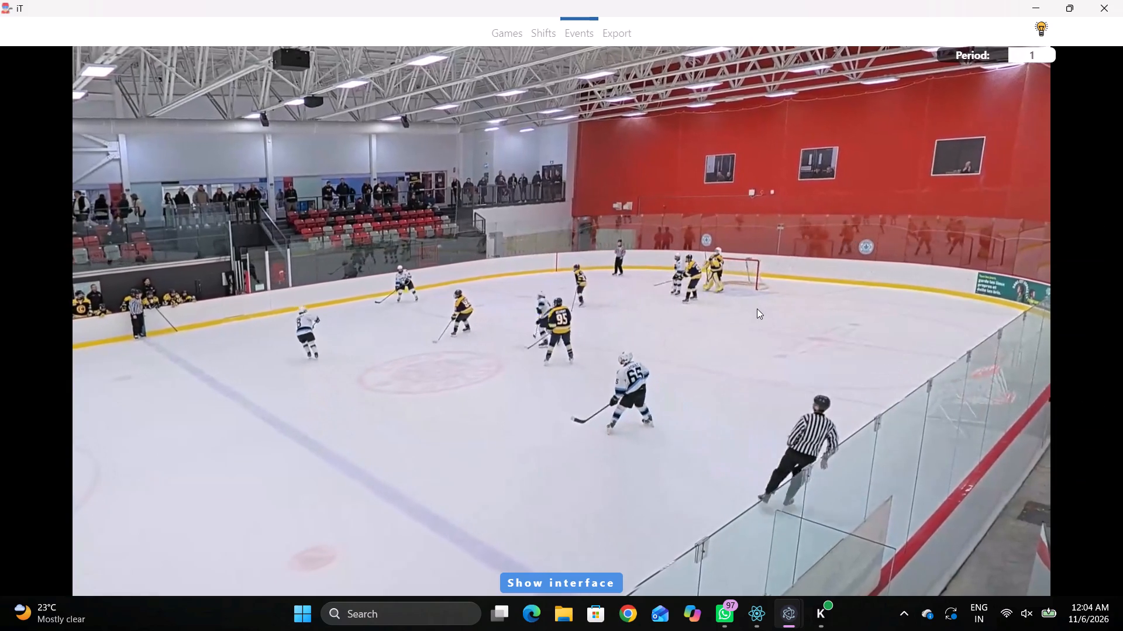
{"action": "key", "text": "space"}
{"action": "key", "text": "q"}
{"action": "key", "text": "q"}
{"action": "key", "text": "q"}
{"action": "key", "text": "q"}
{"action": "right_click", "coordinate": [752, 259]}
{"action": "left_click", "coordinate": [759, 266]}
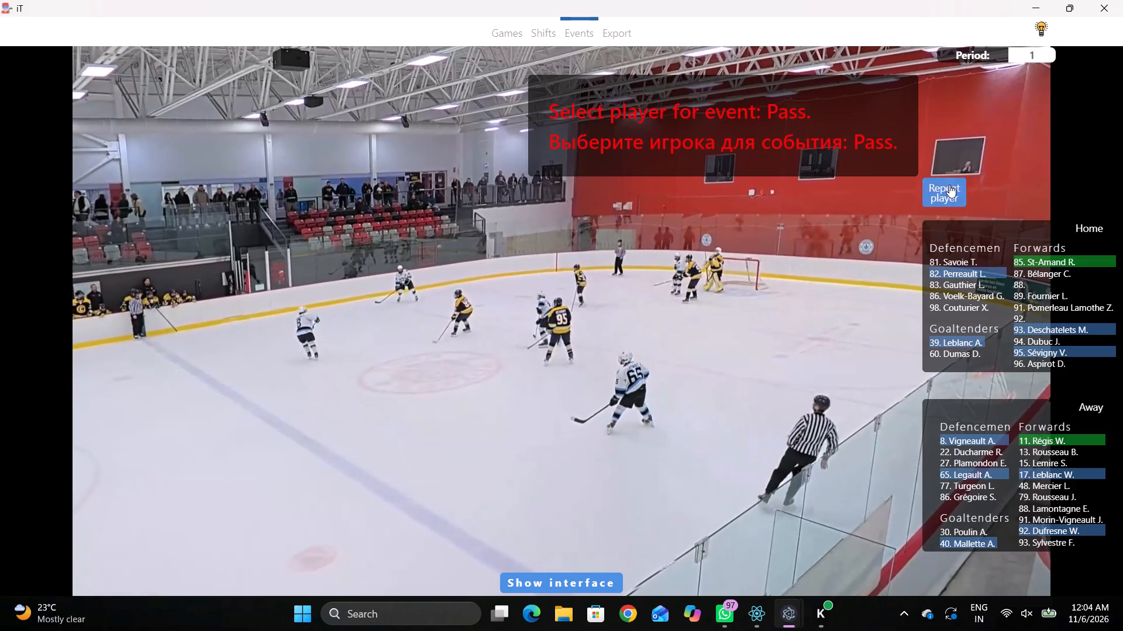
{"action": "left_click", "coordinate": [949, 185]}
{"action": "left_click", "coordinate": [677, 155]}
Log Skating with the puck by Away player 11 at 00:21:44:8, marked at the upper edge of the Home zone's upper faceoff circle.
{"action": "key", "text": "space"}
{"action": "key", "text": "space"}
{"action": "right_click", "coordinate": [759, 240]}
{"action": "left_click", "coordinate": [801, 268]}
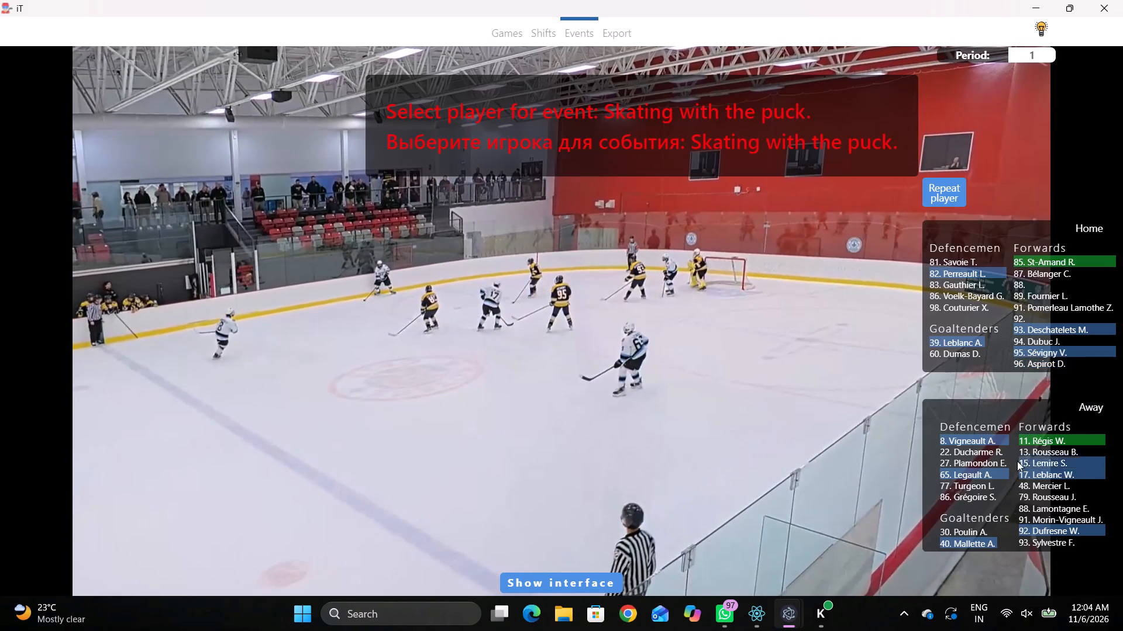
{"action": "left_click", "coordinate": [1031, 437]}
{"action": "left_click", "coordinate": [794, 133]}
Play the video onward from 00:21:44:8 to examine the play and identify the Away player who carries the puck near the upper boards.
{"action": "key", "text": "space"}
{"action": "key", "text": "v"}
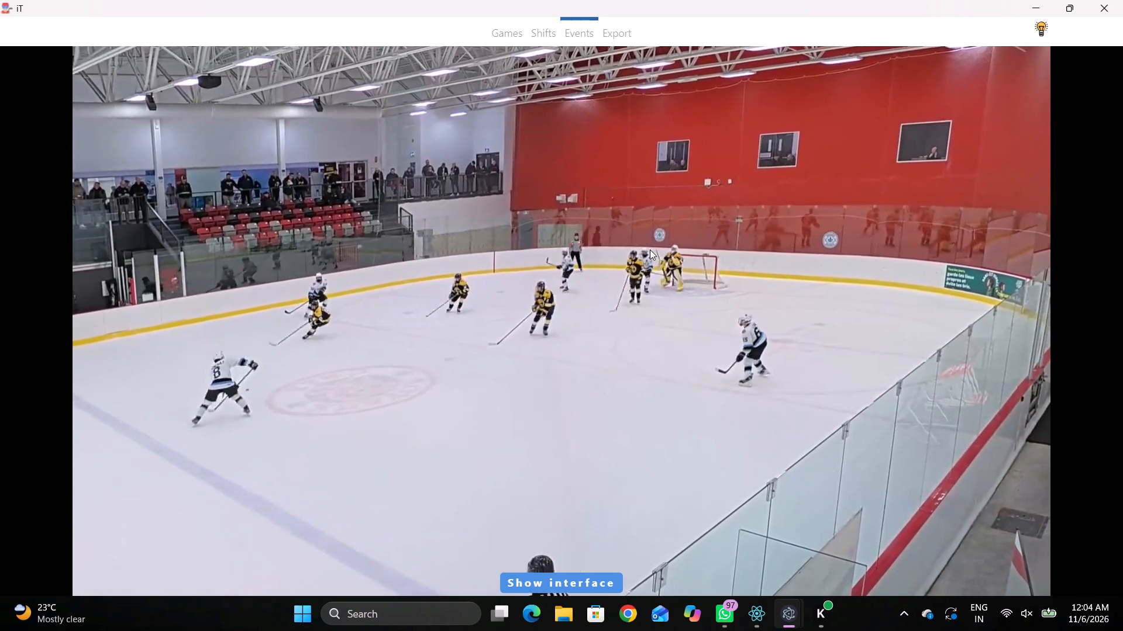
{"action": "key", "text": "space"}
{"action": "key", "text": "space"}
{"action": "key", "text": "space"}
{"action": "key", "text": "space"}
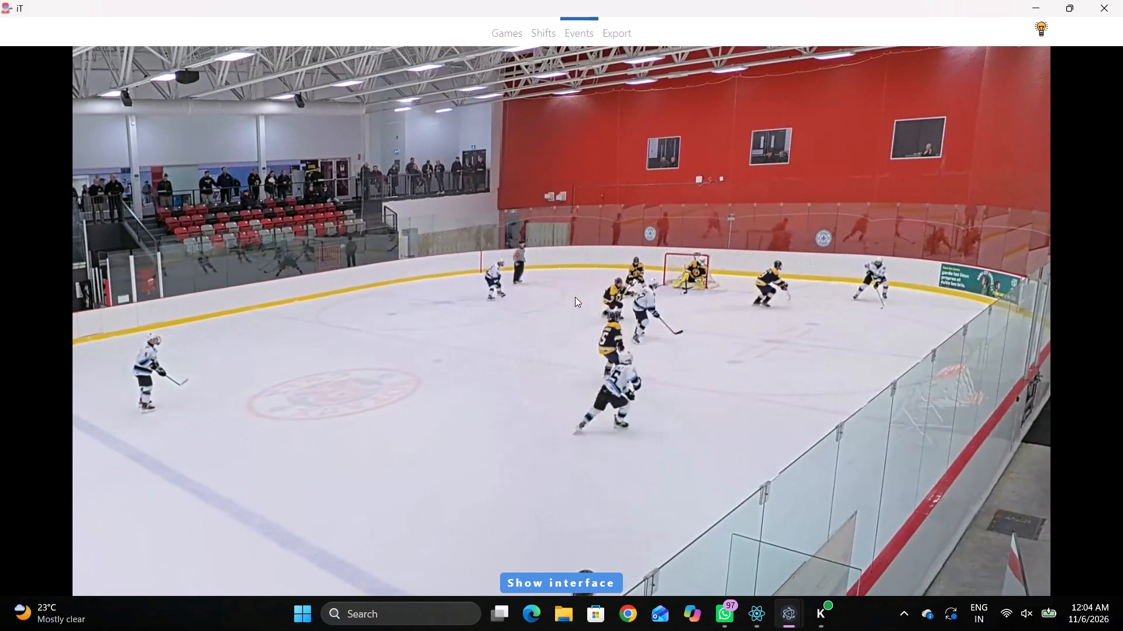
{"action": "key", "text": "space"}
{"action": "key", "text": "q"}
{"action": "key", "text": "space"}
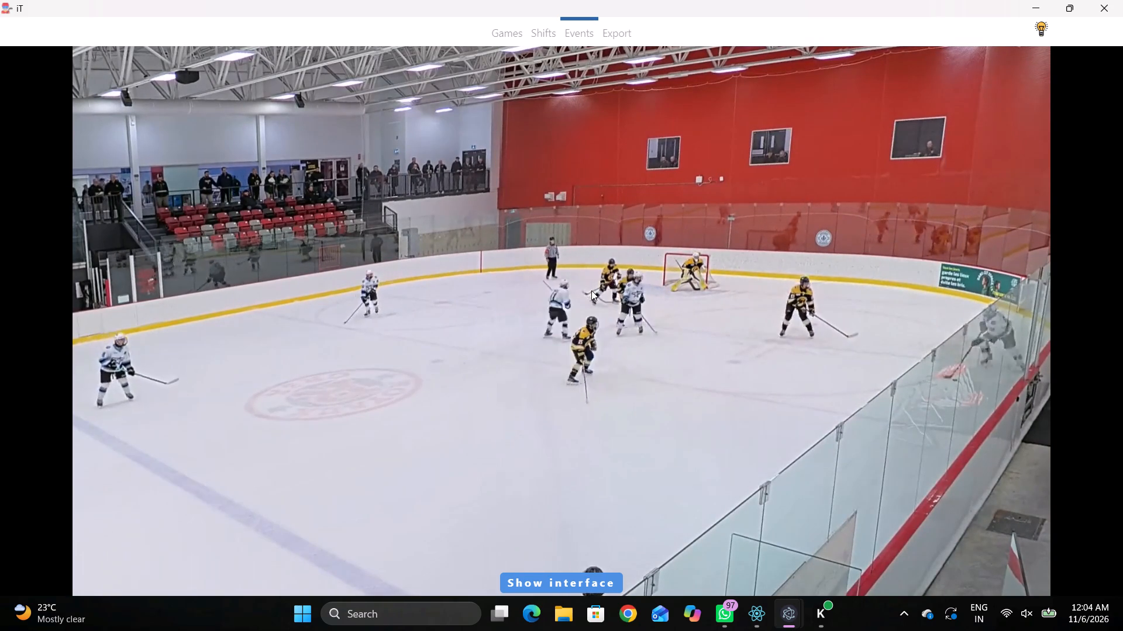
{"action": "key", "text": "space"}
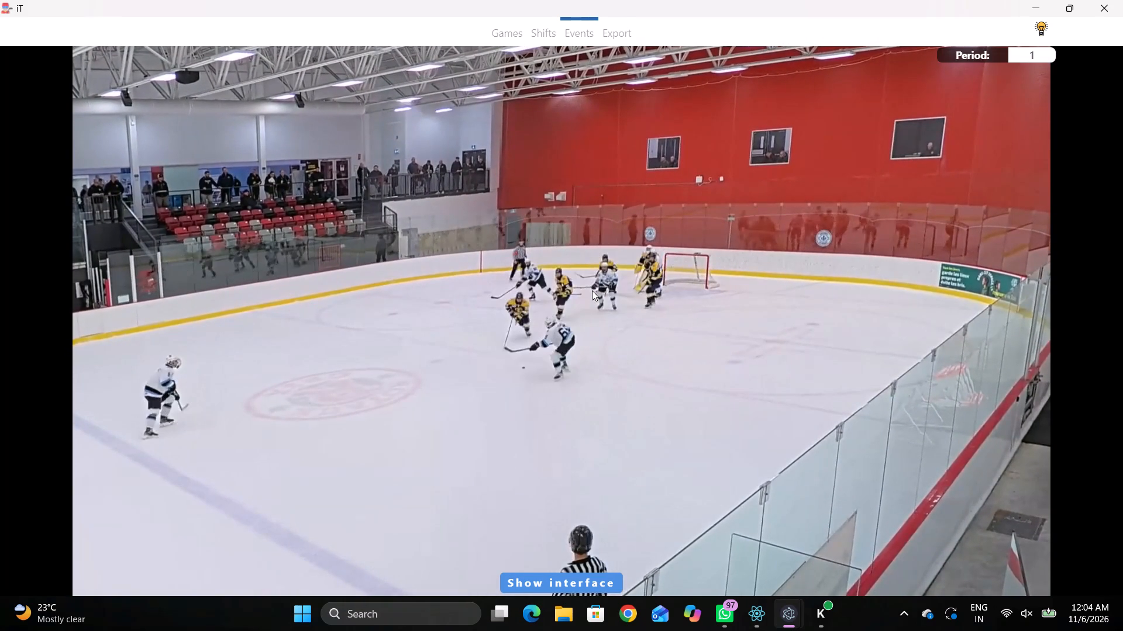
{"action": "type", "text": "qq"}
{"action": "key", "text": "space"}
{"action": "key", "text": "space"}
{"action": "type", "text": "q"}
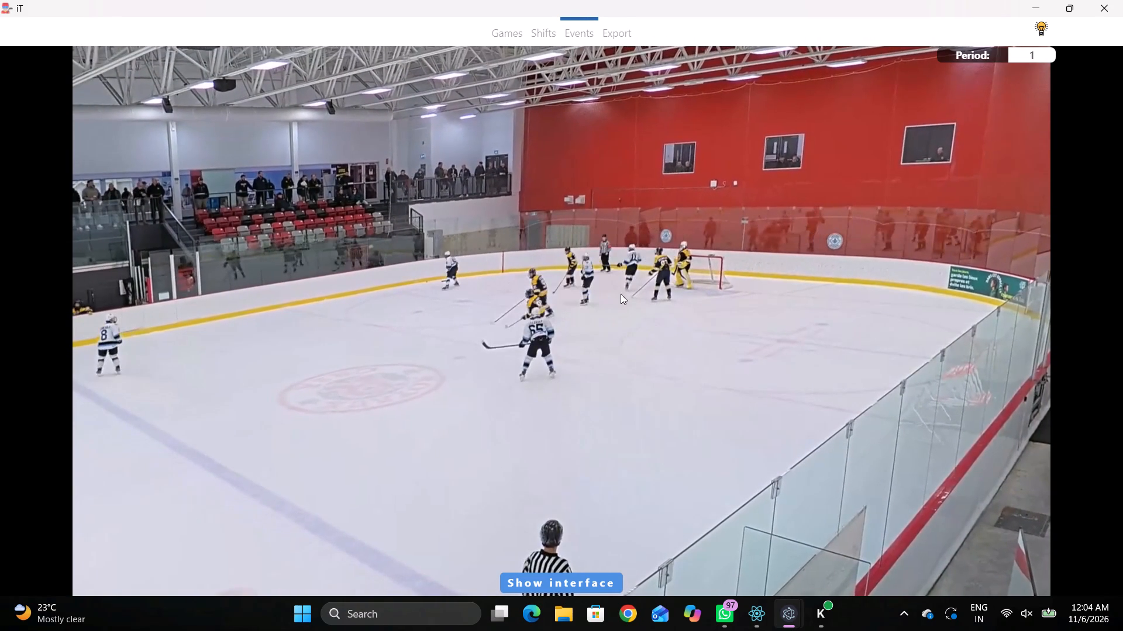
{"action": "key", "text": "q"}
Set the player of the 00:21:44:8 Skating with the puck event to Away player 92.
{"action": "key", "text": "shift+d"}
{"action": "left_click", "coordinate": [375, 491]}
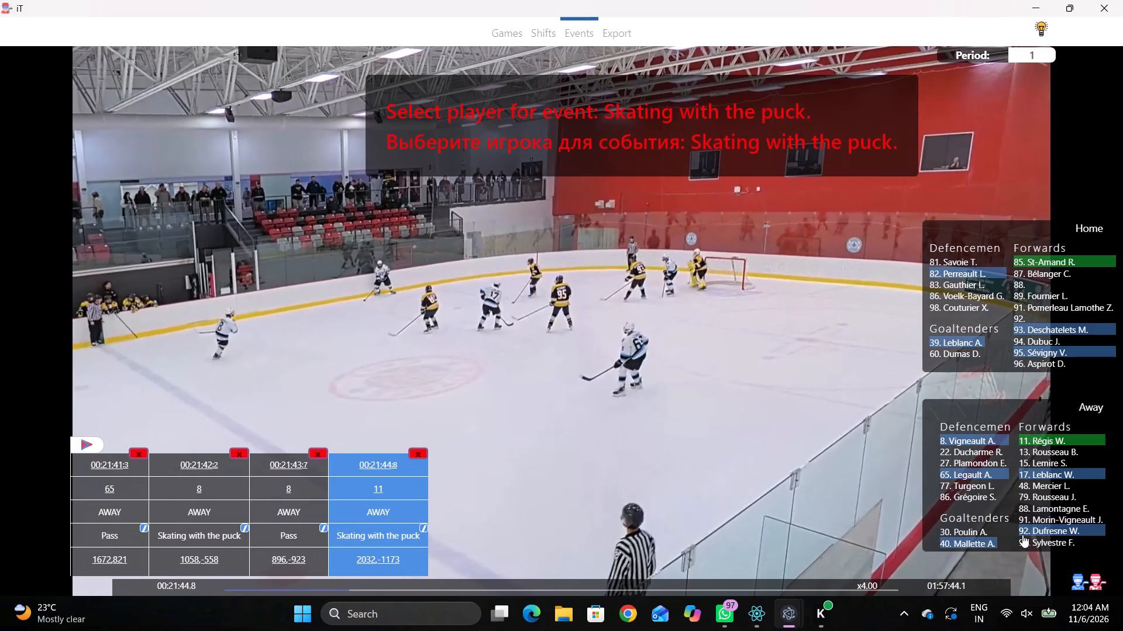
{"action": "left_click", "coordinate": [1021, 535]}
{"action": "left_click", "coordinate": [1022, 540]}
{"action": "key", "text": "shift+d"}
{"action": "key", "text": "shift+d"}
{"action": "key", "text": "shift+d"}
{"action": "left_click", "coordinate": [368, 504]}
{"action": "left_click", "coordinate": [372, 497]}
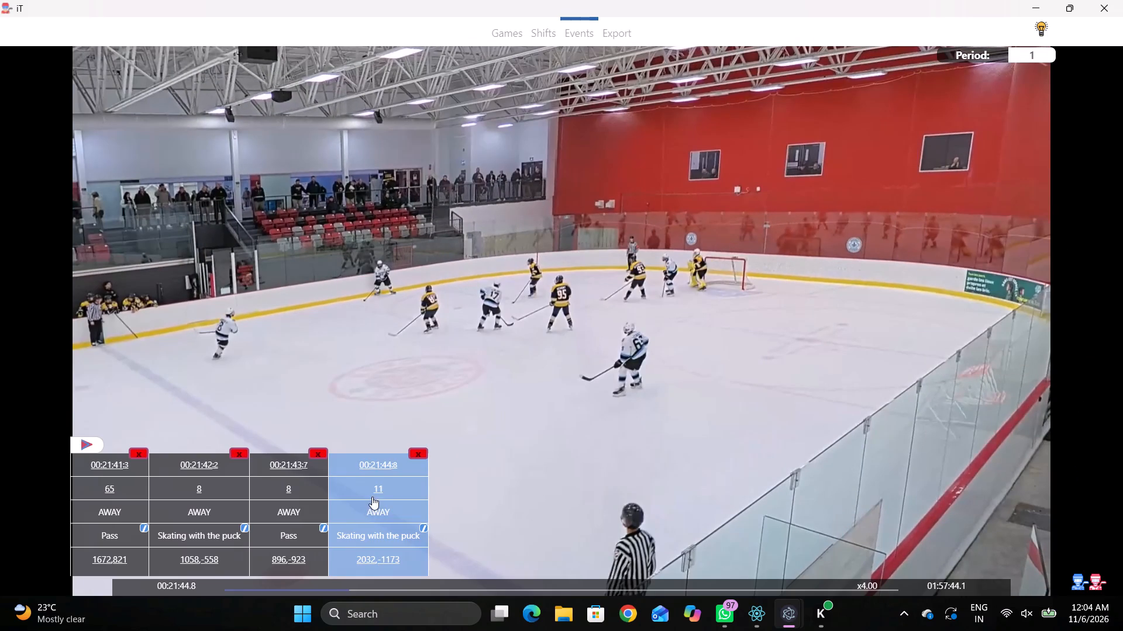
{"action": "left_click_drag", "start_coordinate": [1042, 519], "coordinate": [1034, 523]}
{"action": "left_click", "coordinate": [1034, 523]}
{"action": "double_click", "coordinate": [1030, 526]}
{"action": "key", "text": "shift+d"}
Log a Pass by the same Away player as the last event, marked at the blue-line side of the Home zone's upper faceoff circle.
{"action": "key", "text": "space"}
{"action": "key", "text": "space"}
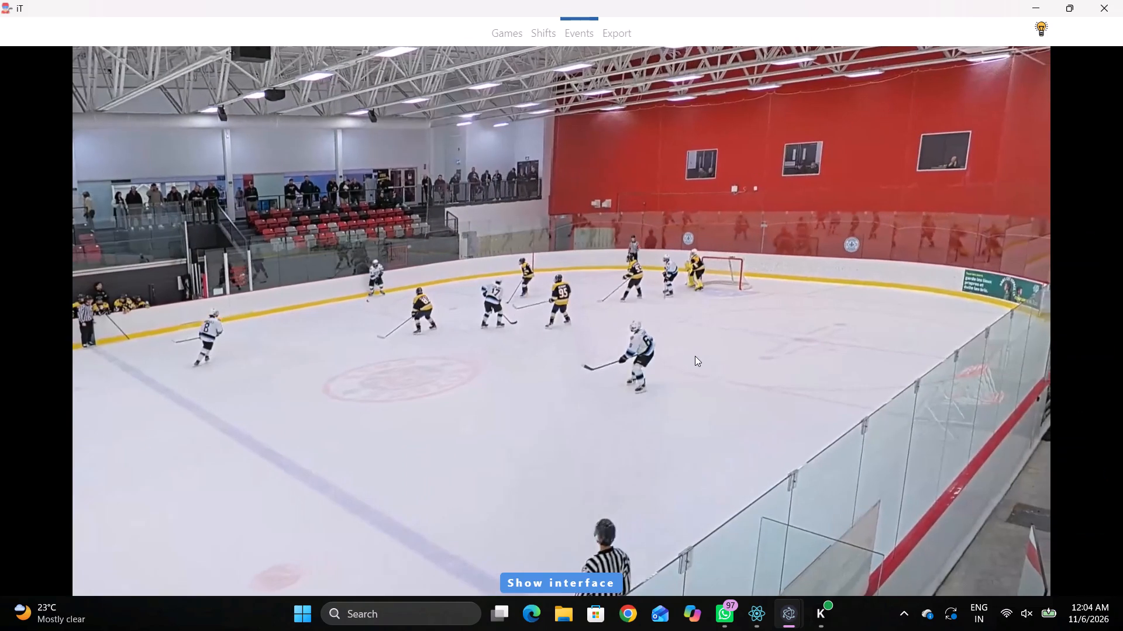
{"action": "key", "text": "space"}
{"action": "key", "text": "space"}
{"action": "key", "text": "space"}
{"action": "key", "text": "space"}
{"action": "key", "text": "space"}
{"action": "key", "text": "space"}
{"action": "key", "text": "space"}
{"action": "key", "text": "space"}
{"action": "type", "text": "q"}
{"action": "key", "text": "q"}
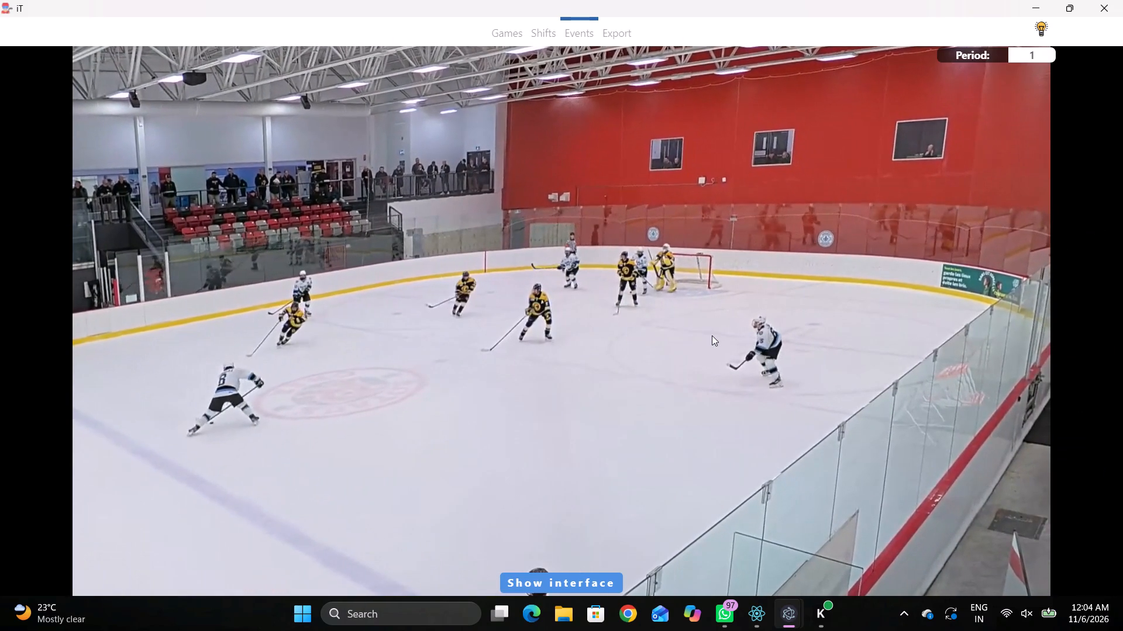
{"action": "key", "text": "q"}
{"action": "key", "text": "q"}
{"action": "key", "text": "q"}
{"action": "key", "text": "q"}
{"action": "key", "text": "q"}
{"action": "key", "text": "q"}
{"action": "key", "text": "q"}
{"action": "key", "text": "q"}
{"action": "right_click", "coordinate": [708, 246]}
{"action": "left_click", "coordinate": [724, 271]}
{"action": "right_click", "coordinate": [871, 208]}
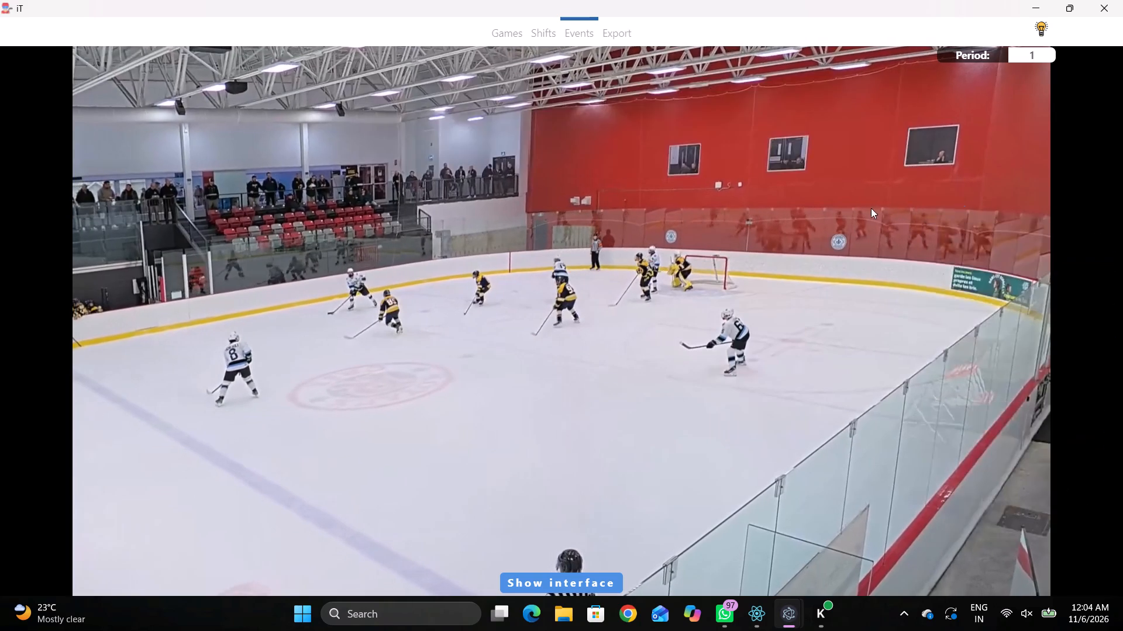
{"action": "left_click", "coordinate": [883, 219]}
{"action": "left_click", "coordinate": [946, 189]}
{"action": "left_click", "coordinate": [763, 148]}
Log Skating with the puck by Away player 8, marked just inside the Home zone's blue line near mid-width.
{"action": "key", "text": "space"}
{"action": "key", "text": "space"}
{"action": "right_click_drag", "start_coordinate": [713, 255], "coordinate": [704, 258]}
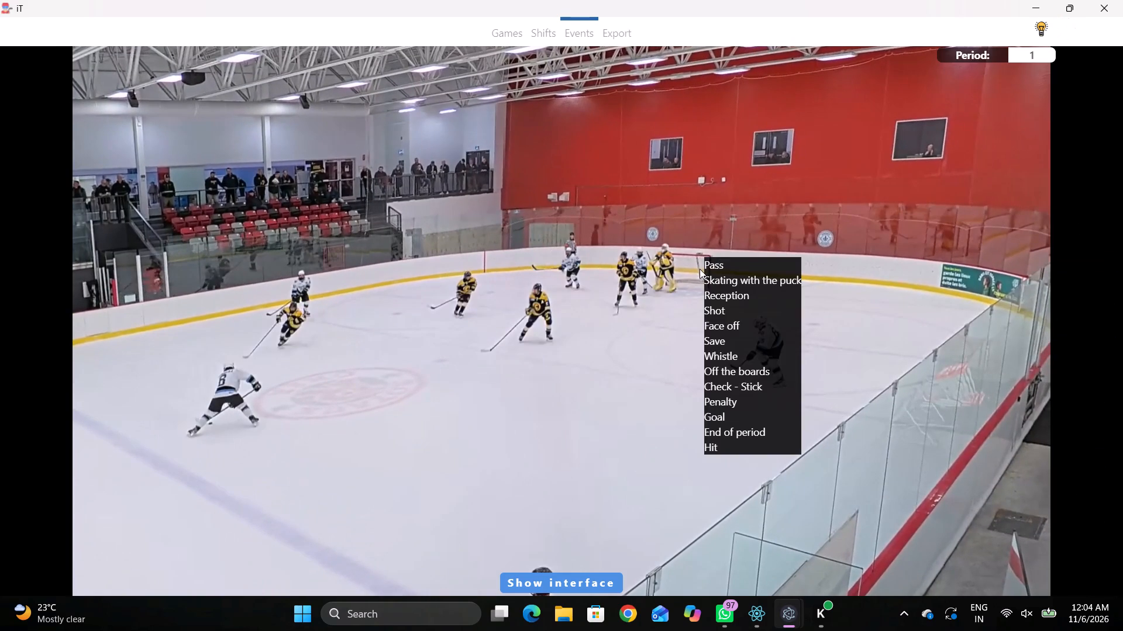
{"action": "right_click_drag", "start_coordinate": [702, 273], "coordinate": [704, 282]}
{"action": "right_click", "coordinate": [667, 280]}
{"action": "left_click", "coordinate": [690, 306]}
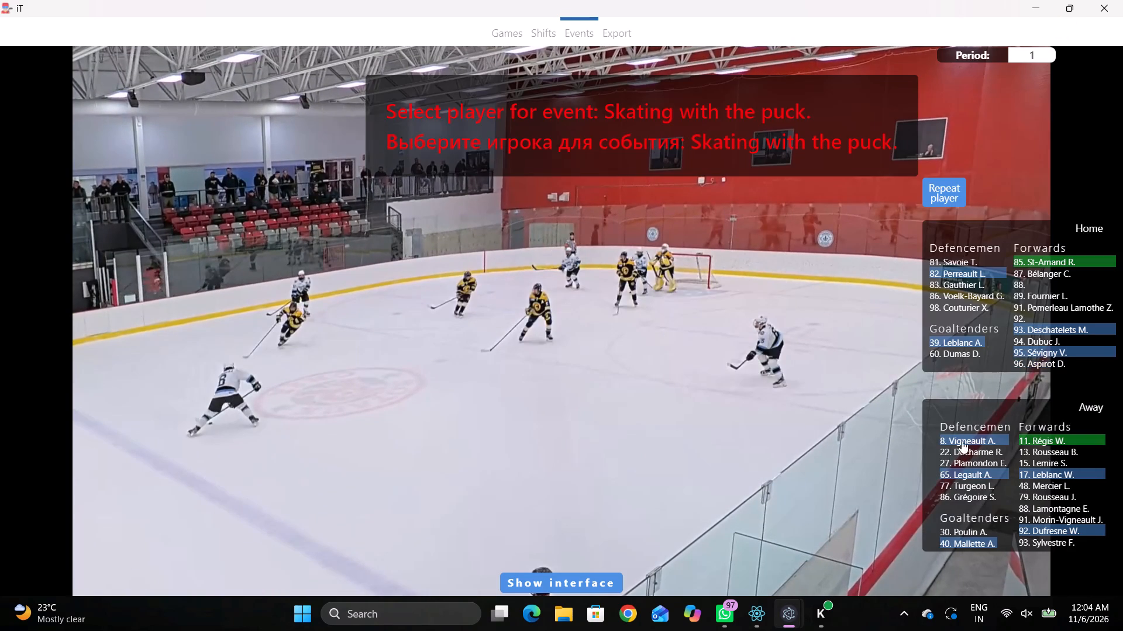
{"action": "left_click", "coordinate": [963, 440]}
{"action": "left_click", "coordinate": [695, 241]}
{"action": "key", "text": "r"}
Log a Pass by the same Away player 8, marked just inside the Home zone's blue line, slightly above mid-width.
{"action": "key", "text": "space"}
{"action": "key", "text": "space"}
{"action": "key", "text": "space"}
{"action": "key", "text": "space"}
{"action": "type", "text": "qq"}
{"action": "right_click", "coordinate": [701, 229]}
{"action": "left_click", "coordinate": [707, 238]}
{"action": "left_click", "coordinate": [947, 186]}
{"action": "left_click", "coordinate": [687, 221]}
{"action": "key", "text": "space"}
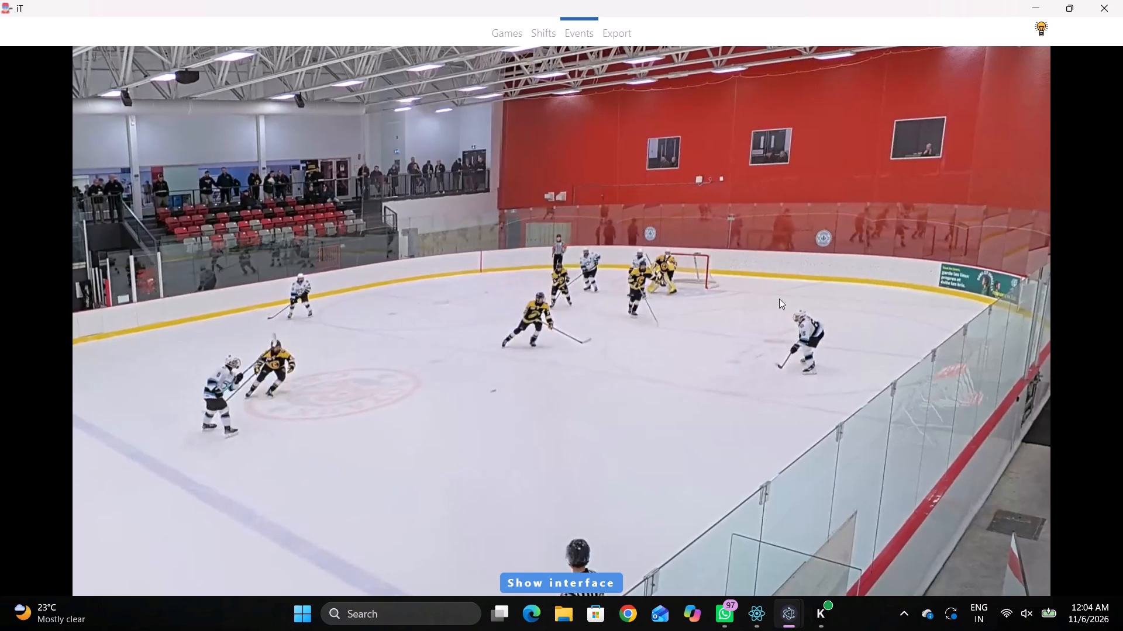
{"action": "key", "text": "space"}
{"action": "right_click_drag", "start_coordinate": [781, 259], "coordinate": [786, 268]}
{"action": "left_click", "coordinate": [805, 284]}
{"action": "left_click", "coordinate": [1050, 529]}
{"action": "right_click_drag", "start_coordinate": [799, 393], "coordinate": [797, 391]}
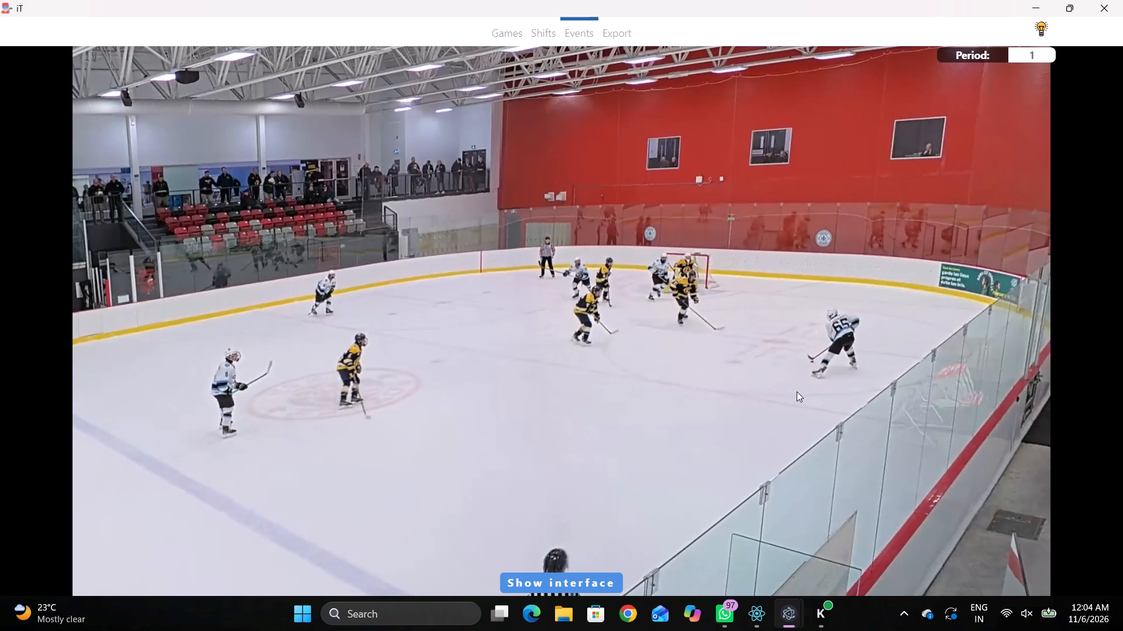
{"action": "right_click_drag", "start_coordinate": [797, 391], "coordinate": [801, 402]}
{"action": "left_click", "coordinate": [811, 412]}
Log Skating with the puck by Away player 65, marked near the centre of the Home zone's lower faceoff circle.
{"action": "right_click_drag", "start_coordinate": [779, 375], "coordinate": [787, 380]}
{"action": "left_click", "coordinate": [817, 396]}
{"action": "left_click", "coordinate": [955, 479]}
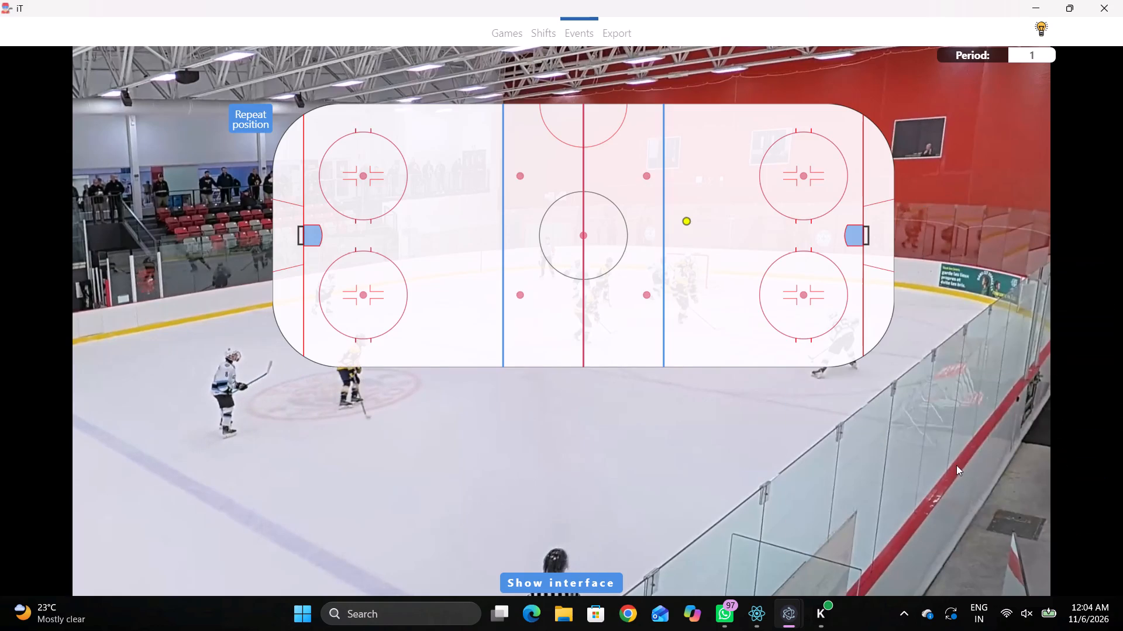
{"action": "left_click", "coordinate": [803, 305]}
Log a Pass by the same Away player 65 when the puck is released, marked in the Home zone's lower faceoff circle.
{"action": "key", "text": "space"}
{"action": "key", "text": "space"}
{"action": "key", "text": "space"}
{"action": "key", "text": "space"}
{"action": "key", "text": "space"}
{"action": "key", "text": "space"}
{"action": "key", "text": "space"}
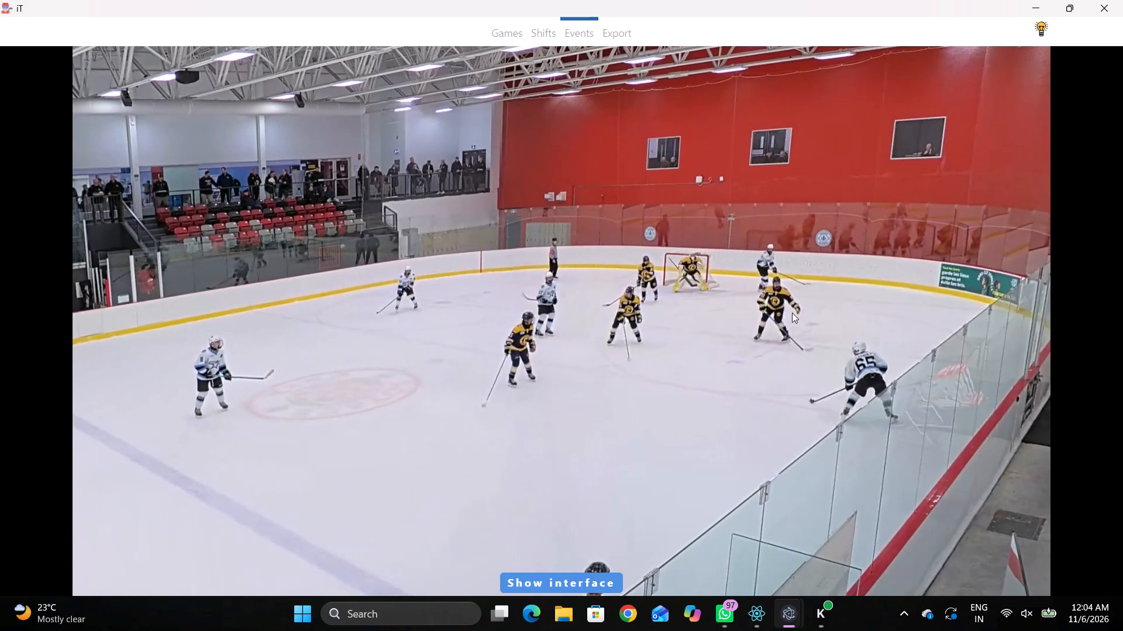
{"action": "key", "text": "space"}
{"action": "key", "text": "space"}
{"action": "key", "text": "space"}
{"action": "key", "text": "space"}
{"action": "key", "text": "space"}
{"action": "type", "text": "q"}
{"action": "key", "text": "q"}
{"action": "key", "text": "q"}
{"action": "key", "text": "q"}
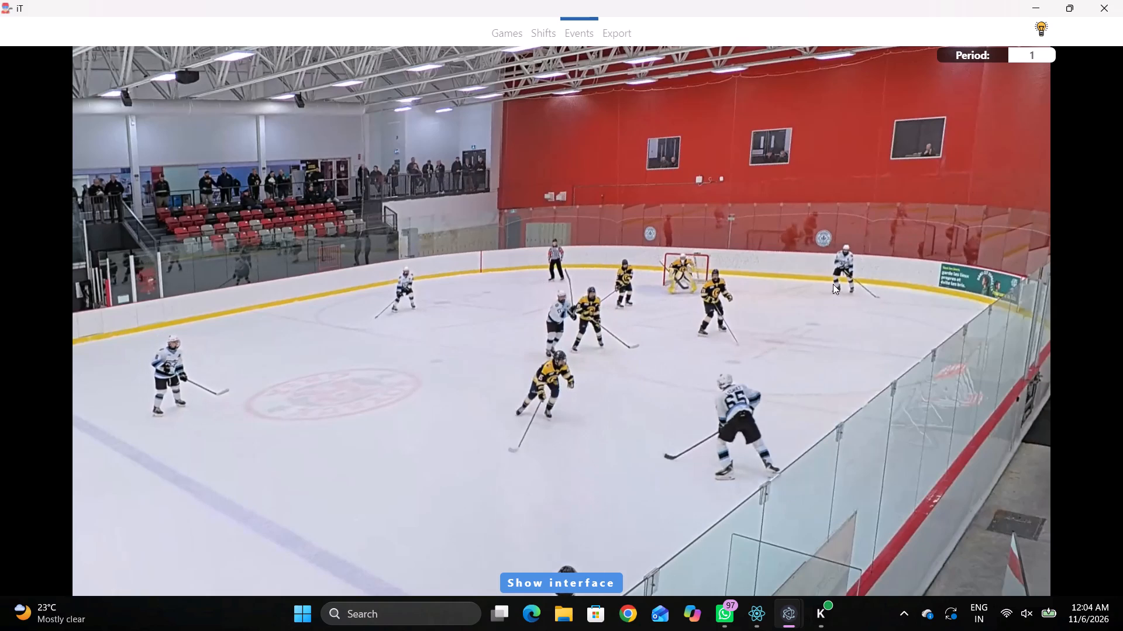
{"action": "right_click_drag", "start_coordinate": [805, 259], "coordinate": [810, 256]}
{"action": "left_click", "coordinate": [838, 260]}
{"action": "left_click", "coordinate": [957, 190]}
{"action": "left_click_drag", "start_coordinate": [790, 310], "coordinate": [786, 315]}
Log Skating with the puck by Away player 11, marked just behind the Home goal line, below the net on the rink map.
{"action": "key", "text": "space"}
{"action": "key", "text": "v"}
{"action": "key", "text": "space"}
{"action": "right_click", "coordinate": [731, 282]}
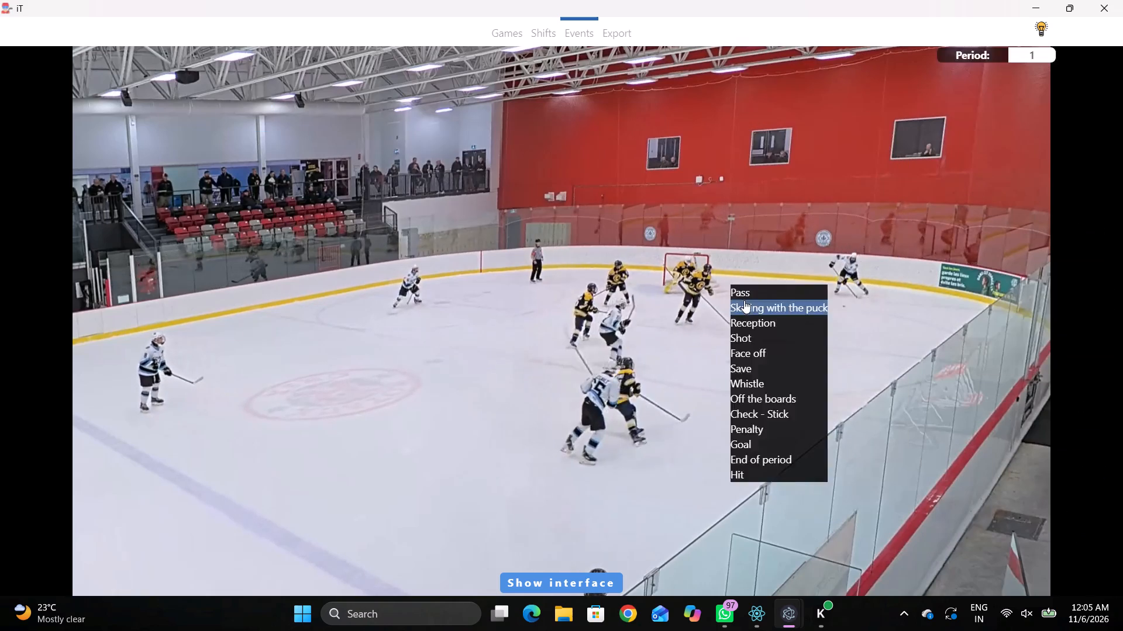
{"action": "key", "text": "space"}
{"action": "key", "text": "space"}
{"action": "right_click_drag", "start_coordinate": [746, 232], "coordinate": [757, 249]}
{"action": "key", "text": "q"}
{"action": "left_click", "coordinate": [824, 269]}
{"action": "left_click", "coordinate": [1020, 435]}
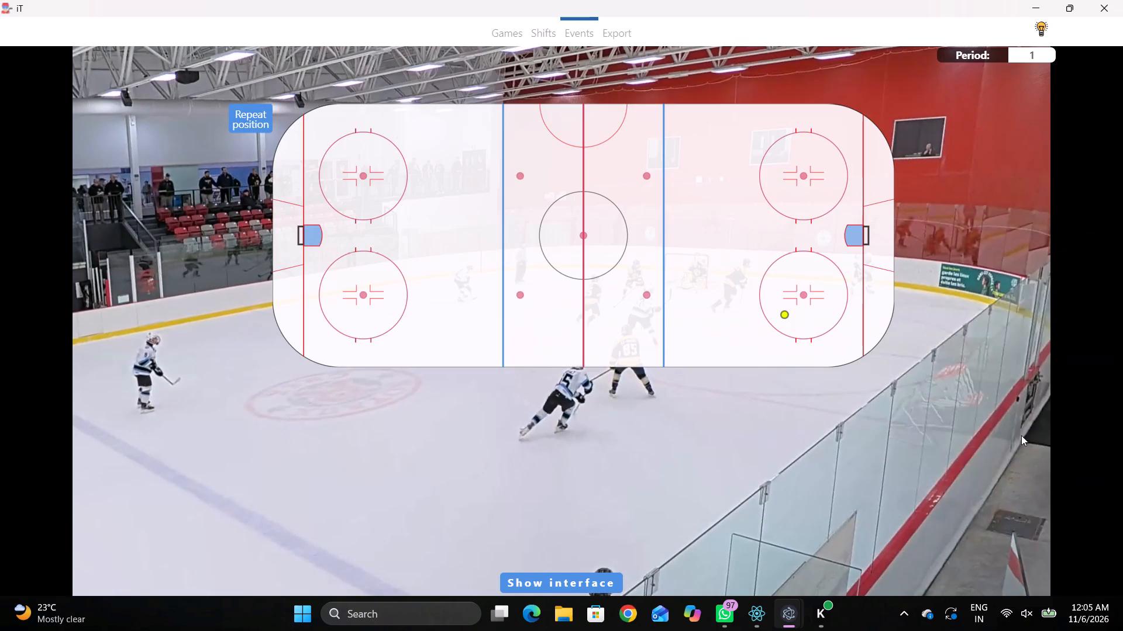
{"action": "left_click", "coordinate": [871, 273]}
Log a Pass by the same Away player 11, marked on the blue-line edge of the Home zone's lower faceoff circle.
{"action": "key", "text": "r"}
{"action": "key", "text": "space"}
{"action": "key", "text": "space"}
{"action": "key", "text": "space"}
{"action": "key", "text": "space"}
{"action": "key", "text": "space"}
{"action": "key", "text": "space"}
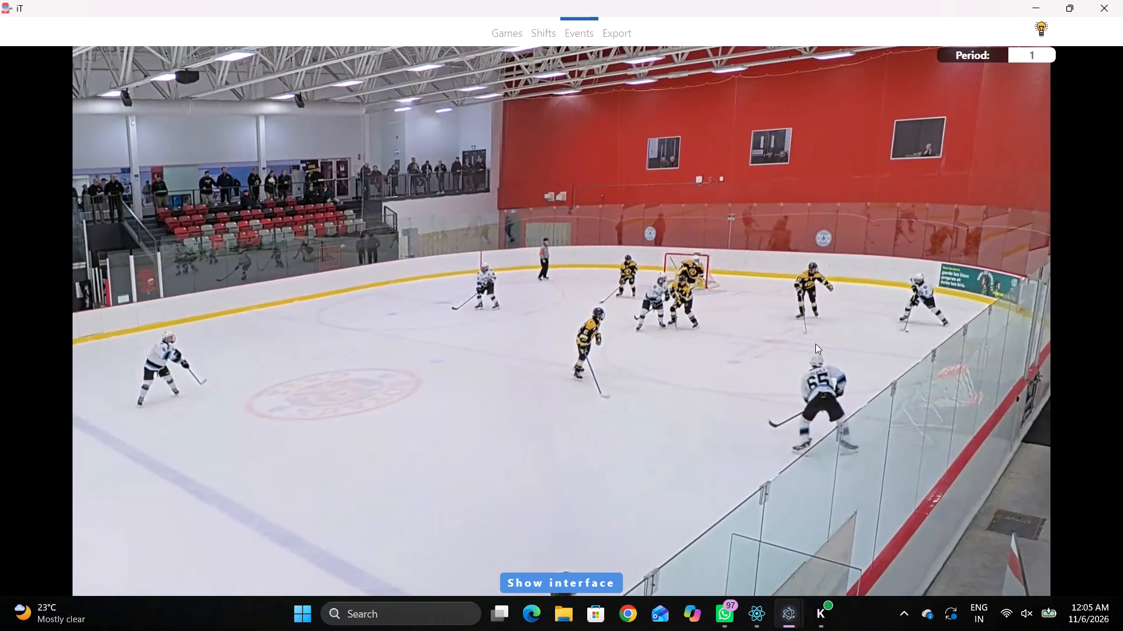
{"action": "key", "text": "space"}
{"action": "key", "text": "space"}
{"action": "key", "text": "space"}
{"action": "key", "text": "space"}
{"action": "key", "text": "space"}
{"action": "key", "text": "space"}
{"action": "key", "text": "space"}
{"action": "key", "text": "space"}
{"action": "type", "text": "qq"}
{"action": "key", "text": "q"}
{"action": "key", "text": "q"}
{"action": "right_click", "coordinate": [803, 294]}
{"action": "left_click", "coordinate": [814, 313]}
{"action": "right_click_drag", "start_coordinate": [812, 249], "coordinate": [798, 255]}
{"action": "left_click", "coordinate": [808, 260]}
{"action": "left_click", "coordinate": [945, 202]}
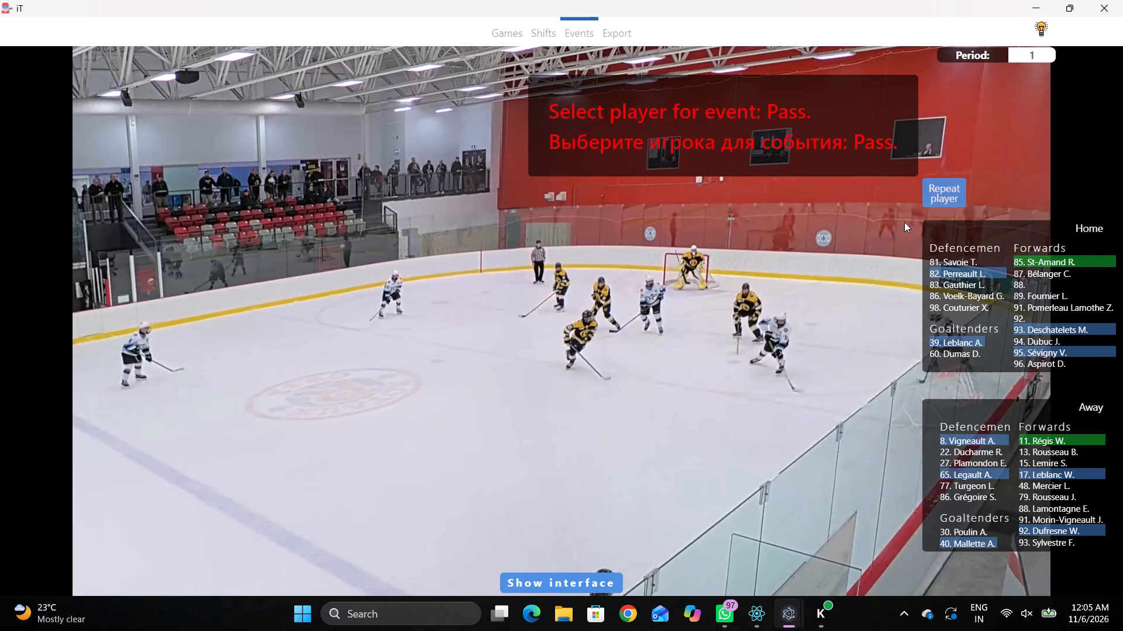
{"action": "left_click", "coordinate": [766, 321]}
Log Skating with the puck by Away player 65, marked in the blue-line half of the Home zone's lower faceoff circle.
{"action": "key", "text": "space"}
{"action": "key", "text": "v"}
{"action": "key", "text": "space"}
{"action": "right_click", "coordinate": [713, 271]}
{"action": "left_click", "coordinate": [740, 290]}
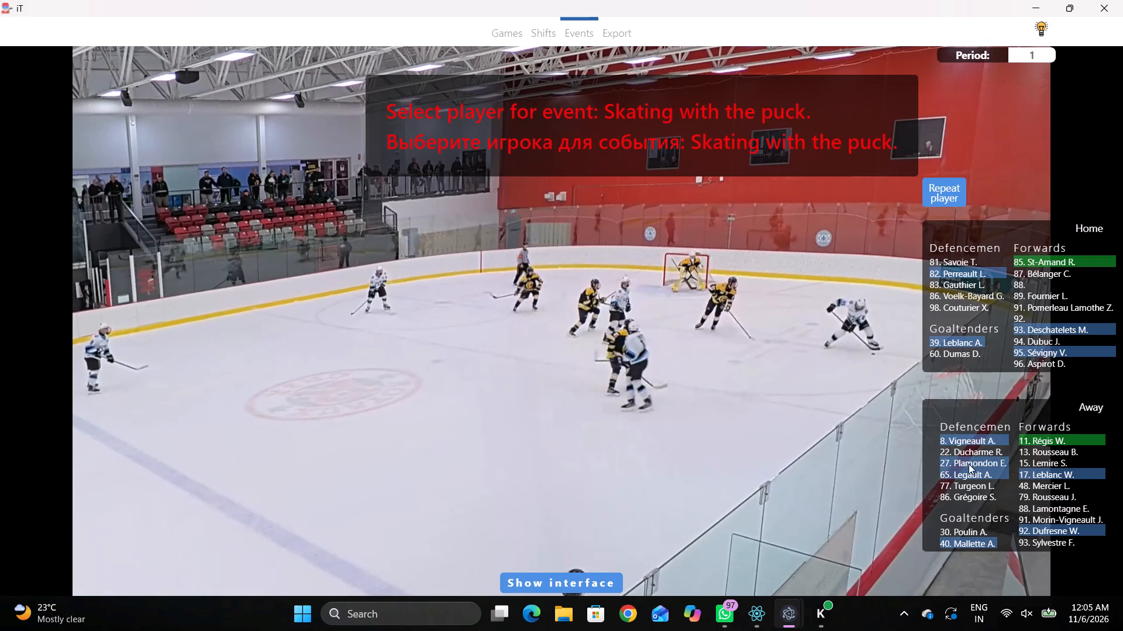
{"action": "left_click", "coordinate": [969, 466]}
{"action": "left_click", "coordinate": [963, 476]}
{"action": "left_click", "coordinate": [781, 287]}
Log a Pass by the same Away player as the last event, marked beside the Home zone's lower faceoff dot.
{"action": "key", "text": "space"}
{"action": "key", "text": "space"}
{"action": "key", "text": "space"}
{"action": "key", "text": "space"}
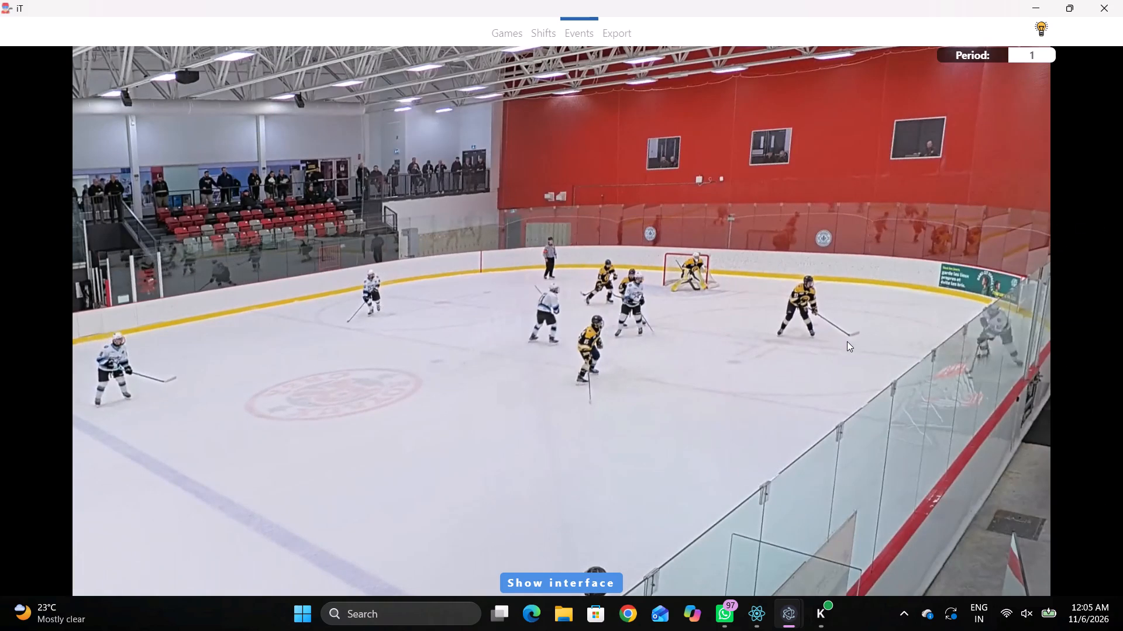
{"action": "key", "text": "r"}
{"action": "key", "text": "space"}
{"action": "key", "text": "space"}
{"action": "key", "text": "q"}
{"action": "key", "text": "q"}
{"action": "right_click", "coordinate": [827, 270]}
{"action": "key", "text": "q"}
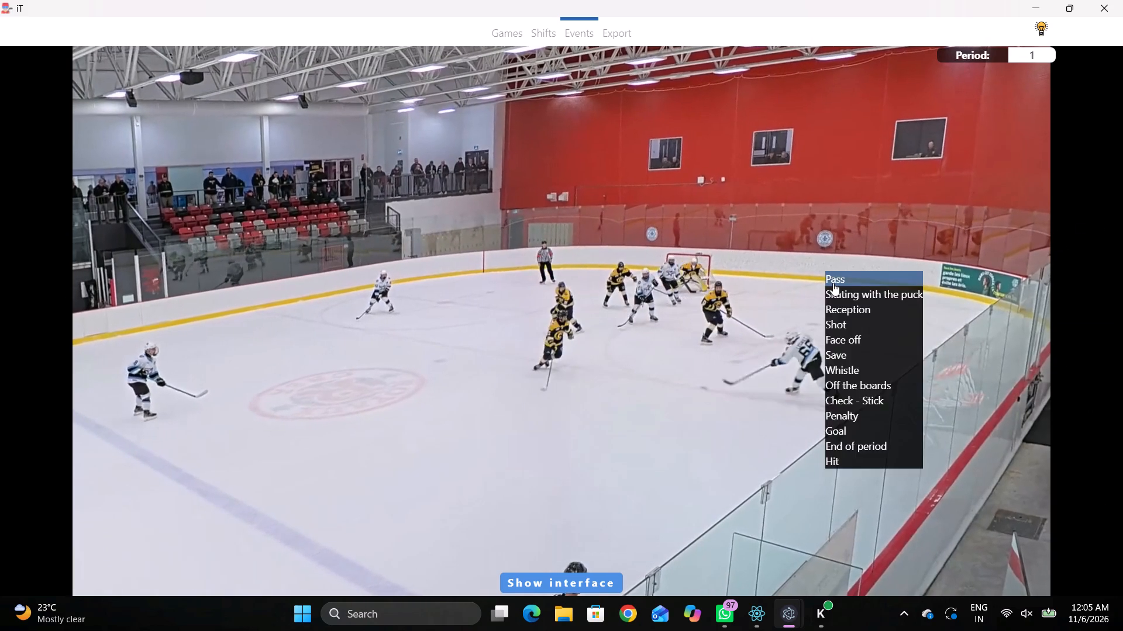
{"action": "left_click", "coordinate": [833, 283]}
{"action": "right_click_drag", "start_coordinate": [831, 284], "coordinate": [832, 290]}
{"action": "left_click", "coordinate": [842, 293]}
{"action": "left_click_drag", "start_coordinate": [965, 193], "coordinate": [957, 197]}
{"action": "left_click", "coordinate": [798, 292]}
Log a Pass by Away player 92, marked just outside the Home zone's upper faceoff circle, towards the blue line and mid-width.
{"action": "key", "text": "space"}
{"action": "key", "text": "space"}
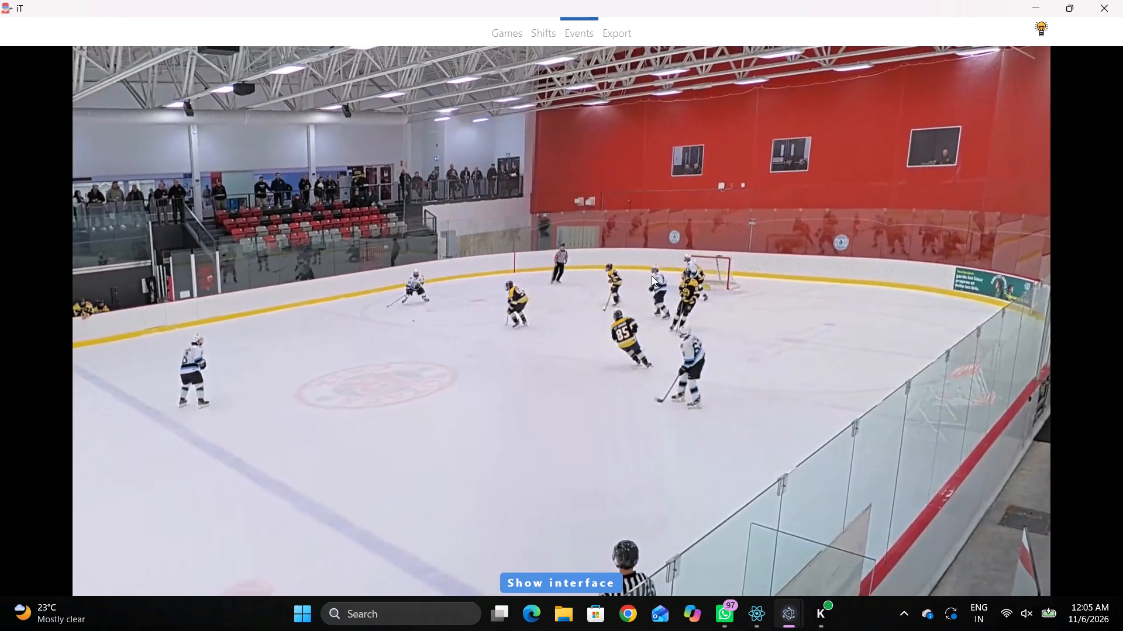
{"action": "right_click_drag", "start_coordinate": [651, 275], "coordinate": [657, 278]}
{"action": "key", "text": "space"}
{"action": "key", "text": "space"}
{"action": "key", "text": "space"}
{"action": "key", "text": "space"}
{"action": "type", "text": "q"}
{"action": "key", "text": "q"}
{"action": "key", "text": "q"}
{"action": "right_click", "coordinate": [675, 245]}
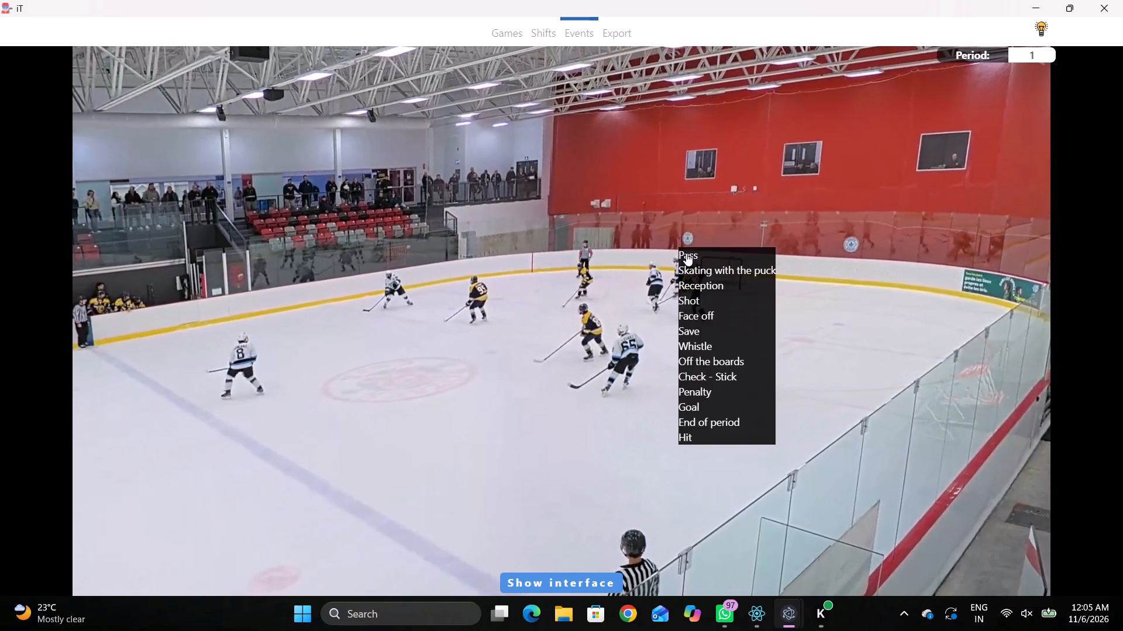
{"action": "left_click", "coordinate": [686, 253]}
{"action": "left_click", "coordinate": [1056, 522]}
{"action": "left_click", "coordinate": [1053, 531]}
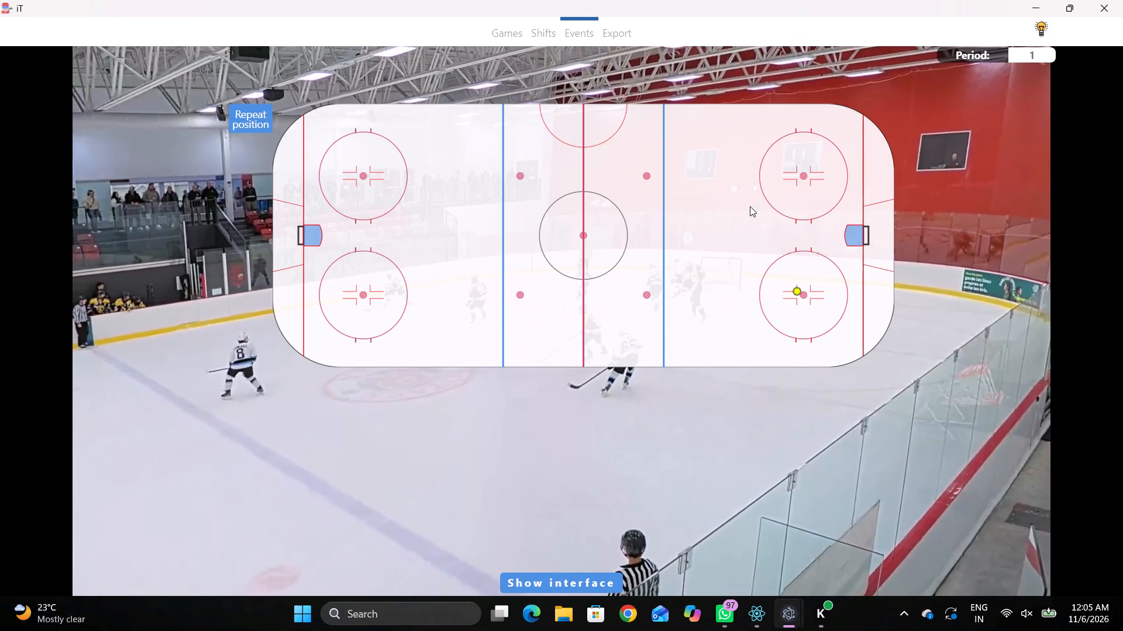
{"action": "left_click", "coordinate": [750, 206]}
Log Skating with the puck by Away player 8, marked between the Home zone's blue line and upper faceoff circle.
{"action": "key", "text": "space"}
{"action": "key", "text": "space"}
{"action": "key", "text": "space"}
{"action": "key", "text": "space"}
{"action": "right_click", "coordinate": [811, 251]}
{"action": "left_click", "coordinate": [830, 276]}
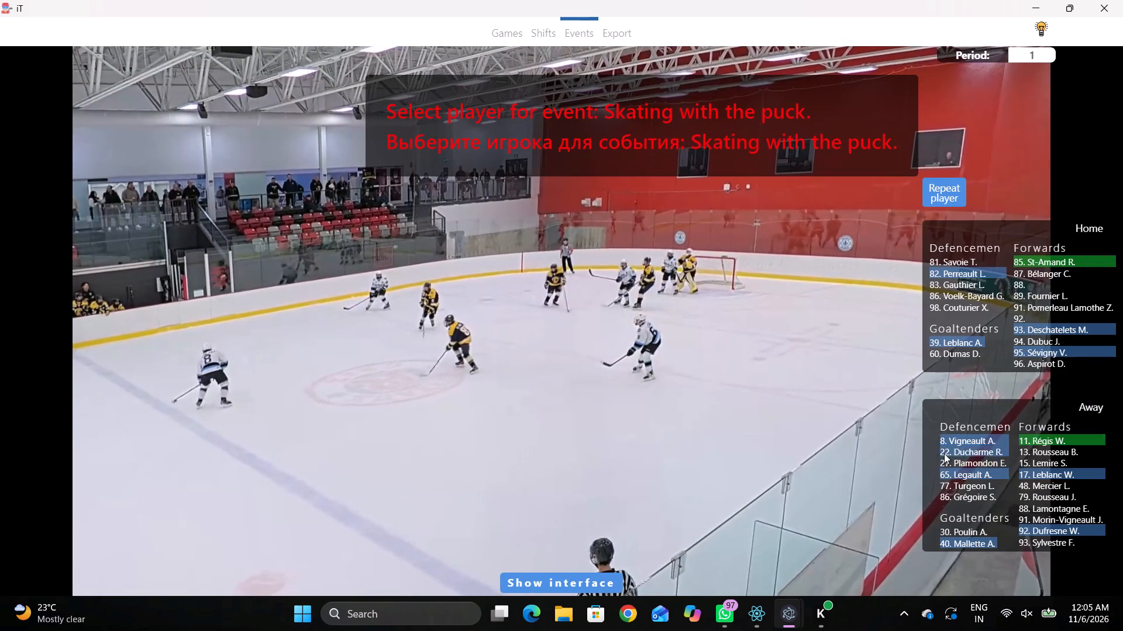
{"action": "left_click", "coordinate": [948, 443]}
{"action": "left_click", "coordinate": [721, 160]}
Log a Shot with its outcome by the same Away player 8, marked between the Home zone's blue line and upper faceoff circle, nearer mid-width.
{"action": "key", "text": "space"}
{"action": "key", "text": "space"}
{"action": "key", "text": "space"}
{"action": "key", "text": "space"}
{"action": "key", "text": "space"}
{"action": "key", "text": "space"}
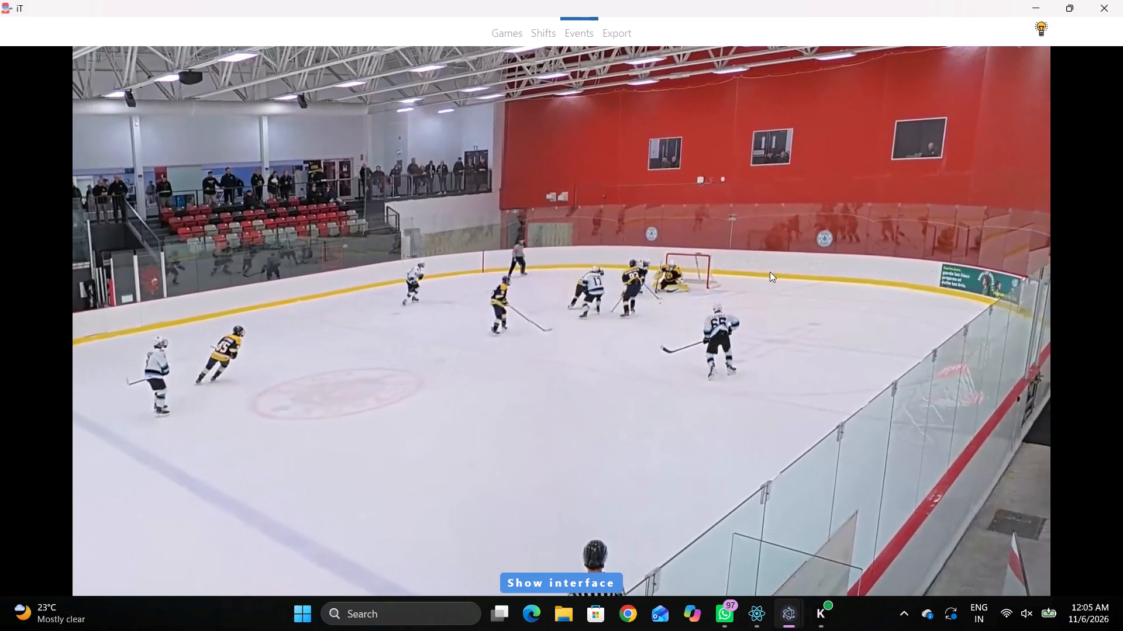
{"action": "key", "text": "space"}
{"action": "key", "text": "space"}
{"action": "type", "text": "q"}
{"action": "key", "text": "q"}
{"action": "key", "text": "q"}
{"action": "key", "text": "q"}
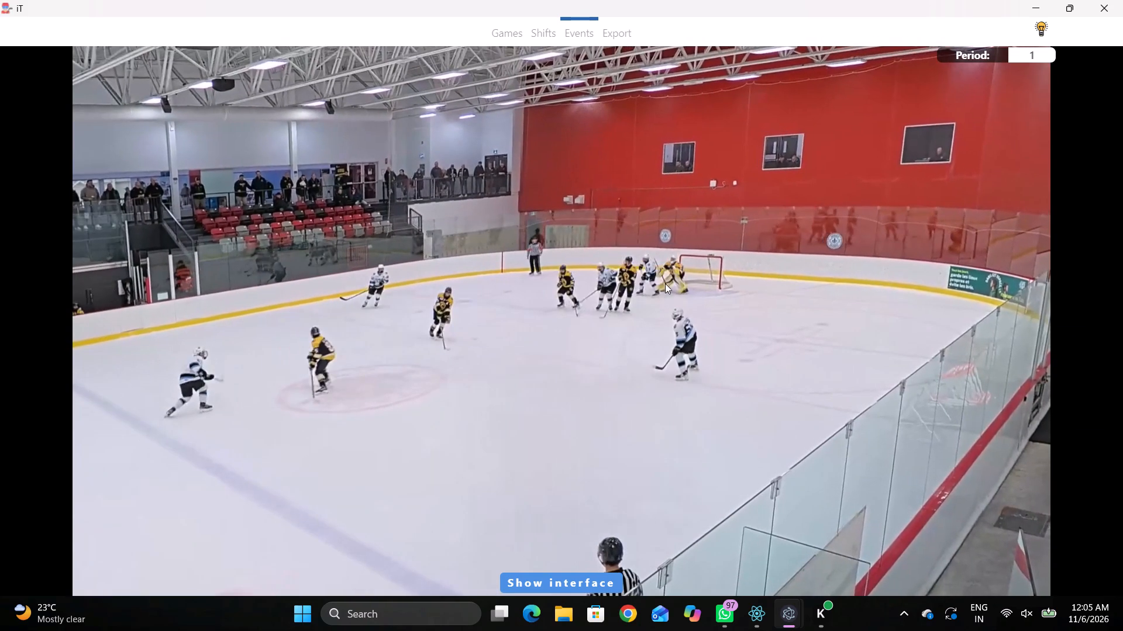
{"action": "key", "text": "q"}
{"action": "right_click_drag", "start_coordinate": [650, 263], "coordinate": [645, 275]}
{"action": "key", "text": "q"}
{"action": "left_click", "coordinate": [677, 327]}
{"action": "left_click", "coordinate": [533, 268]}
{"action": "left_click", "coordinate": [956, 191]}
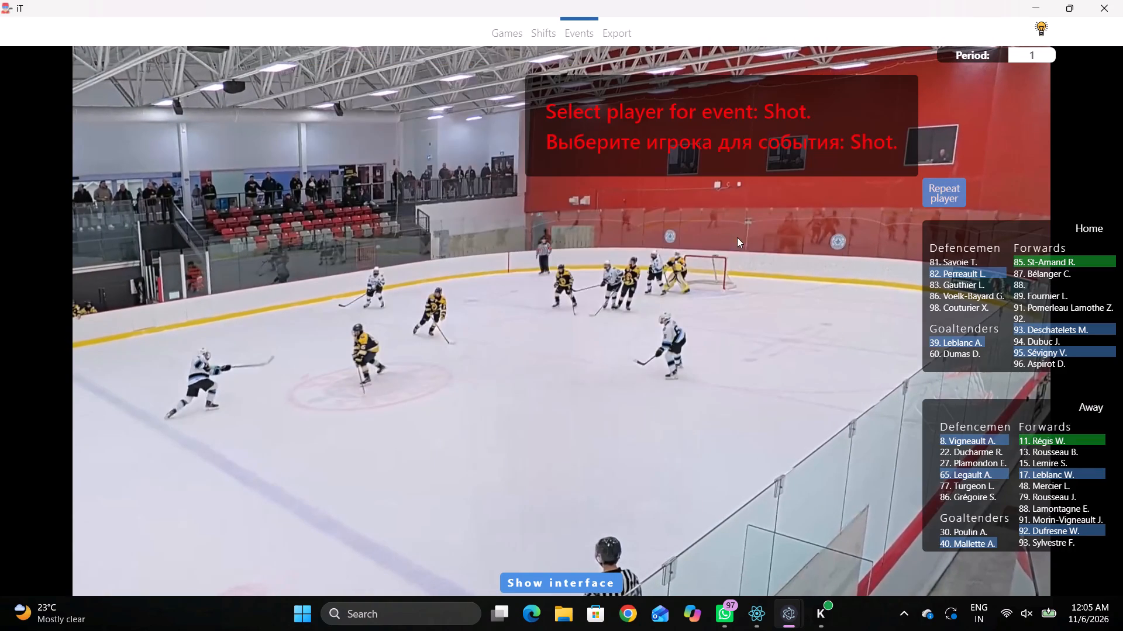
{"action": "left_click", "coordinate": [731, 210]}
Log a Save by Home goaltender 39 with Left Pad and direction Bottom middle, marked in the Home goal crease.
{"action": "key", "text": "space"}
{"action": "key", "text": "space"}
{"action": "right_click_drag", "start_coordinate": [734, 259], "coordinate": [769, 278]}
{"action": "key", "text": "q"}
{"action": "key", "text": "q"}
{"action": "left_click", "coordinate": [788, 333]}
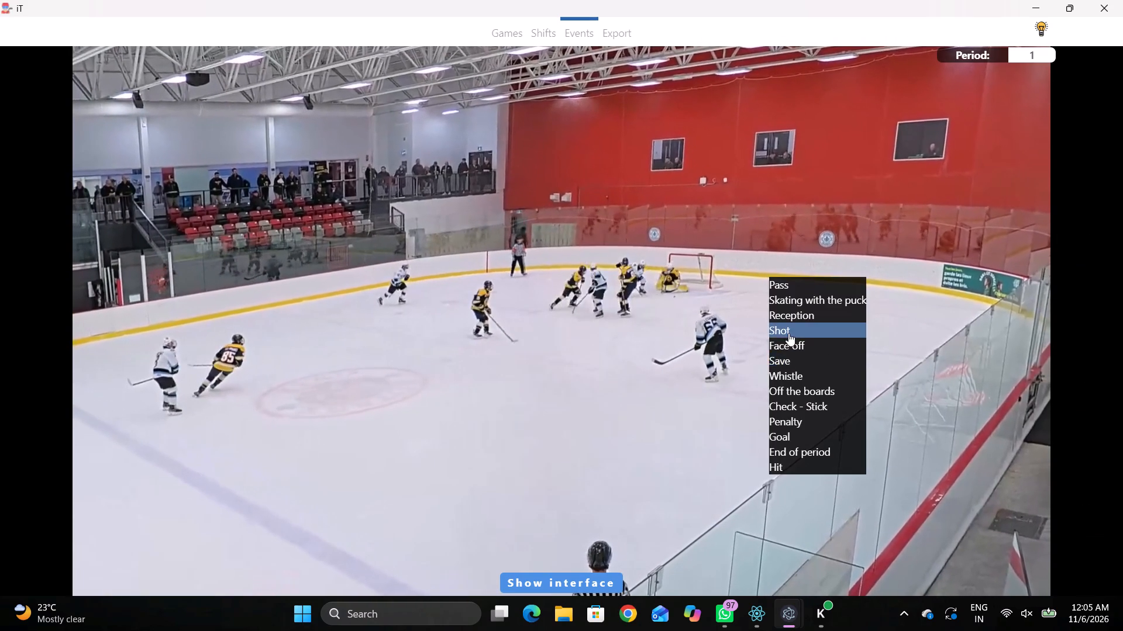
{"action": "right_click_drag", "start_coordinate": [731, 475], "coordinate": [728, 429]}
{"action": "right_click", "coordinate": [726, 320]}
{"action": "left_click", "coordinate": [745, 408]}
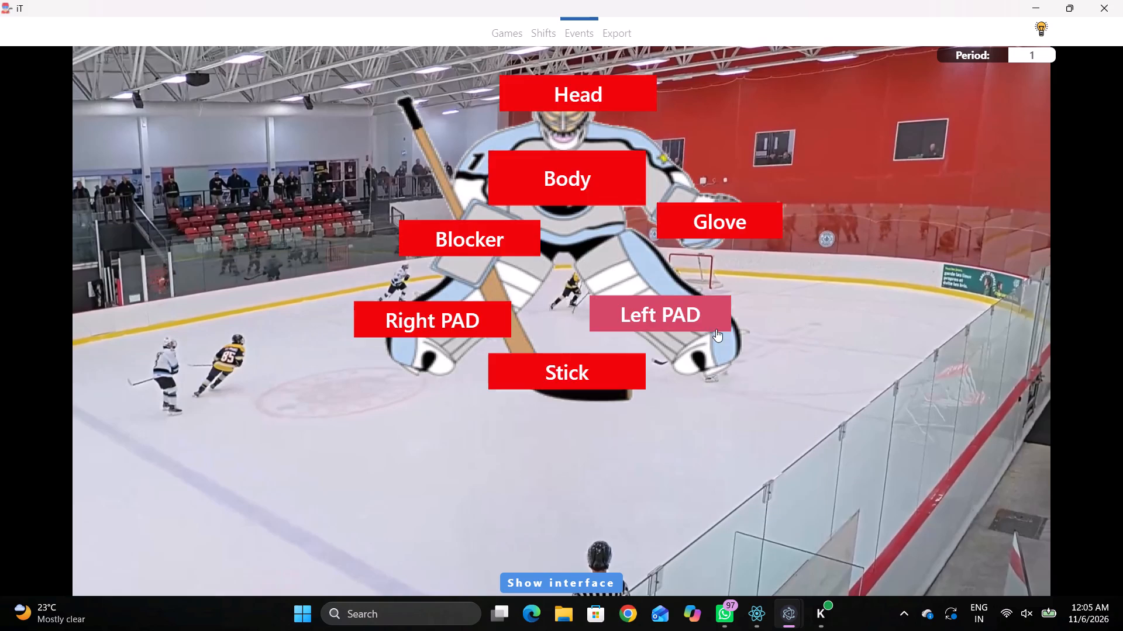
{"action": "left_click_drag", "start_coordinate": [705, 315], "coordinate": [690, 314]}
{"action": "left_click", "coordinate": [525, 303]}
{"action": "left_click", "coordinate": [1022, 293]}
{"action": "left_click", "coordinate": [1021, 280]}
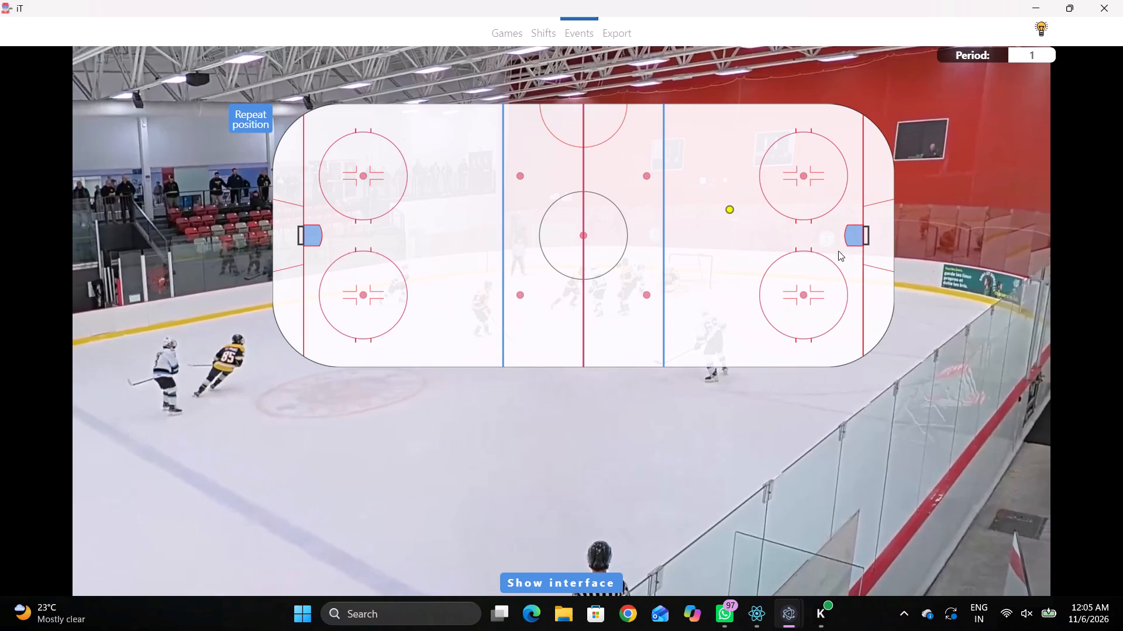
{"action": "left_click", "coordinate": [854, 235]}
{"action": "key", "text": "shift+d"}
{"action": "key", "text": "shift+d"}
Log a Pass by Home player 93, marked at mid-width between the Home zone's two faceoff circles.
{"action": "key", "text": "space"}
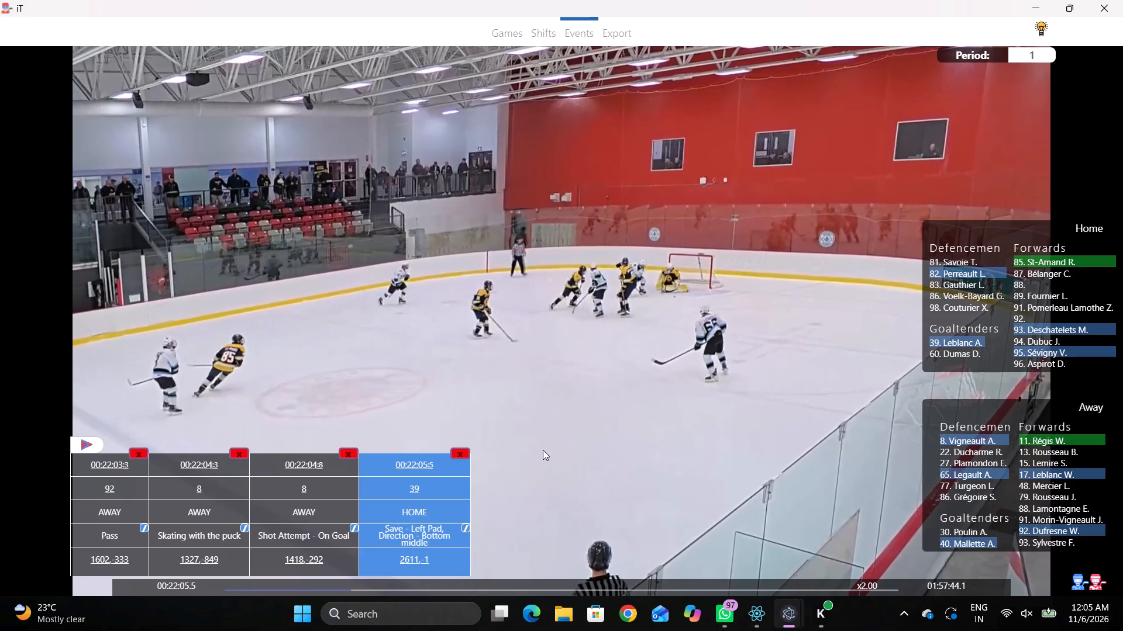
{"action": "key", "text": "space"}
{"action": "key", "text": "q"}
{"action": "key", "text": "q"}
{"action": "right_click", "coordinate": [589, 350]}
{"action": "left_click", "coordinate": [593, 352]}
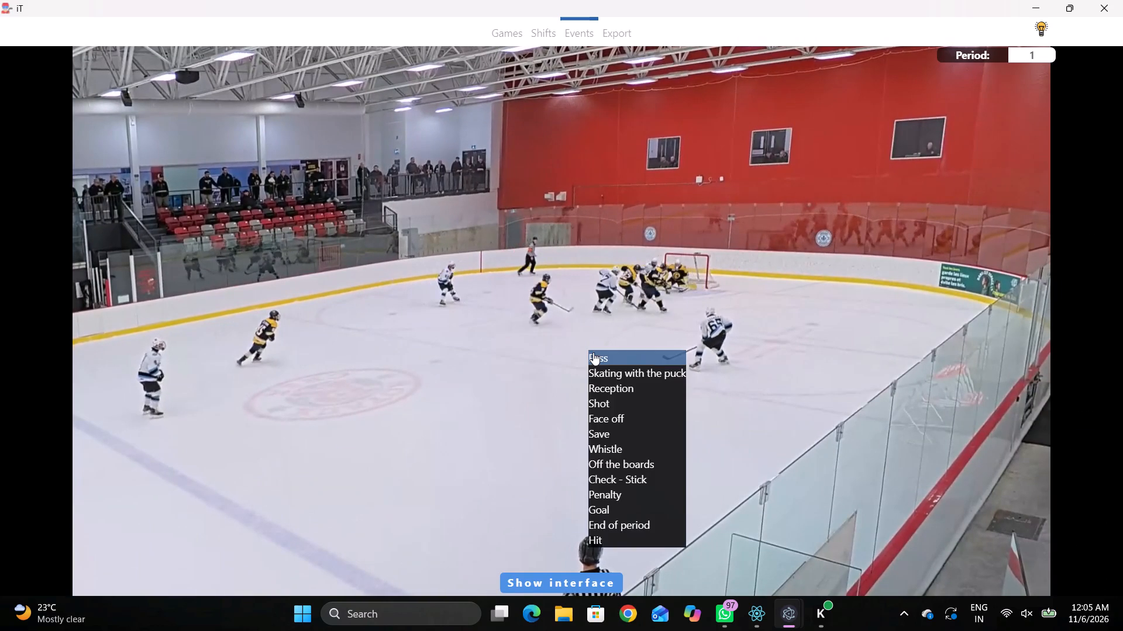
{"action": "right_click", "coordinate": [587, 349]}
{"action": "left_click", "coordinate": [586, 353]}
{"action": "left_click", "coordinate": [1035, 326]}
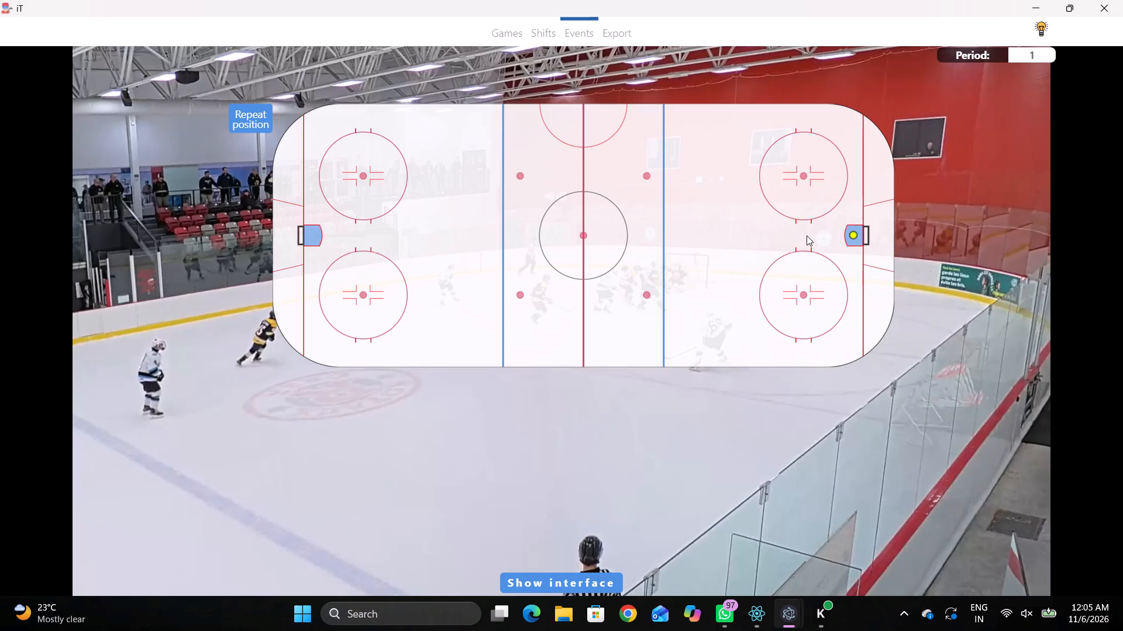
{"action": "left_click", "coordinate": [807, 235]}
Log a Pass by Home player 85, marked on the edge of the Home zone's upper faceoff circle, towards the blue line and mid-width.
{"action": "type", "text": "r"}
{"action": "key", "text": "space"}
{"action": "key", "text": "space"}
{"action": "key", "text": "space"}
{"action": "key", "text": "space"}
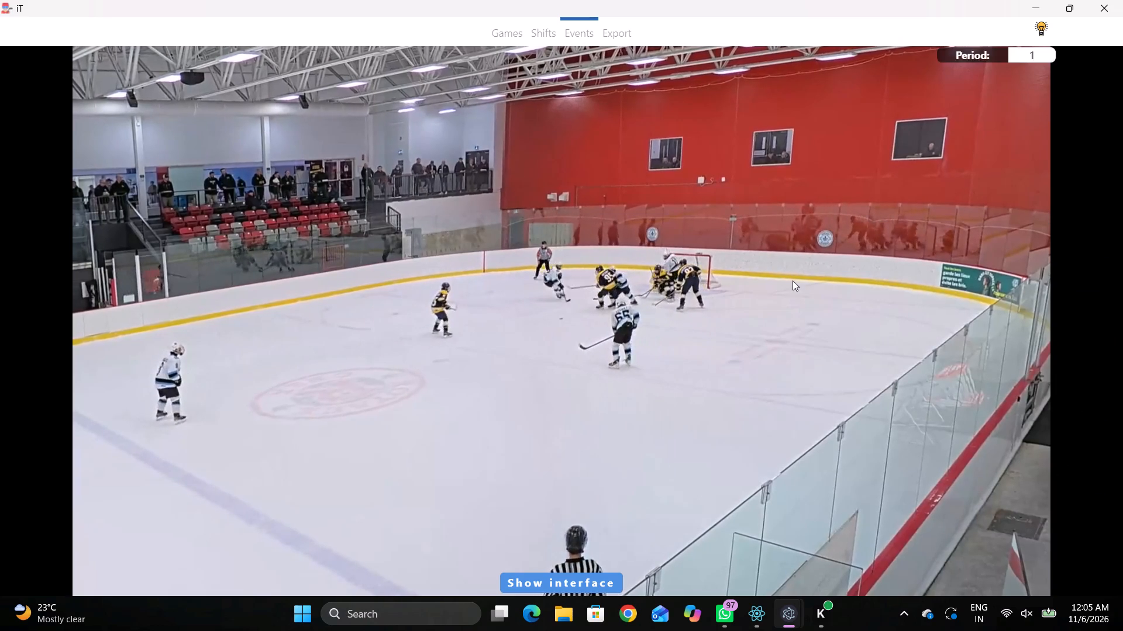
{"action": "key", "text": "space"}
{"action": "key", "text": "space"}
{"action": "key", "text": "space"}
{"action": "key", "text": "space"}
{"action": "type", "text": "q"}
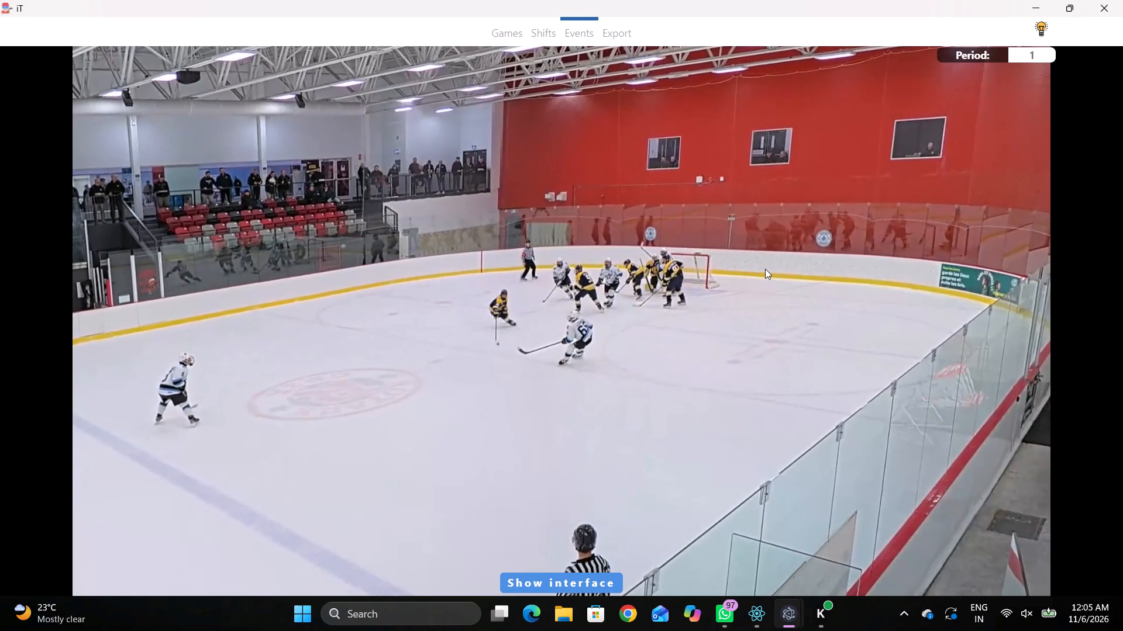
{"action": "type", "text": "qq"}
{"action": "type", "text": "v"}
{"action": "key", "text": "space"}
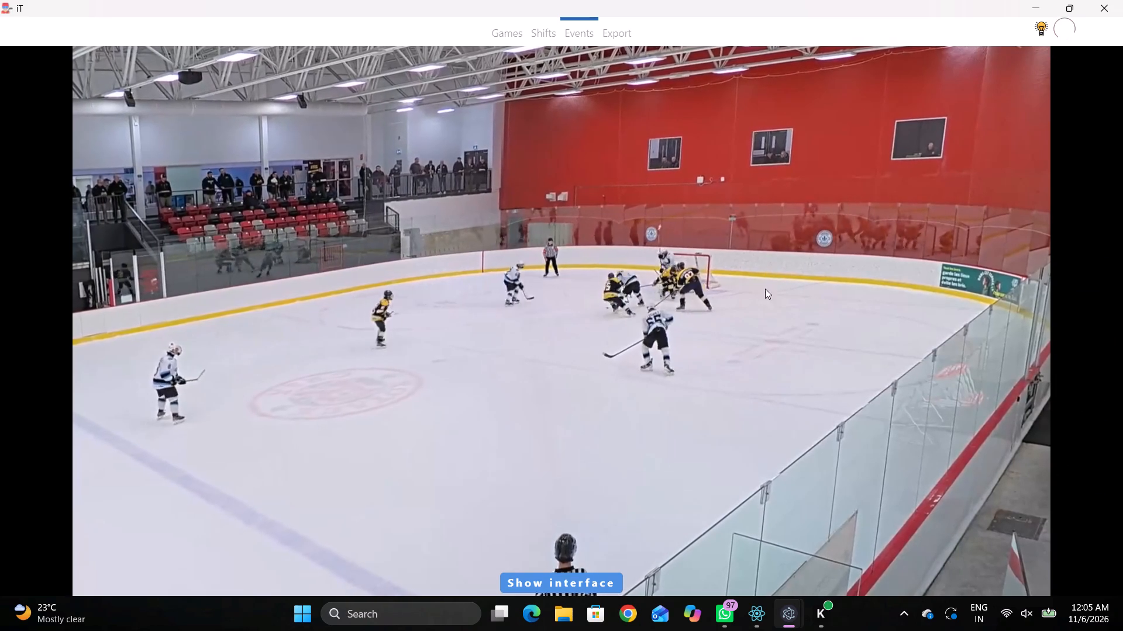
{"action": "key", "text": "space"}
{"action": "key", "text": "space"}
{"action": "key", "text": "space"}
{"action": "key", "text": "q"}
{"action": "key", "text": "q"}
{"action": "right_click", "coordinate": [747, 268]}
{"action": "key", "text": "q"}
{"action": "left_click", "coordinate": [746, 273]}
{"action": "right_click_drag", "start_coordinate": [742, 272], "coordinate": [736, 272]}
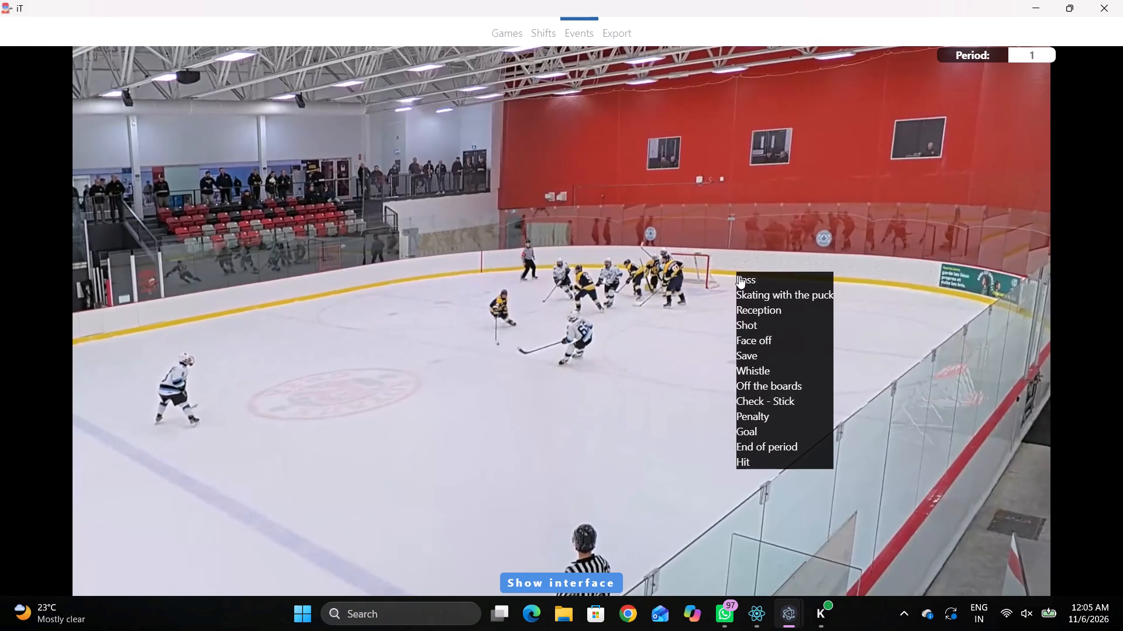
{"action": "left_click", "coordinate": [739, 276]}
{"action": "left_click", "coordinate": [1030, 257]}
{"action": "left_click", "coordinate": [776, 206]}
Log a Shot with outcome Wide left low by Away player 65, marked between the Home zone's blue line and lower faceoff circle.
{"action": "key", "text": "space"}
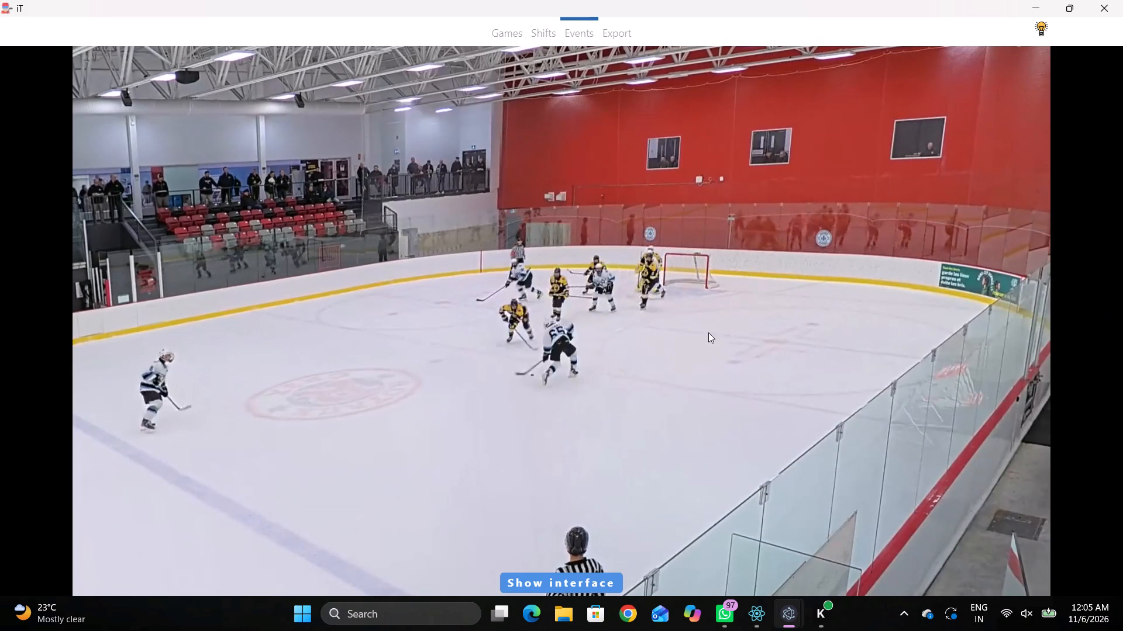
{"action": "key", "text": "space"}
{"action": "key", "text": "space"}
{"action": "key", "text": "space"}
{"action": "key", "text": "space"}
{"action": "key", "text": "space"}
{"action": "type", "text": "q"}
{"action": "key", "text": "q"}
{"action": "type", "text": "qqqqqqqrr q"}
{"action": "key", "text": "q"}
{"action": "key", "text": "q"}
{"action": "key", "text": "space"}
{"action": "key", "text": "space"}
{"action": "key", "text": "space"}
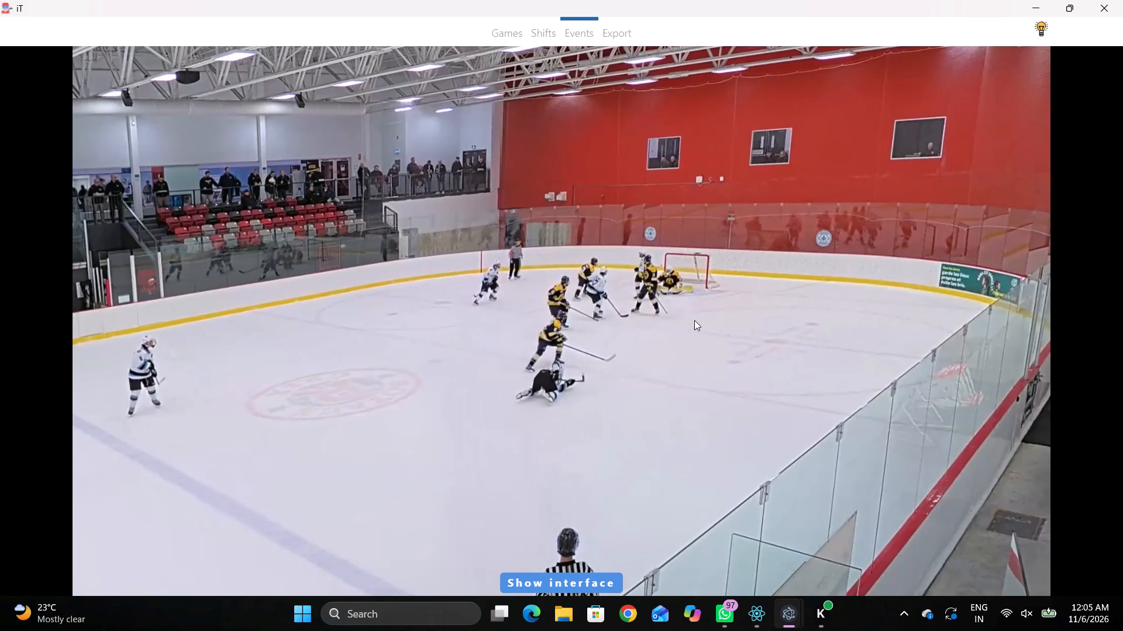
{"action": "type", "text": "vq"}
{"action": "key", "text": "q"}
{"action": "key", "text": "q"}
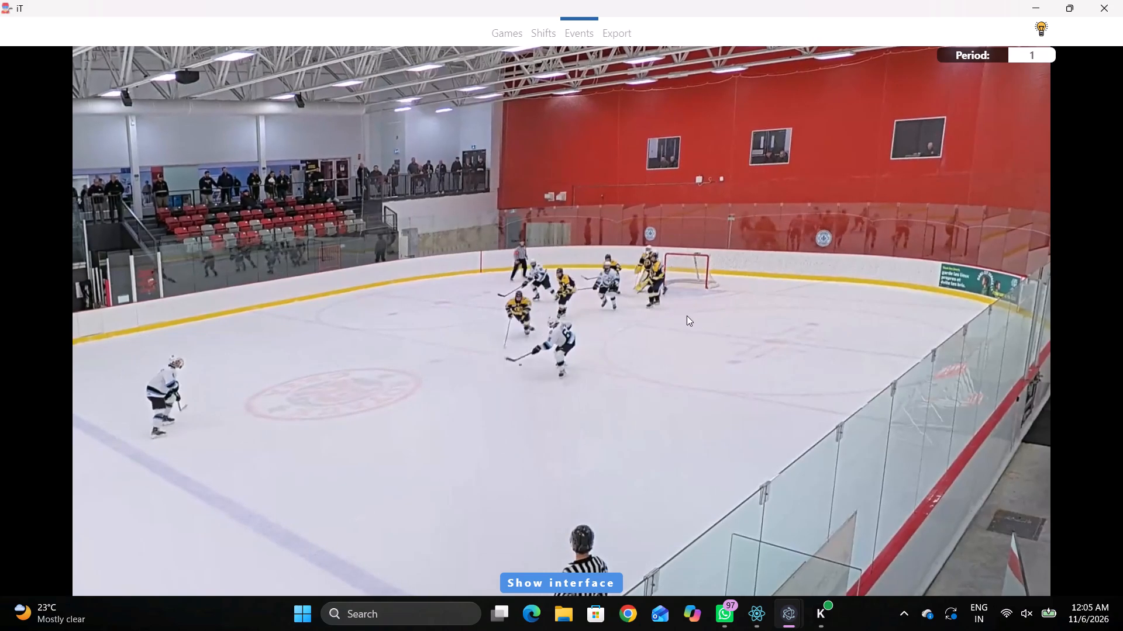
{"action": "key", "text": "space"}
{"action": "key", "text": "space"}
{"action": "key", "text": "q"}
{"action": "key", "text": "q"}
{"action": "right_click", "coordinate": [662, 251]}
{"action": "left_click", "coordinate": [682, 305]}
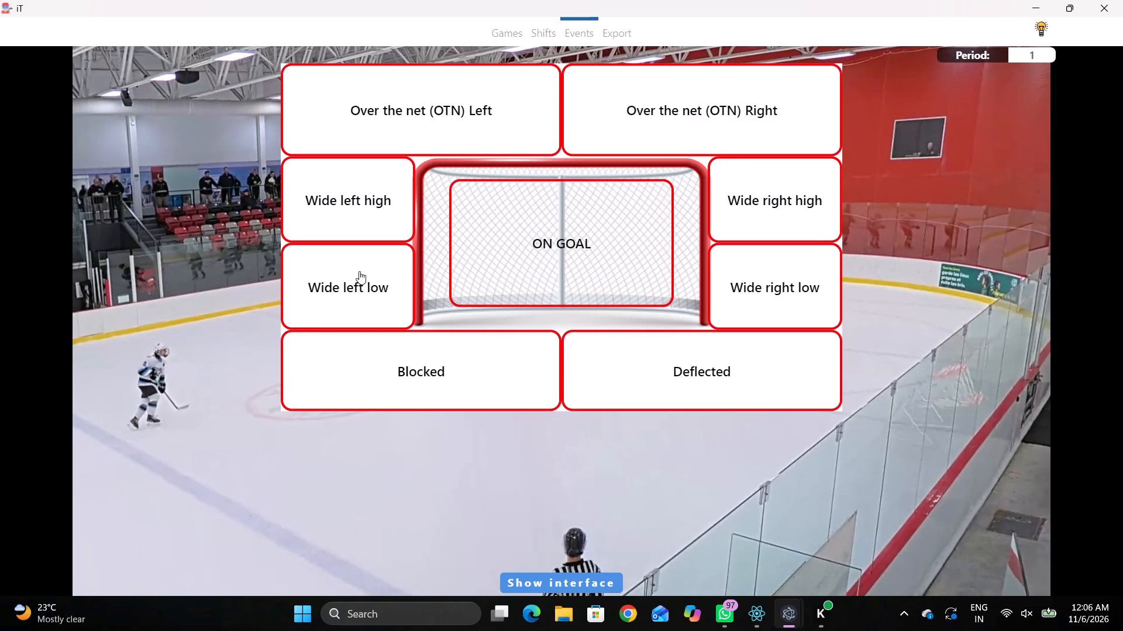
{"action": "left_click", "coordinate": [353, 268]}
{"action": "left_click", "coordinate": [953, 471]}
{"action": "left_click", "coordinate": [724, 281]}
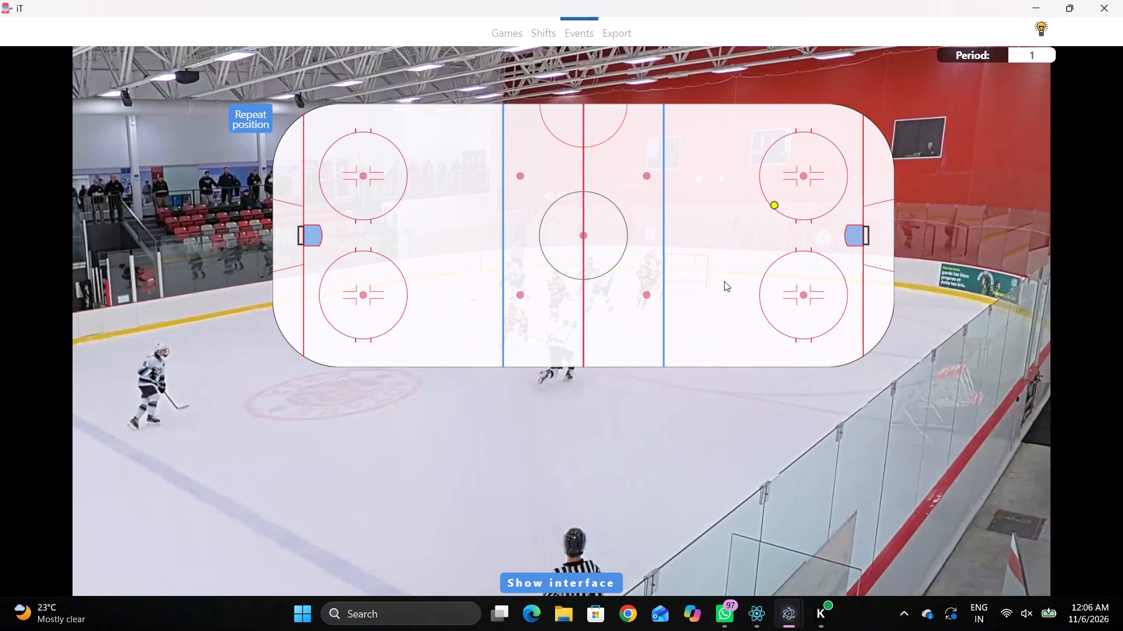
Log an Off the boards event, marked on the end boards behind the Home goal, slightly above the net on the rink map.
{"action": "key", "text": "space"}
{"action": "key", "text": "v"}
{"action": "key", "text": "space"}
{"action": "right_click_drag", "start_coordinate": [721, 230], "coordinate": [758, 240]}
{"action": "left_click", "coordinate": [790, 352]}
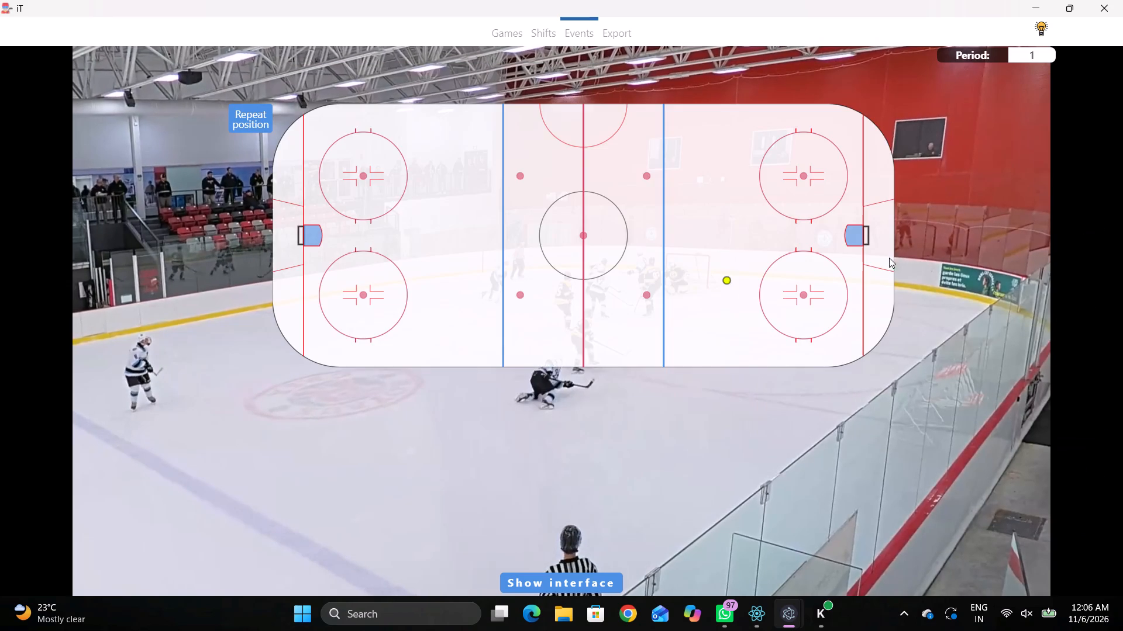
{"action": "left_click", "coordinate": [890, 212]}
Log a Pass by Away player 92, marked along the upper boards above the Home zone's upper faceoff circle.
{"action": "key", "text": "space"}
{"action": "key", "text": "space"}
{"action": "key", "text": "space"}
{"action": "key", "text": "space"}
{"action": "key", "text": "space"}
{"action": "key", "text": "space"}
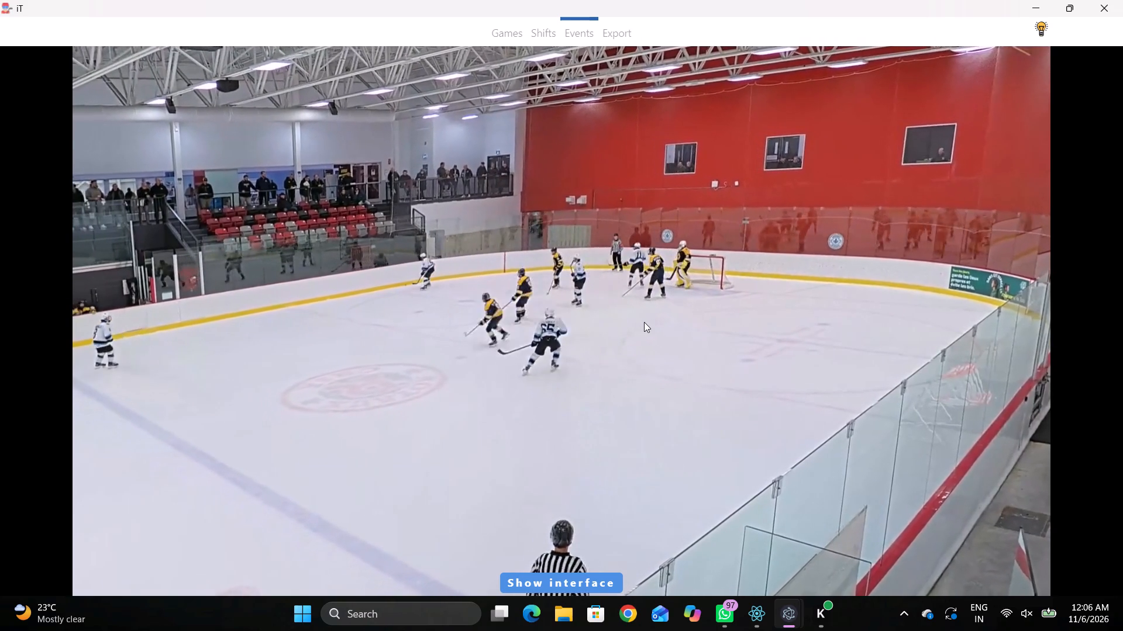
{"action": "right_click", "coordinate": [640, 289]}
{"action": "left_click", "coordinate": [665, 305]}
{"action": "right_click", "coordinate": [654, 293]}
{"action": "left_click", "coordinate": [666, 305]}
{"action": "left_click", "coordinate": [1039, 534]}
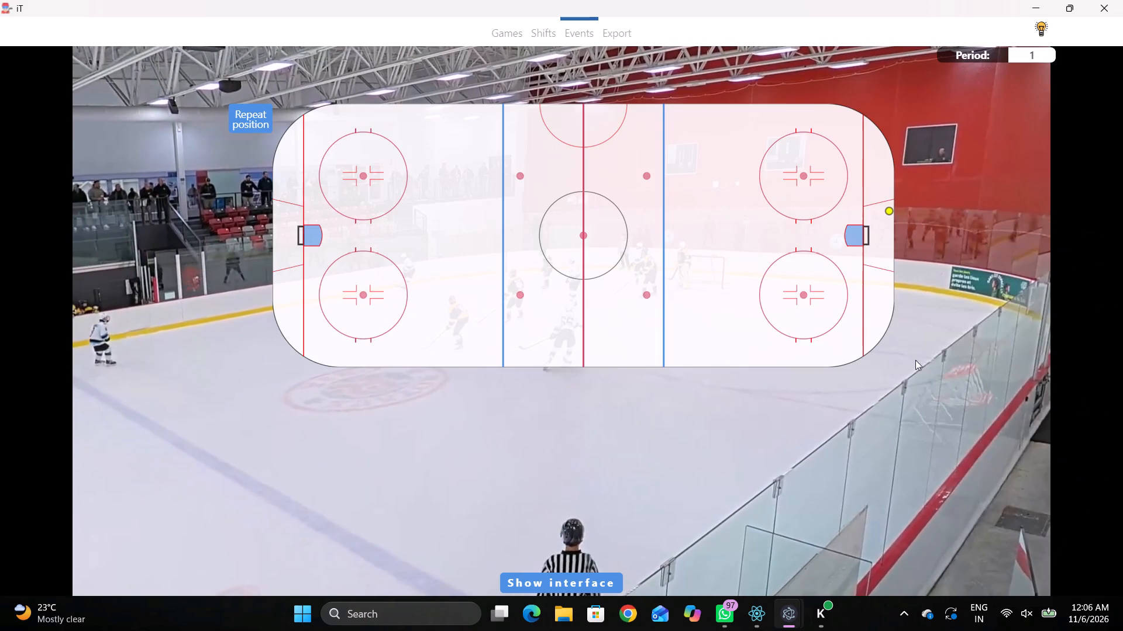
{"action": "left_click", "coordinate": [780, 108]}
Log a Pass by Away player 8, marked just inside the Home zone's blue line, level with the upper faceoff dot.
{"action": "key", "text": "space"}
{"action": "key", "text": "v"}
{"action": "key", "text": "space"}
{"action": "key", "text": "space"}
{"action": "key", "text": "space"}
{"action": "key", "text": "q"}
{"action": "right_click", "coordinate": [704, 221]}
{"action": "key", "text": "q"}
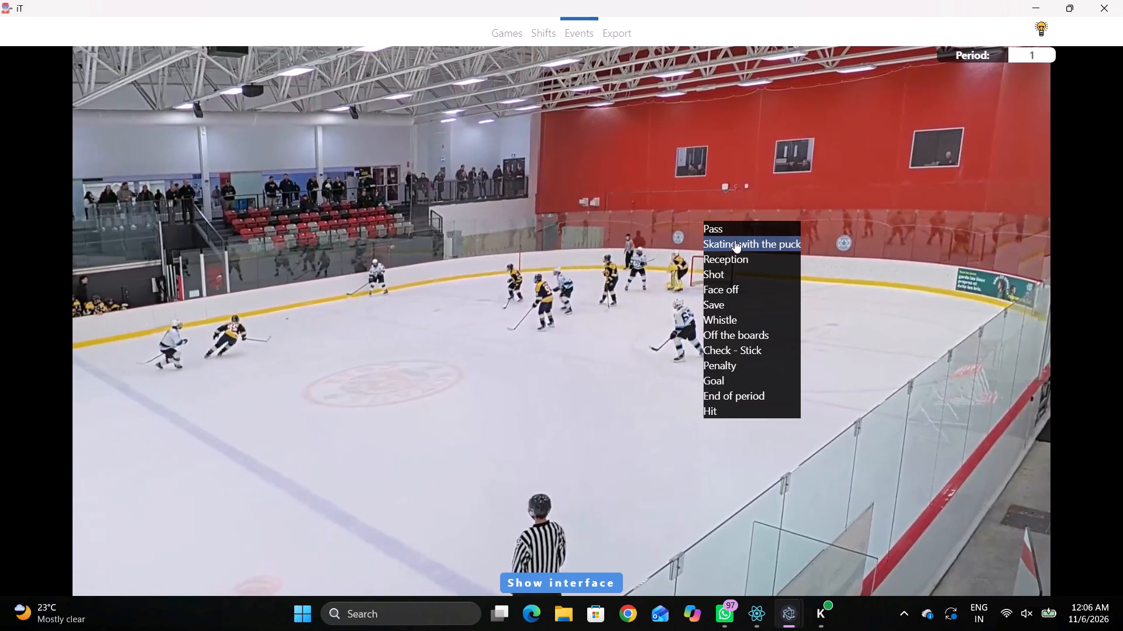
{"action": "key", "text": "q"}
{"action": "key", "text": "q"}
{"action": "key", "text": "q"}
{"action": "key", "text": "q"}
{"action": "left_click", "coordinate": [755, 226]}
{"action": "key", "text": "q"}
{"action": "right_click", "coordinate": [719, 212]}
{"action": "left_click", "coordinate": [720, 218]}
{"action": "right_click", "coordinate": [713, 215]}
{"action": "key", "text": "q"}
{"action": "left_click", "coordinate": [718, 226]}
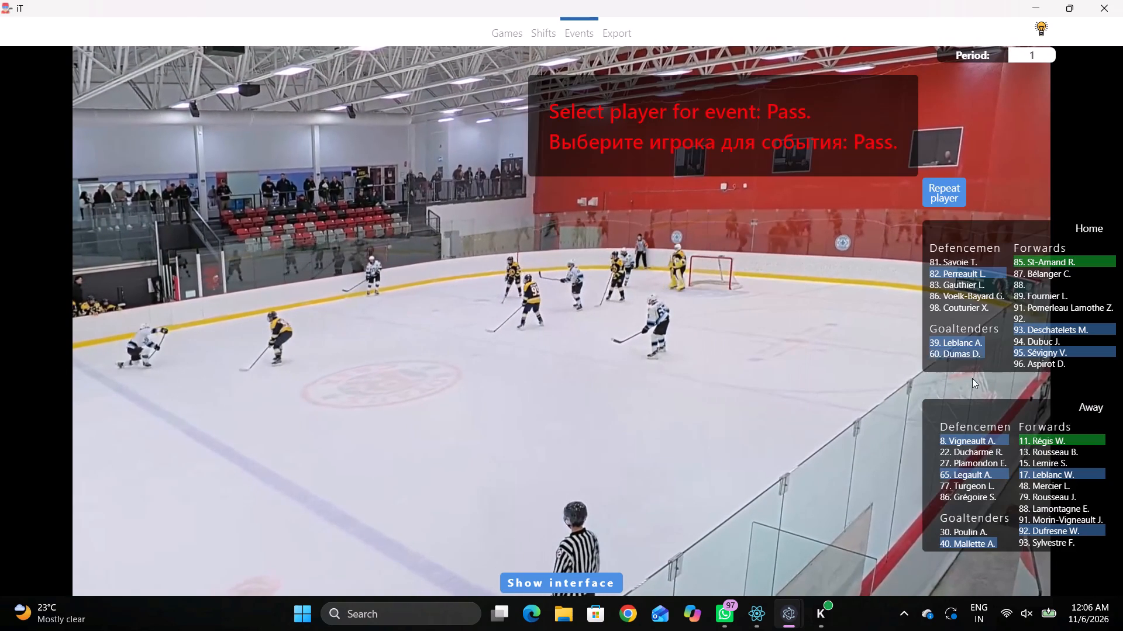
{"action": "left_click", "coordinate": [948, 441]}
{"action": "left_click", "coordinate": [701, 183]}
Log Skating with the puck by Away player 92, marked at the top edge of the Home zone's upper faceoff circle.
{"action": "key", "text": "space"}
{"action": "key", "text": "space"}
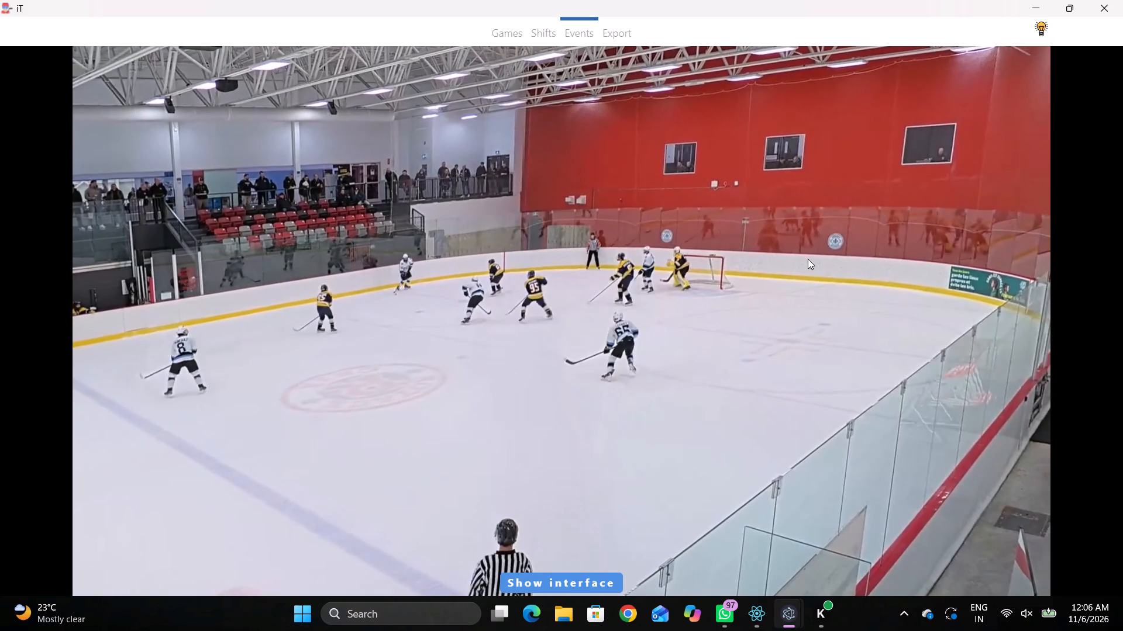
{"action": "right_click", "coordinate": [807, 258]}
{"action": "key", "text": "q"}
{"action": "left_click", "coordinate": [842, 277]}
{"action": "left_click", "coordinate": [764, 262]}
{"action": "right_click_drag", "start_coordinate": [740, 249], "coordinate": [738, 258]}
{"action": "left_click", "coordinate": [776, 273]}
{"action": "left_click", "coordinate": [1046, 526]}
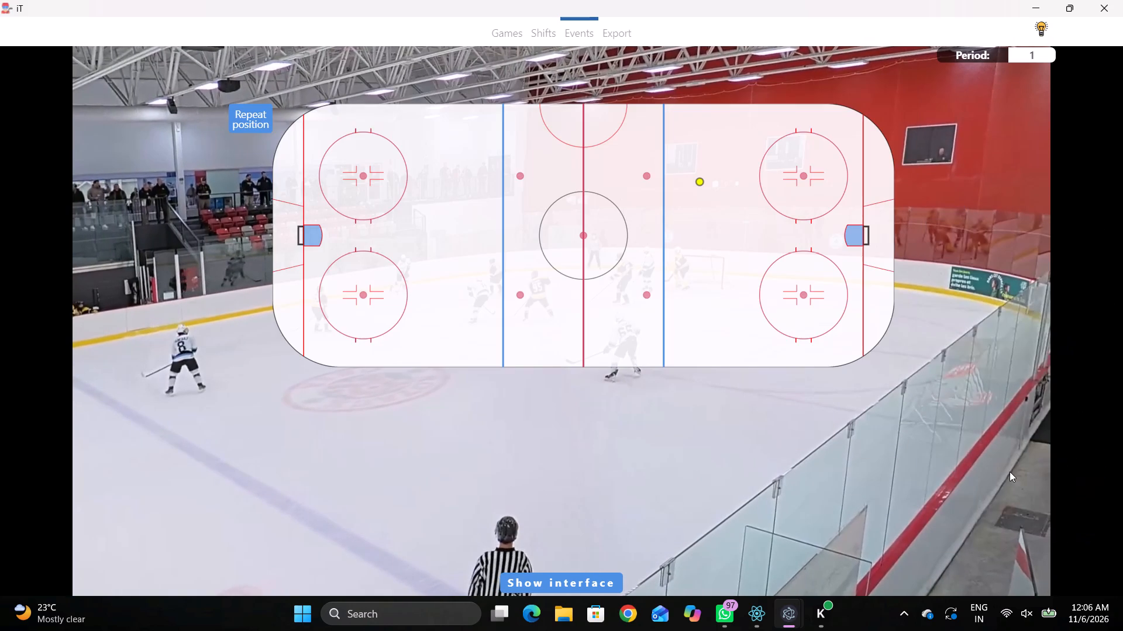
{"action": "left_click", "coordinate": [801, 130]}
Log a Shot with outcome Over the net Right by the same Away player 92, marked inside the top of the Home zone's upper faceoff circle.
{"action": "key", "text": "r"}
{"action": "key", "text": "space"}
{"action": "key", "text": "space"}
{"action": "key", "text": "space"}
{"action": "key", "text": "space"}
{"action": "type", "text": "qr q"}
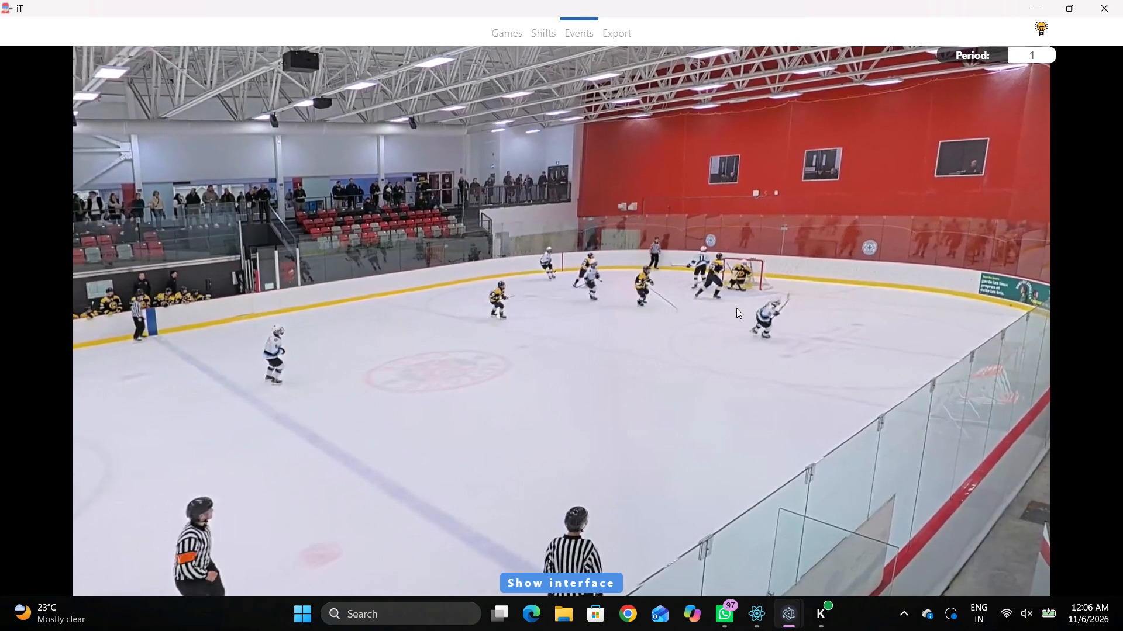
{"action": "key", "text": "q"}
{"action": "right_click", "coordinate": [713, 266]}
{"action": "key", "text": "q"}
{"action": "key", "text": "q"}
{"action": "key", "text": "q"}
{"action": "key", "text": "q"}
{"action": "key", "text": "q"}
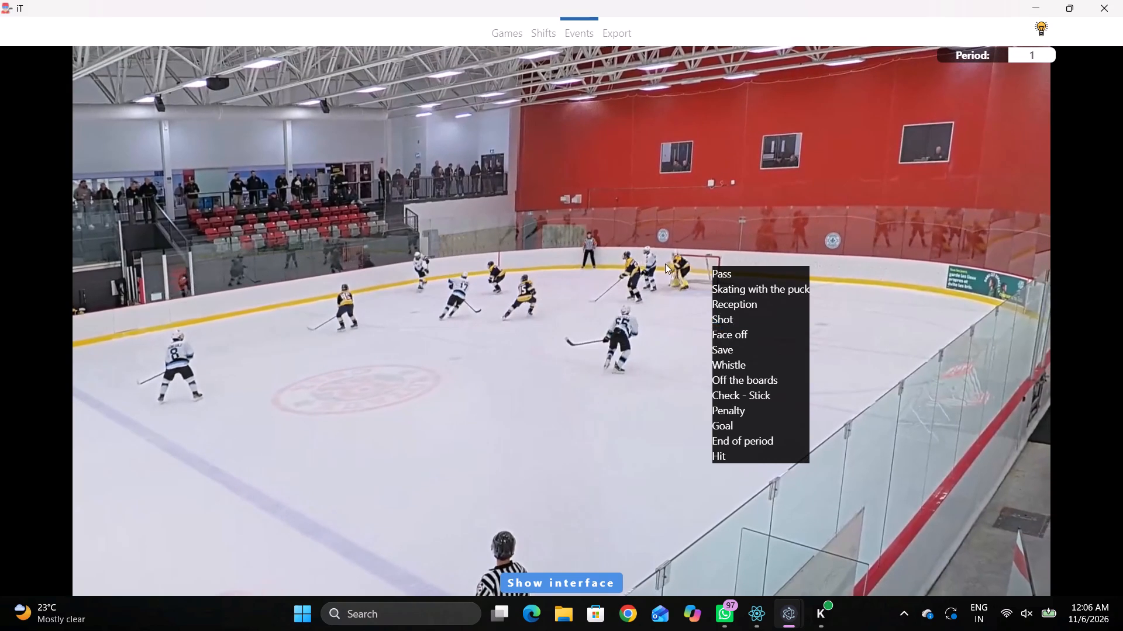
{"action": "right_click", "coordinate": [633, 258]}
{"action": "left_click", "coordinate": [666, 316]}
{"action": "left_click", "coordinate": [791, 137]}
{"action": "left_click", "coordinate": [943, 196]}
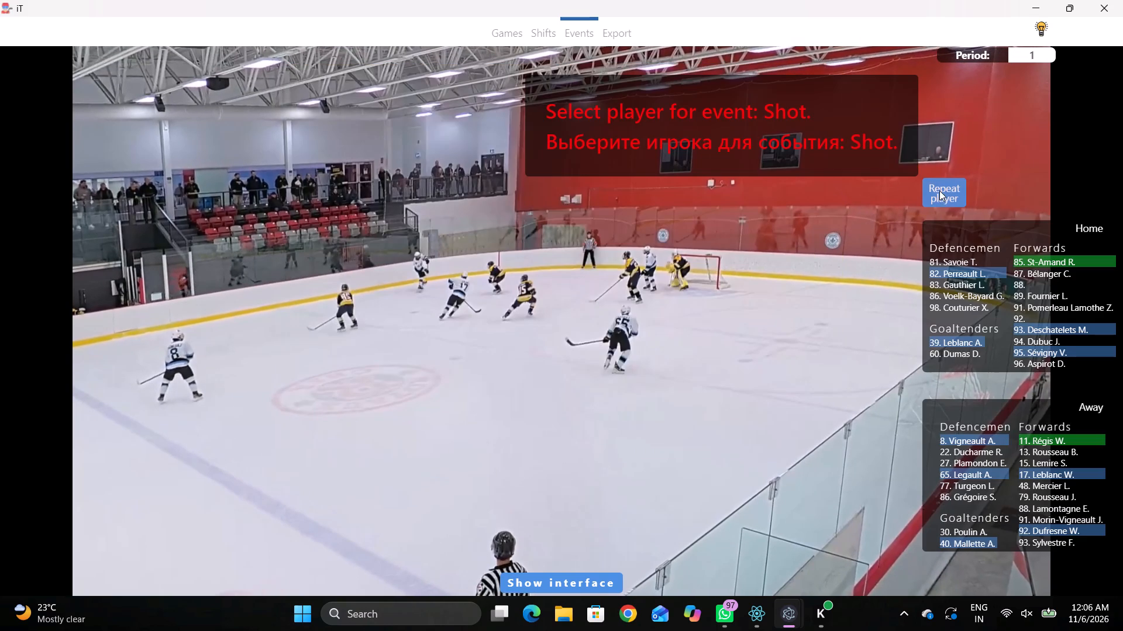
{"action": "left_click", "coordinate": [819, 137]}
{"action": "key", "text": "shift+d"}
Log an Off the boards event, marked on the end boards behind the Home goal, level with the lower faceoff circle.
{"action": "key", "text": "space"}
{"action": "key", "text": "v"}
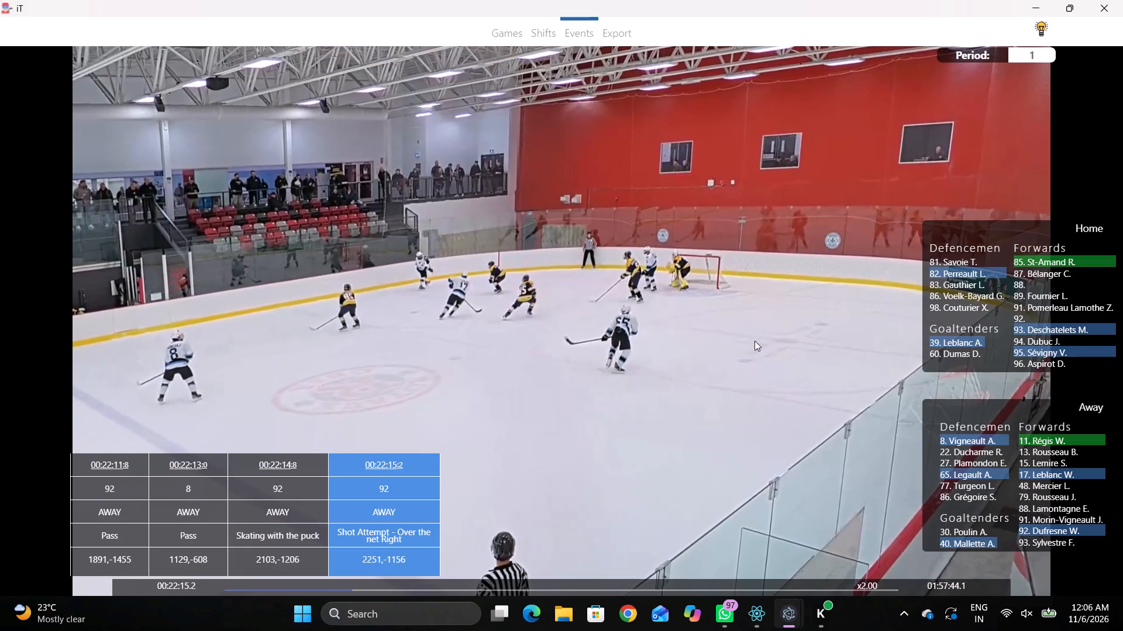
{"action": "key", "text": "space"}
{"action": "right_click_drag", "start_coordinate": [748, 255], "coordinate": [755, 252]}
{"action": "left_click", "coordinate": [809, 367]}
{"action": "left_click", "coordinate": [893, 283]}
{"action": "key", "text": "shift+d"}
Log Skating with the puck by Away player 65, marked by the lower boards of the Home zone, just before the lower faceoff circle.
{"action": "key", "text": "space"}
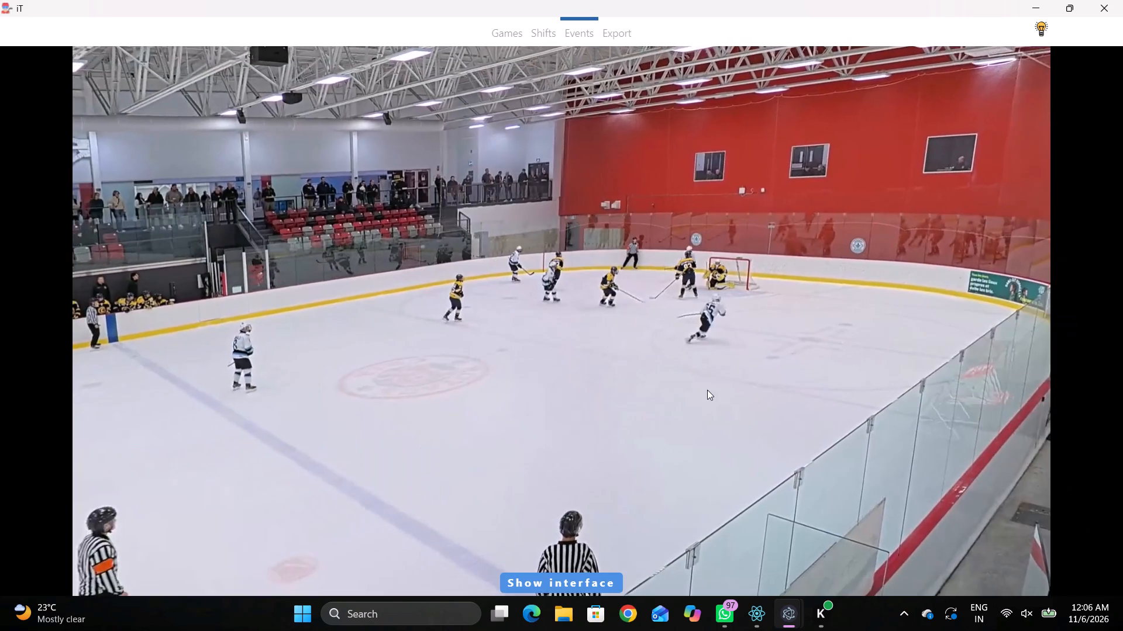
{"action": "type", "text": "v"}
{"action": "key", "text": "space"}
{"action": "right_click", "coordinate": [713, 369]}
{"action": "left_click", "coordinate": [732, 382]}
{"action": "right_click_drag", "start_coordinate": [725, 360], "coordinate": [715, 363]}
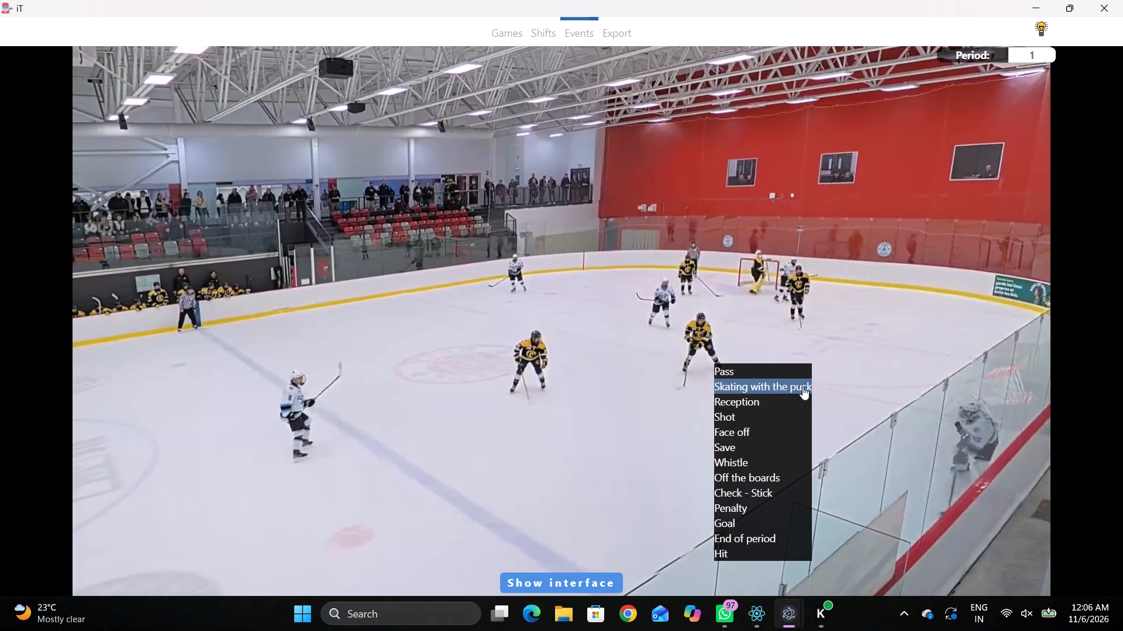
{"action": "left_click", "coordinate": [799, 383]}
{"action": "left_click", "coordinate": [983, 477]}
{"action": "left_click", "coordinate": [753, 350]}
Log a Pass by the same Away player 65, marked in the Home zone between the blue line and the lower faceoff circle.
{"action": "key", "text": "r"}
{"action": "key", "text": "space"}
{"action": "key", "text": "space"}
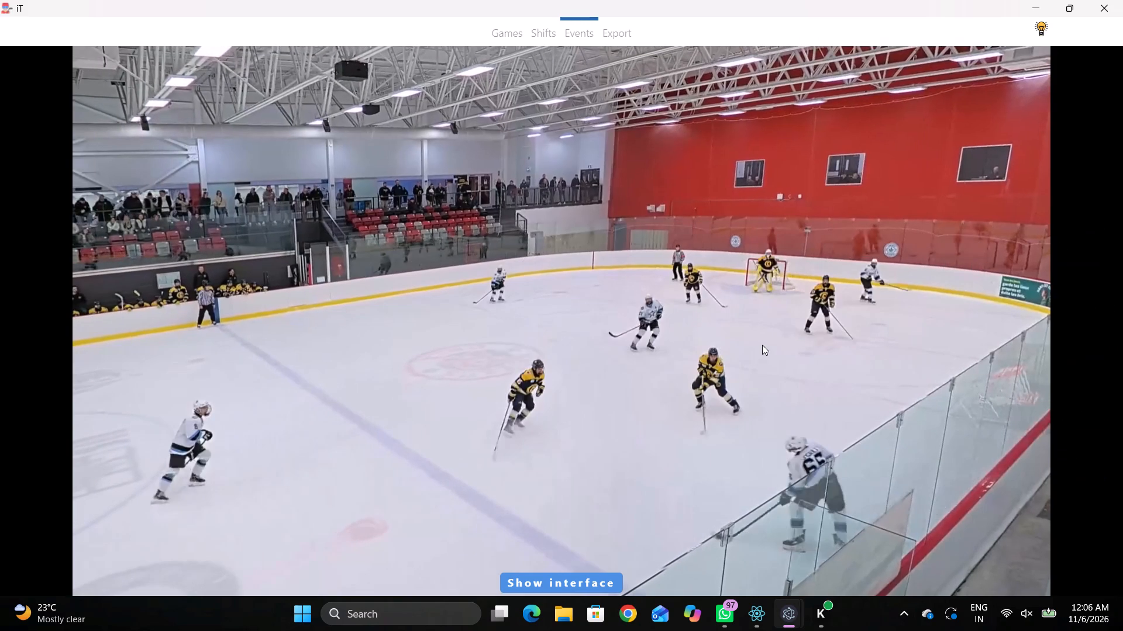
{"action": "key", "text": "space"}
{"action": "key", "text": "space"}
{"action": "type", "text": "r q"}
{"action": "key", "text": "q"}
{"action": "key", "text": "q"}
{"action": "right_click", "coordinate": [771, 306]}
{"action": "left_click", "coordinate": [779, 312]}
{"action": "left_click", "coordinate": [959, 191]}
{"action": "left_click", "coordinate": [733, 330]}
Log a Pass by Away player 8, marked just inside the Home zone's blue line, slightly above the rink's middle.
{"action": "key", "text": "space"}
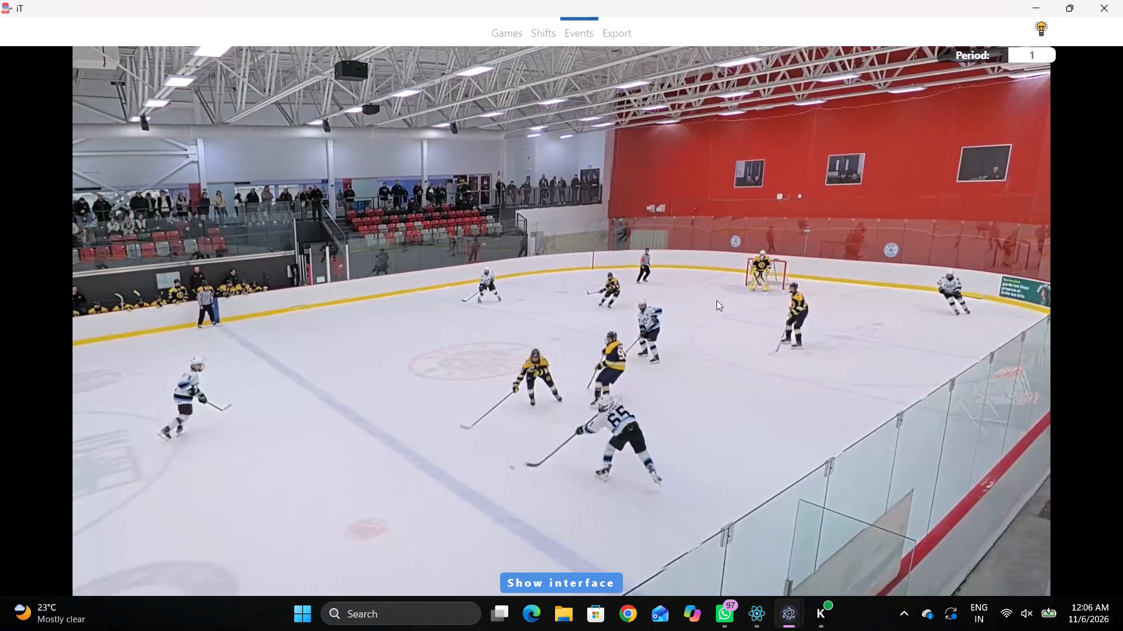
{"action": "key", "text": "v"}
{"action": "key", "text": "space"}
{"action": "right_click", "coordinate": [623, 248]}
{"action": "key", "text": "q"}
{"action": "key", "text": "q"}
{"action": "right_click", "coordinate": [656, 272]}
{"action": "right_click", "coordinate": [658, 274]}
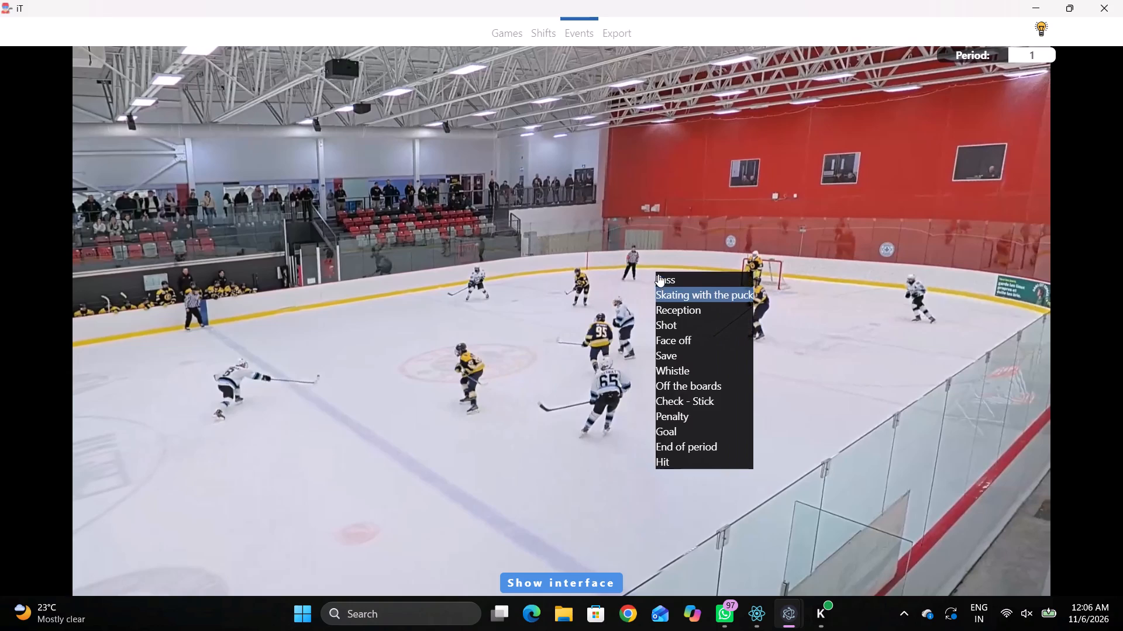
{"action": "left_click", "coordinate": [664, 278]}
{"action": "left_click", "coordinate": [959, 449]}
{"action": "left_click", "coordinate": [959, 445]}
{"action": "left_click", "coordinate": [698, 222]}
{"action": "key", "text": "space"}
{"action": "key", "text": "v"}
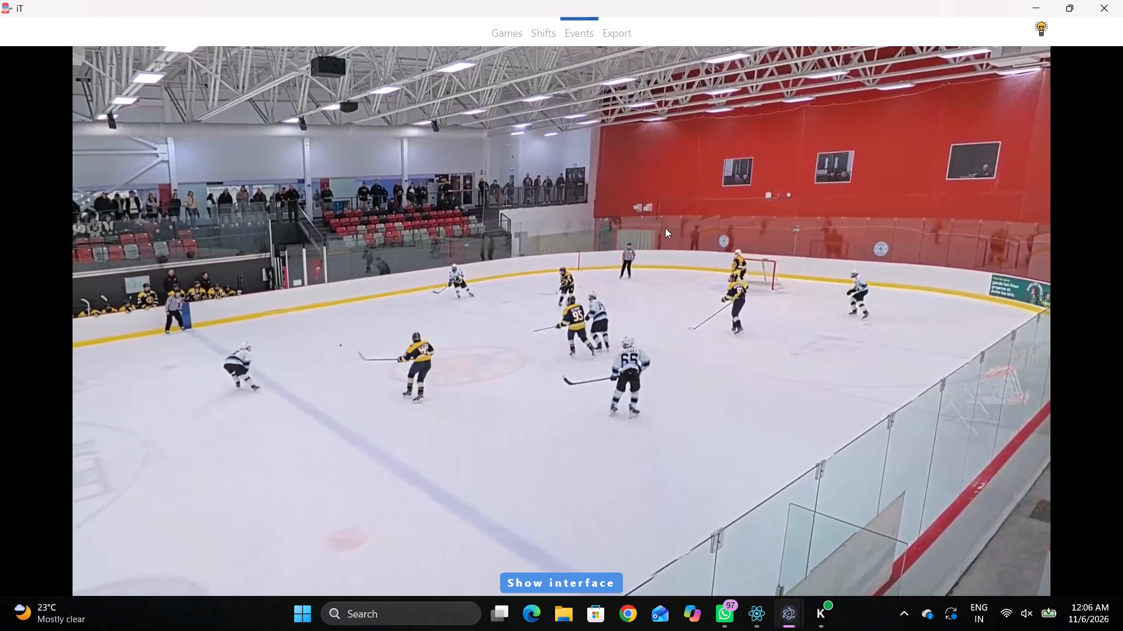
{"action": "key", "text": "space"}
{"action": "key", "text": "space"}
{"action": "key", "text": "space"}
{"action": "key", "text": "space"}
{"action": "key", "text": "space"}
{"action": "key", "text": "q"}
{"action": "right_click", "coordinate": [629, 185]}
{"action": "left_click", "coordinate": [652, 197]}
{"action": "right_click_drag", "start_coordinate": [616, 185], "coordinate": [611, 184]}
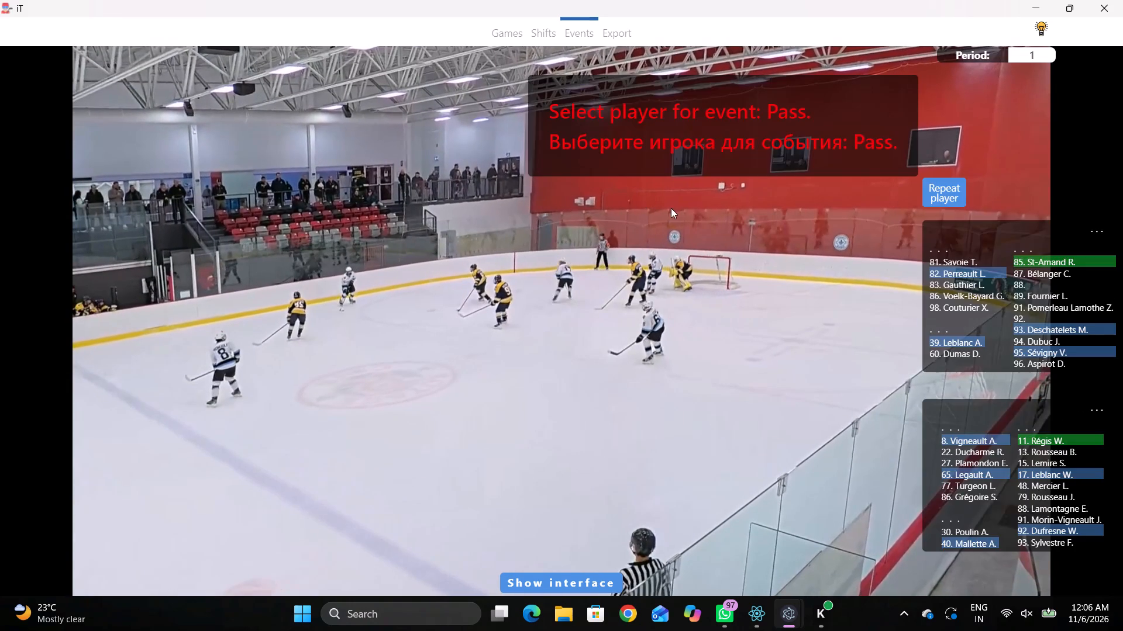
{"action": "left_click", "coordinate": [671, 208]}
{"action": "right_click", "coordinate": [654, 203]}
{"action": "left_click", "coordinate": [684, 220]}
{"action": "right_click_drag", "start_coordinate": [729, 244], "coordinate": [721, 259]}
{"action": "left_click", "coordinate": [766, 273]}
Log Skating with the puck by Away player 92, marked near the upper boards between the Home zone's blue line and upper faceoff circle.
{"action": "right_click_drag", "start_coordinate": [711, 256], "coordinate": [714, 267]}
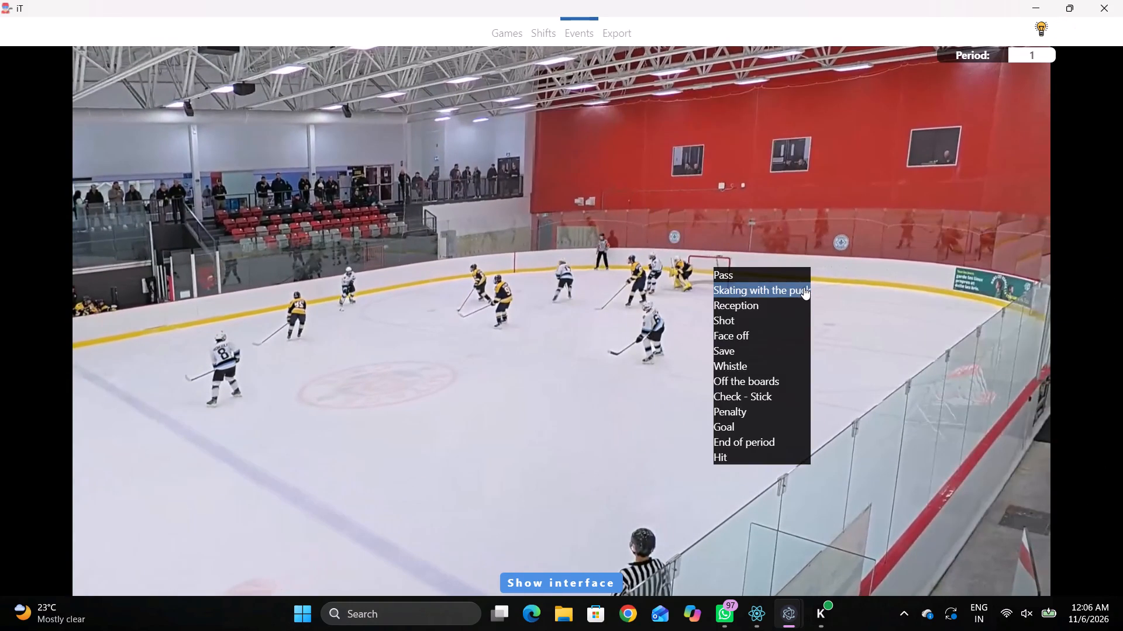
{"action": "left_click", "coordinate": [804, 287]}
{"action": "left_click", "coordinate": [1059, 529]}
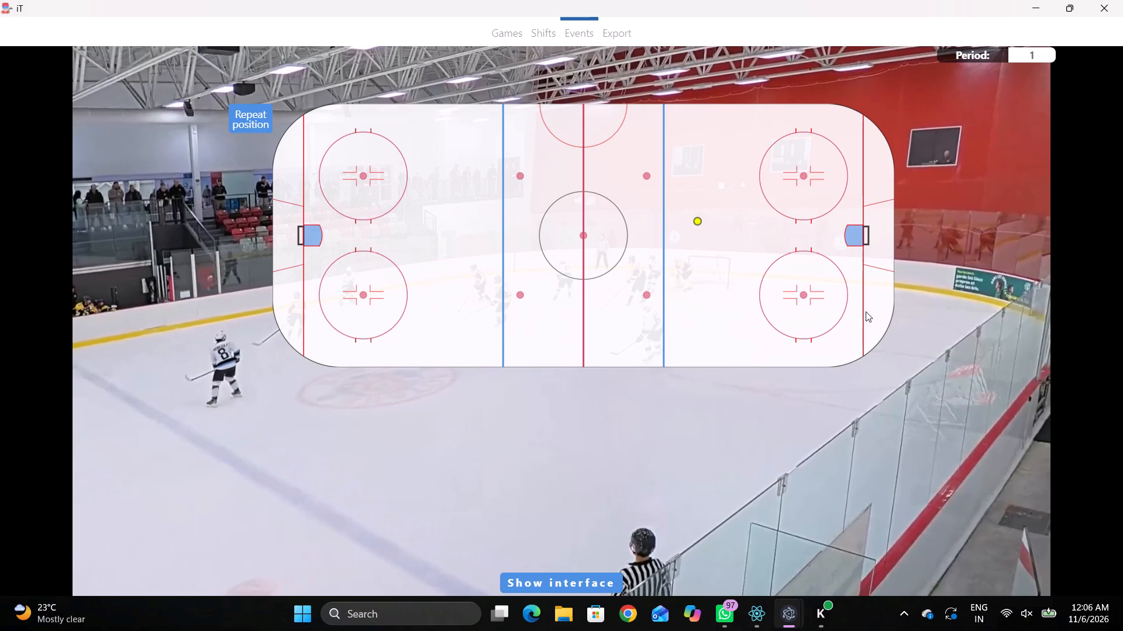
{"action": "left_click", "coordinate": [741, 125]}
Log a Pass by the same Away player 92, marked just outside the blue-line side of the Home zone's upper faceoff circle.
{"action": "key", "text": "r"}
{"action": "key", "text": "space"}
{"action": "key", "text": "space"}
{"action": "key", "text": "space"}
{"action": "key", "text": "space"}
{"action": "key", "text": "space"}
{"action": "key", "text": "space"}
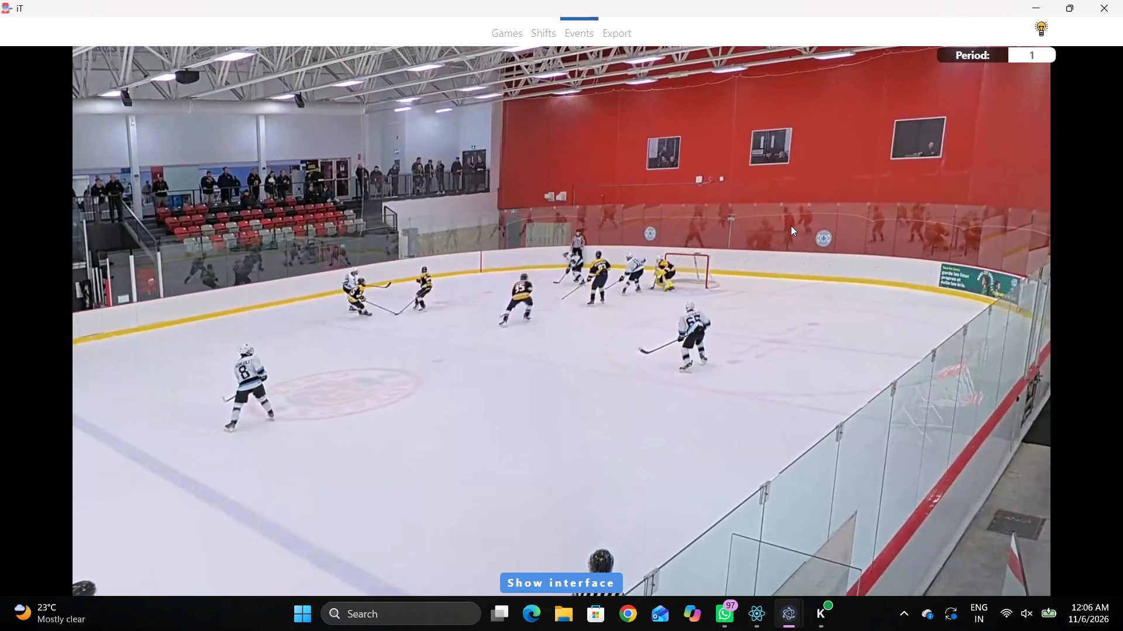
{"action": "type", "text": "r"}
{"action": "key", "text": "space"}
{"action": "key", "text": "space"}
{"action": "key", "text": "q"}
{"action": "key", "text": "q"}
{"action": "key", "text": "q"}
{"action": "key", "text": "q"}
{"action": "key", "text": "q"}
{"action": "key", "text": "q"}
{"action": "key", "text": "q"}
{"action": "right_click", "coordinate": [790, 201]}
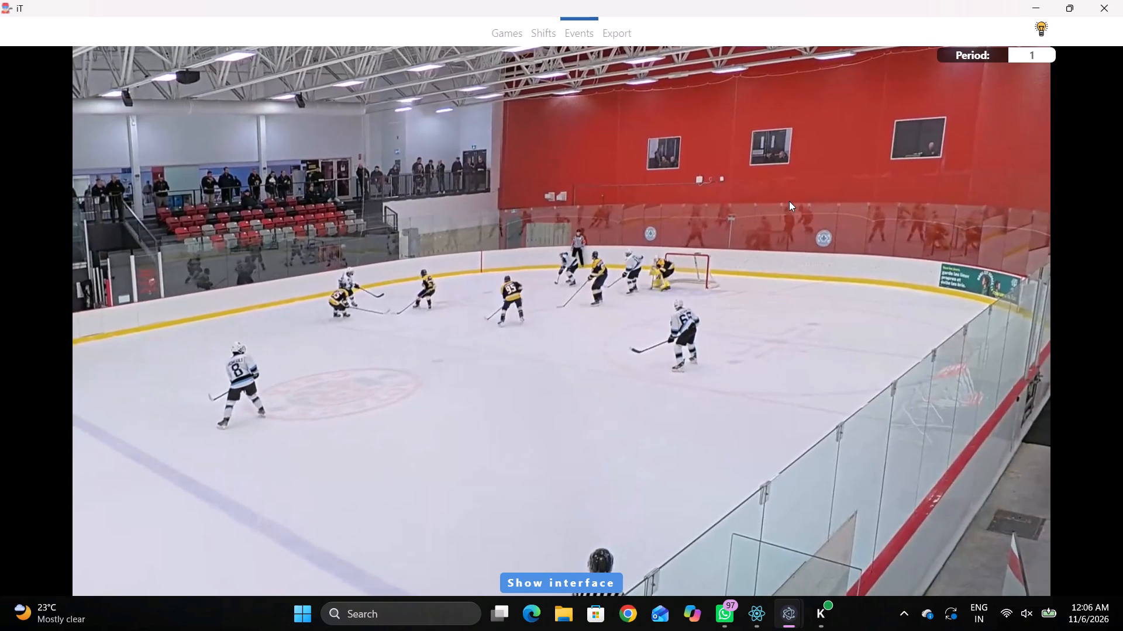
{"action": "left_click", "coordinate": [802, 210]}
{"action": "left_click_drag", "start_coordinate": [963, 189], "coordinate": [953, 189]}
{"action": "left_click", "coordinate": [763, 145]}
Log Skating with the puck by Away player 17, marked at the goal-side edge of the Home zone's upper faceoff circle.
{"action": "key", "text": "space"}
{"action": "key", "text": "space"}
{"action": "right_click_drag", "start_coordinate": [755, 219], "coordinate": [752, 226]}
{"action": "left_click", "coordinate": [789, 243]}
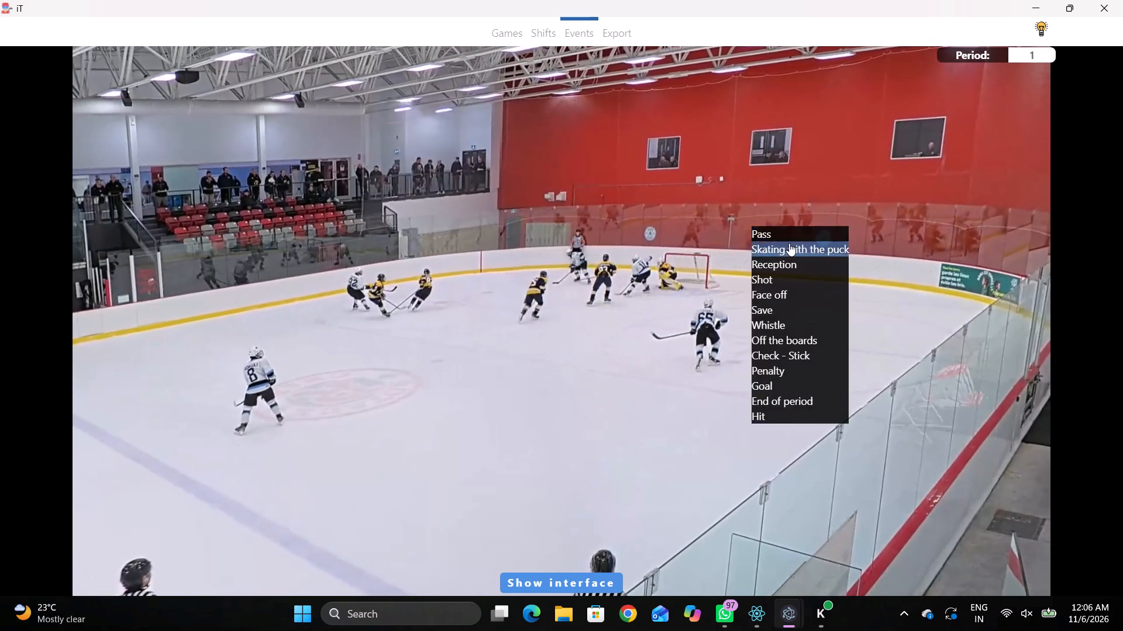
{"action": "left_click", "coordinate": [1029, 475]}
{"action": "left_click", "coordinate": [846, 196]}
Log a Shot with outcome On Goal by the same Away player 17, marked just in front of the upper side of the Home crease.
{"action": "type", "text": "r"}
{"action": "key", "text": "space"}
{"action": "key", "text": "space"}
{"action": "key", "text": "space"}
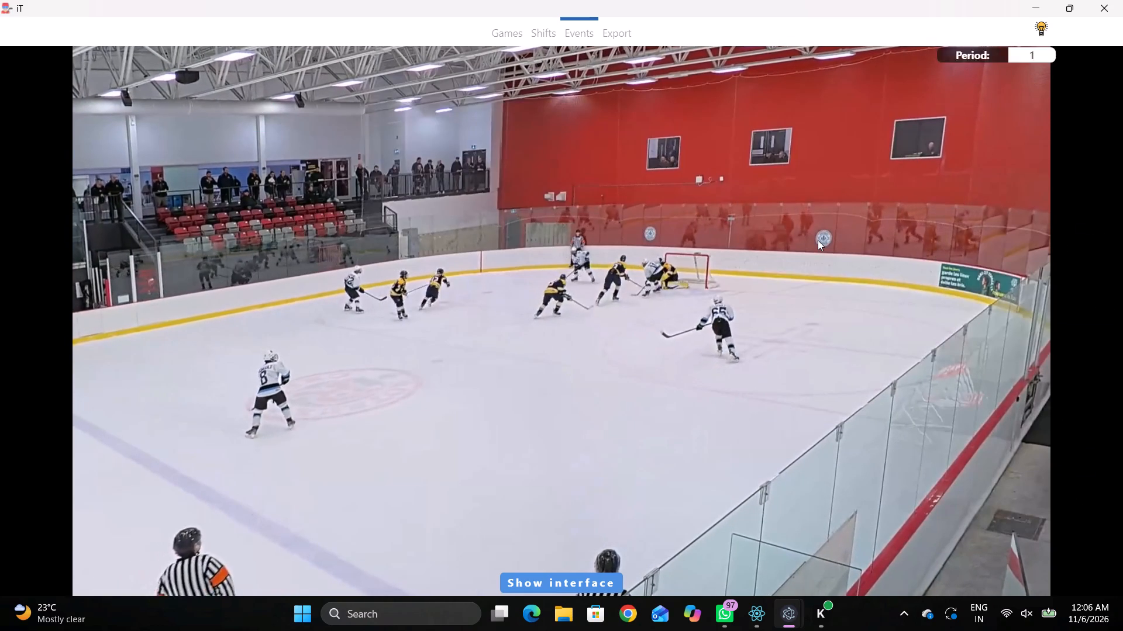
{"action": "key", "text": "space"}
{"action": "key", "text": "space"}
{"action": "key", "text": "v"}
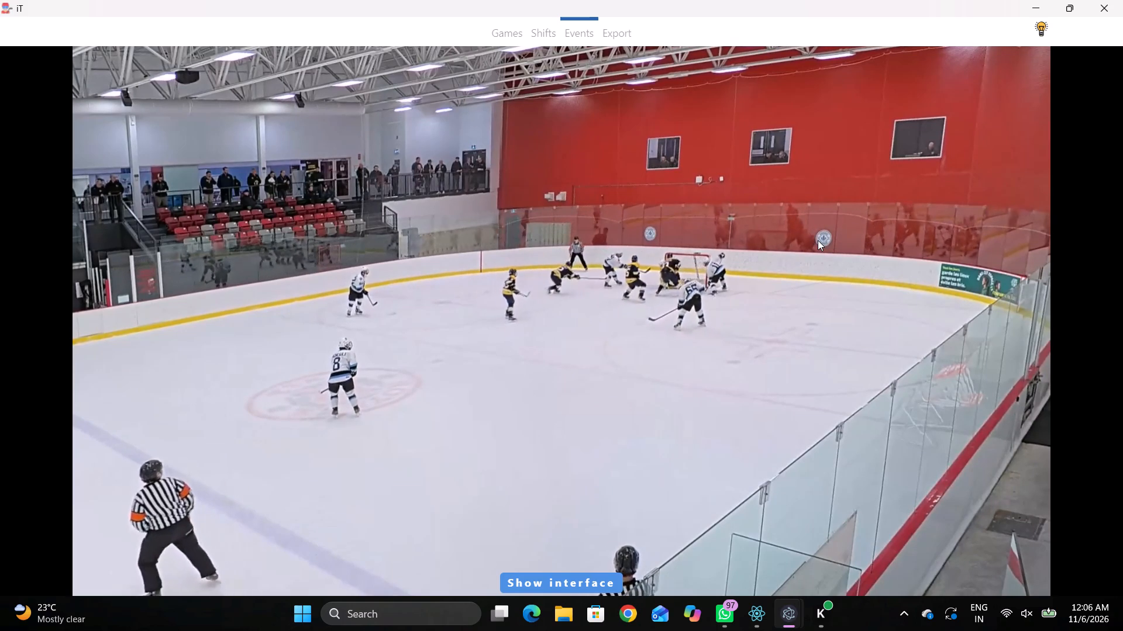
{"action": "key", "text": "space"}
{"action": "key", "text": "q"}
{"action": "key", "text": "q"}
{"action": "key", "text": "q"}
{"action": "right_click_drag", "start_coordinate": [687, 222], "coordinate": [702, 230]}
{"action": "key", "text": "q"}
{"action": "left_click", "coordinate": [718, 282]}
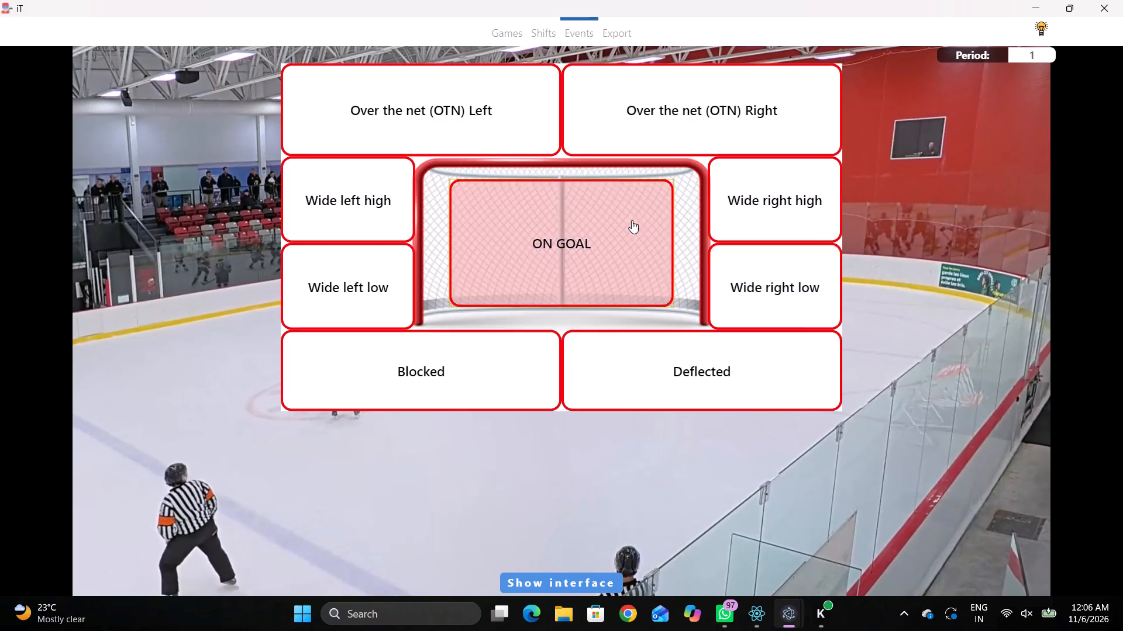
{"action": "left_click", "coordinate": [632, 220]}
{"action": "left_click", "coordinate": [930, 186]}
{"action": "left_click", "coordinate": [832, 220]}
Log a Save by Home goaltender 39 with Right Pad and direction Bottom middle, marked in the Home crease, and check the event list.
{"action": "key", "text": "space"}
{"action": "key", "text": "v"}
{"action": "key", "text": "space"}
{"action": "right_click_drag", "start_coordinate": [701, 228], "coordinate": [706, 230]}
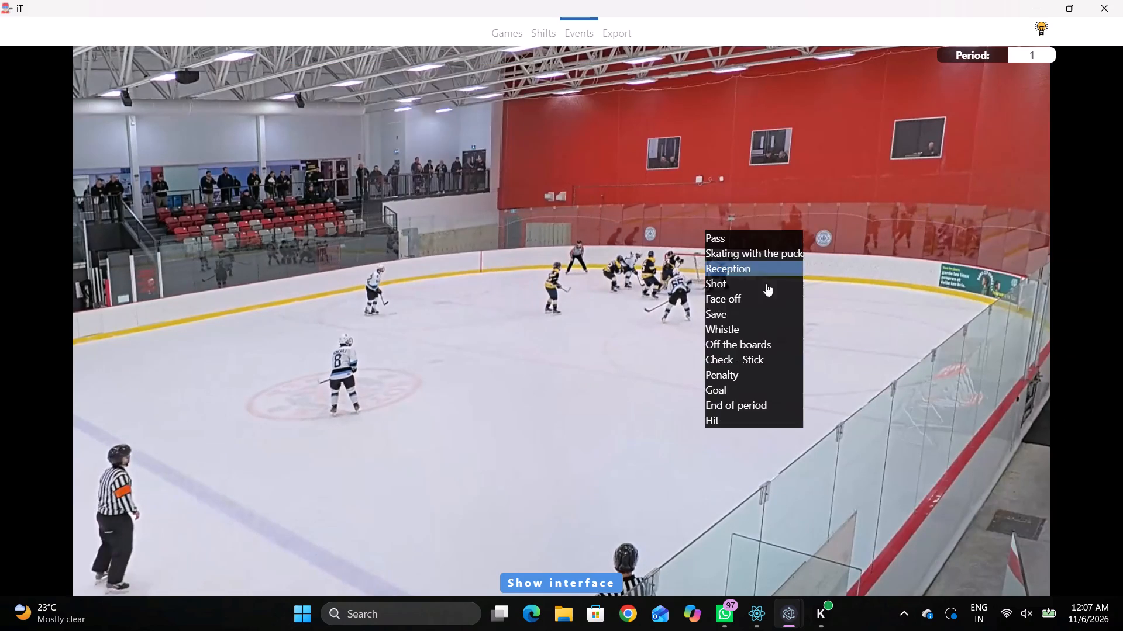
{"action": "left_click", "coordinate": [728, 313]}
{"action": "left_click", "coordinate": [462, 317]}
{"action": "left_click", "coordinate": [515, 328]}
{"action": "left_click", "coordinate": [1013, 292]}
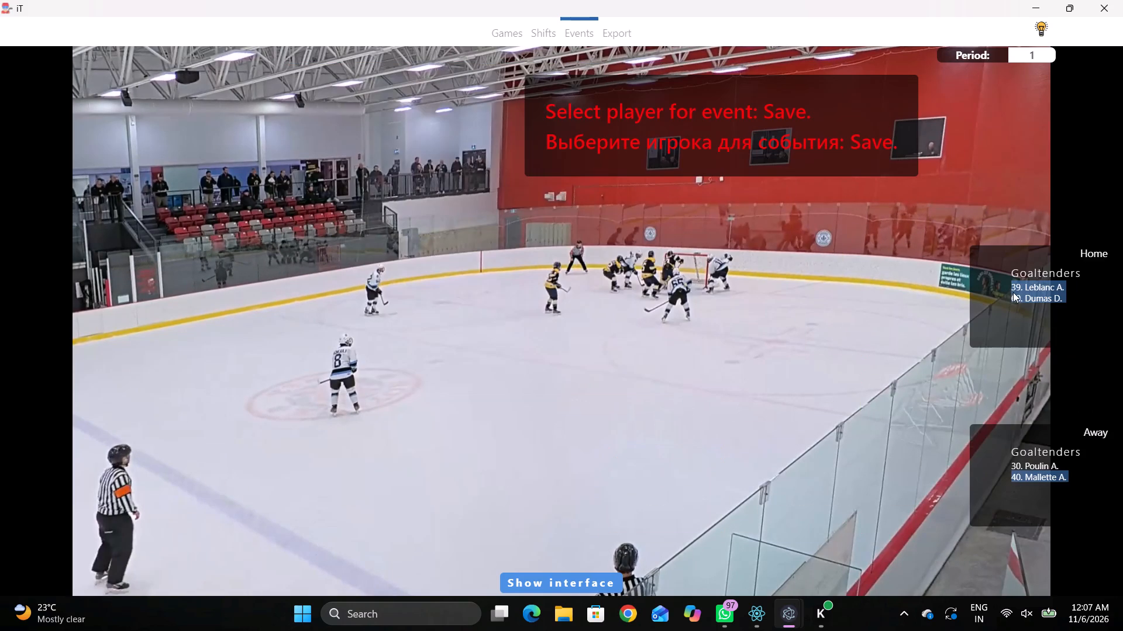
{"action": "left_click", "coordinate": [1043, 284]}
{"action": "left_click", "coordinate": [856, 230]}
{"action": "key", "text": "shift+d"}
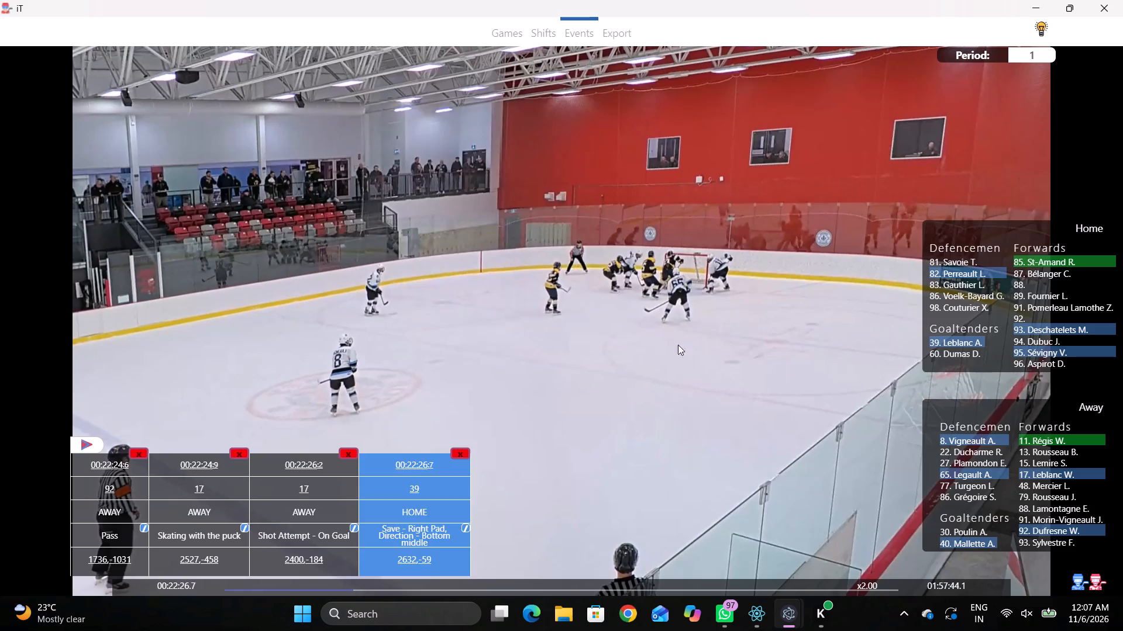
{"action": "key", "text": "shift+d"}
Log a Whistle event at the stoppage following the goaltender's save.
{"action": "key", "text": "space"}
{"action": "key", "text": "v"}
{"action": "key", "text": "space"}
{"action": "key", "text": "space"}
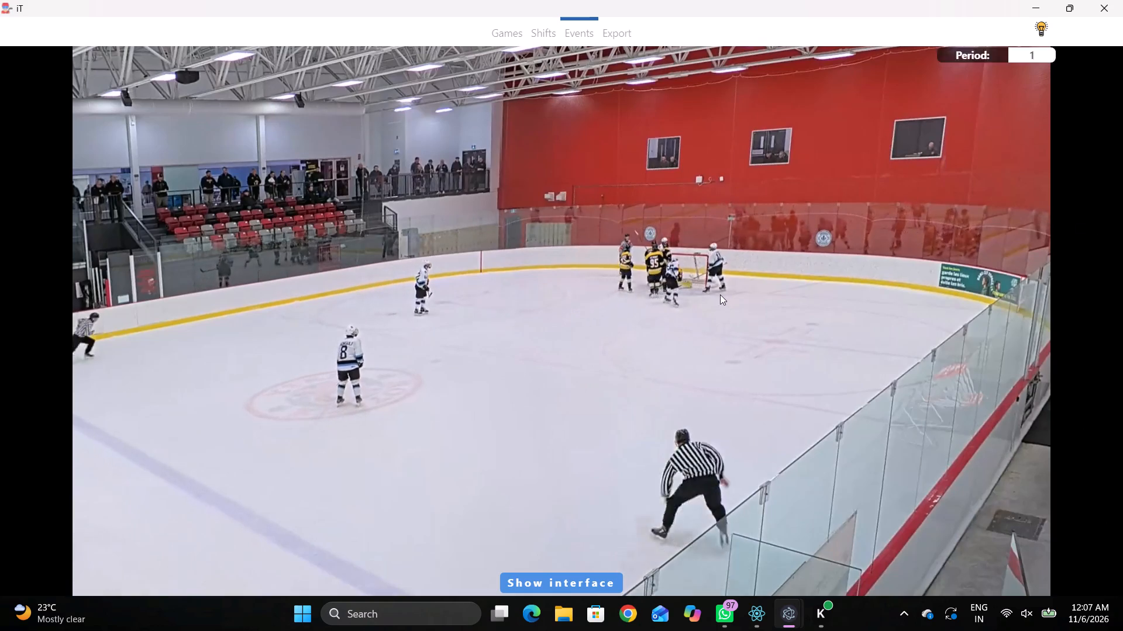
{"action": "key", "text": "space"}
{"action": "right_click_drag", "start_coordinate": [644, 212], "coordinate": [664, 223]}
{"action": "left_click", "coordinate": [672, 319]}
{"action": "left_click", "coordinate": [683, 278]}
Log the next Face off as won by Away player 88 against Home player 83, marked on the Home zone's upper faceoff dot.
{"action": "key", "text": "space"}
{"action": "key", "text": "c"}
{"action": "key", "text": "space"}
{"action": "key", "text": "space"}
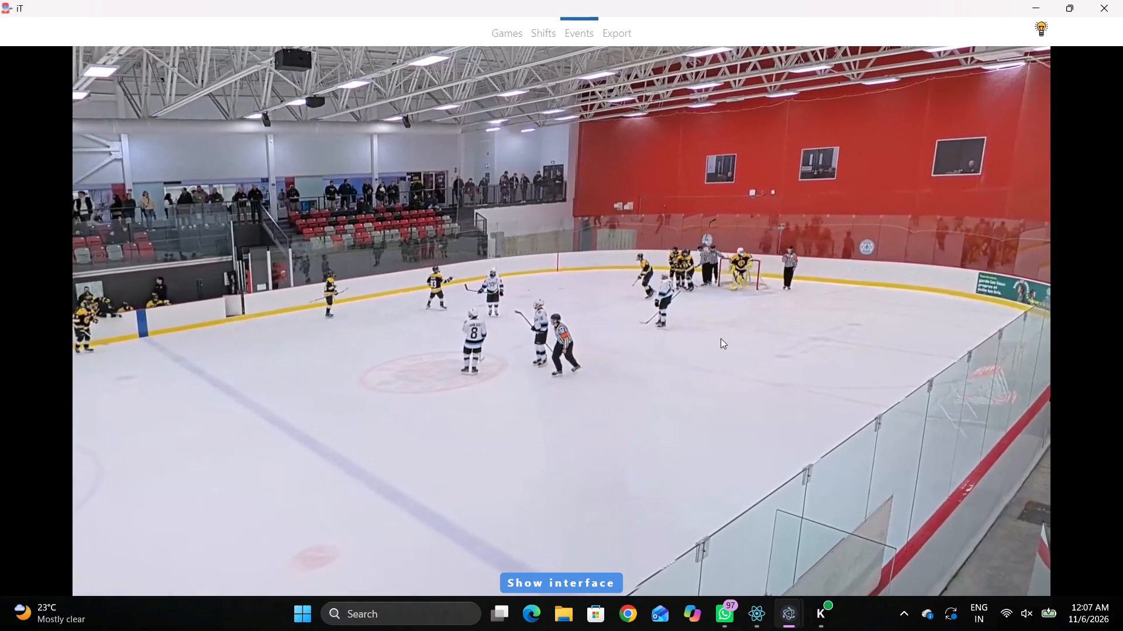
{"action": "type", "text": "c c"}
{"action": "key", "text": "space"}
{"action": "key", "text": "shift+d"}
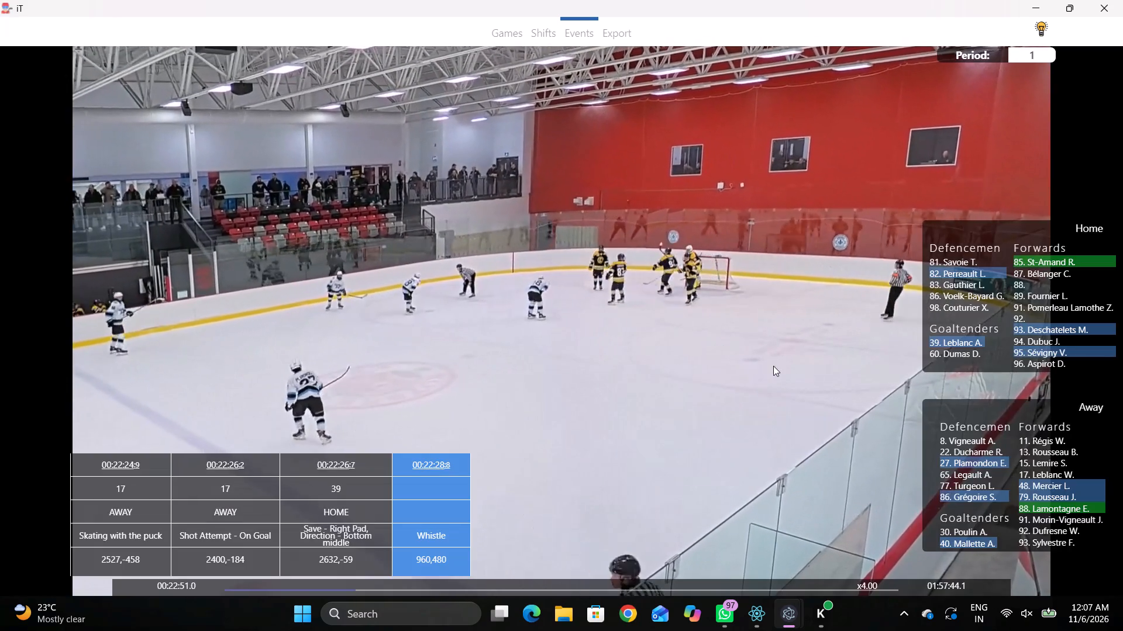
{"action": "key", "text": "shift+d"}
{"action": "key", "text": "space"}
{"action": "type", "text": "r"}
{"action": "key", "text": "space"}
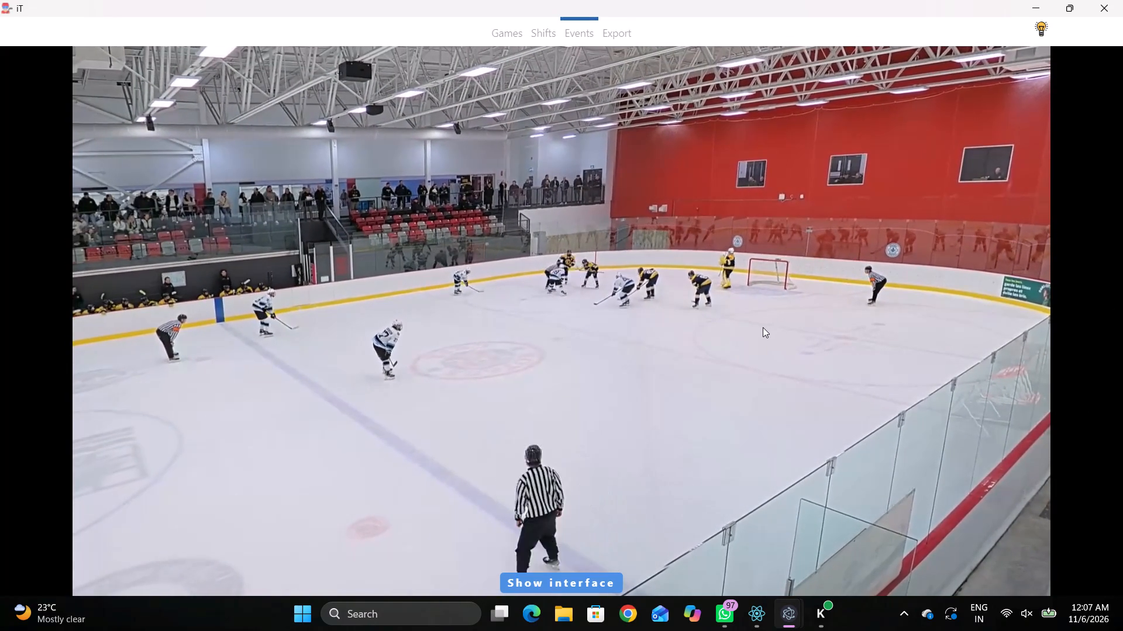
{"action": "key", "text": "space"}
{"action": "key", "text": "space"}
{"action": "key", "text": "space"}
{"action": "key", "text": "q"}
{"action": "key", "text": "q"}
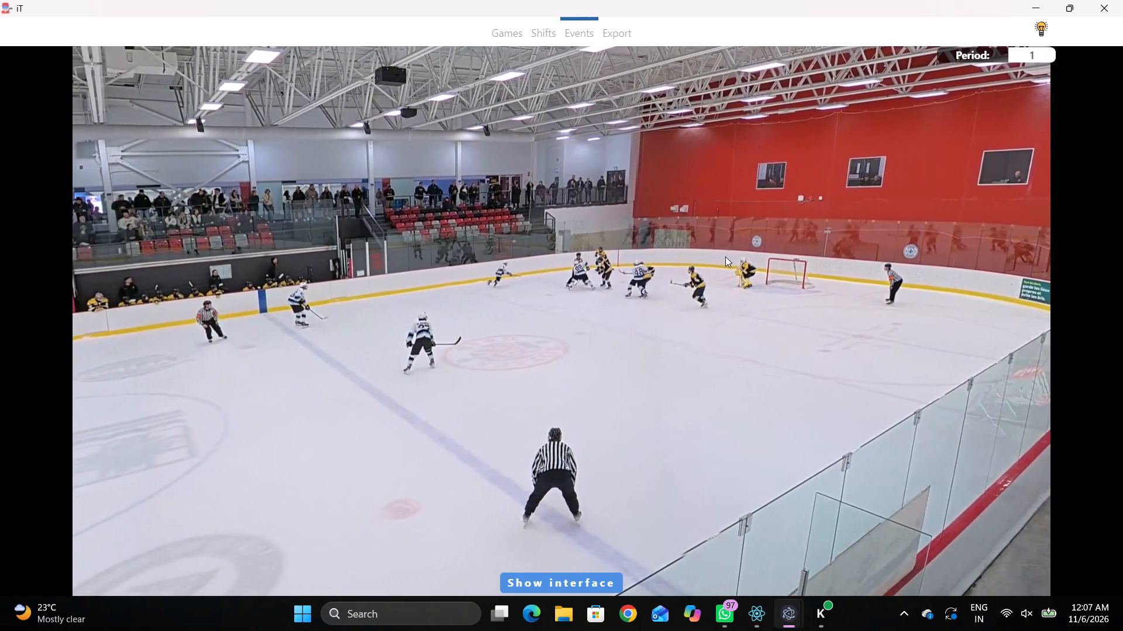
{"action": "key", "text": "q"}
{"action": "key", "text": "q"}
{"action": "key", "text": "q"}
{"action": "right_click", "coordinate": [740, 228]}
{"action": "left_click", "coordinate": [804, 301]}
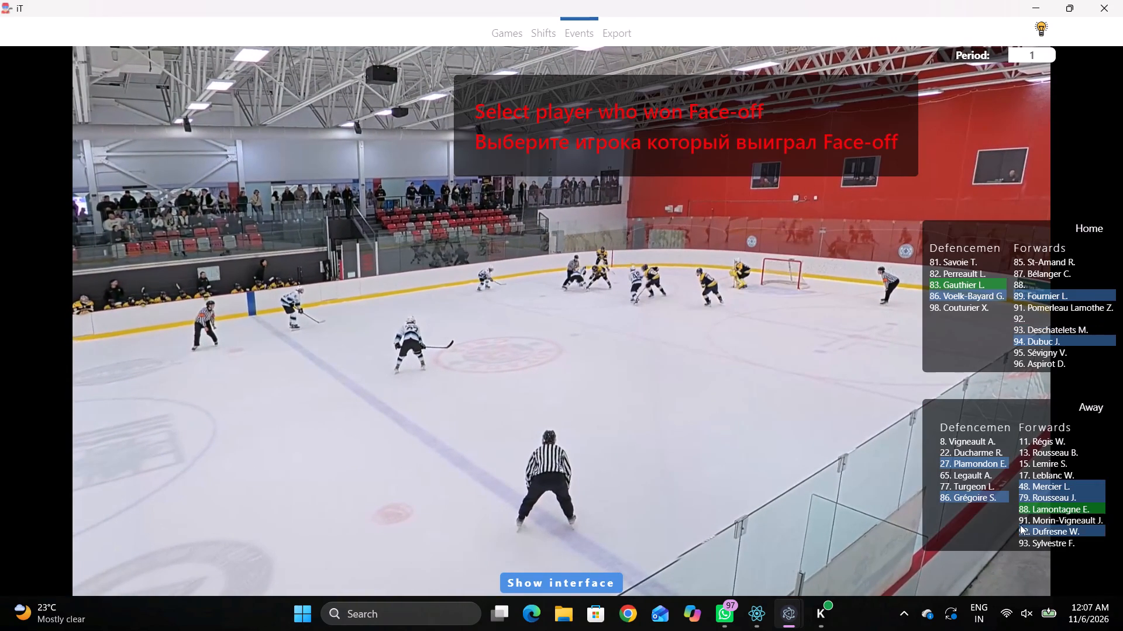
{"action": "left_click", "coordinate": [1024, 516]}
{"action": "left_click", "coordinate": [1024, 511]}
{"action": "left_click", "coordinate": [950, 281]}
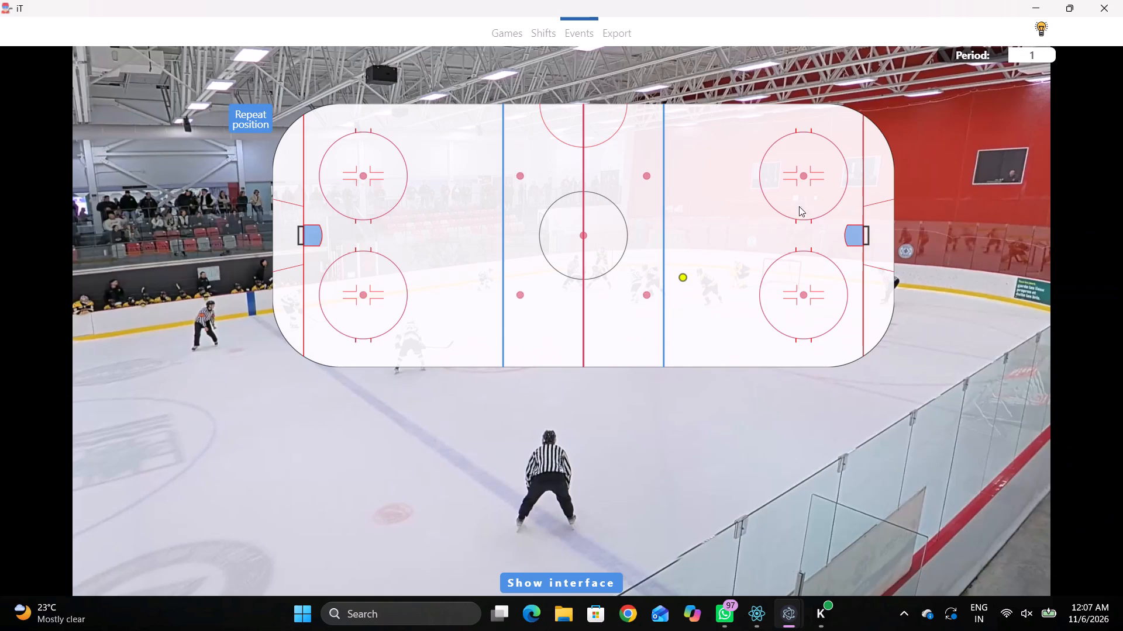
{"action": "left_click", "coordinate": [805, 175]}
Log a Pass by Away player 79 after the face-off, marked in the Home zone's upper faceoff circle.
{"action": "key", "text": "q"}
{"action": "key", "text": "r"}
{"action": "key", "text": "space"}
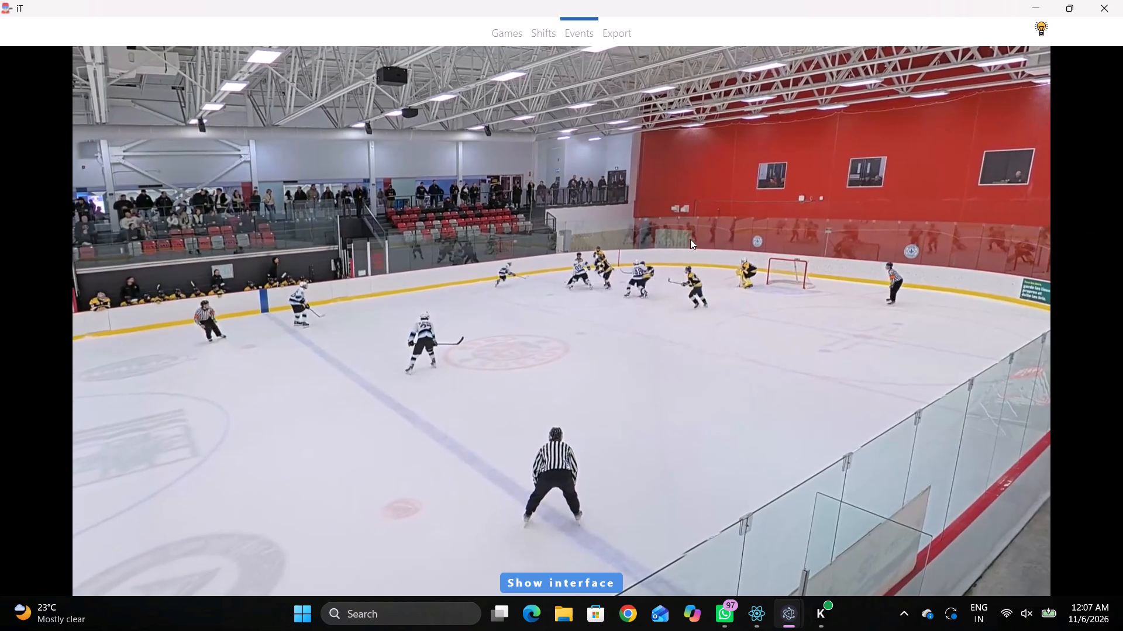
{"action": "key", "text": "space"}
{"action": "type", "text": "q"}
{"action": "key", "text": "q"}
{"action": "key", "text": "q"}
{"action": "key", "text": "q"}
{"action": "key", "text": "q"}
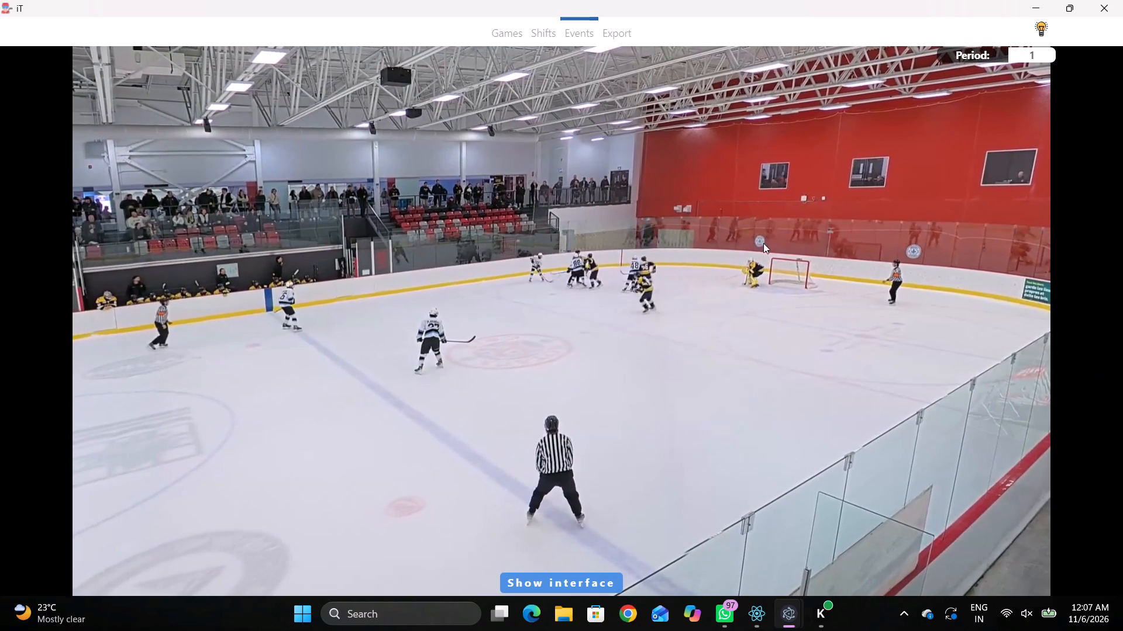
{"action": "key", "text": "q"}
{"action": "right_click", "coordinate": [759, 218]}
{"action": "left_click", "coordinate": [760, 222]}
{"action": "right_click", "coordinate": [752, 223]}
{"action": "left_click", "coordinate": [750, 230]}
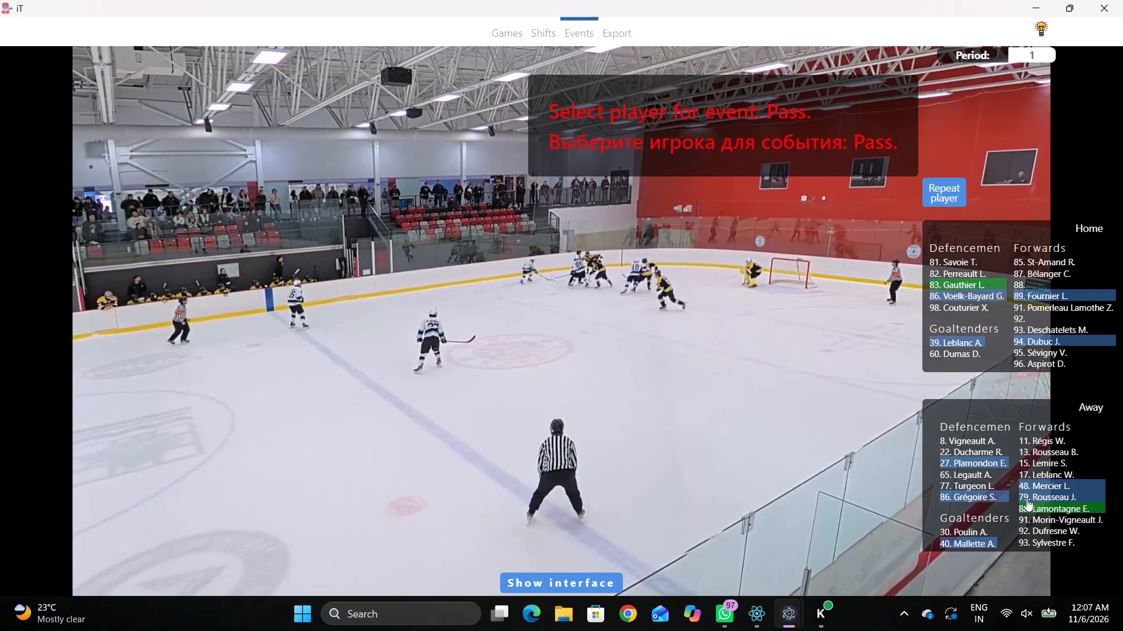
{"action": "left_click", "coordinate": [1027, 498]}
{"action": "left_click", "coordinate": [783, 157]}
Log Skating with the puck by Away player 27, marked inside the Home blue line, before the lower faceoff circle.
{"action": "key", "text": "space"}
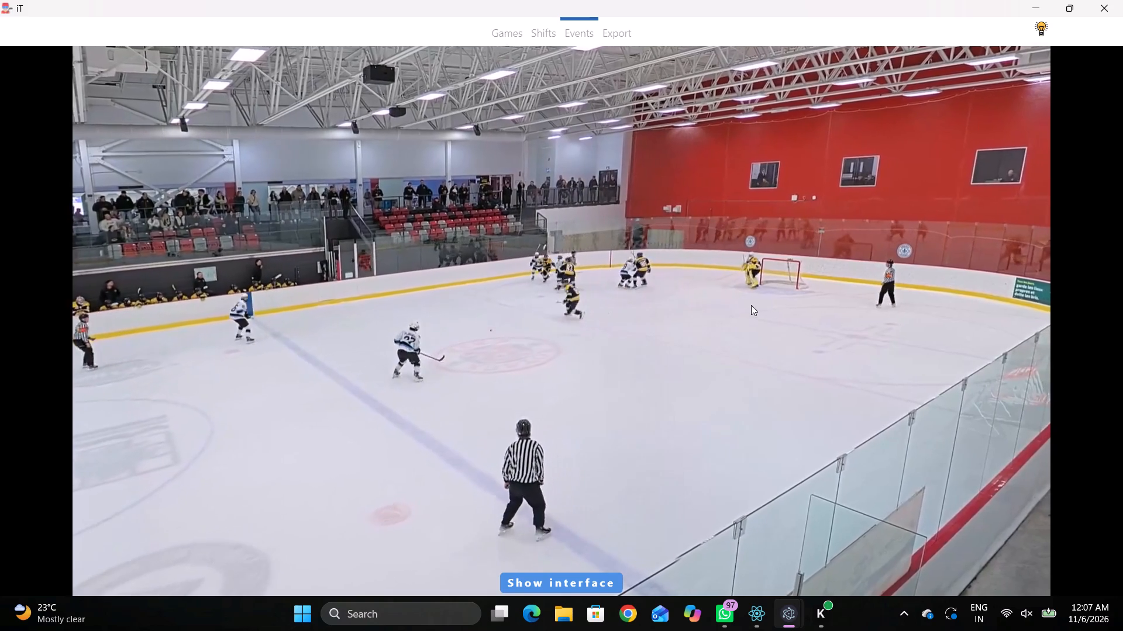
{"action": "key", "text": "space"}
{"action": "right_click", "coordinate": [746, 299]}
{"action": "left_click", "coordinate": [765, 324]}
{"action": "left_click", "coordinate": [955, 463]}
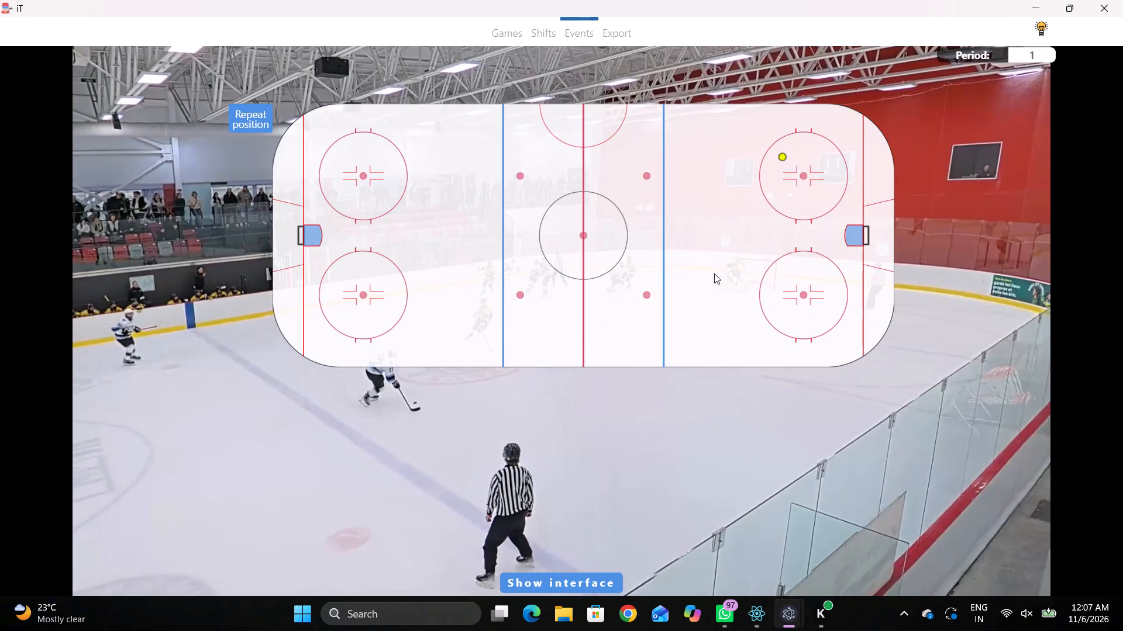
{"action": "left_click", "coordinate": [714, 273]}
Log a Shot with outcome On Goal by the same Away player 27, marked centrally inside the Home blue line.
{"action": "key", "text": "space"}
{"action": "key", "text": "space"}
{"action": "key", "text": "space"}
{"action": "key", "text": "space"}
{"action": "type", "text": "q"}
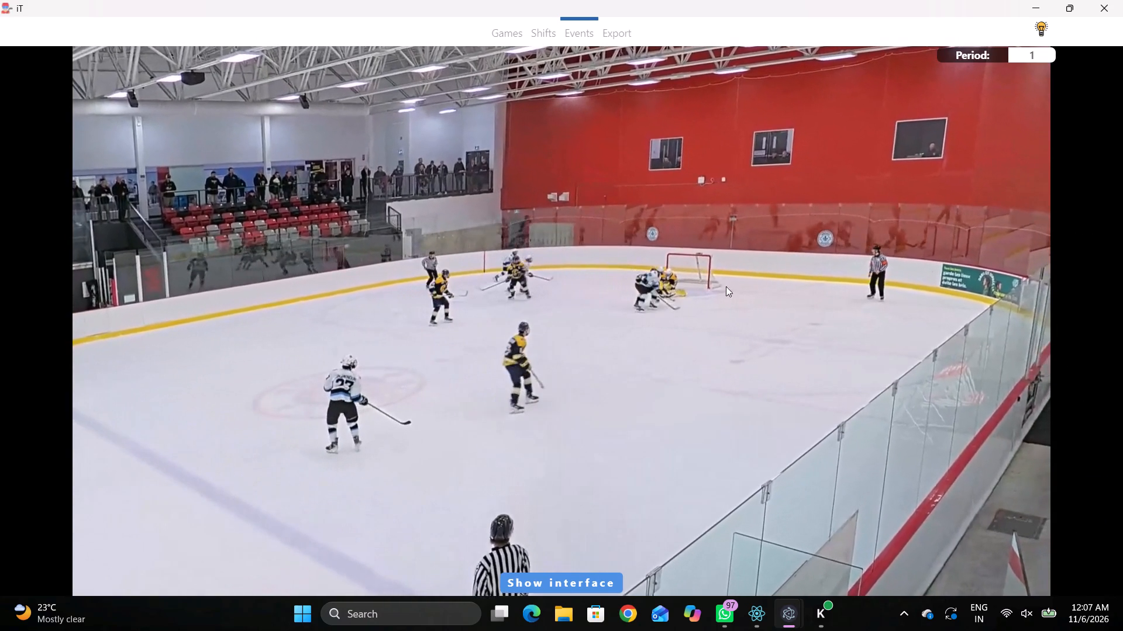
{"action": "key", "text": "q"}
{"action": "key", "text": "q"}
{"action": "key", "text": "q"}
{"action": "key", "text": "q"}
{"action": "key", "text": "q"}
{"action": "key", "text": "q"}
{"action": "key", "text": "q"}
{"action": "key", "text": "q"}
{"action": "right_click_drag", "start_coordinate": [663, 250], "coordinate": [660, 255]}
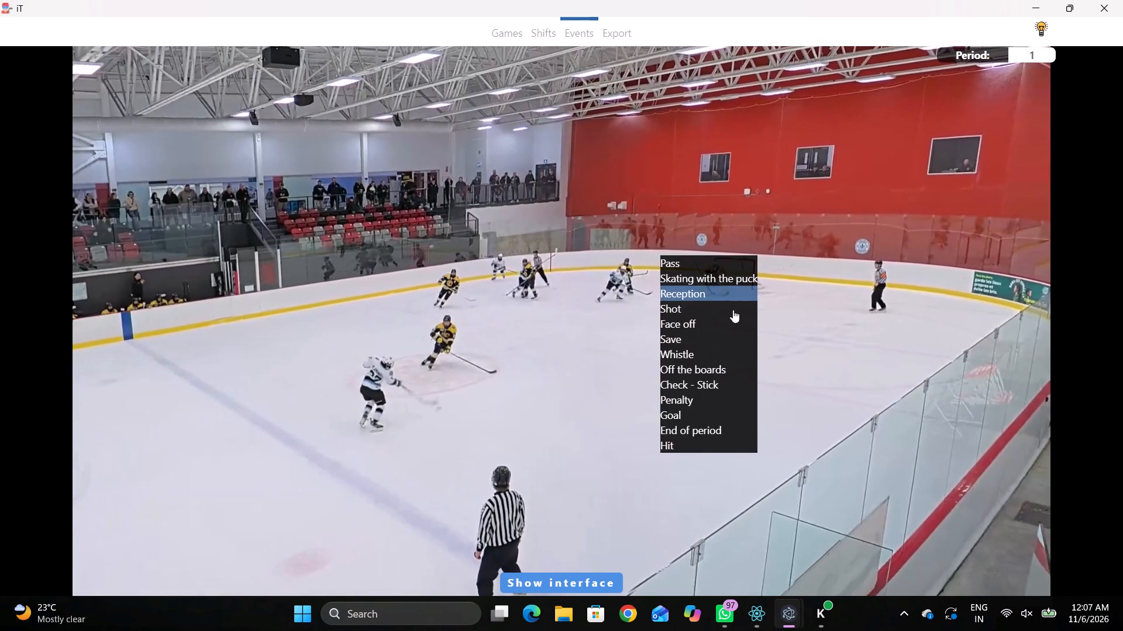
{"action": "left_click", "coordinate": [733, 310]}
{"action": "left_click", "coordinate": [659, 205]}
{"action": "left_click", "coordinate": [946, 201]}
{"action": "left_click", "coordinate": [708, 251]}
Log a Save by Home goaltender 39 with Right Pad and direction Bottom middle, marked at the Home crease.
{"action": "key", "text": "space"}
{"action": "key", "text": "v"}
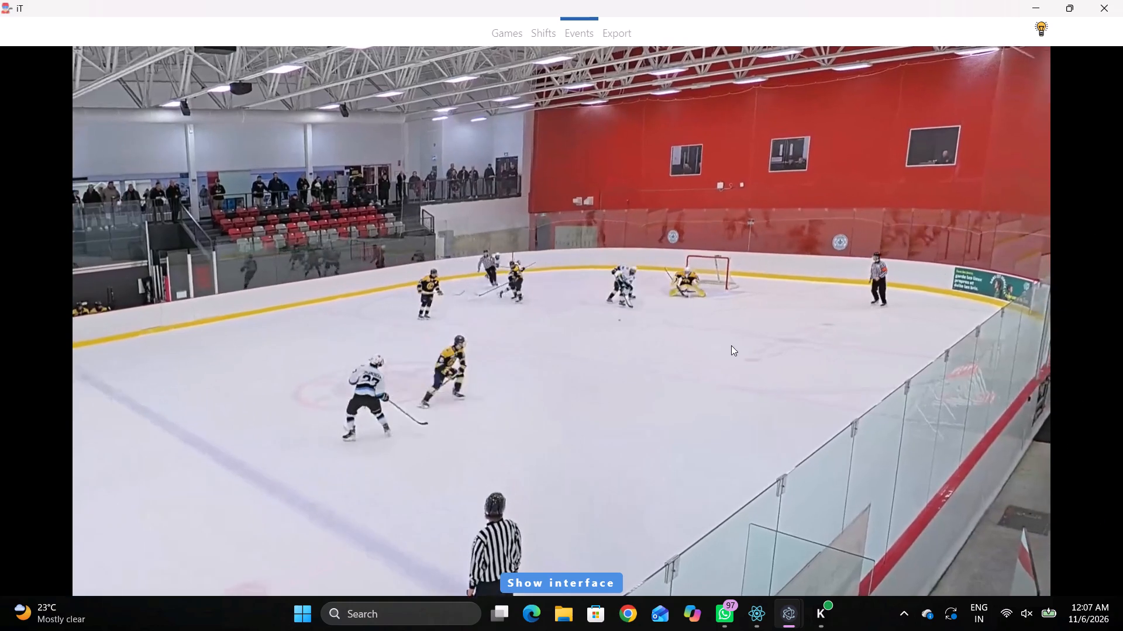
{"action": "key", "text": "space"}
{"action": "right_click", "coordinate": [697, 258]}
{"action": "key", "text": "q"}
{"action": "left_click", "coordinate": [727, 347]}
{"action": "left_click", "coordinate": [439, 334]}
{"action": "left_click", "coordinate": [552, 320]}
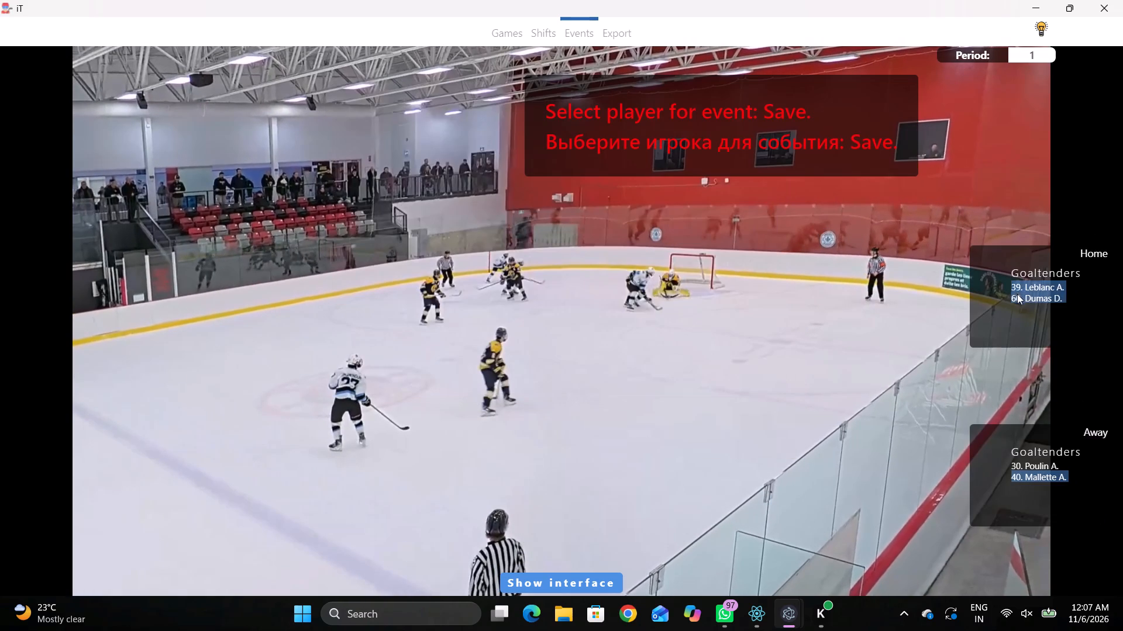
{"action": "left_click", "coordinate": [1017, 293]}
{"action": "left_click", "coordinate": [1016, 280]}
{"action": "left_click", "coordinate": [848, 230]}
Log Skating with the puck by Home player 89, marked in the upper part of the Home zone's lower faceoff circle.
{"action": "key", "text": "space"}
{"action": "key", "text": "space"}
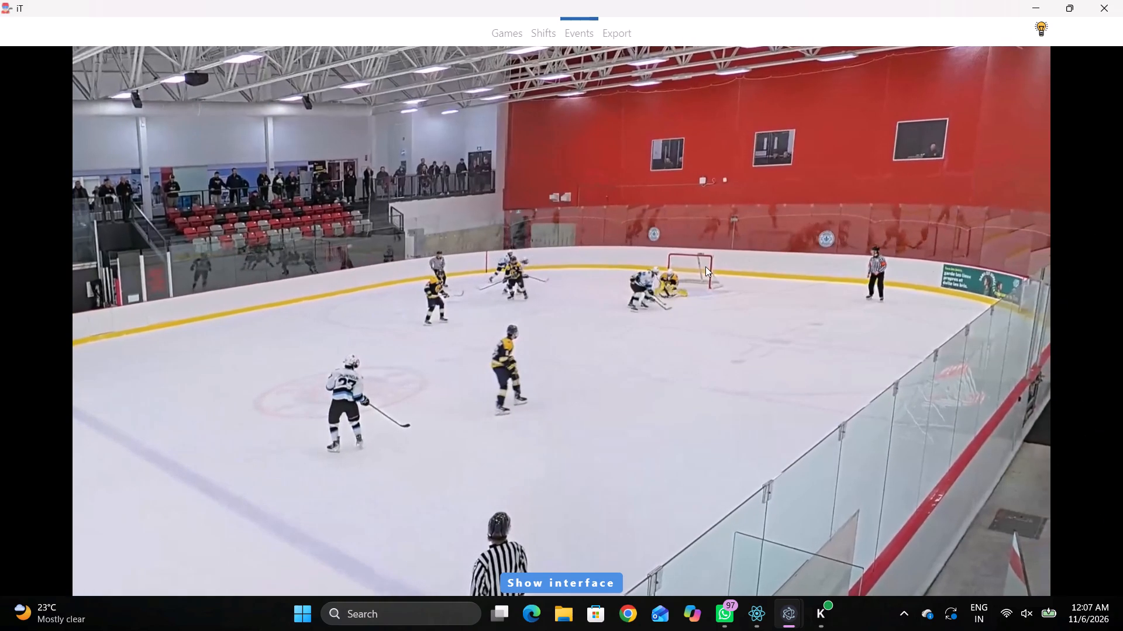
{"action": "key", "text": "space"}
{"action": "key", "text": "space"}
{"action": "key", "text": "space"}
{"action": "key", "text": "space"}
{"action": "key", "text": "space"}
{"action": "key", "text": "space"}
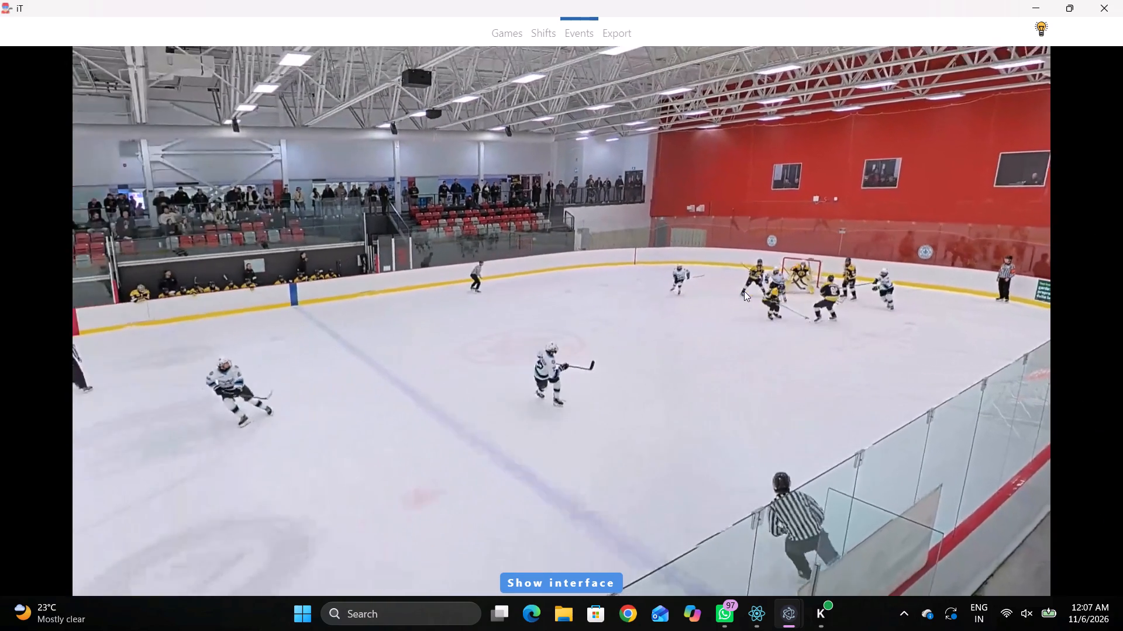
{"action": "key", "text": "q"}
{"action": "right_click_drag", "start_coordinate": [774, 259], "coordinate": [776, 268]}
{"action": "left_click", "coordinate": [828, 288]}
{"action": "left_click", "coordinate": [1022, 299]}
{"action": "left_click", "coordinate": [791, 275]}
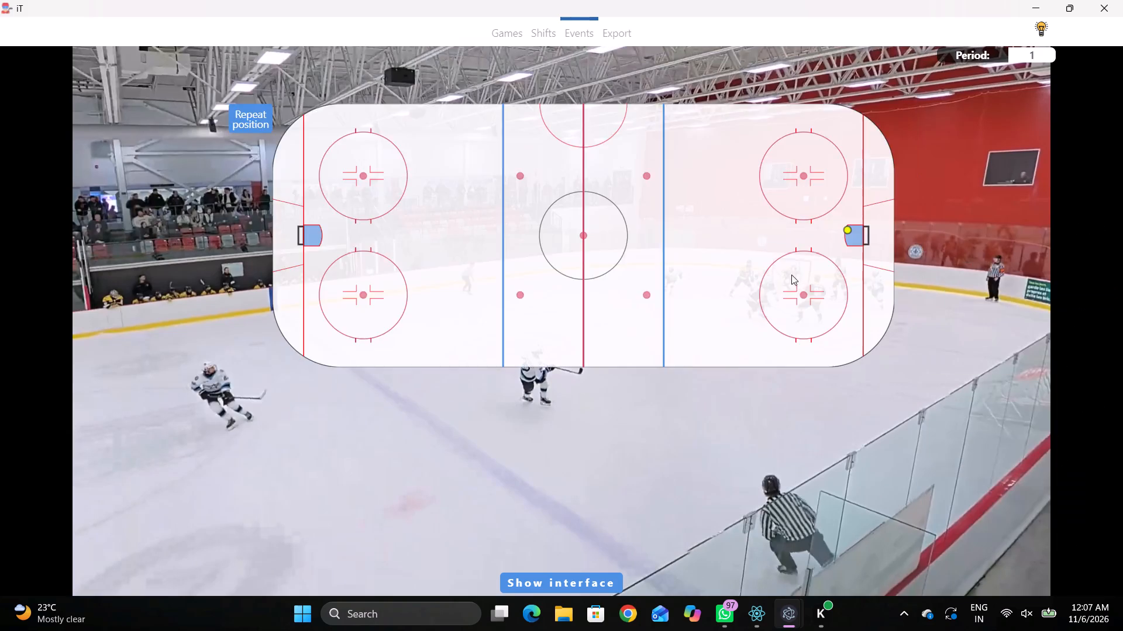
Check the following play and change the last Skating with the puck event's player to Home player 94.
{"action": "key", "text": "space"}
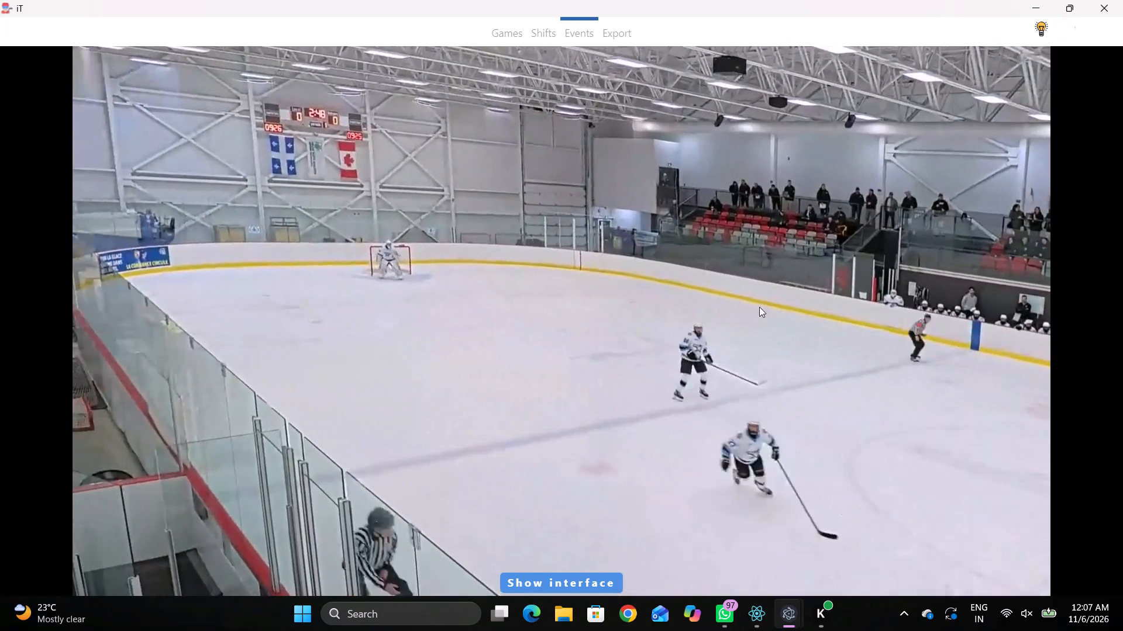
{"action": "key", "text": "space"}
{"action": "key", "text": "shift+d"}
{"action": "left_click", "coordinate": [437, 487]}
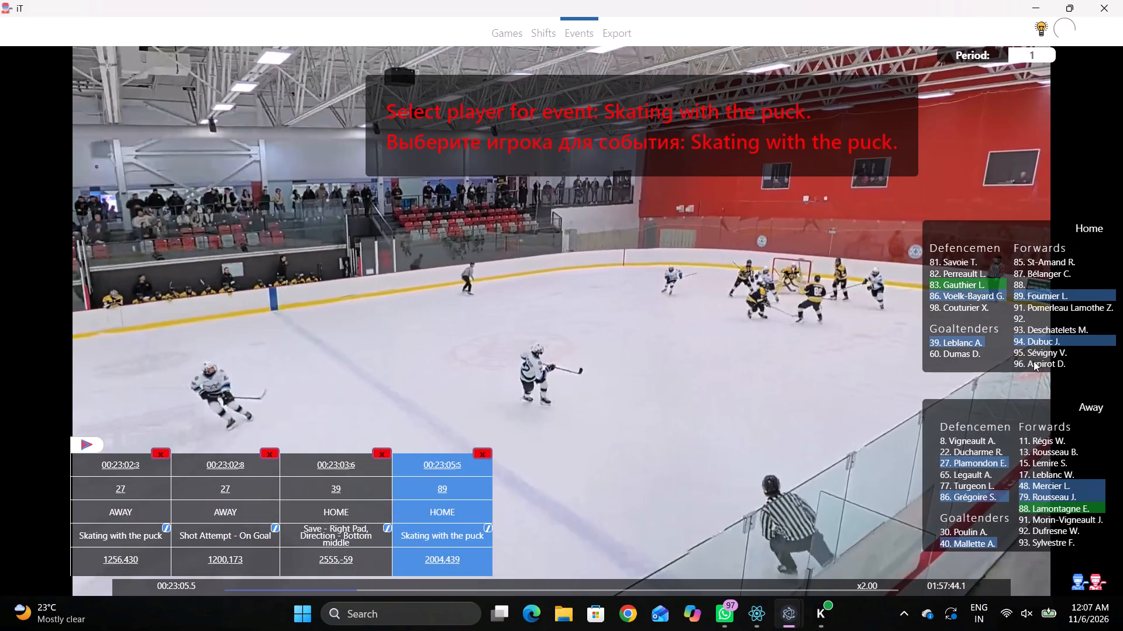
{"action": "left_click", "coordinate": [1027, 338]}
{"action": "key", "text": "shift+d"}
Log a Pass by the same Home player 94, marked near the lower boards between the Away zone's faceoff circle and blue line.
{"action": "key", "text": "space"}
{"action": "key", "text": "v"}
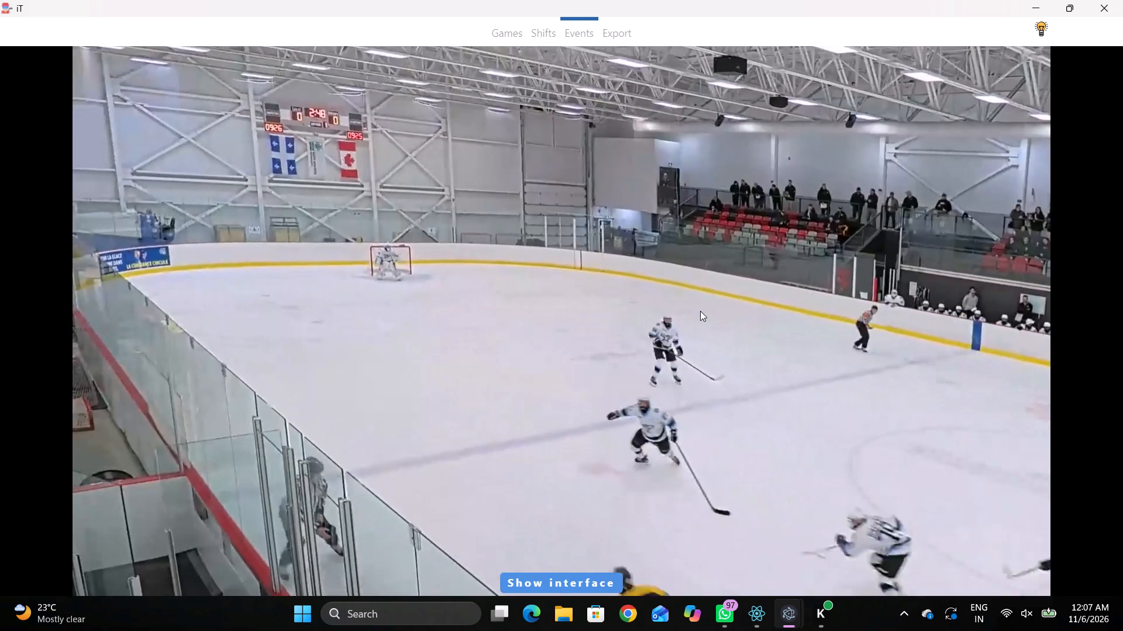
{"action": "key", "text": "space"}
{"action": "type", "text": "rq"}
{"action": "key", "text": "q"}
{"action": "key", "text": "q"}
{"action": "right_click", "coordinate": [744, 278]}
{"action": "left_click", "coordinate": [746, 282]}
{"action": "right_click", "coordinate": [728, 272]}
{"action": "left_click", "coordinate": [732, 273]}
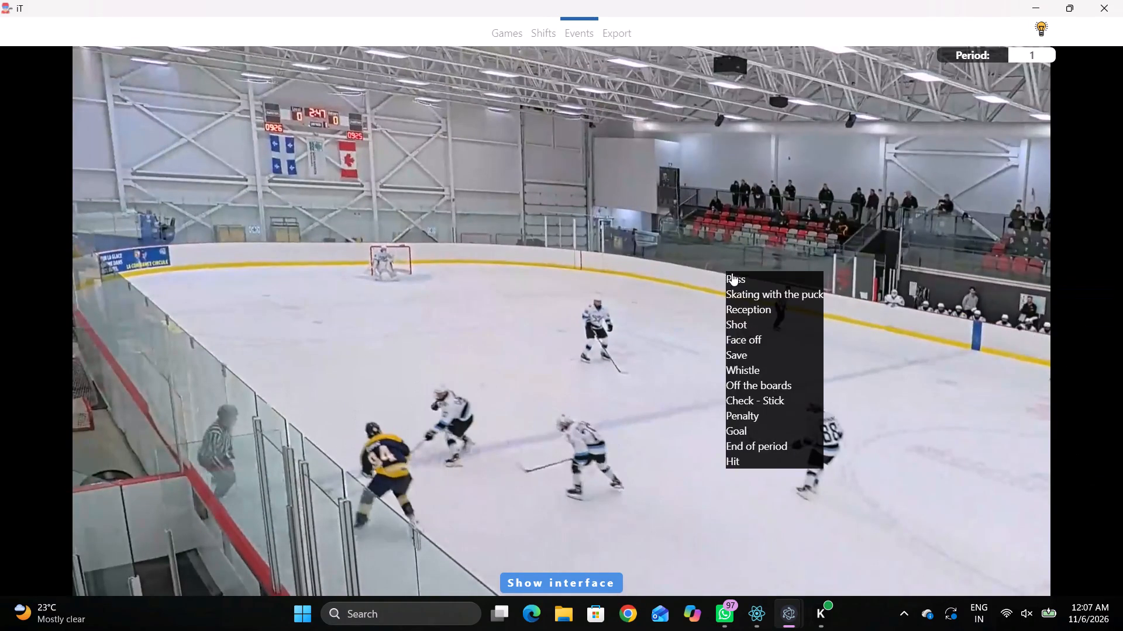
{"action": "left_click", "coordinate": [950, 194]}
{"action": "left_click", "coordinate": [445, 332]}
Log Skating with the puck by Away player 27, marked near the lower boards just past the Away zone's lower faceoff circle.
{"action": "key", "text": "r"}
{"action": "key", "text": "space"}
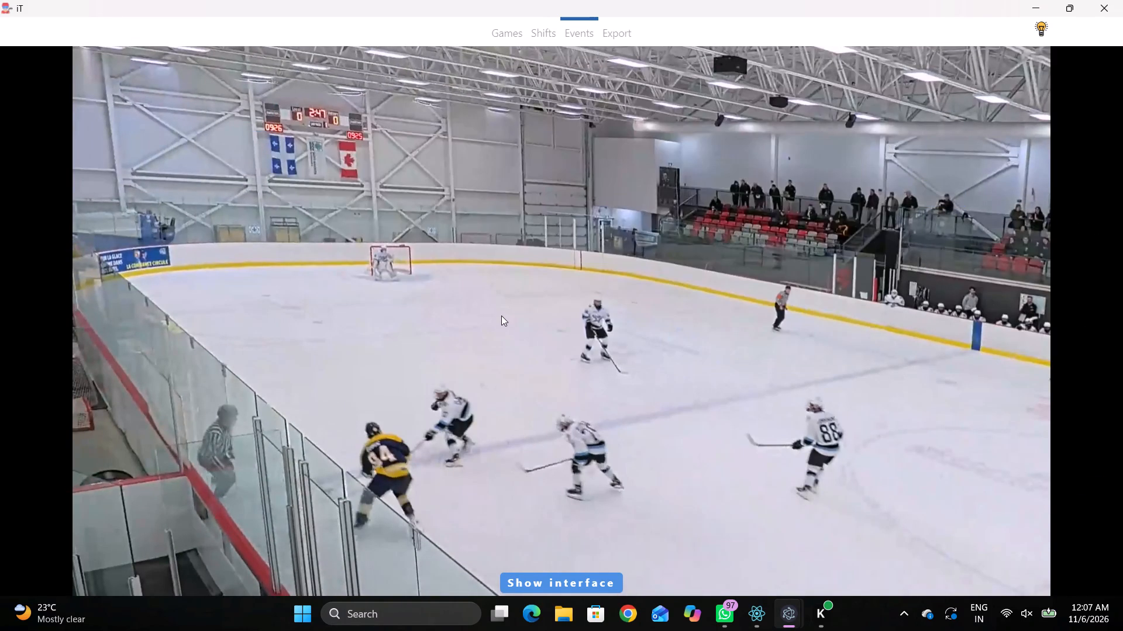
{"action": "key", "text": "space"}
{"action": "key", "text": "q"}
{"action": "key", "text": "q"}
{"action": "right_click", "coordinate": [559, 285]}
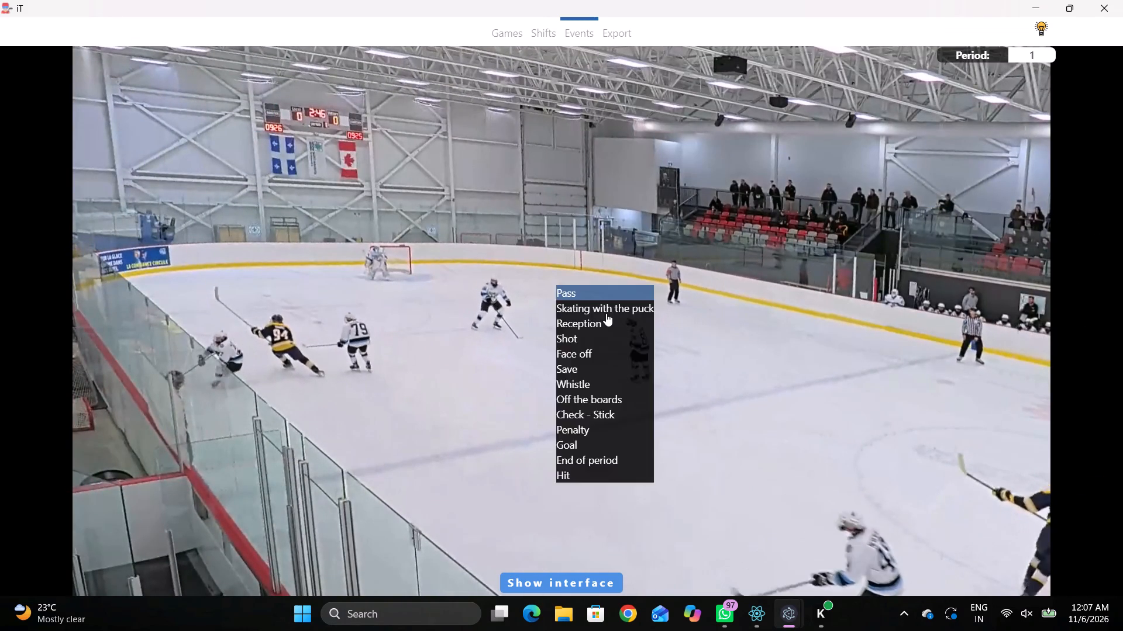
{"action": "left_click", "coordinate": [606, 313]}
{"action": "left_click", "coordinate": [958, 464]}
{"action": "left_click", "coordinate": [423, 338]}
Go back to the puck battle and log a Check - Stick by Away player 27, marked low inside the Away blue line.
{"action": "key", "text": "q"}
{"action": "key", "text": "q"}
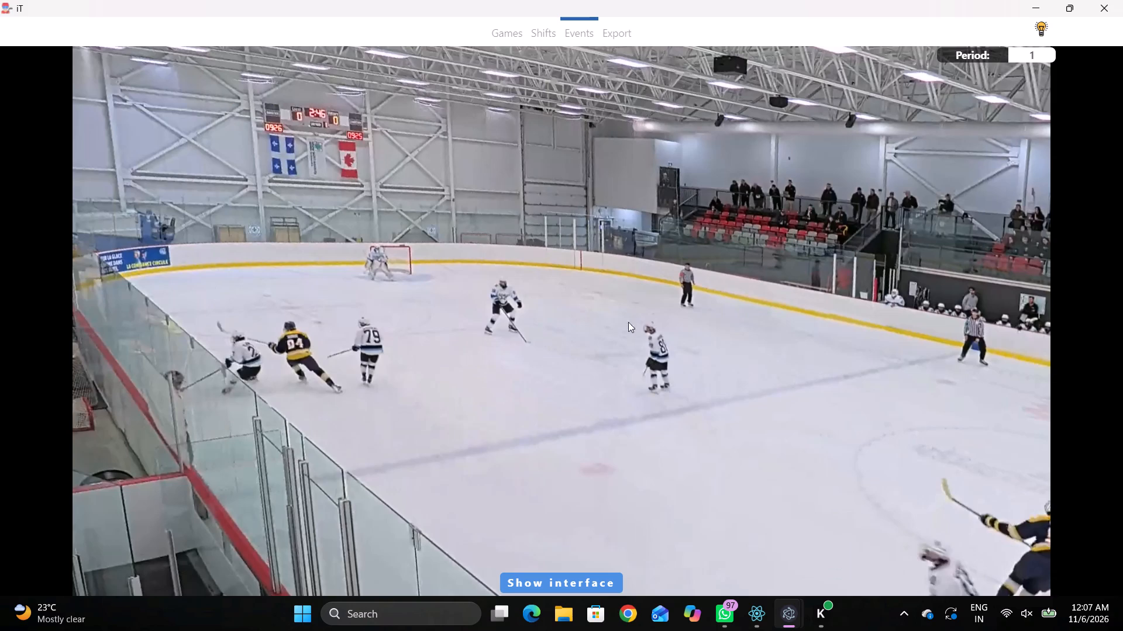
{"action": "key", "text": "q"}
{"action": "key", "text": "space"}
{"action": "key", "text": "space"}
{"action": "type", "text": "qq"}
{"action": "key", "text": "q"}
{"action": "key", "text": "q"}
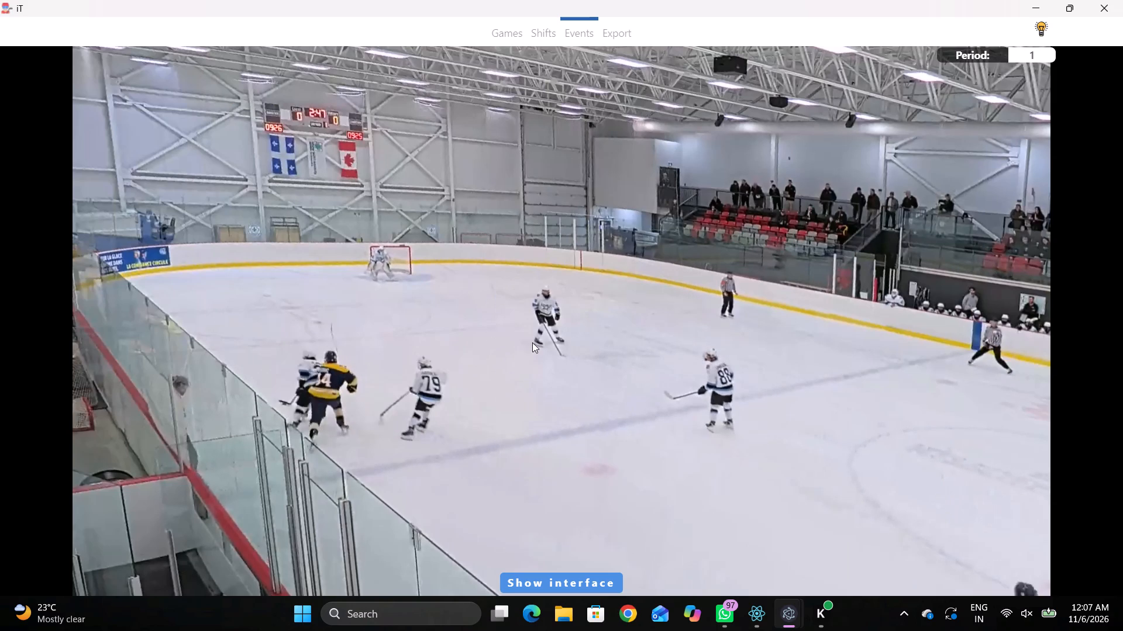
{"action": "key", "text": "q"}
{"action": "key", "text": "q"}
{"action": "key", "text": "q"}
{"action": "key", "text": "q"}
{"action": "key", "text": "shift+d"}
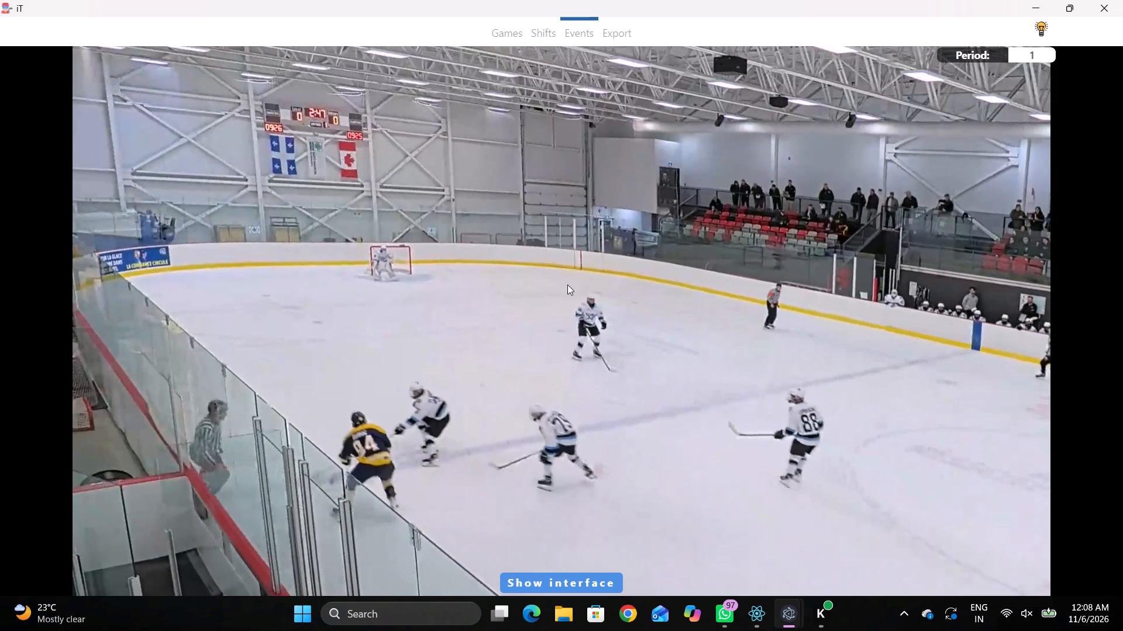
{"action": "right_click_drag", "start_coordinate": [549, 255], "coordinate": [577, 261], "text": "shift"}
{"action": "left_click", "coordinate": [616, 389]}
{"action": "left_click", "coordinate": [949, 463]}
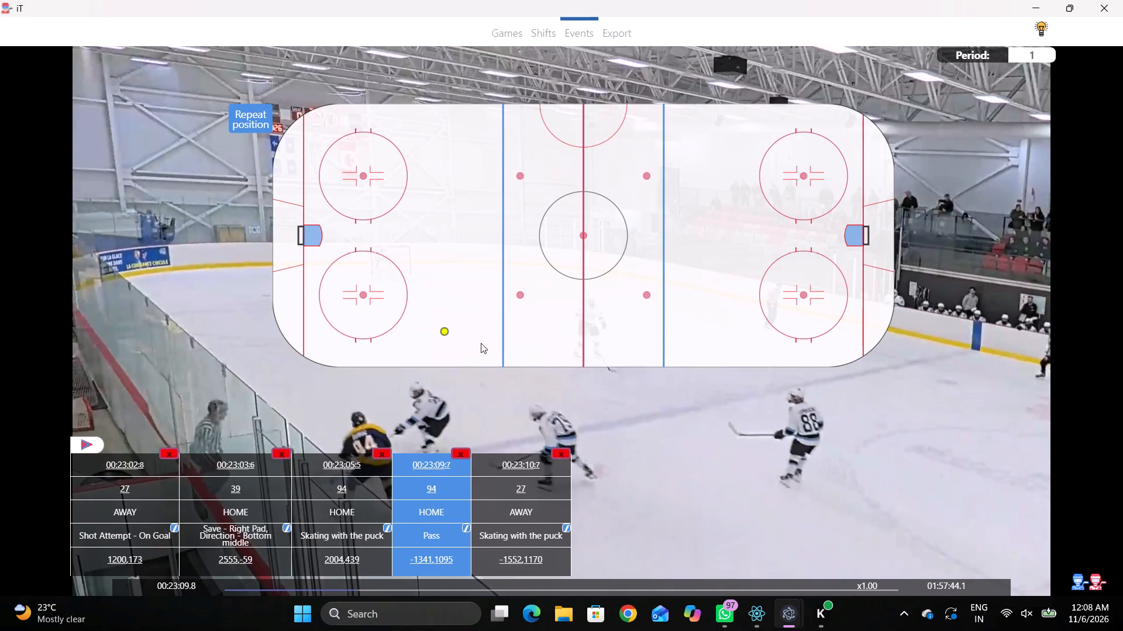
{"action": "left_click", "coordinate": [463, 327]}
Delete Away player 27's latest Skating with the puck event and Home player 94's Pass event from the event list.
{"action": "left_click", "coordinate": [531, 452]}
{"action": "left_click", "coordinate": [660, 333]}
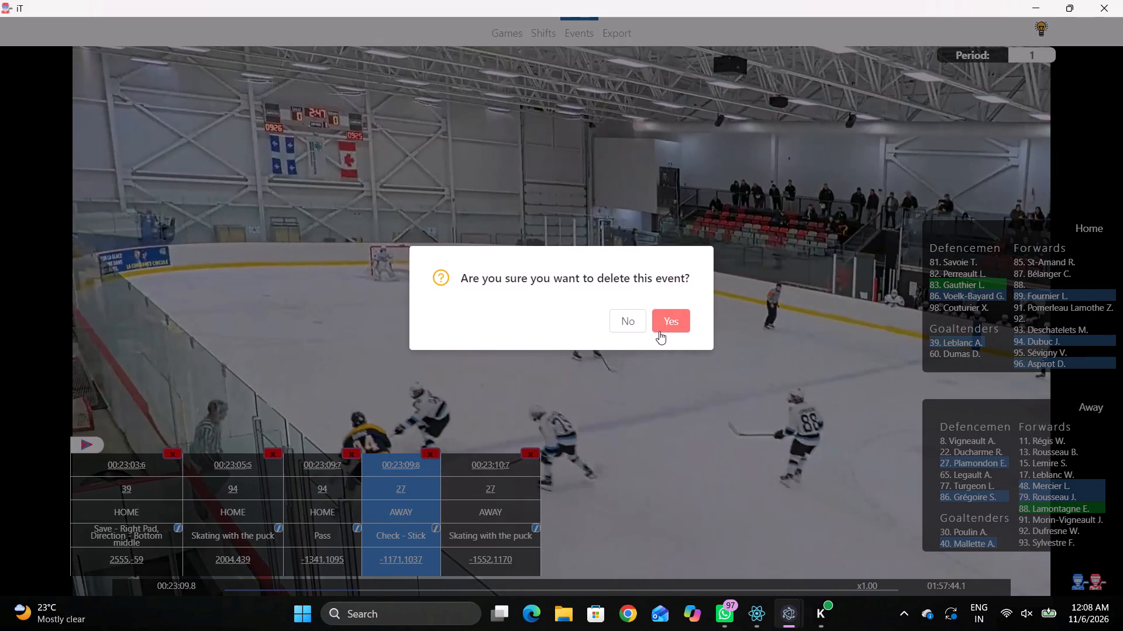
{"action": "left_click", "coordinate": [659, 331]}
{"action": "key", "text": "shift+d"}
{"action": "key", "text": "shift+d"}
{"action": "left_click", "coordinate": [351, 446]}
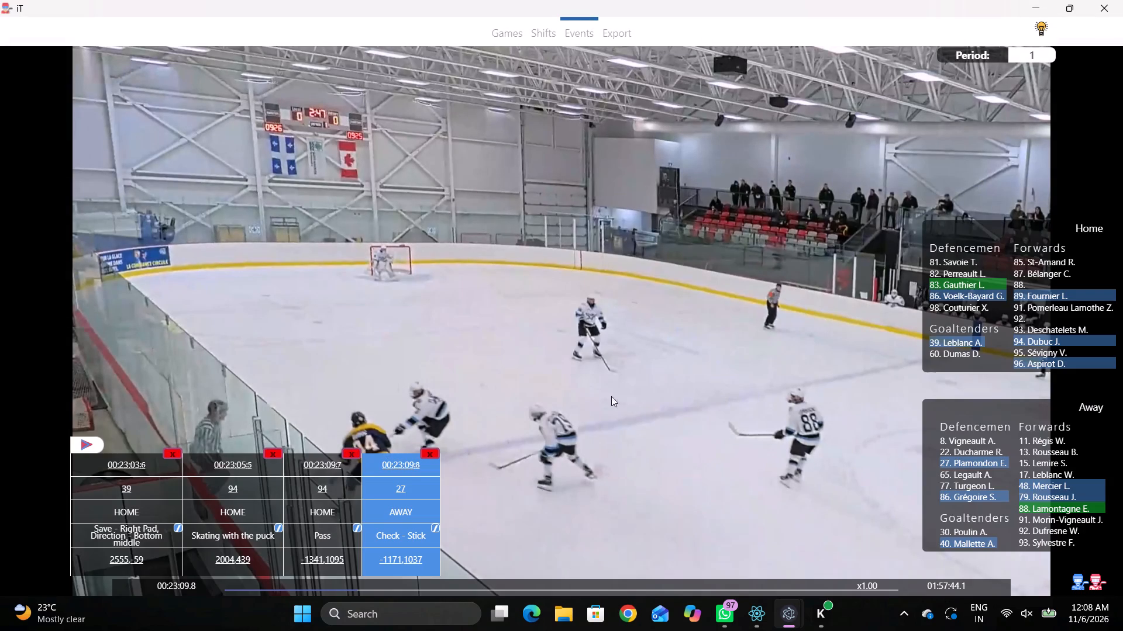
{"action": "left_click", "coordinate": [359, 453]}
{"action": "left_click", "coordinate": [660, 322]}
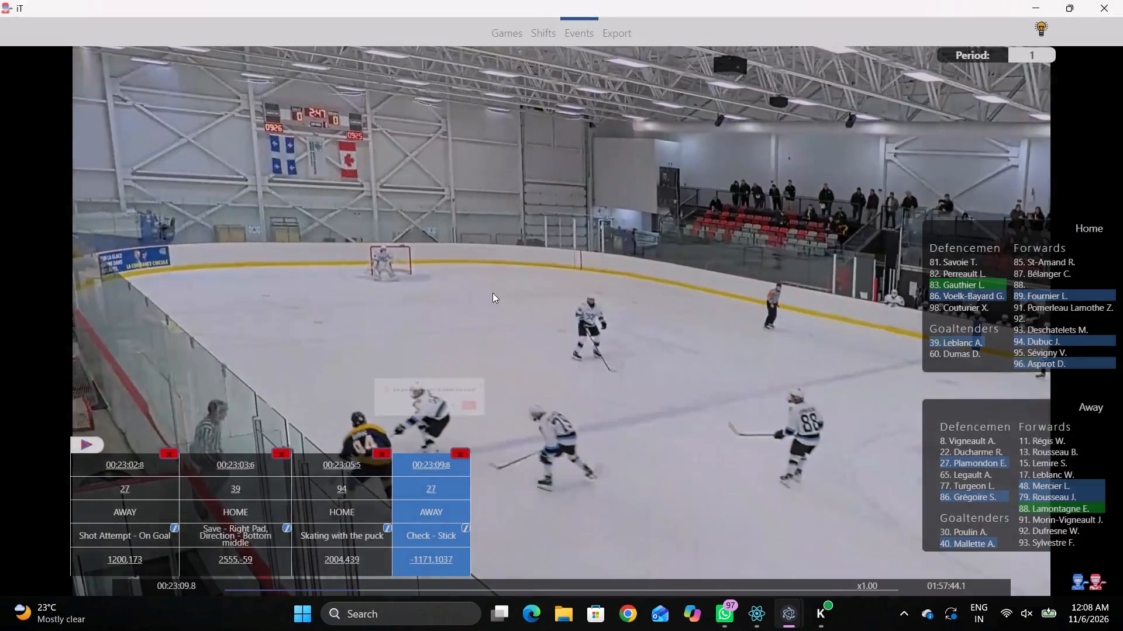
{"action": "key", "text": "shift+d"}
Log Skating with the puck by the same Away player 27, marked inside the Away blue line toward the lower boards.
{"action": "key", "text": "space"}
{"action": "key", "text": "space"}
{"action": "right_click_drag", "start_coordinate": [600, 240], "coordinate": [585, 241]}
{"action": "key", "text": "space"}
{"action": "key", "text": "space"}
{"action": "right_click_drag", "start_coordinate": [615, 248], "coordinate": [605, 251]}
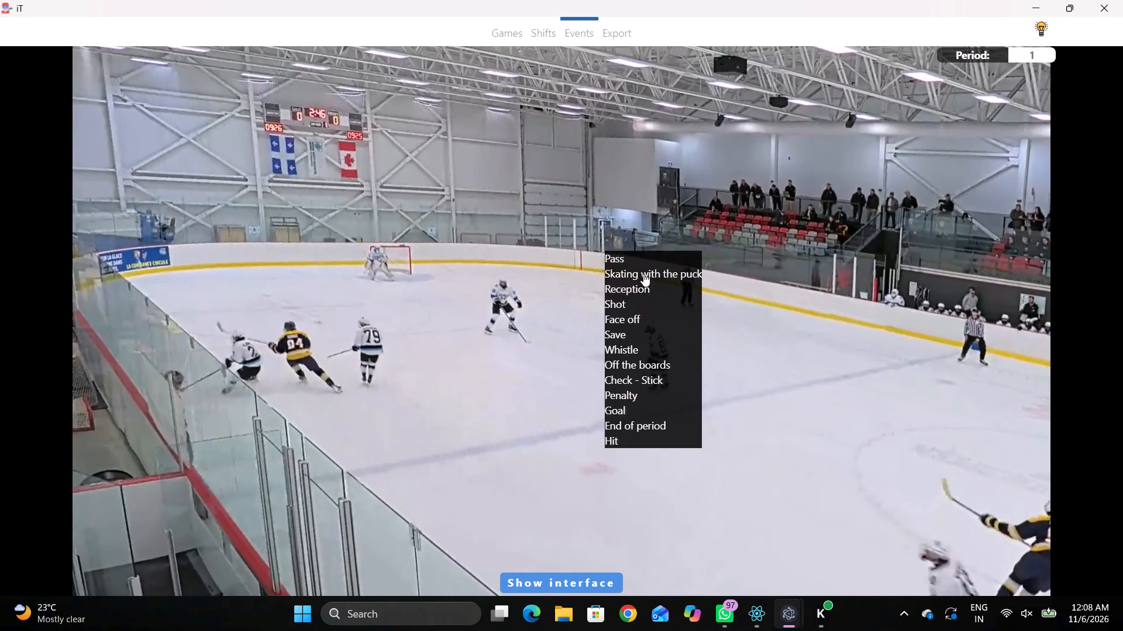
{"action": "left_click", "coordinate": [649, 273]}
{"action": "left_click", "coordinate": [946, 193]}
{"action": "left_click_drag", "start_coordinate": [480, 312], "coordinate": [471, 320]}
Log a Pass by the same Away player 27, marked in the Away zone just past the lower faceoff circle.
{"action": "key", "text": "space"}
{"action": "key", "text": "v"}
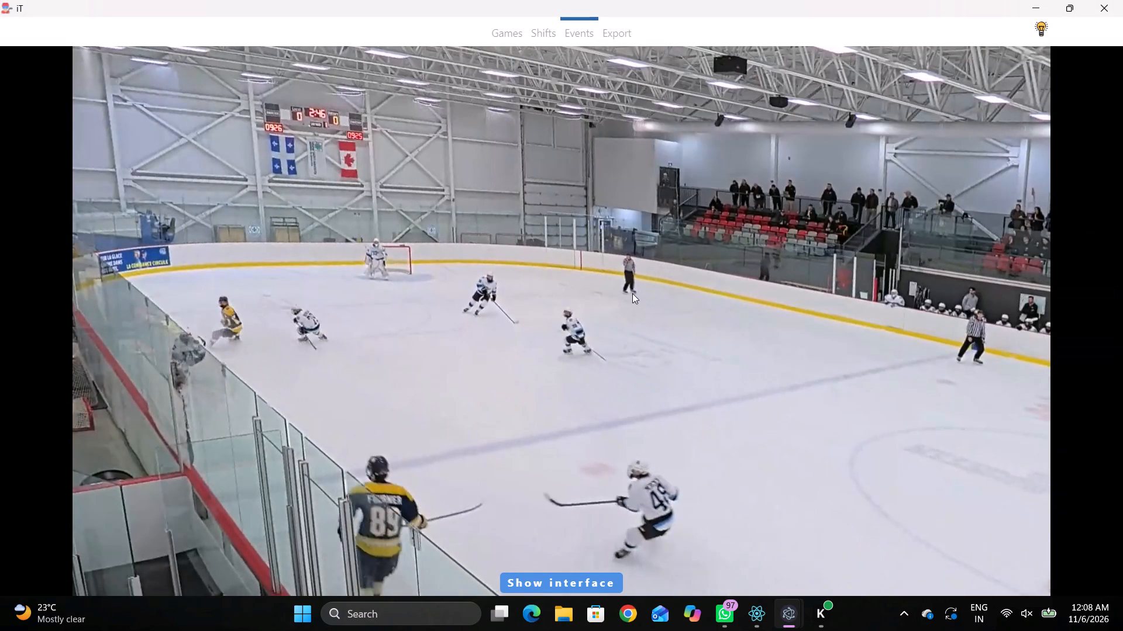
{"action": "key", "text": "space"}
{"action": "key", "text": "q"}
{"action": "right_click", "coordinate": [645, 282]}
{"action": "left_click", "coordinate": [646, 289]}
{"action": "left_click", "coordinate": [941, 193]}
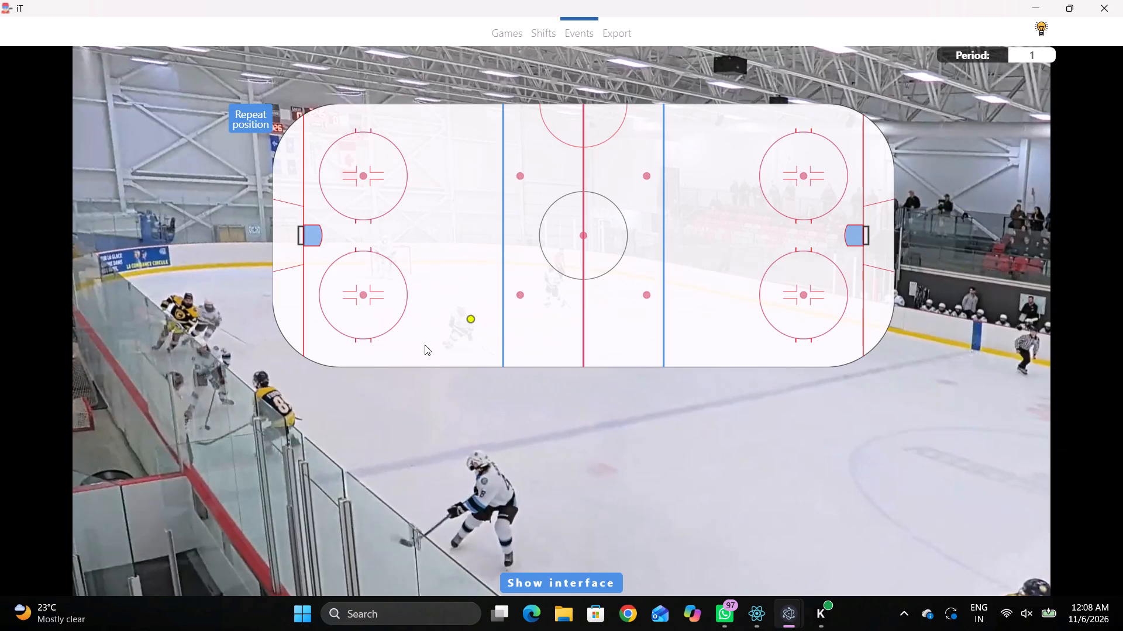
{"action": "left_click", "coordinate": [433, 332]}
Log a Pass by Away player 48, marked near the lower boards just outside the Away blue line, and resume the video.
{"action": "key", "text": "space"}
{"action": "key", "text": "space"}
{"action": "key", "text": "space"}
{"action": "key", "text": "space"}
{"action": "key", "text": "space"}
{"action": "key", "text": "space"}
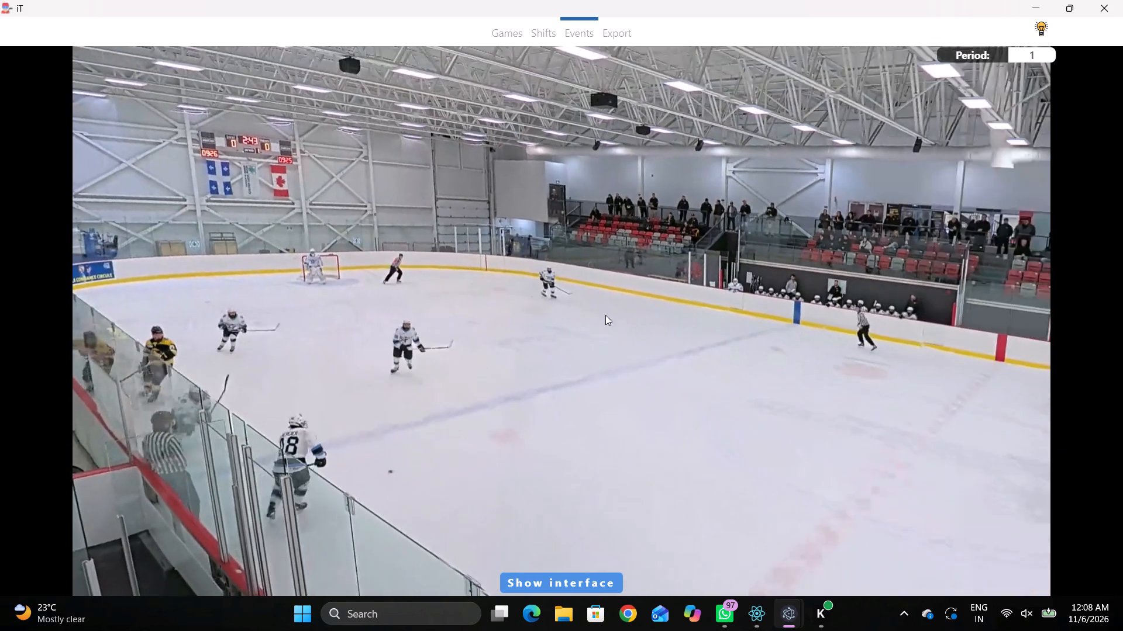
{"action": "right_click", "coordinate": [594, 279]}
{"action": "key", "text": "q"}
{"action": "key", "text": "q"}
{"action": "key", "text": "q"}
{"action": "left_click", "coordinate": [615, 288]}
{"action": "right_click_drag", "start_coordinate": [607, 285], "coordinate": [601, 296]}
{"action": "left_click", "coordinate": [619, 295]}
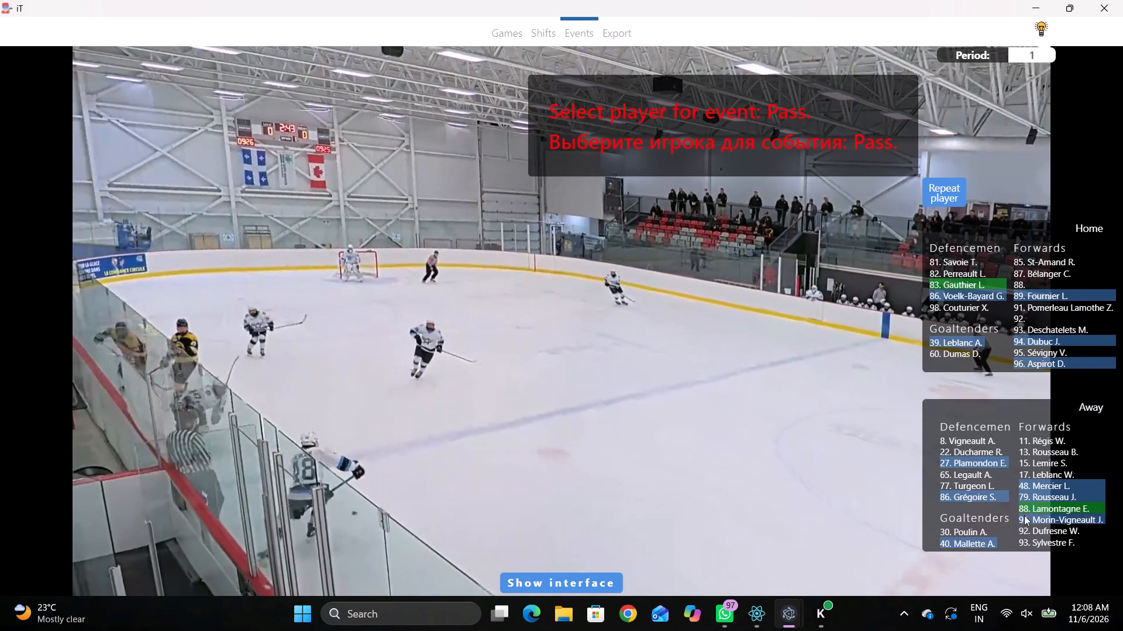
{"action": "left_click", "coordinate": [1028, 481]}
{"action": "left_click", "coordinate": [536, 331]}
{"action": "key", "text": "space"}
{"action": "key", "text": "space"}
{"action": "key", "text": "space"}
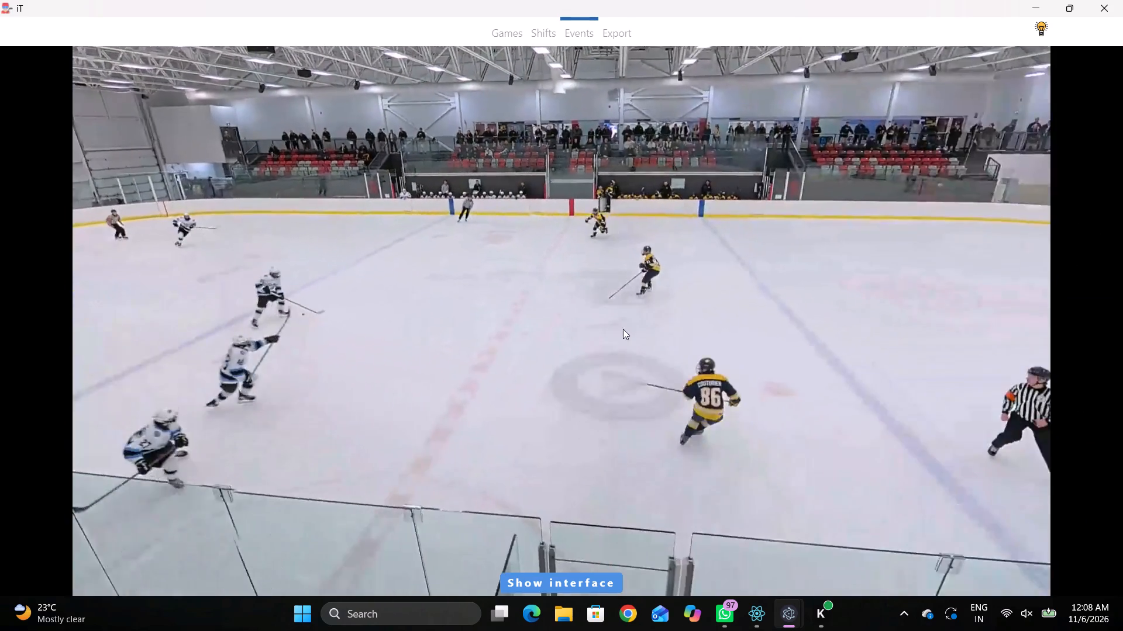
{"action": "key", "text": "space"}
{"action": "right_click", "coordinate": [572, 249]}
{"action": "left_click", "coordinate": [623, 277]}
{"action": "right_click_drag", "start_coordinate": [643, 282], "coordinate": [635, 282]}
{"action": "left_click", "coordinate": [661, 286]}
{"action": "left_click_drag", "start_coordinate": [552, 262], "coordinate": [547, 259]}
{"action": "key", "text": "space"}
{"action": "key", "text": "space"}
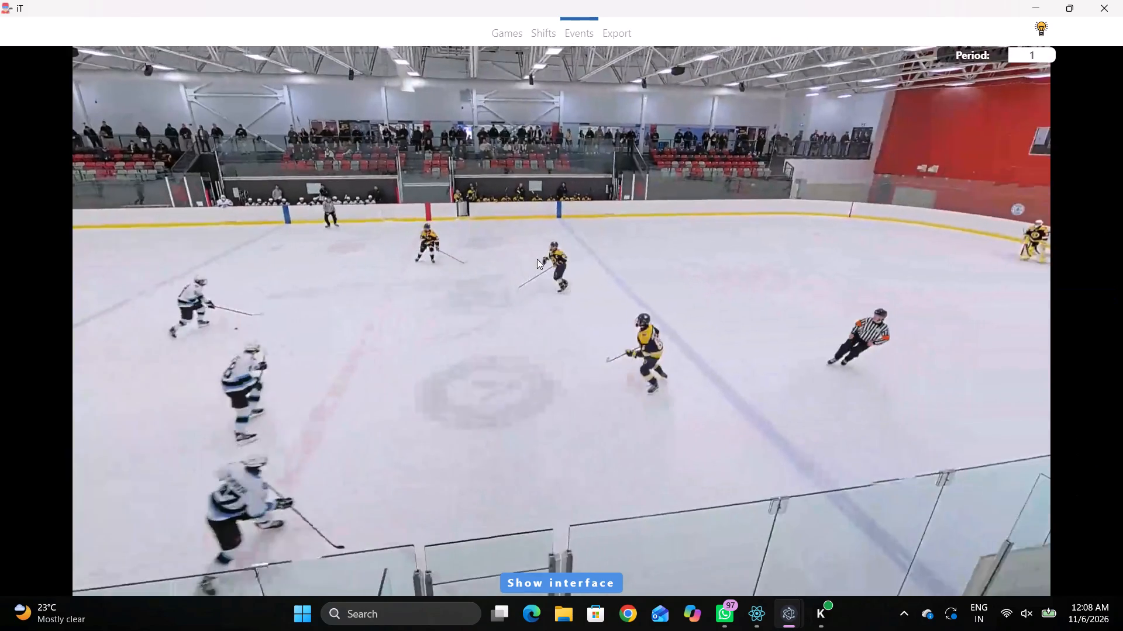
Log Skating with the puck by Away player 88, marked in the neutral zone just outside the centre circle on the Away side.
{"action": "key", "text": "space"}
{"action": "key", "text": "space"}
{"action": "right_click", "coordinate": [483, 212]}
{"action": "left_click", "coordinate": [521, 239]}
{"action": "left_click", "coordinate": [1028, 512]}
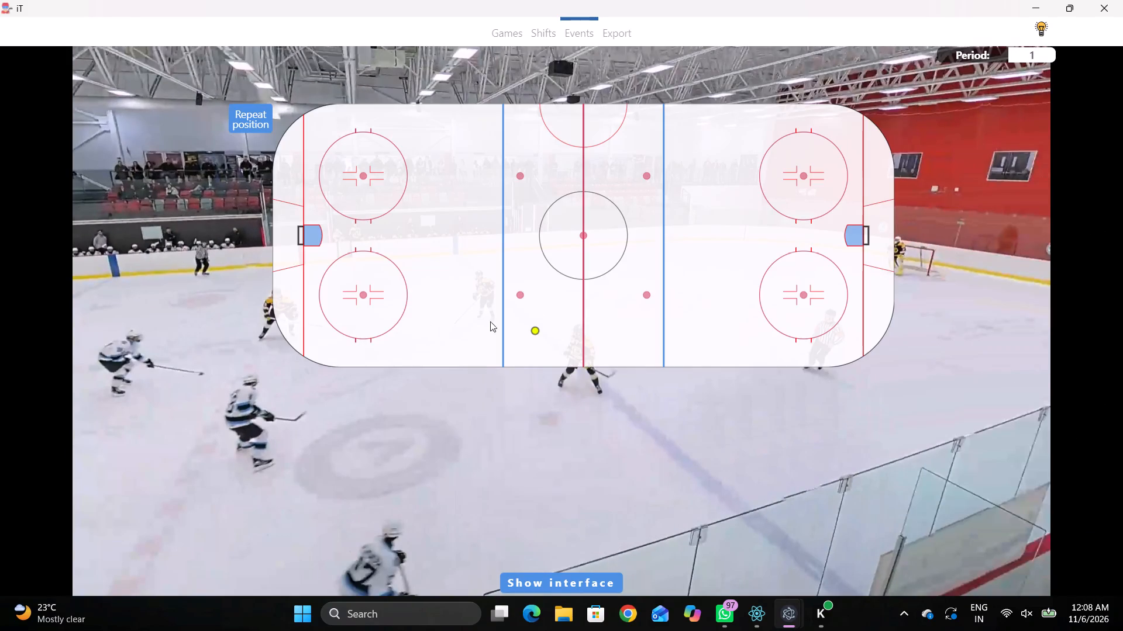
{"action": "left_click_drag", "start_coordinate": [552, 275], "coordinate": [550, 269]}
{"action": "key", "text": "space"}
Log a Pass by the same Away player 88, marked inside the lower part of the centre circle on the Away side.
{"action": "key", "text": "space"}
{"action": "type", "text": "."}
{"action": "key", "text": "space"}
{"action": "key", "text": "space"}
{"action": "right_click", "coordinate": [557, 259]}
{"action": "key", "text": "q"}
{"action": "key", "text": "q"}
{"action": "key", "text": "q"}
{"action": "key", "text": "q"}
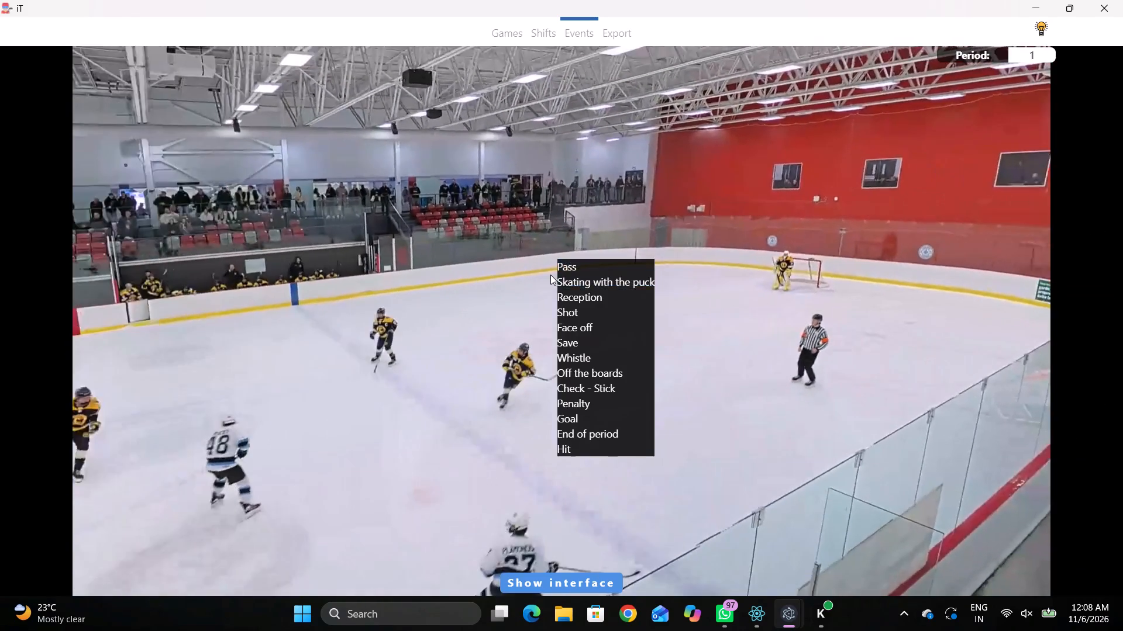
{"action": "key", "text": "q"}
{"action": "key", "text": "q"}
{"action": "key", "text": "q"}
{"action": "key", "text": "q"}
{"action": "right_click", "coordinate": [612, 268]}
{"action": "right_click", "coordinate": [612, 271]}
{"action": "left_click", "coordinate": [617, 276]}
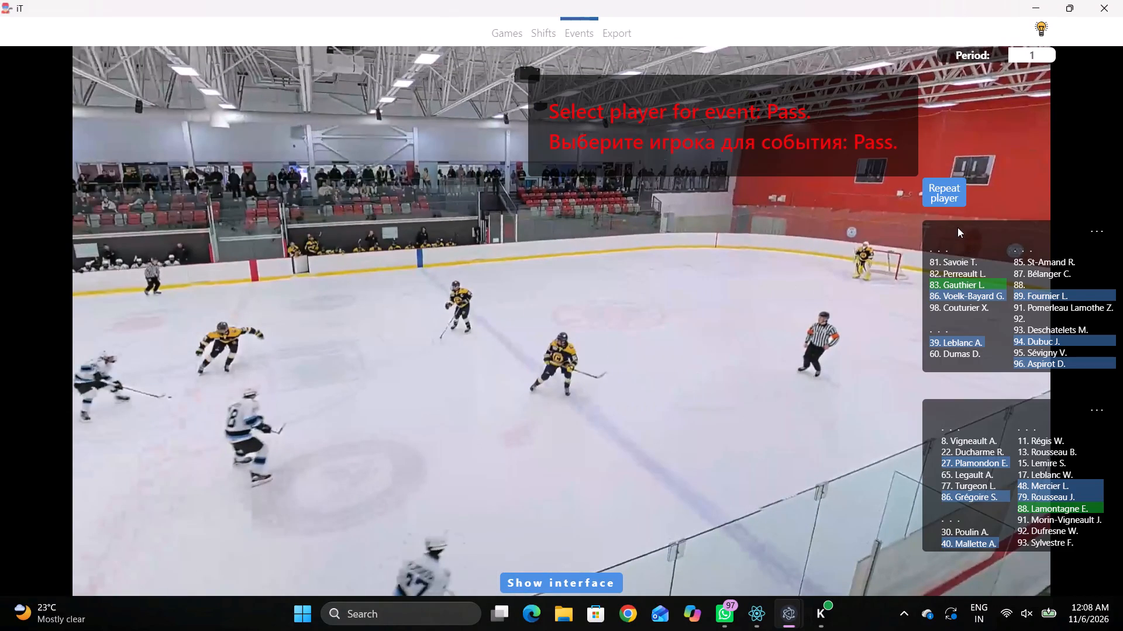
{"action": "left_click", "coordinate": [934, 200]}
{"action": "left_click", "coordinate": [563, 266]}
{"action": "key", "text": "r"}
{"action": "key", "text": "space"}
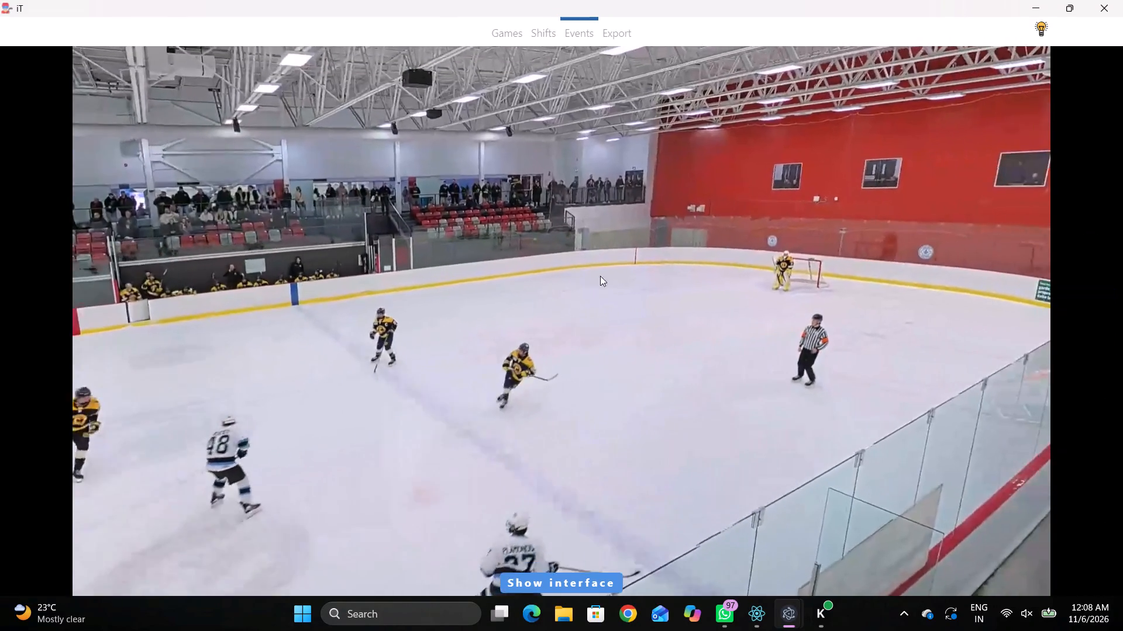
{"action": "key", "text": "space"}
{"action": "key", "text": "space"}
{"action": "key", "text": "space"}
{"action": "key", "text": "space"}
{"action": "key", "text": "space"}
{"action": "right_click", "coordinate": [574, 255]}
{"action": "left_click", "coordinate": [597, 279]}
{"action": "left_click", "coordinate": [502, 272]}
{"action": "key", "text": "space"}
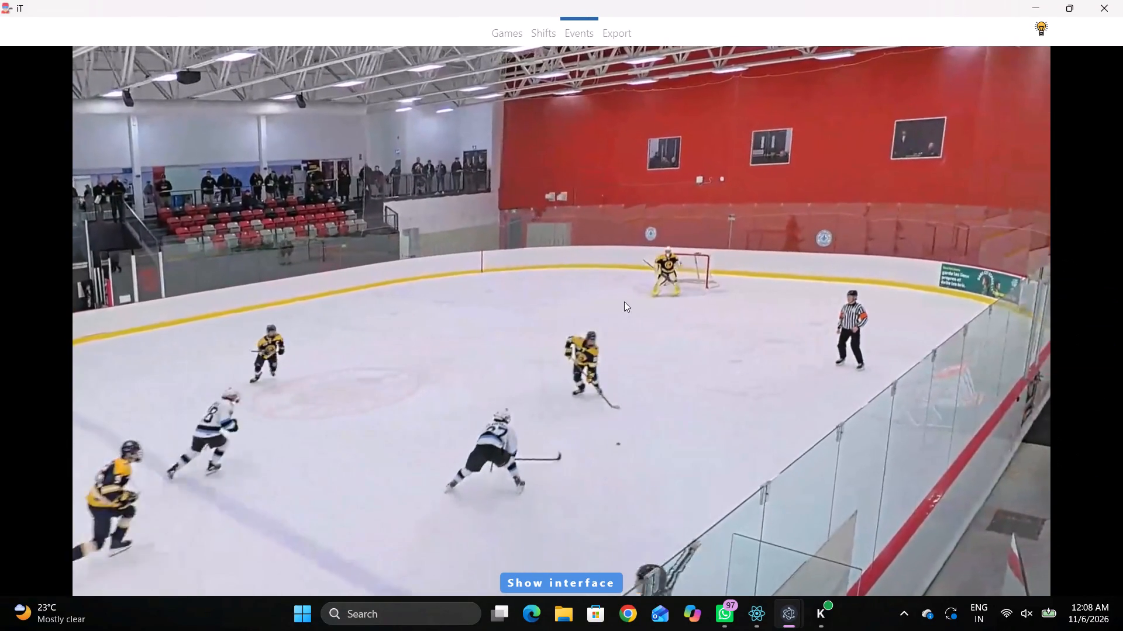
Log a Pass by Home player 86, marked in the Home zone on the inner edge of the lower faceoff circle.
{"action": "key", "text": "space"}
{"action": "key", "text": "space"}
{"action": "key", "text": "space"}
{"action": "right_click_drag", "start_coordinate": [626, 273], "coordinate": [632, 285]}
{"action": "left_click", "coordinate": [652, 293]}
{"action": "right_click", "coordinate": [628, 281]}
{"action": "left_click", "coordinate": [666, 286]}
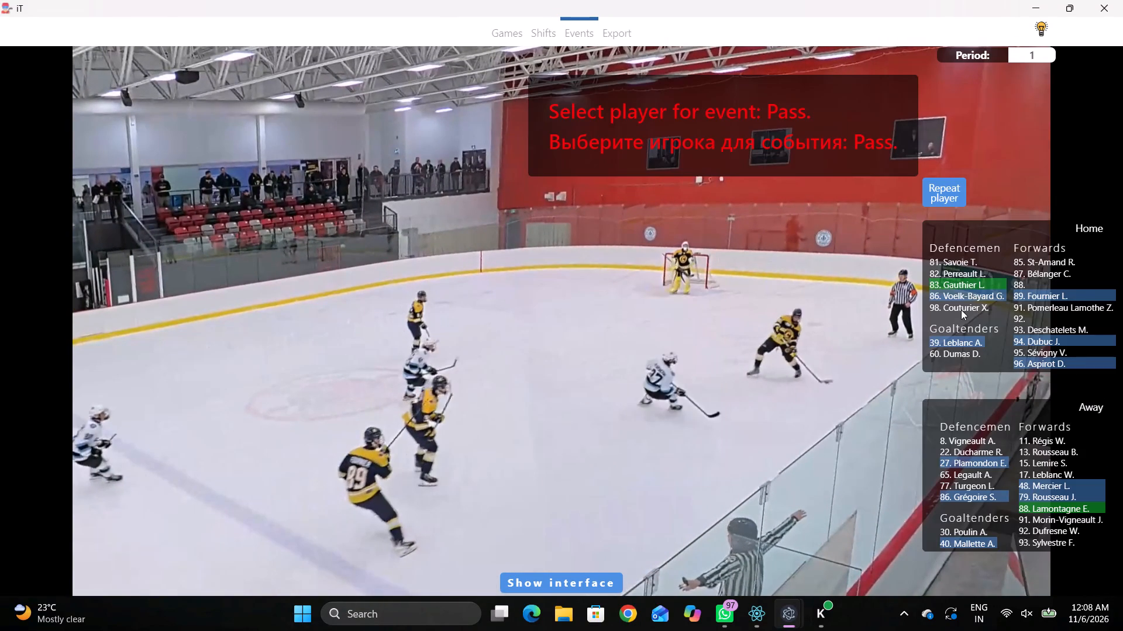
{"action": "left_click", "coordinate": [952, 296]}
{"action": "left_click", "coordinate": [763, 296]}
{"action": "key", "text": "space"}
{"action": "key", "text": "v"}
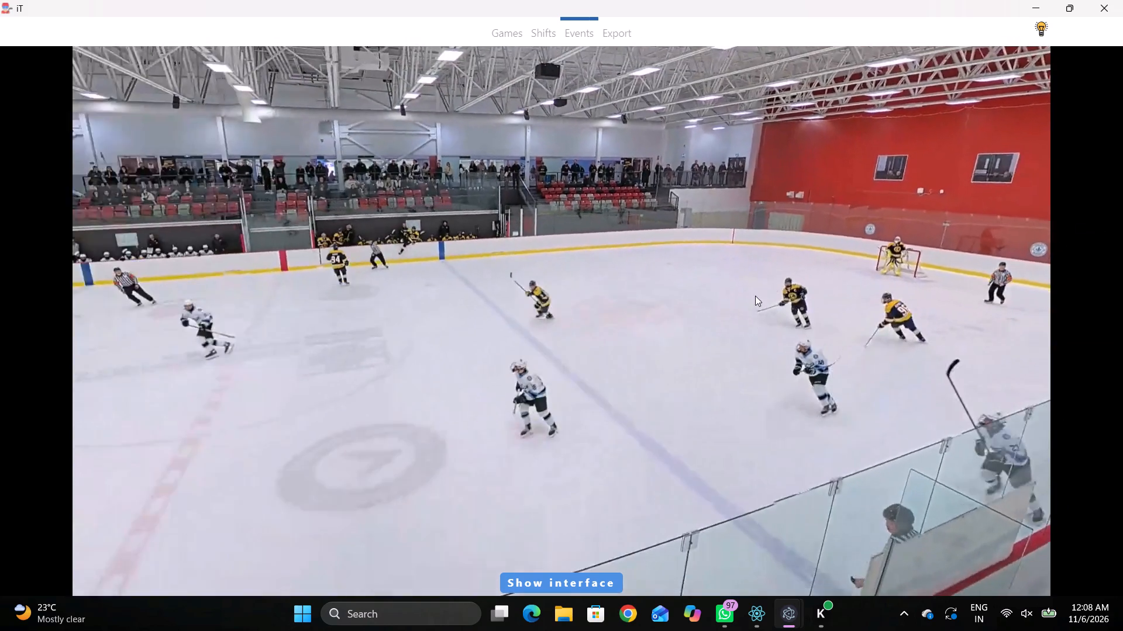
Log Skating with the puck by Away player 79, marked near the lower boards between the centre line and the Home blue line.
{"action": "key", "text": "space"}
{"action": "key", "text": "q"}
{"action": "right_click", "coordinate": [616, 291]}
{"action": "left_click", "coordinate": [649, 304]}
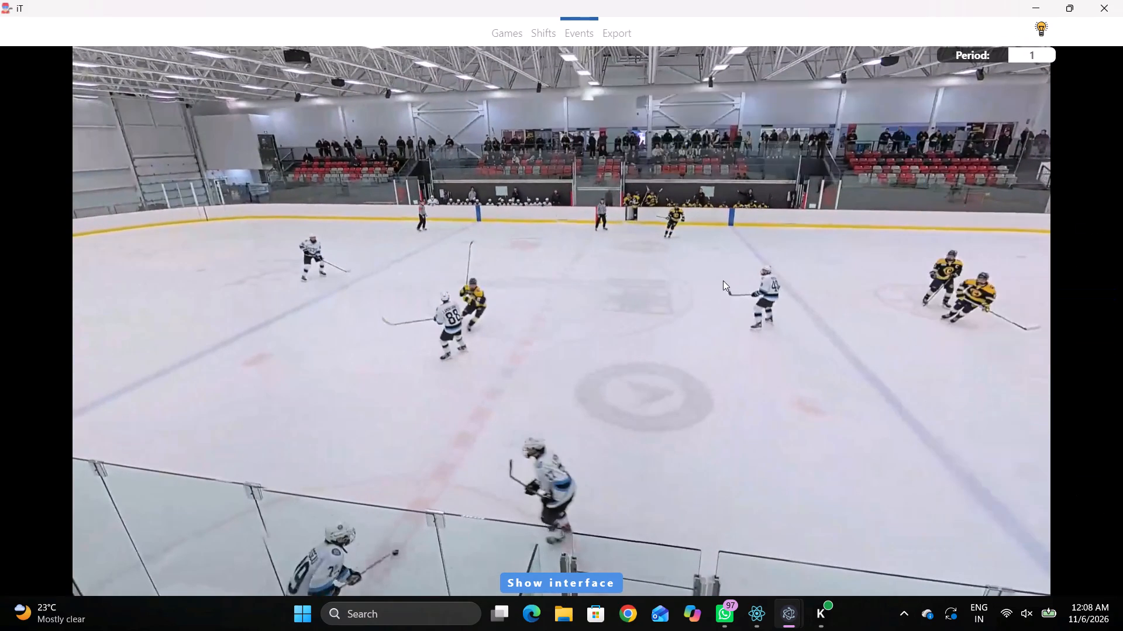
{"action": "right_click", "coordinate": [725, 280]}
{"action": "left_click", "coordinate": [788, 299]}
{"action": "left_click", "coordinate": [1029, 496]}
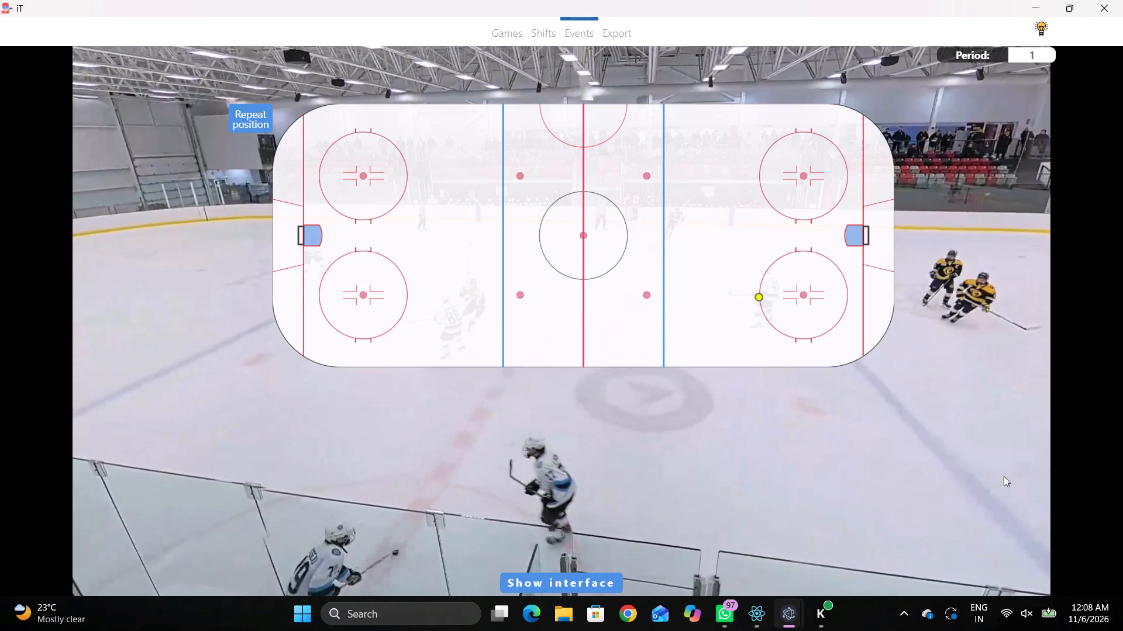
{"action": "left_click", "coordinate": [623, 347]}
{"action": "key", "text": "space"}
Log a Pass by the same Away player 79, marked beside the lower neutral-zone faceoff dot near the Home blue line.
{"action": "key", "text": "space"}
{"action": "key", "text": "space"}
{"action": "key", "text": "space"}
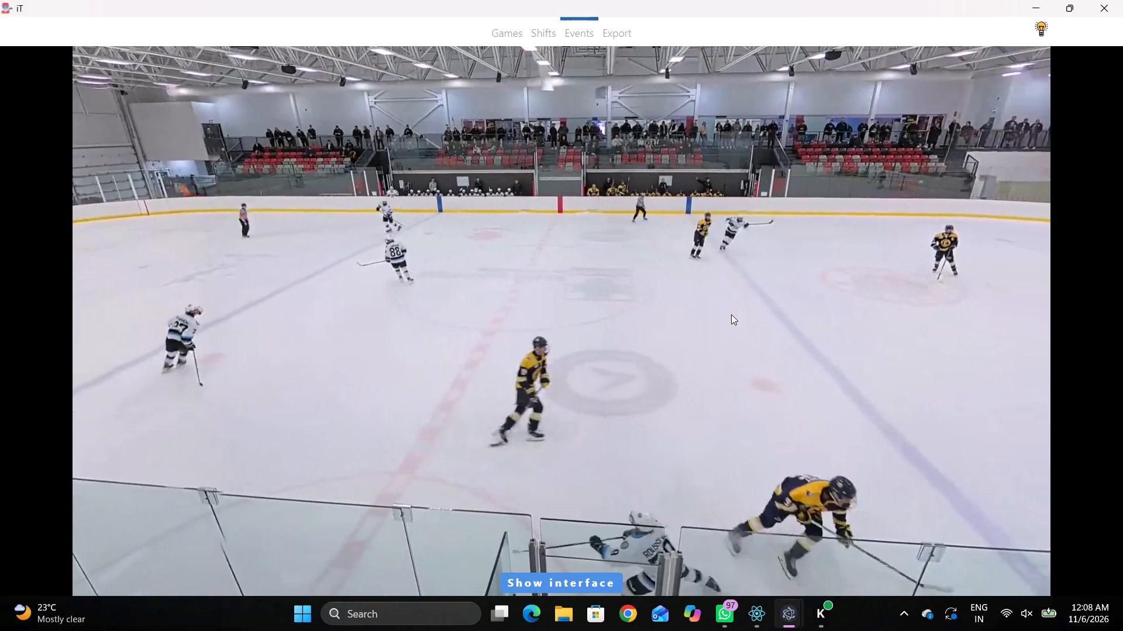
{"action": "key", "text": "q"}
{"action": "key", "text": "space"}
{"action": "key", "text": "space"}
{"action": "key", "text": "q"}
{"action": "key", "text": "q"}
{"action": "key", "text": "q"}
{"action": "key", "text": "q"}
{"action": "key", "text": "q"}
{"action": "key", "text": "q"}
{"action": "key", "text": "q"}
{"action": "key", "text": "q"}
{"action": "key", "text": "q"}
{"action": "key", "text": "q"}
{"action": "key", "text": "q"}
{"action": "key", "text": "q"}
{"action": "key", "text": "q"}
{"action": "key", "text": "q"}
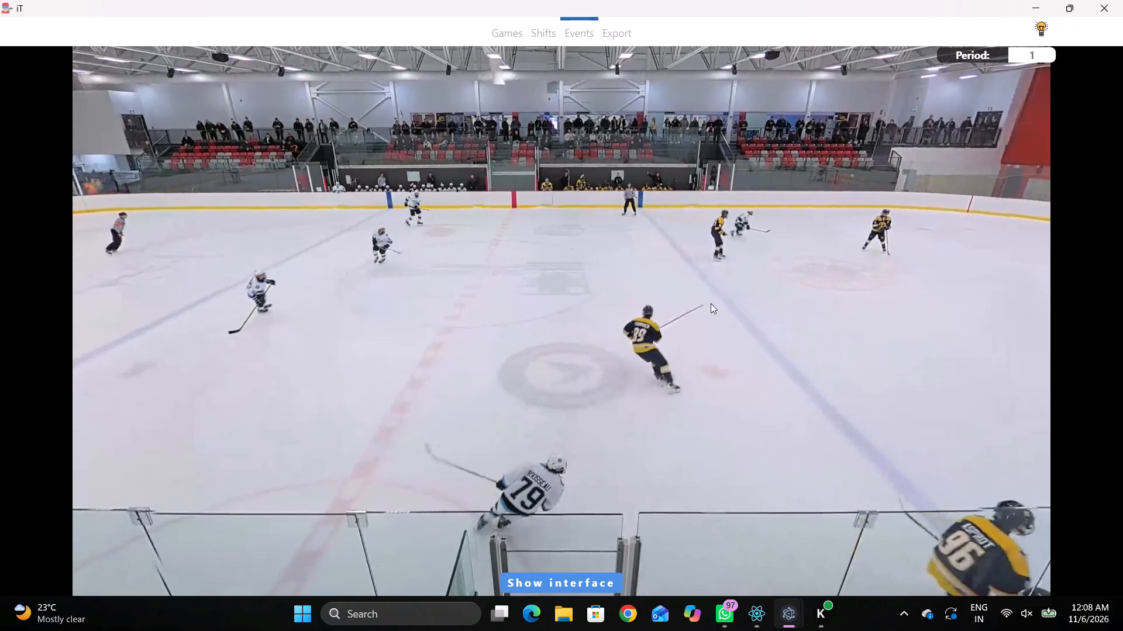
{"action": "right_click", "coordinate": [653, 258]}
{"action": "left_click", "coordinate": [666, 272]}
{"action": "left_click_drag", "start_coordinate": [916, 206], "coordinate": [933, 203]}
{"action": "right_click_drag", "start_coordinate": [773, 203], "coordinate": [766, 207]}
{"action": "left_click", "coordinate": [767, 213]}
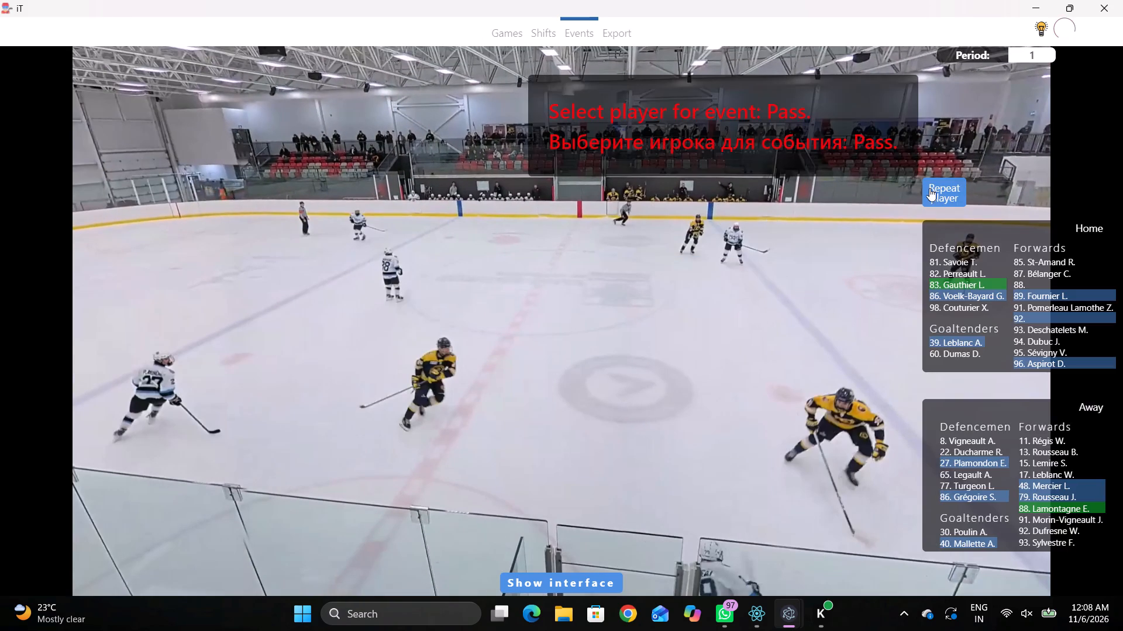
{"action": "left_click", "coordinate": [929, 188]}
{"action": "left_click", "coordinate": [639, 294]}
{"action": "key", "text": "space"}
{"action": "key", "text": "v"}
Log Skating with the puck by Home player 86, marked just below the dot of the Home zone's lower faceoff circle.
{"action": "key", "text": "space"}
{"action": "right_click_drag", "start_coordinate": [767, 264], "coordinate": [770, 271]}
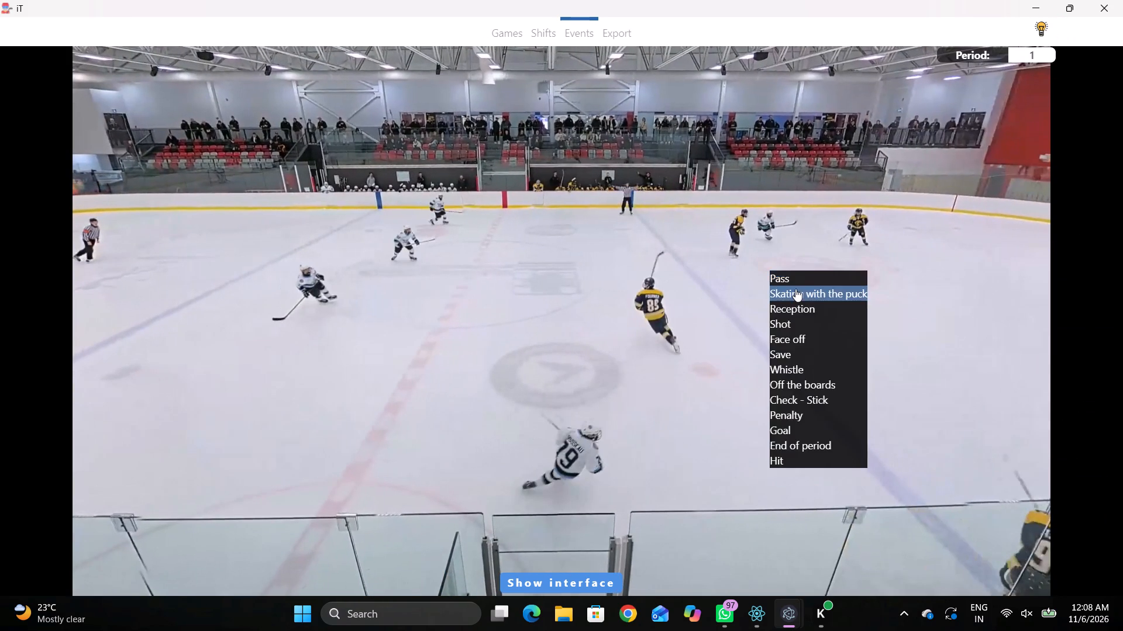
{"action": "left_click", "coordinate": [795, 289]}
{"action": "left_click", "coordinate": [952, 300]}
{"action": "left_click", "coordinate": [807, 306]}
{"action": "key", "text": "r"}
{"action": "key", "text": "space"}
Log a Pass by the same Home player 86, marked beside the dot inside the Home zone's lower faceoff circle.
{"action": "key", "text": "space"}
{"action": "key", "text": "space"}
{"action": "key", "text": "space"}
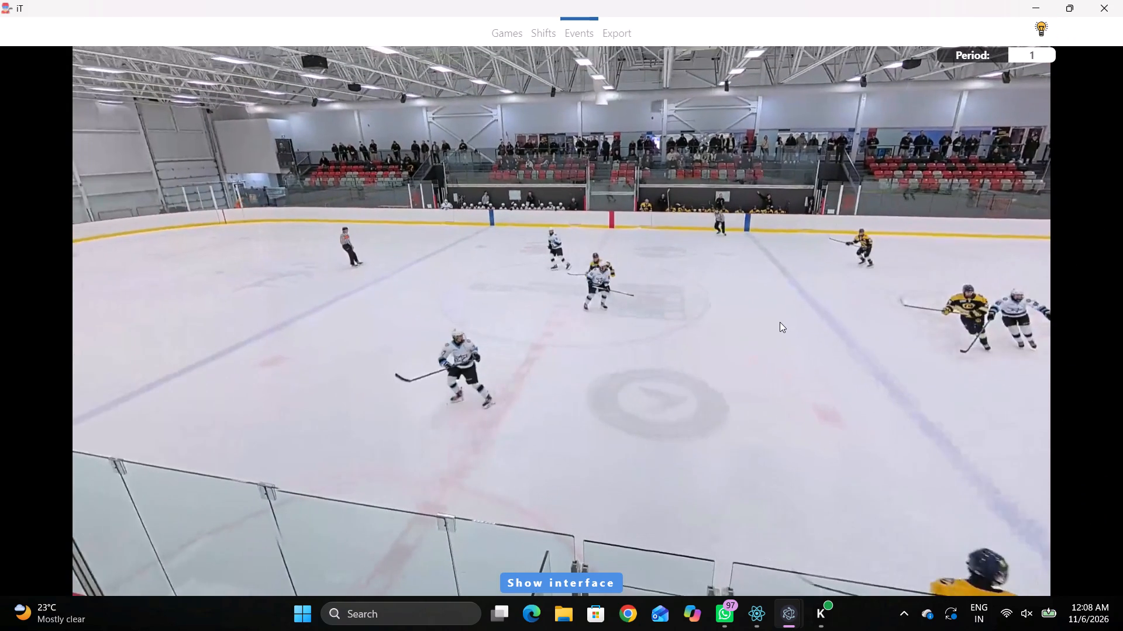
{"action": "right_click", "coordinate": [768, 279]}
{"action": "left_click", "coordinate": [781, 290]}
{"action": "left_click_drag", "start_coordinate": [946, 185], "coordinate": [945, 192]}
{"action": "left_click", "coordinate": [793, 294]}
{"action": "key", "text": "space"}
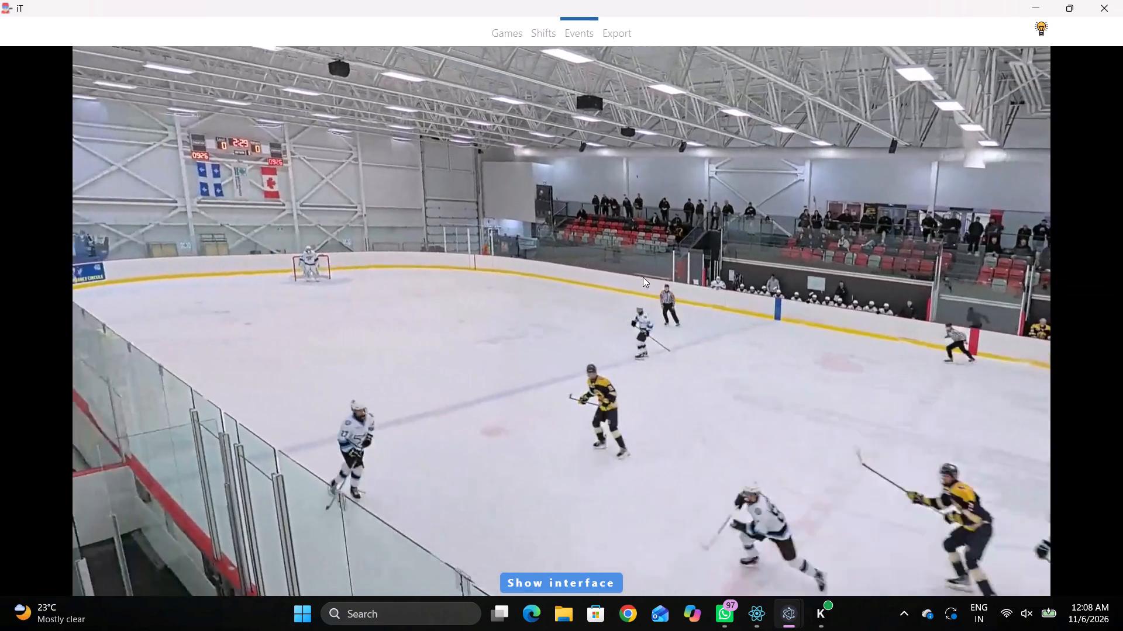
Log Skating with the puck by Away player 88, marked near the lower boards just outside the Away blue line.
{"action": "key", "text": "space"}
{"action": "type", "text": "q"}
{"action": "key", "text": "q"}
{"action": "key", "text": "q"}
{"action": "right_click", "coordinate": [721, 273]}
{"action": "left_click", "coordinate": [739, 291]}
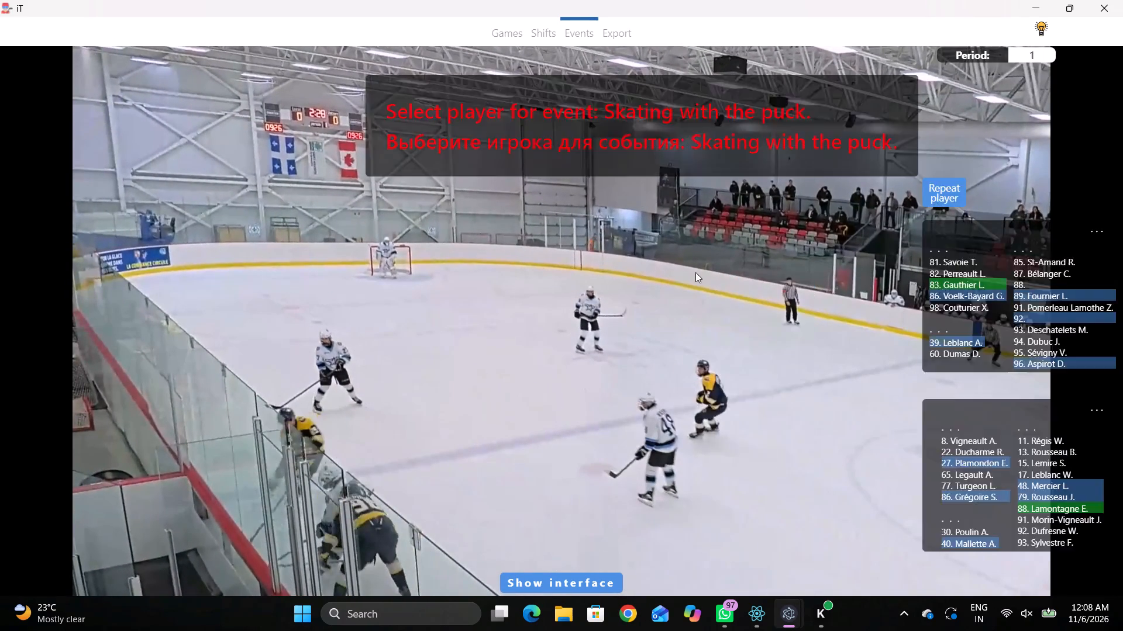
{"action": "right_click_drag", "start_coordinate": [693, 272], "coordinate": [677, 272]}
{"action": "left_click", "coordinate": [734, 297]}
{"action": "left_click", "coordinate": [1029, 511]}
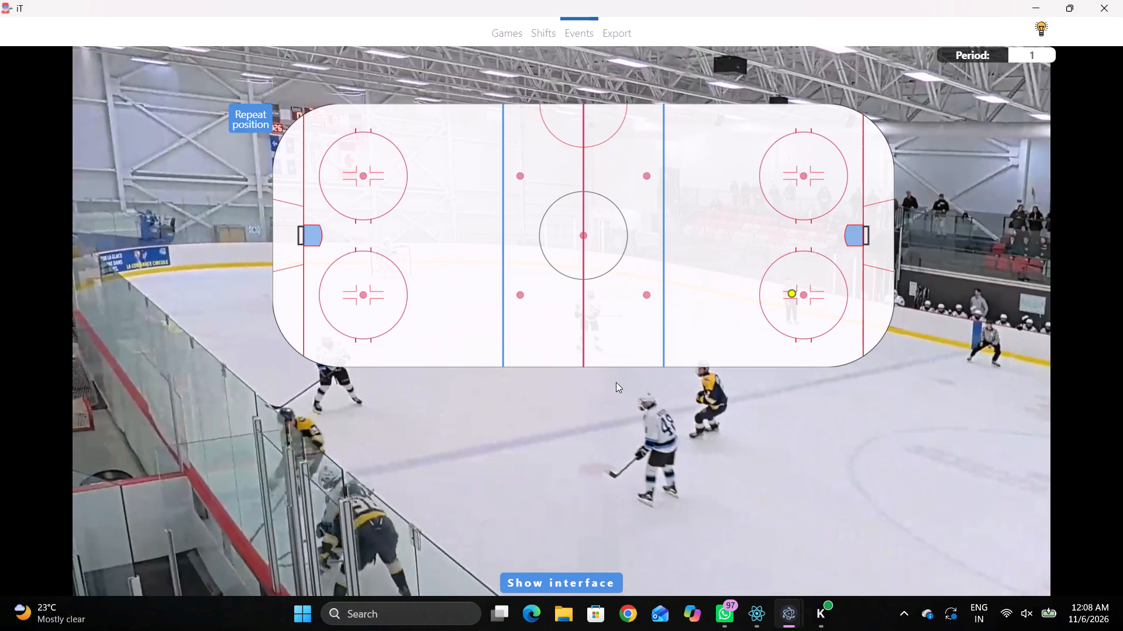
{"action": "left_click", "coordinate": [539, 349]}
{"action": "key", "text": "space"}
Log a Pass by the same Away player 88, marked in the lower neutral zone between the Away blue line and the centre line.
{"action": "key", "text": "space"}
{"action": "key", "text": "space"}
{"action": "key", "text": "space"}
{"action": "right_click", "coordinate": [600, 291]}
{"action": "left_click", "coordinate": [602, 294]}
{"action": "left_click", "coordinate": [955, 189]}
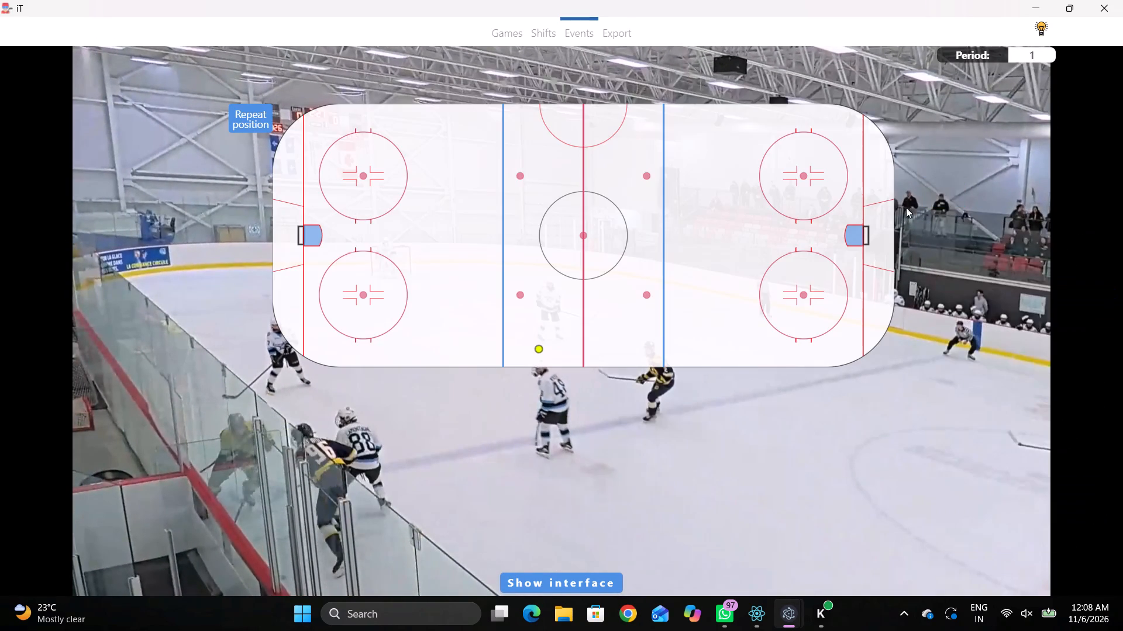
{"action": "left_click_drag", "start_coordinate": [561, 331], "coordinate": [550, 333]}
{"action": "key", "text": "space"}
Log a Pass by Home player 96, marked near the lower boards just outside the Away blue line.
{"action": "key", "text": "space"}
{"action": "key", "text": "space"}
{"action": "key", "text": "space"}
{"action": "right_click_drag", "start_coordinate": [667, 313], "coordinate": [659, 313]}
{"action": "key", "text": "space"}
{"action": "key", "text": "space"}
{"action": "type", "text": "q"}
{"action": "key", "text": "q"}
{"action": "key", "text": "q"}
{"action": "key", "text": "q"}
{"action": "key", "text": "q"}
{"action": "right_click", "coordinate": [695, 275]}
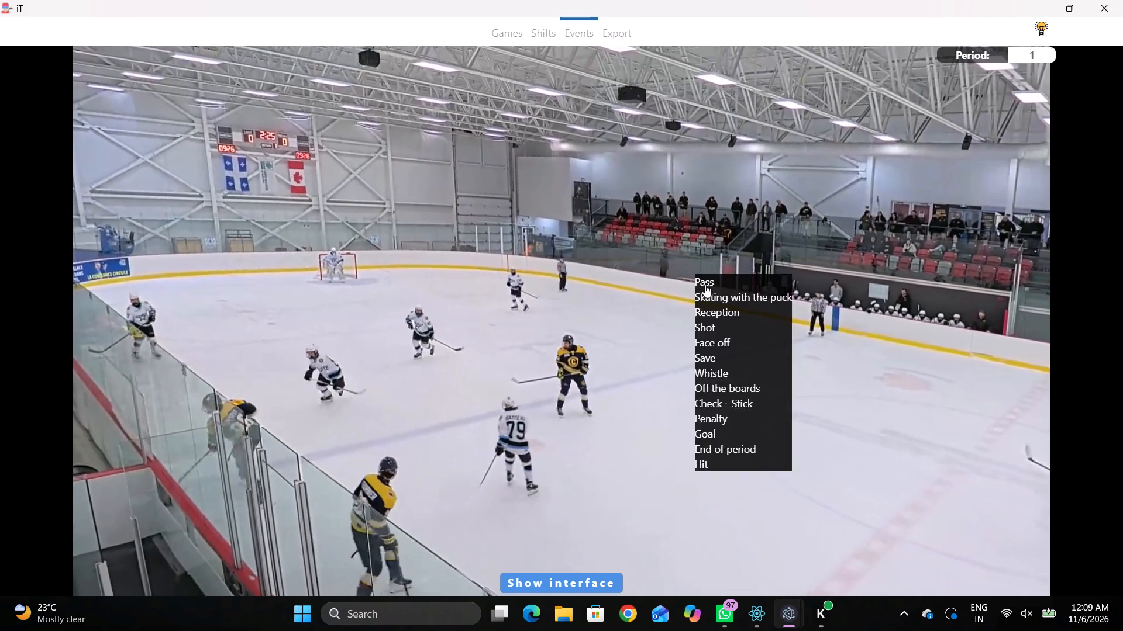
{"action": "left_click", "coordinate": [705, 285]}
{"action": "left_click", "coordinate": [1036, 358]}
{"action": "left_click", "coordinate": [536, 351]}
Hide all event types in the event list filter and try toggling the hit taken type.
{"action": "key", "text": "shift+d"}
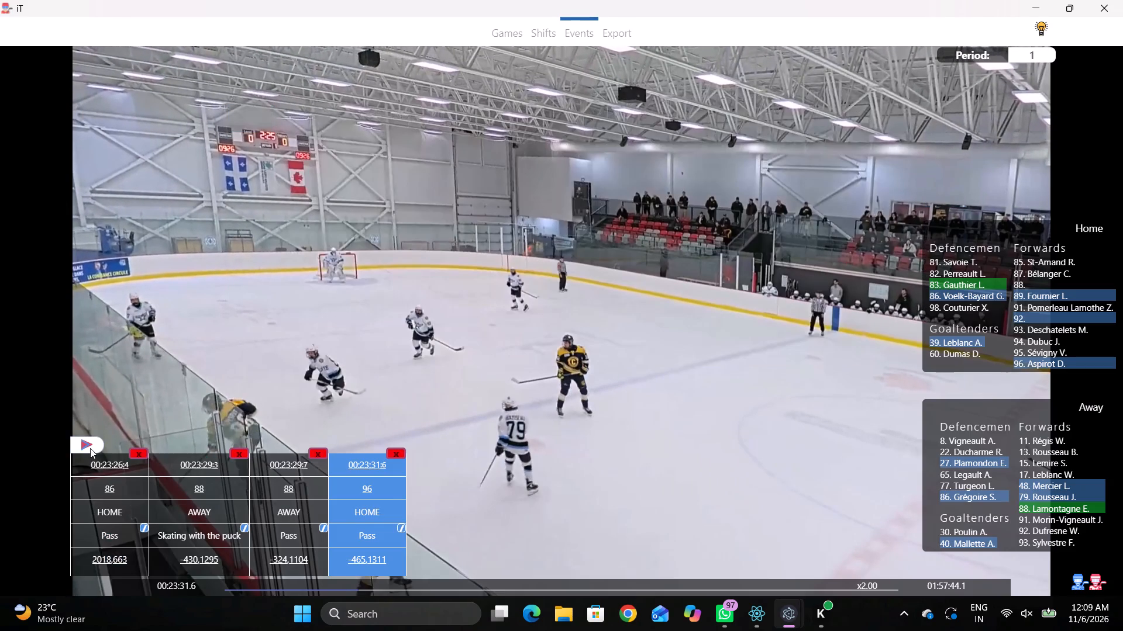
{"action": "left_click", "coordinate": [90, 448]}
{"action": "left_click", "coordinate": [824, 449]}
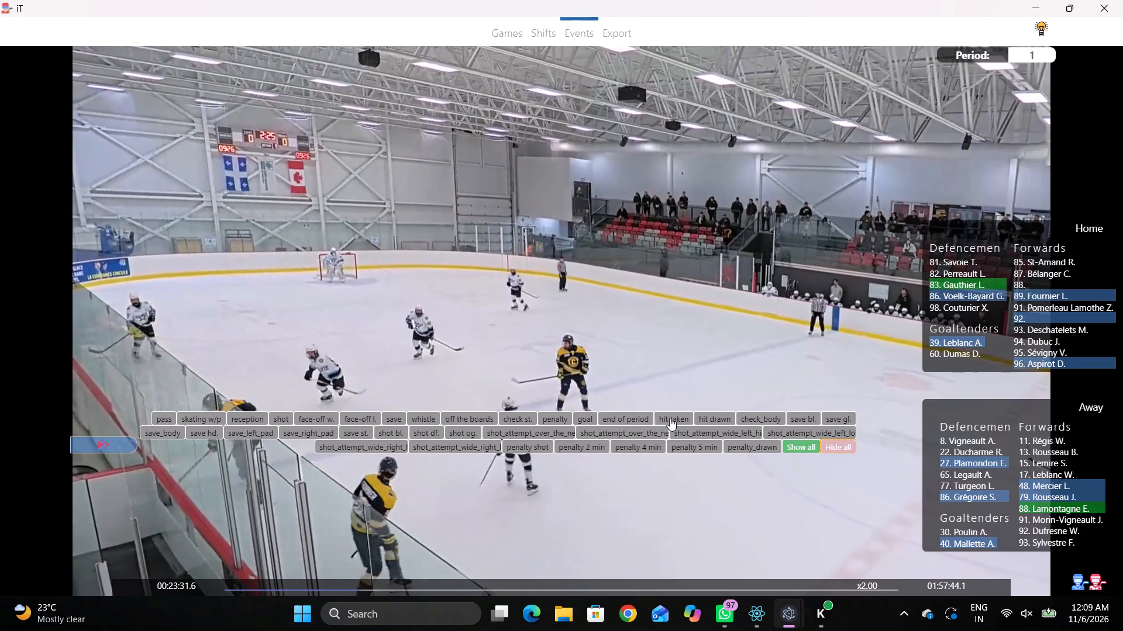
{"action": "left_click", "coordinate": [670, 418]}
{"action": "left_click", "coordinate": [670, 418]}
{"action": "double_click", "coordinate": [532, 422]}
{"action": "key", "text": "shift+d"}
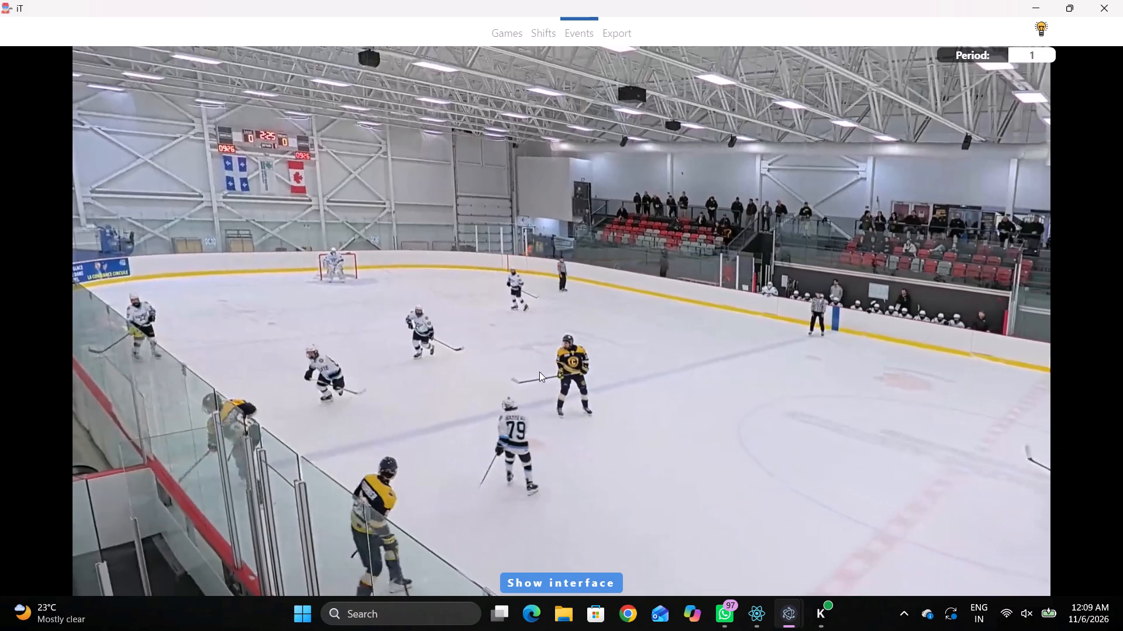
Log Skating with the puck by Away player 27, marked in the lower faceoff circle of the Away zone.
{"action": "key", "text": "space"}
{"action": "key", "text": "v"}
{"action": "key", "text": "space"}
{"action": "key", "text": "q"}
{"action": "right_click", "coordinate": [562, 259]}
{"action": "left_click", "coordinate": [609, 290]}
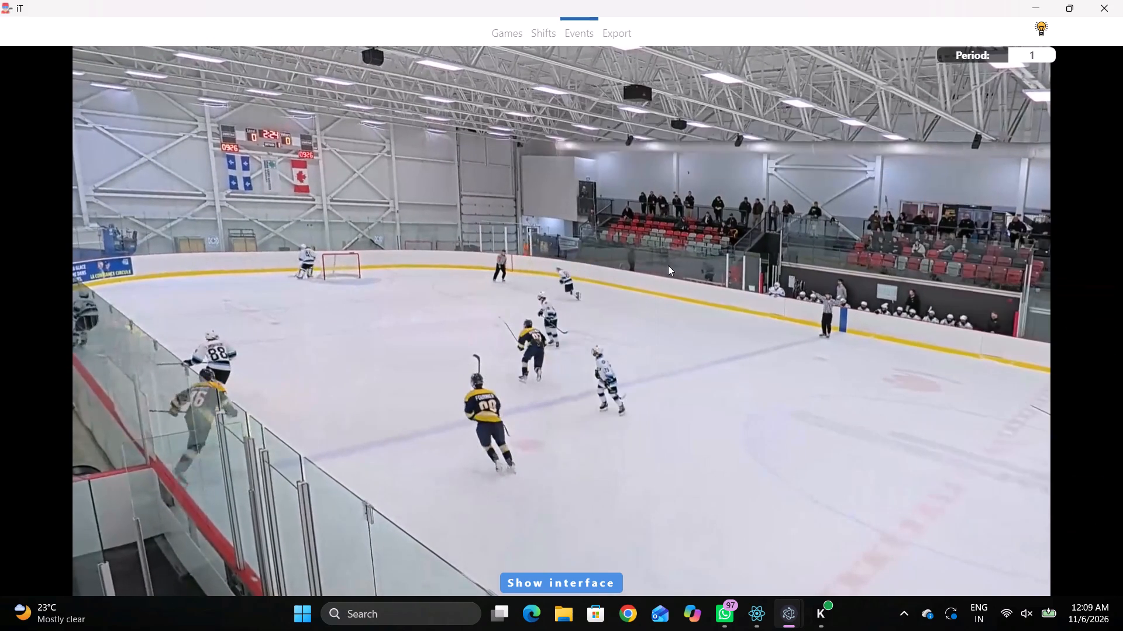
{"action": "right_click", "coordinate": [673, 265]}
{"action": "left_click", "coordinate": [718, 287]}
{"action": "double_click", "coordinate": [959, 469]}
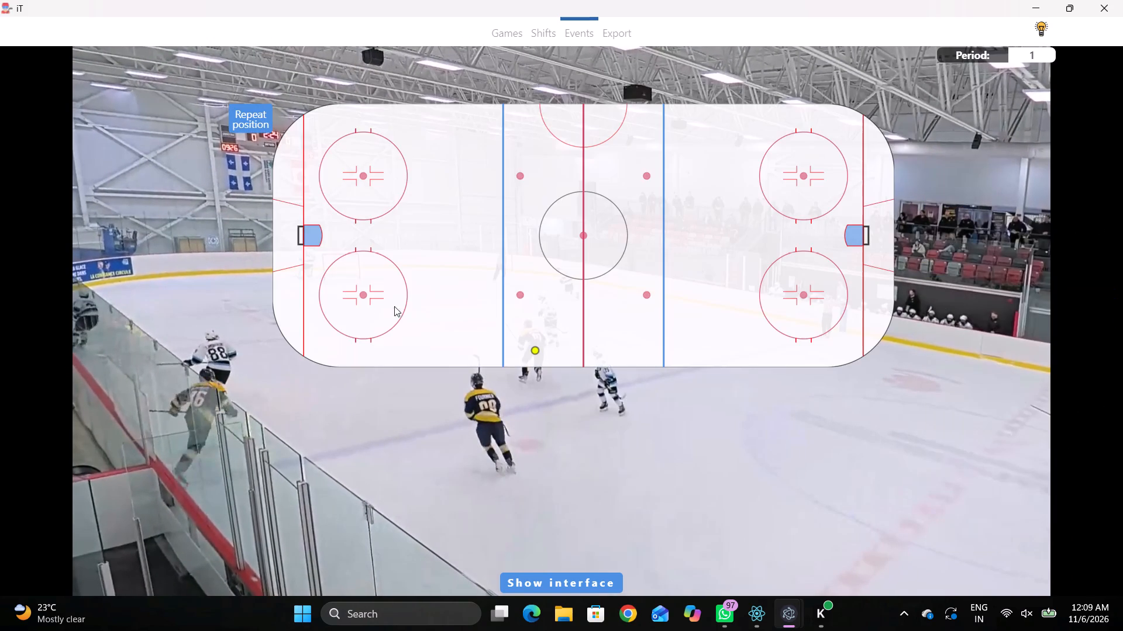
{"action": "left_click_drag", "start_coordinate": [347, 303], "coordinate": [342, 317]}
Log a Pass by Away player 86, marked on the Away goal line between the net and the upper boards.
{"action": "key", "text": "r"}
{"action": "key", "text": "space"}
{"action": "key", "text": "space"}
{"action": "key", "text": "space"}
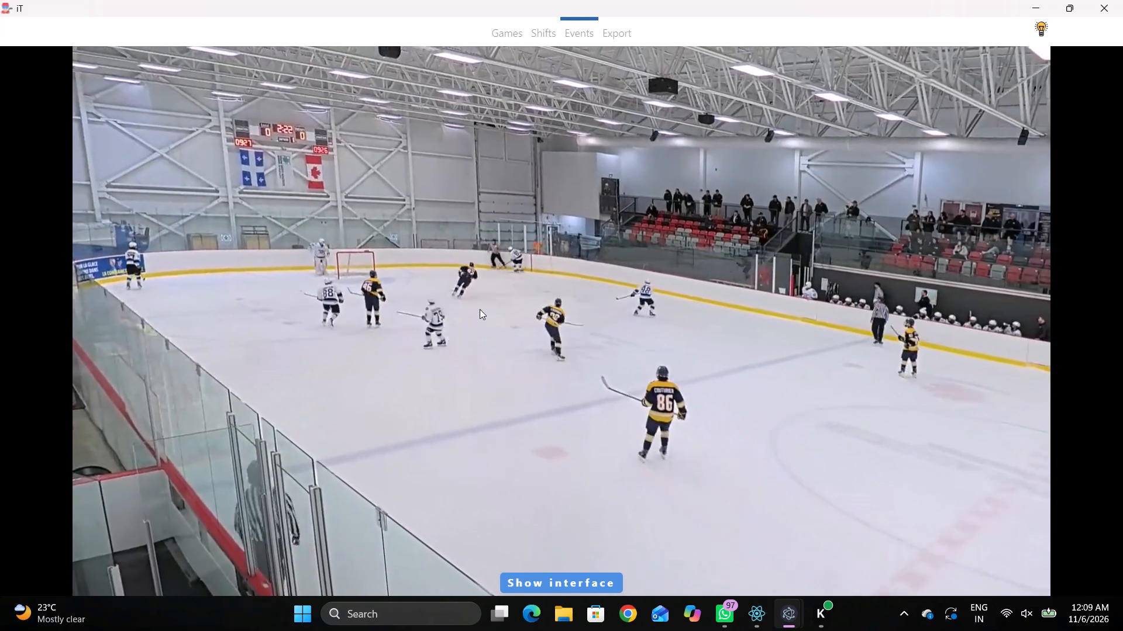
{"action": "key", "text": "space"}
{"action": "key", "text": "q"}
{"action": "key", "text": "q"}
{"action": "key", "text": "q"}
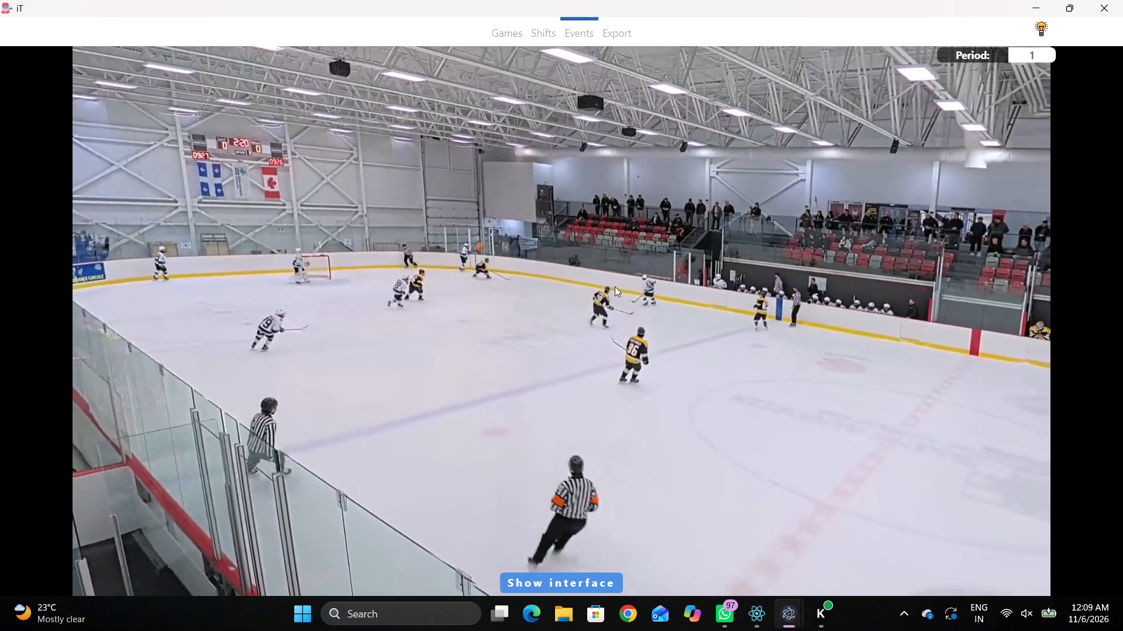
{"action": "key", "text": "q"}
{"action": "key", "text": "q"}
{"action": "key", "text": "q"}
{"action": "key", "text": "q"}
{"action": "key", "text": "q"}
{"action": "key", "text": "q"}
{"action": "key", "text": "q"}
{"action": "key", "text": "q"}
{"action": "key", "text": "q"}
{"action": "key", "text": "q"}
{"action": "key", "text": "q"}
{"action": "key", "text": "q"}
{"action": "key", "text": "q"}
{"action": "key", "text": "q"}
{"action": "key", "text": "space"}
{"action": "key", "text": "space"}
{"action": "right_click", "coordinate": [652, 256]}
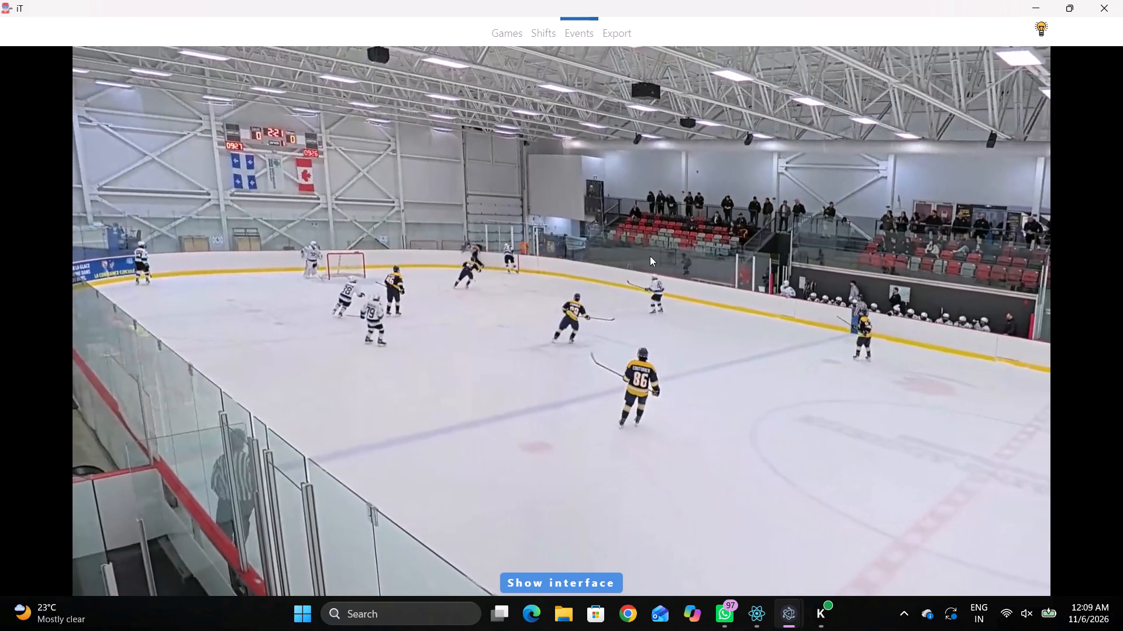
{"action": "left_click", "coordinate": [675, 269]}
{"action": "right_click_drag", "start_coordinate": [663, 260], "coordinate": [669, 267]}
{"action": "left_click", "coordinate": [676, 274]}
{"action": "left_click", "coordinate": [944, 495]}
{"action": "left_click", "coordinate": [301, 159]}
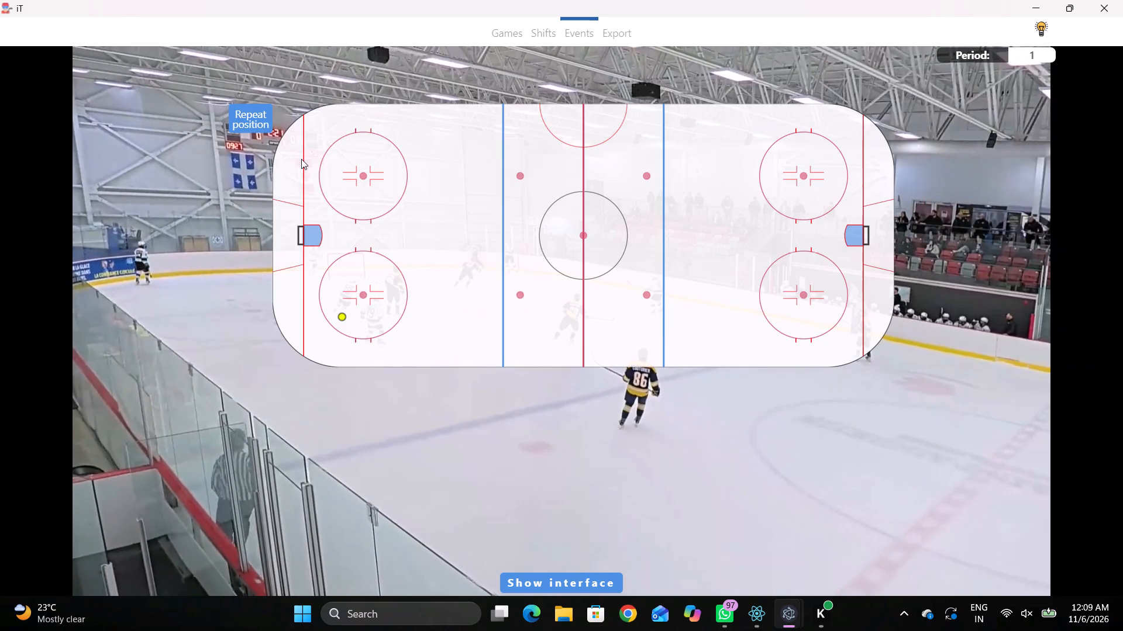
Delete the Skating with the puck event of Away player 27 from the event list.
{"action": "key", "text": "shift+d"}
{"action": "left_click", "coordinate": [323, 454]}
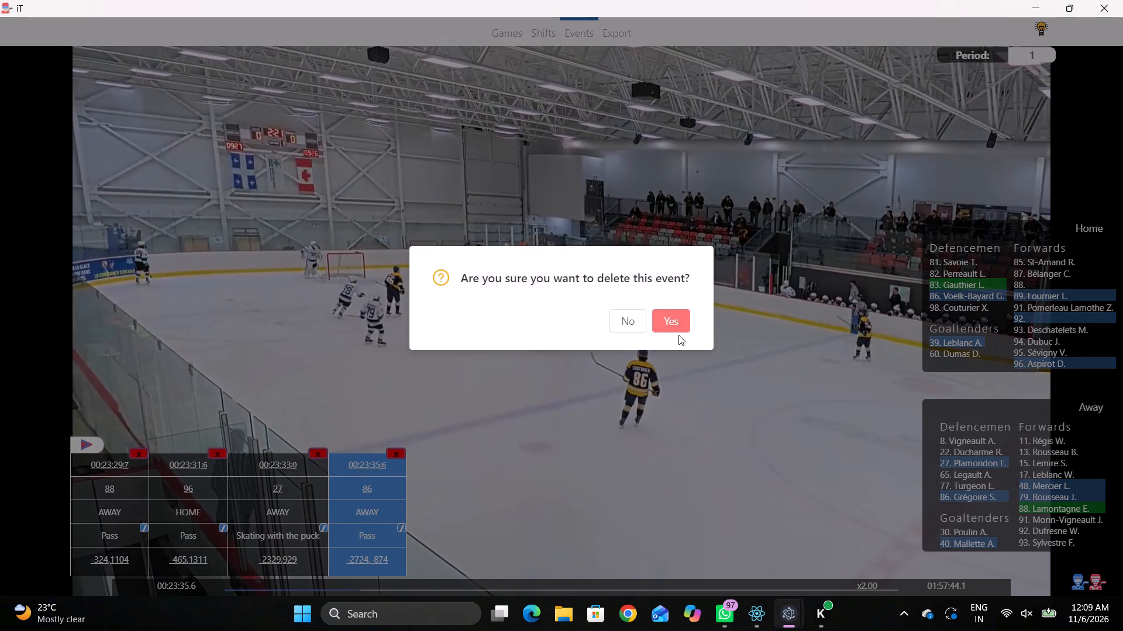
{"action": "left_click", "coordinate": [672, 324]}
Log Skating with the puck by Away player 48, marked in the upper Away zone just inside the blue line.
{"action": "key", "text": "space"}
{"action": "key", "text": "space"}
{"action": "right_click", "coordinate": [685, 271]}
{"action": "left_click", "coordinate": [739, 294]}
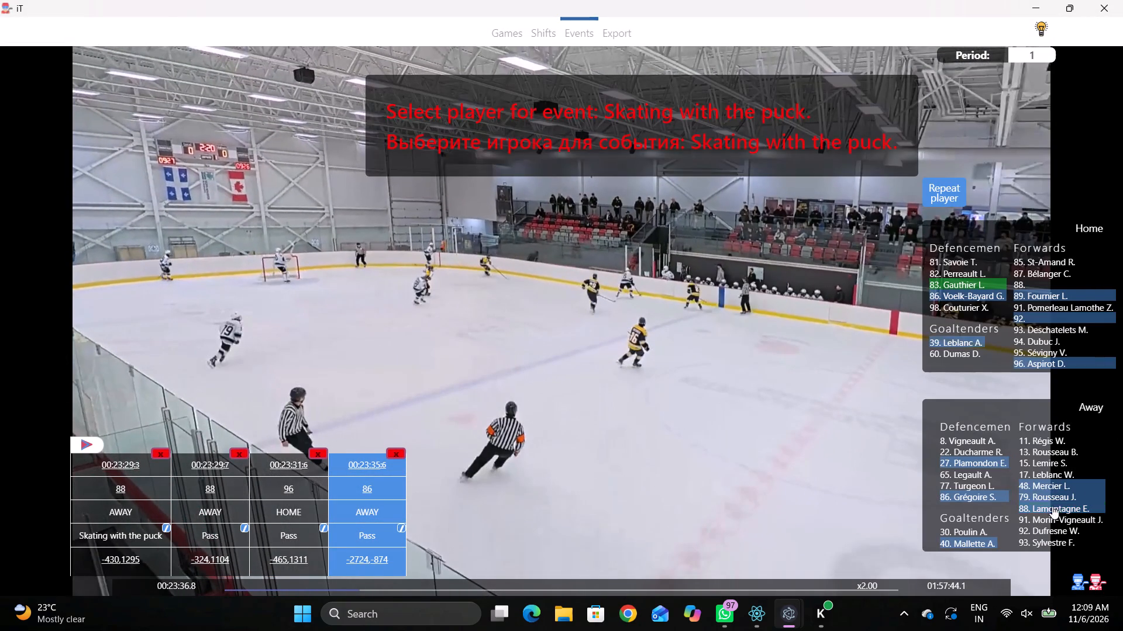
{"action": "left_click", "coordinate": [1032, 486]}
{"action": "left_click", "coordinate": [470, 149]}
Log a Pass by the same Away player 48, marked at the upper boards just inside the Away blue line.
{"action": "key", "text": "space"}
{"action": "key", "text": "space"}
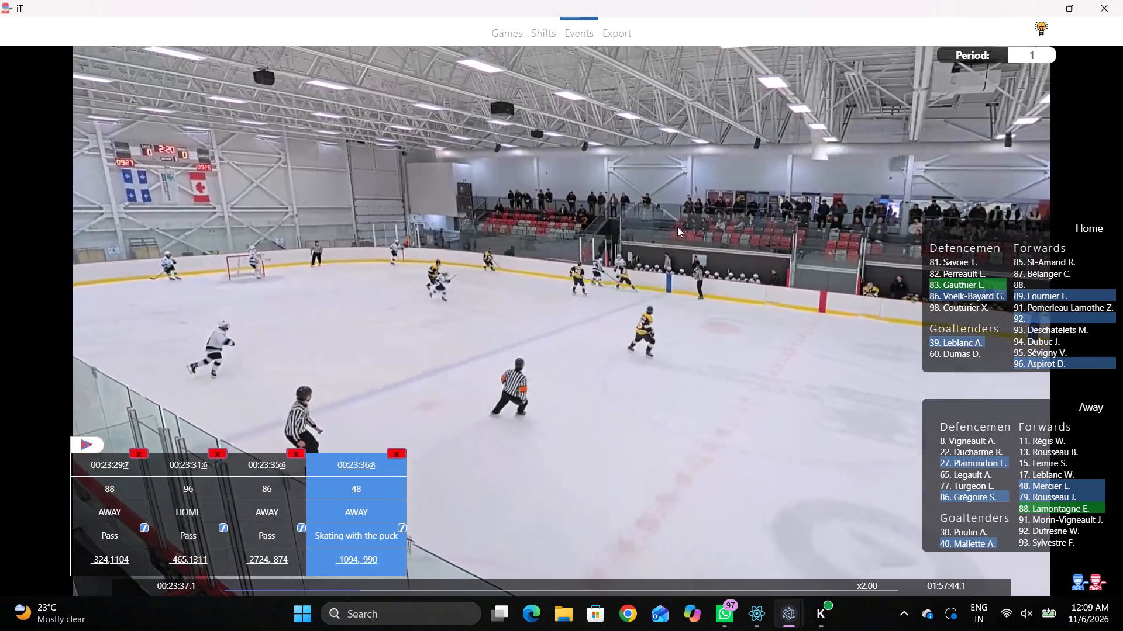
{"action": "key", "text": "space"}
{"action": "key", "text": "space"}
{"action": "right_click", "coordinate": [684, 206]}
{"action": "left_click", "coordinate": [688, 212]}
{"action": "left_click", "coordinate": [971, 186]}
{"action": "left_click", "coordinate": [934, 196]}
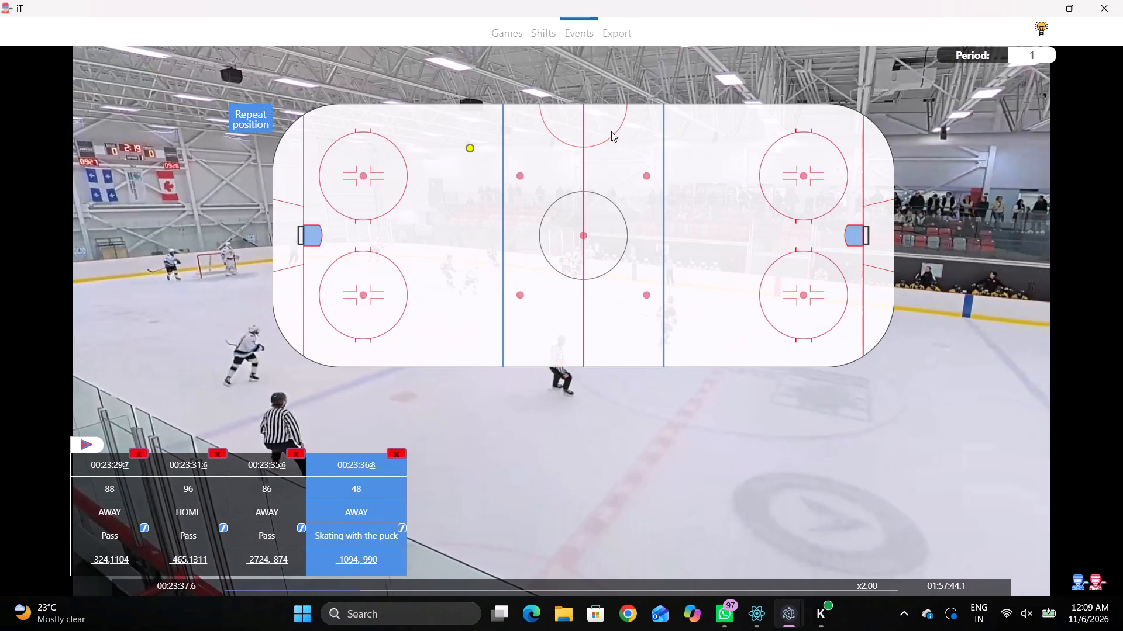
{"action": "left_click", "coordinate": [477, 112]}
Log a Pass by Away player 86, marked at the upper boards between the Away faceoff circle and blue line.
{"action": "key", "text": "space"}
{"action": "key", "text": "space"}
{"action": "key", "text": "space"}
{"action": "key", "text": "space"}
{"action": "type", "text": "r"}
{"action": "key", "text": "space"}
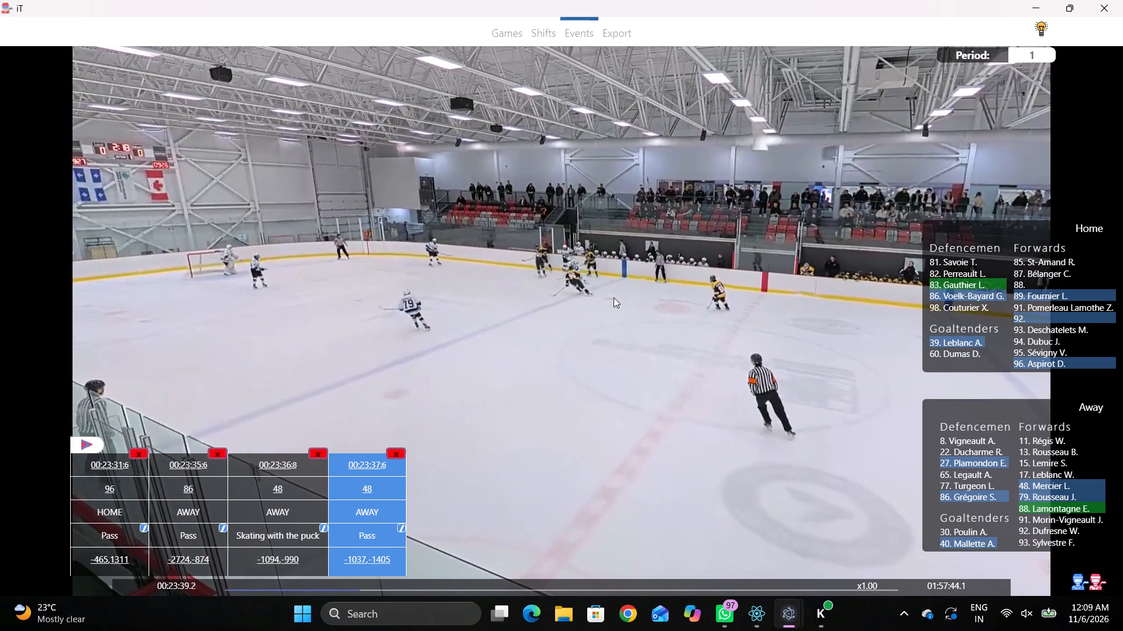
{"action": "key", "text": "space"}
{"action": "key", "text": "space"}
{"action": "key", "text": "space"}
{"action": "right_click", "coordinate": [656, 257]}
{"action": "key", "text": "q"}
{"action": "key", "text": "q"}
{"action": "key", "text": "space"}
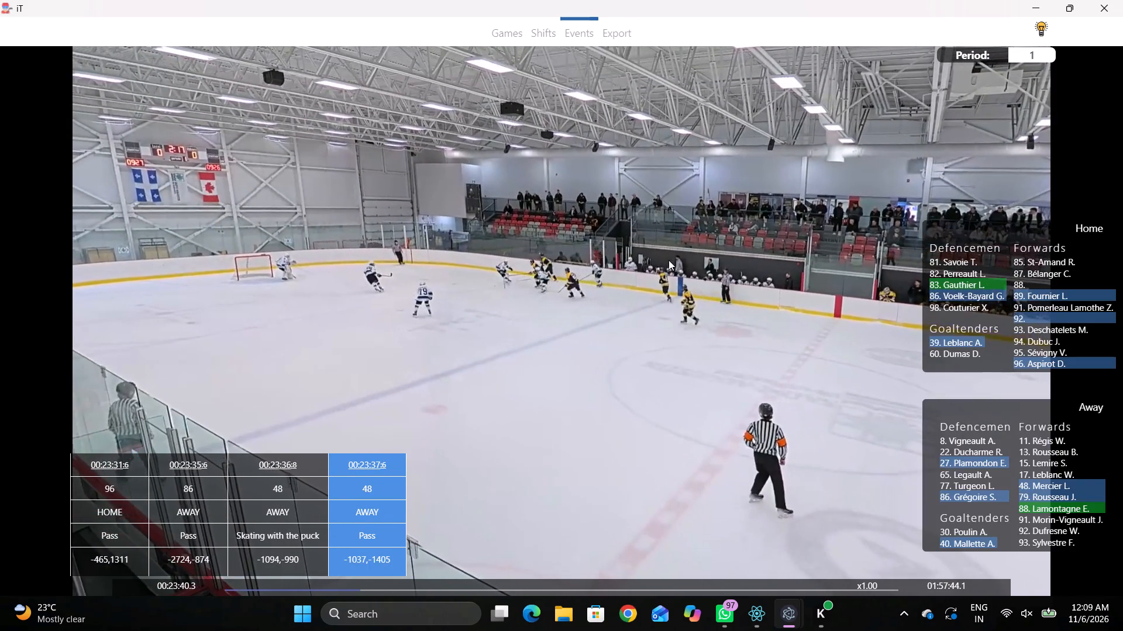
{"action": "key", "text": "space"}
{"action": "right_click", "coordinate": [657, 256]}
{"action": "left_click", "coordinate": [662, 264]}
{"action": "right_click_drag", "start_coordinate": [648, 256], "coordinate": [643, 261]}
{"action": "left_click", "coordinate": [658, 266]}
{"action": "left_click", "coordinate": [950, 493]}
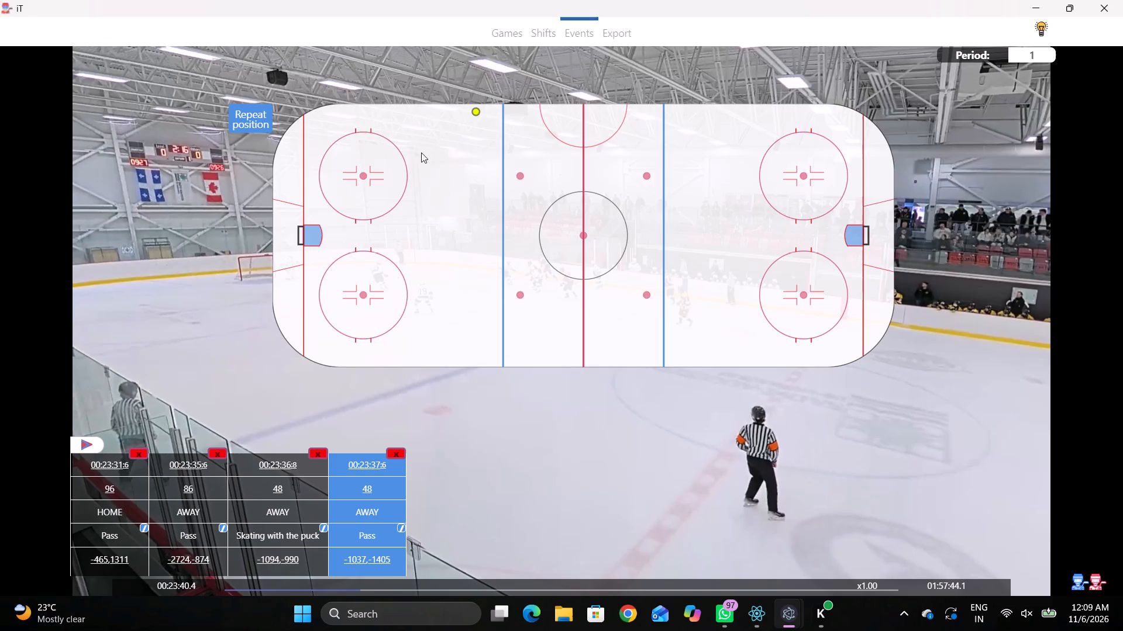
{"action": "left_click", "coordinate": [424, 109]}
Log a Pass by Away player 27, marked just outside the upper Away faceoff circle on the blue line side.
{"action": "key", "text": "space"}
{"action": "key", "text": "space"}
{"action": "key", "text": "space"}
{"action": "key", "text": "space"}
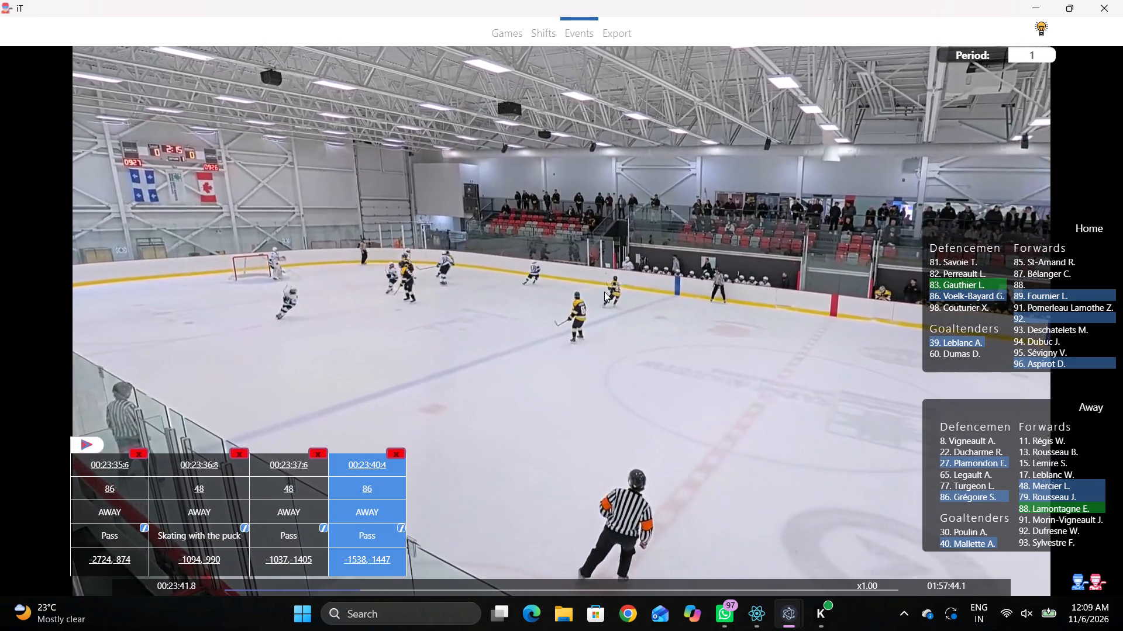
{"action": "key", "text": "space"}
{"action": "key", "text": "space"}
{"action": "key", "text": "space"}
{"action": "key", "text": "space"}
{"action": "key", "text": "space"}
{"action": "key", "text": "space"}
{"action": "key", "text": "q"}
{"action": "key", "text": "q"}
{"action": "key", "text": "q"}
{"action": "key", "text": "q"}
{"action": "key", "text": "q"}
{"action": "key", "text": "q"}
{"action": "key", "text": "q"}
{"action": "key", "text": "q"}
{"action": "key", "text": "q"}
{"action": "key", "text": "q"}
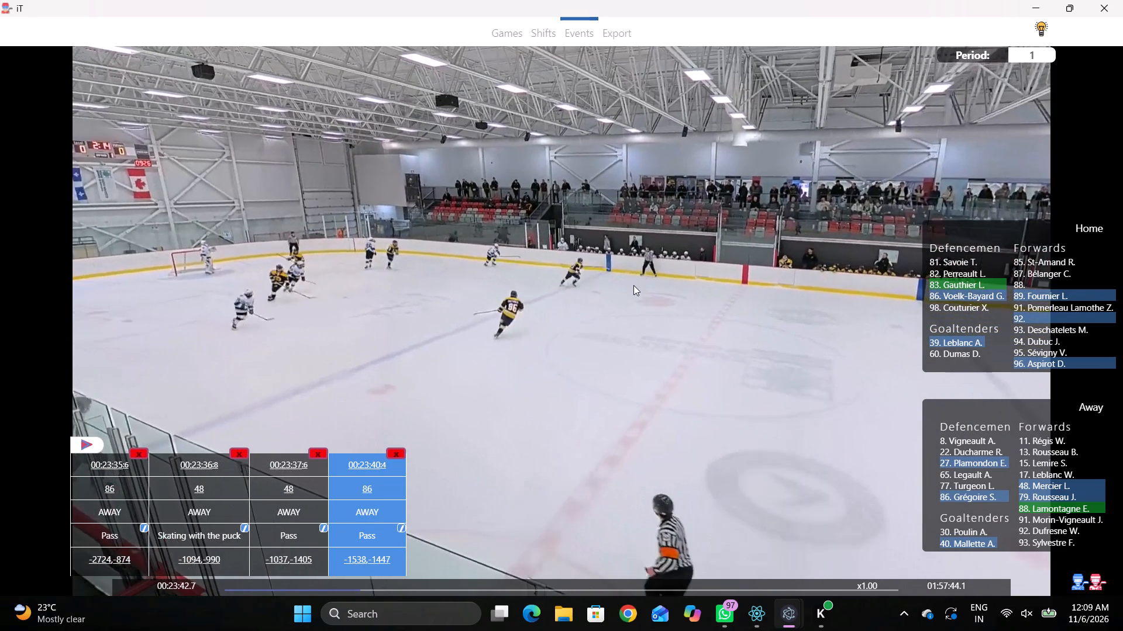
{"action": "type", "text": "qq"}
{"action": "key", "text": "q"}
{"action": "key", "text": "q"}
{"action": "key", "text": "q"}
{"action": "key", "text": "q"}
{"action": "key", "text": "q"}
{"action": "key", "text": "space"}
{"action": "key", "text": "space"}
{"action": "right_click", "coordinate": [691, 268]}
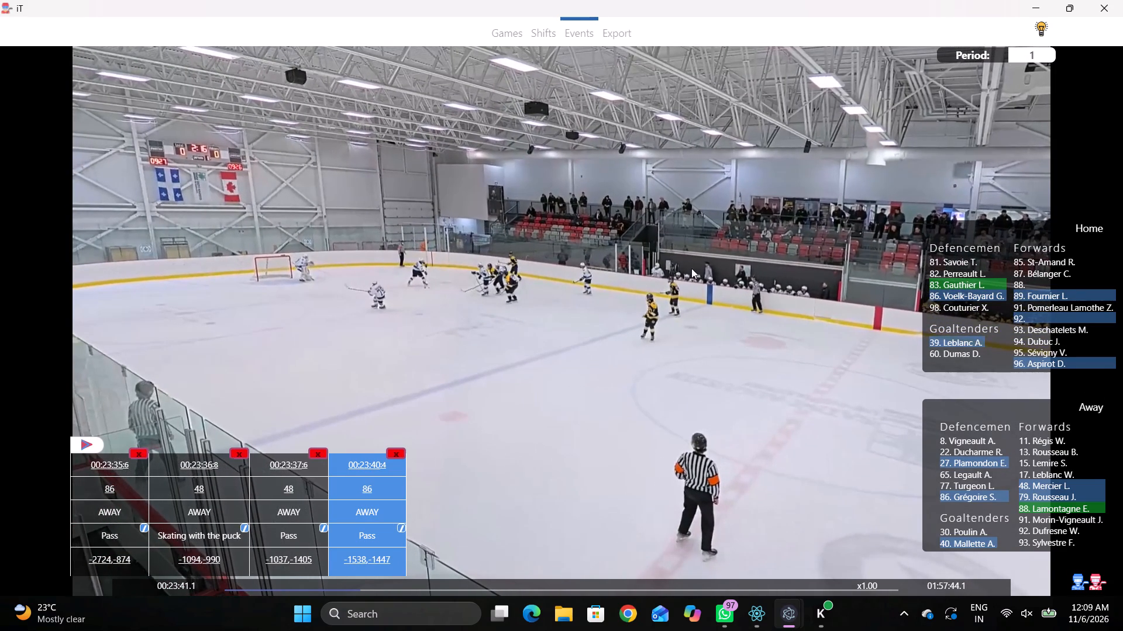
{"action": "left_click", "coordinate": [697, 271]}
{"action": "left_click", "coordinate": [958, 453]}
{"action": "left_click", "coordinate": [958, 458]}
{"action": "left_click", "coordinate": [427, 164]}
Log Skating with the puck by Home player 83, marked just behind the Home goal line above the net.
{"action": "key", "text": "space"}
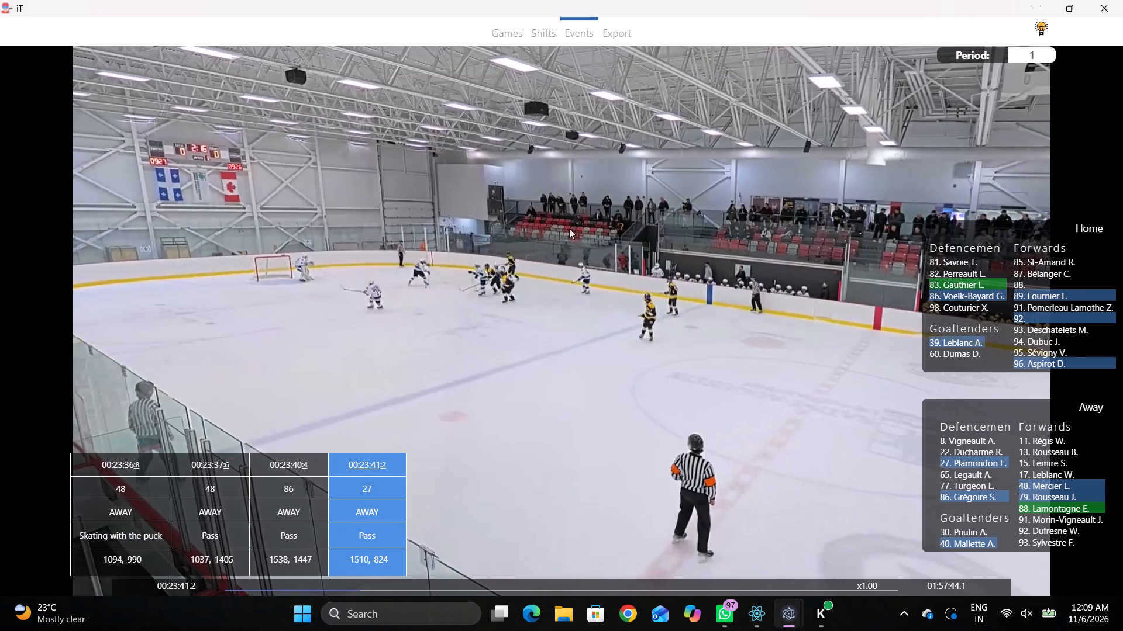
{"action": "key", "text": "v"}
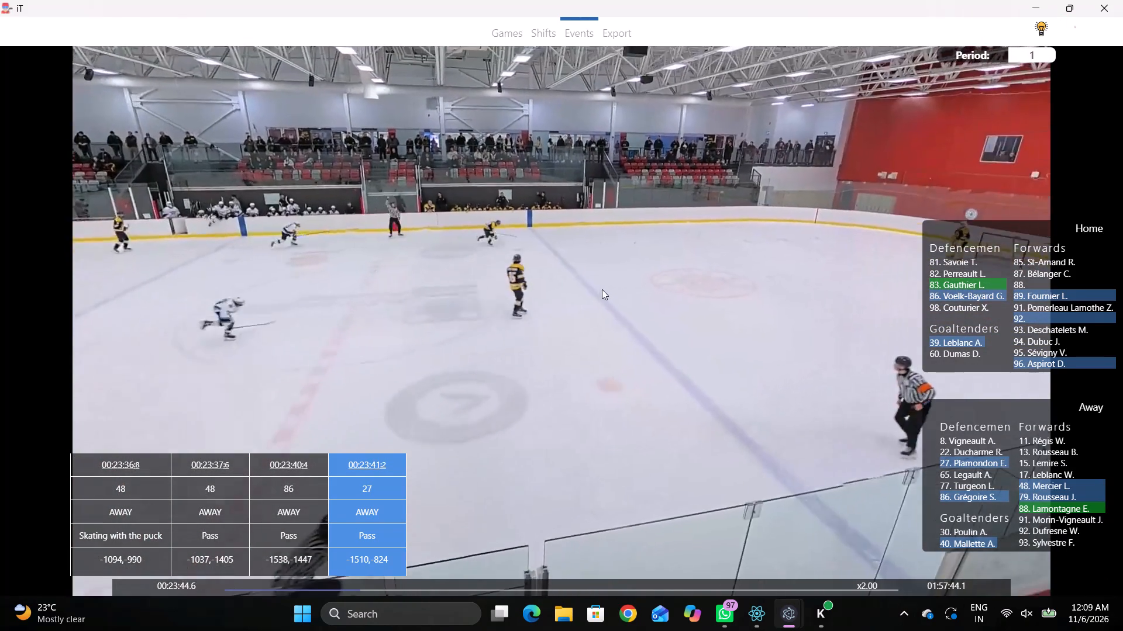
{"action": "key", "text": "space"}
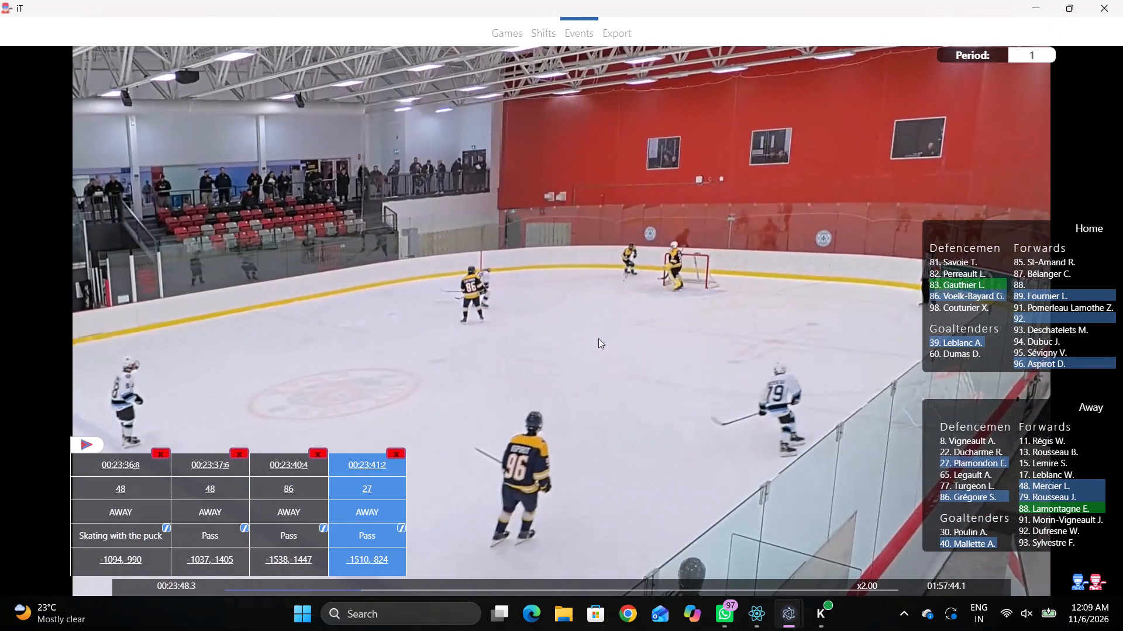
{"action": "right_click", "coordinate": [624, 273]}
{"action": "left_click", "coordinate": [667, 303]}
{"action": "right_click_drag", "start_coordinate": [670, 282], "coordinate": [676, 286]}
{"action": "left_click", "coordinate": [745, 311]}
{"action": "left_click", "coordinate": [936, 279]}
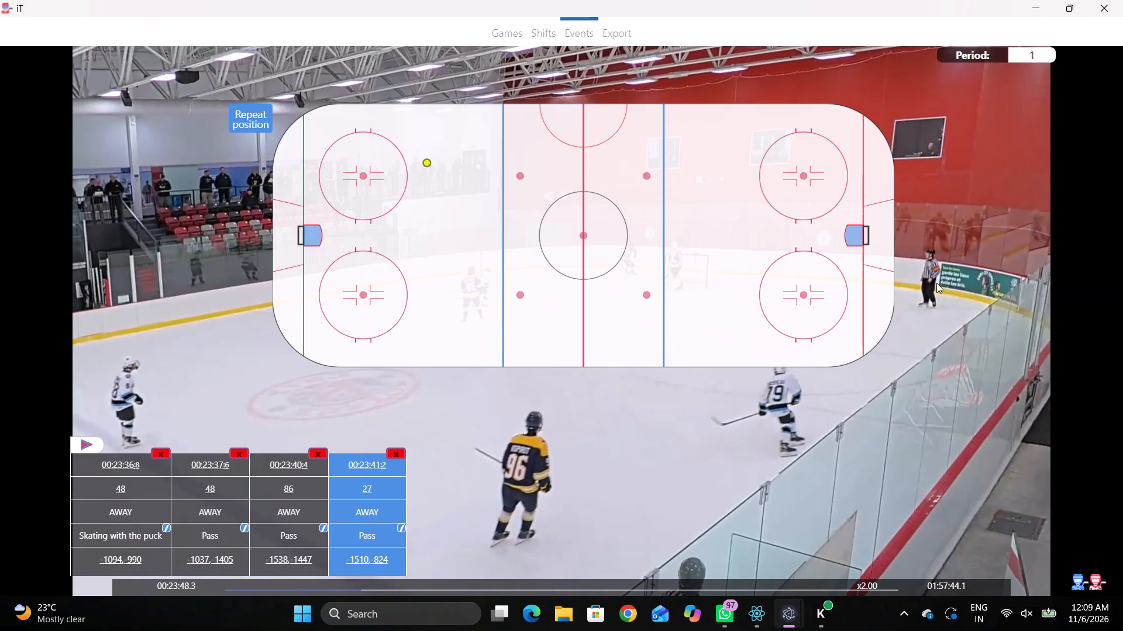
{"action": "left_click", "coordinate": [870, 190]}
Rewind the video and hide the event table and player lists.
{"action": "key", "text": "q"}
{"action": "key", "text": "q"}
{"action": "key", "text": "q"}
{"action": "key", "text": "q"}
{"action": "key", "text": "q"}
{"action": "key", "text": "q"}
{"action": "key", "text": "q"}
{"action": "key", "text": "q"}
{"action": "key", "text": "q"}
{"action": "key", "text": "q"}
{"action": "key", "text": "q"}
{"action": "key", "text": "q"}
{"action": "type", "text": "qqqq"}
{"action": "key", "text": "q"}
{"action": "key", "text": "space"}
{"action": "key", "text": "shift+d"}
{"action": "key", "text": "shift+d"}
{"action": "key", "text": "shift+d"}
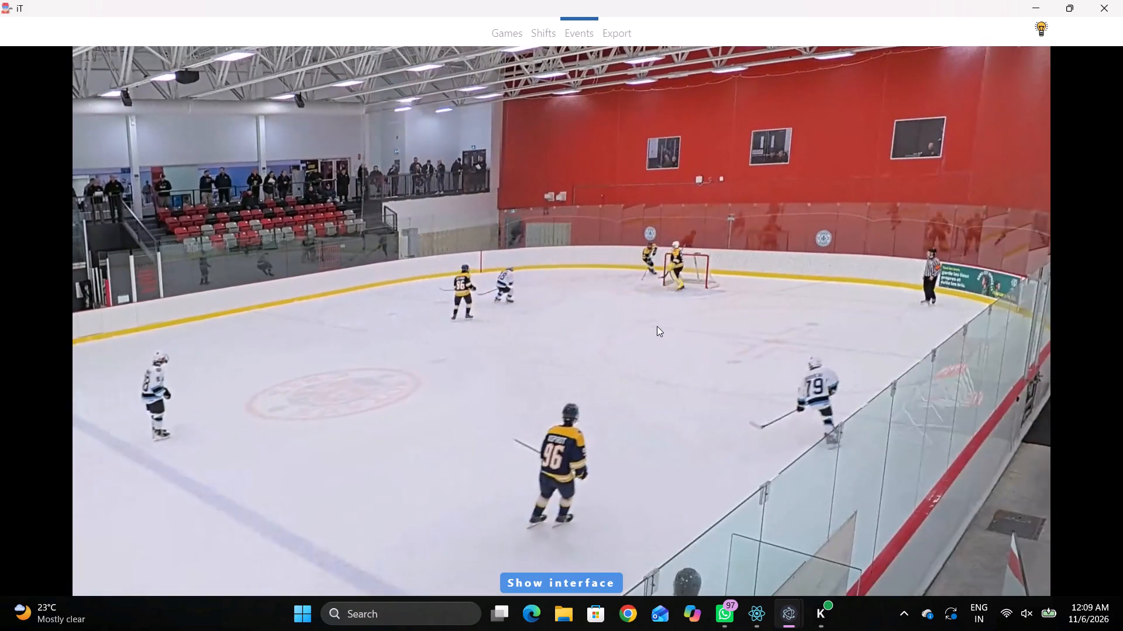
Log a Pass by the same Home player 83, marked near the end boards behind the Home net, slightly below it.
{"action": "key", "text": "space"}
{"action": "key", "text": "space"}
{"action": "key", "text": "space"}
{"action": "key", "text": "space"}
{"action": "key", "text": "space"}
{"action": "key", "text": "space"}
{"action": "key", "text": "space"}
{"action": "key", "text": "space"}
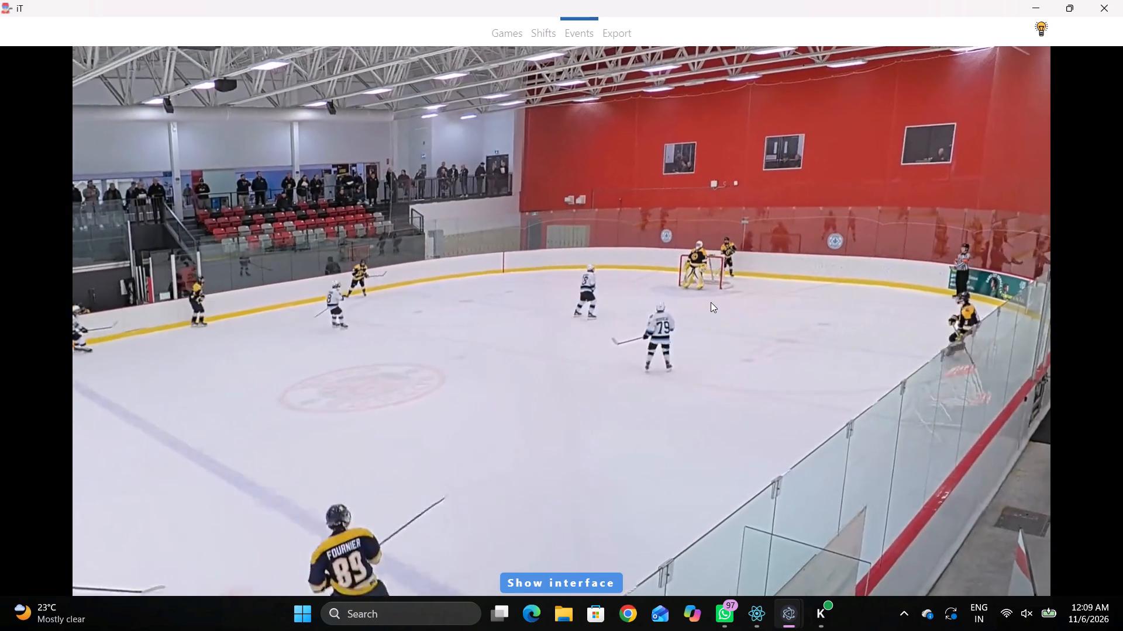
{"action": "key", "text": "space"}
{"action": "key", "text": "space"}
{"action": "key", "text": "space"}
{"action": "key", "text": "space"}
{"action": "key", "text": "space"}
{"action": "key", "text": "q"}
{"action": "right_click", "coordinate": [742, 251]}
{"action": "left_click", "coordinate": [764, 244]}
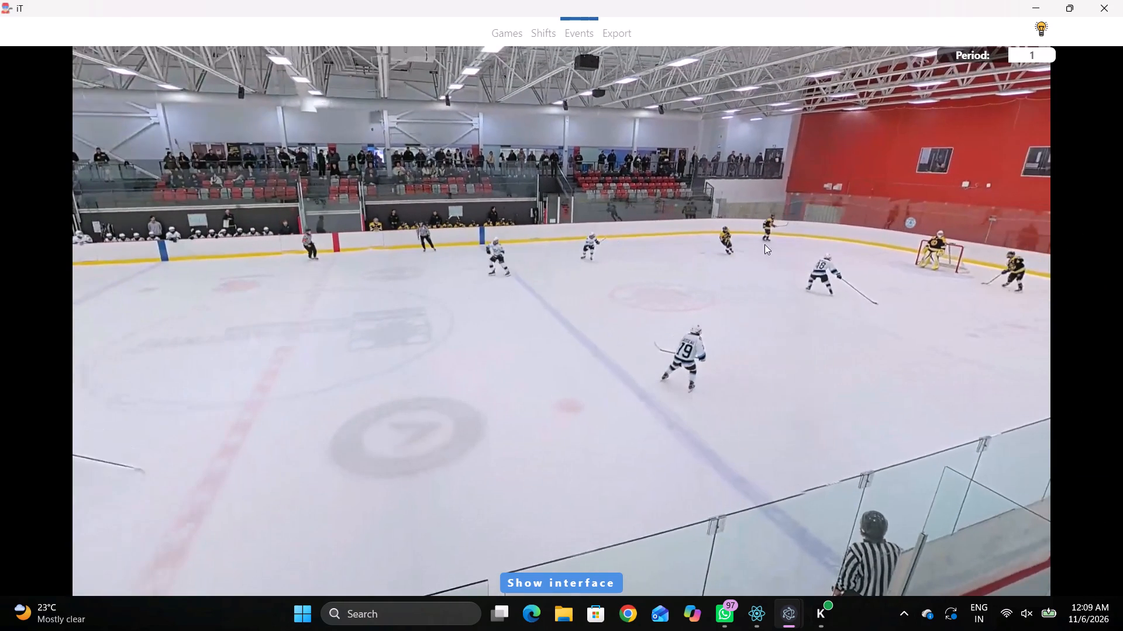
{"action": "right_click_drag", "start_coordinate": [831, 228], "coordinate": [809, 234]}
{"action": "left_click", "coordinate": [814, 235]}
{"action": "left_click", "coordinate": [929, 197]}
{"action": "left_click", "coordinate": [884, 257]}
{"action": "key", "text": "space"}
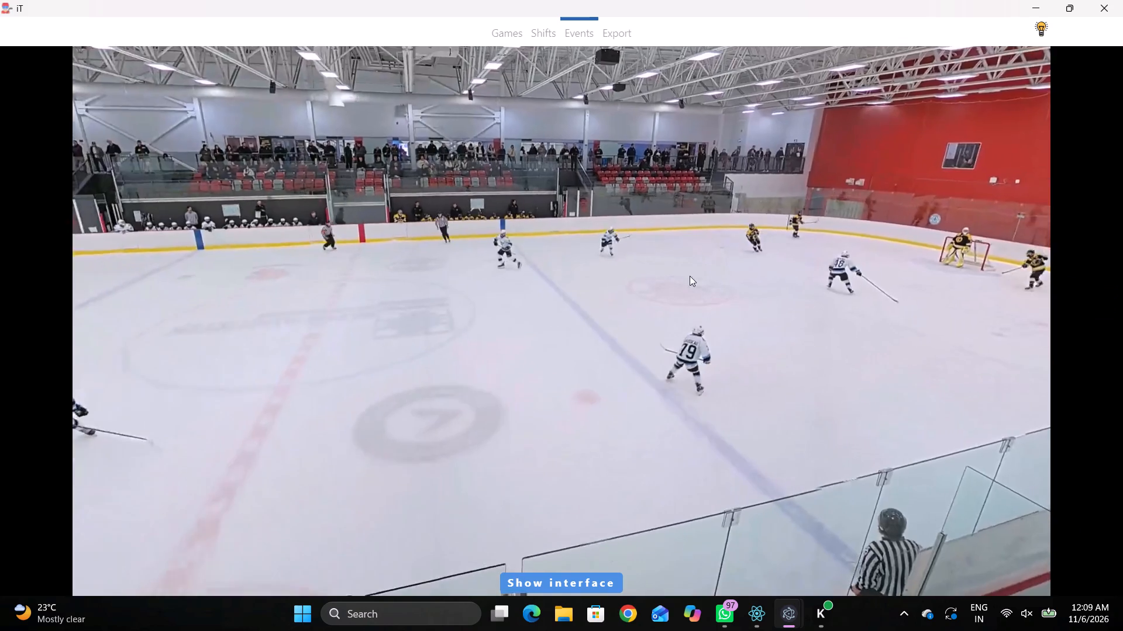
Log Skating with the puck by Away player 77, marked in the neutral zone near the lower dot beside the Away blue line.
{"action": "type", "text": "v"}
{"action": "key", "text": "space"}
{"action": "key", "text": "space"}
{"action": "key", "text": "space"}
{"action": "key", "text": "r"}
{"action": "key", "text": "space"}
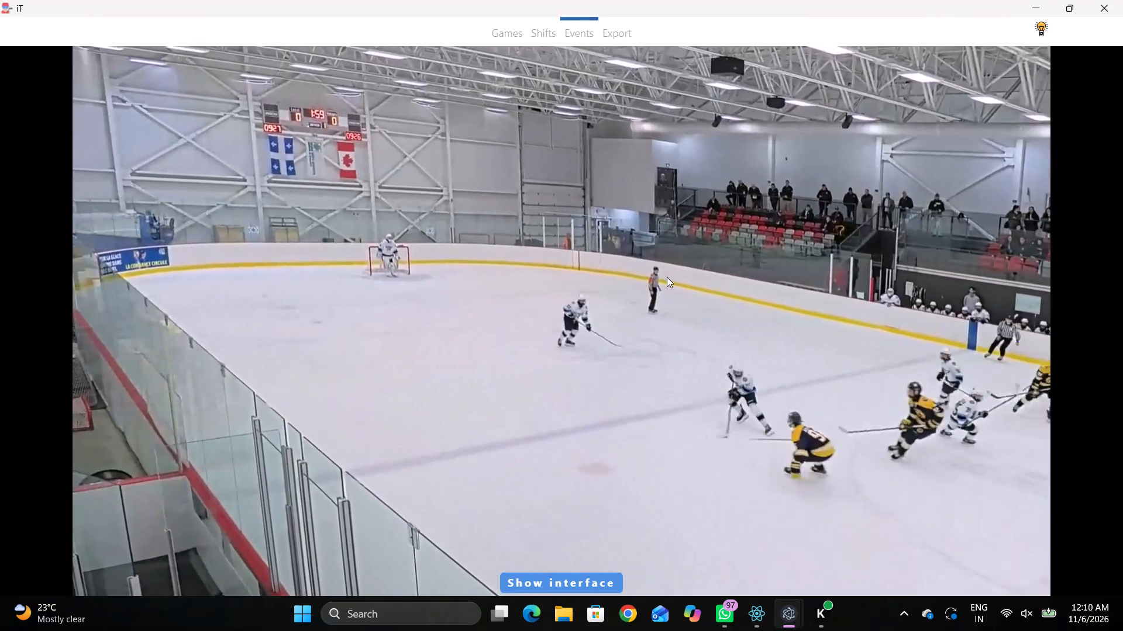
{"action": "key", "text": "space"}
{"action": "key", "text": "q"}
{"action": "key", "text": "q"}
{"action": "right_click_drag", "start_coordinate": [676, 266], "coordinate": [668, 268]}
{"action": "left_click", "coordinate": [708, 303]}
{"action": "right_click_drag", "start_coordinate": [703, 293], "coordinate": [695, 298]}
{"action": "left_click", "coordinate": [730, 317]}
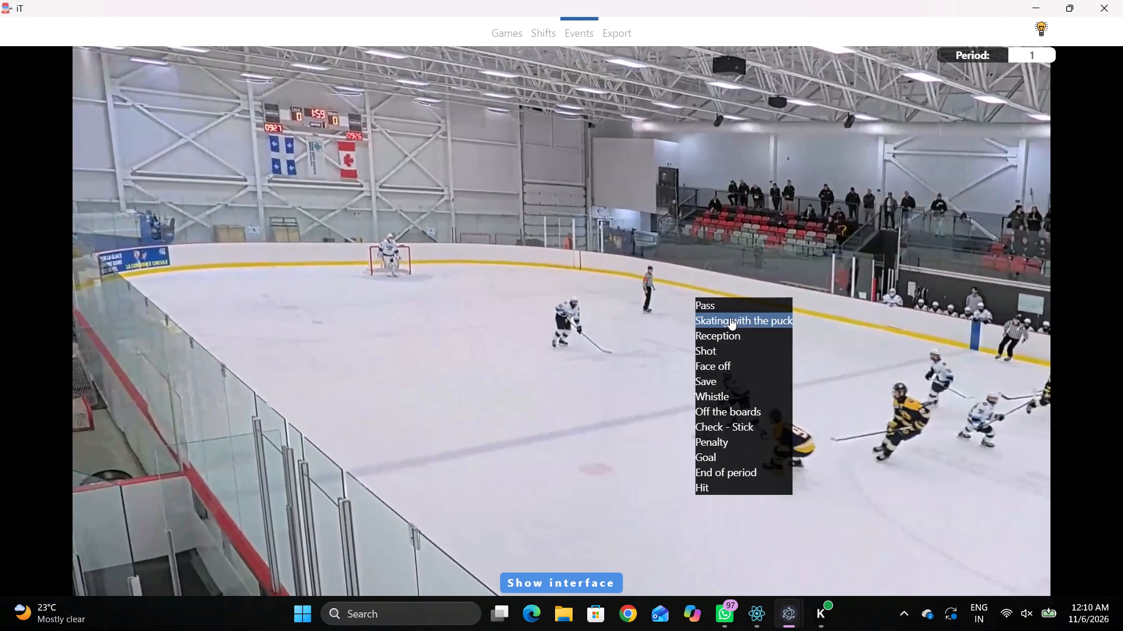
{"action": "left_click", "coordinate": [960, 484]}
{"action": "left_click", "coordinate": [536, 283]}
Log a Pass by the same Away player 77, marked in the neutral zone between the lower Away-side dot and the centre circle.
{"action": "key", "text": "r"}
{"action": "key", "text": "space"}
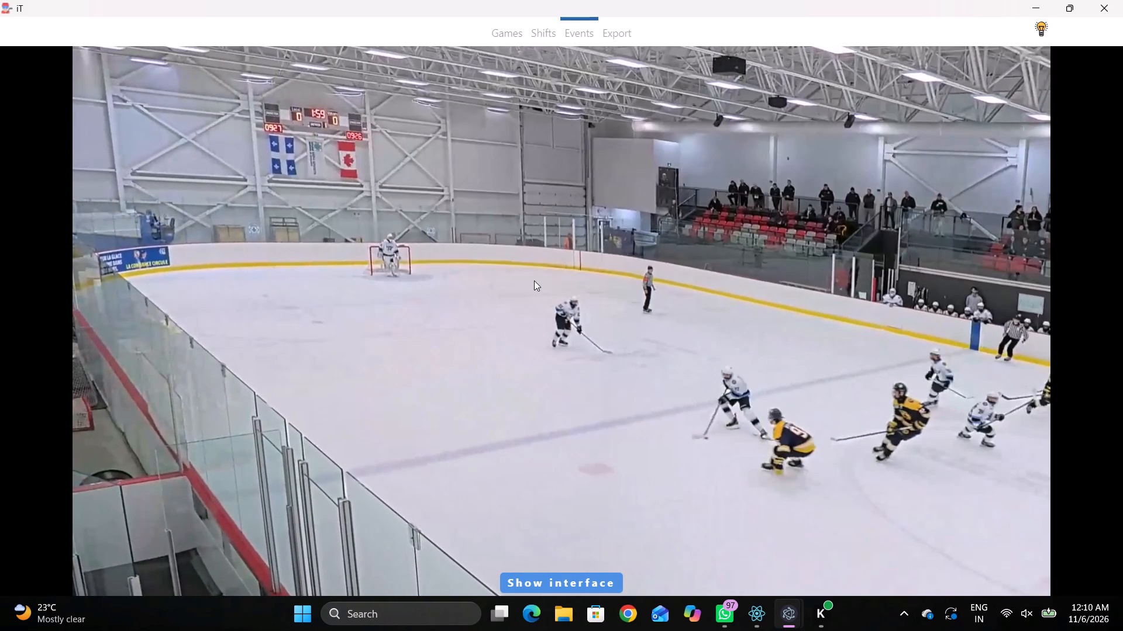
{"action": "key", "text": "space"}
{"action": "key", "text": "space"}
{"action": "key", "text": "space"}
{"action": "key", "text": "space"}
{"action": "key", "text": "space"}
{"action": "type", "text": "q"}
{"action": "key", "text": "q"}
{"action": "key", "text": "q"}
{"action": "key", "text": "q"}
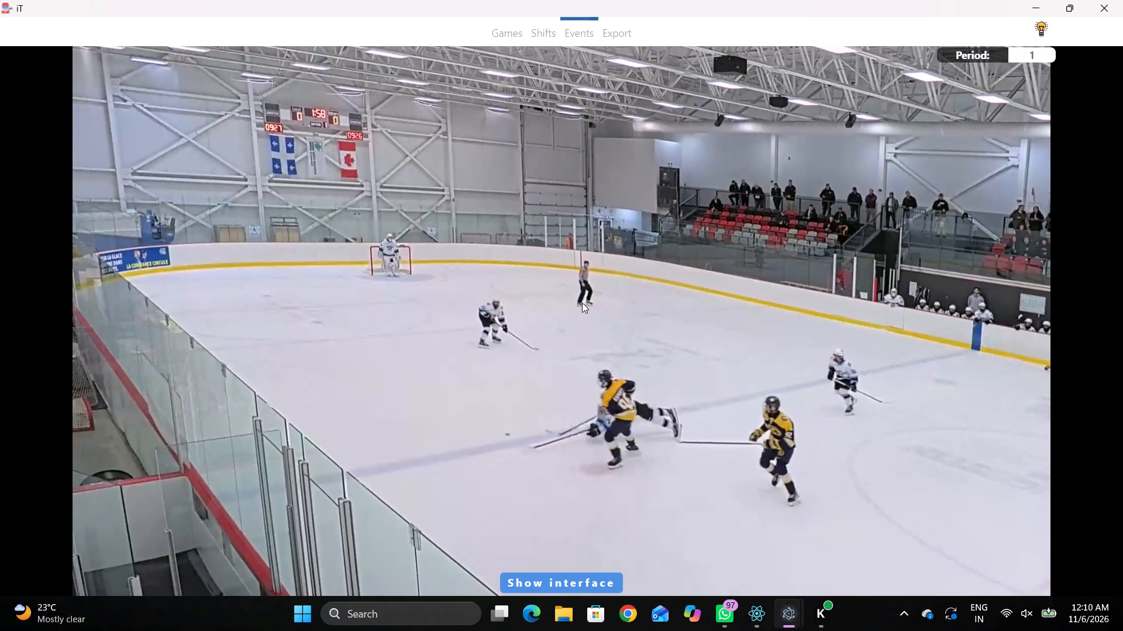
{"action": "key", "text": "q"}
{"action": "right_click_drag", "start_coordinate": [570, 254], "coordinate": [563, 249]}
{"action": "key", "text": "q"}
{"action": "key", "text": "q"}
{"action": "left_click", "coordinate": [569, 262]}
{"action": "right_click_drag", "start_coordinate": [540, 255], "coordinate": [531, 258]}
{"action": "left_click", "coordinate": [538, 262]}
{"action": "left_click", "coordinate": [953, 197]}
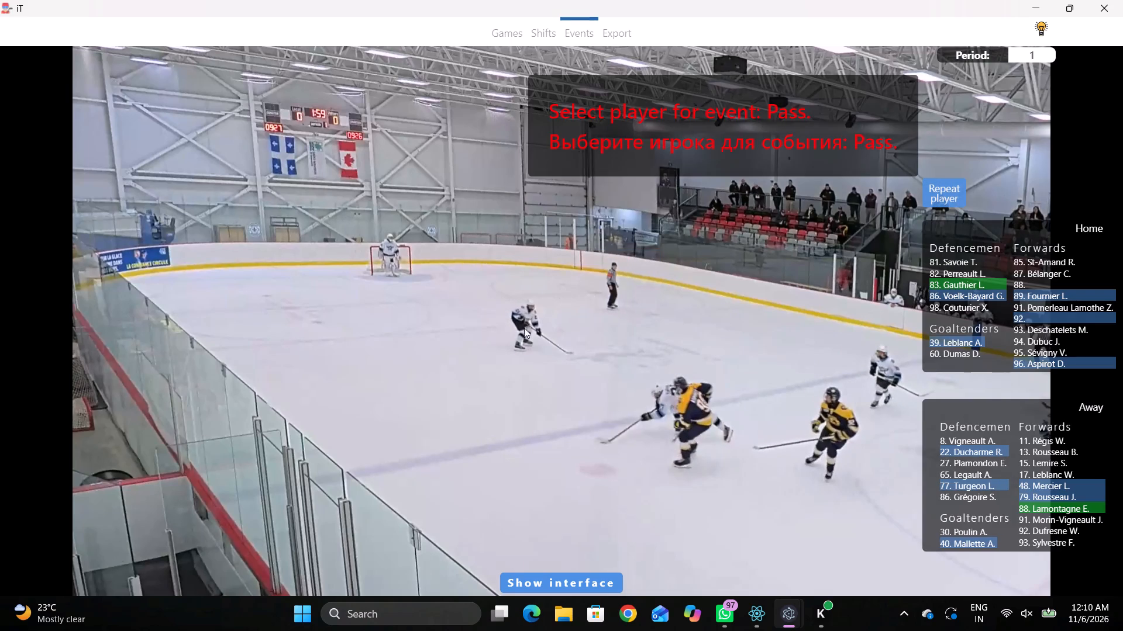
{"action": "left_click", "coordinate": [549, 289]}
Log Skating with the puck by Home player 96, marked near the lower boards just outside the lower Away faceoff circle.
{"action": "key", "text": "space"}
{"action": "key", "text": "v"}
{"action": "key", "text": "space"}
{"action": "key", "text": "space"}
{"action": "key", "text": "space"}
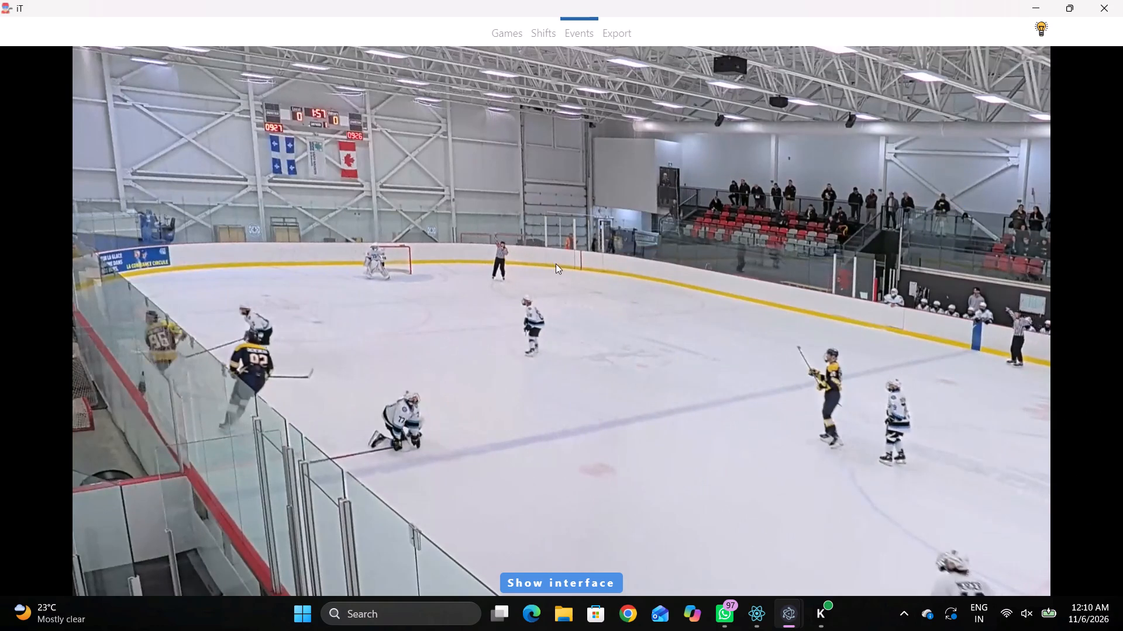
{"action": "right_click", "coordinate": [551, 229]}
{"action": "left_click", "coordinate": [570, 249]}
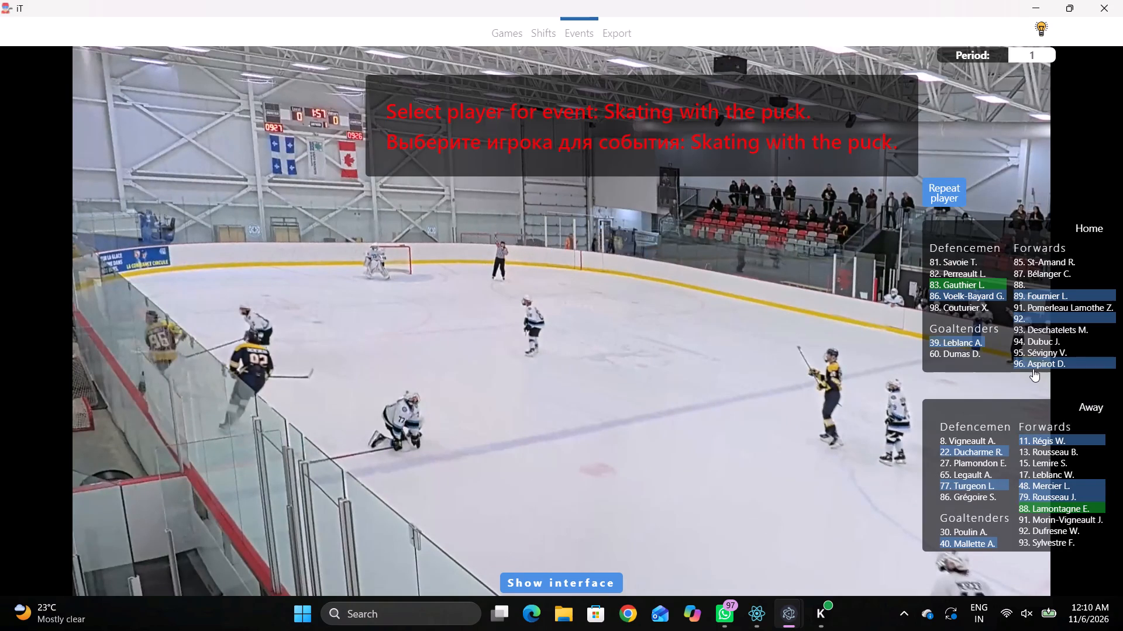
{"action": "left_click", "coordinate": [1032, 367]}
{"action": "left_click_drag", "start_coordinate": [418, 343], "coordinate": [414, 337]}
Return to the last logged event's moment and log a Pass by the same Home player 96, marked near the lower Away-zone boards.
{"action": "key", "text": "r"}
{"action": "key", "text": "space"}
{"action": "key", "text": "space"}
{"action": "key", "text": "space"}
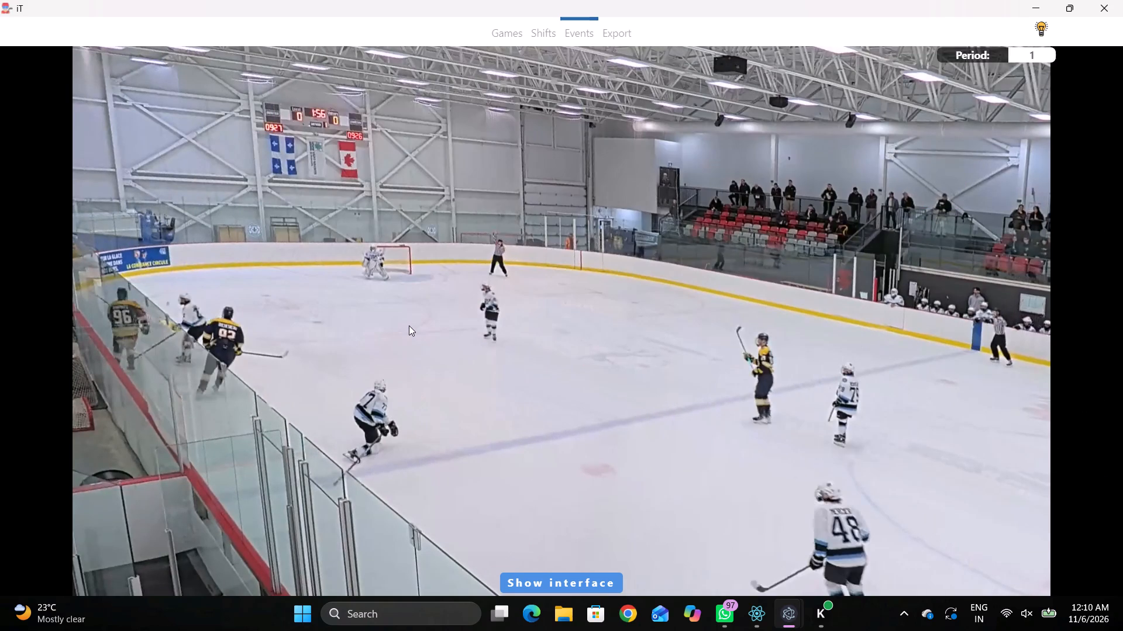
{"action": "key", "text": "space"}
{"action": "key", "text": "shift+d"}
{"action": "left_click", "coordinate": [378, 452]}
{"action": "left_click", "coordinate": [373, 457]}
{"action": "key", "text": "shift+d"}
{"action": "key", "text": "space"}
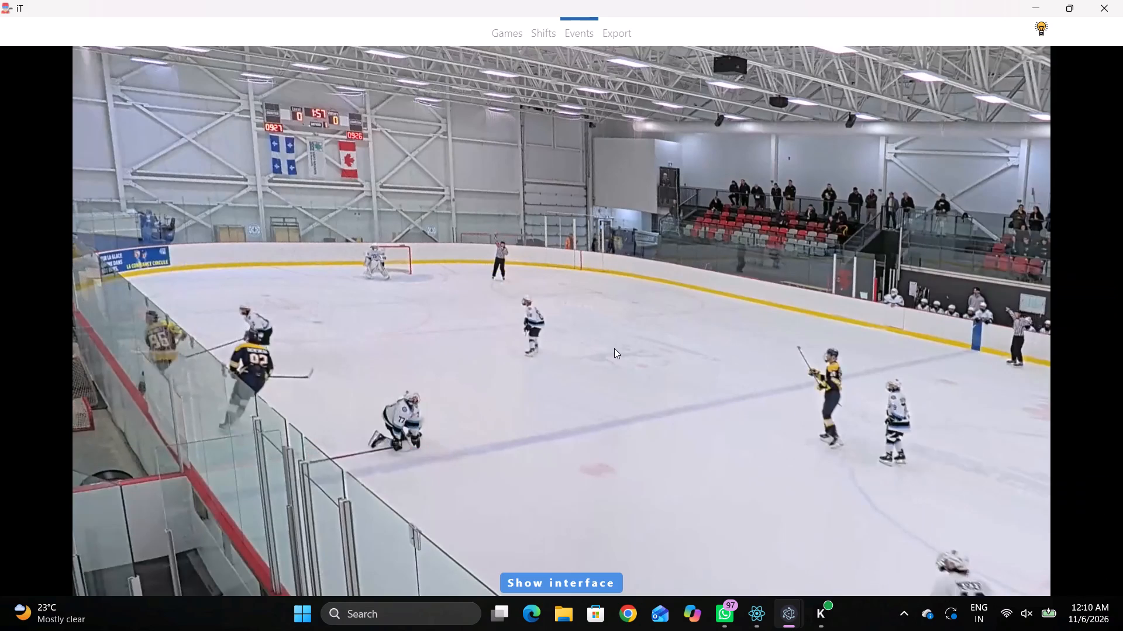
{"action": "key", "text": "space"}
{"action": "right_click", "coordinate": [571, 275]}
{"action": "left_click", "coordinate": [589, 282]}
{"action": "left_click", "coordinate": [953, 194]}
{"action": "left_click", "coordinate": [445, 345]}
Log a Whistle, marked in the Away zone between the faceoff circles and the blue line, slightly below the middle.
{"action": "key", "text": "space"}
{"action": "key", "text": "v"}
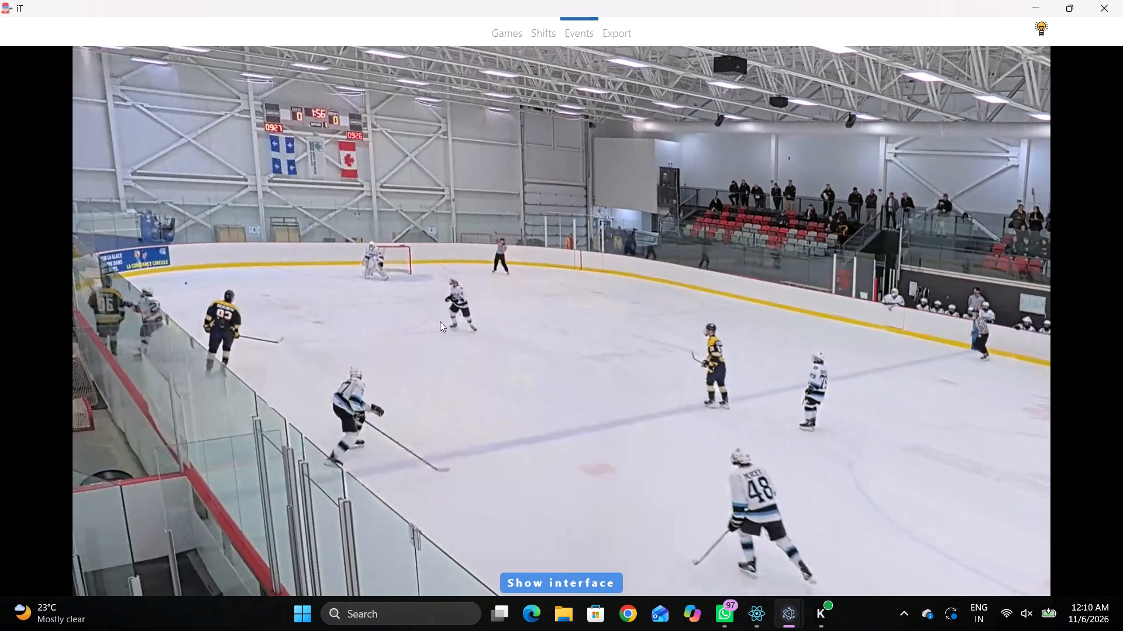
{"action": "key", "text": "space"}
{"action": "right_click_drag", "start_coordinate": [428, 231], "coordinate": [434, 228]}
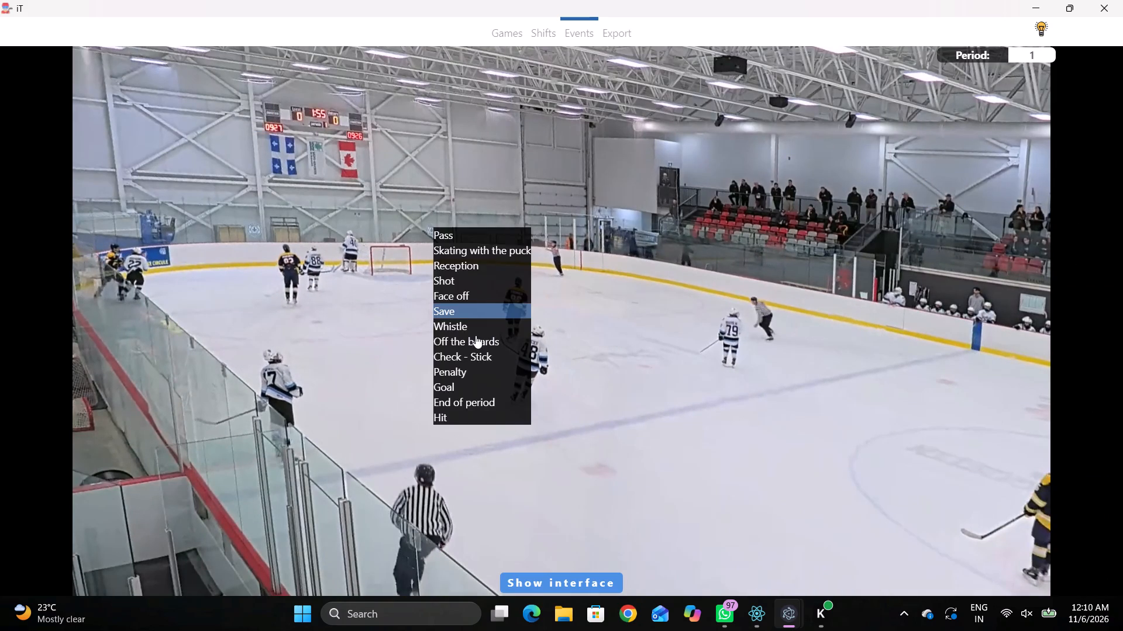
{"action": "left_click", "coordinate": [463, 321]}
{"action": "left_click", "coordinate": [450, 261]}
Play the video through the stoppage to find the next face-off, in the Home zone.
{"action": "key", "text": "space"}
{"action": "key", "text": "c"}
{"action": "key", "text": "space"}
{"action": "type", "text": "vv"}
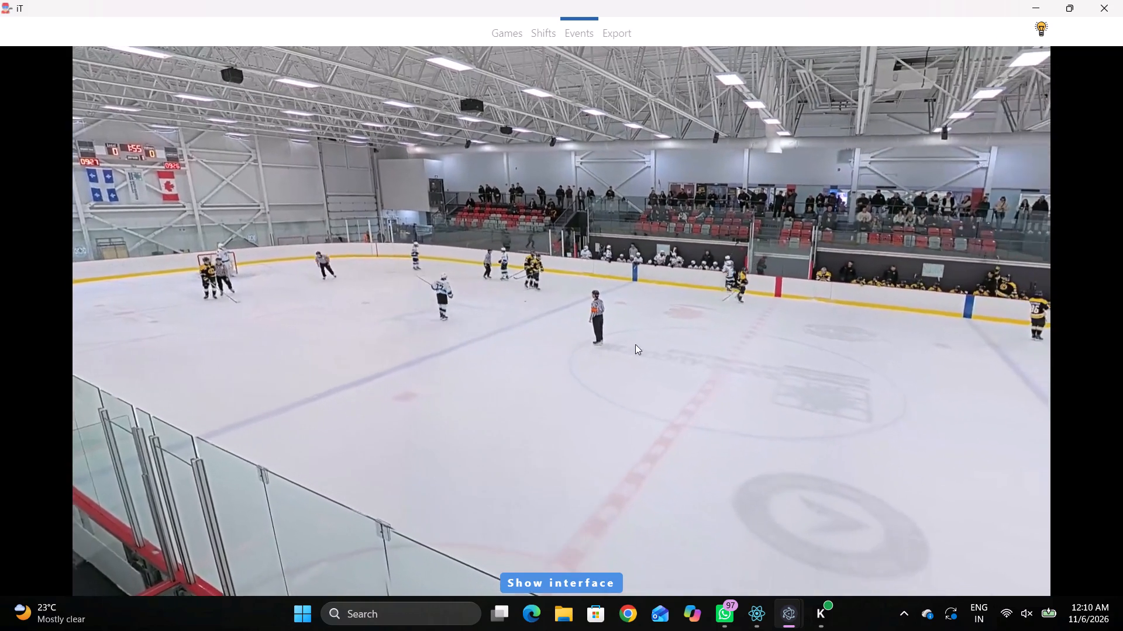
{"action": "key", "text": "shift+d"}
{"action": "key", "text": "shift+d"}
{"action": "key", "text": "c"}
{"action": "key", "text": "space"}
{"action": "key", "text": "c"}
{"action": "key", "text": "space"}
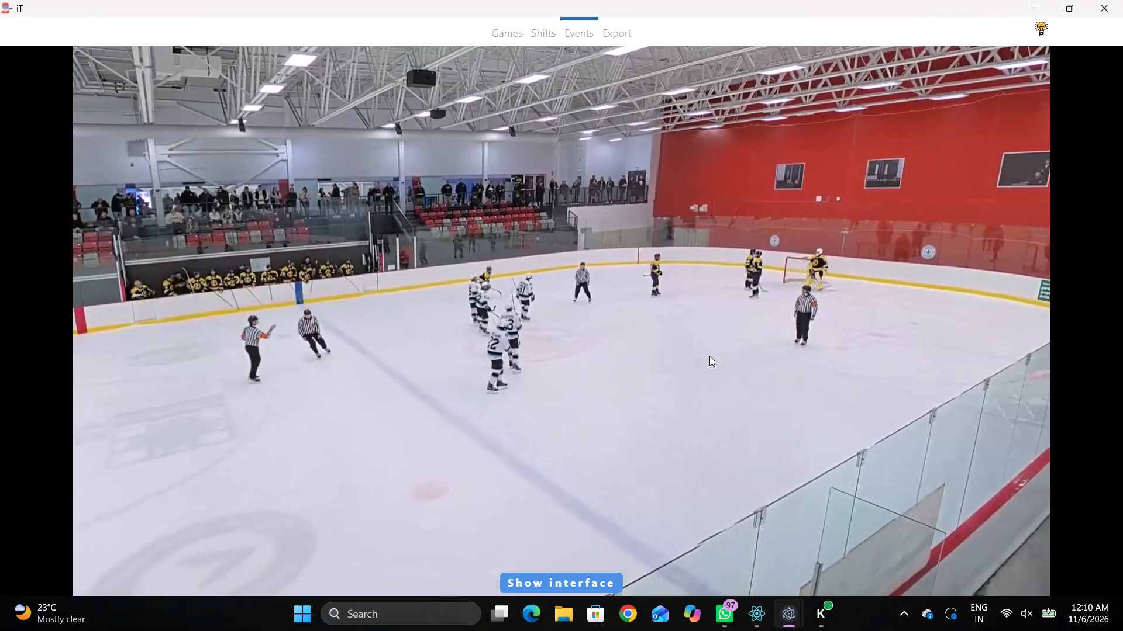
{"action": "key", "text": "space"}
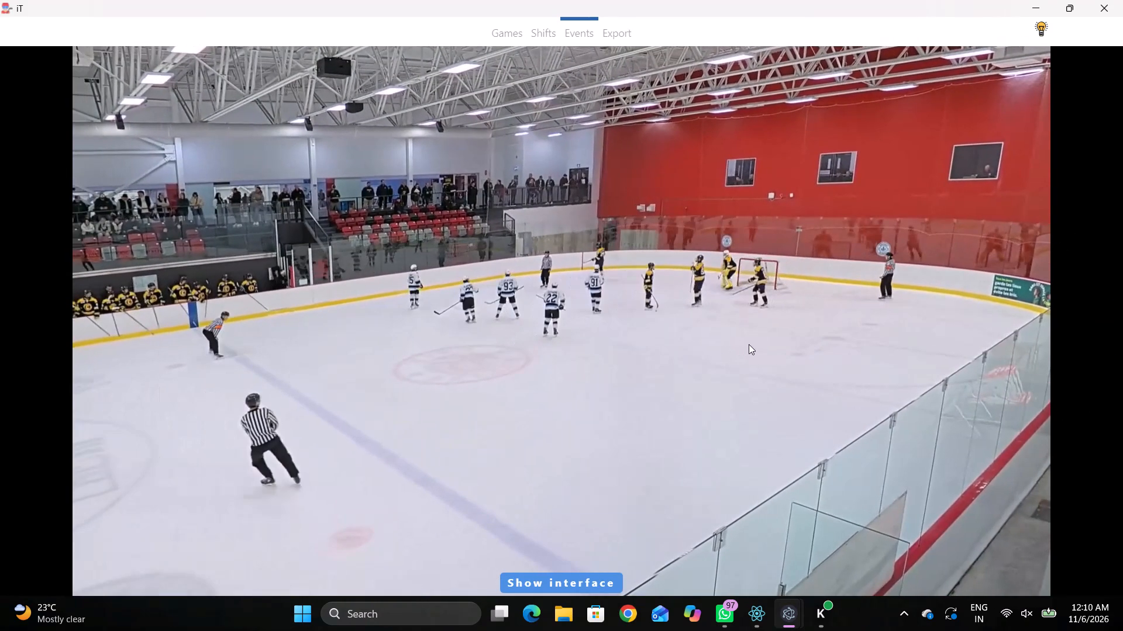
{"action": "key", "text": "space"}
{"action": "key", "text": "space"}
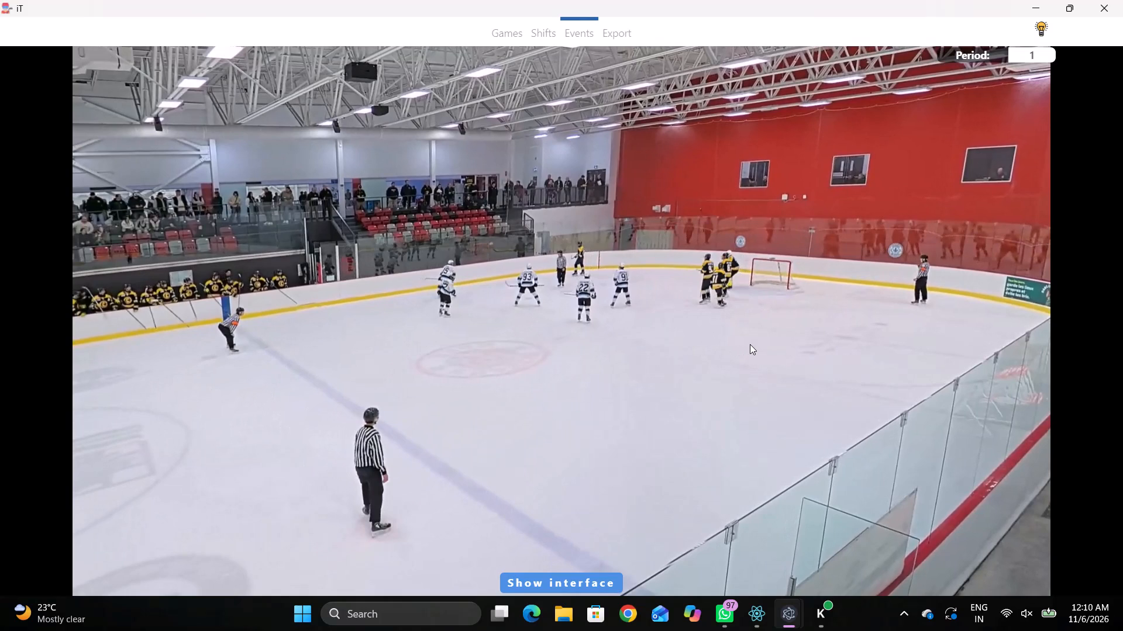
{"action": "key", "text": "space"}
{"action": "key", "text": "shift+d"}
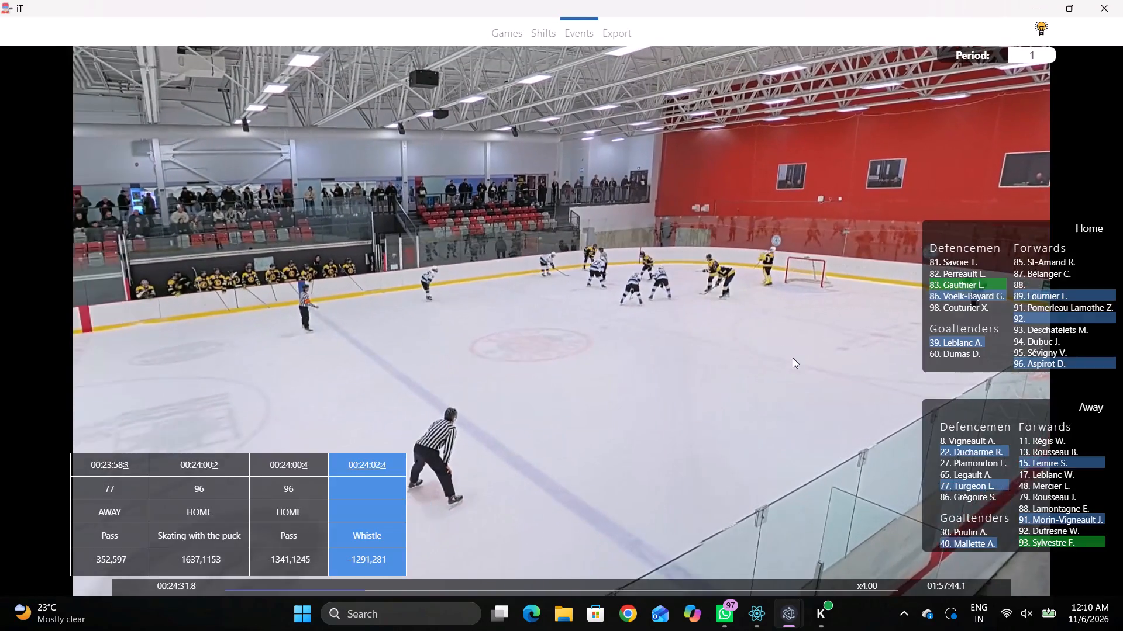
{"action": "key", "text": "shift+d"}
{"action": "key", "text": "space"}
{"action": "key", "text": "space"}
{"action": "key", "text": "space"}
{"action": "type", "text": "r"}
{"action": "key", "text": "space"}
{"action": "key", "text": "space"}
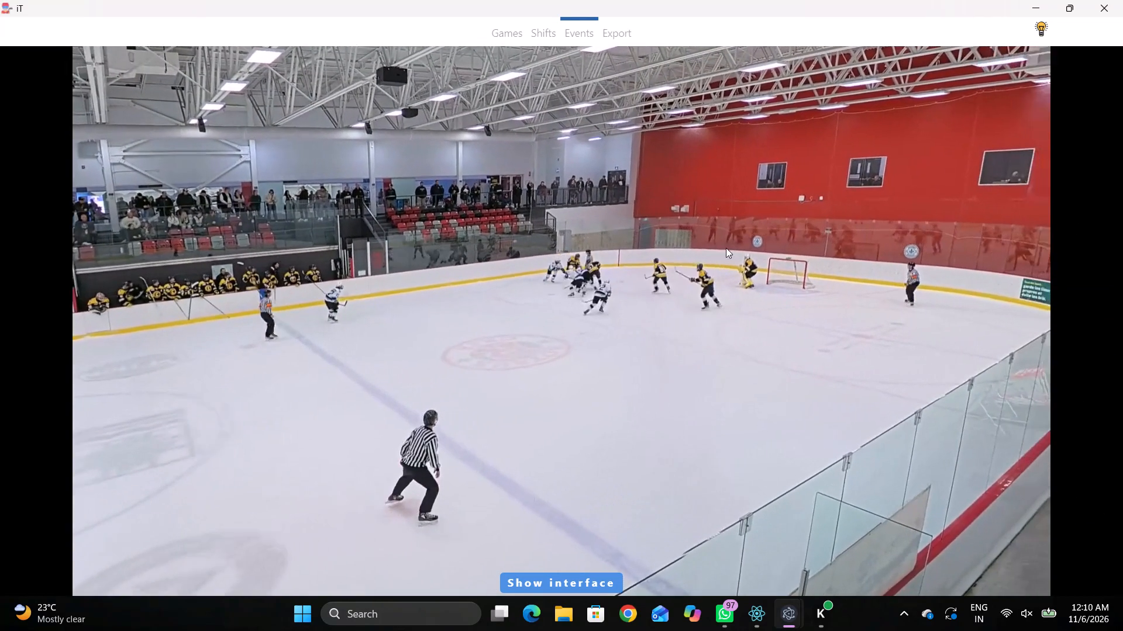
Step the video back to the exact moment of the puck drop.
{"action": "key", "text": "q"}
{"action": "key", "text": "q"}
{"action": "key", "text": "q"}
{"action": "key", "text": "q"}
{"action": "key", "text": "q"}
{"action": "key", "text": "q"}
{"action": "key", "text": "q"}
{"action": "key", "text": "q"}
{"action": "key", "text": "q"}
{"action": "key", "text": "q"}
{"action": "key", "text": "q"}
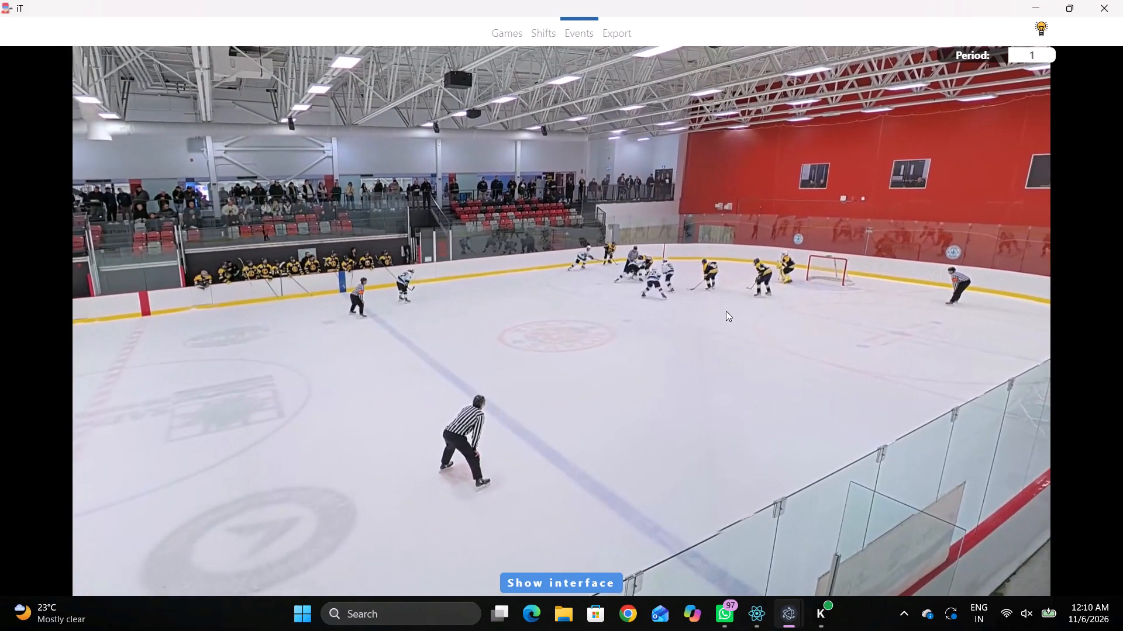
{"action": "key", "text": "q"}
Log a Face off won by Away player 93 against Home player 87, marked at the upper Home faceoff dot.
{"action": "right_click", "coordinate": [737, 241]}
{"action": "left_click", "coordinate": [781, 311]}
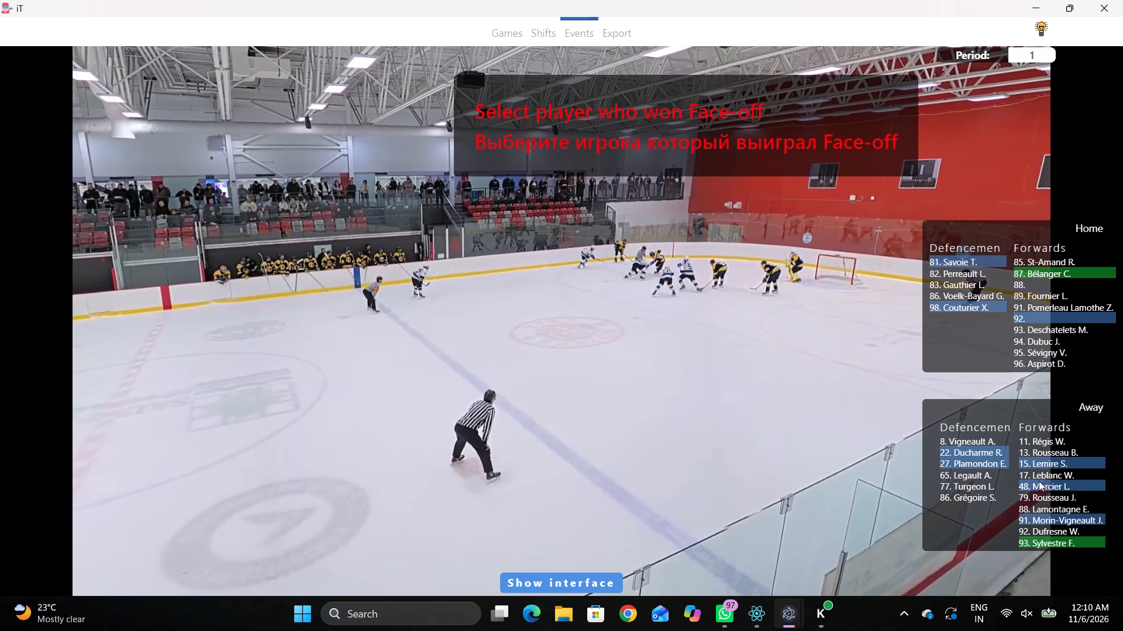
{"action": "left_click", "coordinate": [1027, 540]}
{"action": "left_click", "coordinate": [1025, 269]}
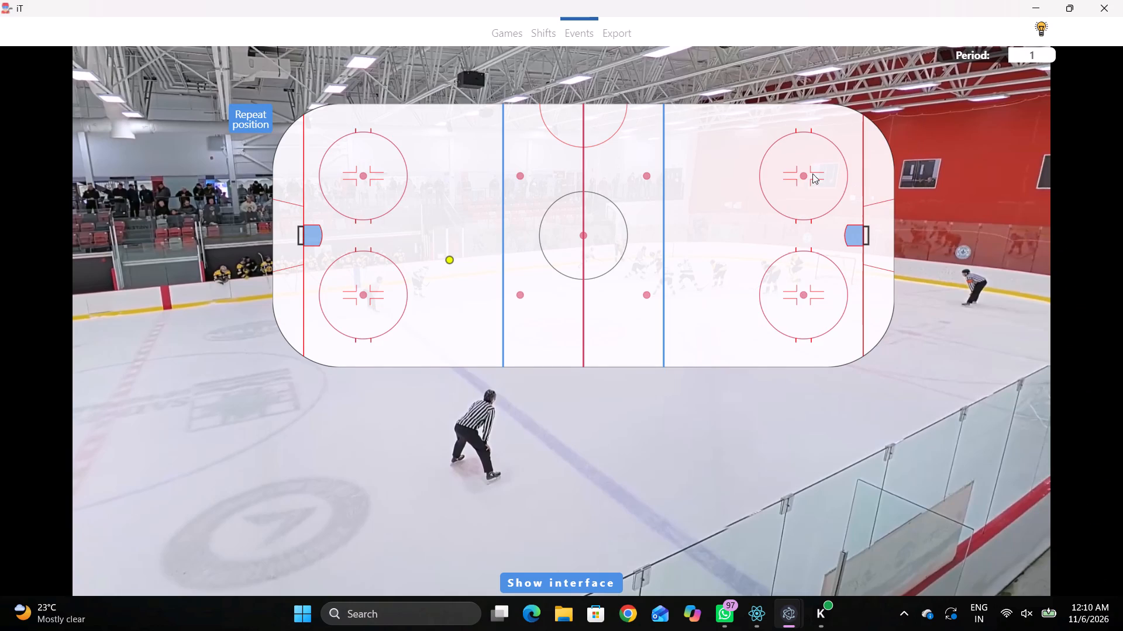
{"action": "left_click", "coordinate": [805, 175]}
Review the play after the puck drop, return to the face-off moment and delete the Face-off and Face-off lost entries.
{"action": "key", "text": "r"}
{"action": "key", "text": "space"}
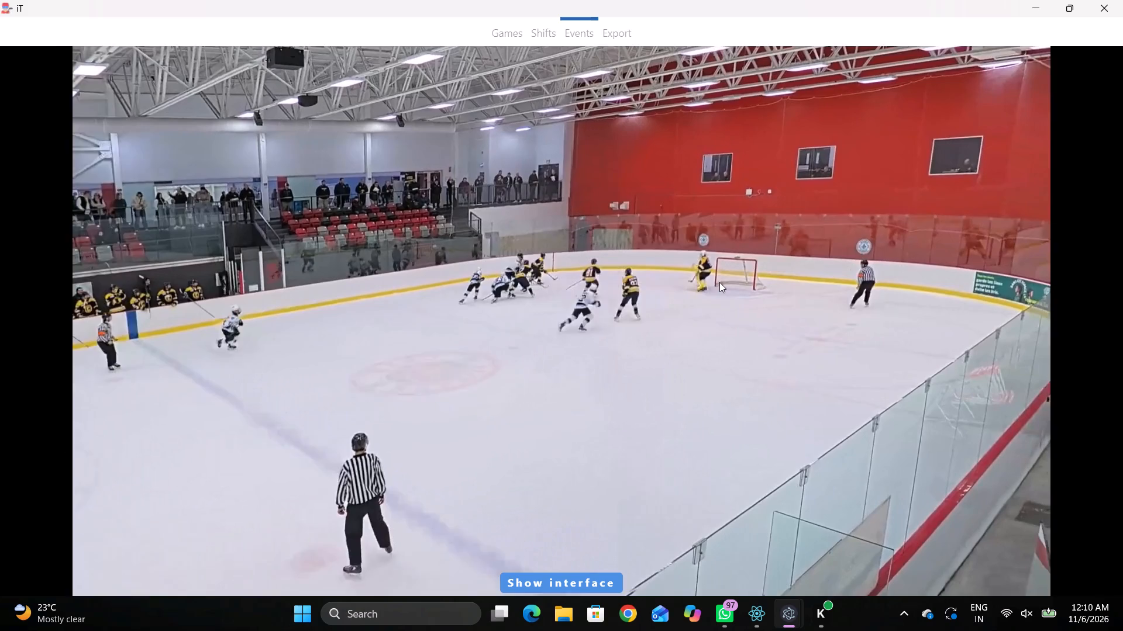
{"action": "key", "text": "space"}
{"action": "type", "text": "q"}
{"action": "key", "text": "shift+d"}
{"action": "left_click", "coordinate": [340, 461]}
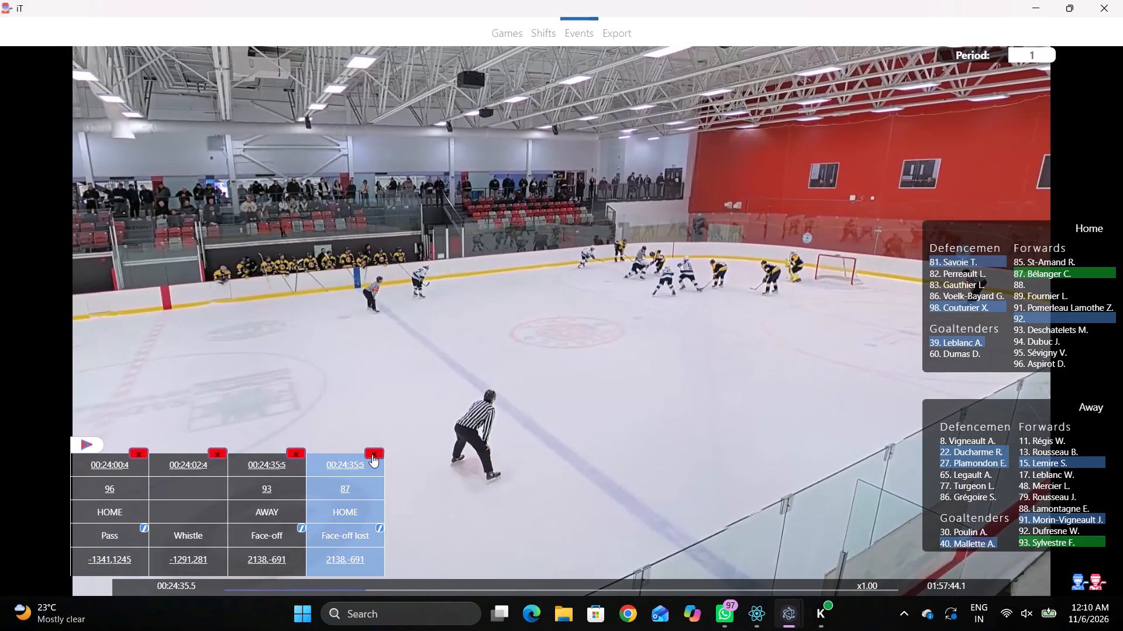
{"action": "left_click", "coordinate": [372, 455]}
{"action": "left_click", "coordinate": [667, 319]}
Log a Face off won by Home player 87 against Away player 93, marked at the upper Home faceoff dot.
{"action": "right_click", "coordinate": [680, 244]}
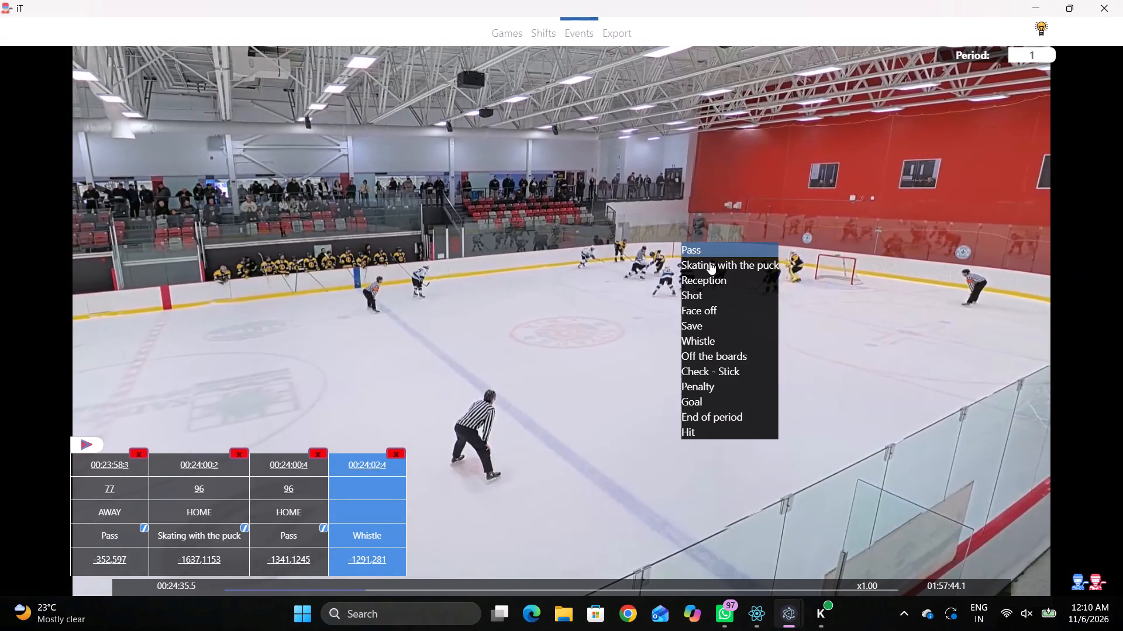
{"action": "left_click", "coordinate": [707, 313]}
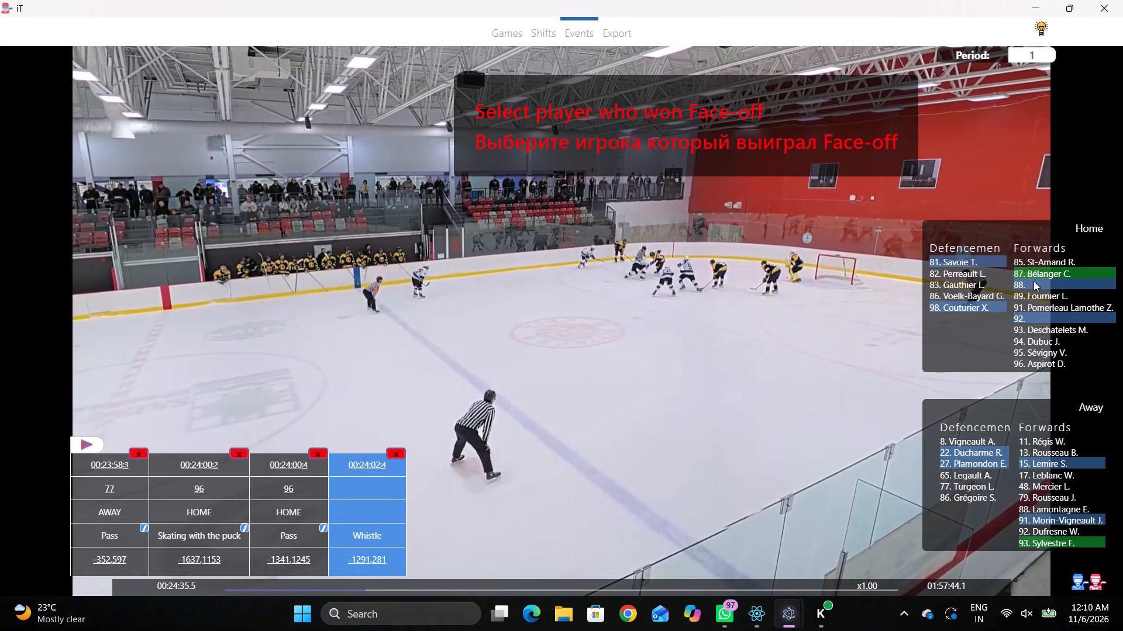
{"action": "left_click", "coordinate": [1034, 280]}
{"action": "left_click", "coordinate": [1031, 275]}
{"action": "left_click", "coordinate": [1050, 544]}
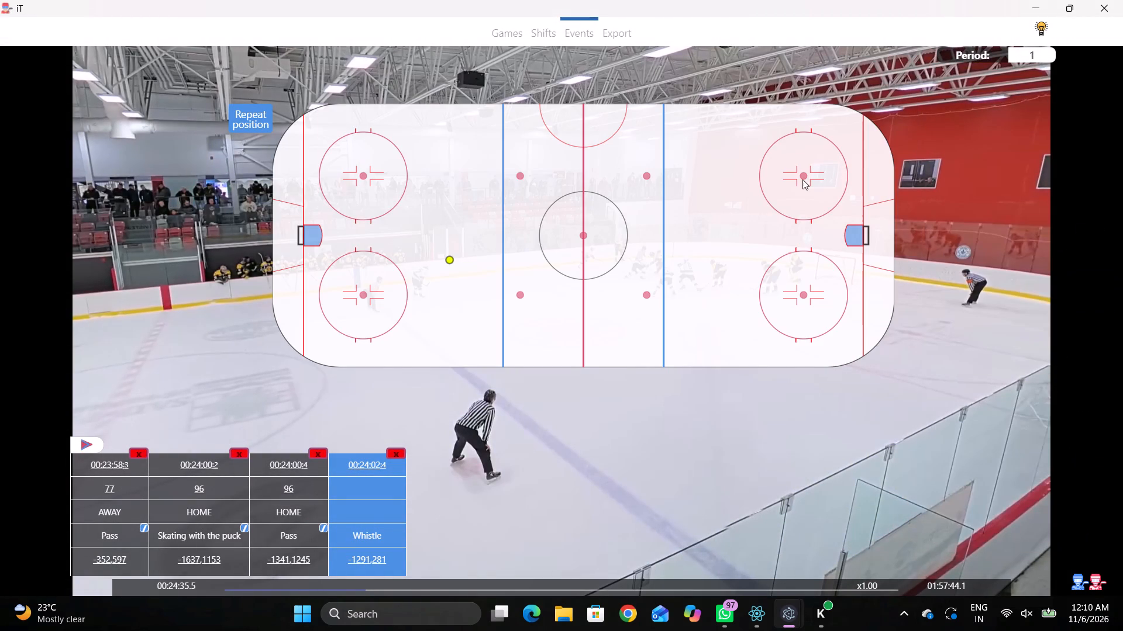
{"action": "left_click", "coordinate": [802, 177]}
Log Skating with the puck by Home player 98, marked inside the upper Home faceoff circle towards the corner.
{"action": "key", "text": "space"}
{"action": "key", "text": "v"}
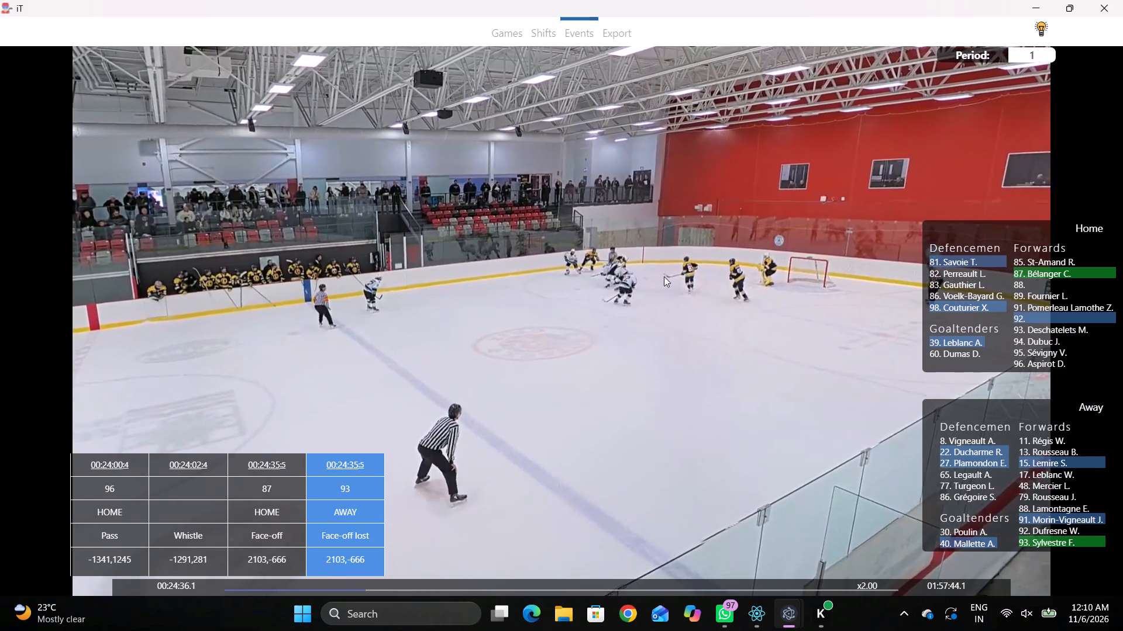
{"action": "key", "text": "space"}
{"action": "right_click", "coordinate": [702, 240]}
{"action": "left_click_drag", "start_coordinate": [719, 253], "coordinate": [711, 247]}
{"action": "right_click_drag", "start_coordinate": [680, 243], "coordinate": [650, 250]}
{"action": "left_click", "coordinate": [723, 279]}
{"action": "left_click", "coordinate": [946, 305]}
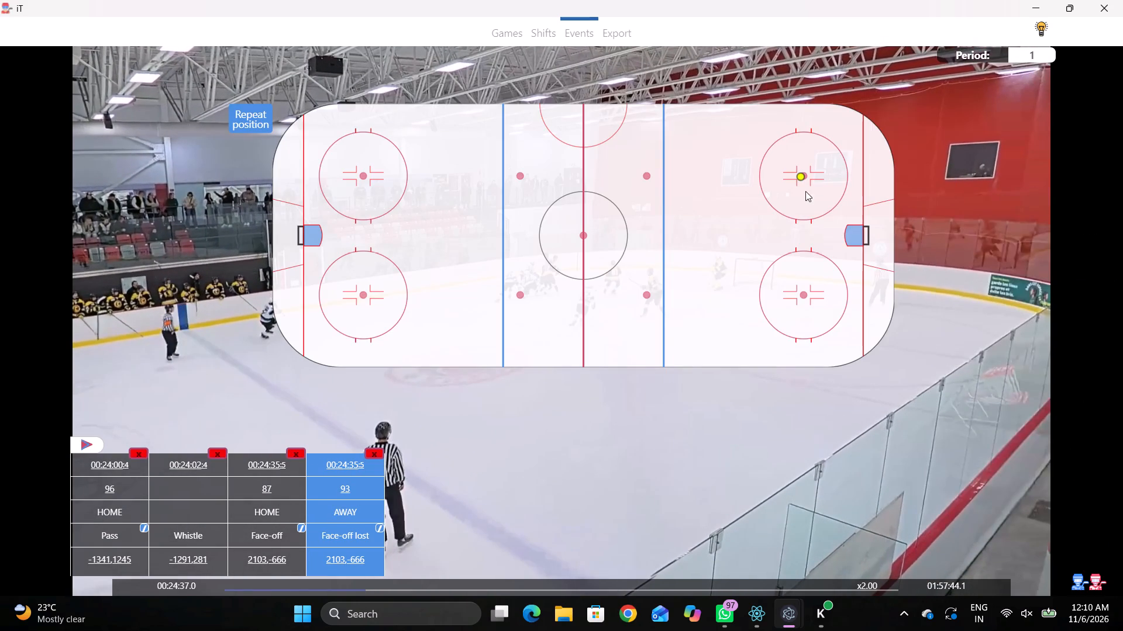
{"action": "left_click", "coordinate": [825, 145]}
Log a Pass by the same Home player 98, marked on the upper Home faceoff circle's edge, towards the side boards and blue line.
{"action": "key", "text": "space"}
{"action": "key", "text": "space"}
{"action": "key", "text": "space"}
{"action": "key", "text": "space"}
{"action": "key", "text": "q"}
{"action": "key", "text": "q"}
{"action": "key", "text": "q"}
{"action": "key", "text": "q"}
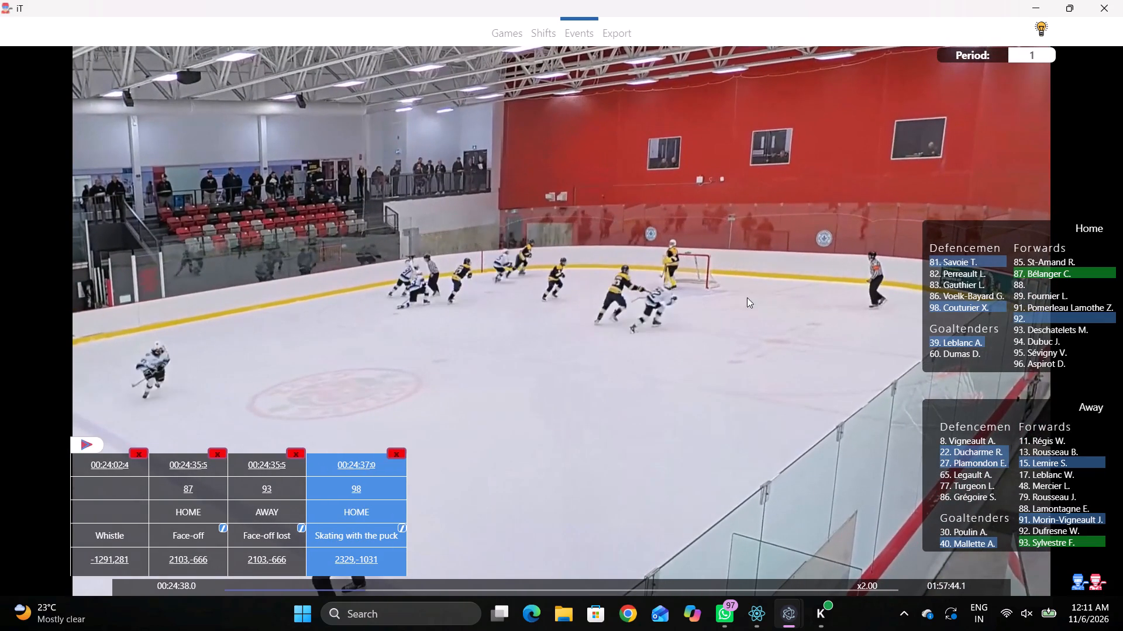
{"action": "type", "text": "qq"}
{"action": "key", "text": "q"}
{"action": "right_click", "coordinate": [774, 241]}
{"action": "left_click", "coordinate": [784, 255]}
{"action": "right_click", "coordinate": [760, 205]}
{"action": "left_click", "coordinate": [773, 209]}
{"action": "left_click", "coordinate": [930, 182]}
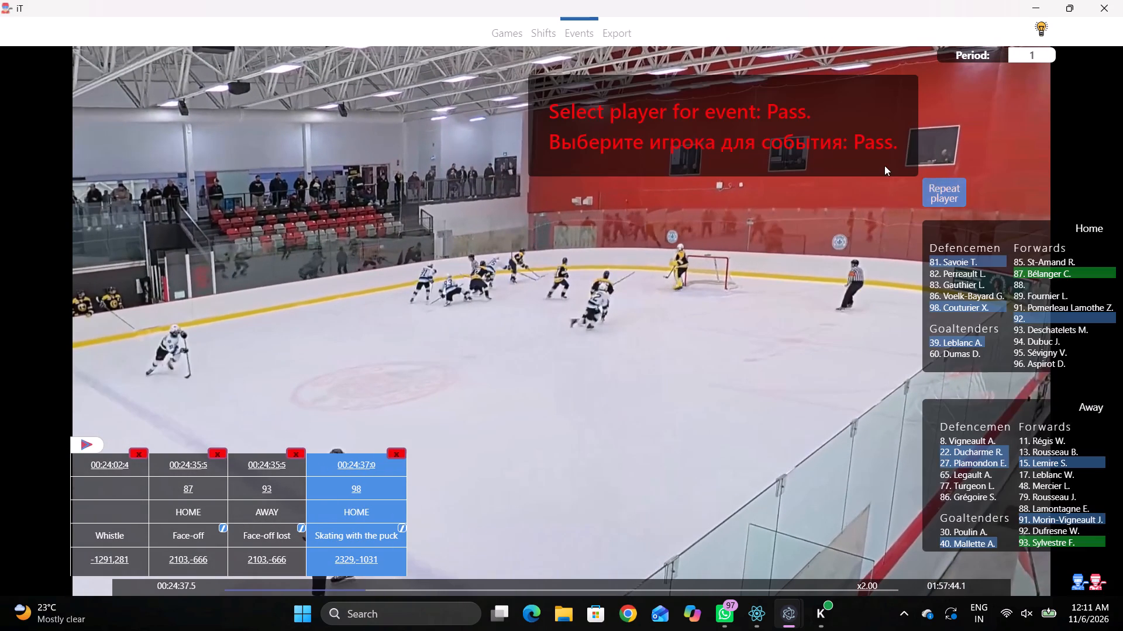
{"action": "left_click", "coordinate": [774, 141]}
Log a Pass by Away player 22, marked inside the lower Home faceoff circle on the boards side.
{"action": "key", "text": "space"}
{"action": "key", "text": "space"}
{"action": "type", "text": "qq"}
{"action": "key", "text": "space"}
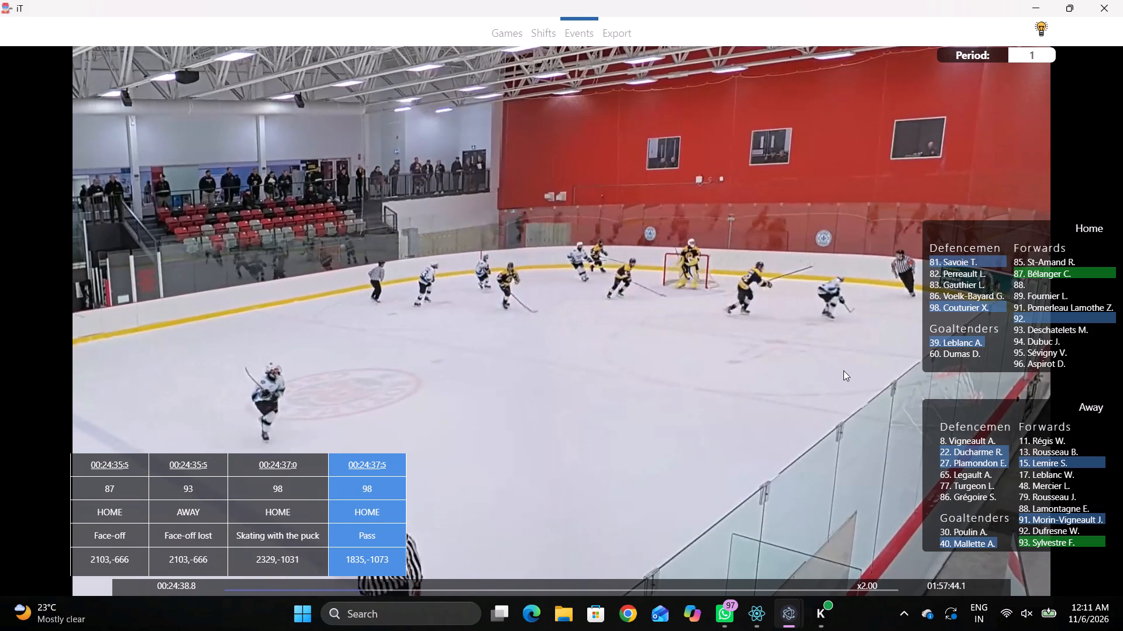
{"action": "key", "text": "space"}
{"action": "key", "text": "shift+d"}
{"action": "key", "text": "space"}
{"action": "key", "text": "space"}
{"action": "key", "text": "q"}
{"action": "right_click", "coordinate": [774, 280]}
{"action": "left_click_drag", "start_coordinate": [774, 286], "coordinate": [769, 282]}
{"action": "right_click_drag", "start_coordinate": [654, 273], "coordinate": [629, 276]}
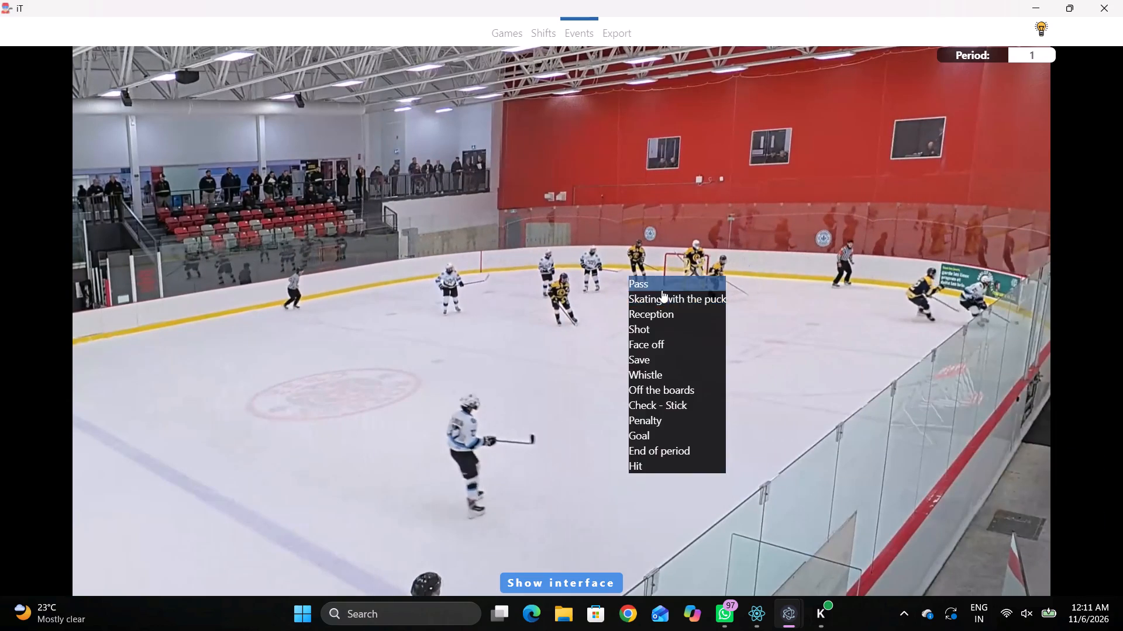
{"action": "left_click", "coordinate": [662, 290]}
{"action": "right_click", "coordinate": [653, 284]}
{"action": "left_click", "coordinate": [676, 296]}
{"action": "left_click", "coordinate": [950, 450]}
{"action": "left_click", "coordinate": [821, 321]}
Log Skating with the puck by Away player 27, marked between the lower Home faceoff circle and the blue line.
{"action": "key", "text": "space"}
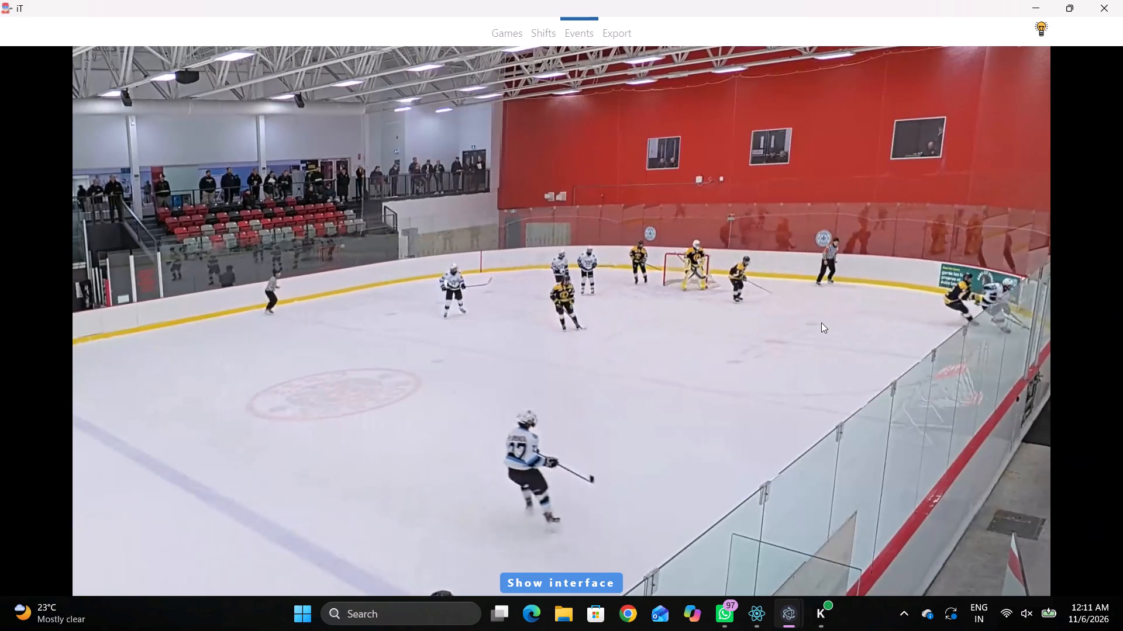
{"action": "key", "text": "space"}
{"action": "key", "text": "shift+d"}
{"action": "key", "text": "space"}
{"action": "key", "text": "shift+d"}
{"action": "key", "text": "q"}
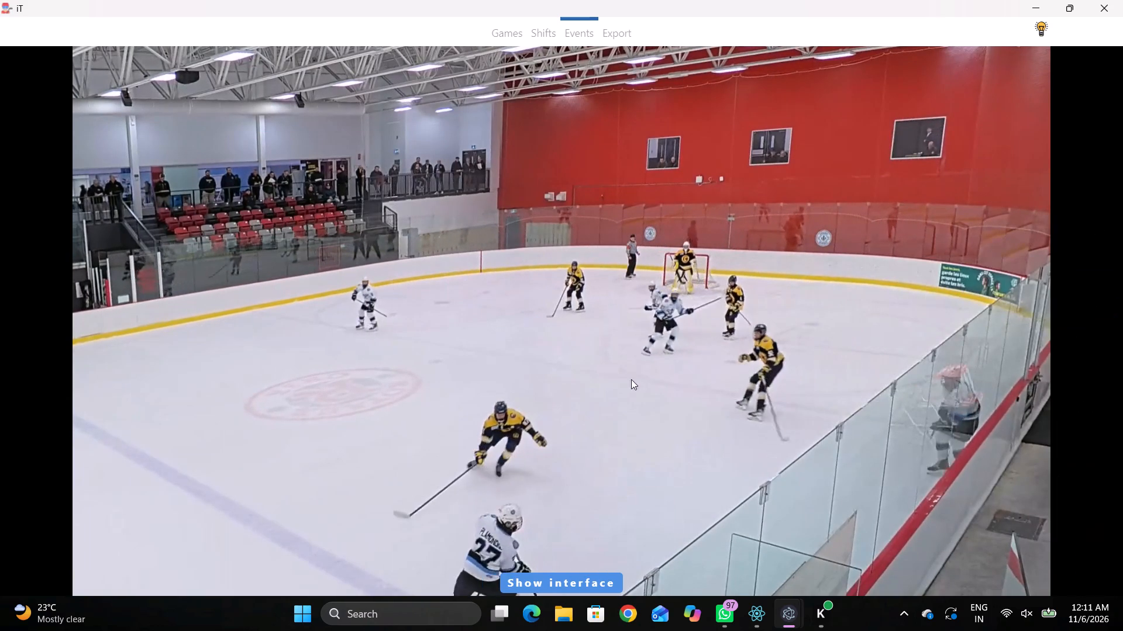
{"action": "right_click", "coordinate": [646, 299]}
{"action": "left_click", "coordinate": [705, 333]}
{"action": "right_click_drag", "start_coordinate": [677, 319], "coordinate": [678, 325]}
{"action": "left_click", "coordinate": [728, 348]}
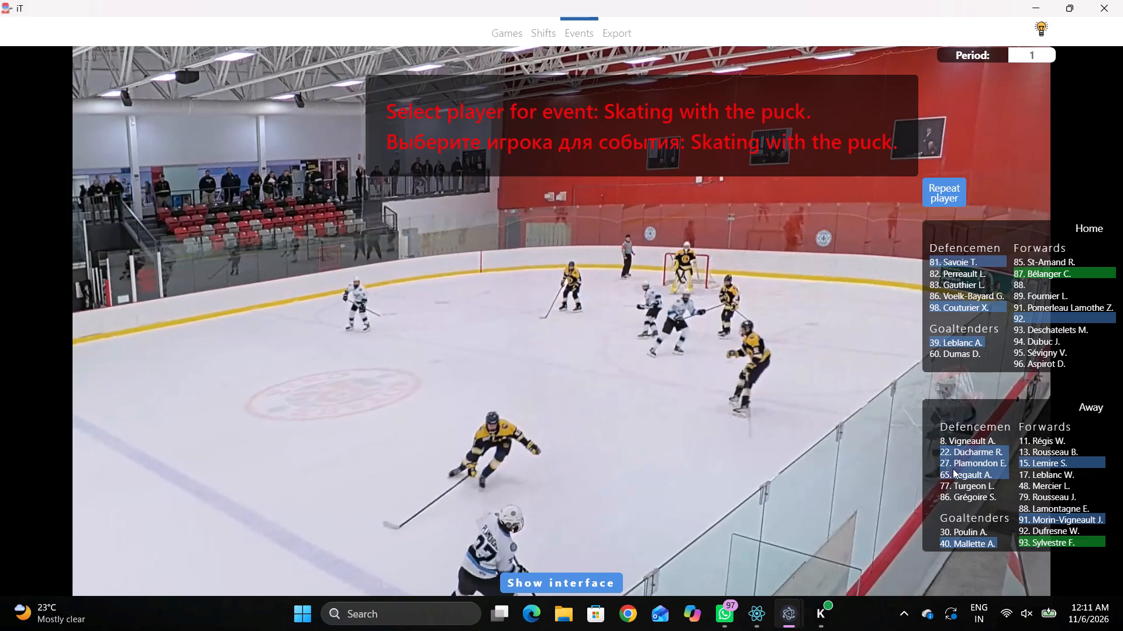
{"action": "left_click", "coordinate": [953, 469]}
{"action": "left_click", "coordinate": [952, 461]}
{"action": "left_click", "coordinate": [741, 312]}
Log a Pass by the same Away player 27, marked just inside the Home blue line near the lower boards.
{"action": "key", "text": "space"}
{"action": "key", "text": "space"}
{"action": "key", "text": "space"}
{"action": "key", "text": "space"}
{"action": "key", "text": "q"}
{"action": "key", "text": "q"}
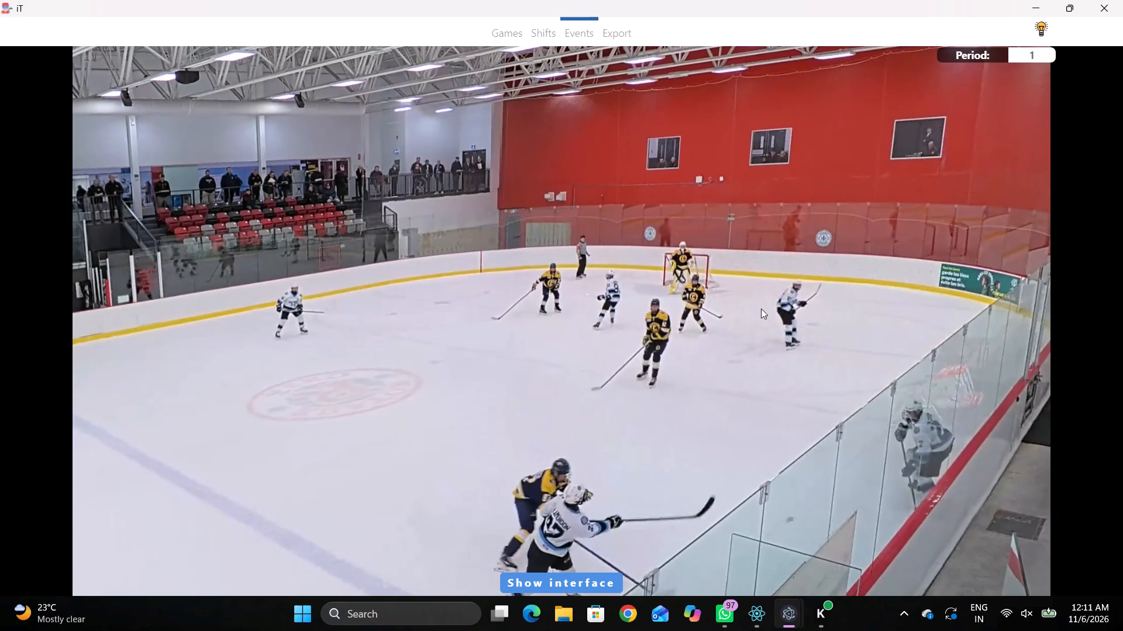
{"action": "right_click", "coordinate": [750, 258]}
{"action": "left_click", "coordinate": [758, 263]}
{"action": "left_click", "coordinate": [933, 198]}
{"action": "left_click", "coordinate": [681, 347]}
Log Skating with the puck by Home player 98, marked between the upper Home faceoff circle and the corner.
{"action": "key", "text": "space"}
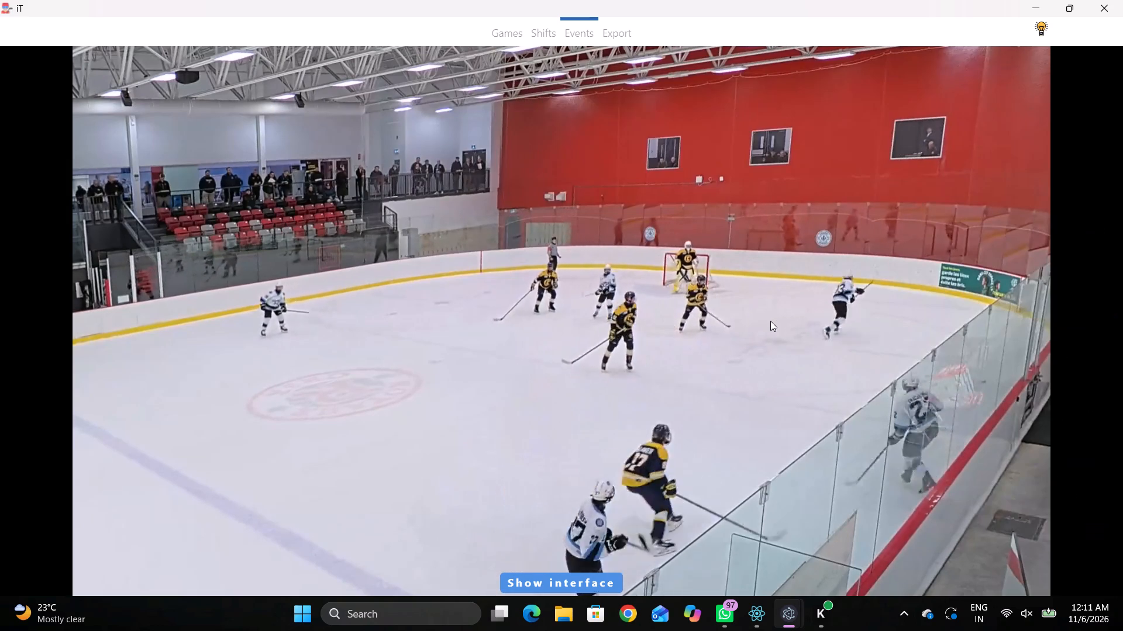
{"action": "key", "text": "space"}
{"action": "key", "text": "space"}
{"action": "key", "text": "space"}
{"action": "key", "text": "space"}
{"action": "key", "text": "space"}
{"action": "key", "text": "space"}
{"action": "key", "text": "space"}
{"action": "key", "text": "space"}
{"action": "key", "text": "space"}
{"action": "key", "text": "space"}
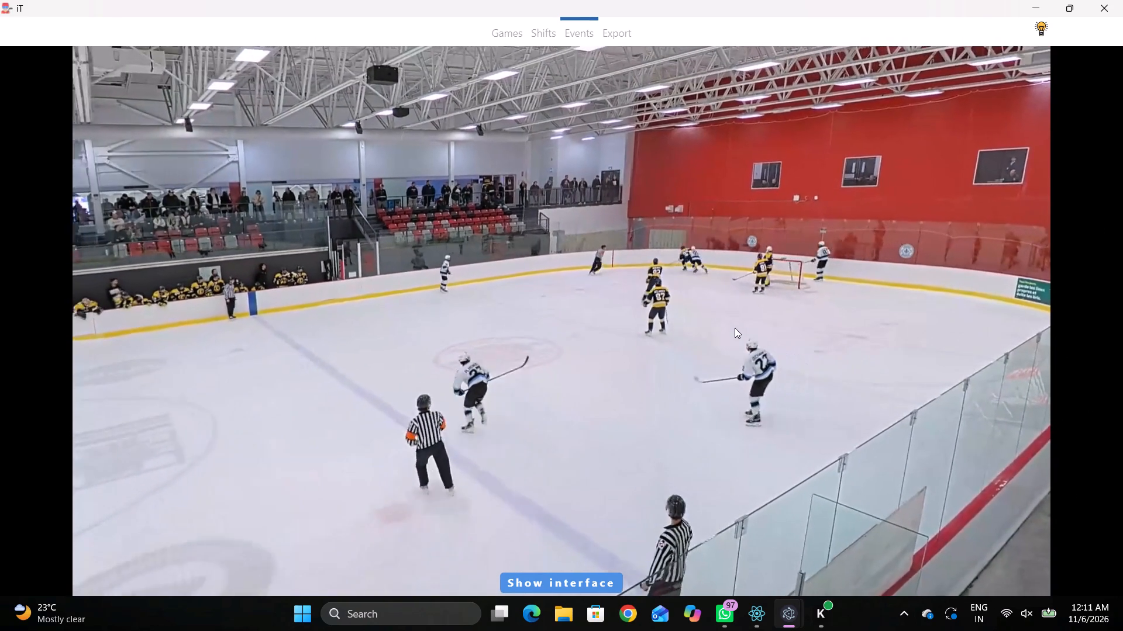
{"action": "key", "text": "space"}
{"action": "key", "text": "q"}
{"action": "key", "text": "space"}
{"action": "key", "text": "space"}
{"action": "right_click", "coordinate": [718, 224]}
{"action": "left_click", "coordinate": [733, 237]}
{"action": "right_click_drag", "start_coordinate": [724, 233], "coordinate": [716, 234]}
{"action": "key", "text": "q"}
{"action": "left_click", "coordinate": [724, 243]}
{"action": "key", "text": "q"}
{"action": "right_click", "coordinate": [712, 237]}
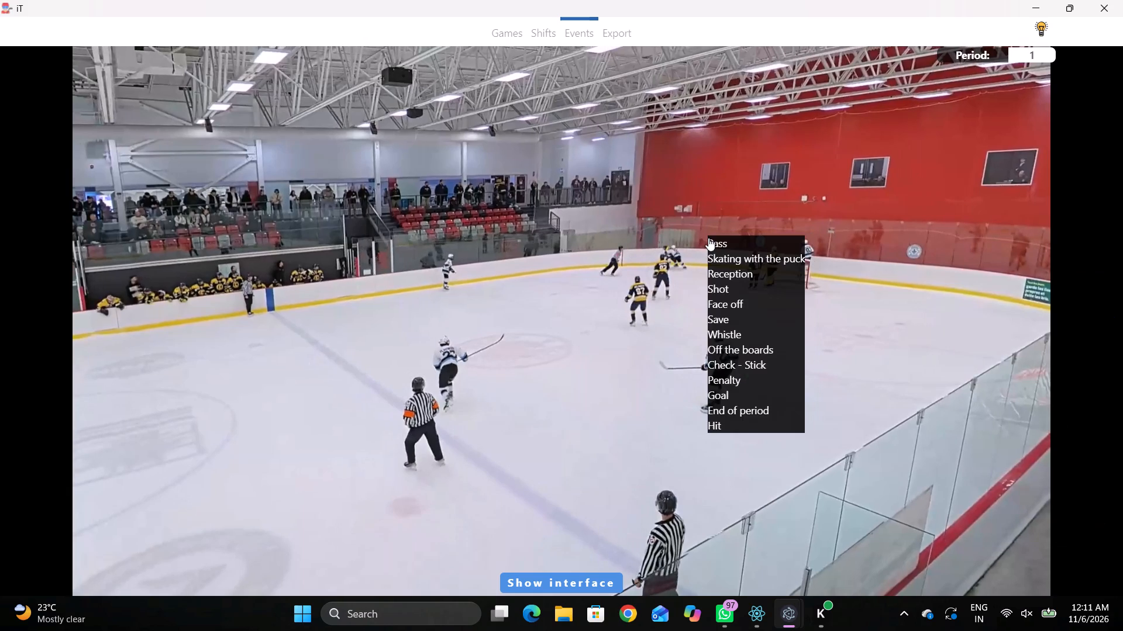
{"action": "left_click", "coordinate": [729, 263]}
{"action": "left_click", "coordinate": [937, 275]}
{"action": "left_click", "coordinate": [941, 309]}
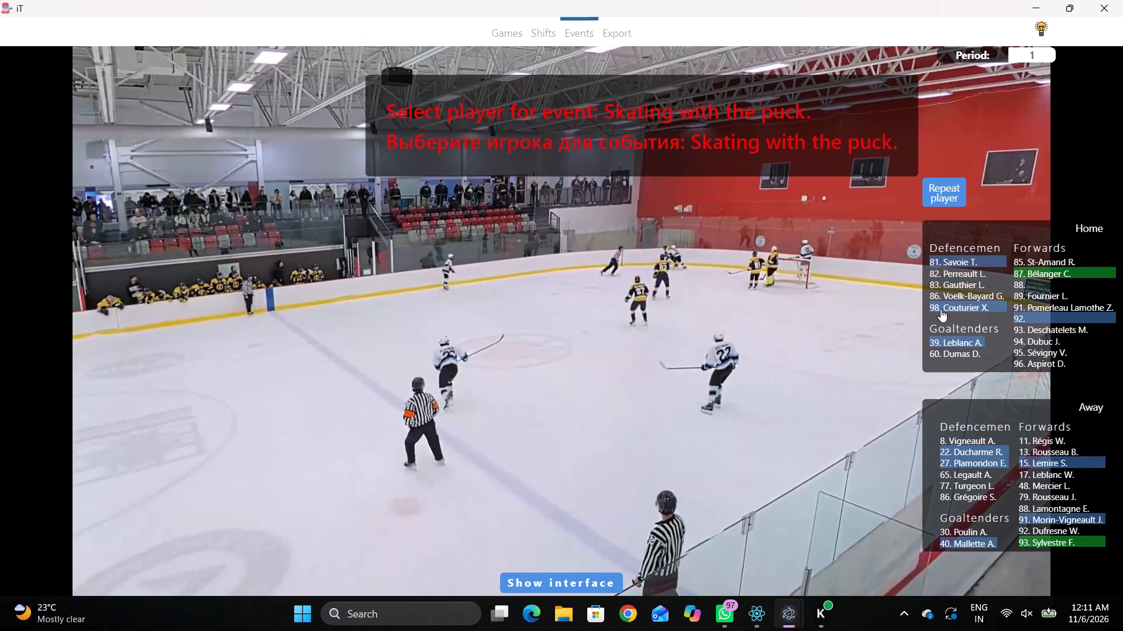
{"action": "left_click", "coordinate": [848, 147]}
Log a Pass by the same Home player 98, marked at the boards-side edge of the upper Home faceoff circle.
{"action": "key", "text": "q"}
{"action": "key", "text": "q"}
{"action": "key", "text": "q"}
{"action": "key", "text": "q"}
{"action": "key", "text": "q"}
{"action": "key", "text": "q"}
{"action": "key", "text": "q"}
{"action": "key", "text": "q"}
{"action": "key", "text": "q"}
{"action": "key", "text": "q"}
{"action": "key", "text": "q"}
{"action": "type", "text": "qqqqq"}
{"action": "key", "text": "space"}
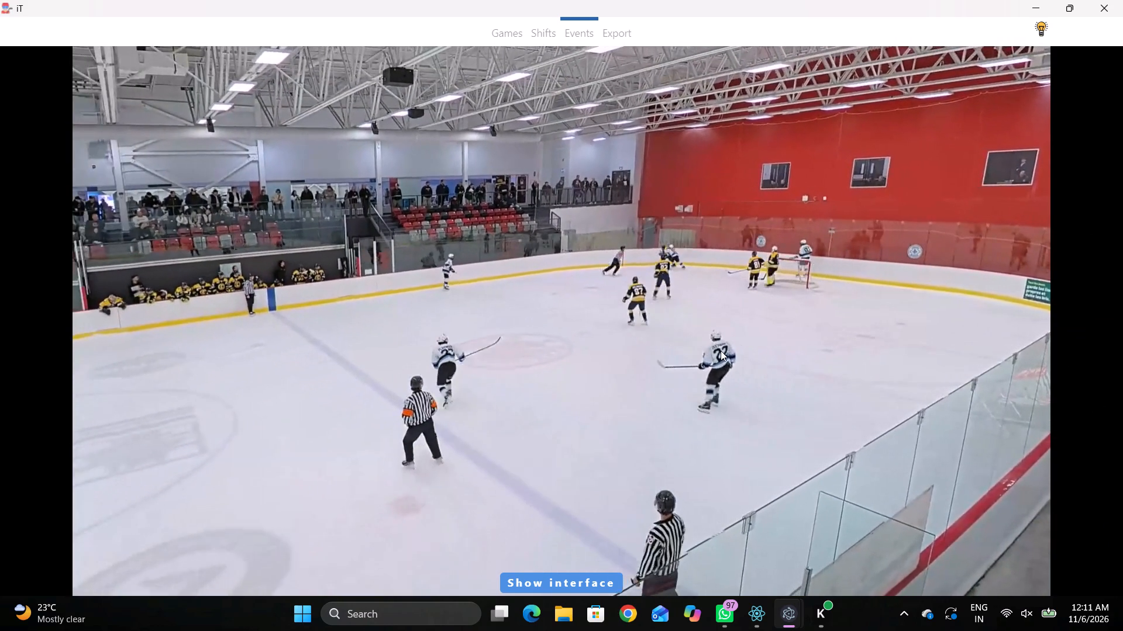
{"action": "key", "text": "space"}
{"action": "key", "text": "space"}
{"action": "key", "text": "space"}
{"action": "key", "text": "space"}
{"action": "key", "text": "space"}
{"action": "key", "text": "space"}
{"action": "key", "text": "space"}
{"action": "key", "text": "space"}
{"action": "key", "text": "space"}
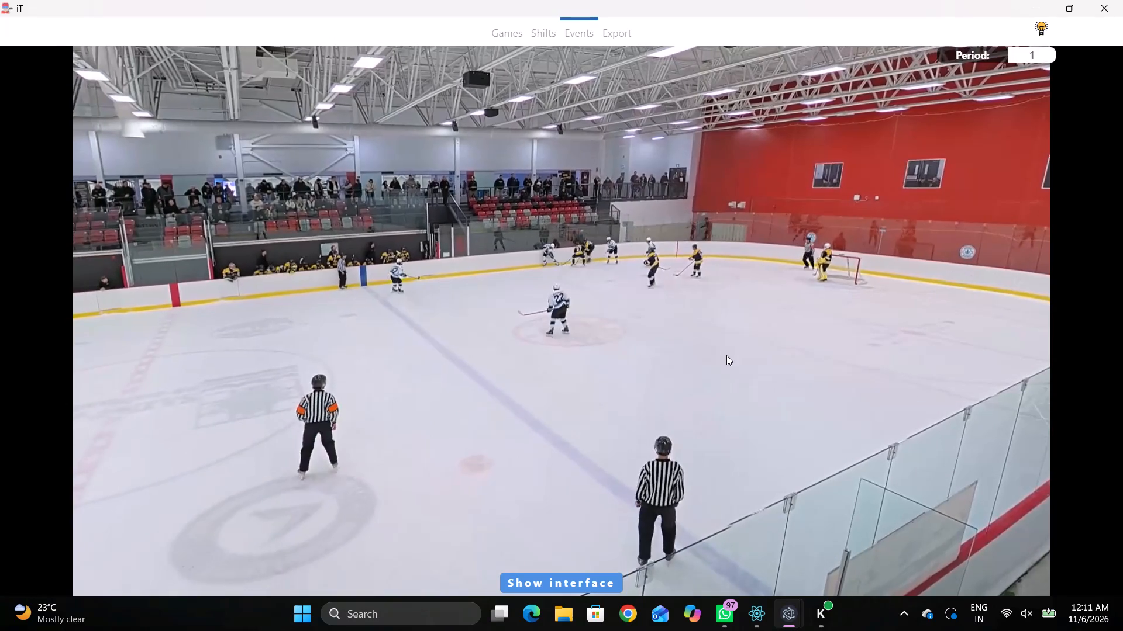
{"action": "key", "text": "space"}
{"action": "key", "text": "space"}
{"action": "type", "text": "q"}
{"action": "right_click", "coordinate": [729, 308]}
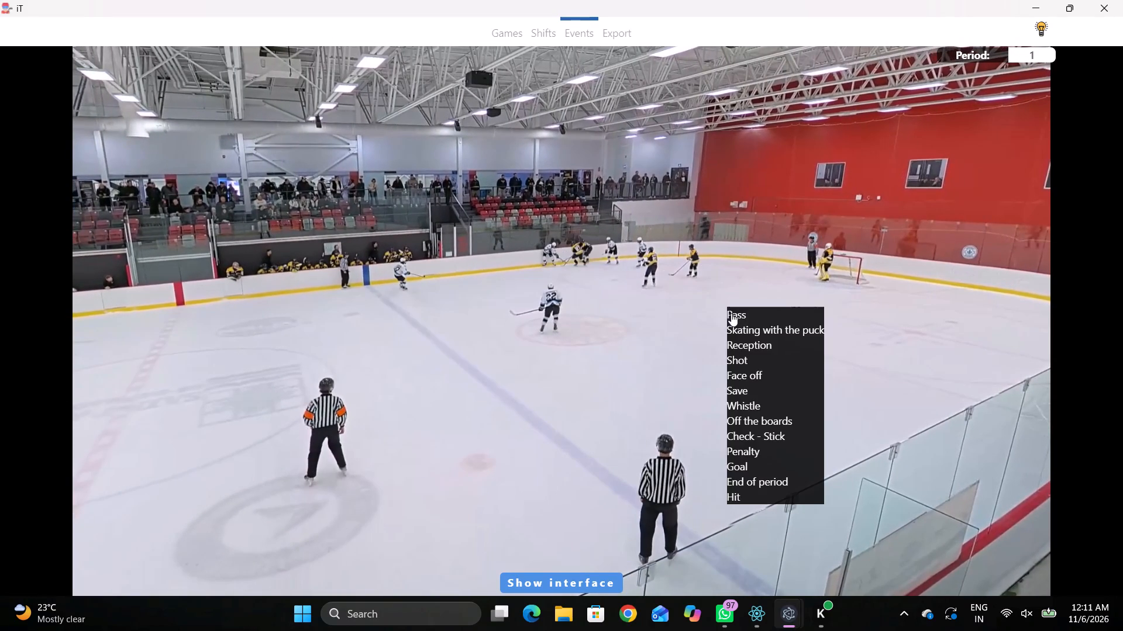
{"action": "right_click_drag", "start_coordinate": [721, 310], "coordinate": [712, 314]}
{"action": "left_click", "coordinate": [719, 321]}
{"action": "left_click", "coordinate": [957, 192]}
{"action": "left_click", "coordinate": [786, 128]}
Replay the puck battle along the far boards around the Home pass to identify who plays the puck.
{"action": "key", "text": "q"}
{"action": "key", "text": "q"}
{"action": "key", "text": "q"}
{"action": "key", "text": "q"}
{"action": "key", "text": "q"}
{"action": "key", "text": "q"}
{"action": "key", "text": "q"}
{"action": "key", "text": "q"}
{"action": "key", "text": "q"}
{"action": "key", "text": "q"}
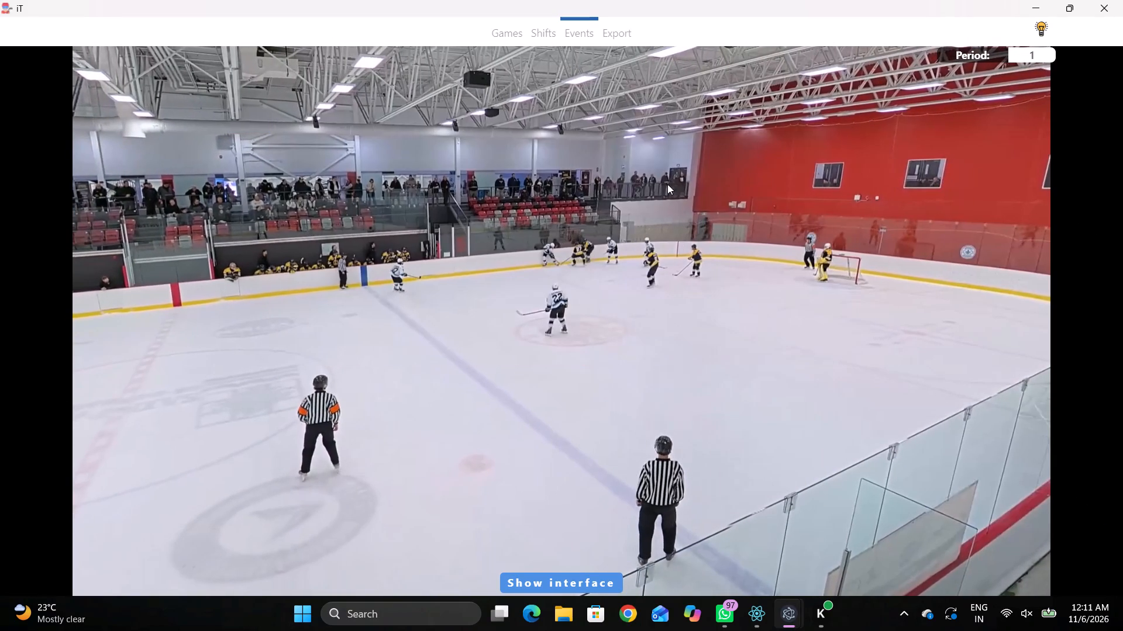
{"action": "key", "text": "q"}
{"action": "type", "text": "qq"}
{"action": "type", "text": "qqq"}
{"action": "type", "text": "qq"}
{"action": "key", "text": "space"}
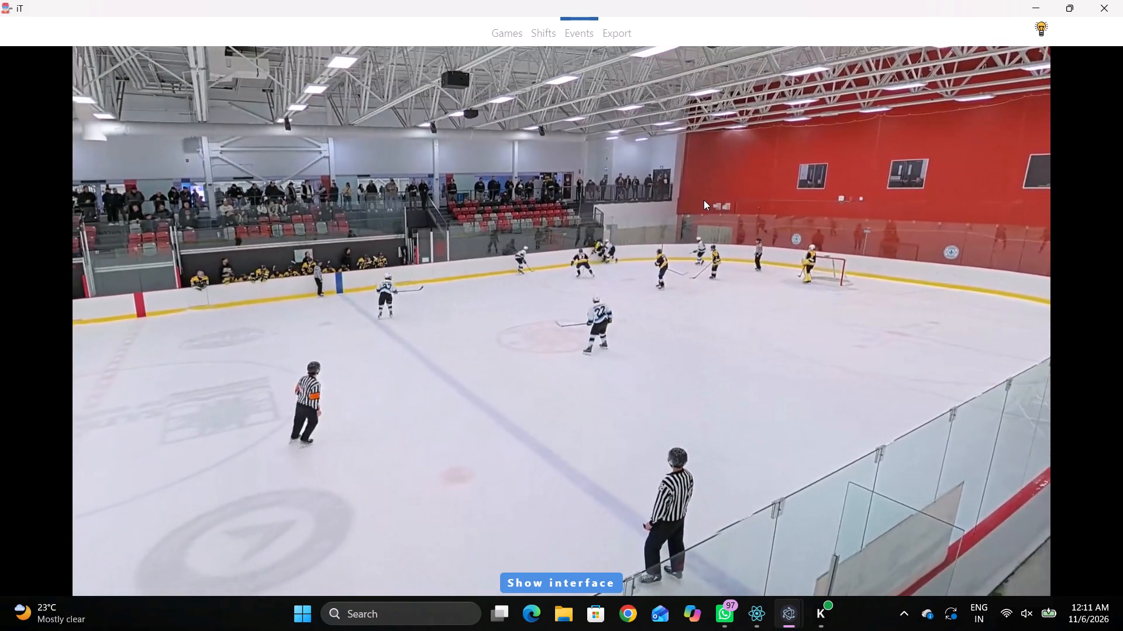
{"action": "key", "text": "space"}
{"action": "key", "text": "space"}
{"action": "key", "text": "space"}
{"action": "key", "text": "space"}
{"action": "key", "text": "space"}
{"action": "key", "text": "space"}
{"action": "key", "text": "space"}
{"action": "key", "text": "space"}
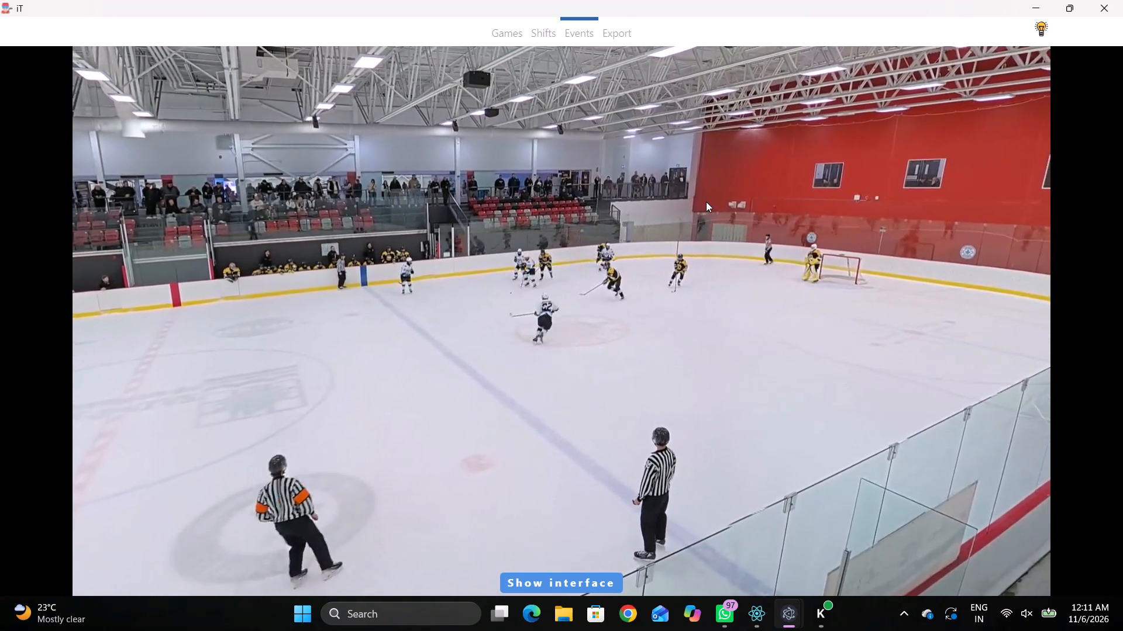
{"action": "key", "text": "space"}
Return to the moment of the Home pass and log a Pass by Away player 15, marked off the upper Home faceoff circle towards the blue line.
{"action": "type", "text": "q"}
{"action": "key", "text": "q"}
{"action": "key", "text": "q"}
{"action": "key", "text": "q"}
{"action": "type", "text": "qq"}
{"action": "key", "text": "q"}
{"action": "key", "text": "q"}
{"action": "key", "text": "q"}
{"action": "key", "text": "q"}
{"action": "right_click", "coordinate": [743, 189]}
{"action": "left_click", "coordinate": [745, 191]}
{"action": "right_click", "coordinate": [743, 191]}
{"action": "left_click", "coordinate": [750, 191]}
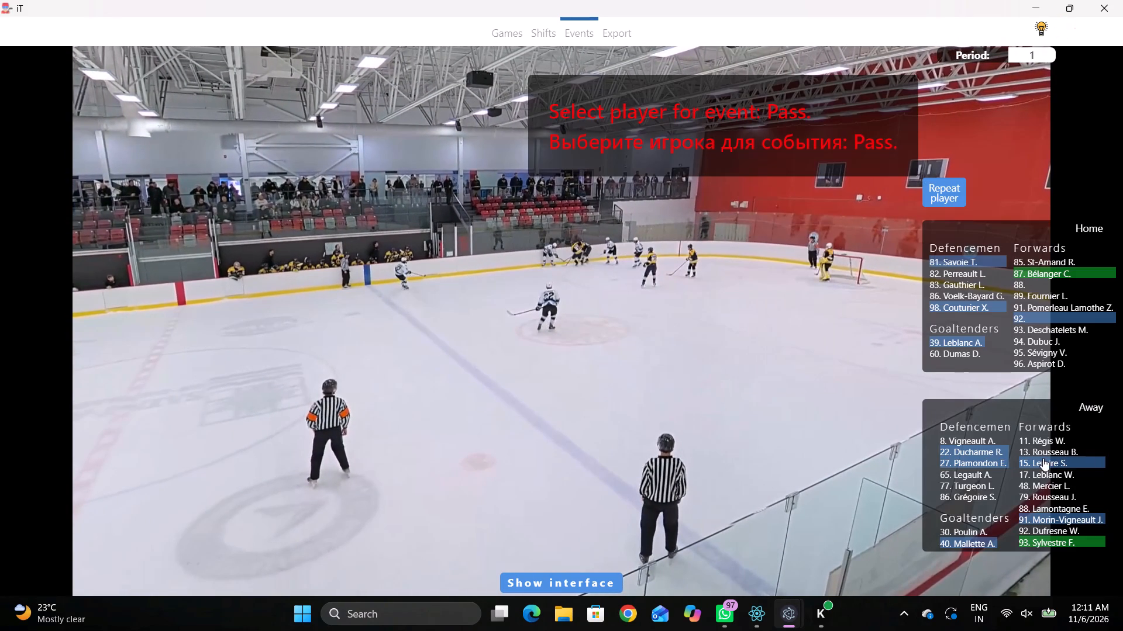
{"action": "left_click", "coordinate": [1043, 458]}
{"action": "left_click", "coordinate": [1029, 460]}
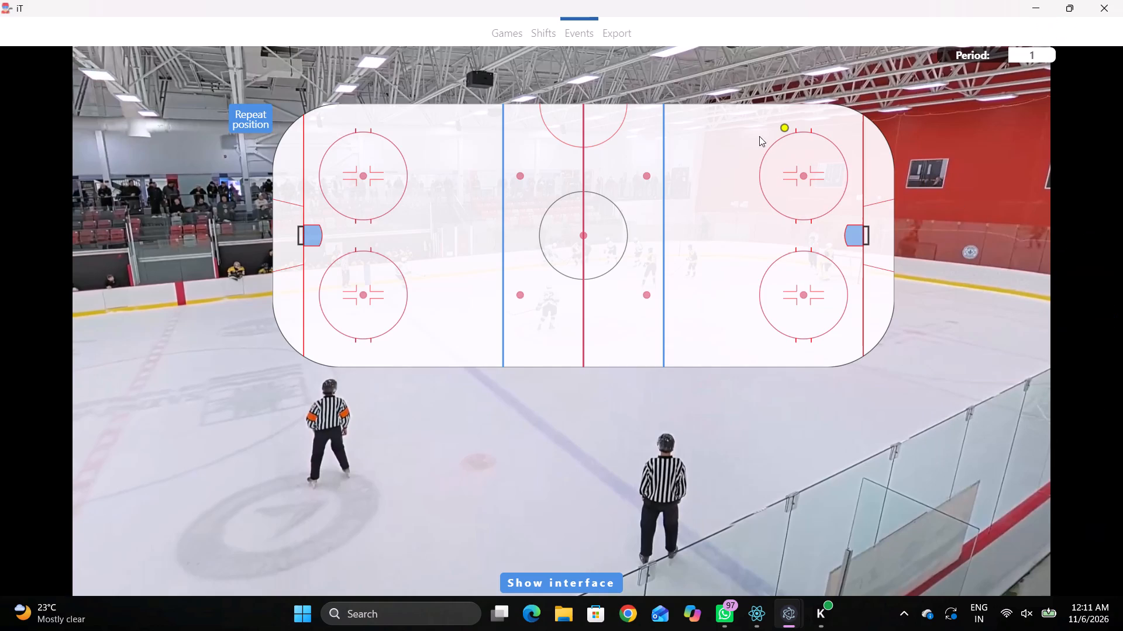
{"action": "left_click", "coordinate": [759, 136]}
Log Skating with the puck by Away player 91, marked between the upper Home faceoff circle and the blue line.
{"action": "key", "text": "r"}
{"action": "key", "text": "space"}
{"action": "key", "text": "space"}
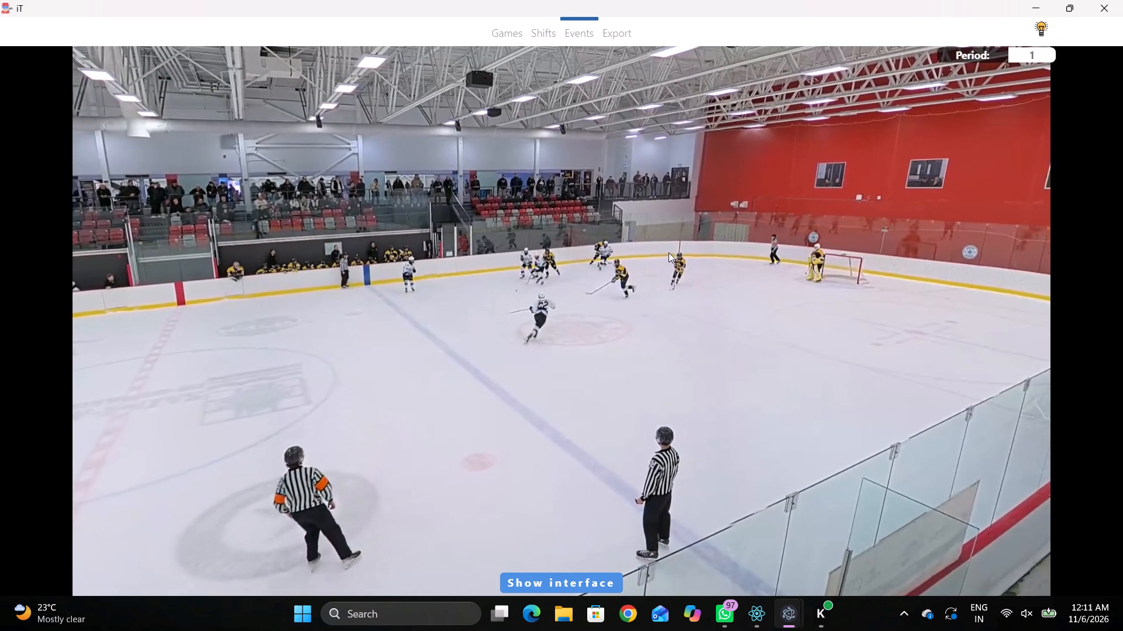
{"action": "key", "text": "space"}
{"action": "key", "text": "space"}
{"action": "right_click", "coordinate": [655, 217]}
{"action": "left_click", "coordinate": [695, 242]}
{"action": "left_click", "coordinate": [1039, 515]}
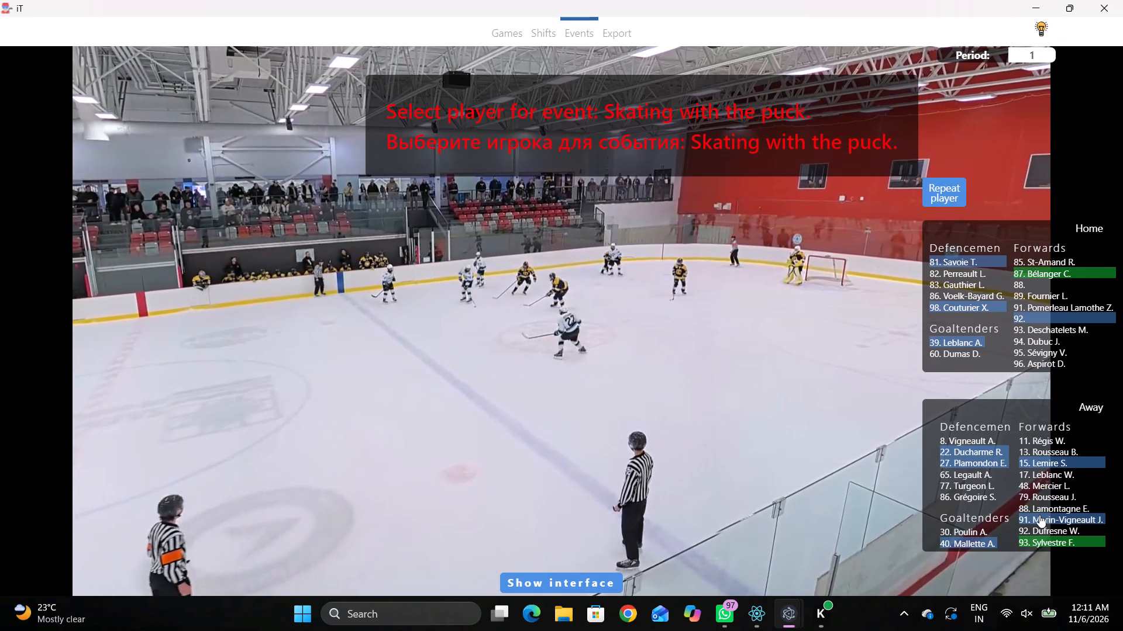
{"action": "left_click", "coordinate": [724, 168]}
Replay the play following Away player 91's skate with the puck and return to that logged event.
{"action": "key", "text": "space"}
{"action": "type", "text": "v"}
{"action": "key", "text": "space"}
{"action": "key", "text": "space"}
{"action": "key", "text": "space"}
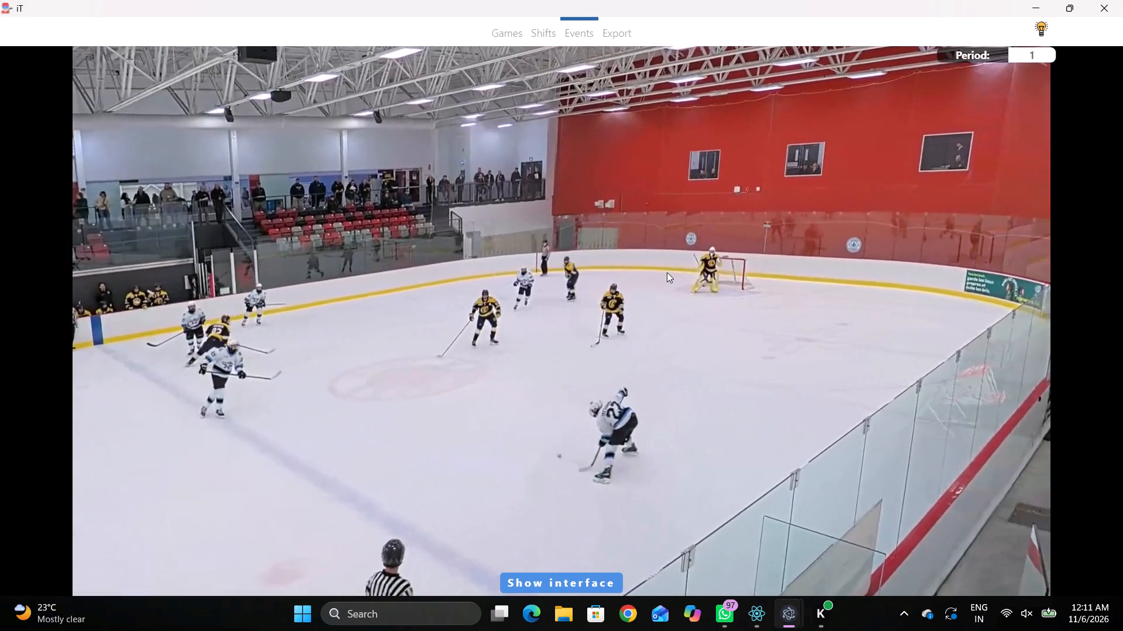
{"action": "key", "text": "space"}
{"action": "key", "text": "space"}
{"action": "key", "text": "shift+d"}
{"action": "left_click", "coordinate": [390, 457]}
{"action": "key", "text": "shift+d"}
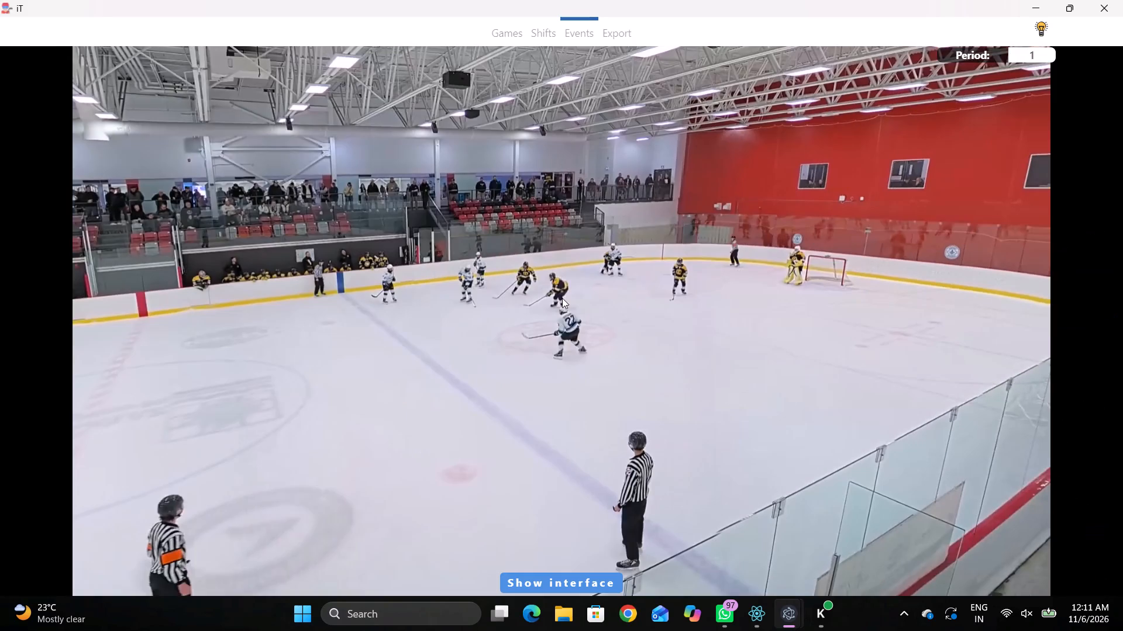
Log a Pass by the same Away player 91, marked between the upper Home faceoff circle and the blue line.
{"action": "key", "text": "space"}
{"action": "key", "text": "space"}
{"action": "key", "text": "space"}
{"action": "key", "text": "space"}
{"action": "right_click", "coordinate": [669, 272]}
{"action": "key", "text": "q"}
{"action": "left_click", "coordinate": [686, 280]}
{"action": "left_click", "coordinate": [970, 181]}
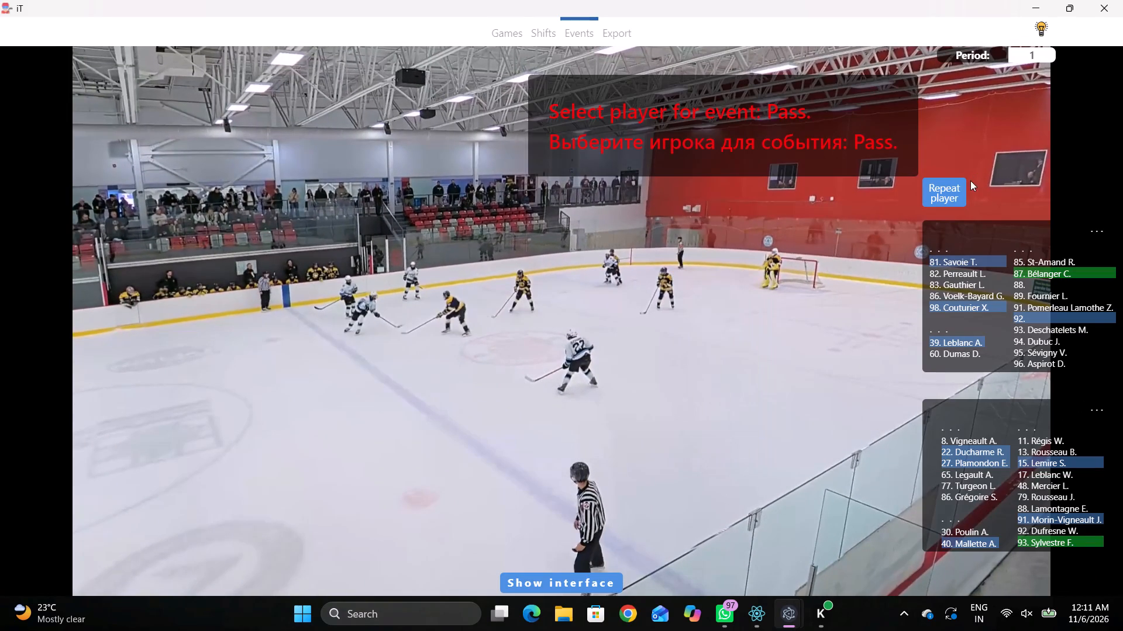
{"action": "left_click_drag", "start_coordinate": [962, 183], "coordinate": [951, 187]}
{"action": "left_click", "coordinate": [720, 171]}
Log Skating with the puck by Away player 27 at the pass arrival, marked between the lower Home faceoff circle and the blue line.
{"action": "key", "text": "space"}
{"action": "key", "text": "space"}
{"action": "key", "text": "space"}
{"action": "key", "text": "space"}
{"action": "right_click", "coordinate": [702, 249]}
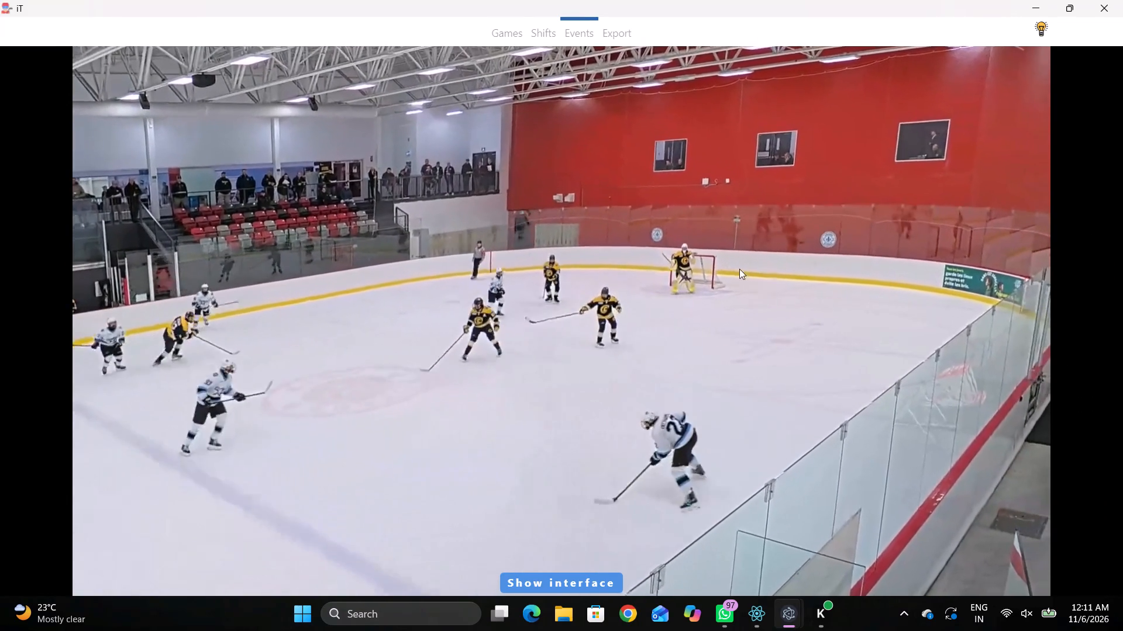
{"action": "key", "text": "space"}
{"action": "right_click", "coordinate": [732, 262]}
{"action": "left_click", "coordinate": [769, 279]}
{"action": "left_click", "coordinate": [945, 460]}
{"action": "left_click", "coordinate": [730, 320]}
Log a Pass by the same Away player 27, marked inside the blue-line-side edge of the lower Home faceoff circle.
{"action": "key", "text": "space"}
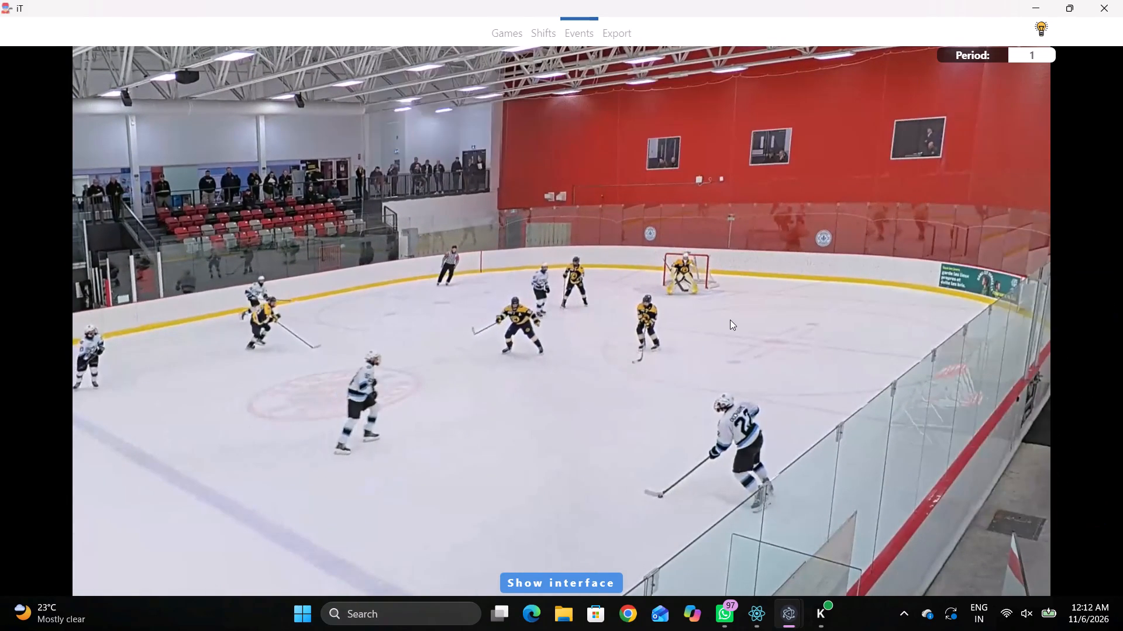
{"action": "key", "text": "space"}
{"action": "key", "text": "space"}
{"action": "key", "text": "space"}
{"action": "type", "text": "q"}
{"action": "key", "text": "q"}
{"action": "key", "text": "q"}
{"action": "key", "text": "q"}
{"action": "key", "text": "q"}
{"action": "left_click", "coordinate": [705, 318]}
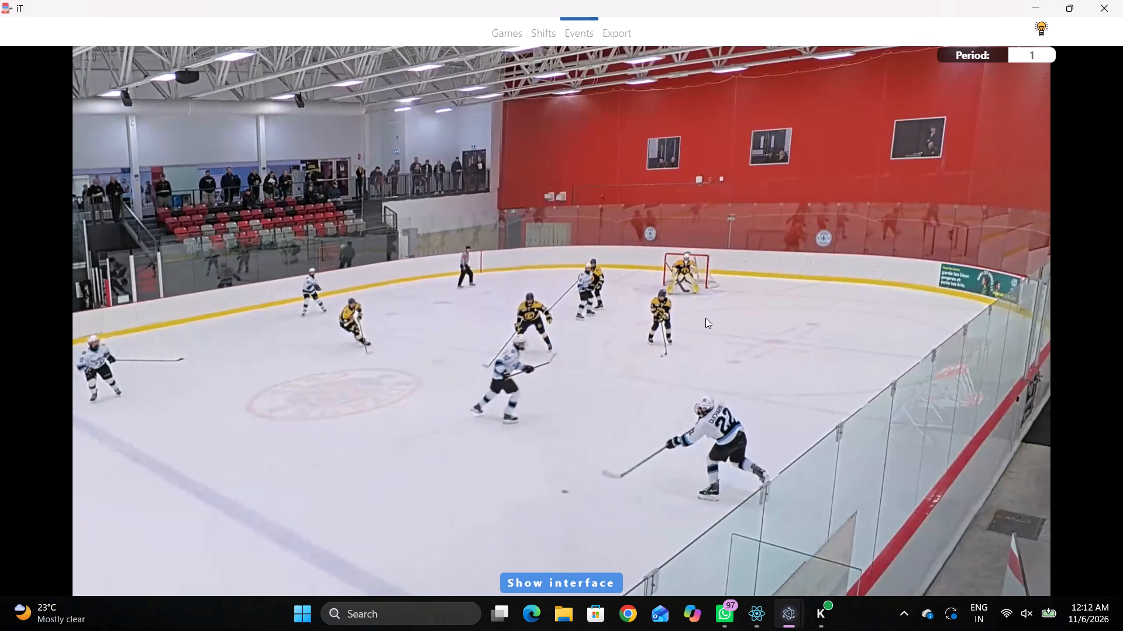
{"action": "right_click", "coordinate": [700, 300]}
{"action": "key", "text": "q"}
{"action": "left_click", "coordinate": [701, 304]}
{"action": "left_click", "coordinate": [926, 188]}
{"action": "left_click", "coordinate": [773, 289]}
Log Skating with the puck by Away player 27, marked just inside the Home blue line, level with the upper faceoff dot.
{"action": "key", "text": "space"}
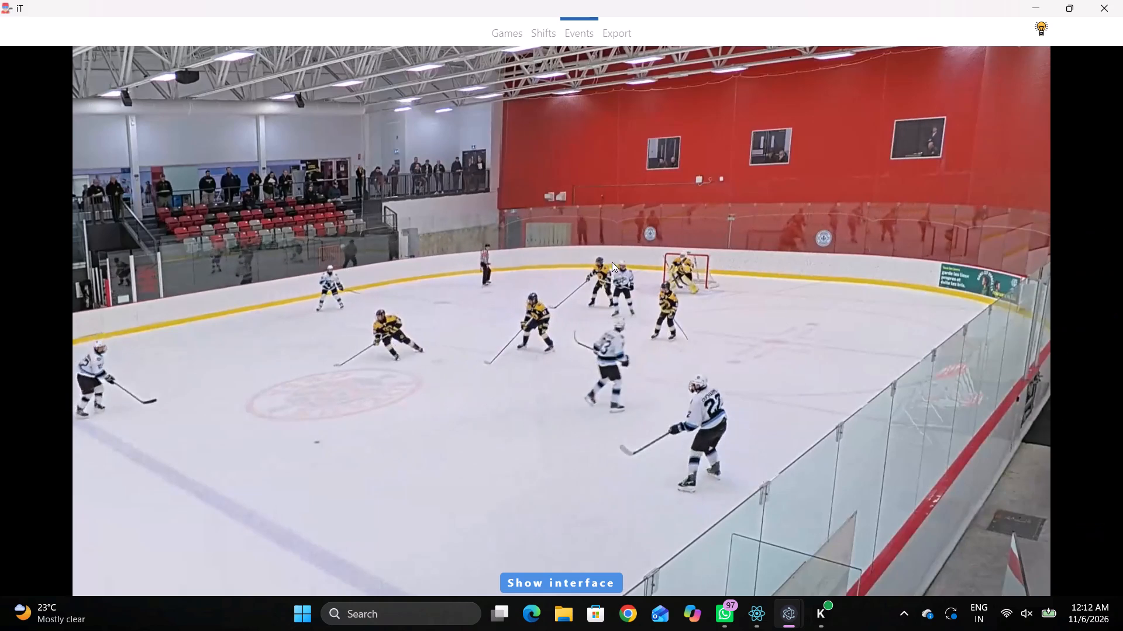
{"action": "key", "text": "space"}
{"action": "right_click_drag", "start_coordinate": [637, 238], "coordinate": [638, 244]}
{"action": "left_click", "coordinate": [691, 262]}
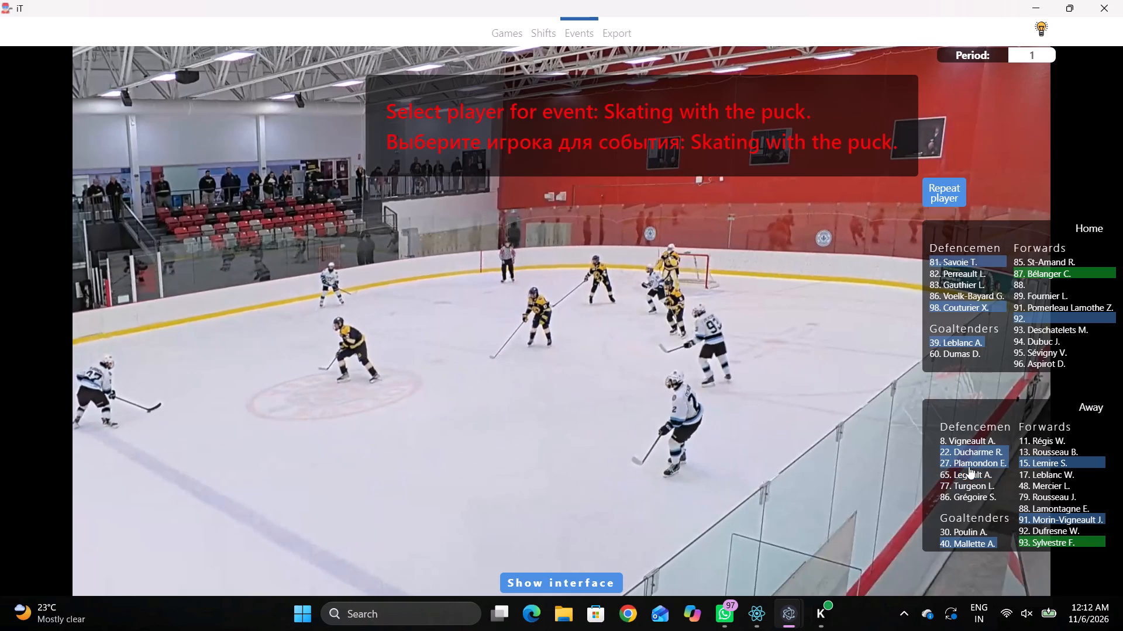
{"action": "left_click", "coordinate": [956, 462]}
{"action": "left_click", "coordinate": [693, 175]}
Reassign the Skating with the puck entry at 00:24:54:3 and the Pass at 00:24:54:8 to Away player 22.
{"action": "key", "text": "shift+d"}
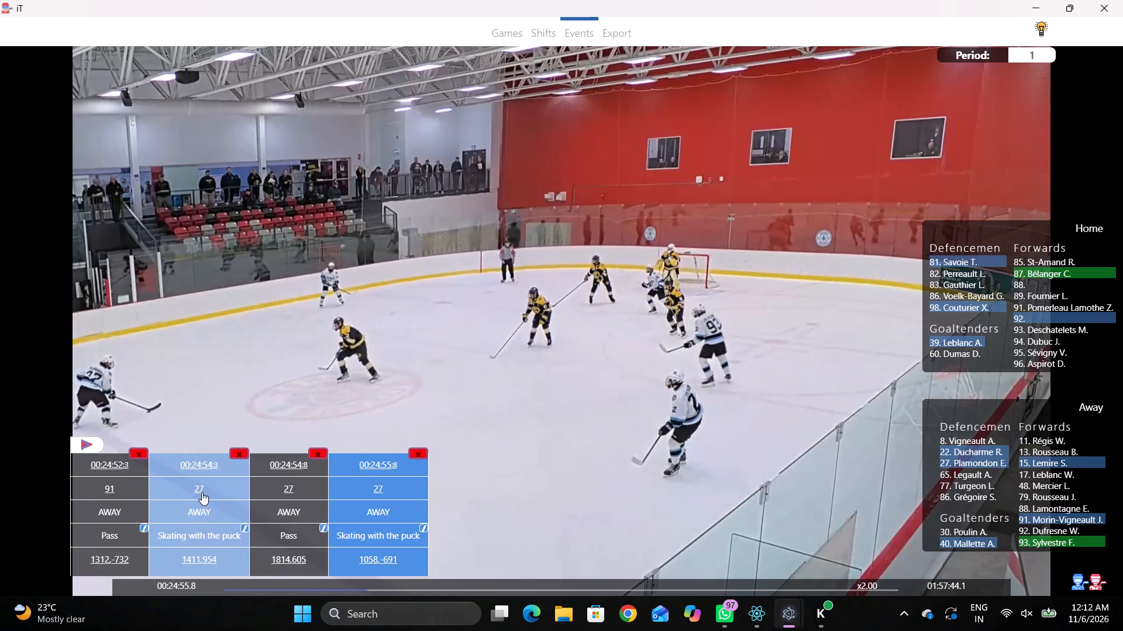
{"action": "left_click", "coordinate": [202, 492]}
{"action": "left_click", "coordinate": [966, 452]}
{"action": "left_click", "coordinate": [434, 479]}
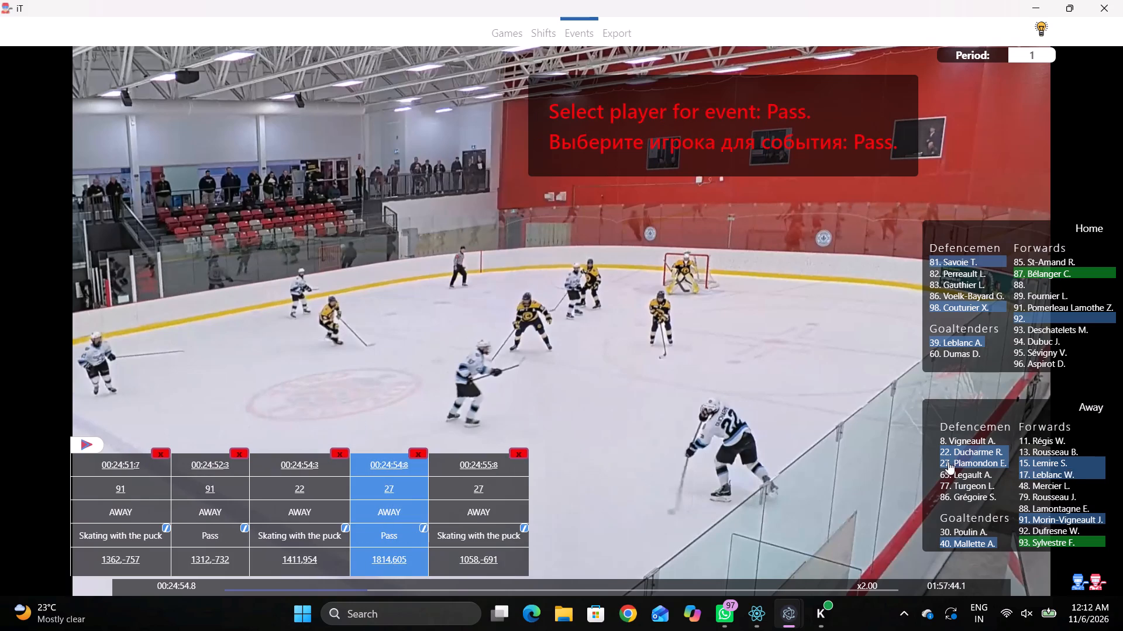
{"action": "left_click", "coordinate": [962, 454]}
{"action": "key", "text": "shift+d"}
Log a Pass by the same Away player 27, marked slightly above mid-ice between the Home blue line and the faceoff circles.
{"action": "key", "text": "space"}
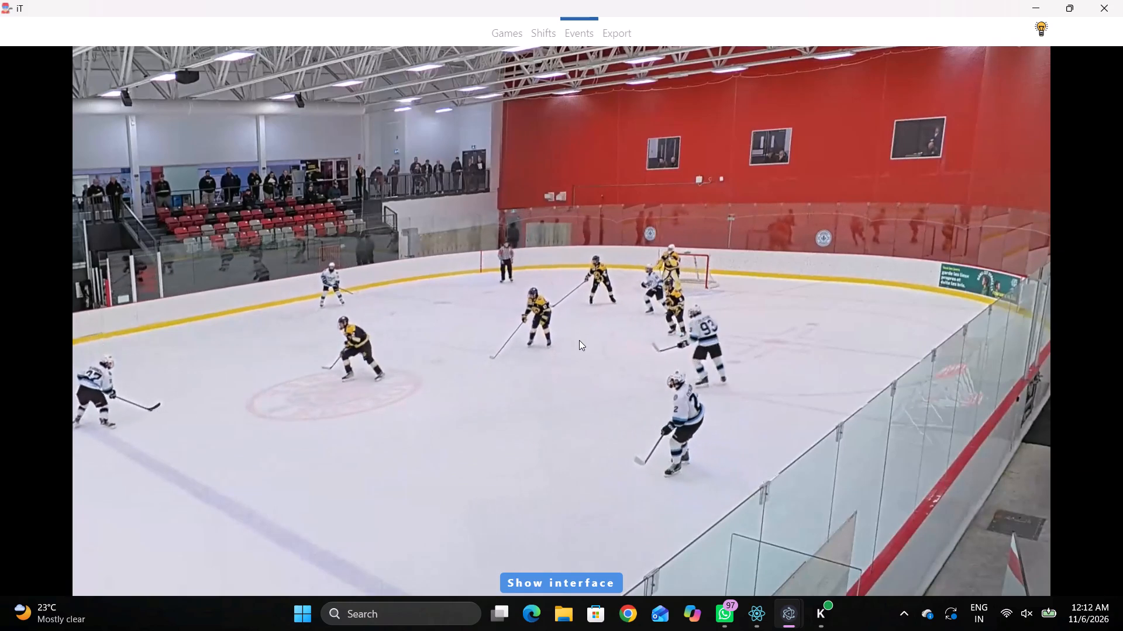
{"action": "key", "text": "space"}
{"action": "key", "text": "space"}
{"action": "key", "text": "space"}
{"action": "key", "text": "q"}
{"action": "key", "text": "q"}
{"action": "key", "text": "q"}
{"action": "key", "text": "q"}
{"action": "key", "text": "q"}
{"action": "key", "text": "q"}
{"action": "right_click", "coordinate": [719, 262]}
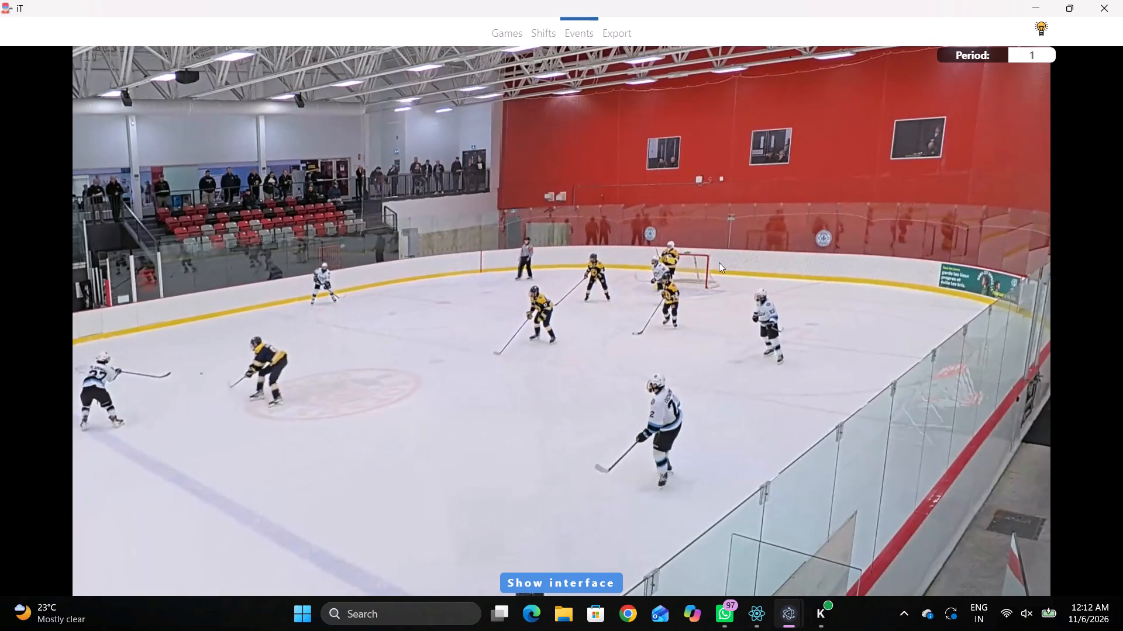
{"action": "key", "text": "q"}
{"action": "left_click", "coordinate": [743, 268]}
{"action": "left_click", "coordinate": [948, 189]}
{"action": "left_click", "coordinate": [735, 217]}
Log Skating with the puck by Away player 15, marked near the upper boards beside the upper Home faceoff circle.
{"action": "key", "text": "space"}
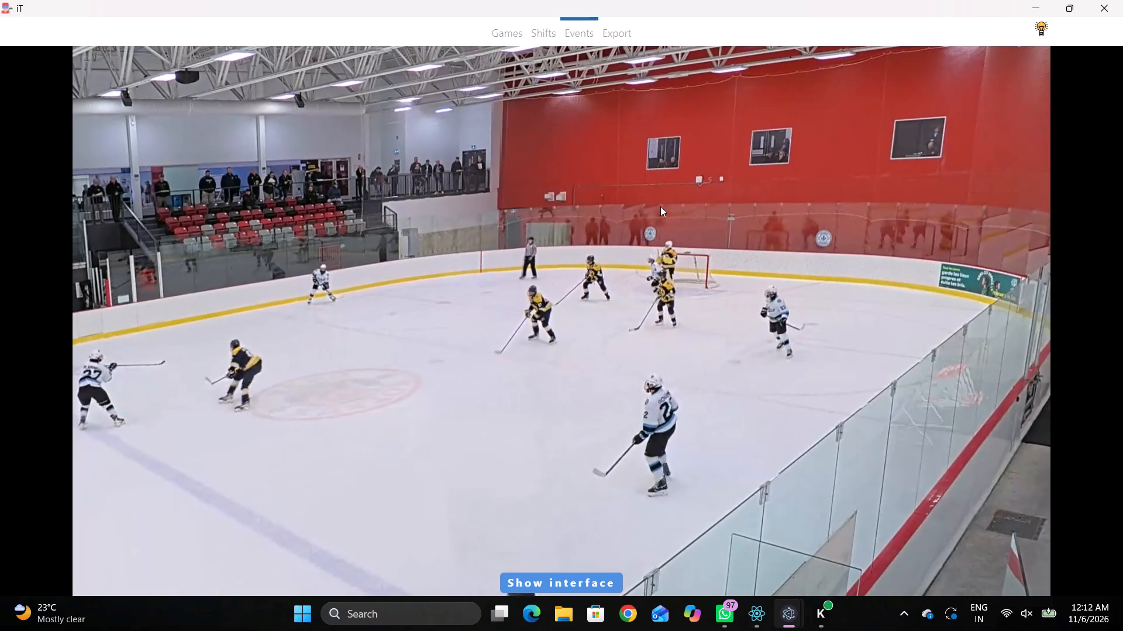
{"action": "key", "text": "space"}
{"action": "right_click", "coordinate": [696, 195]}
{"action": "left_click", "coordinate": [738, 218]}
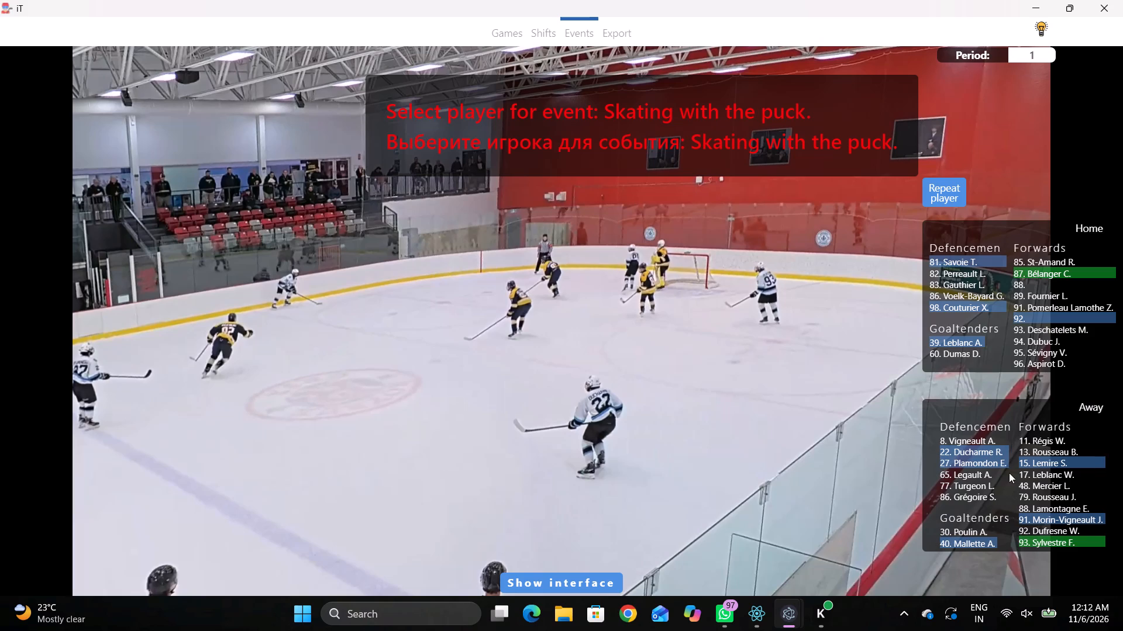
{"action": "left_click", "coordinate": [1045, 459]}
{"action": "left_click", "coordinate": [763, 122]}
Log a Pass by the same Away player 15, marked near the upper boards between the blue line and the upper Home faceoff circle.
{"action": "key", "text": "r"}
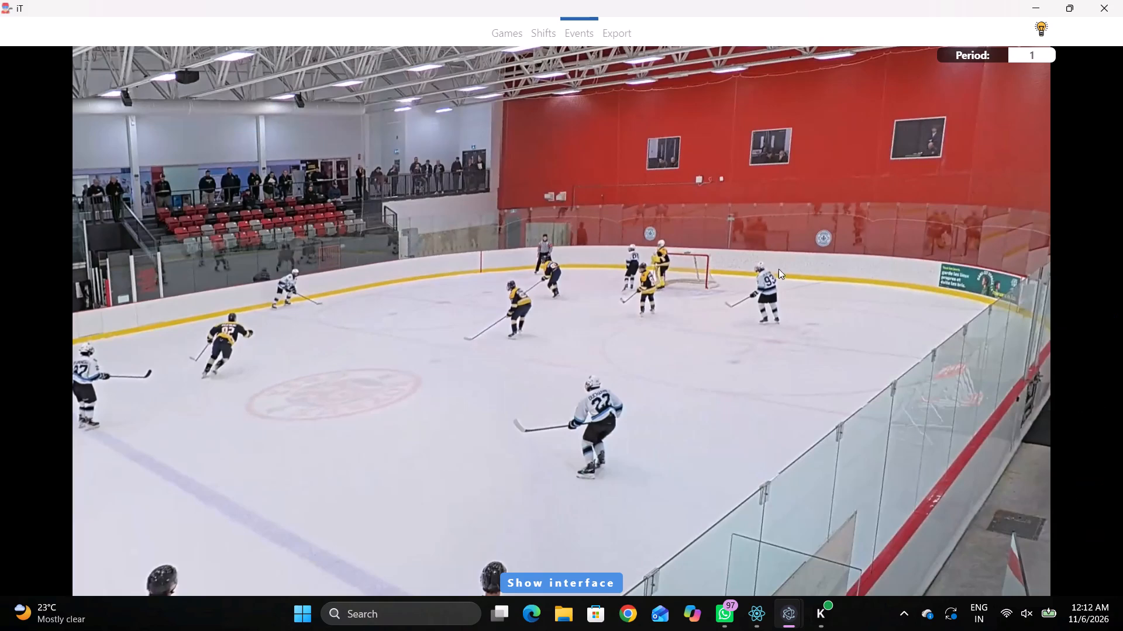
{"action": "key", "text": "space"}
{"action": "key", "text": "space"}
{"action": "type", "text": "q"}
{"action": "key", "text": "q"}
{"action": "key", "text": "q"}
{"action": "right_click", "coordinate": [790, 259]}
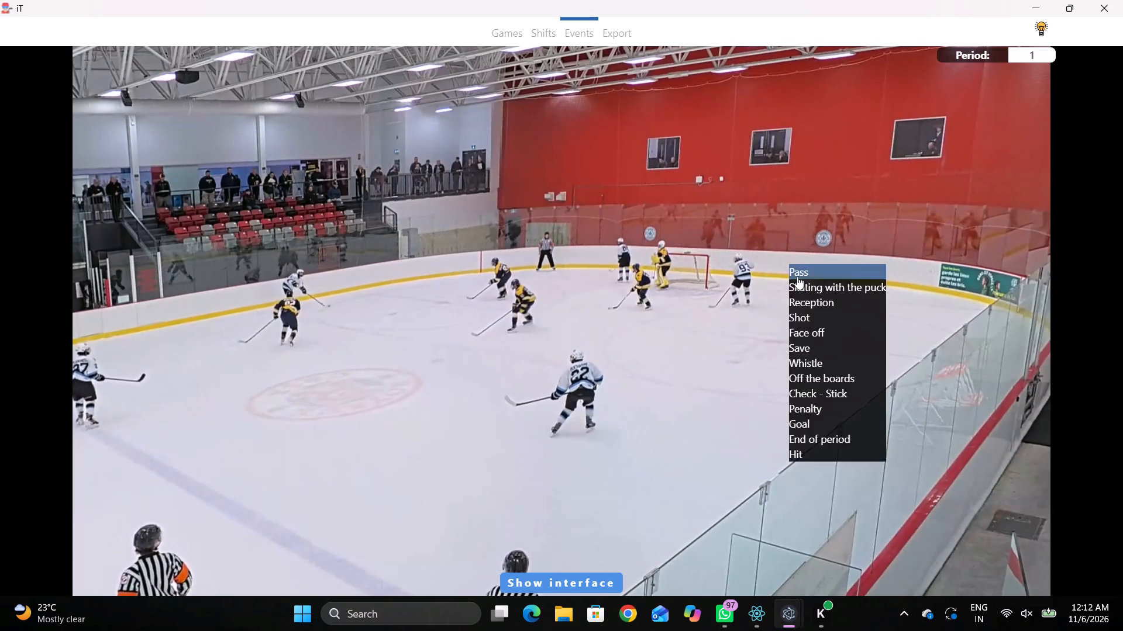
{"action": "left_click", "coordinate": [797, 276]}
{"action": "left_click", "coordinate": [946, 190]}
{"action": "left_click", "coordinate": [744, 130]}
Log an On Goal shot with the repeated Away player 15, marked at the inner blue-line side of the lower Home faceoff circle.
{"action": "key", "text": "space"}
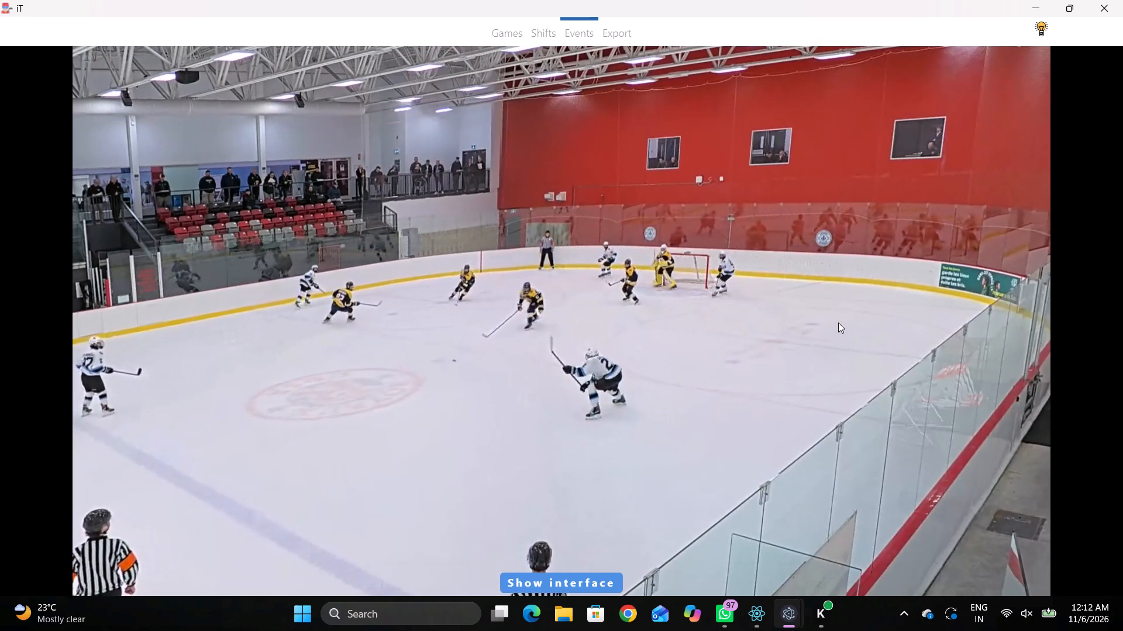
{"action": "key", "text": "space"}
{"action": "key", "text": "space"}
{"action": "key", "text": "space"}
{"action": "type", "text": "q"}
{"action": "key", "text": "q"}
{"action": "key", "text": "q"}
{"action": "key", "text": "q"}
{"action": "key", "text": "q"}
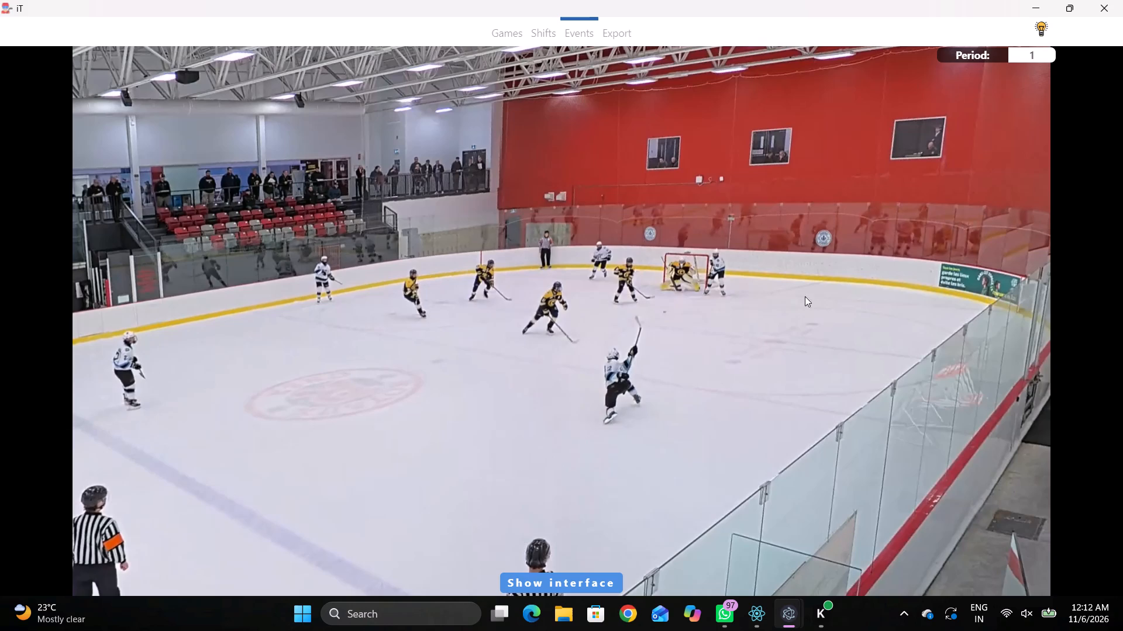
{"action": "key", "text": "q"}
{"action": "key", "text": "q"}
{"action": "right_click", "coordinate": [786, 275]}
{"action": "key", "text": "space"}
{"action": "key", "text": "space"}
{"action": "right_click", "coordinate": [752, 287]}
{"action": "left_click", "coordinate": [774, 335]}
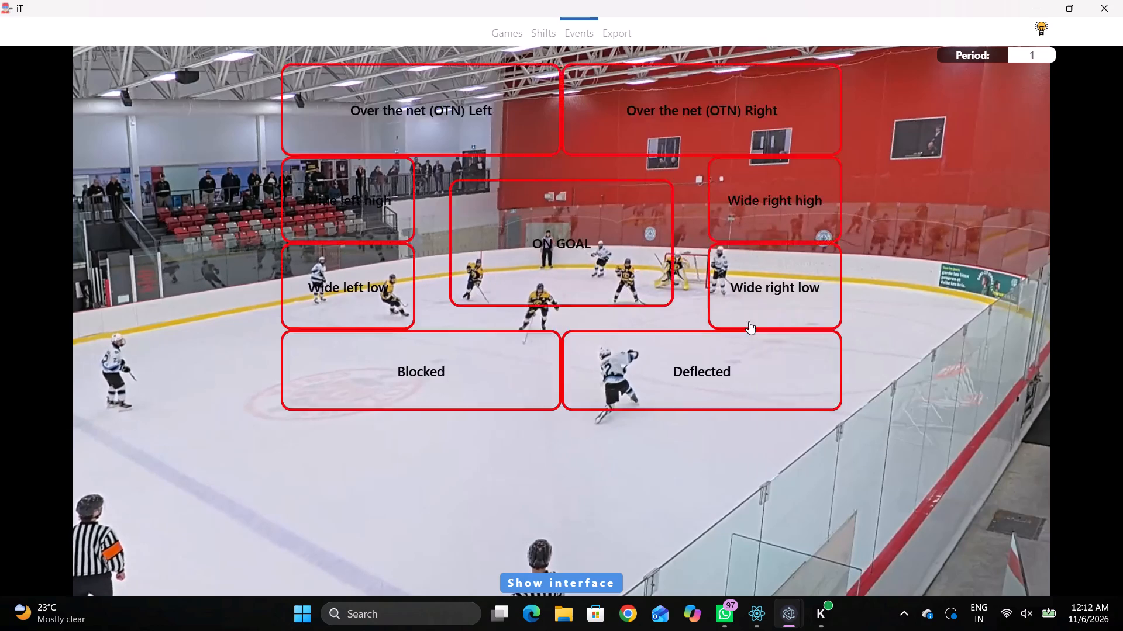
{"action": "left_click", "coordinate": [605, 256]}
{"action": "left_click", "coordinate": [941, 193]}
{"action": "left_click", "coordinate": [767, 256]}
Reassign the Shot Attempt - On Goal entry at 00:24:58:9 to Away player 22.
{"action": "key", "text": "shift+d"}
{"action": "left_click", "coordinate": [377, 486]}
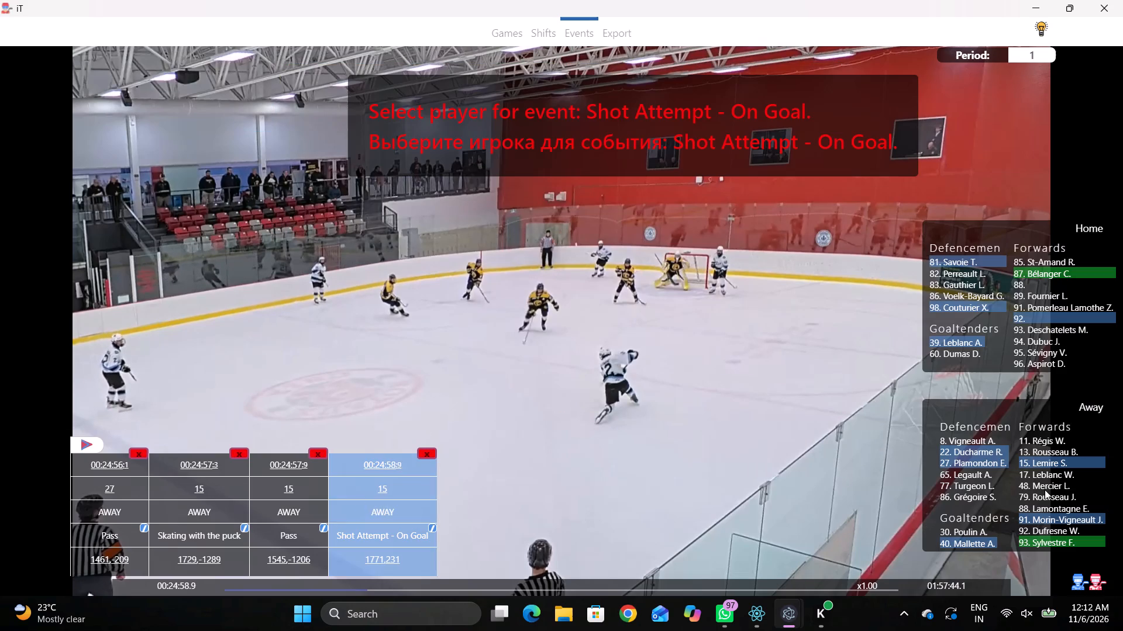
{"action": "left_click", "coordinate": [938, 453]}
{"action": "left_click", "coordinate": [950, 448]}
{"action": "key", "text": "shift+d"}
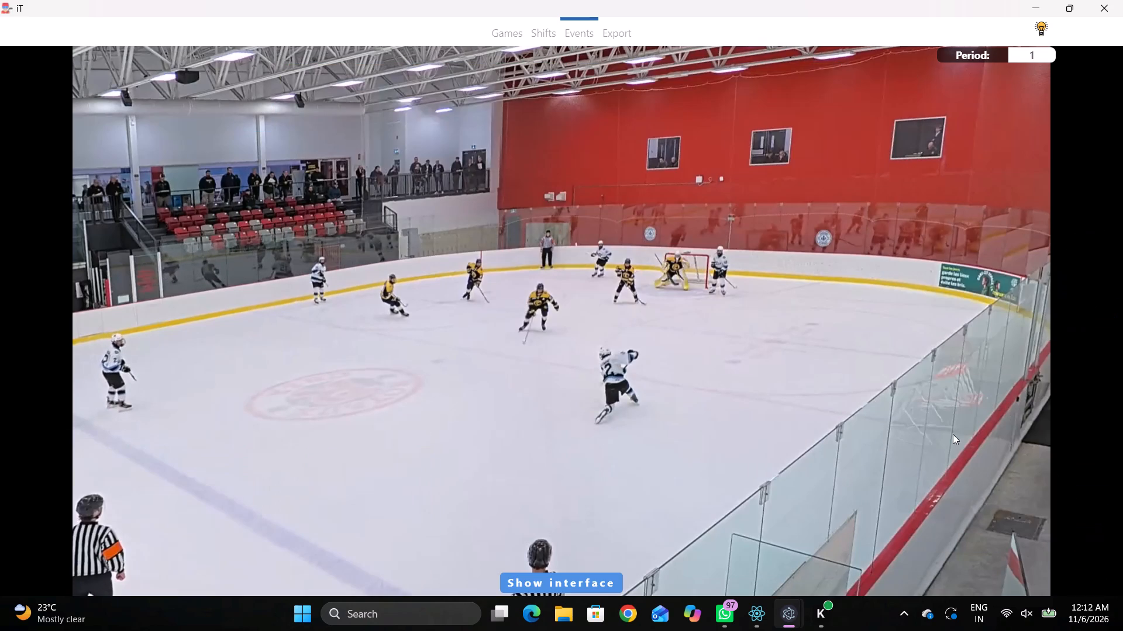
Log a Save with its details by Home goaltender 39, marked in the Home crease.
{"action": "key", "text": "space"}
{"action": "key", "text": "space"}
{"action": "right_click", "coordinate": [739, 291]}
{"action": "key", "text": "q"}
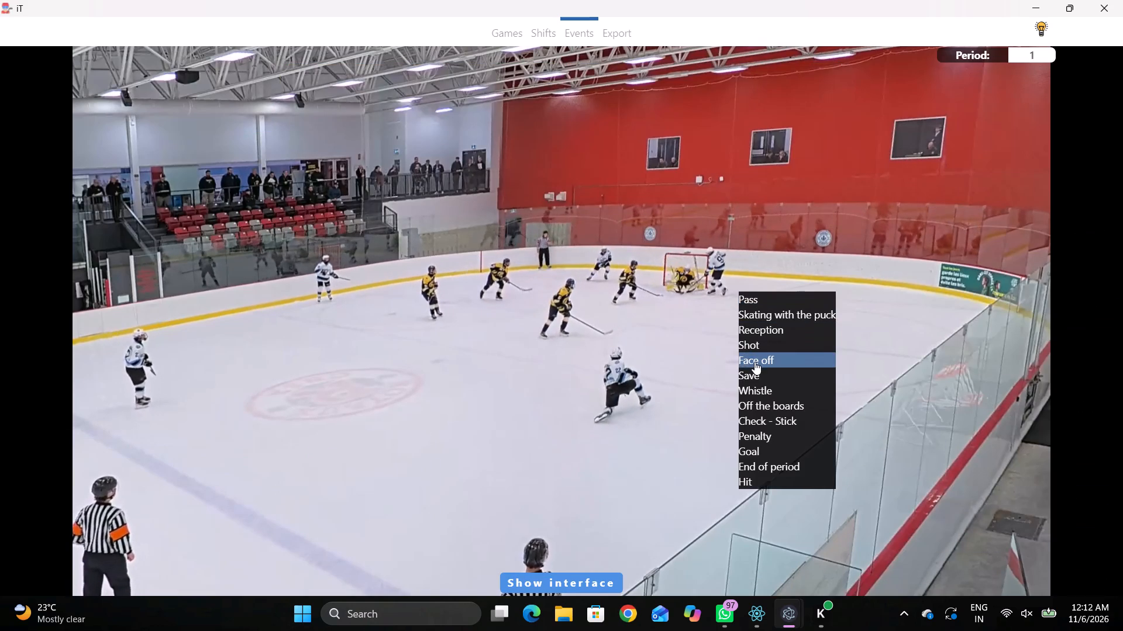
{"action": "left_click", "coordinate": [752, 372]}
{"action": "left_click", "coordinate": [649, 326]}
{"action": "left_click_drag", "start_coordinate": [637, 327], "coordinate": [631, 329]}
{"action": "left_click", "coordinate": [720, 320]}
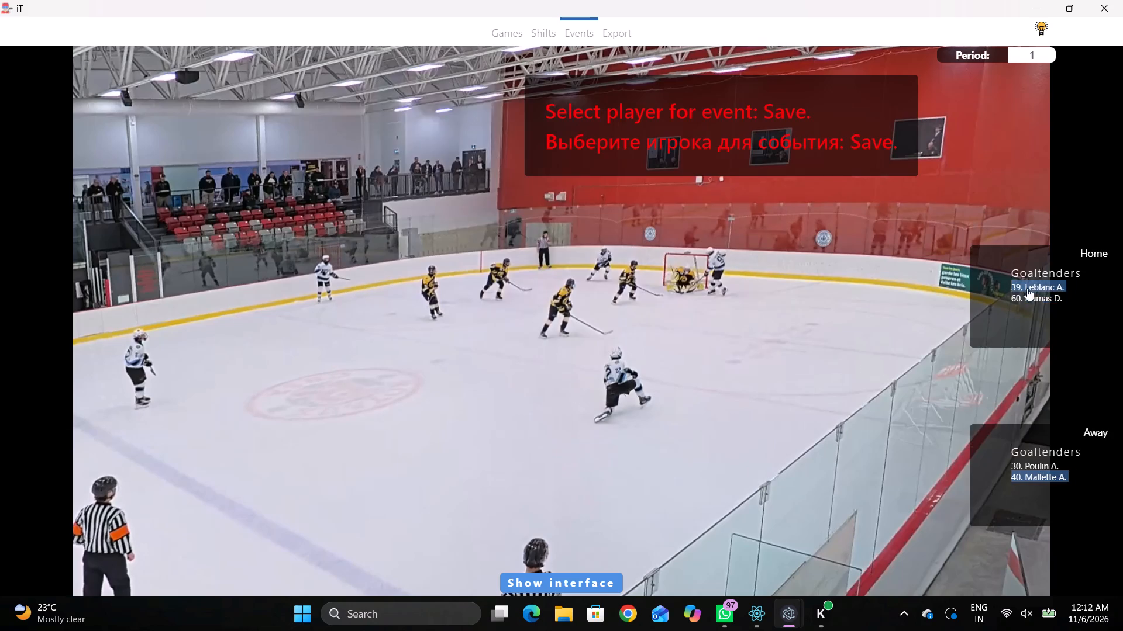
{"action": "left_click", "coordinate": [1027, 286]}
{"action": "left_click", "coordinate": [855, 242]}
Log Skating with the puck by Away player 22, marked between the lower Home faceoff circle and the blue line.
{"action": "key", "text": "space"}
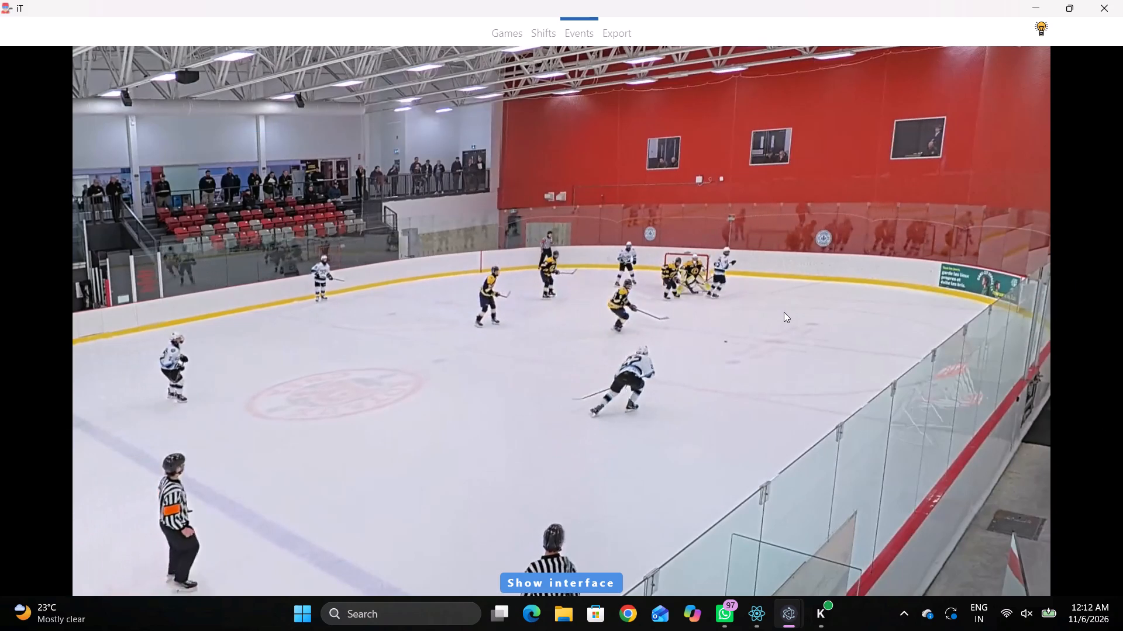
{"action": "key", "text": "v"}
{"action": "key", "text": "space"}
{"action": "right_click_drag", "start_coordinate": [784, 258], "coordinate": [789, 271]}
{"action": "left_click", "coordinate": [857, 293]}
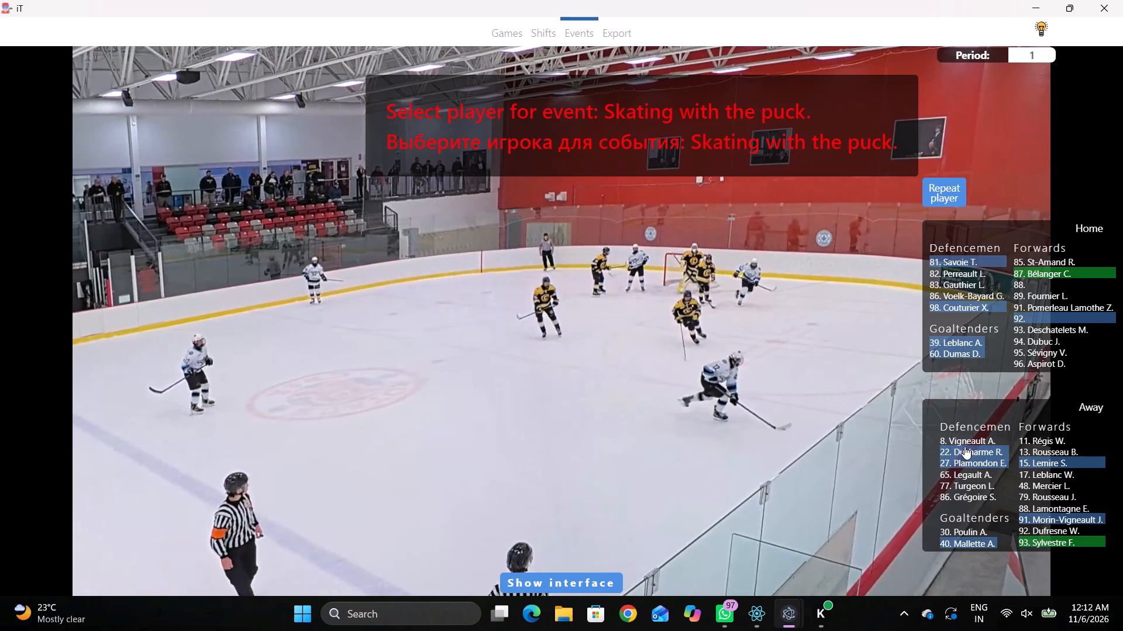
{"action": "left_click_drag", "start_coordinate": [962, 448], "coordinate": [953, 443]}
{"action": "left_click_drag", "start_coordinate": [778, 306], "coordinate": [773, 308]}
{"action": "right_click", "coordinate": [769, 292]}
{"action": "left_click", "coordinate": [822, 318]}
{"action": "left_click", "coordinate": [960, 449]}
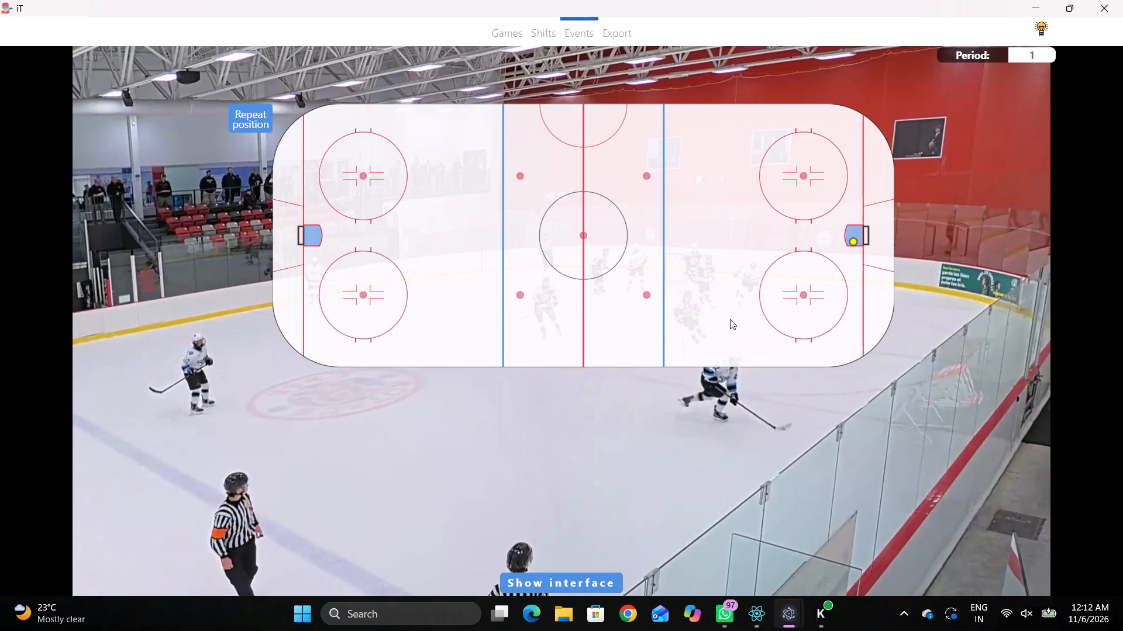
{"action": "left_click", "coordinate": [730, 319]}
Log a Pass by the same Away player 22, marked just outside the lower Home faceoff circle towards the blue line and boards.
{"action": "key", "text": "space"}
{"action": "key", "text": "space"}
{"action": "key", "text": "space"}
{"action": "key", "text": "space"}
{"action": "type", "text": "qq"}
{"action": "key", "text": "q"}
{"action": "key", "text": "q"}
{"action": "key", "text": "q"}
{"action": "key", "text": "q"}
{"action": "right_click", "coordinate": [791, 261]}
{"action": "left_click", "coordinate": [804, 266]}
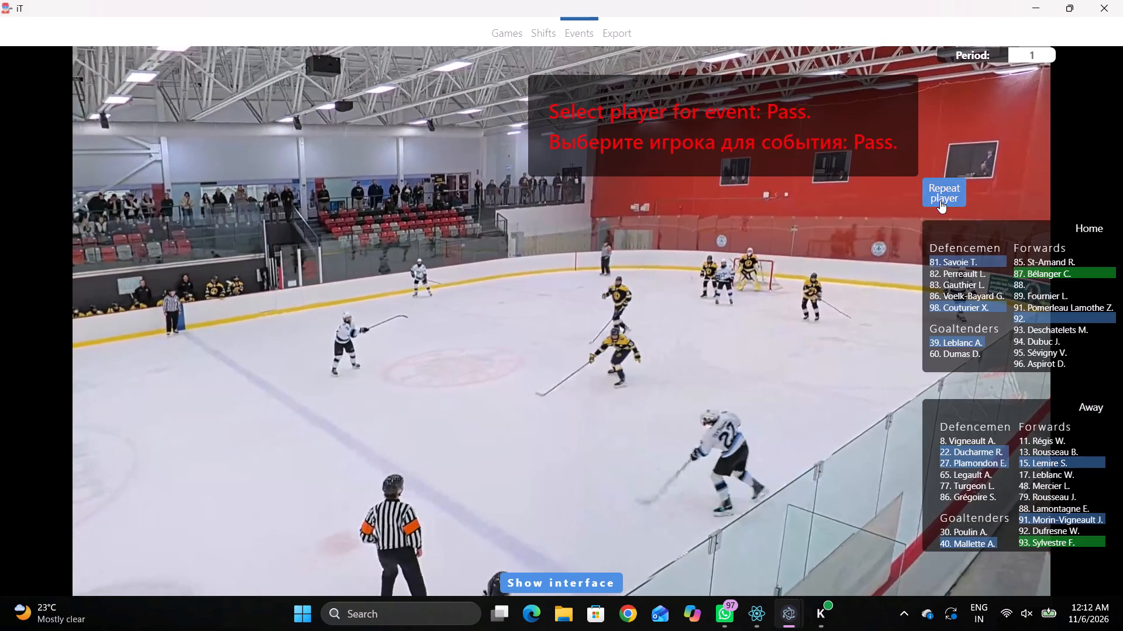
{"action": "left_click", "coordinate": [940, 199]}
{"action": "left_click", "coordinate": [756, 330]}
Log a Pass by Away player 27, marked just inside the Home blue line slightly above mid-ice.
{"action": "key", "text": "space"}
{"action": "key", "text": "space"}
{"action": "right_click", "coordinate": [694, 273]}
{"action": "left_click", "coordinate": [739, 293]}
{"action": "right_click", "coordinate": [736, 291]}
{"action": "left_click", "coordinate": [735, 292]}
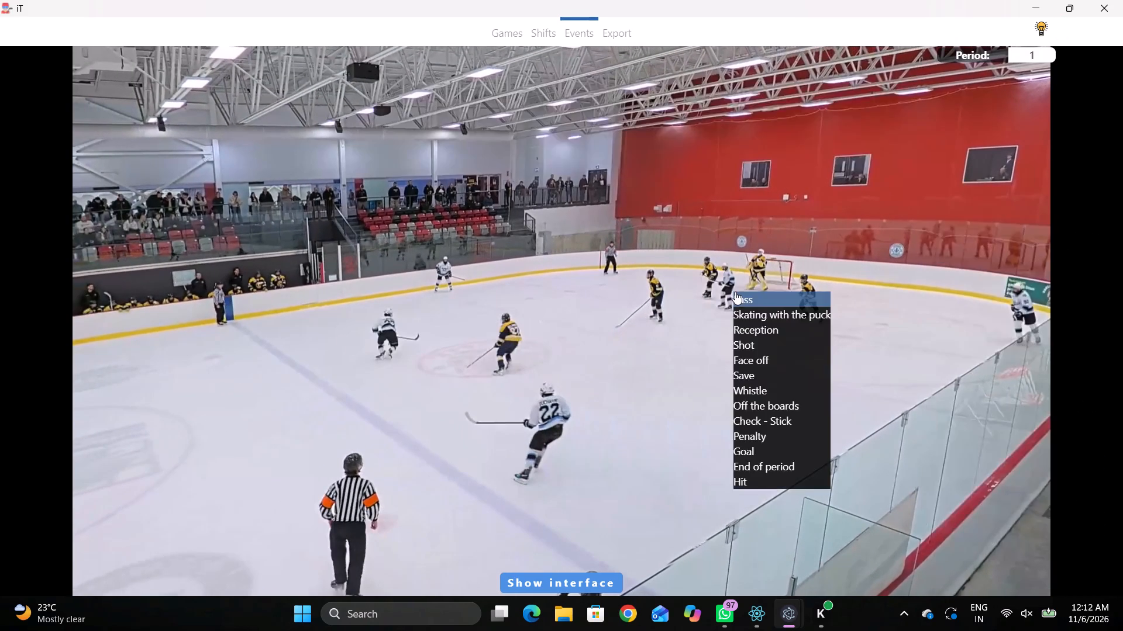
{"action": "left_click", "coordinate": [945, 467]}
{"action": "left_click", "coordinate": [693, 213]}
{"action": "key", "text": "space"}
{"action": "key", "text": "space"}
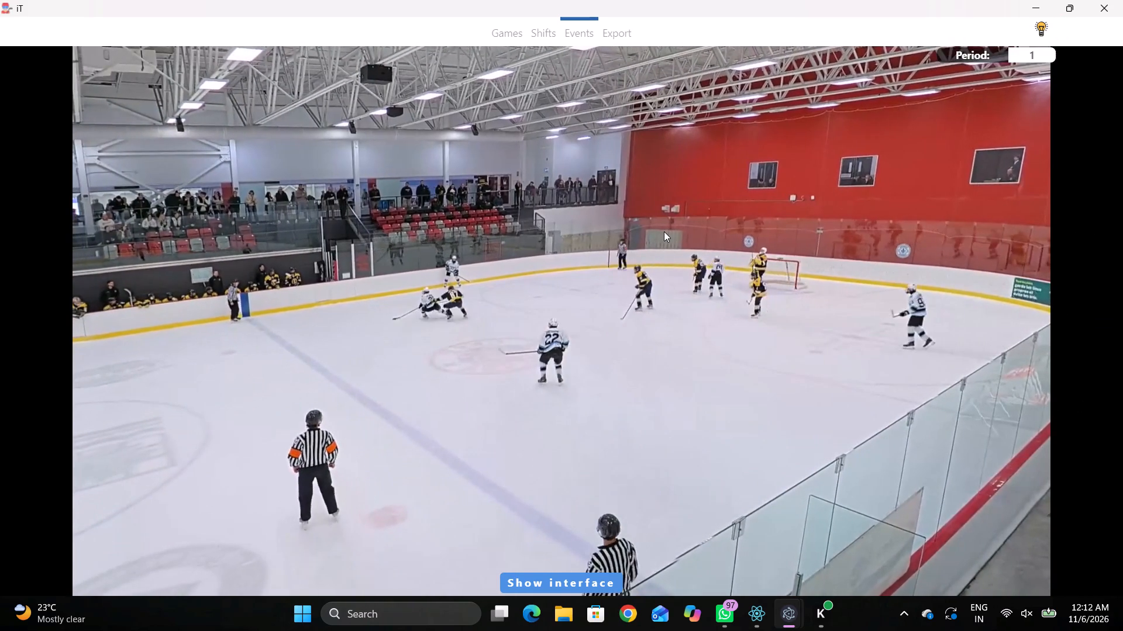
Log a Pass by the same Away player 27, marked just outside the upper Home faceoff circle towards the blue line.
{"action": "key", "text": "space"}
{"action": "key", "text": "space"}
{"action": "key", "text": "space"}
{"action": "key", "text": "space"}
{"action": "type", "text": "q"}
{"action": "key", "text": "q"}
{"action": "key", "text": "q"}
{"action": "key", "text": "q"}
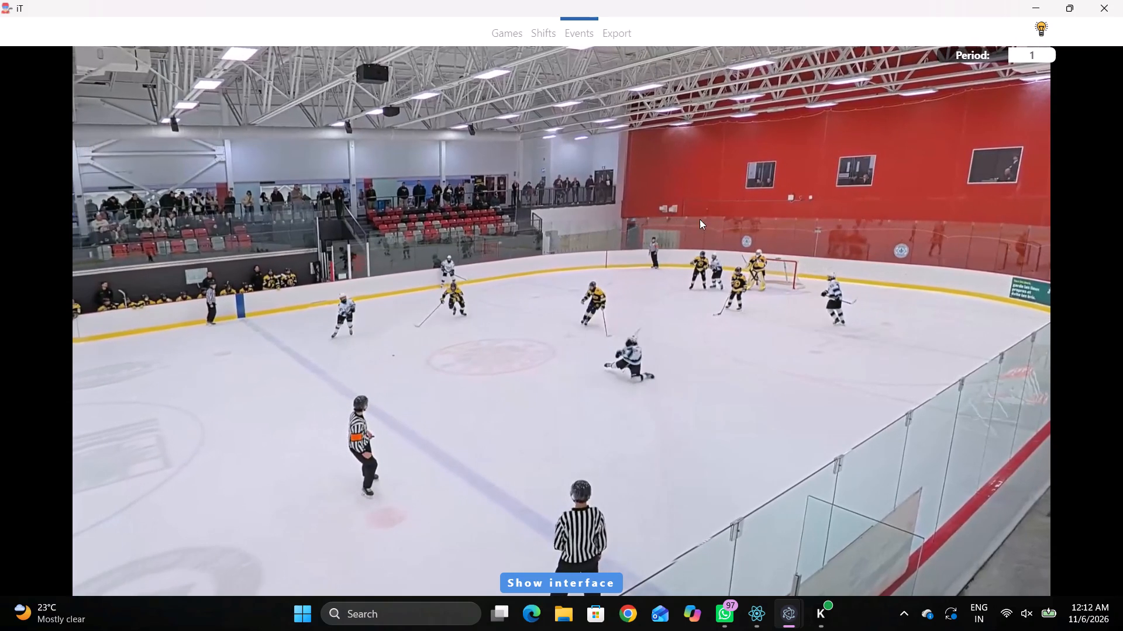
{"action": "key", "text": "q"}
{"action": "key", "text": "q"}
{"action": "left_click", "coordinate": [712, 214]}
{"action": "right_click", "coordinate": [712, 214]}
{"action": "left_click", "coordinate": [712, 214]}
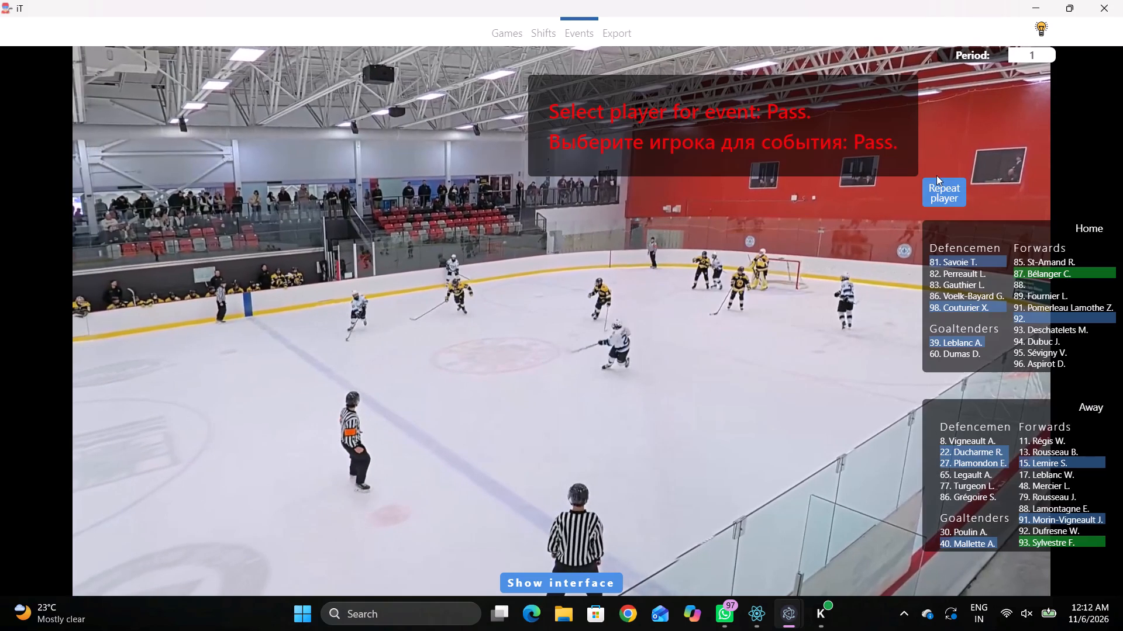
{"action": "left_click", "coordinate": [939, 181]}
{"action": "left_click", "coordinate": [732, 189]}
Change the type of Away player 27's 00:25:03 Pass event to Skating with the puck.
{"action": "key", "text": "shift+d"}
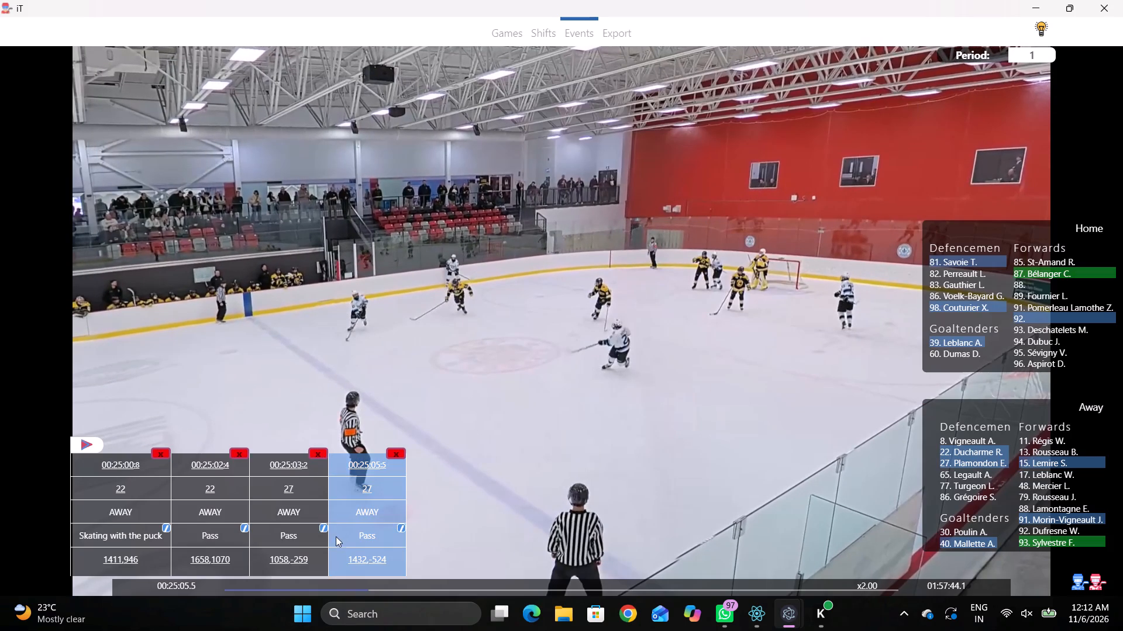
{"action": "left_click", "coordinate": [326, 532]}
{"action": "left_click", "coordinate": [460, 313]}
{"action": "left_click", "coordinate": [426, 360]}
{"action": "left_click", "coordinate": [725, 354]}
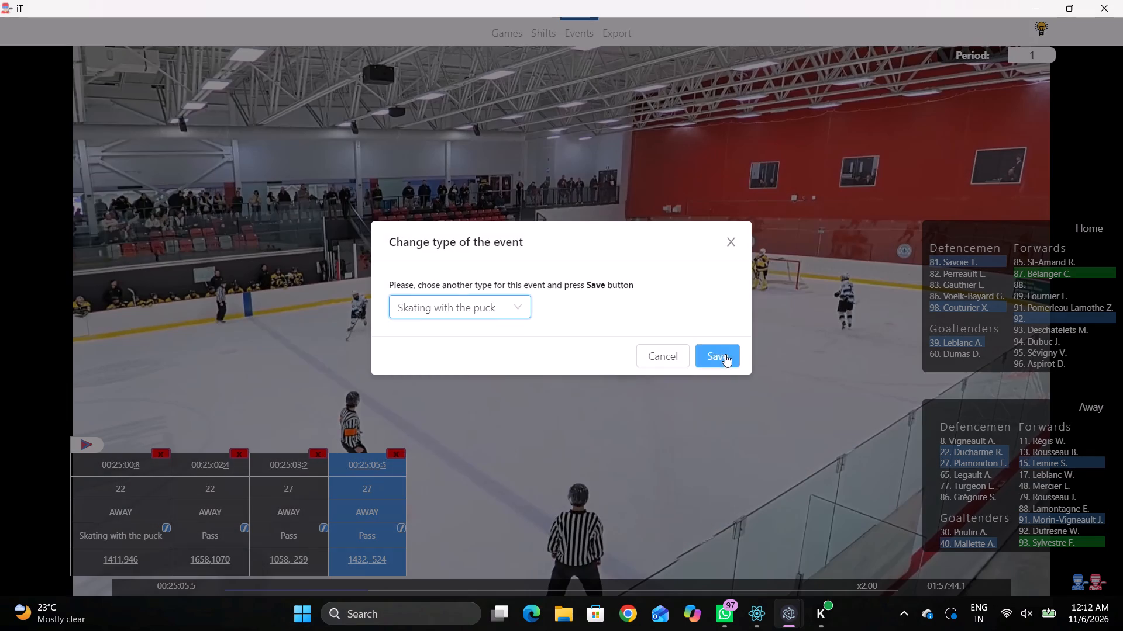
Log Skating with the puck by Away player 22, marked just outside the lower Home faceoff circle towards the blue line.
{"action": "key", "text": "shift+d"}
{"action": "key", "text": "r"}
{"action": "key", "text": "space"}
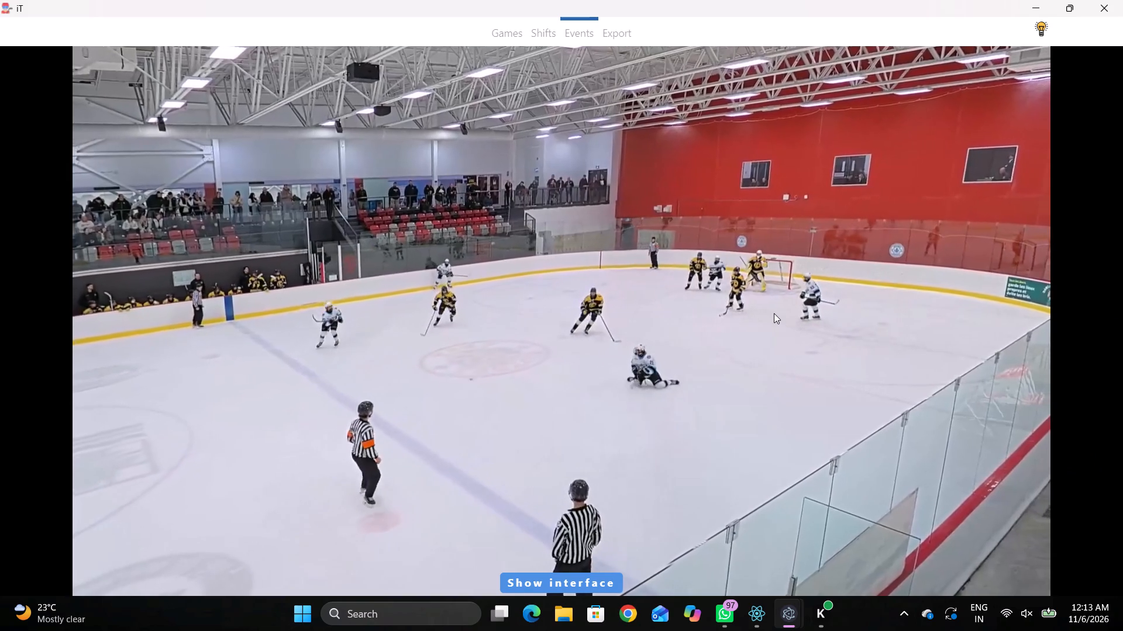
{"action": "key", "text": "space"}
{"action": "key", "text": "space"}
{"action": "key", "text": "space"}
{"action": "key", "text": "space"}
{"action": "right_click_drag", "start_coordinate": [720, 256], "coordinate": [711, 260]}
{"action": "key", "text": "space"}
{"action": "left_click", "coordinate": [741, 280]}
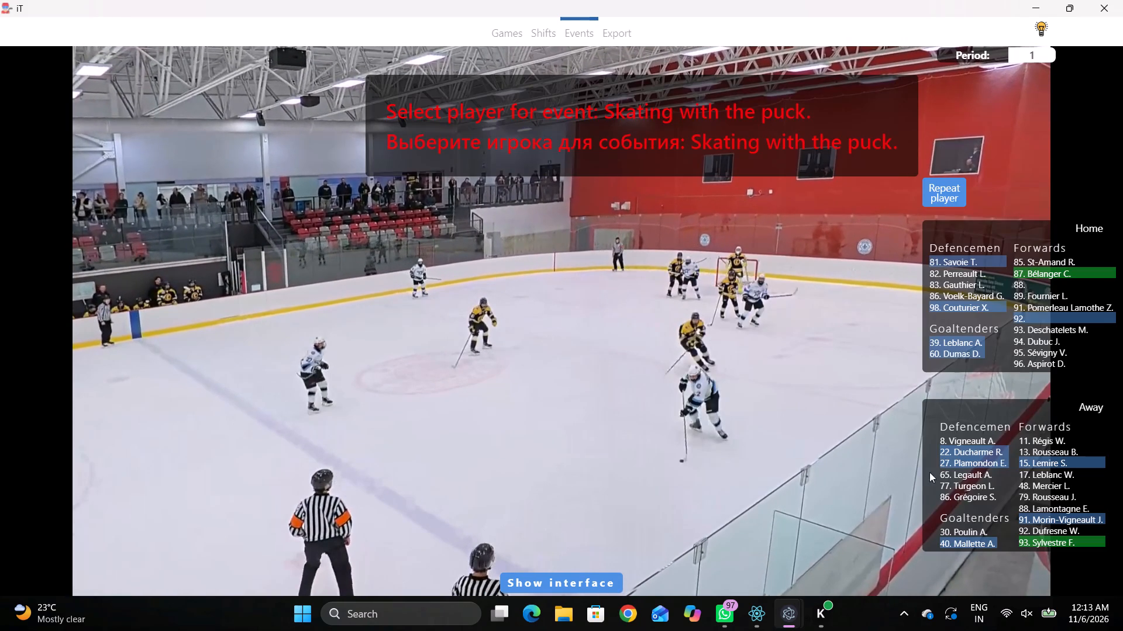
{"action": "left_click", "coordinate": [955, 454]}
{"action": "left_click", "coordinate": [735, 315]}
Log a Pass by the same Away player 22, marked between the lower Home faceoff circle and the blue line.
{"action": "key", "text": "space"}
{"action": "key", "text": "space"}
{"action": "key", "text": "space"}
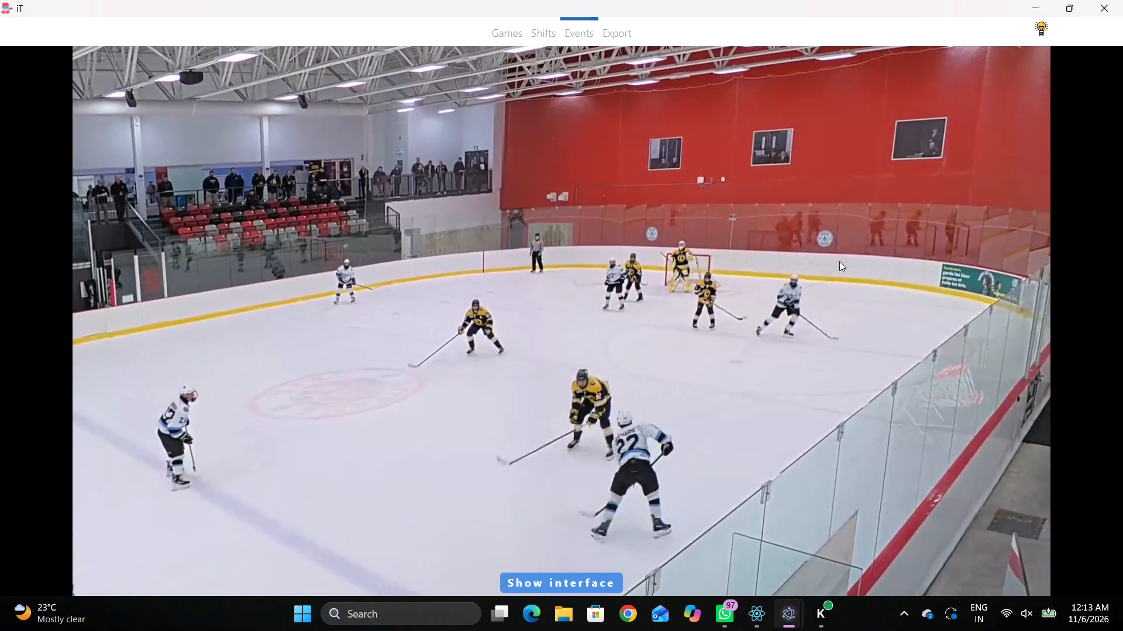
{"action": "key", "text": "space"}
{"action": "type", "text": "q"}
{"action": "right_click", "coordinate": [815, 216]}
{"action": "left_click", "coordinate": [819, 228]}
{"action": "left_click", "coordinate": [937, 188]}
{"action": "left_click", "coordinate": [716, 292]}
Log Skating with the puck by Away player 91, marked between the lower Home faceoff circle and the side boards.
{"action": "key", "text": "space"}
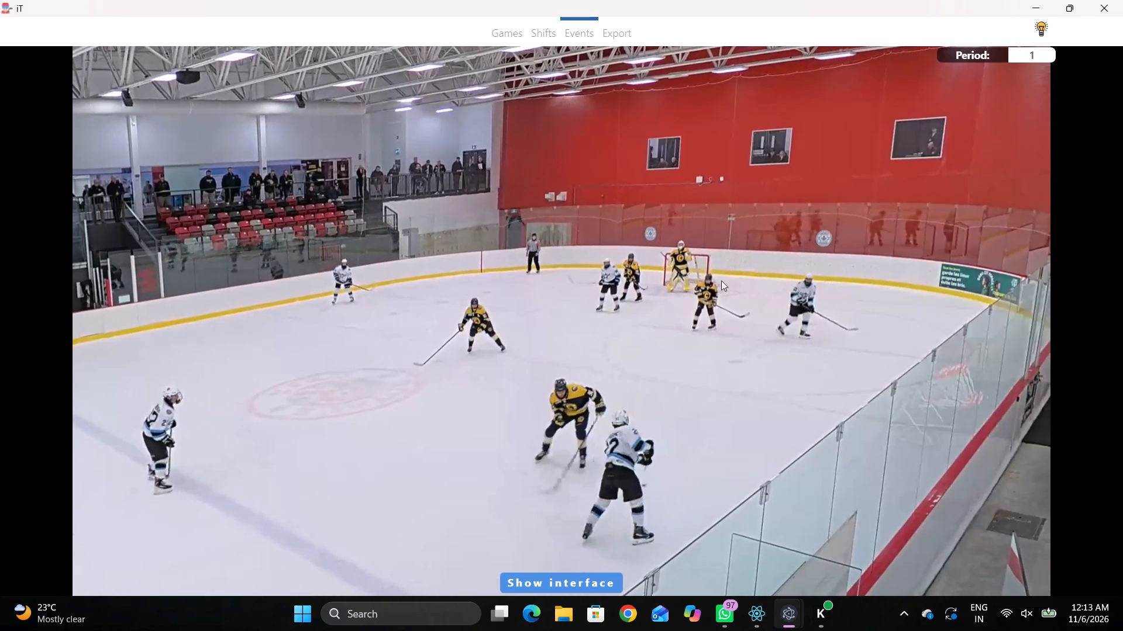
{"action": "key", "text": "v"}
{"action": "key", "text": "space"}
{"action": "key", "text": "space"}
{"action": "key", "text": "space"}
{"action": "right_click", "coordinate": [769, 284]}
{"action": "left_click", "coordinate": [820, 309]}
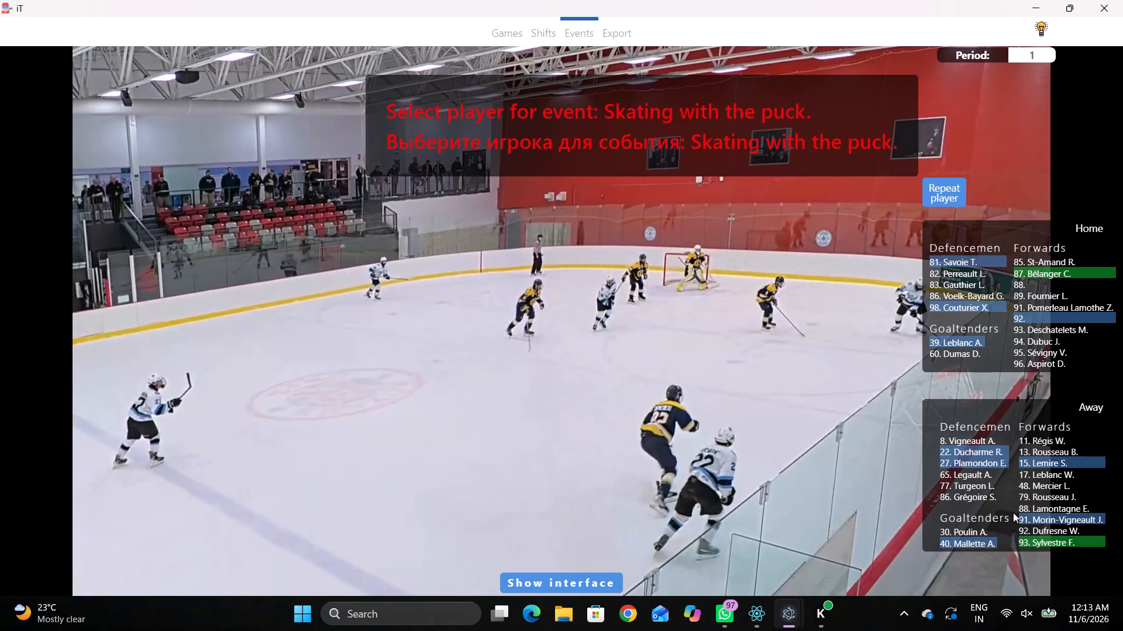
{"action": "left_click", "coordinate": [1032, 522]}
{"action": "left_click", "coordinate": [841, 344]}
Log a Pass by the same Away player 91, marked inside the lower Home faceoff circle on the goal-line side.
{"action": "key", "text": "space"}
{"action": "key", "text": "space"}
{"action": "key", "text": "space"}
{"action": "key", "text": "space"}
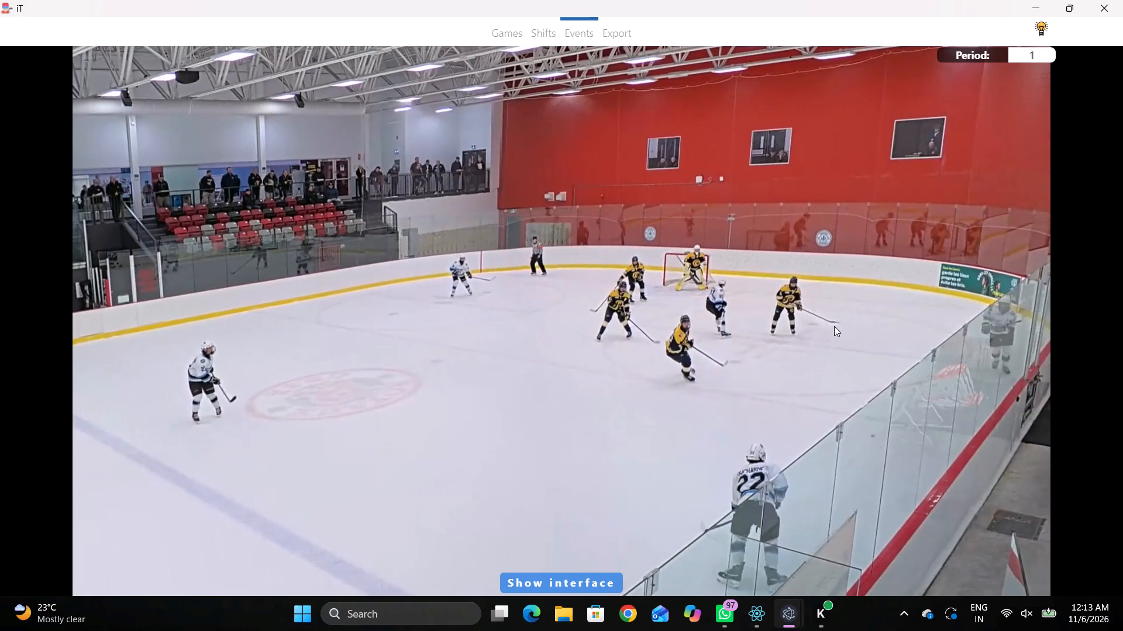
{"action": "key", "text": "q"}
{"action": "key", "text": "q"}
{"action": "key", "text": "q"}
{"action": "key", "text": "q"}
{"action": "right_click", "coordinate": [797, 254]}
{"action": "left_click", "coordinate": [813, 257]}
{"action": "left_click", "coordinate": [926, 189]}
{"action": "left_click_drag", "start_coordinate": [827, 290], "coordinate": [825, 297]}
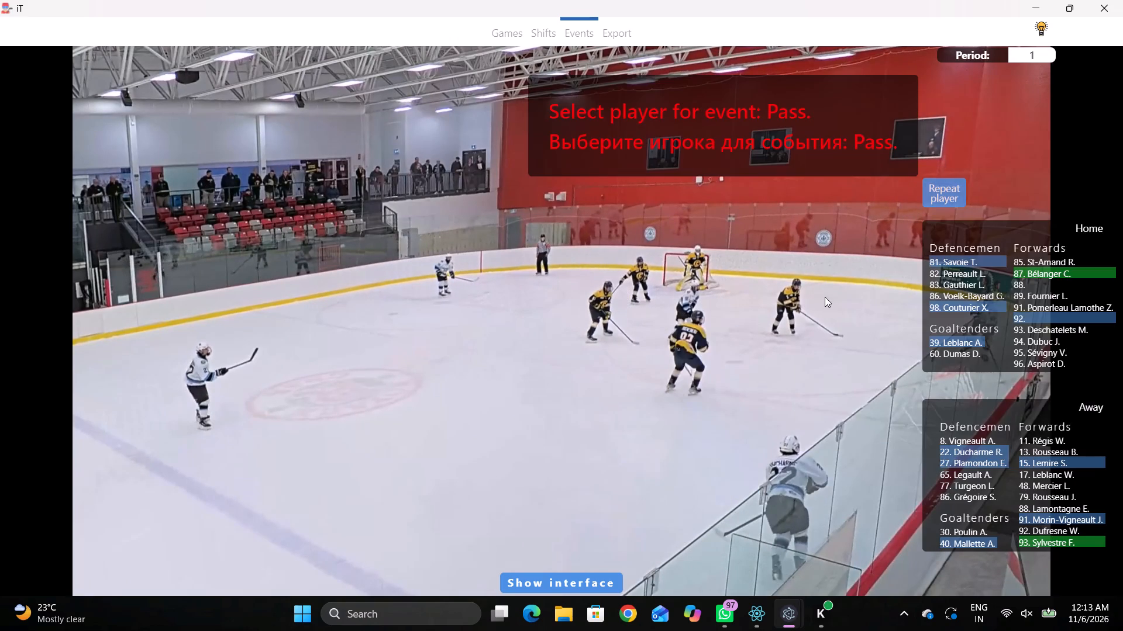
{"action": "left_click_drag", "start_coordinate": [825, 297], "coordinate": [824, 300]}
Log Skating with the puck by Away player 22, marked on the blue-line-side edge of the lower Home faceoff circle.
{"action": "key", "text": "space"}
{"action": "key", "text": "space"}
{"action": "right_click", "coordinate": [705, 251]}
{"action": "left_click", "coordinate": [771, 274]}
{"action": "left_click", "coordinate": [960, 451]}
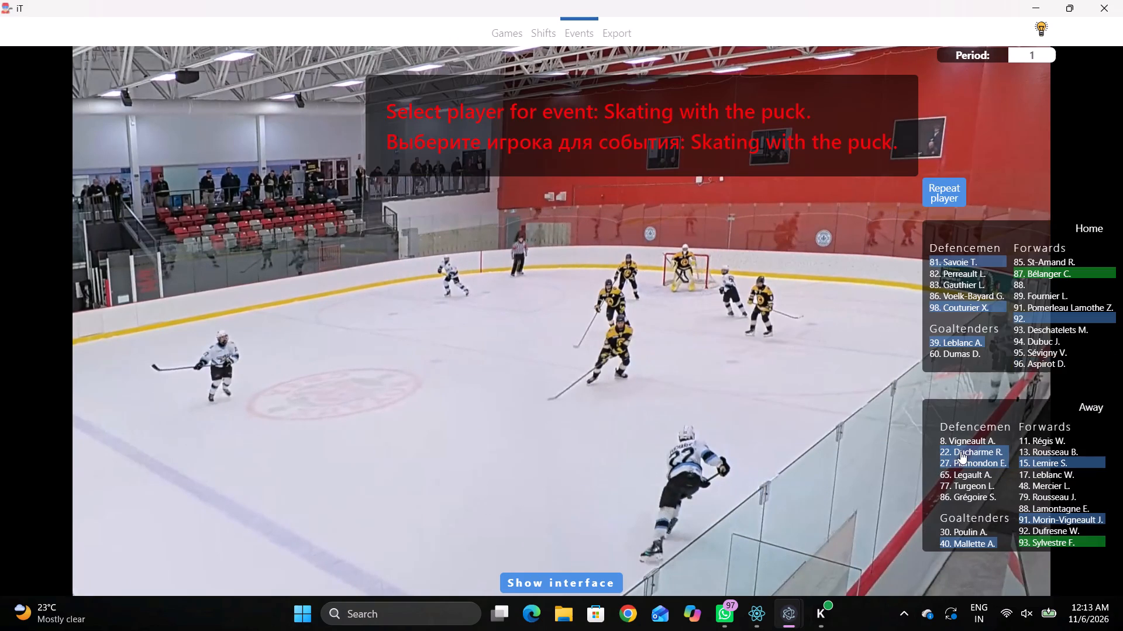
{"action": "left_click", "coordinate": [766, 318]}
Log a Pass by the same Away player 22, marked inside the lower Home faceoff circle between its spot and the boards.
{"action": "key", "text": "space"}
{"action": "key", "text": "space"}
{"action": "key", "text": "space"}
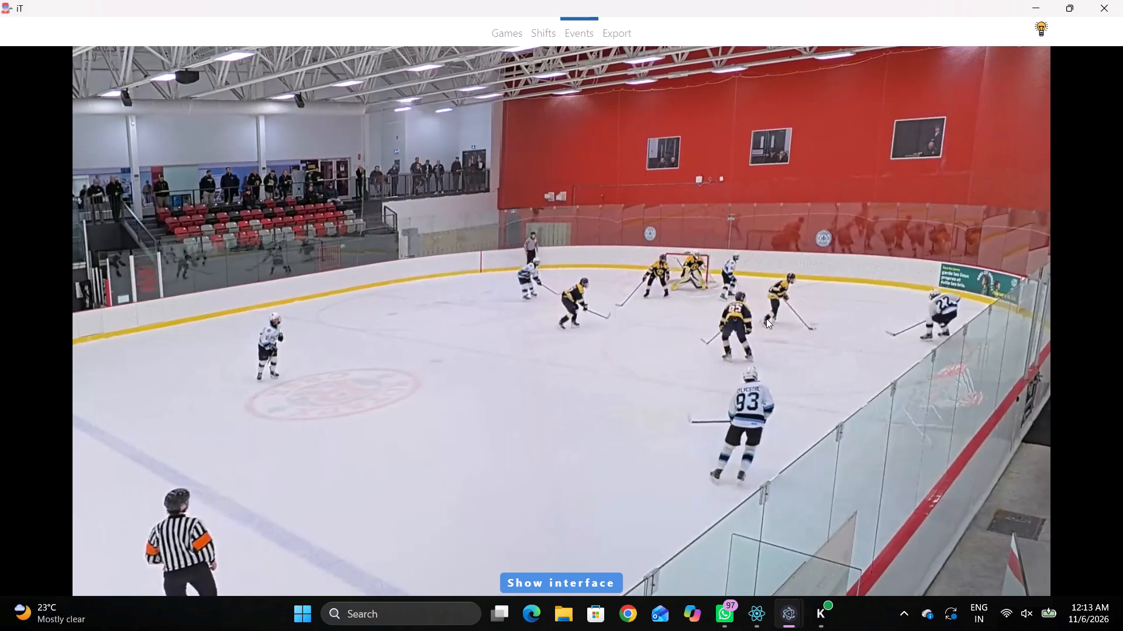
{"action": "key", "text": "space"}
{"action": "type", "text": "qqqqq"}
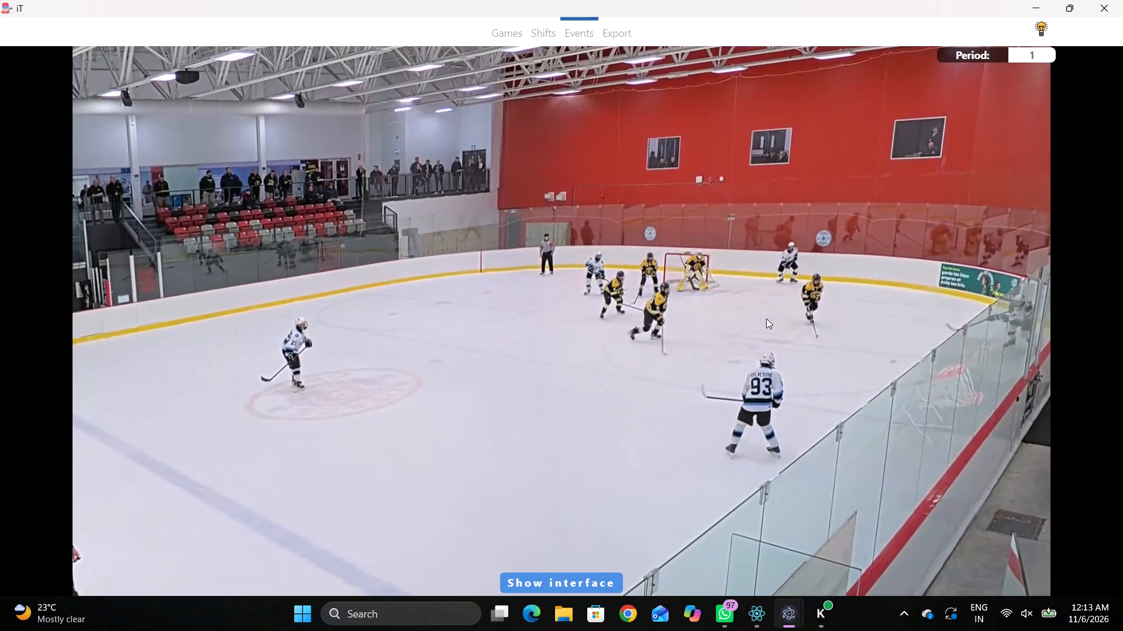
{"action": "right_click", "coordinate": [752, 317]}
{"action": "left_click", "coordinate": [762, 314]}
{"action": "right_click_drag", "start_coordinate": [926, 221], "coordinate": [913, 225]}
{"action": "left_click", "coordinate": [919, 232]}
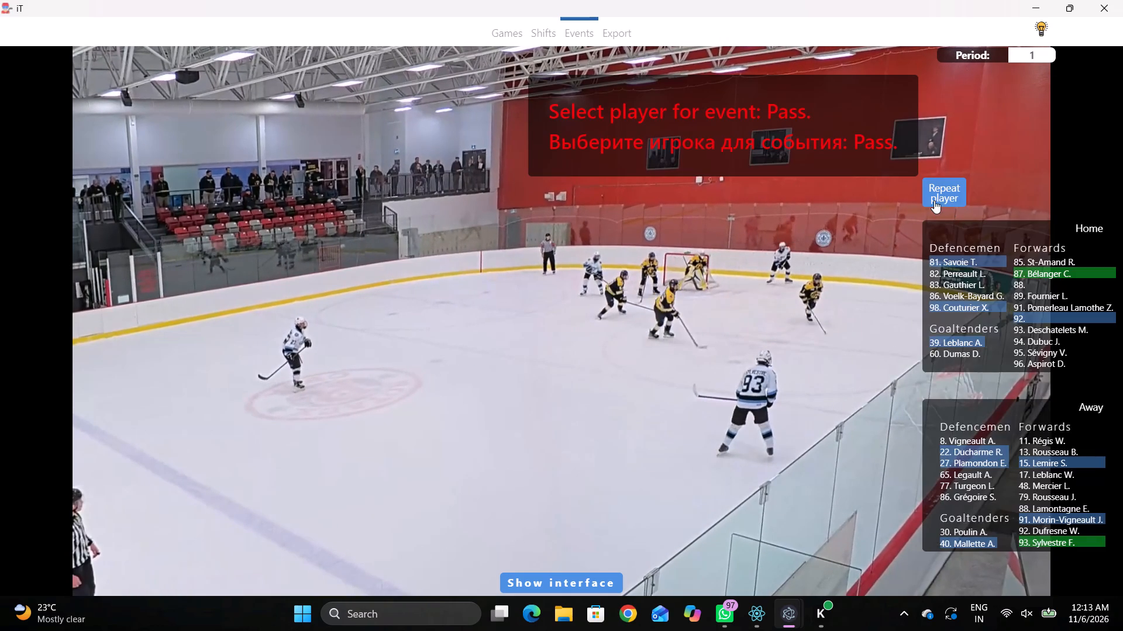
{"action": "left_click", "coordinate": [934, 200]}
{"action": "left_click", "coordinate": [804, 318]}
Watch the play following the pass, and return to the last logged event to check who handles the puck.
{"action": "key", "text": "space"}
{"action": "key", "text": "space"}
{"action": "right_click", "coordinate": [659, 242]}
{"action": "key", "text": "space"}
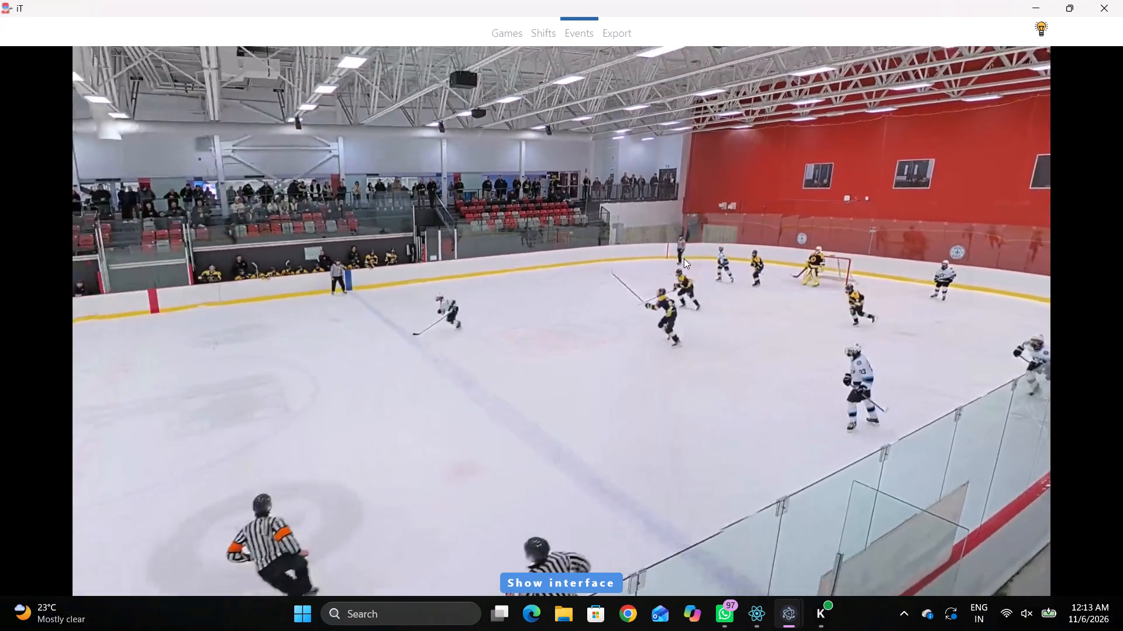
{"action": "type", "text": "v"}
{"action": "key", "text": "space"}
{"action": "key", "text": "shift+d"}
{"action": "left_click", "coordinate": [388, 464]}
{"action": "key", "text": "shift+d"}
{"action": "key", "text": "r"}
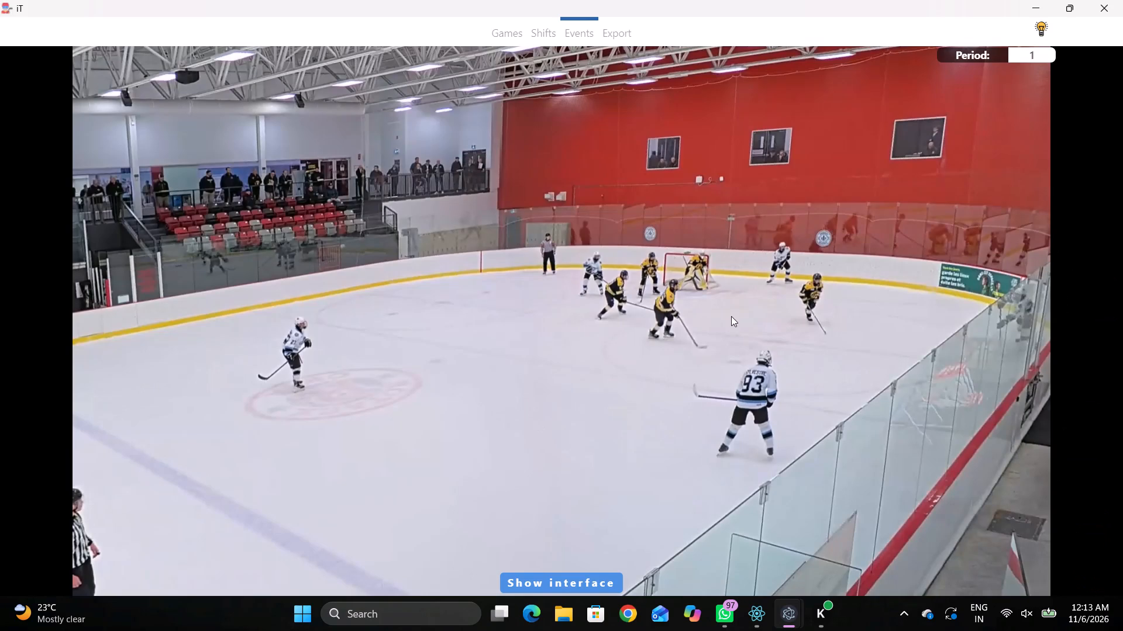
Log a Pass by Home player 92, marked on the blue-line-side edge of the lower Home faceoff circle.
{"action": "key", "text": "space"}
{"action": "key", "text": "space"}
{"action": "type", "text": "qq"}
{"action": "key", "text": "q"}
{"action": "key", "text": "q"}
{"action": "right_click", "coordinate": [752, 290]}
{"action": "right_click_drag", "start_coordinate": [735, 288], "coordinate": [725, 289]}
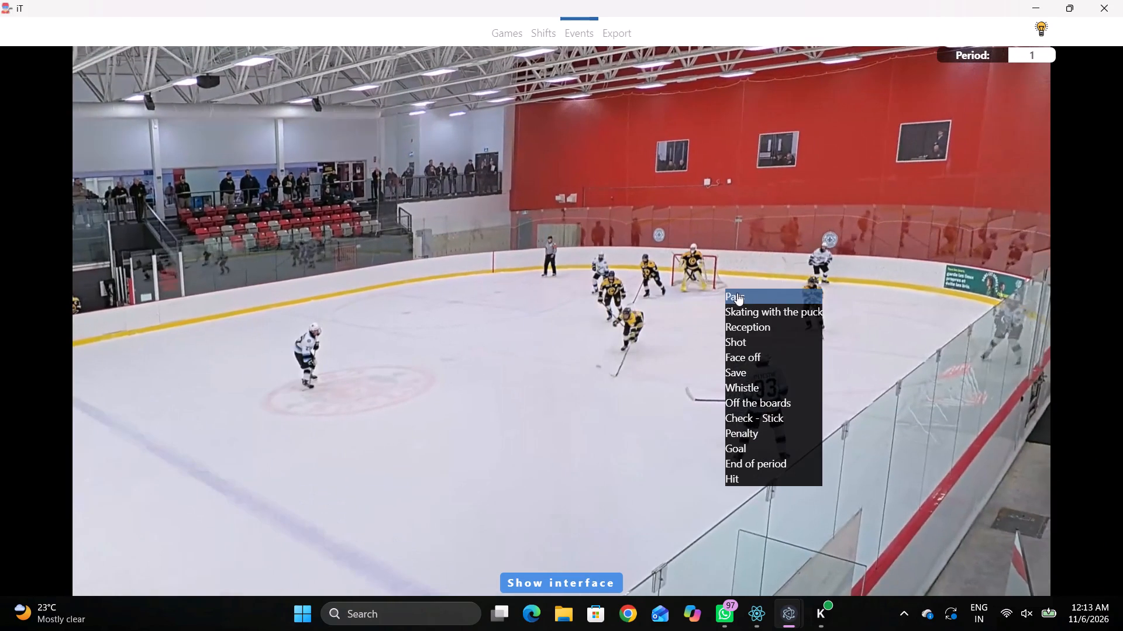
{"action": "left_click", "coordinate": [737, 293]}
{"action": "key", "text": "q"}
{"action": "left_click", "coordinate": [735, 292]}
{"action": "right_click_drag", "start_coordinate": [700, 282], "coordinate": [693, 283]}
{"action": "key", "text": "q"}
{"action": "left_click", "coordinate": [698, 289]}
{"action": "left_click", "coordinate": [683, 287]}
{"action": "right_click", "coordinate": [758, 290]}
{"action": "left_click", "coordinate": [762, 293]}
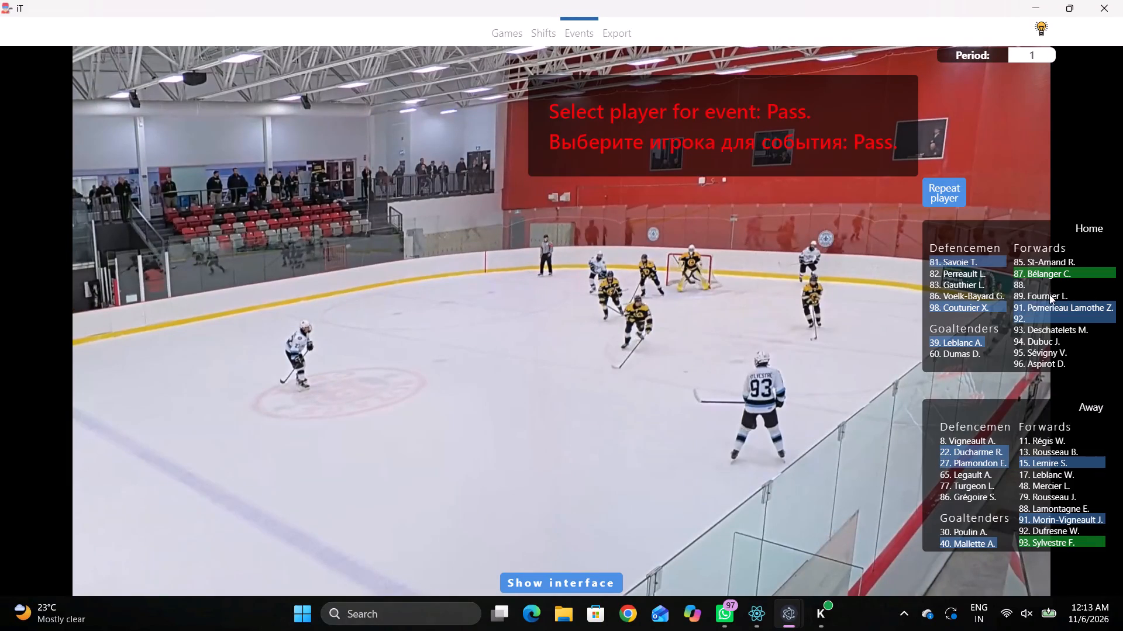
{"action": "left_click", "coordinate": [1023, 323]}
{"action": "left_click", "coordinate": [763, 299]}
Log Skating with the puck by Away player 27, marked inside the upper Away faceoff circle near its spot.
{"action": "key", "text": "space"}
{"action": "key", "text": "space"}
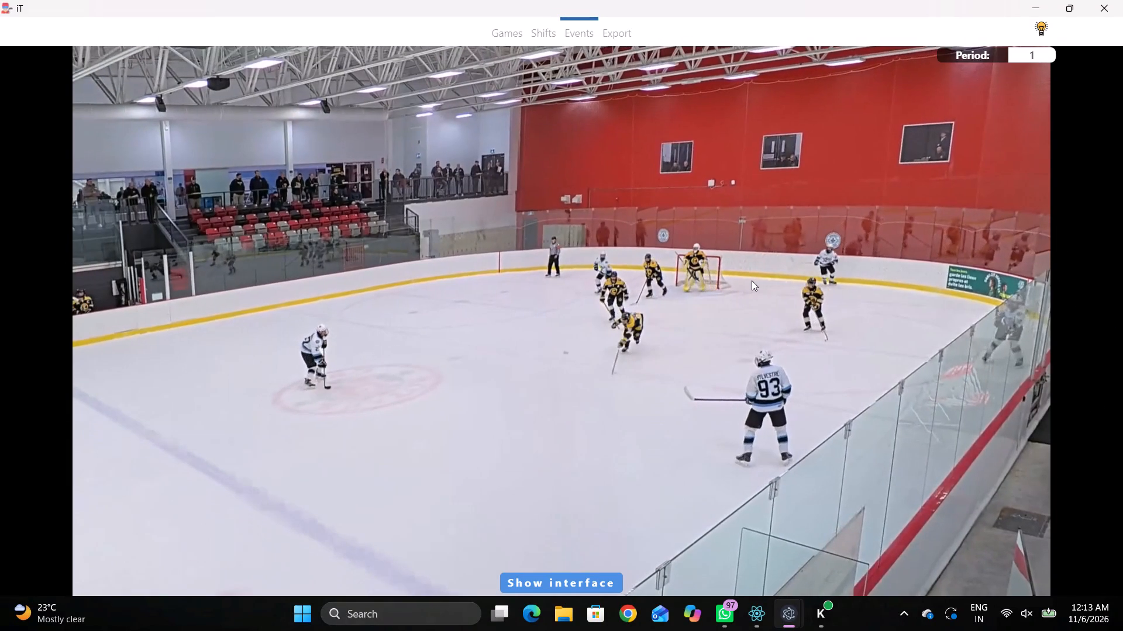
{"action": "key", "text": "space"}
{"action": "key", "text": "v"}
{"action": "key", "text": "space"}
{"action": "key", "text": "space"}
{"action": "key", "text": "space"}
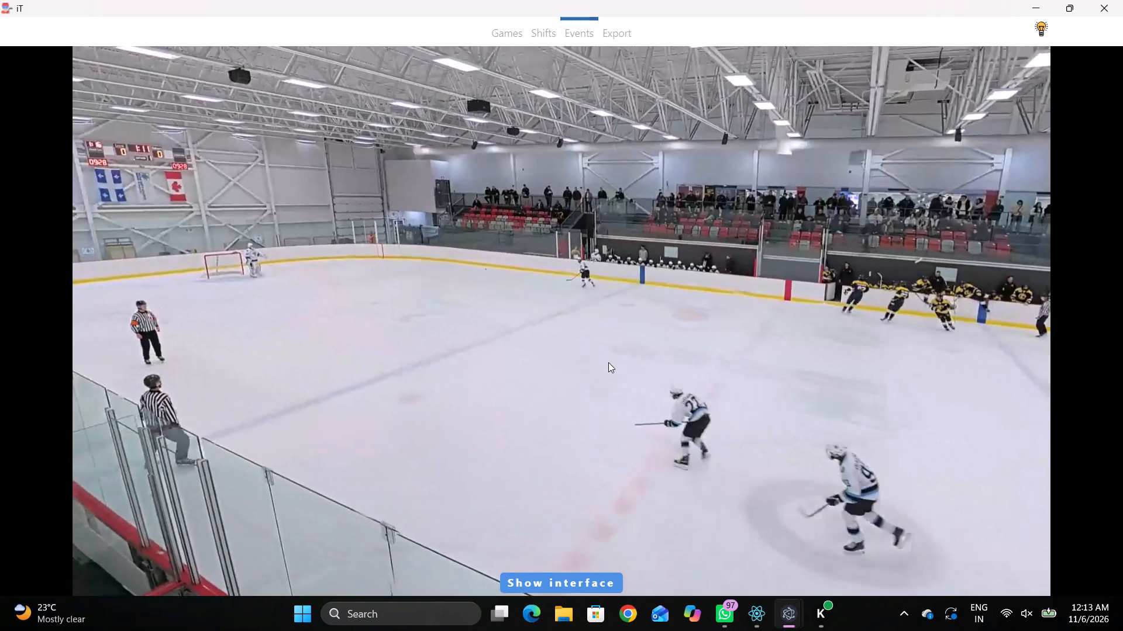
{"action": "type", "text": "r"}
{"action": "key", "text": "space"}
{"action": "key", "text": "space"}
{"action": "key", "text": "space"}
{"action": "key", "text": "space"}
{"action": "key", "text": "space"}
{"action": "key", "text": "space"}
{"action": "right_click", "coordinate": [522, 274]}
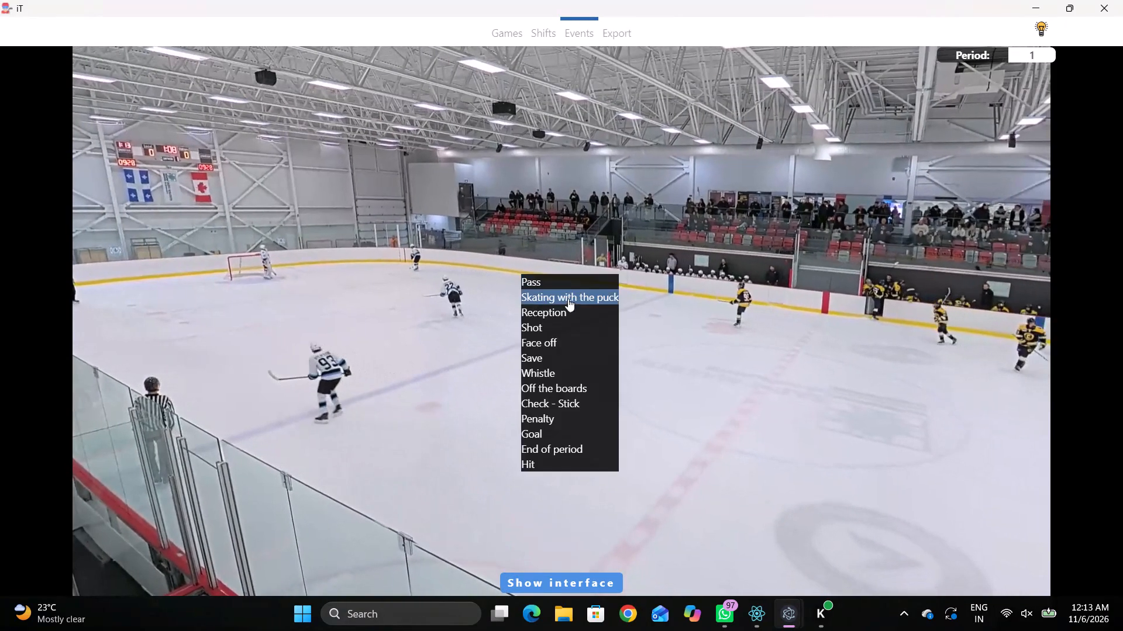
{"action": "left_click", "coordinate": [568, 299]}
{"action": "left_click", "coordinate": [945, 465]}
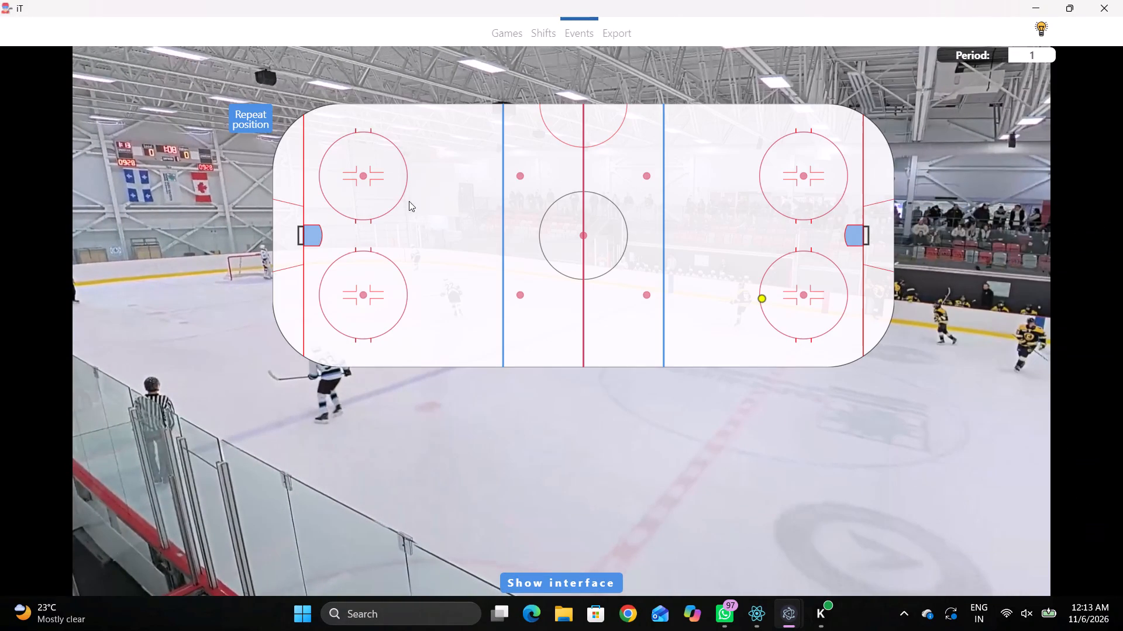
{"action": "left_click", "coordinate": [373, 166]}
Log a Pass by the same Away player 27, marked behind the Away net against the end boards.
{"action": "key", "text": "space"}
{"action": "key", "text": "space"}
{"action": "key", "text": "space"}
{"action": "key", "text": "space"}
{"action": "key", "text": "space"}
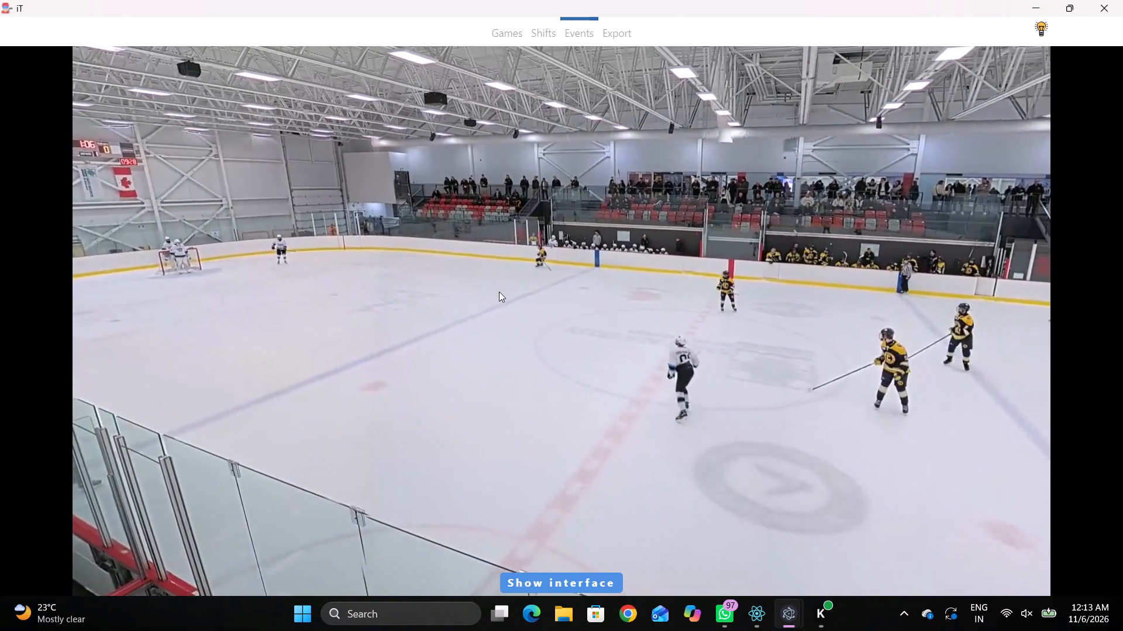
{"action": "key", "text": "space"}
{"action": "type", "text": "q"}
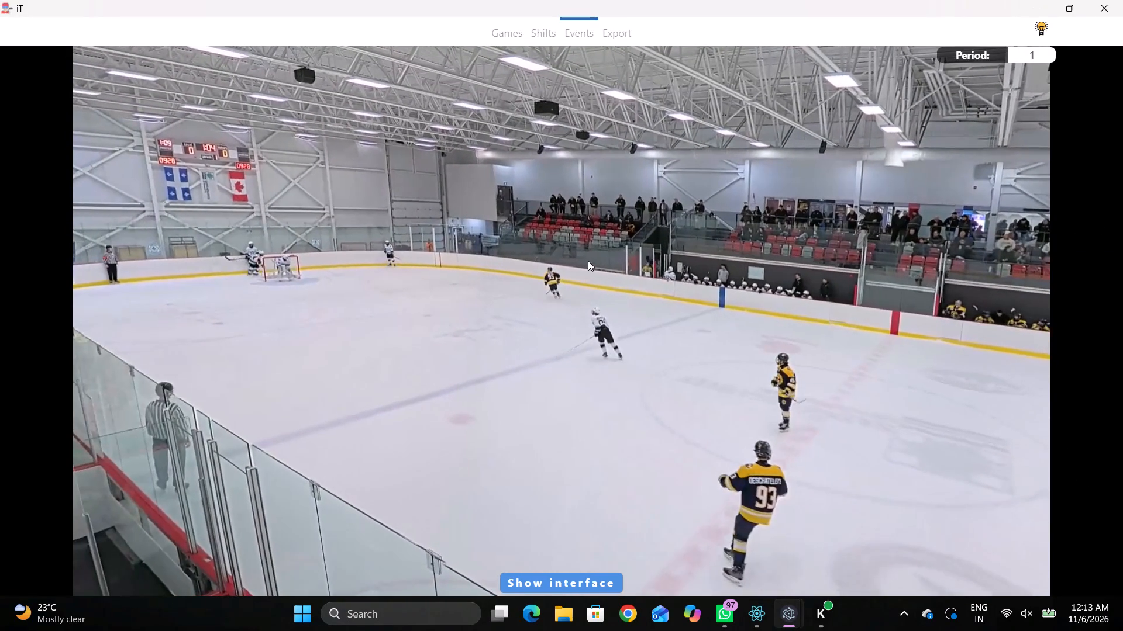
{"action": "right_click_drag", "start_coordinate": [612, 238], "coordinate": [607, 240]}
{"action": "left_click", "coordinate": [605, 241]}
{"action": "right_click", "coordinate": [599, 239]}
{"action": "left_click", "coordinate": [590, 242]}
{"action": "right_click", "coordinate": [826, 197]}
{"action": "left_click", "coordinate": [828, 205]}
{"action": "left_click", "coordinate": [939, 191]}
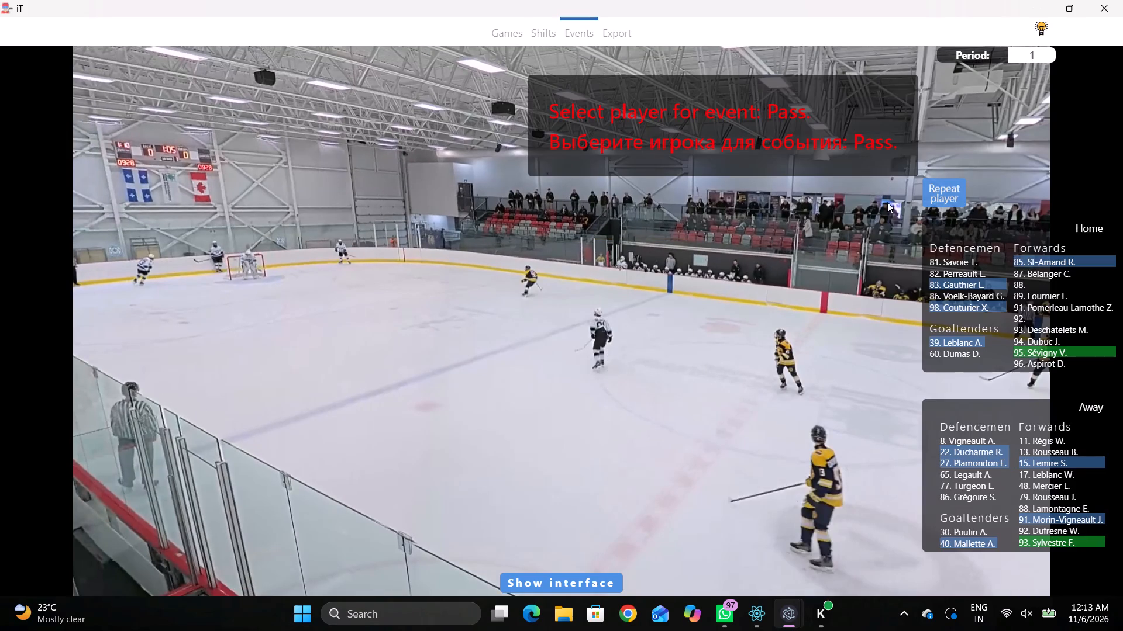
{"action": "left_click", "coordinate": [277, 235]}
Log Skating with the puck by Away player 93, marked by the Away goal line just above the crease.
{"action": "key", "text": "space"}
{"action": "key", "text": "space"}
{"action": "right_click", "coordinate": [567, 260]}
{"action": "left_click", "coordinate": [595, 278]}
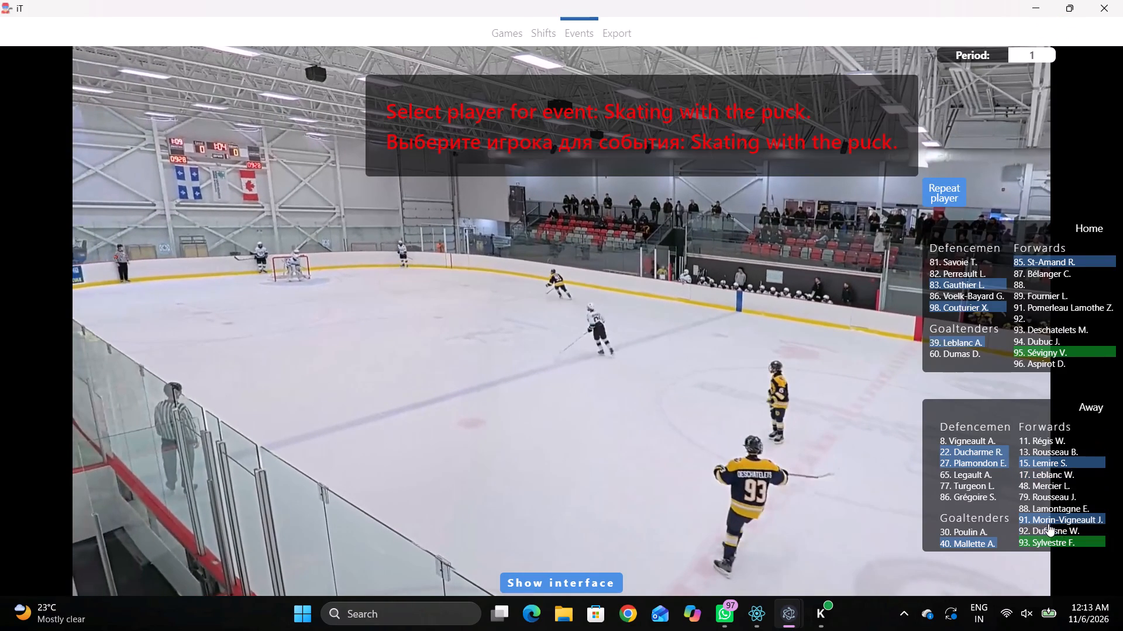
{"action": "left_click", "coordinate": [1041, 540]}
{"action": "left_click", "coordinate": [306, 213]}
Log a Pass by the same Away player 93, marked near the upper boards just inside the Away blue line.
{"action": "key", "text": "space"}
{"action": "key", "text": "space"}
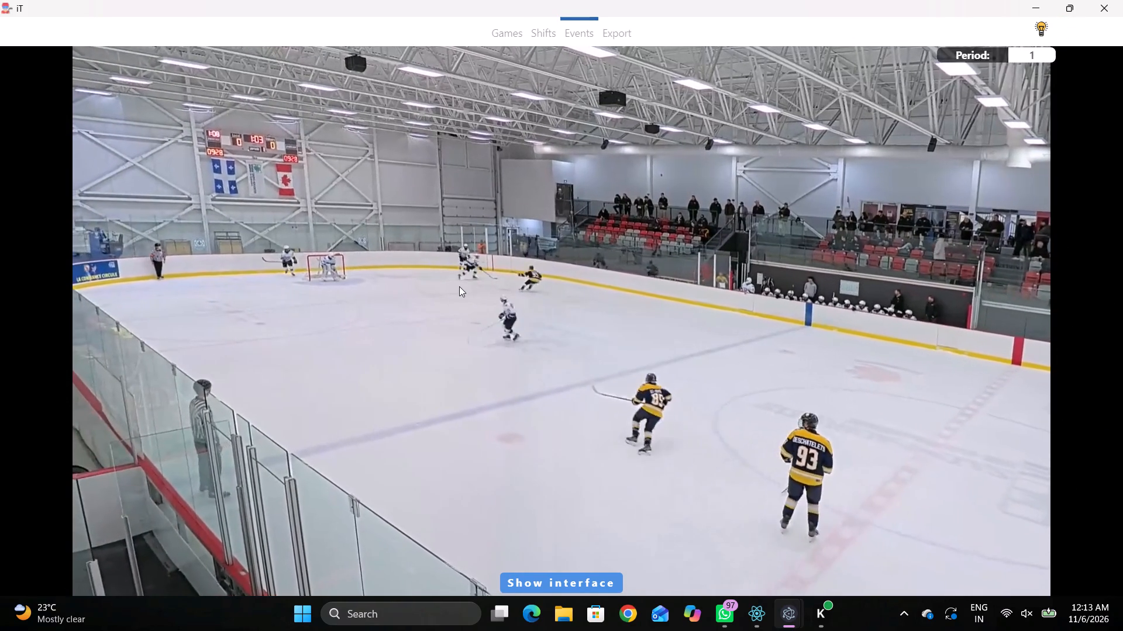
{"action": "key", "text": "space"}
{"action": "key", "text": "space"}
{"action": "key", "text": "space"}
{"action": "key", "text": "space"}
{"action": "key", "text": "space"}
{"action": "key", "text": "space"}
{"action": "key", "text": "space"}
{"action": "key", "text": "space"}
{"action": "key", "text": "space"}
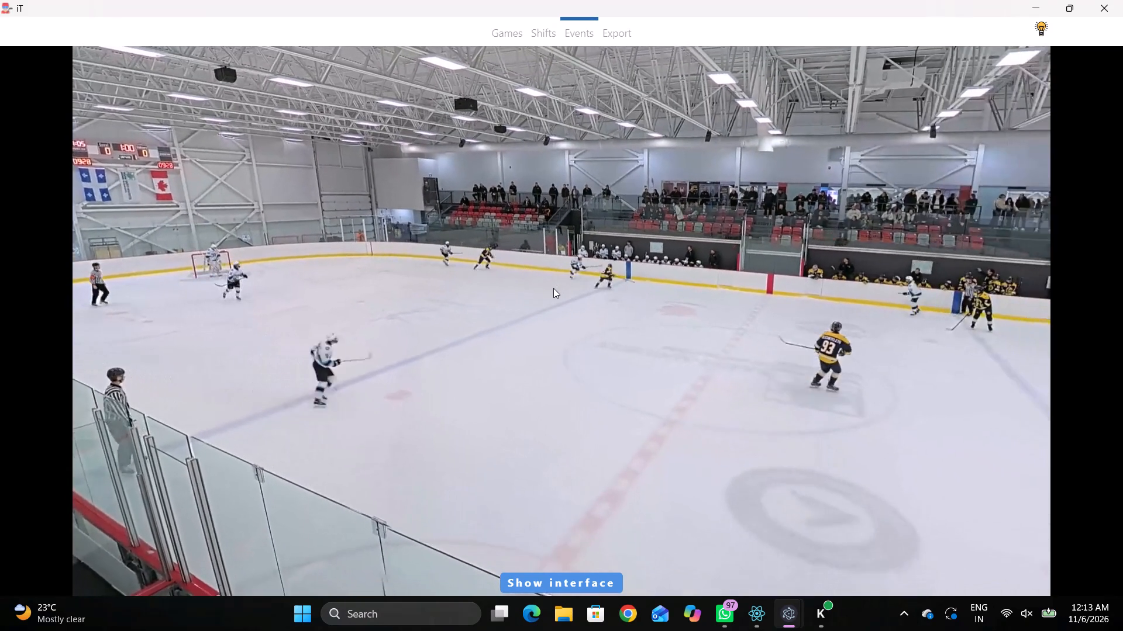
{"action": "key", "text": "space"}
{"action": "key", "text": "space"}
{"action": "key", "text": "space"}
{"action": "key", "text": "q"}
{"action": "key", "text": "q"}
{"action": "key", "text": "q"}
{"action": "key", "text": "q"}
{"action": "key", "text": "q"}
{"action": "key", "text": "q"}
{"action": "key", "text": "q"}
{"action": "key", "text": "q"}
{"action": "key", "text": "q"}
{"action": "key", "text": "q"}
{"action": "key", "text": "q"}
{"action": "key", "text": "q"}
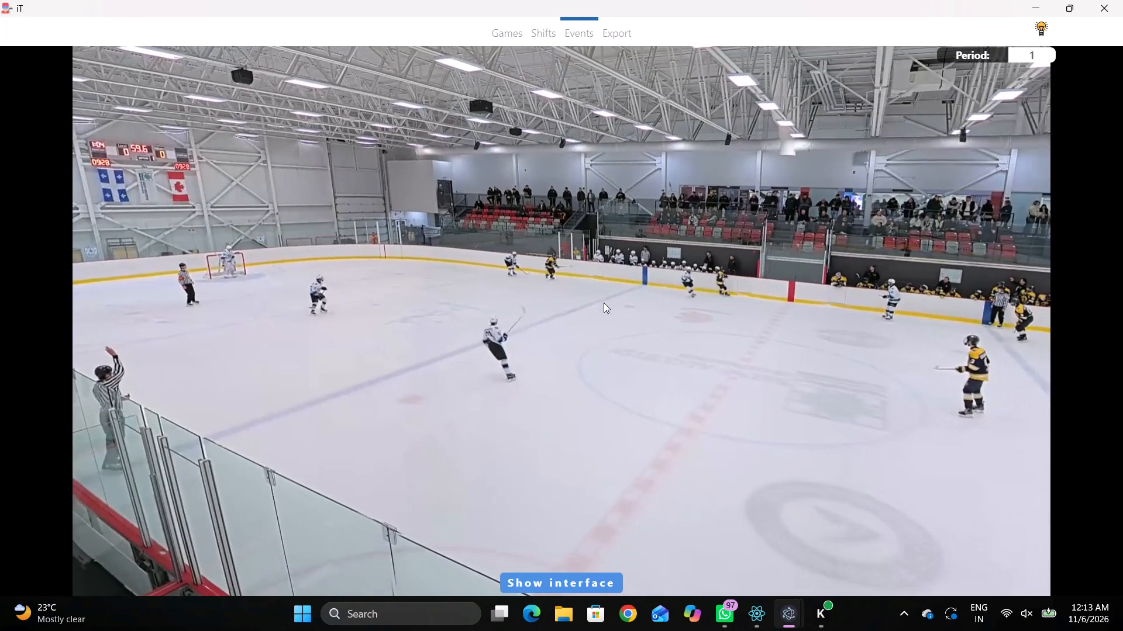
{"action": "right_click", "coordinate": [578, 267]}
{"action": "key", "text": "q"}
{"action": "left_click", "coordinate": [585, 275]}
{"action": "key", "text": "q"}
{"action": "key", "text": "q"}
{"action": "type", "text": "qq"}
{"action": "key", "text": "q"}
{"action": "key", "text": "q"}
{"action": "left_click", "coordinate": [694, 292]}
{"action": "key", "text": "q"}
{"action": "key", "text": "q"}
{"action": "key", "text": "q"}
{"action": "key", "text": "q"}
{"action": "key", "text": "q"}
{"action": "key", "text": "q"}
{"action": "key", "text": "q"}
{"action": "key", "text": "q"}
{"action": "key", "text": "q"}
{"action": "key", "text": "q"}
{"action": "key", "text": "q"}
{"action": "key", "text": "q"}
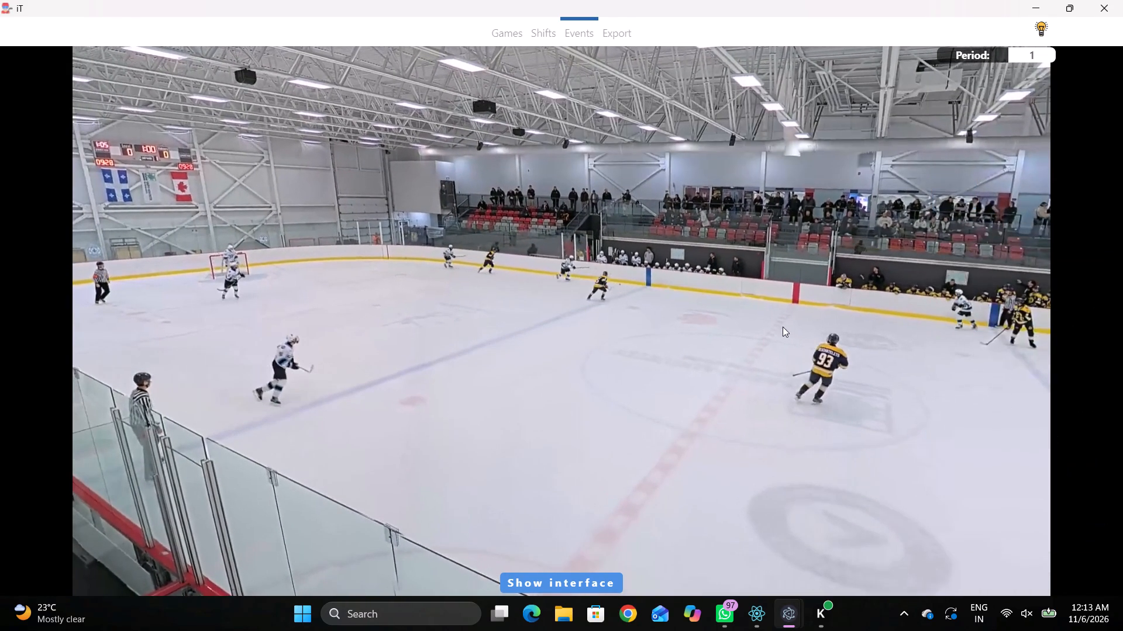
{"action": "right_click", "coordinate": [588, 231]}
{"action": "key", "text": "q"}
{"action": "key", "text": "q"}
{"action": "left_click", "coordinate": [564, 244]}
{"action": "right_click", "coordinate": [577, 254]}
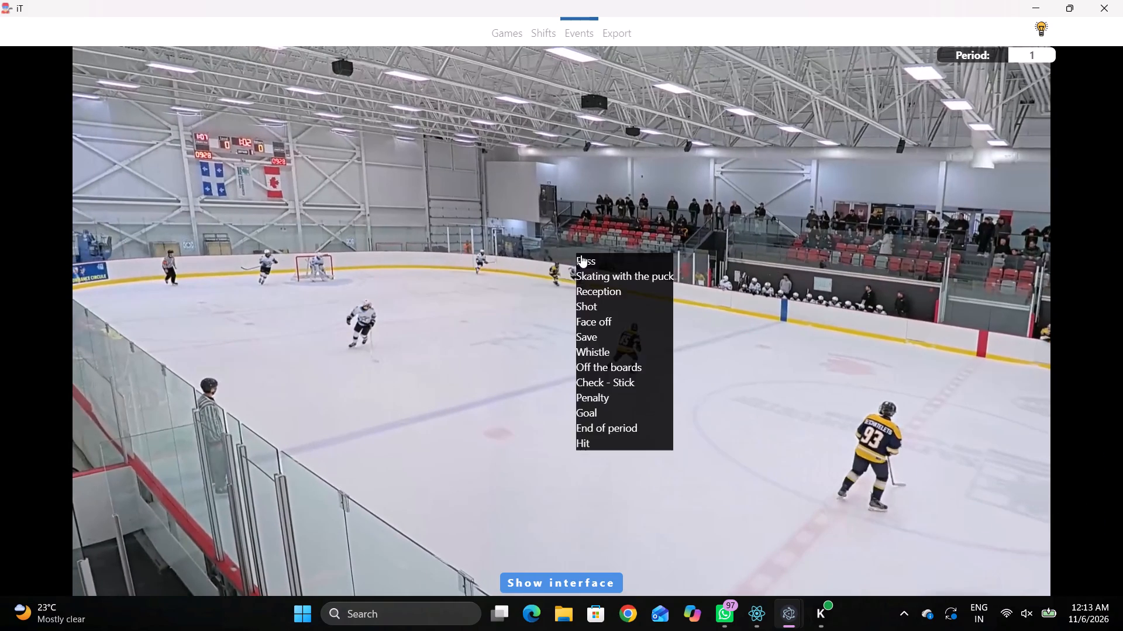
{"action": "left_click", "coordinate": [581, 255]}
{"action": "right_click", "coordinate": [576, 254]}
{"action": "left_click", "coordinate": [575, 254]}
{"action": "left_click", "coordinate": [942, 192]}
{"action": "left_click", "coordinate": [468, 122]}
{"action": "key", "text": "r"}
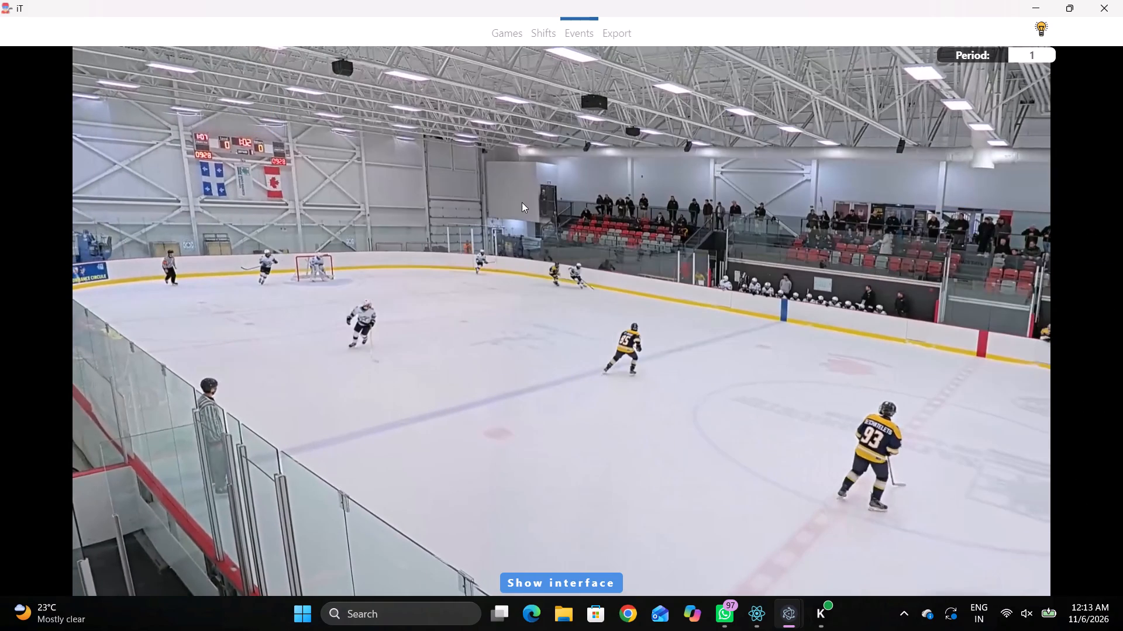
Log a Pass by Home player 95, marked near the upper boards between the Away blue line and centre line.
{"action": "key", "text": "space"}
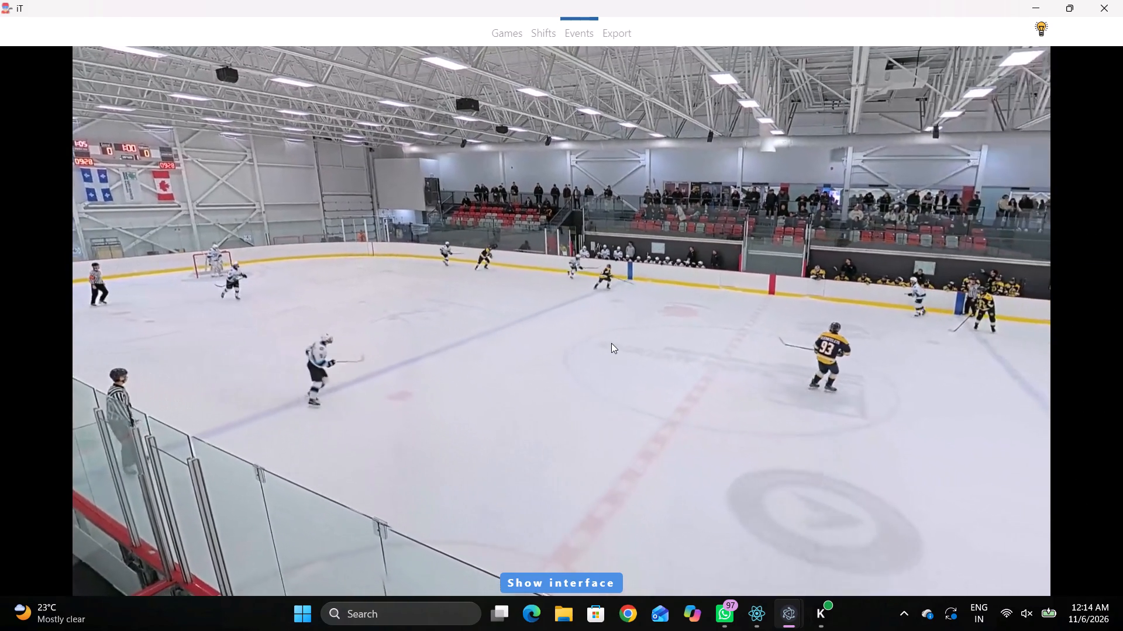
{"action": "key", "text": "space"}
{"action": "right_click", "coordinate": [626, 297]}
{"action": "left_click", "coordinate": [624, 301]}
{"action": "right_click", "coordinate": [624, 300]}
{"action": "left_click", "coordinate": [628, 307]}
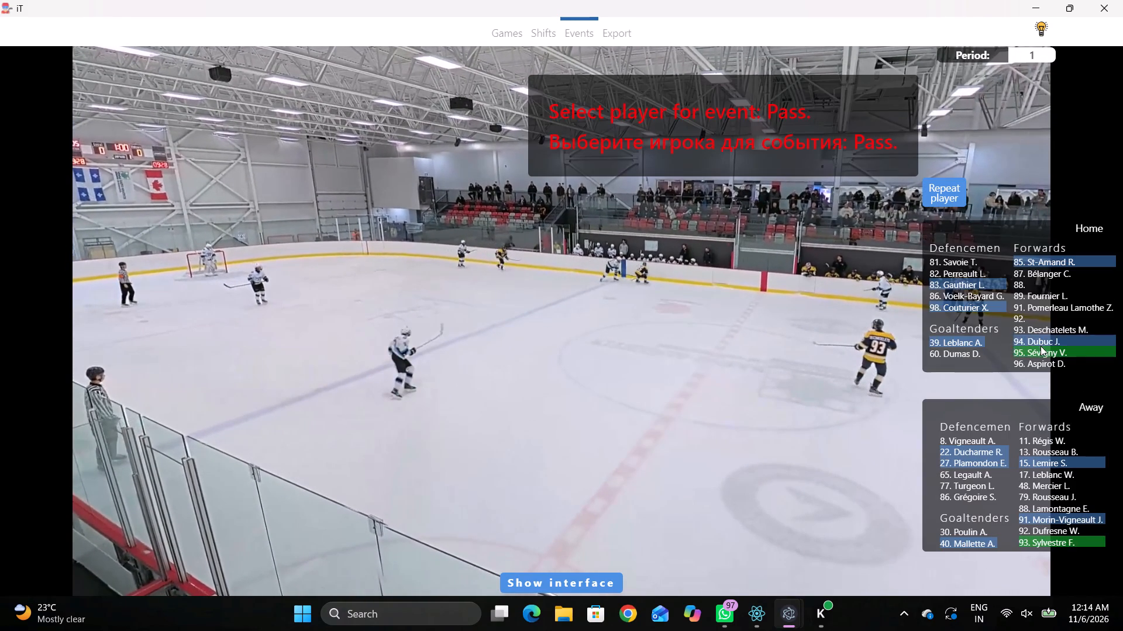
{"action": "left_click", "coordinate": [1042, 348]}
{"action": "left_click", "coordinate": [535, 119]}
{"action": "key", "text": "space"}
{"action": "key", "text": "v"}
Log Skating with the puck by Away player 22, marked just inside the Away blue line in the upper half.
{"action": "key", "text": "space"}
{"action": "key", "text": "space"}
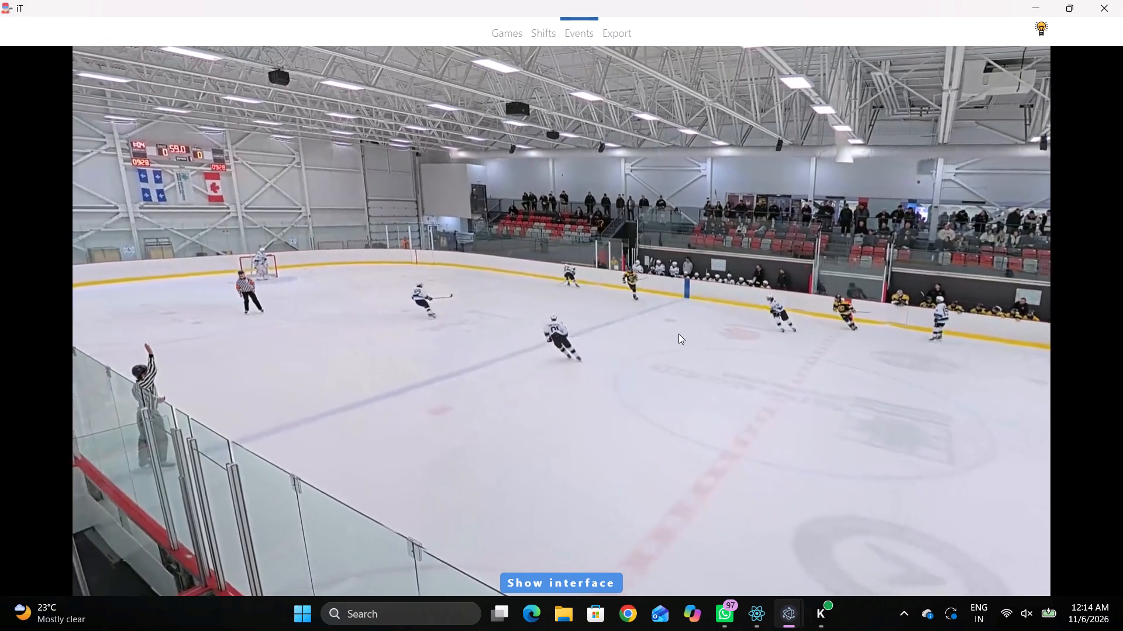
{"action": "key", "text": "space"}
{"action": "right_click", "coordinate": [659, 300]}
{"action": "left_click", "coordinate": [690, 325]}
{"action": "left_click", "coordinate": [953, 450]}
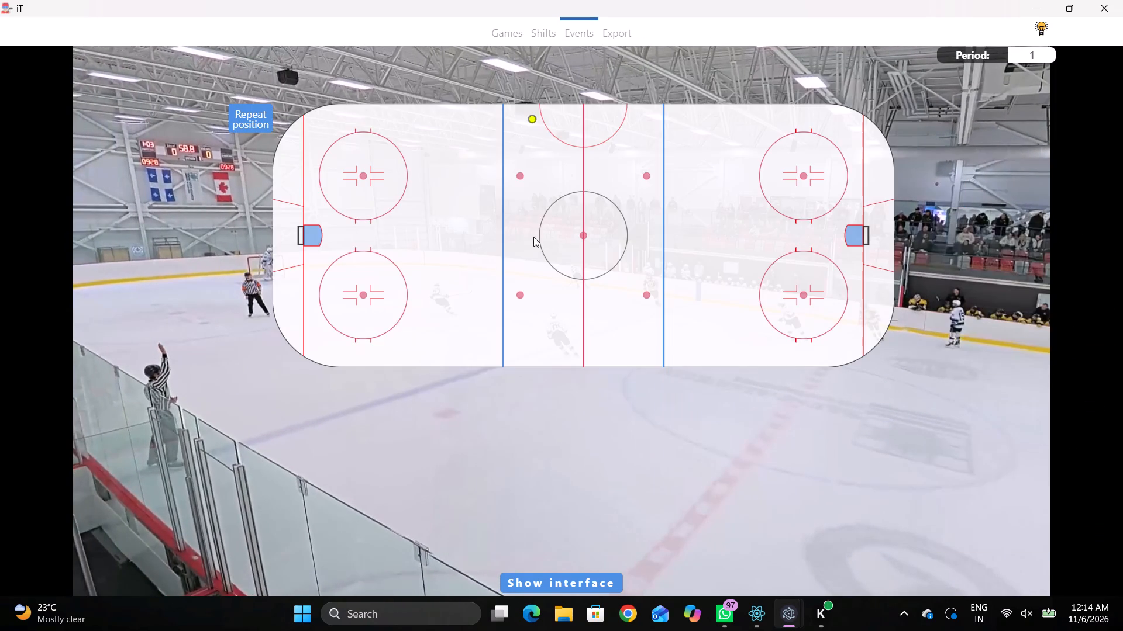
{"action": "left_click", "coordinate": [478, 167]}
{"action": "key", "text": "space"}
{"action": "type", "text": "v"}
{"action": "key", "text": "space"}
Change the player of the latest Away Skating with the puck event to 27.
{"action": "key", "text": "q"}
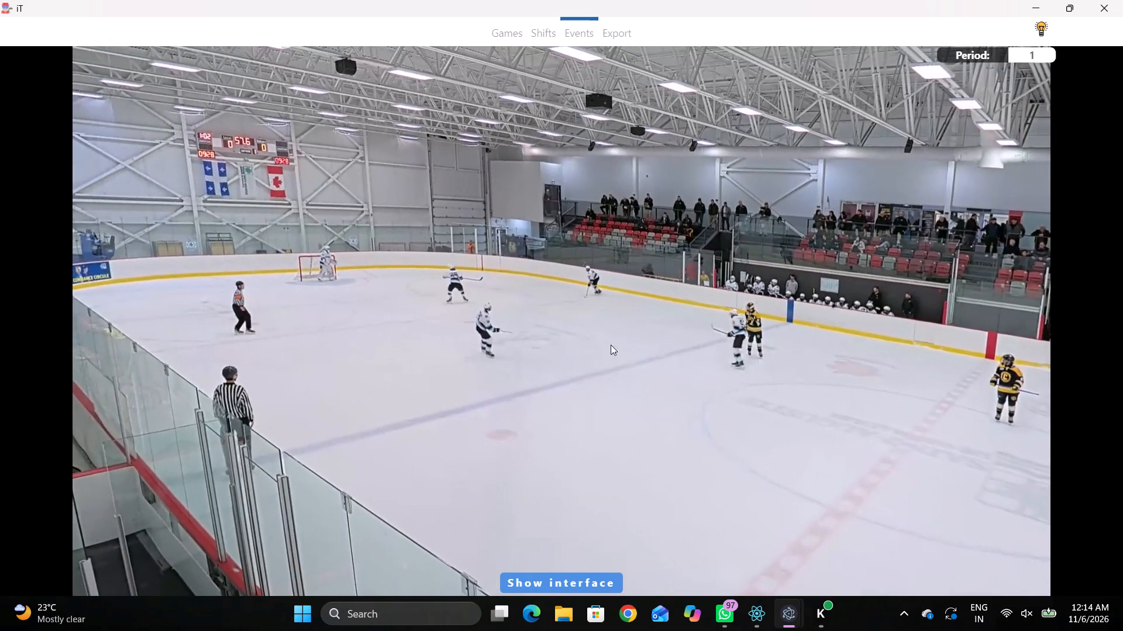
{"action": "key", "text": "q"}
{"action": "type", "text": "qq"}
{"action": "key", "text": "q"}
{"action": "key", "text": "q"}
{"action": "key", "text": "q"}
{"action": "key", "text": "shift+d"}
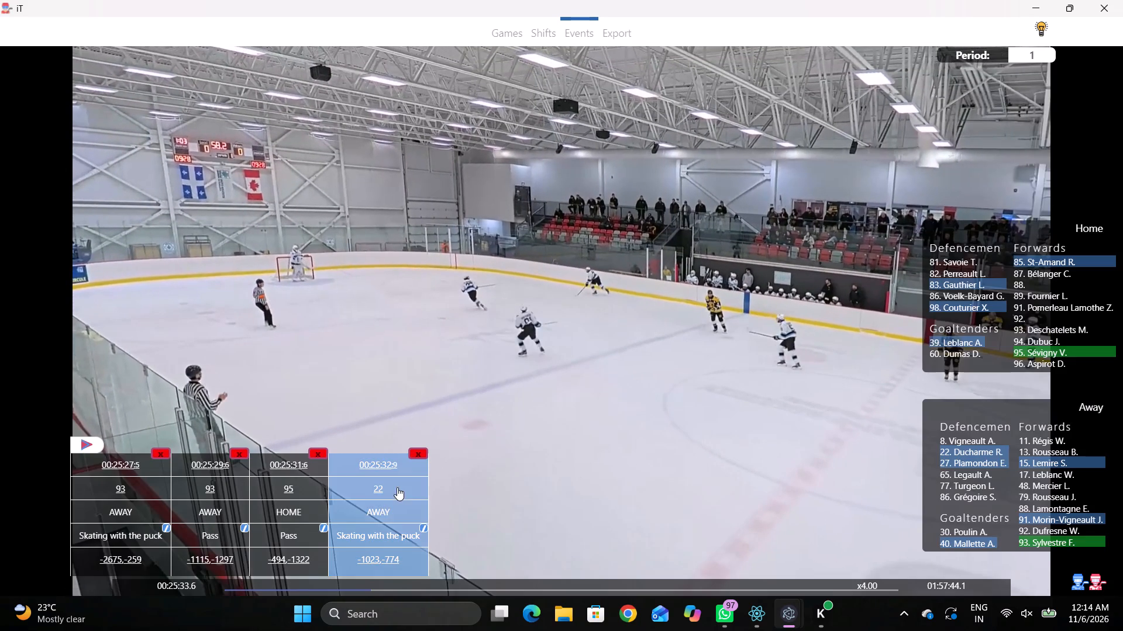
{"action": "left_click", "coordinate": [385, 490]}
{"action": "left_click", "coordinate": [967, 464]}
{"action": "key", "text": "shift+d"}
Log a Pass by the same Away player, marked inside the blue-line-side edge of the upper Away faceoff circle.
{"action": "key", "text": "space"}
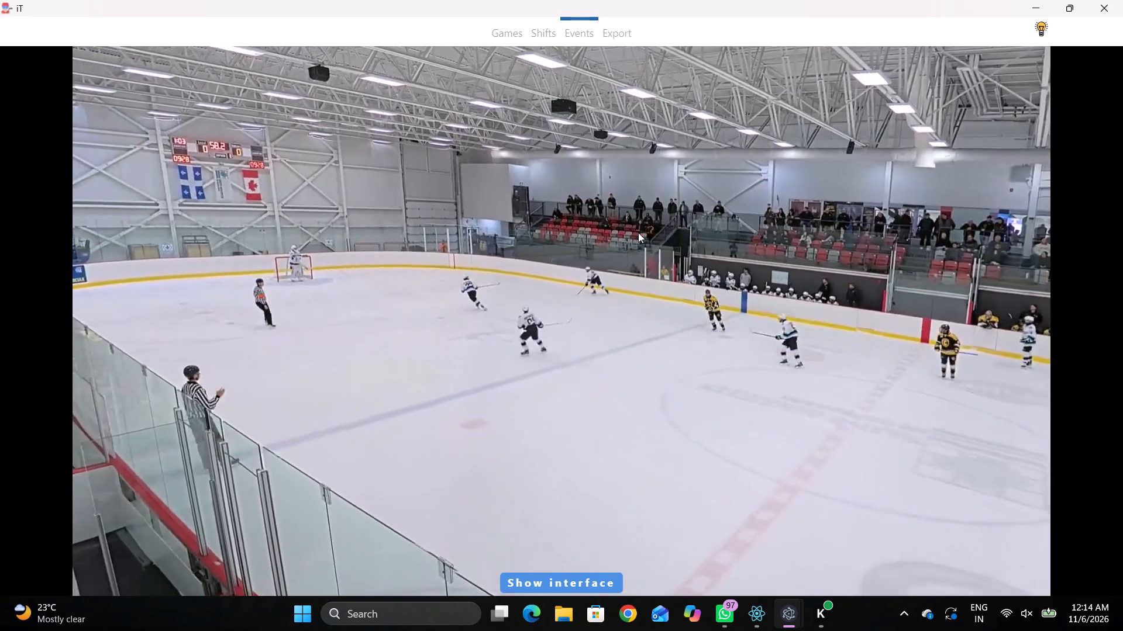
{"action": "key", "text": "space"}
{"action": "key", "text": "space"}
{"action": "key", "text": "space"}
{"action": "type", "text": "qq"}
{"action": "key", "text": "q"}
{"action": "key", "text": "q"}
{"action": "key", "text": "q"}
{"action": "key", "text": "q"}
{"action": "key", "text": "q"}
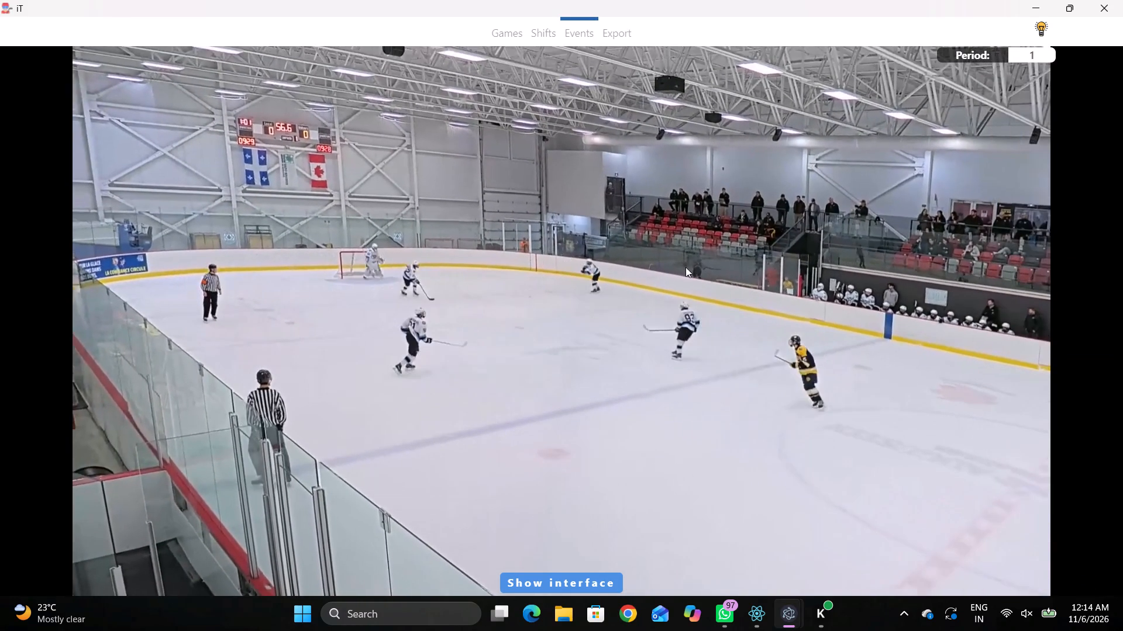
{"action": "key", "text": "q"}
{"action": "key", "text": "q"}
{"action": "right_click_drag", "start_coordinate": [689, 246], "coordinate": [684, 247]}
{"action": "left_click", "coordinate": [687, 254]}
{"action": "left_click", "coordinate": [946, 198]}
{"action": "left_click", "coordinate": [397, 158]}
{"action": "key", "text": "r"}
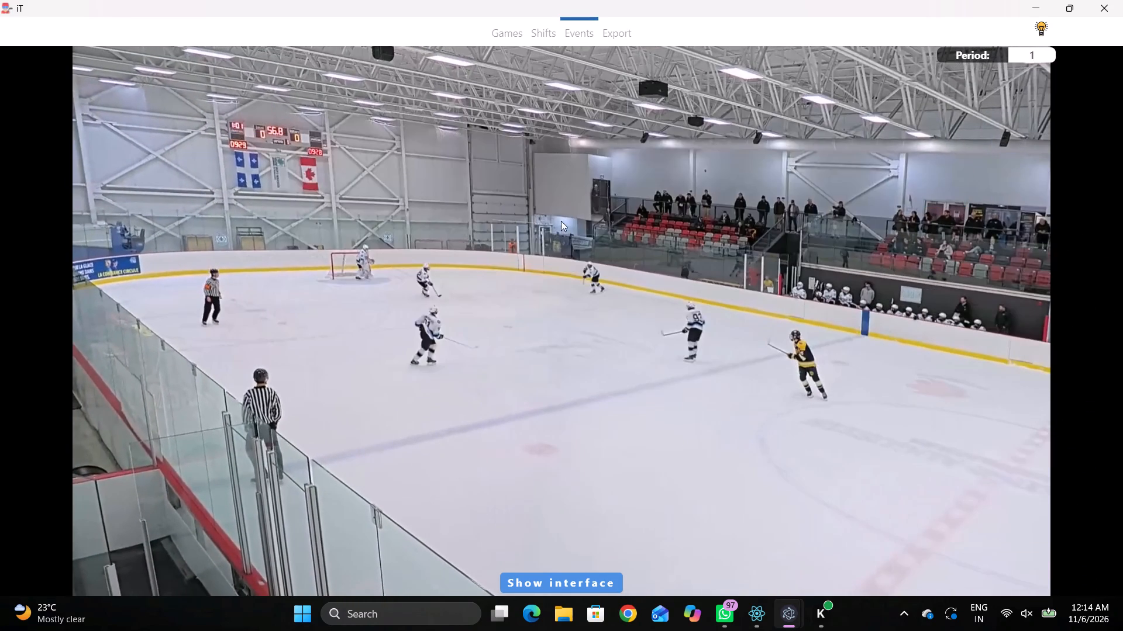
Log Skating with the puck by Away player 22, marked just outside the lower Away faceoff circle on its blue-line side.
{"action": "key", "text": "space"}
{"action": "key", "text": "space"}
{"action": "right_click", "coordinate": [605, 261]}
{"action": "left_click", "coordinate": [653, 285]}
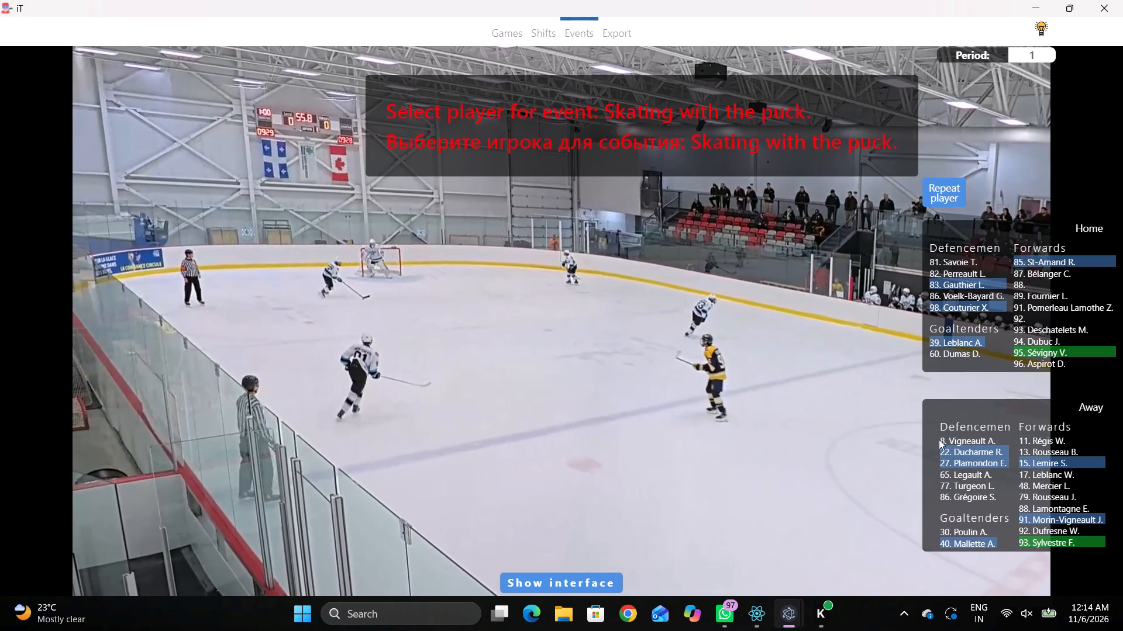
{"action": "left_click", "coordinate": [968, 449]}
{"action": "left_click_drag", "start_coordinate": [423, 303], "coordinate": [415, 298]}
Log a Pass by the same Away player 22, marked between the lower Away faceoff circle and the Away blue line.
{"action": "key", "text": "space"}
{"action": "key", "text": "space"}
{"action": "key", "text": "space"}
{"action": "key", "text": "space"}
{"action": "key", "text": "space"}
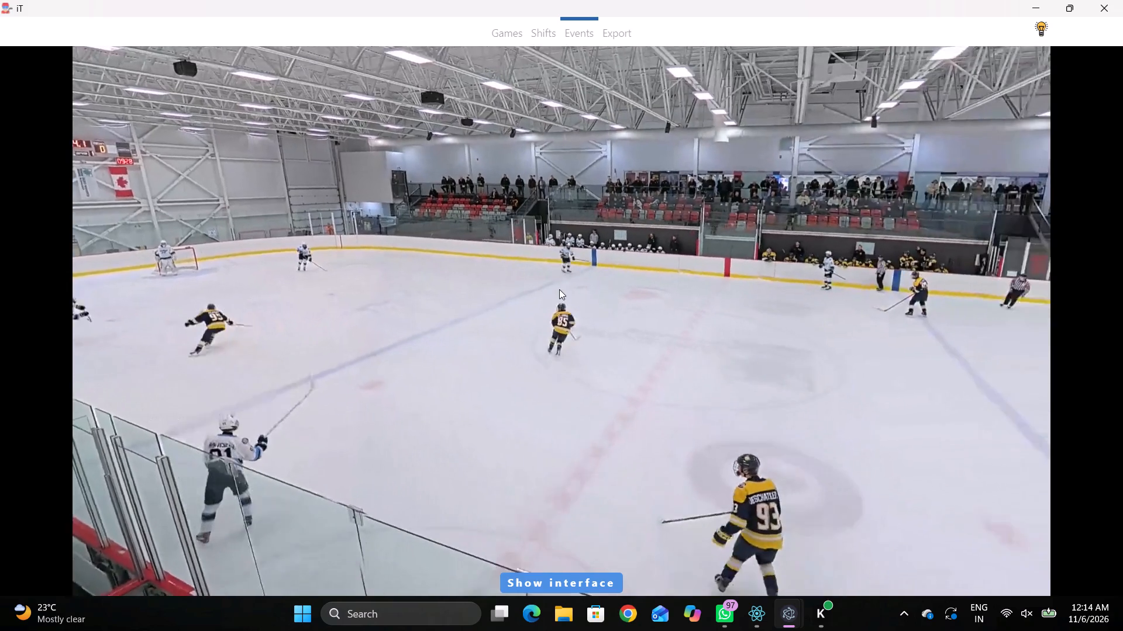
{"action": "key", "text": "space"}
{"action": "type", "text": "q"}
{"action": "key", "text": "q"}
{"action": "key", "text": "q"}
{"action": "key", "text": "q"}
{"action": "key", "text": "q"}
{"action": "right_click", "coordinate": [610, 229]}
{"action": "left_click", "coordinate": [613, 237]}
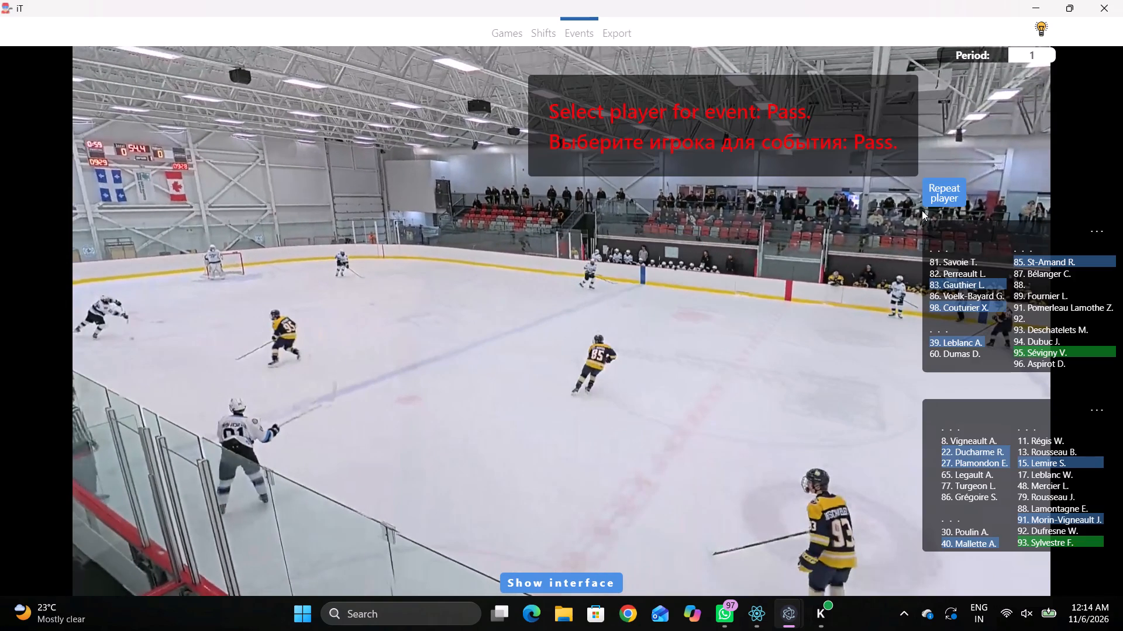
{"action": "left_click", "coordinate": [943, 195]}
{"action": "left_click", "coordinate": [432, 306]}
{"action": "key", "text": "space"}
{"action": "key", "text": "space"}
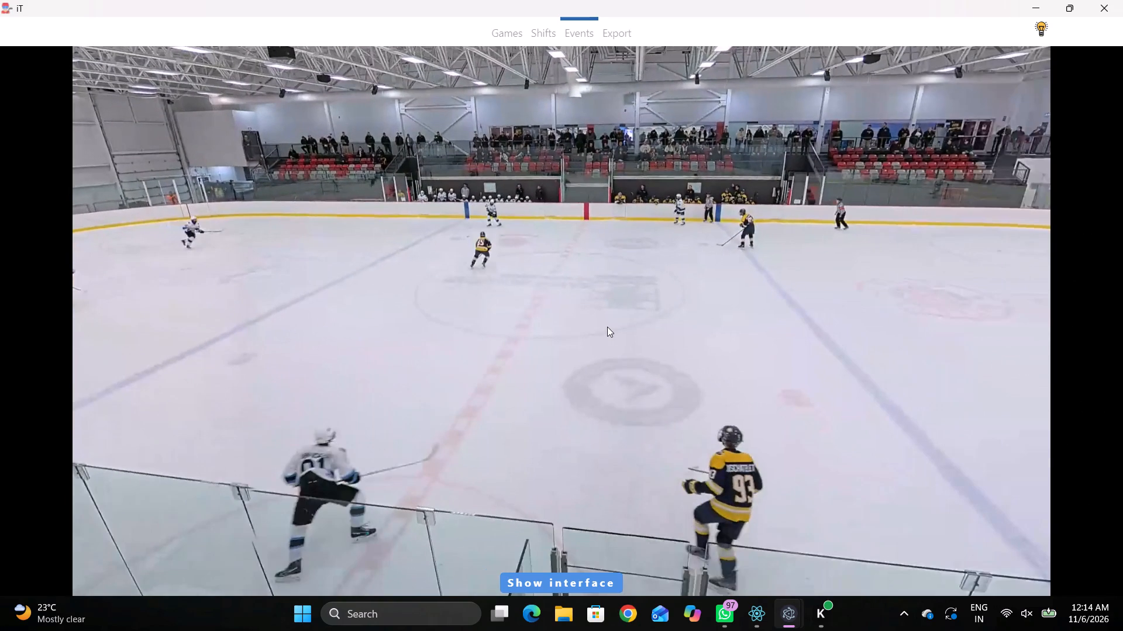
{"action": "type", "text": "r"}
Log Skating with the puck by Away player 15, marked on the Away side of centre near the upper boards semicircle.
{"action": "key", "text": "space"}
{"action": "key", "text": "space"}
{"action": "key", "text": "space"}
{"action": "key", "text": "space"}
{"action": "right_click", "coordinate": [623, 274]}
{"action": "left_click", "coordinate": [672, 304]}
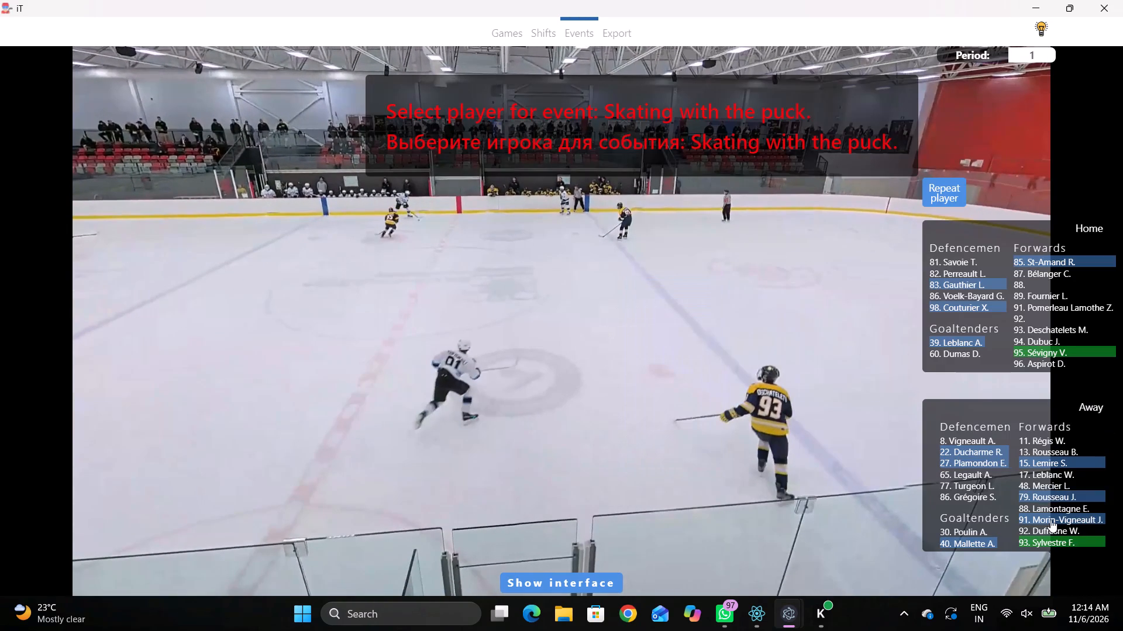
{"action": "left_click", "coordinate": [1022, 459]}
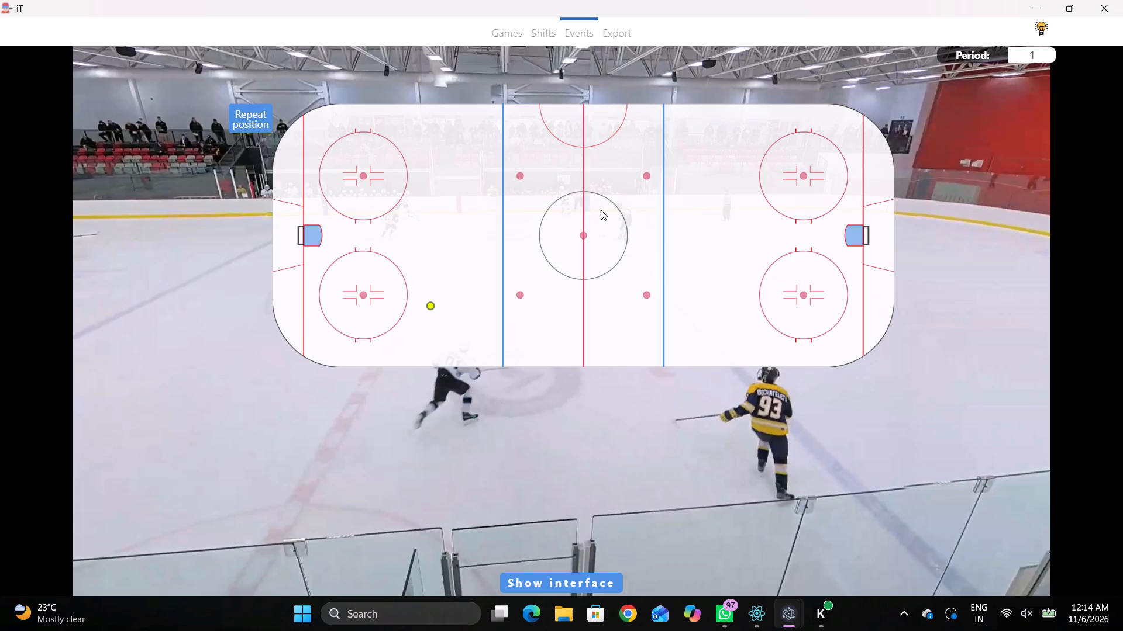
{"action": "left_click", "coordinate": [556, 137]}
Log a Pass by the same Away player 15, marked just above the upper neutral-zone faceoff spot nearest the Away blue line.
{"action": "key", "text": "space"}
{"action": "key", "text": "space"}
{"action": "key", "text": "space"}
{"action": "key", "text": "space"}
{"action": "right_click", "coordinate": [672, 206]}
{"action": "left_click", "coordinate": [691, 205]}
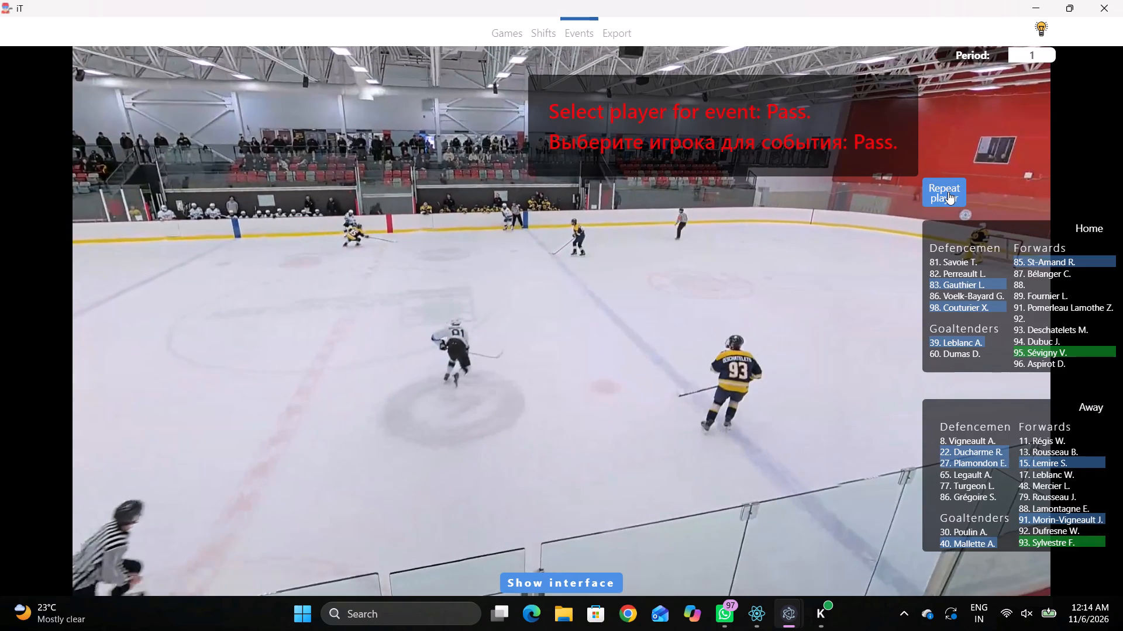
{"action": "left_click", "coordinate": [948, 192]}
{"action": "left_click", "coordinate": [516, 158]}
Log Skating with the puck by Away player 91, marked just below the upper neutral-zone faceoff spot nearest the Home blue line.
{"action": "key", "text": "space"}
{"action": "key", "text": "space"}
{"action": "right_click", "coordinate": [645, 201]}
{"action": "key", "text": "space"}
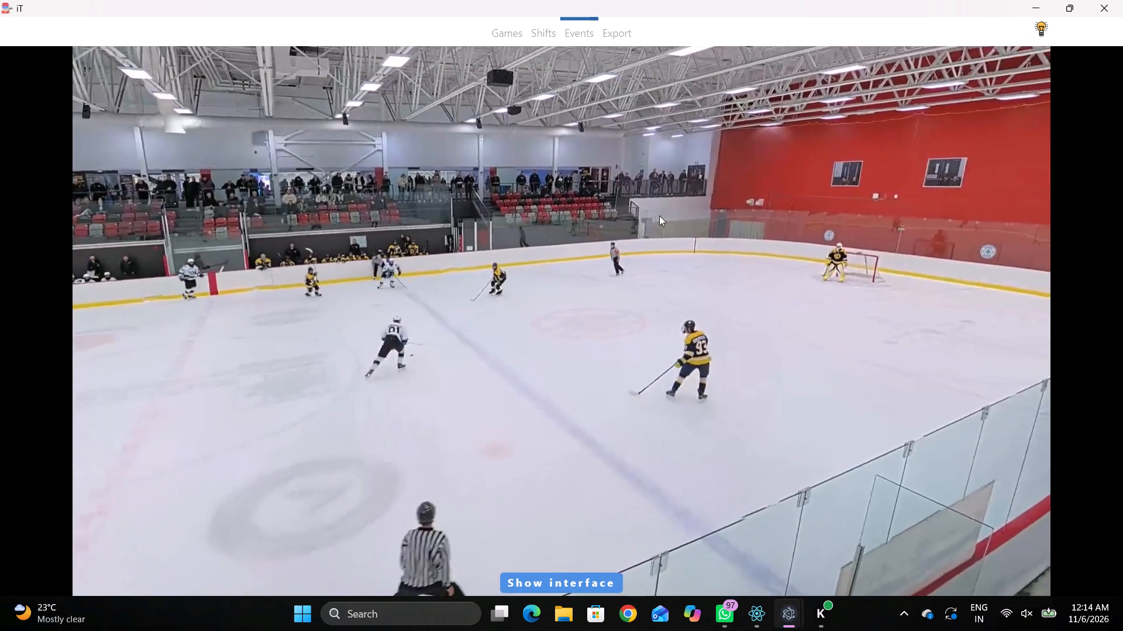
{"action": "key", "text": "space"}
{"action": "key", "text": "space"}
{"action": "key", "text": "space"}
{"action": "right_click", "coordinate": [654, 220]}
{"action": "left_click", "coordinate": [712, 241]}
{"action": "right_click_drag", "start_coordinate": [623, 221], "coordinate": [608, 227]}
{"action": "left_click", "coordinate": [666, 251]}
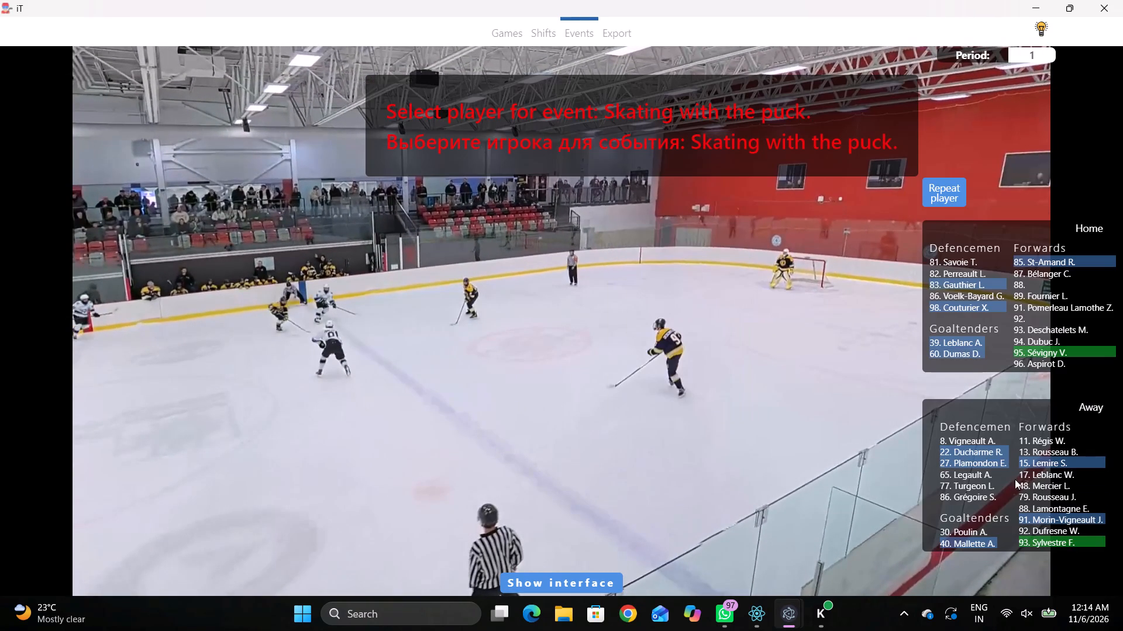
{"action": "left_click", "coordinate": [1040, 514]}
{"action": "left_click", "coordinate": [645, 191]}
Review the play following Away player 91's Skating with the puck entry to identify the next event and the player involved.
{"action": "key", "text": "space"}
{"action": "key", "text": "space"}
{"action": "key", "text": "space"}
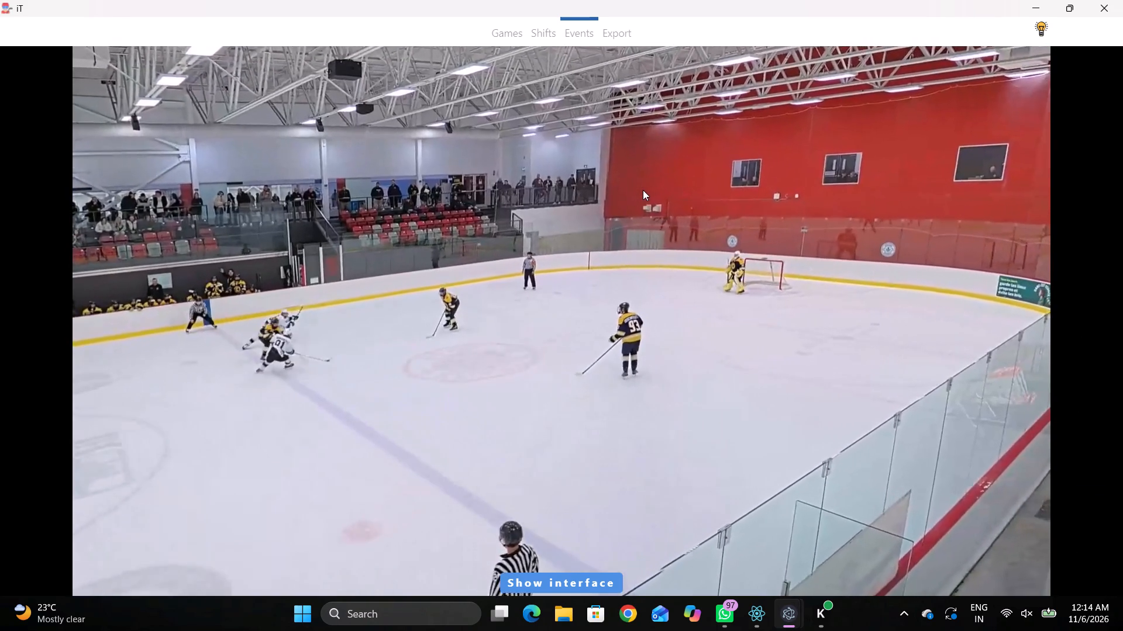
{"action": "key", "text": "space"}
{"action": "key", "text": "space"}
{"action": "key", "text": "space"}
{"action": "key", "text": "q"}
{"action": "key", "text": "q"}
{"action": "key", "text": "q"}
{"action": "key", "text": "q"}
{"action": "key", "text": "q"}
{"action": "key", "text": "q"}
{"action": "key", "text": "q"}
{"action": "key", "text": "q"}
{"action": "key", "text": "q"}
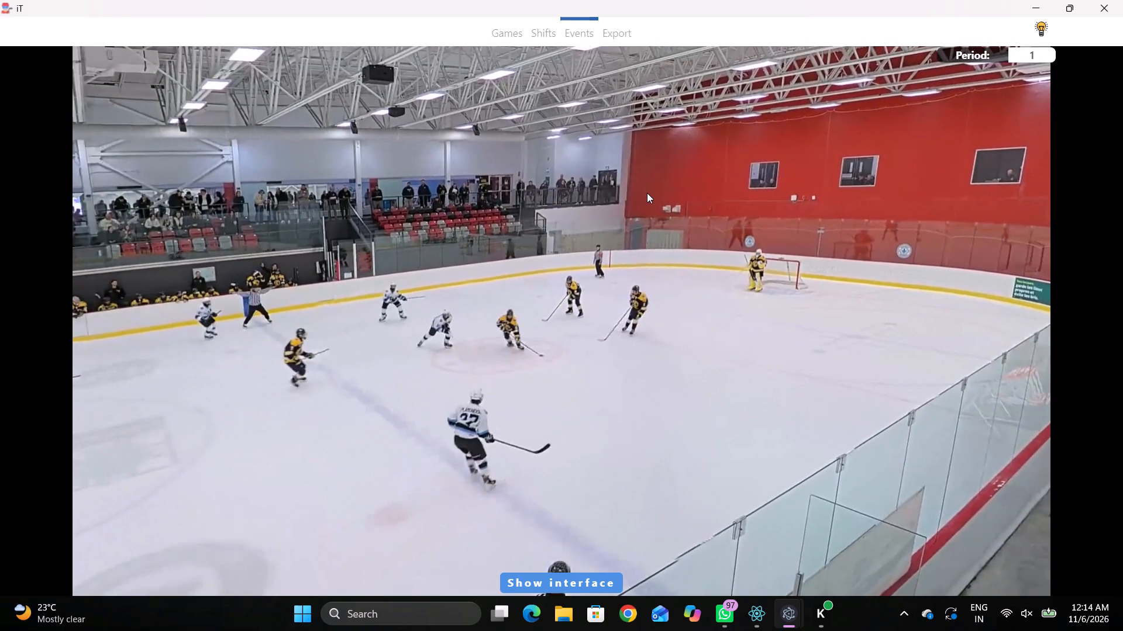
{"action": "type", "text": "qq"}
{"action": "type", "text": "qq"}
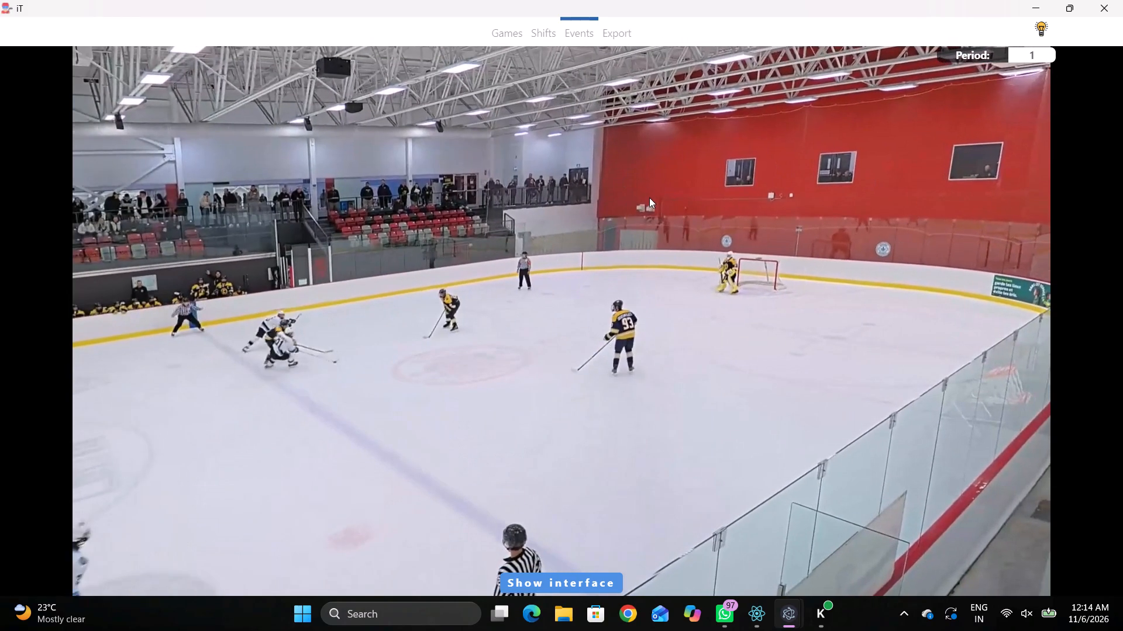
{"action": "key", "text": "space"}
{"action": "type", "text": "v"}
{"action": "key", "text": "space"}
{"action": "key", "text": "space"}
{"action": "key", "text": "space"}
{"action": "key", "text": "space"}
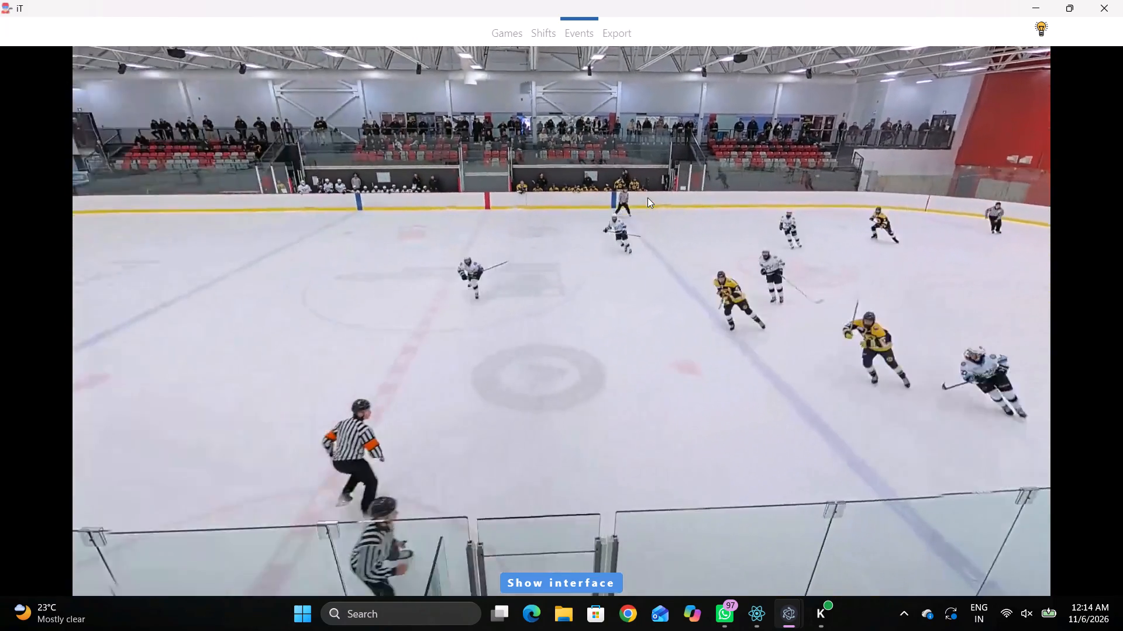
{"action": "key", "text": "space"}
{"action": "key", "text": "space"}
{"action": "key", "text": "space"}
Return to Away player 91's latest entry and log a Check - Stick by Home player 95, marked at the Home blue line slightly above mid-rink.
{"action": "key", "text": "shift+d"}
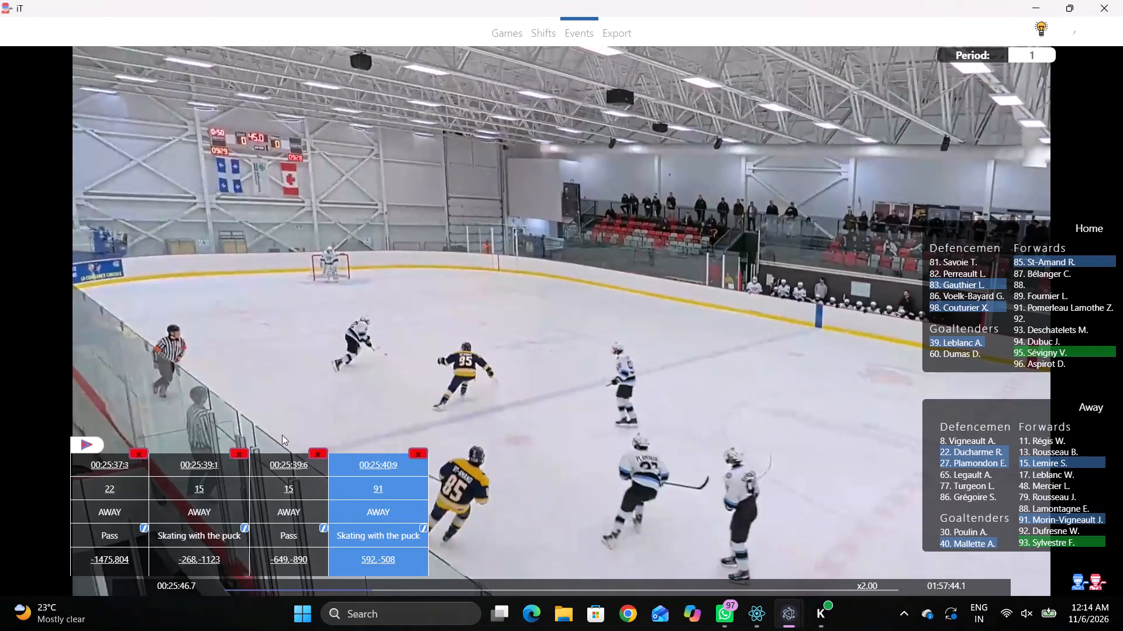
{"action": "left_click", "coordinate": [378, 470]}
{"action": "key", "text": "shift+d"}
{"action": "key", "text": "space"}
{"action": "key", "text": "space"}
{"action": "key", "text": "q"}
{"action": "right_click", "coordinate": [539, 275]}
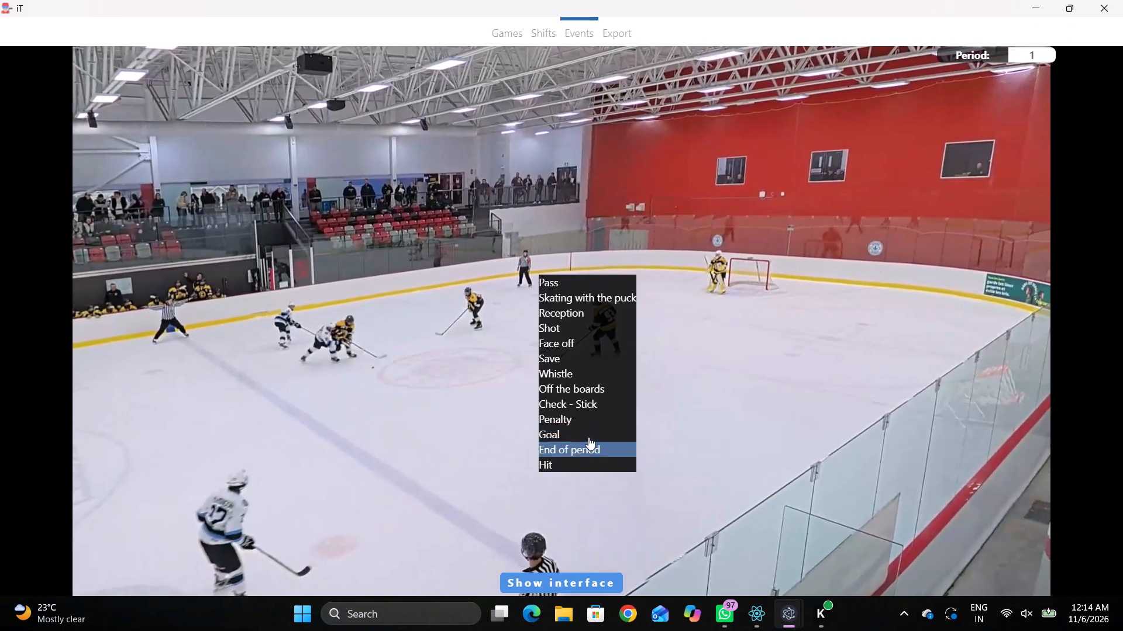
{"action": "left_click", "coordinate": [582, 405]}
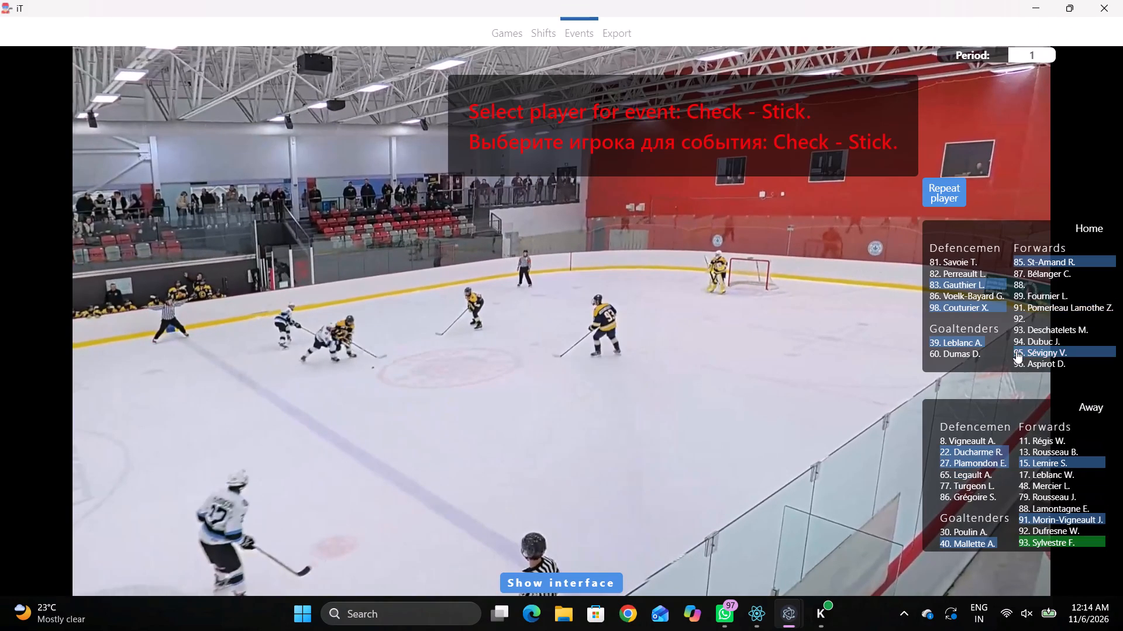
{"action": "left_click", "coordinate": [1016, 351]}
{"action": "left_click", "coordinate": [660, 220]}
Change the player on the latest Check - Stick entry to Home player 85.
{"action": "key", "text": "shift+d"}
{"action": "left_click", "coordinate": [385, 493]}
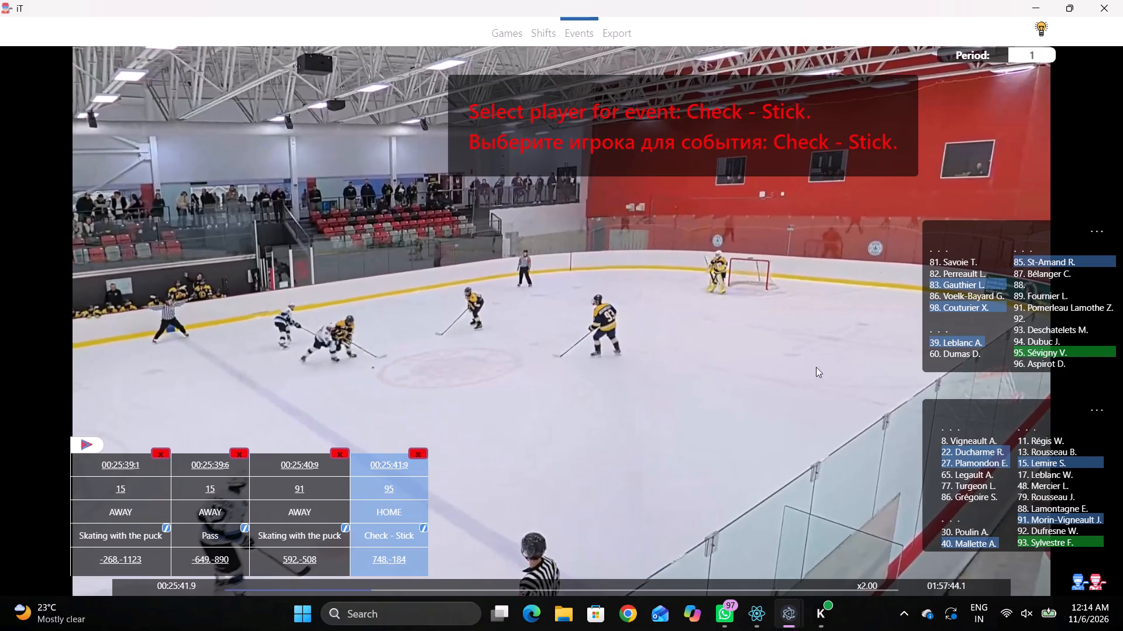
{"action": "left_click", "coordinate": [1029, 264]}
{"action": "key", "text": "shift+d"}
Log Skating with the puck by the same Home player 85, marked just outside the lower Home faceoff circle on its blue-line side, slightly below mid-rink.
{"action": "key", "text": "space"}
{"action": "key", "text": "space"}
{"action": "right_click", "coordinate": [634, 252]}
{"action": "key", "text": "space"}
{"action": "key", "text": "space"}
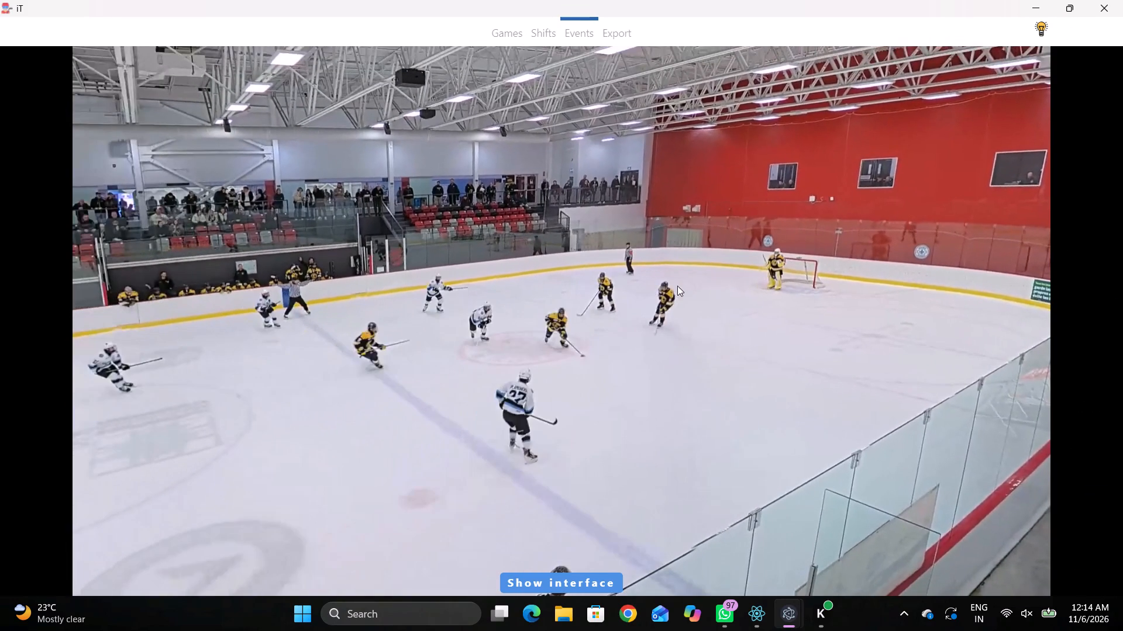
{"action": "right_click", "coordinate": [654, 273]}
{"action": "left_click", "coordinate": [738, 303]}
{"action": "left_click", "coordinate": [929, 202]}
{"action": "left_click", "coordinate": [749, 264]}
Log a Pass by the same Home player 85, marked near the lower boards between the Home blue line and the lower Home faceoff circle.
{"action": "key", "text": "space"}
{"action": "key", "text": "space"}
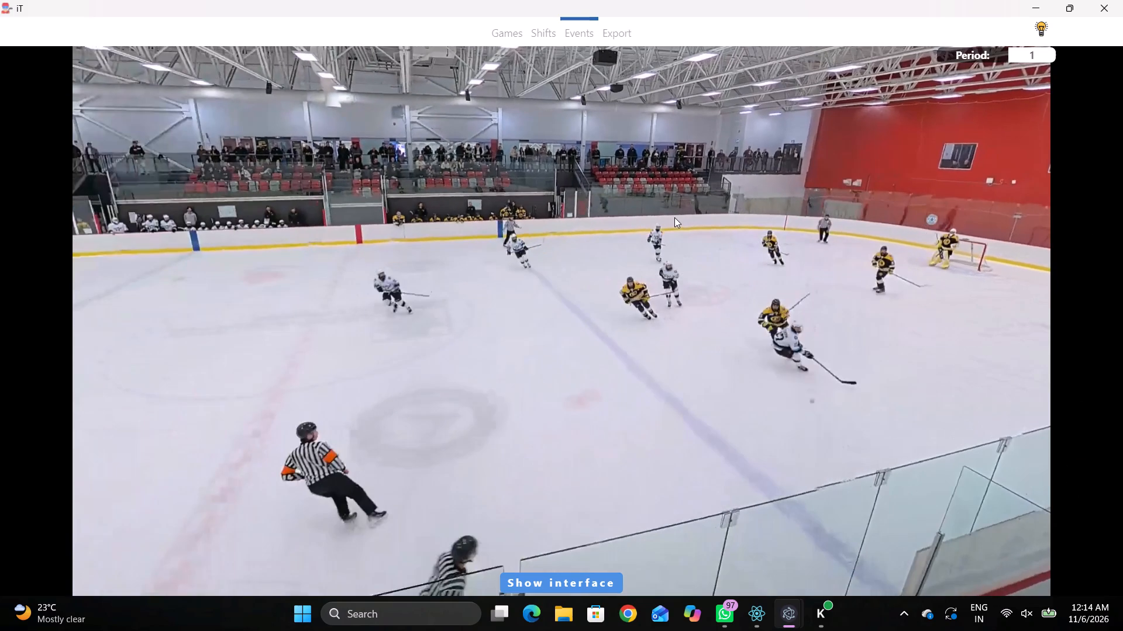
{"action": "type", "text": "q"}
{"action": "key", "text": "q"}
{"action": "key", "text": "q"}
{"action": "right_click", "coordinate": [663, 200]}
{"action": "left_click", "coordinate": [670, 206]}
{"action": "left_click", "coordinate": [944, 195]}
{"action": "left_click", "coordinate": [708, 334]}
Log Skating with the puck by Away player 27, marked near the lower boards between the Away blue line and the lower Away faceoff circle.
{"action": "key", "text": "space"}
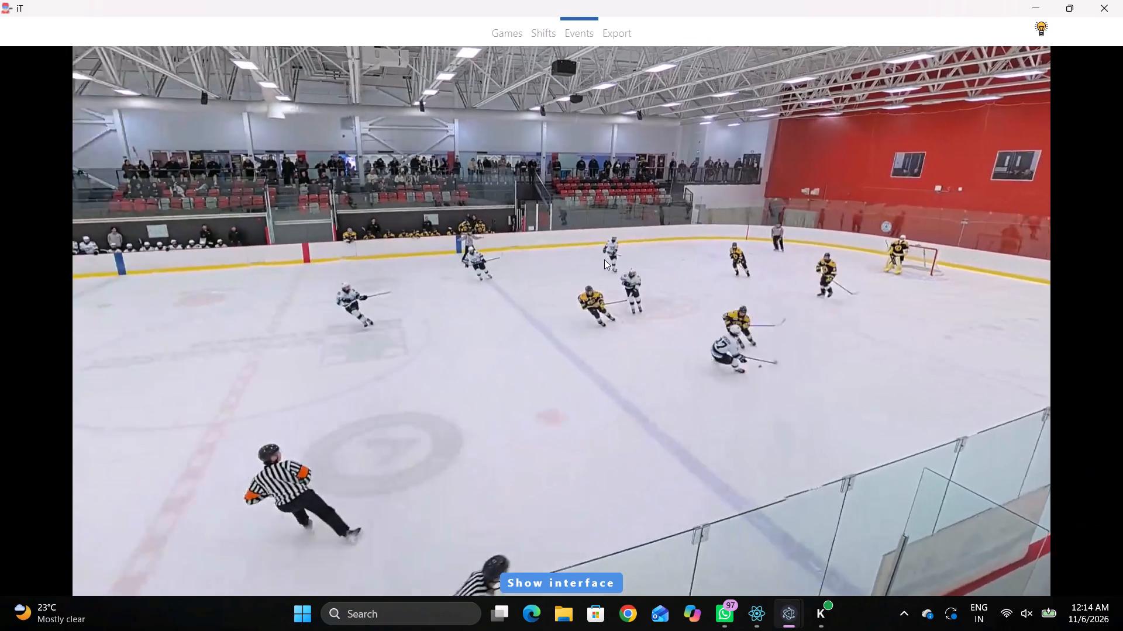
{"action": "key", "text": "v"}
{"action": "key", "text": "space"}
{"action": "key", "text": "q"}
{"action": "right_click", "coordinate": [630, 221]}
{"action": "left_click", "coordinate": [693, 255]}
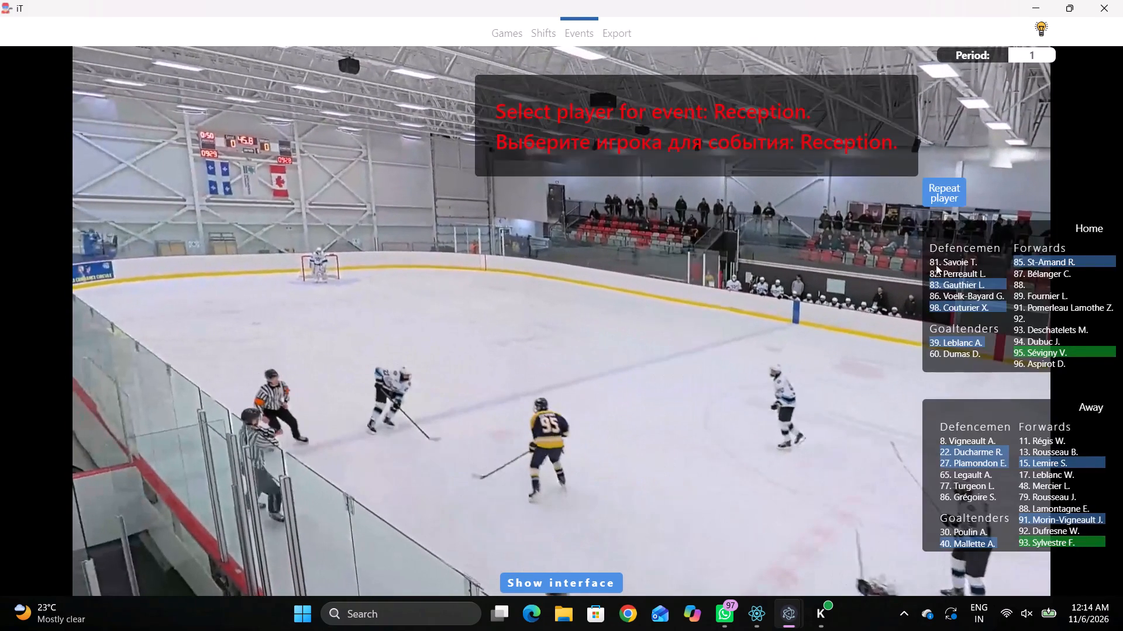
{"action": "right_click_drag", "start_coordinate": [747, 244], "coordinate": [681, 252]}
{"action": "left_click", "coordinate": [753, 275]}
{"action": "left_click", "coordinate": [953, 463]}
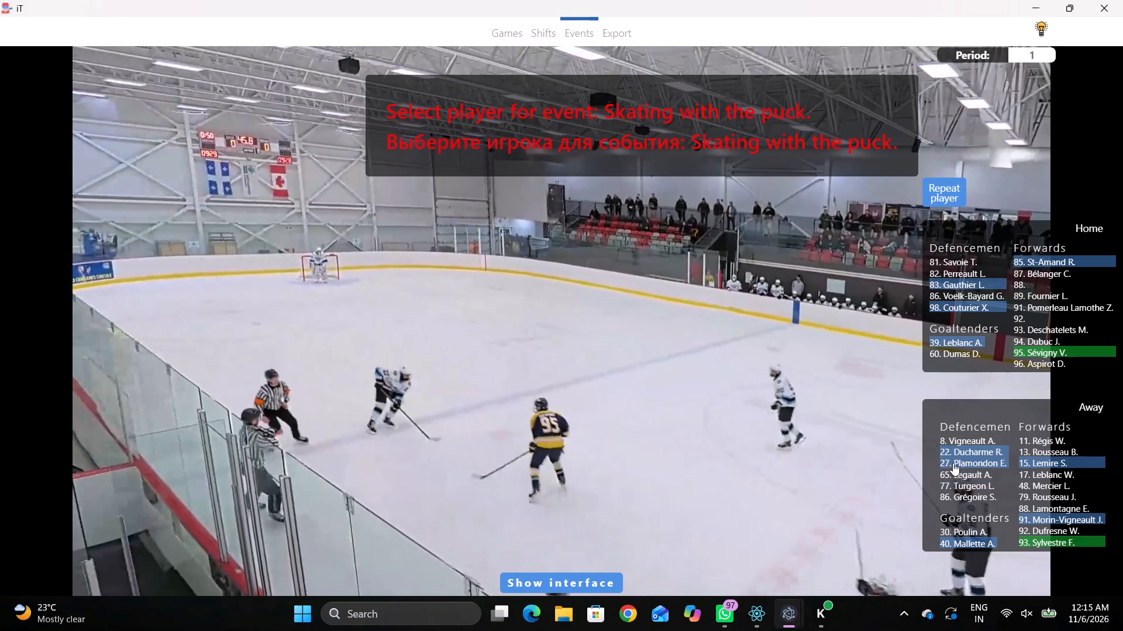
{"action": "left_click", "coordinate": [467, 337]}
Log a Pass by the same Away player 27, marked just inside the Away blue line, slightly below mid-rink.
{"action": "key", "text": "r"}
{"action": "key", "text": "space"}
{"action": "key", "text": "space"}
{"action": "key", "text": "space"}
{"action": "key", "text": "space"}
{"action": "key", "text": "space"}
{"action": "key", "text": "space"}
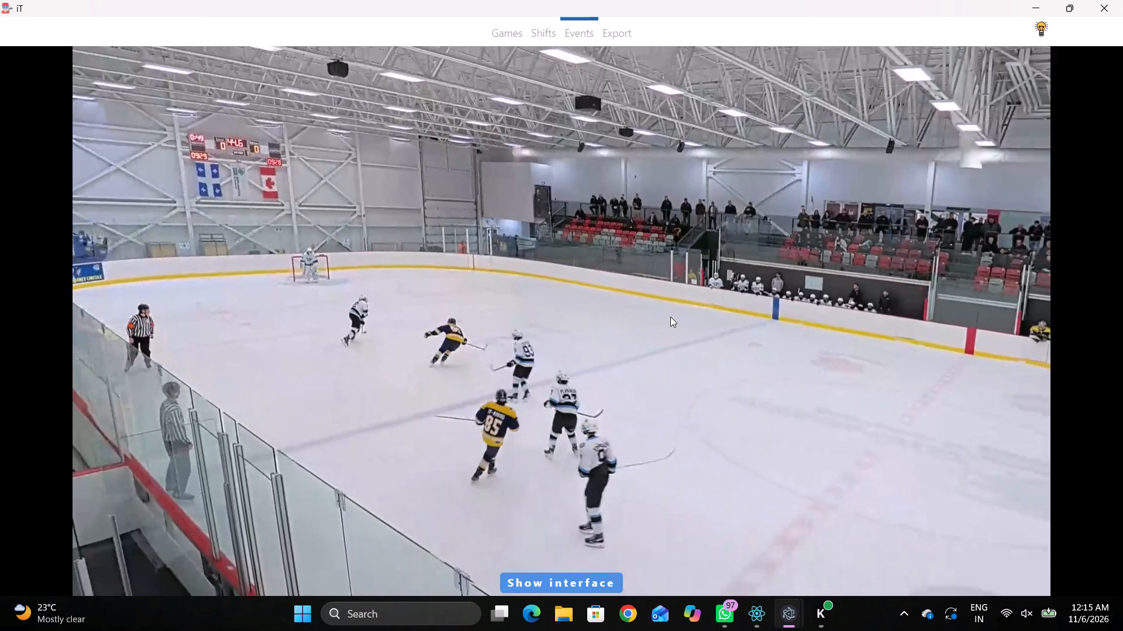
{"action": "key", "text": "space"}
{"action": "key", "text": "space"}
{"action": "key", "text": "q"}
{"action": "key", "text": "q"}
{"action": "right_click", "coordinate": [684, 272]}
{"action": "left_click", "coordinate": [695, 277]}
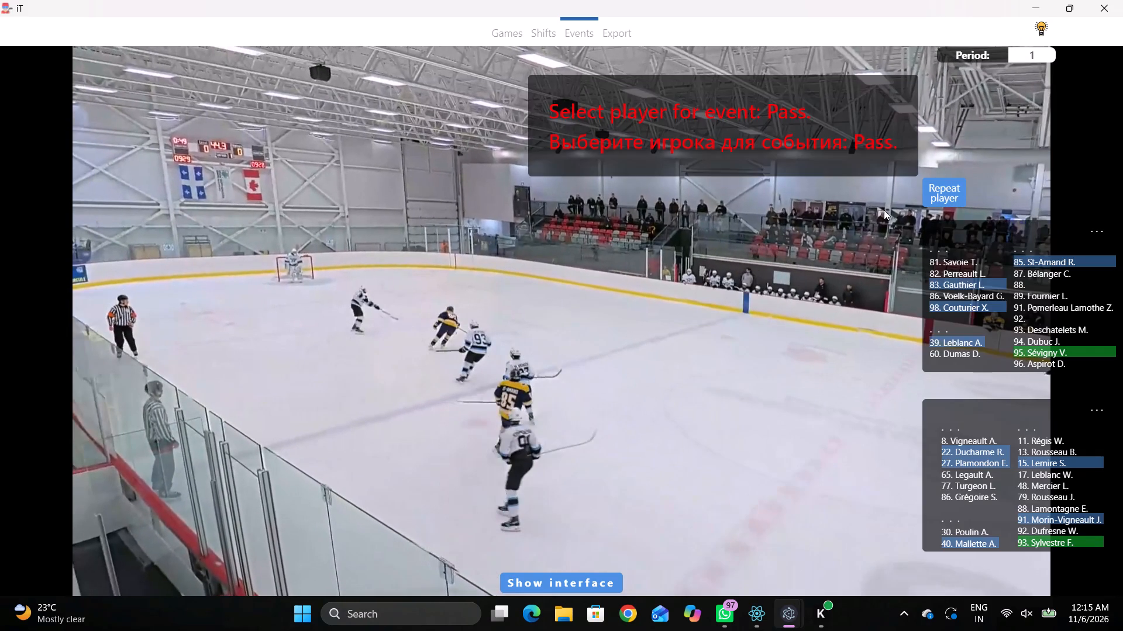
{"action": "left_click", "coordinate": [950, 188]}
{"action": "left_click", "coordinate": [497, 251]}
Change the player to Away 22 on both the 00:25:46:0 Skating with the puck entry and the 00:25:47:4 Pass entry.
{"action": "key", "text": "space"}
{"action": "key", "text": "space"}
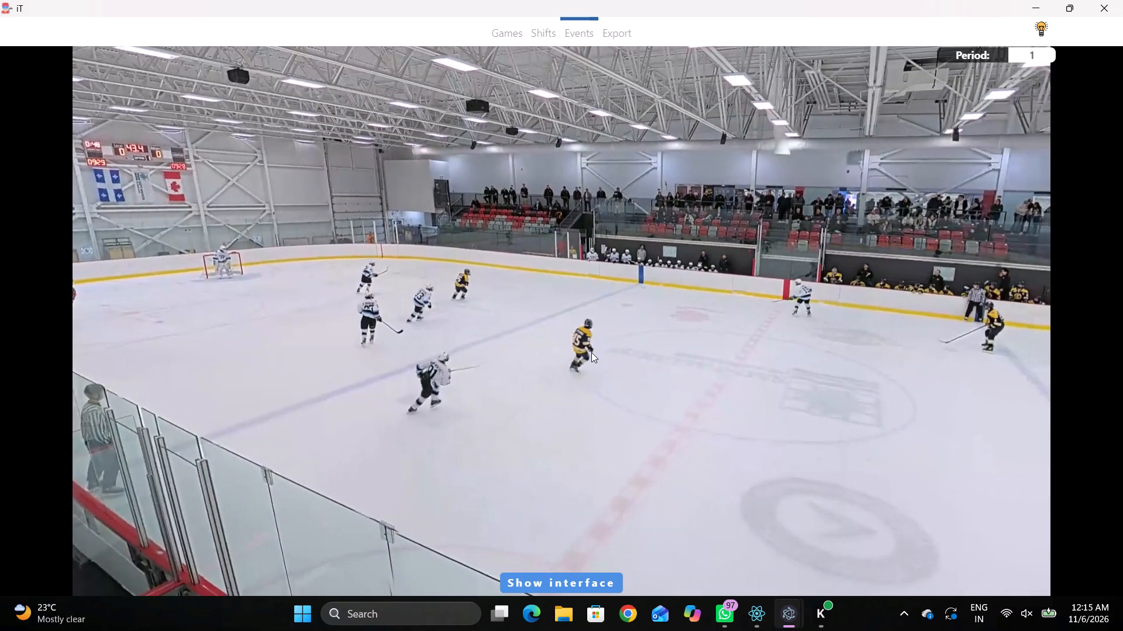
{"action": "key", "text": "shift+d"}
{"action": "left_click", "coordinate": [294, 488]}
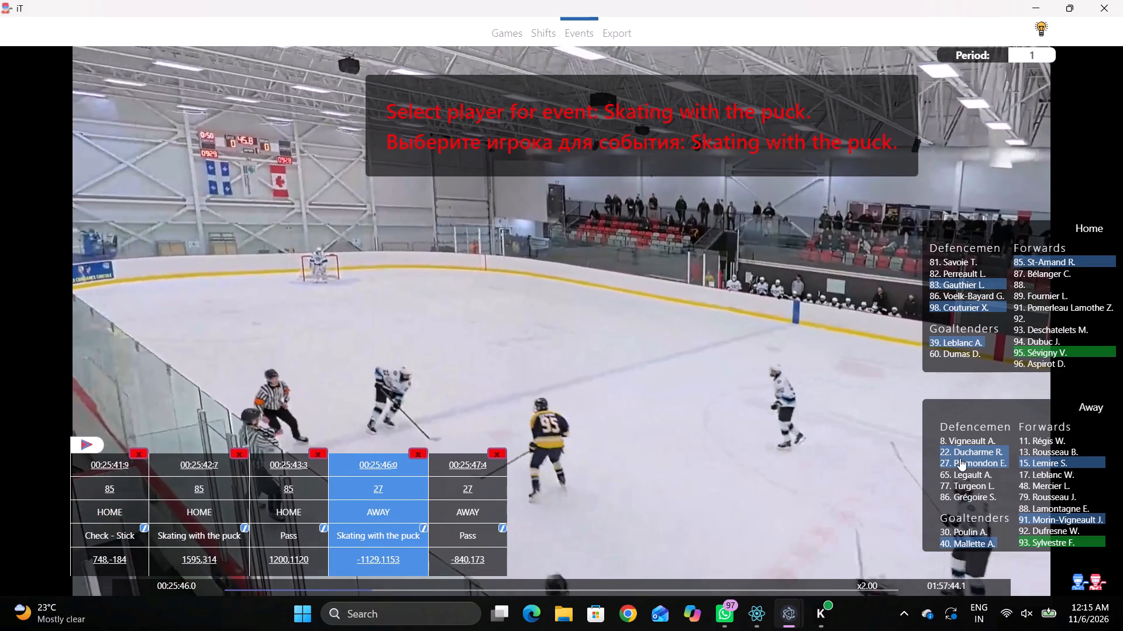
{"action": "left_click", "coordinate": [956, 452]}
{"action": "left_click", "coordinate": [483, 486]}
{"action": "left_click", "coordinate": [956, 447]}
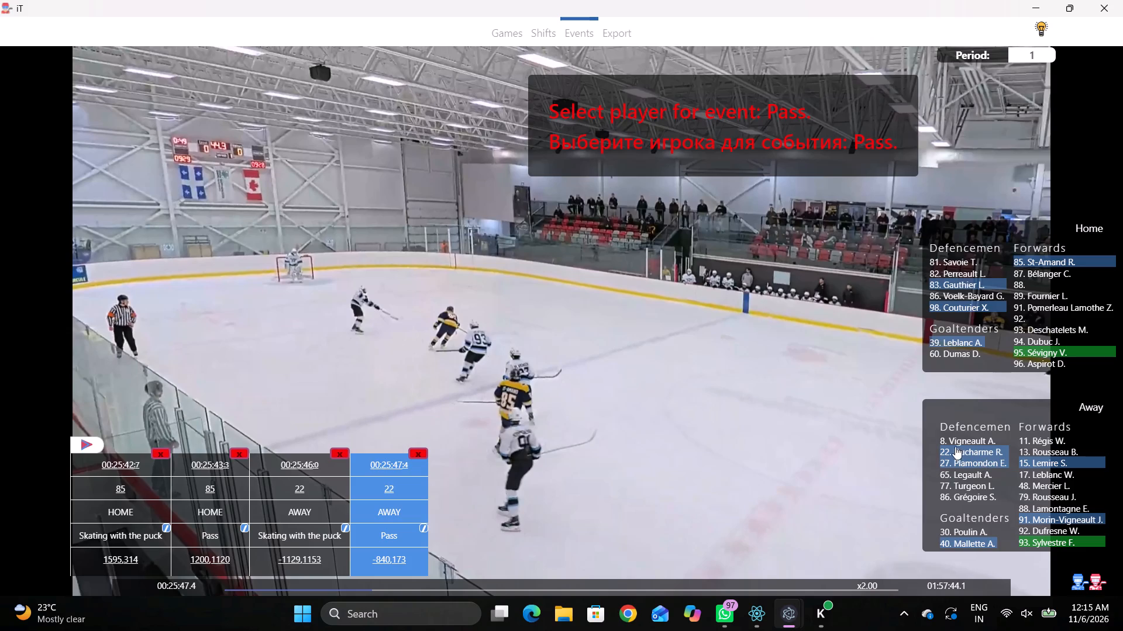
{"action": "key", "text": "shift+d"}
Watch the play following the 00:25:47:4 Away Pass to find the next event to log.
{"action": "key", "text": "space"}
{"action": "key", "text": "space"}
{"action": "key", "text": "space"}
{"action": "key", "text": "space"}
{"action": "type", "text": "r"}
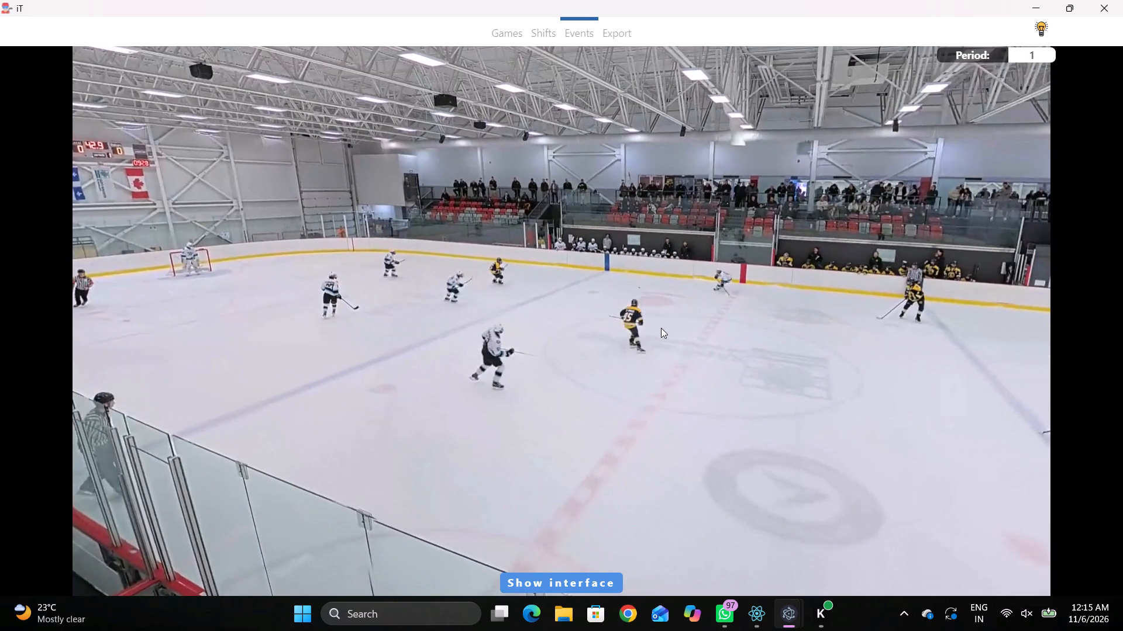
{"action": "key", "text": "space"}
{"action": "key", "text": "space"}
{"action": "key", "text": "space"}
{"action": "key", "text": "space"}
{"action": "type", "text": "q"}
{"action": "key", "text": "q"}
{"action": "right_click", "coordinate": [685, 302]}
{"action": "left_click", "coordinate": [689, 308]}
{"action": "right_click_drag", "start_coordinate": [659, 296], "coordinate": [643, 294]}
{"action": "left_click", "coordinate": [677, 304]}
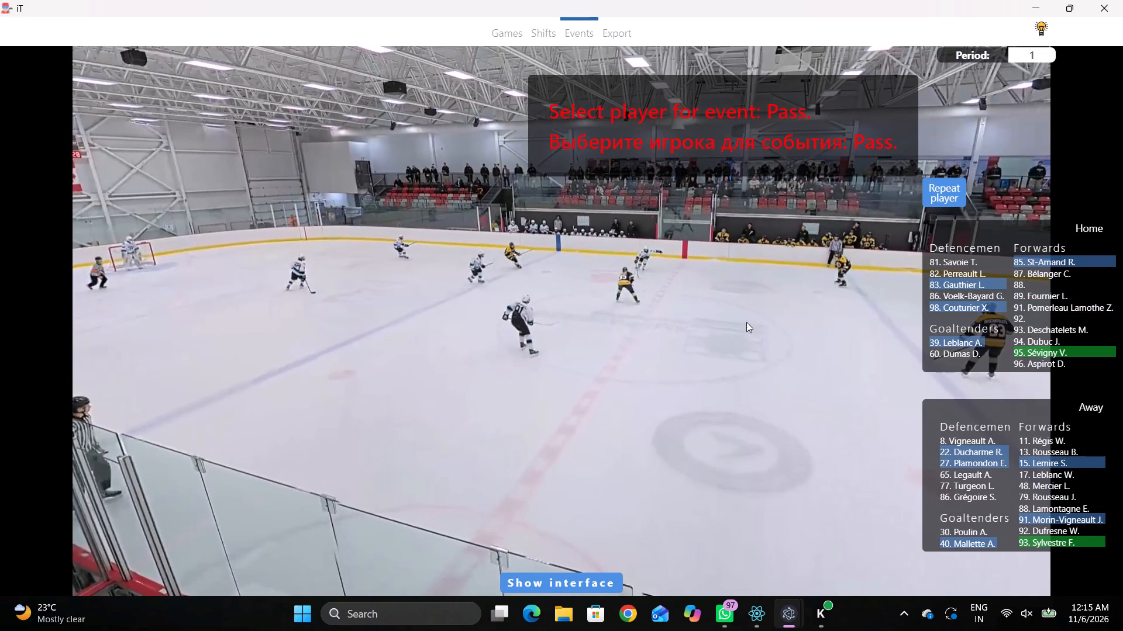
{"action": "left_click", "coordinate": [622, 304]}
Log a Pass by Home player 85, marked at the centre line just above the centre circle.
{"action": "key", "text": "q"}
{"action": "key", "text": "q"}
{"action": "key", "text": "q"}
{"action": "key", "text": "q"}
{"action": "key", "text": "q"}
{"action": "key", "text": "space"}
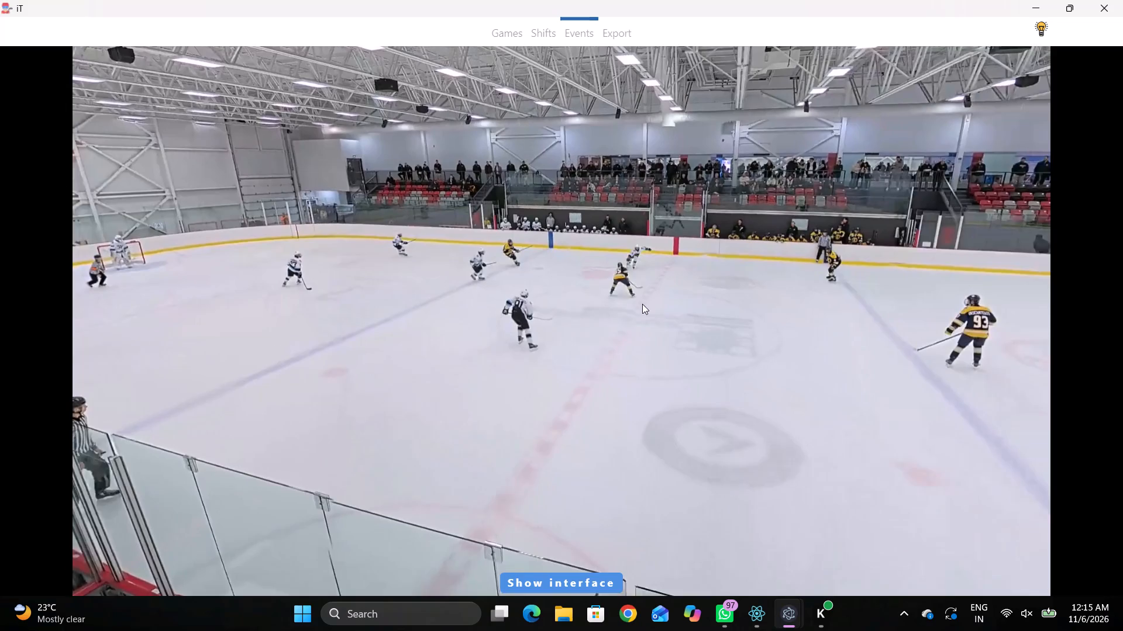
{"action": "key", "text": "space"}
{"action": "right_click", "coordinate": [644, 284]}
{"action": "left_click_drag", "start_coordinate": [647, 288], "coordinate": [640, 286]}
{"action": "right_click_drag", "start_coordinate": [606, 272], "coordinate": [588, 273]}
{"action": "left_click", "coordinate": [596, 273]}
{"action": "left_click", "coordinate": [1040, 258]}
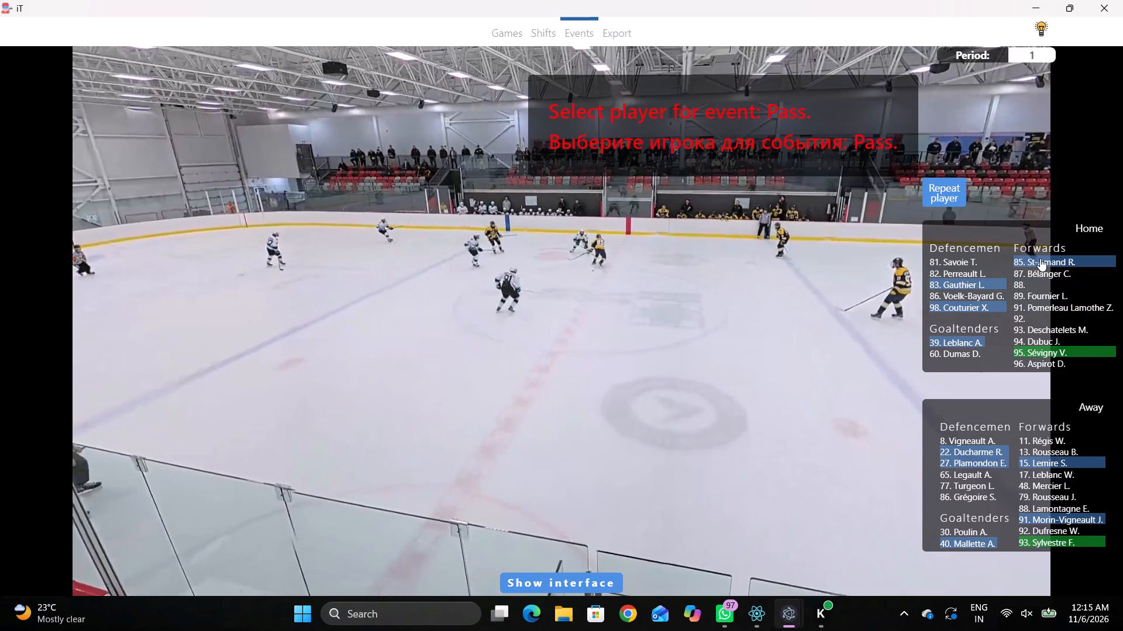
{"action": "left_click", "coordinate": [580, 187]}
Log Skating with the puck by Away player 91, marked inside the centre circle on the Home side of the centre line.
{"action": "key", "text": "space"}
{"action": "key", "text": "space"}
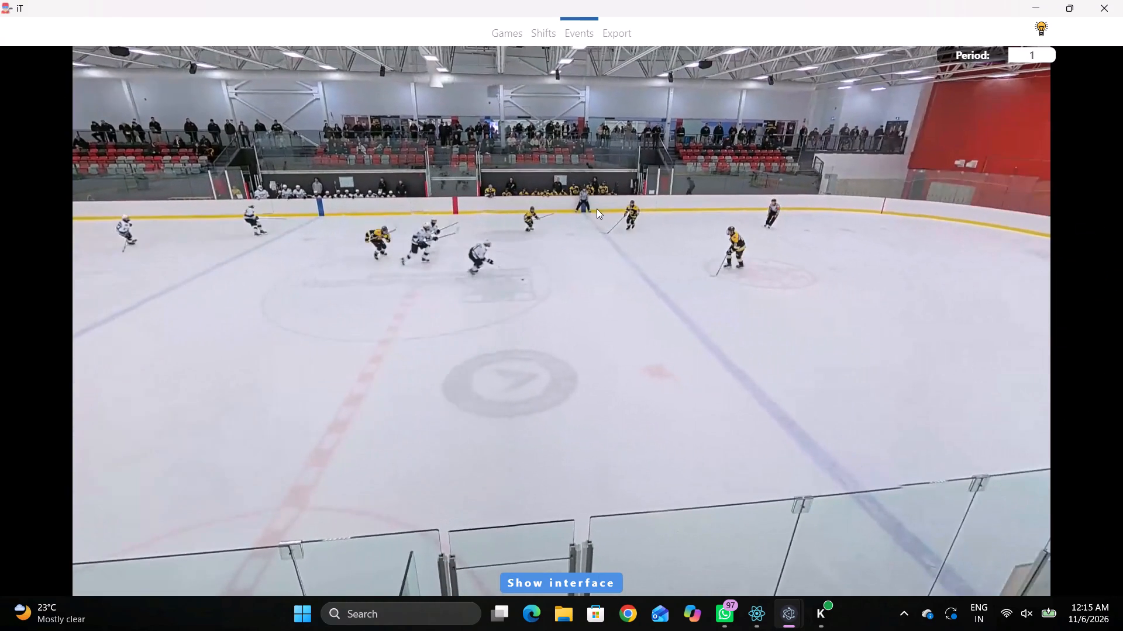
{"action": "right_click", "coordinate": [597, 209]}
{"action": "key", "text": "q"}
{"action": "key", "text": "q"}
{"action": "key", "text": "q"}
{"action": "key", "text": "q"}
{"action": "key", "text": "q"}
{"action": "key", "text": "q"}
{"action": "key", "text": "q"}
{"action": "key", "text": "q"}
{"action": "key", "text": "q"}
{"action": "key", "text": "space"}
{"action": "key", "text": "space"}
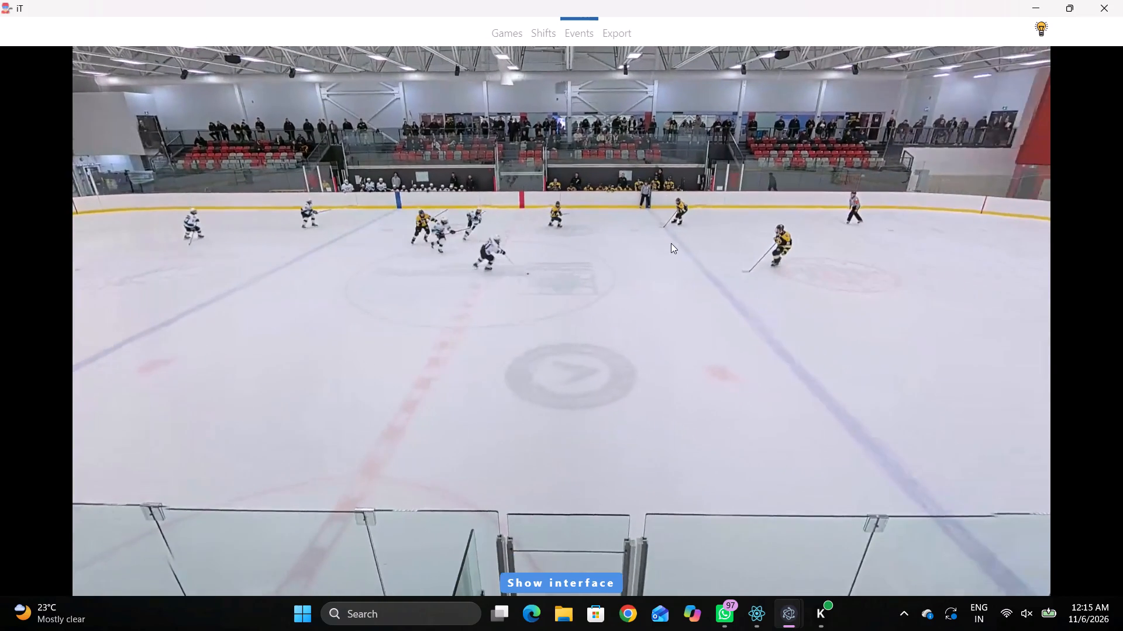
{"action": "right_click", "coordinate": [668, 230]}
{"action": "left_click", "coordinate": [712, 253]}
{"action": "left_click", "coordinate": [1032, 523]}
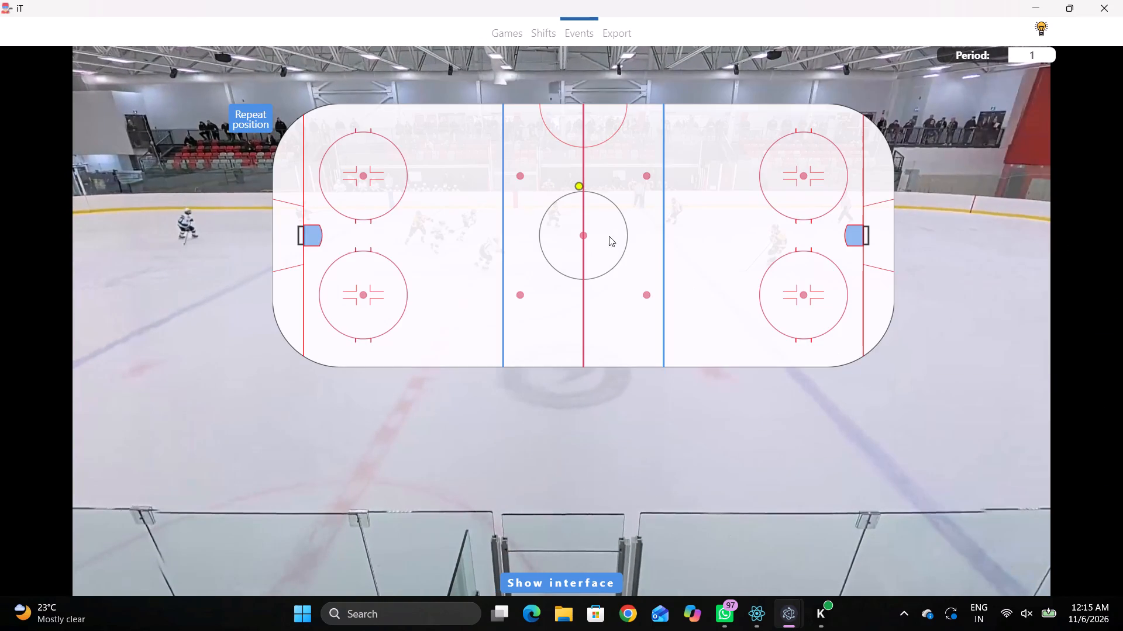
{"action": "left_click", "coordinate": [609, 236]}
Log a Pass by Away player 91, marked in the lower part of the lower face-off circle in the Home zone.
{"action": "key", "text": "space"}
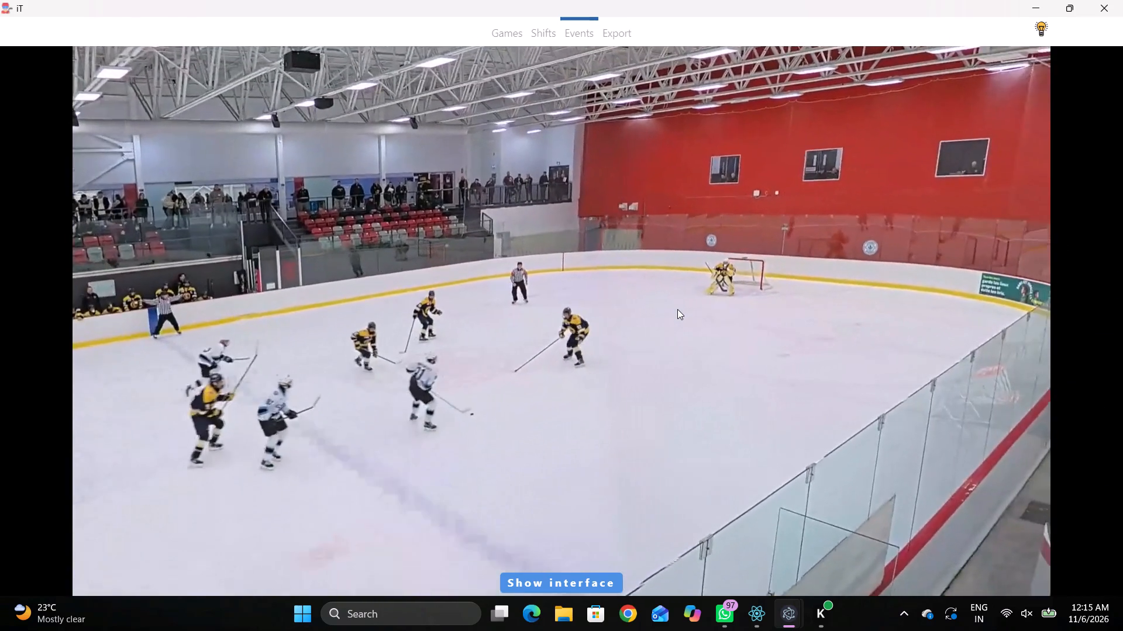
{"action": "key", "text": "space"}
{"action": "key", "text": "space"}
{"action": "key", "text": "space"}
{"action": "key", "text": "space"}
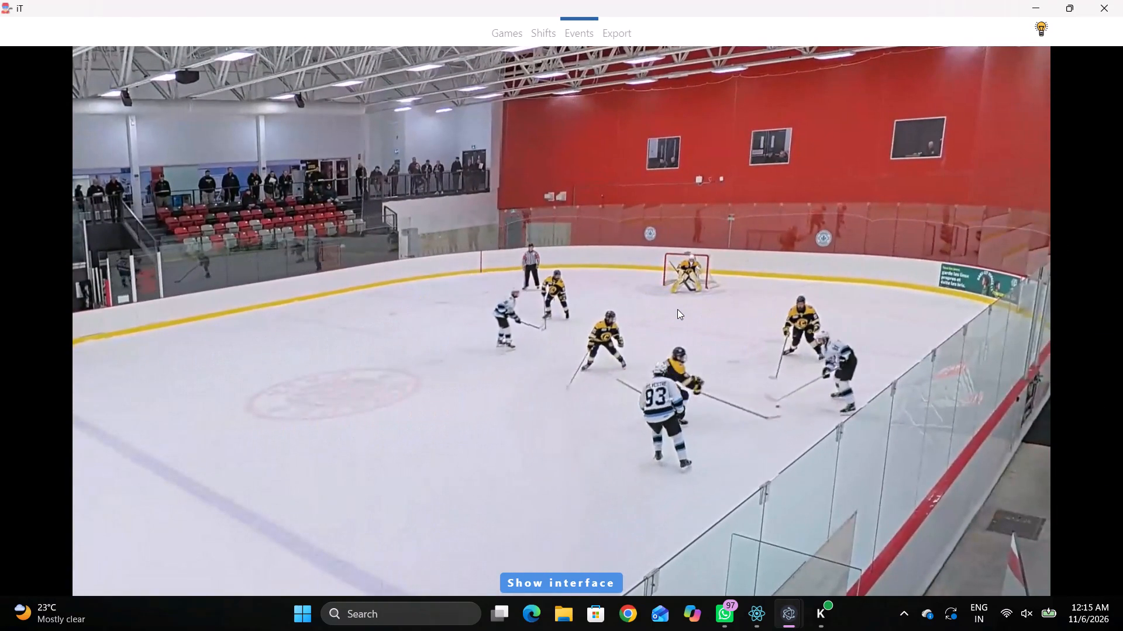
{"action": "key", "text": "space"}
{"action": "key", "text": "space"}
{"action": "type", "text": "v r"}
{"action": "key", "text": "q"}
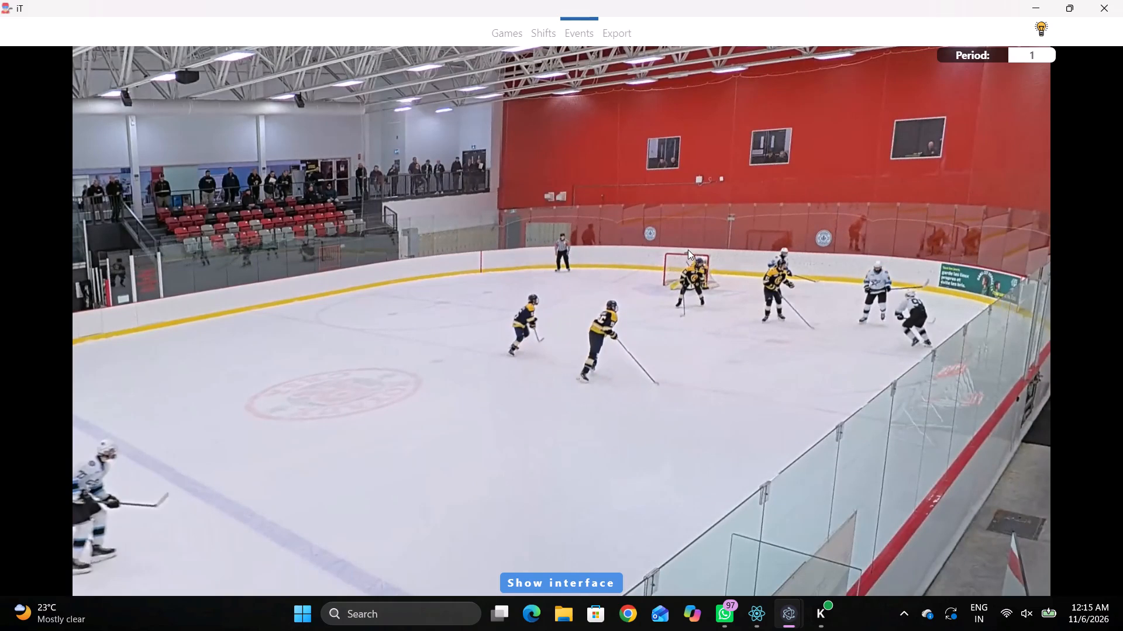
{"action": "right_click", "coordinate": [676, 240]}
{"action": "left_click", "coordinate": [685, 245]}
{"action": "left_click", "coordinate": [953, 189]}
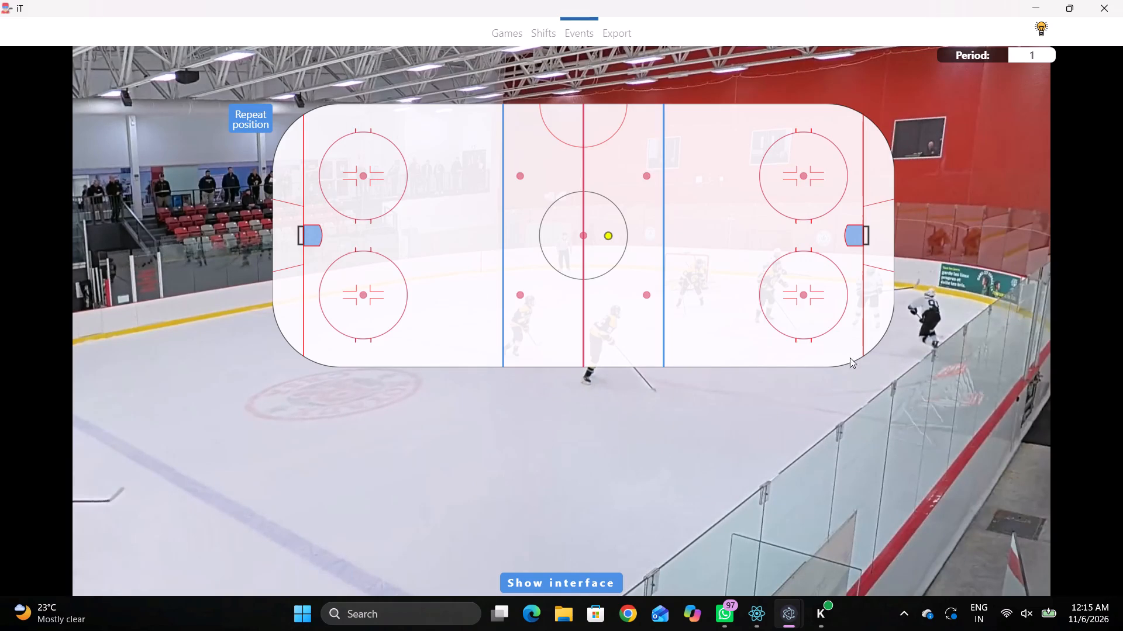
{"action": "left_click", "coordinate": [805, 323]}
Log Skating with the puck by Away player 15, marked just behind the Home goal line, level with the lower face-off dot.
{"action": "key", "text": "space"}
{"action": "key", "text": "space"}
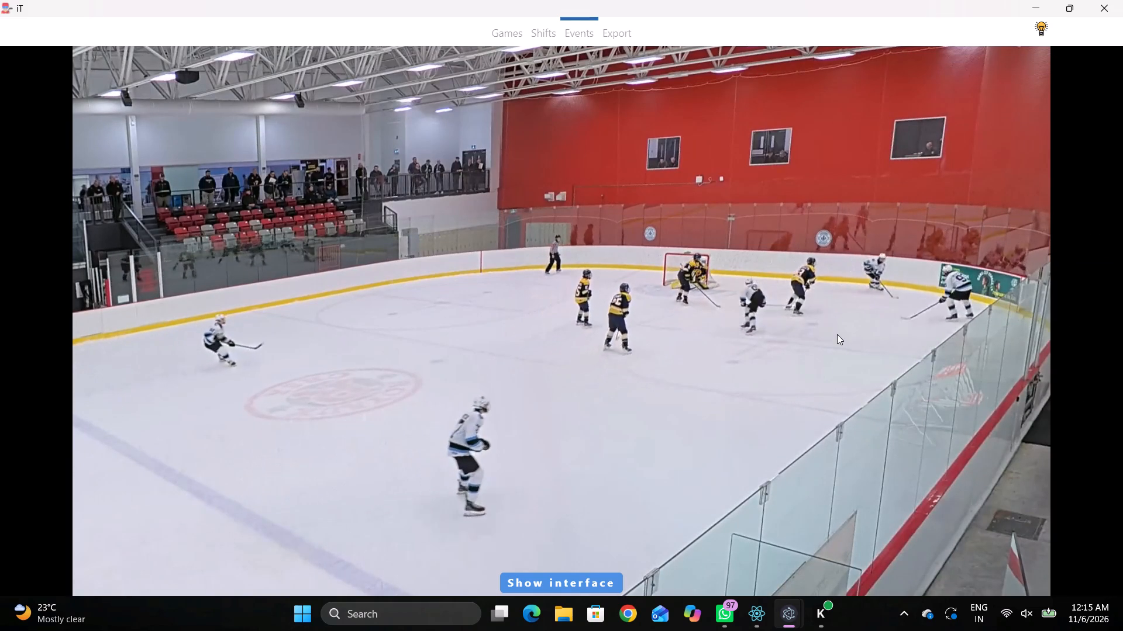
{"action": "key", "text": "space"}
{"action": "key", "text": "space"}
{"action": "right_click", "coordinate": [790, 290]}
{"action": "left_click", "coordinate": [860, 317]}
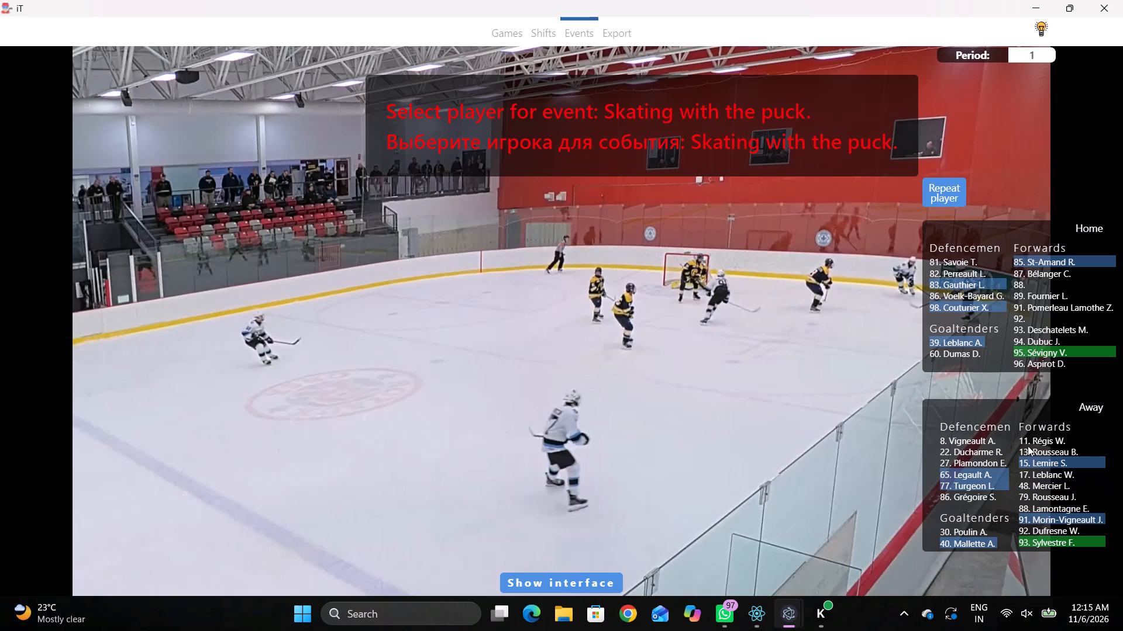
{"action": "left_click", "coordinate": [1031, 448]}
{"action": "left_click", "coordinate": [1033, 456]}
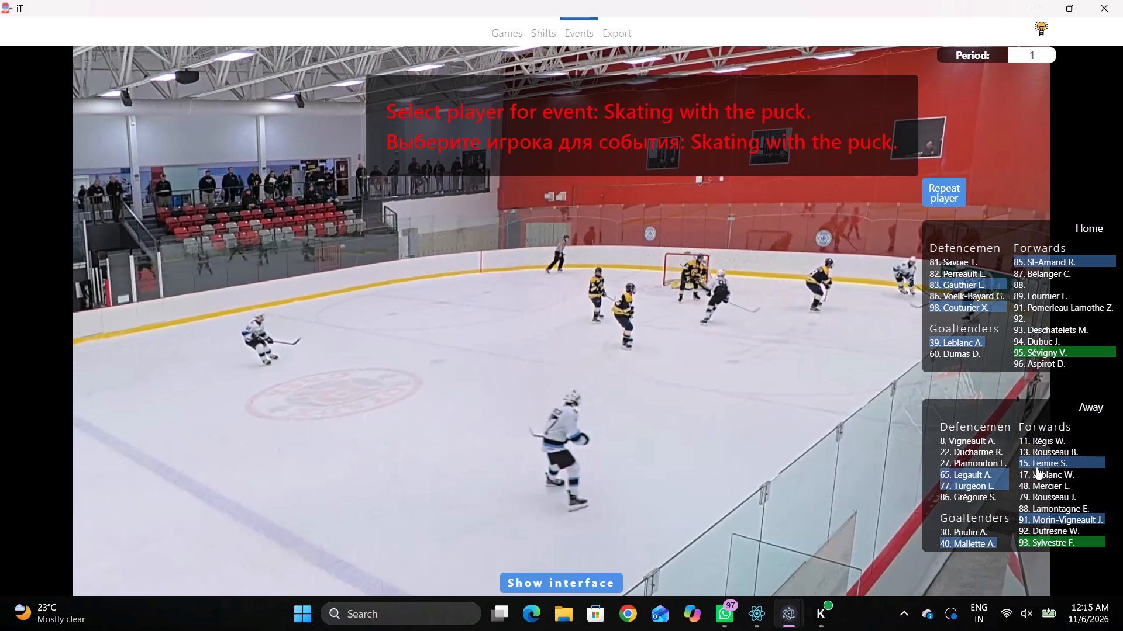
{"action": "left_click", "coordinate": [1036, 467]}
{"action": "left_click", "coordinate": [867, 299]}
Log a Pass by Away player 15, marked on the Home goal line near the lower corner.
{"action": "key", "text": "space"}
{"action": "key", "text": "shift+d"}
{"action": "key", "text": "q"}
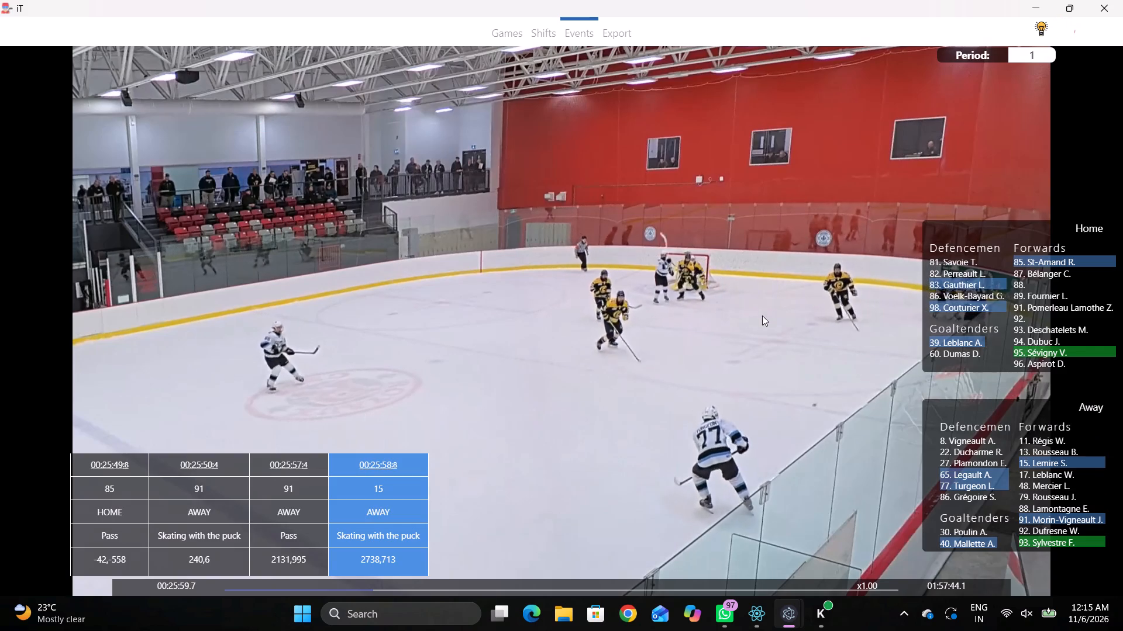
{"action": "key", "text": "q"}
{"action": "key", "text": "q"}
{"action": "key", "text": "q"}
{"action": "key", "text": "q"}
{"action": "right_click", "coordinate": [793, 306]}
{"action": "key", "text": "q"}
{"action": "key", "text": "q"}
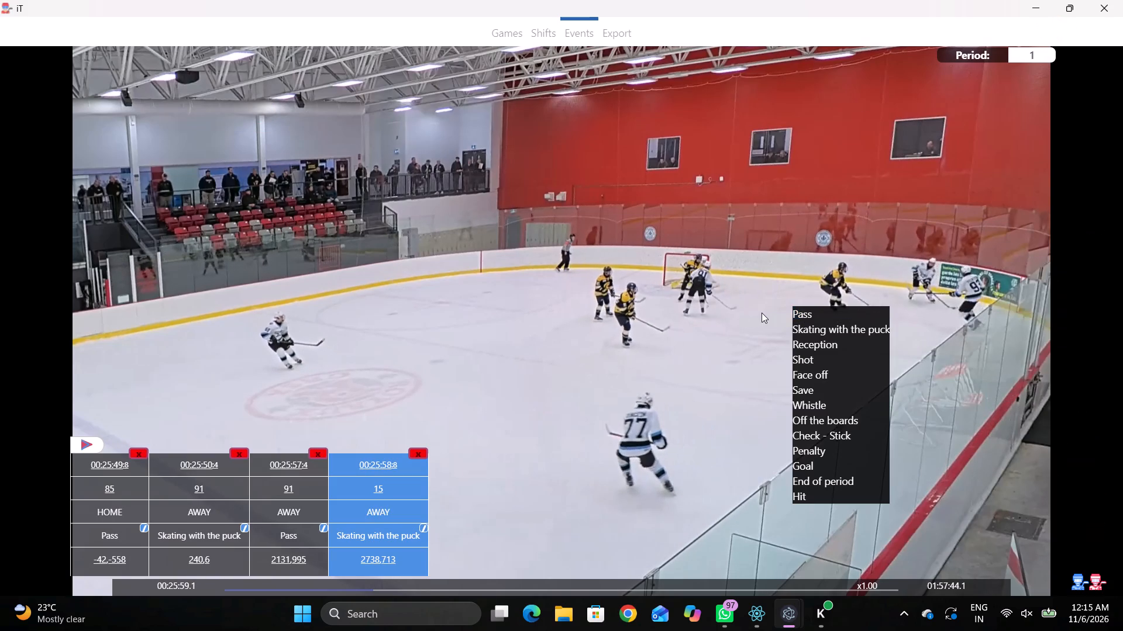
{"action": "right_click", "coordinate": [758, 309]}
{"action": "left_click", "coordinate": [760, 314]}
{"action": "right_click", "coordinate": [750, 305]}
{"action": "key", "text": "space"}
{"action": "key", "text": "space"}
{"action": "right_click", "coordinate": [746, 302]}
{"action": "left_click", "coordinate": [752, 306]}
{"action": "left_click", "coordinate": [941, 187]}
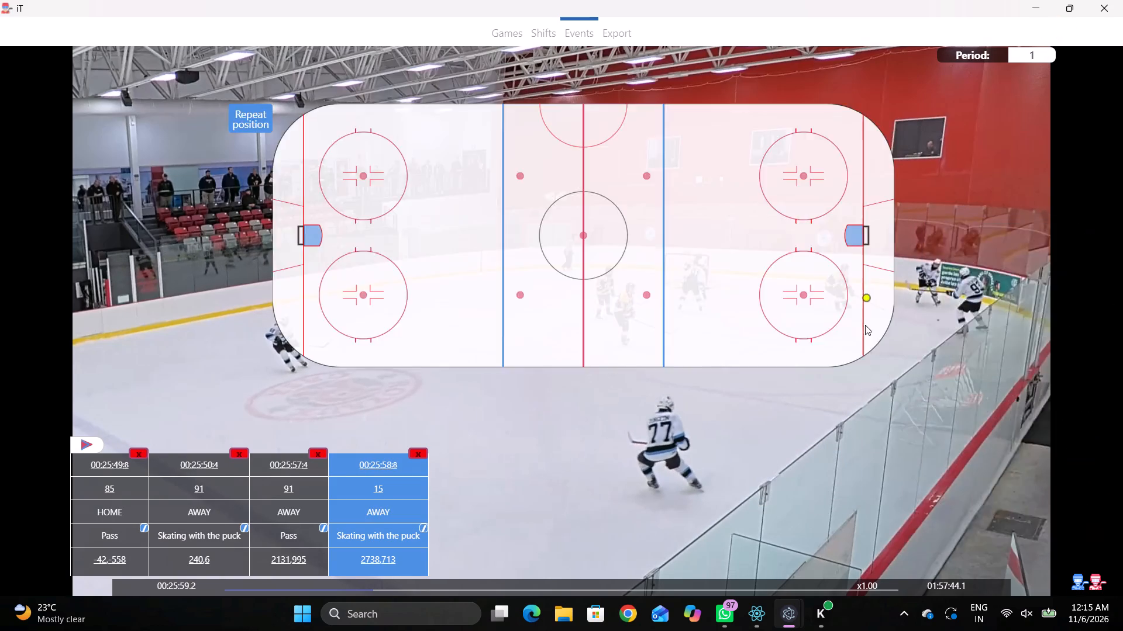
{"action": "left_click", "coordinate": [865, 325]}
{"action": "key", "text": "shift+d"}
Log Skating with the puck by Away player 77, marked just outside the Home blue line, slightly below mid-rink.
{"action": "key", "text": "space"}
{"action": "type", "text": "v"}
{"action": "key", "text": "space"}
{"action": "left_click", "coordinate": [724, 383]}
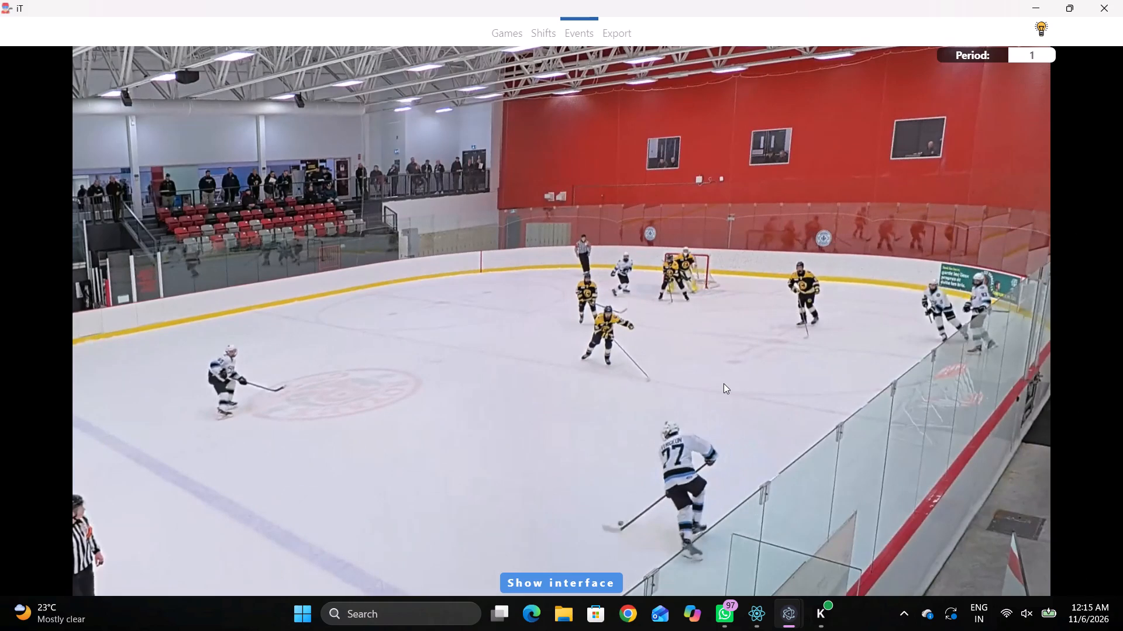
{"action": "right_click", "coordinate": [684, 348]}
{"action": "left_click", "coordinate": [741, 376]}
{"action": "left_click", "coordinate": [974, 489]}
{"action": "left_click", "coordinate": [653, 283]}
{"action": "key", "text": "space"}
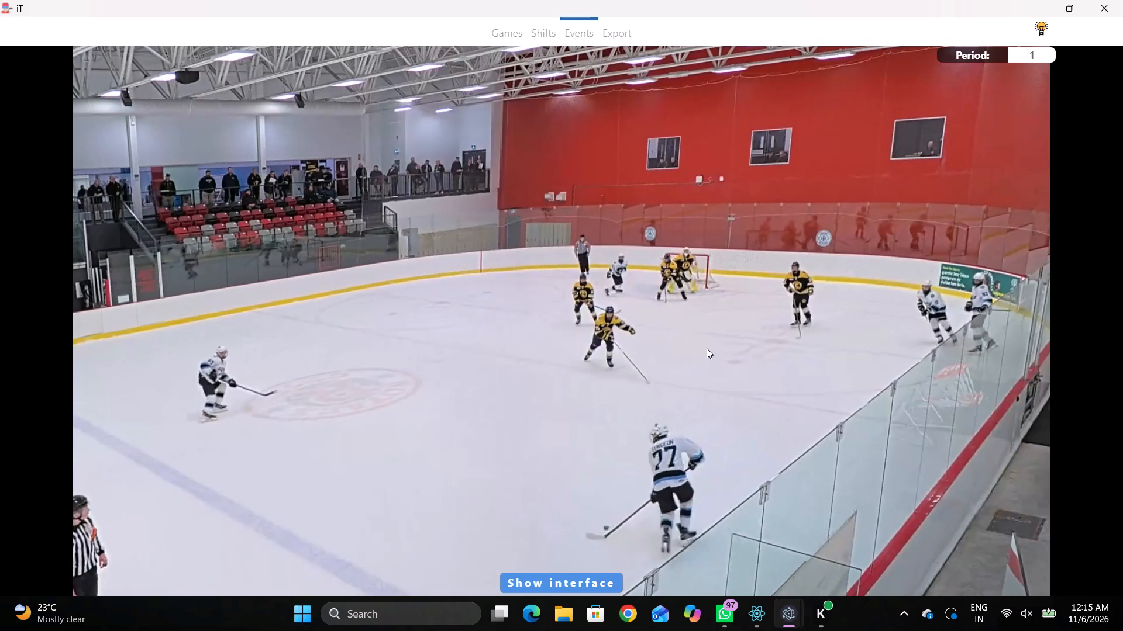
Move the rink position of the 00:26:00:2 Skating with the puck entry down along the Home blue line, near the lower boards.
{"action": "key", "text": "space"}
{"action": "key", "text": "shift+d"}
{"action": "left_click", "coordinate": [381, 554]}
{"action": "left_click", "coordinate": [640, 335]}
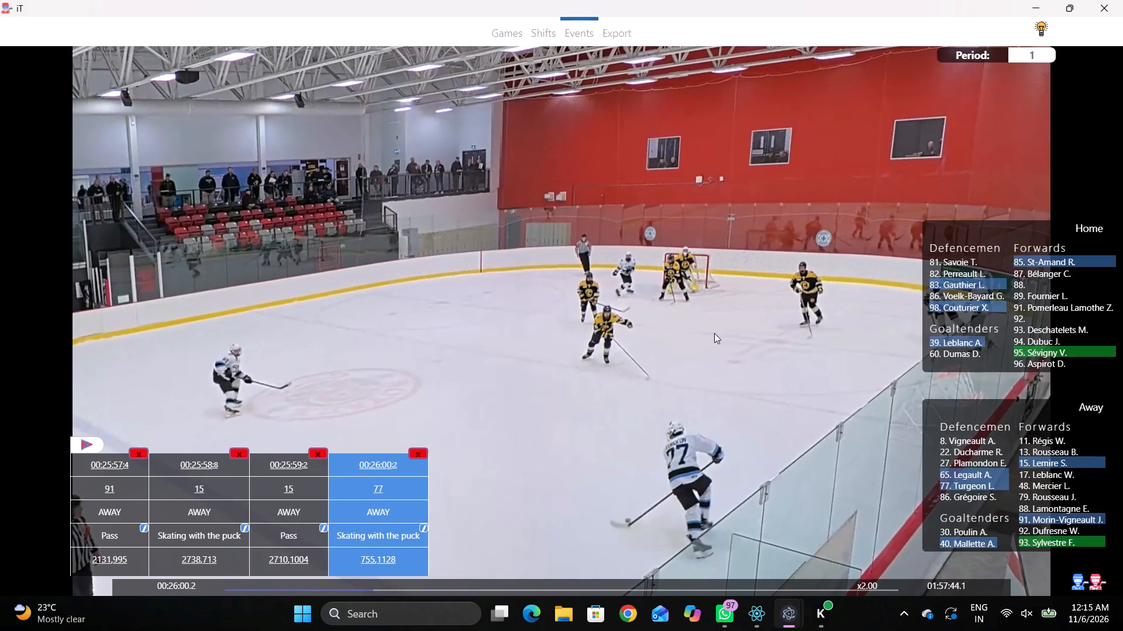
{"action": "key", "text": "shift+d"}
Log a Pass by Away player 77, marked a little inside the Home blue line, slightly below mid-rink.
{"action": "key", "text": "space"}
{"action": "key", "text": "space"}
{"action": "key", "text": "space"}
{"action": "key", "text": "space"}
{"action": "key", "text": "q"}
{"action": "key", "text": "q"}
{"action": "key", "text": "q"}
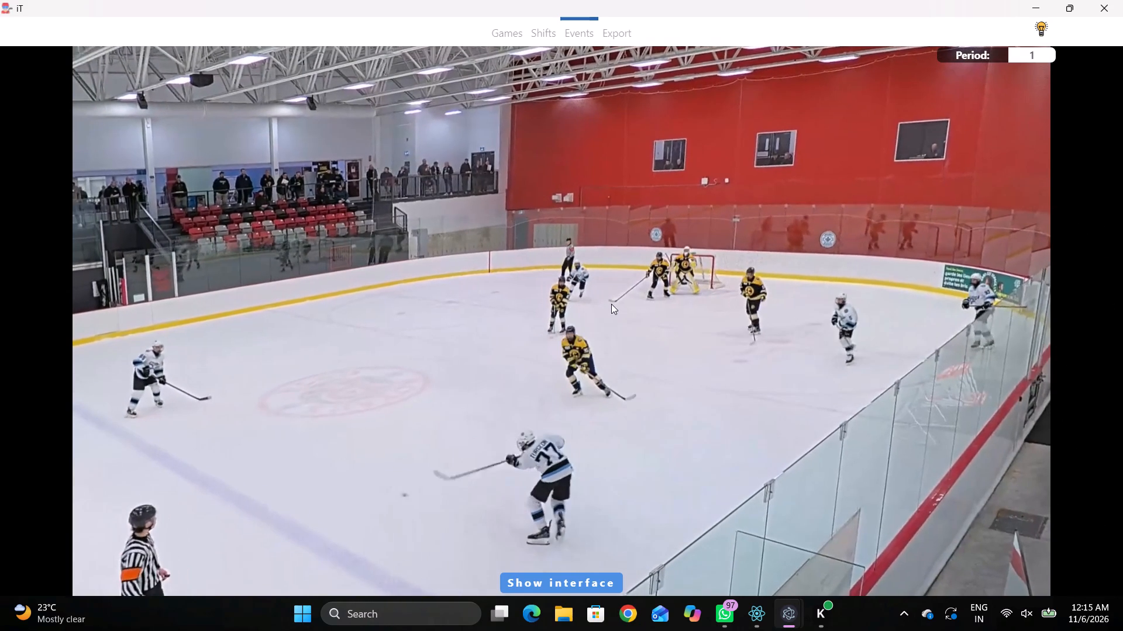
{"action": "key", "text": "q"}
{"action": "right_click", "coordinate": [611, 302]}
{"action": "left_click", "coordinate": [608, 306]}
{"action": "right_click", "coordinate": [984, 199]}
{"action": "left_click", "coordinate": [997, 202]}
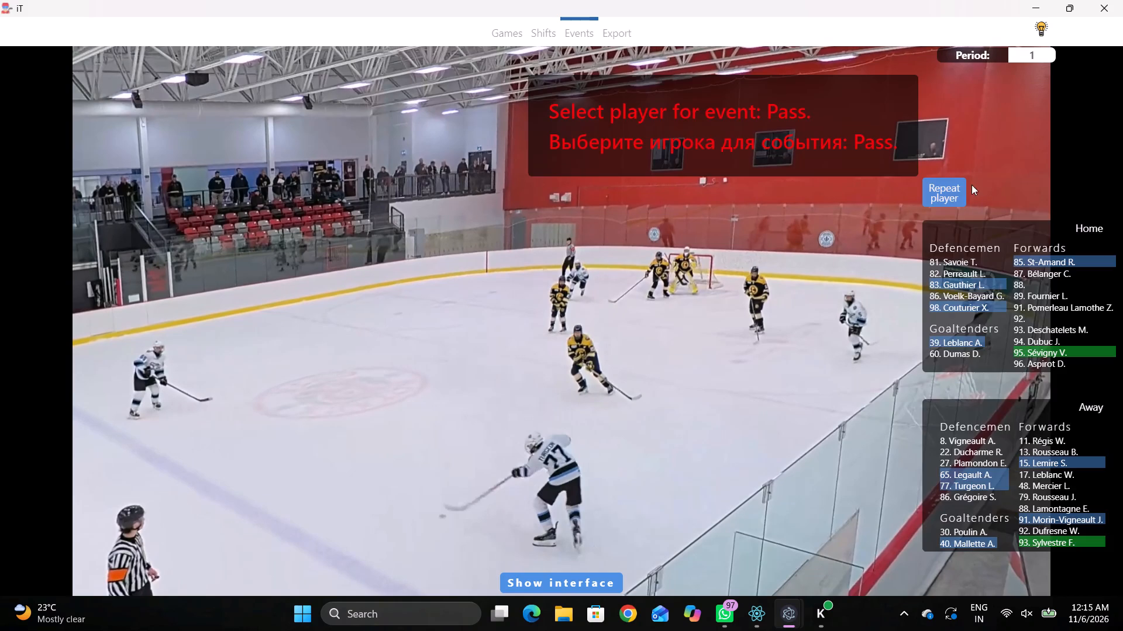
{"action": "left_click", "coordinate": [972, 185]}
{"action": "left_click", "coordinate": [955, 195]}
{"action": "left_click", "coordinate": [700, 283]}
Log Skating with the puck by Away player 65, marked between the Home blue line and the upper face-off circle.
{"action": "key", "text": "space"}
{"action": "key", "text": "space"}
{"action": "right_click", "coordinate": [641, 268]}
{"action": "left_click", "coordinate": [707, 283]}
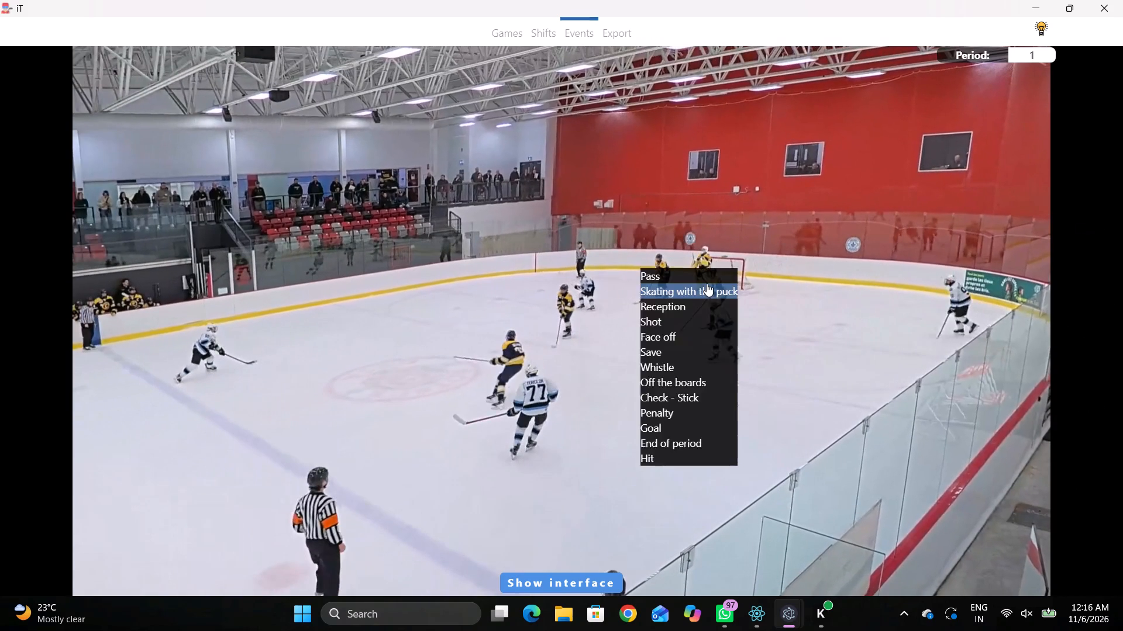
{"action": "left_click", "coordinate": [962, 473]}
{"action": "left_click", "coordinate": [717, 186]}
Log a Pass by Away player 65, marked just inside the Home blue line, level with the upper face-off dot.
{"action": "key", "text": "r"}
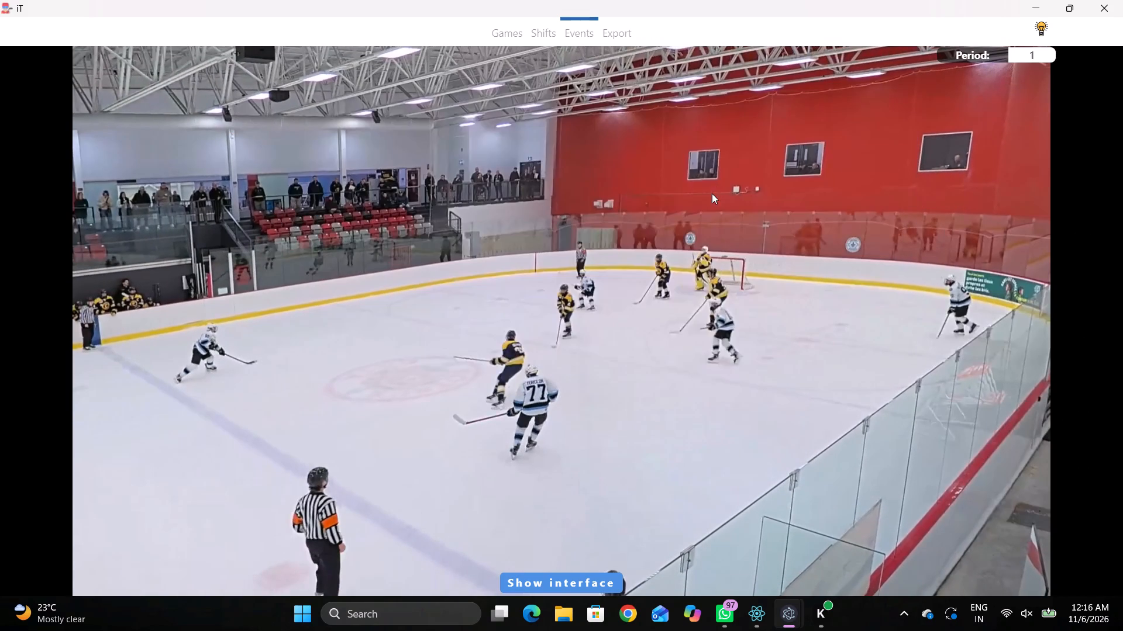
{"action": "key", "text": "space"}
{"action": "key", "text": "space"}
{"action": "key", "text": "space"}
{"action": "key", "text": "space"}
{"action": "key", "text": "space"}
{"action": "key", "text": "space"}
{"action": "key", "text": "space"}
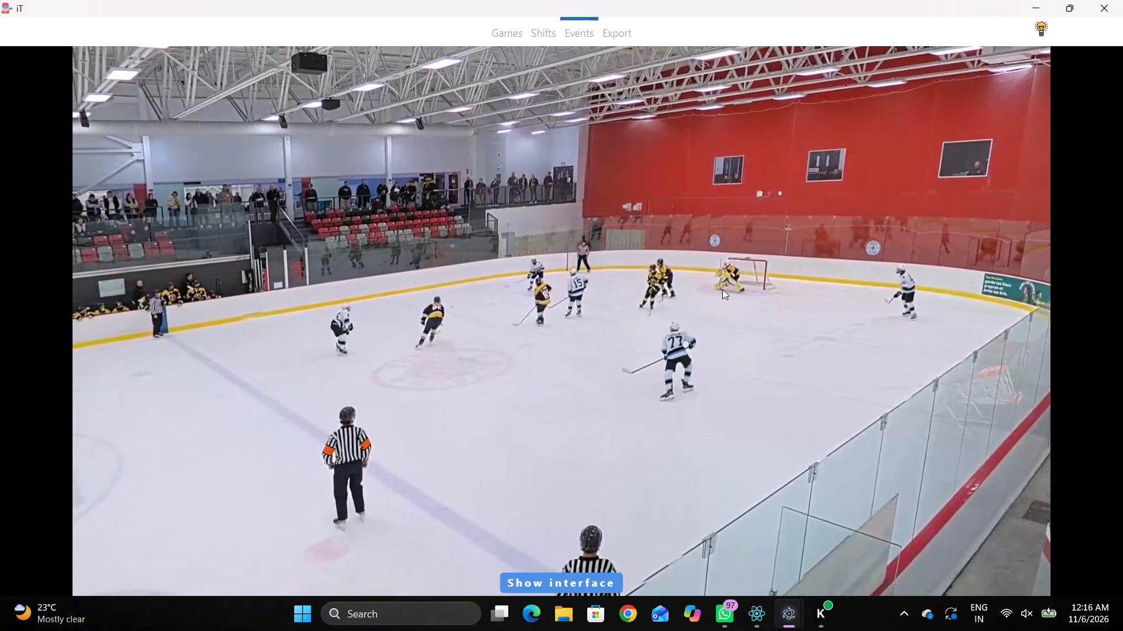
{"action": "key", "text": "q"}
{"action": "key", "text": "q"}
{"action": "key", "text": "q"}
{"action": "key", "text": "q"}
{"action": "key", "text": "q"}
{"action": "right_click", "coordinate": [734, 245]}
{"action": "left_click", "coordinate": [749, 250]}
{"action": "left_click", "coordinate": [928, 199]}
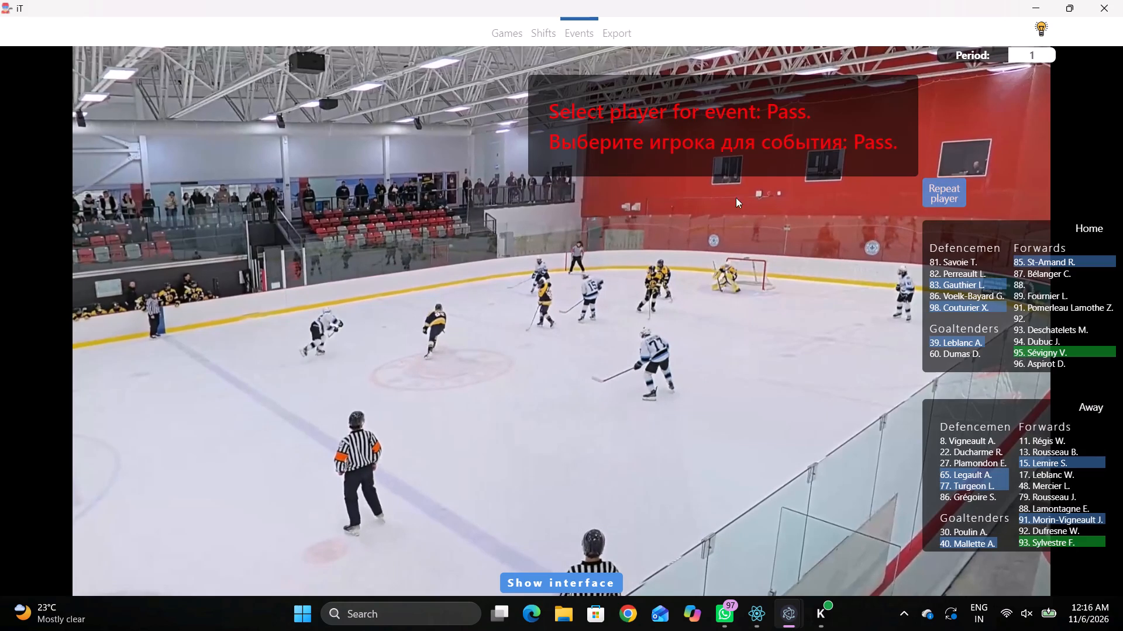
{"action": "left_click", "coordinate": [692, 185]}
Log Skating with the puck by Away player 91, marked inside the blue-line edge of the upper face-off circle in the Home zone.
{"action": "key", "text": "space"}
{"action": "key", "text": "space"}
{"action": "right_click", "coordinate": [702, 242]}
{"action": "left_click", "coordinate": [789, 271]}
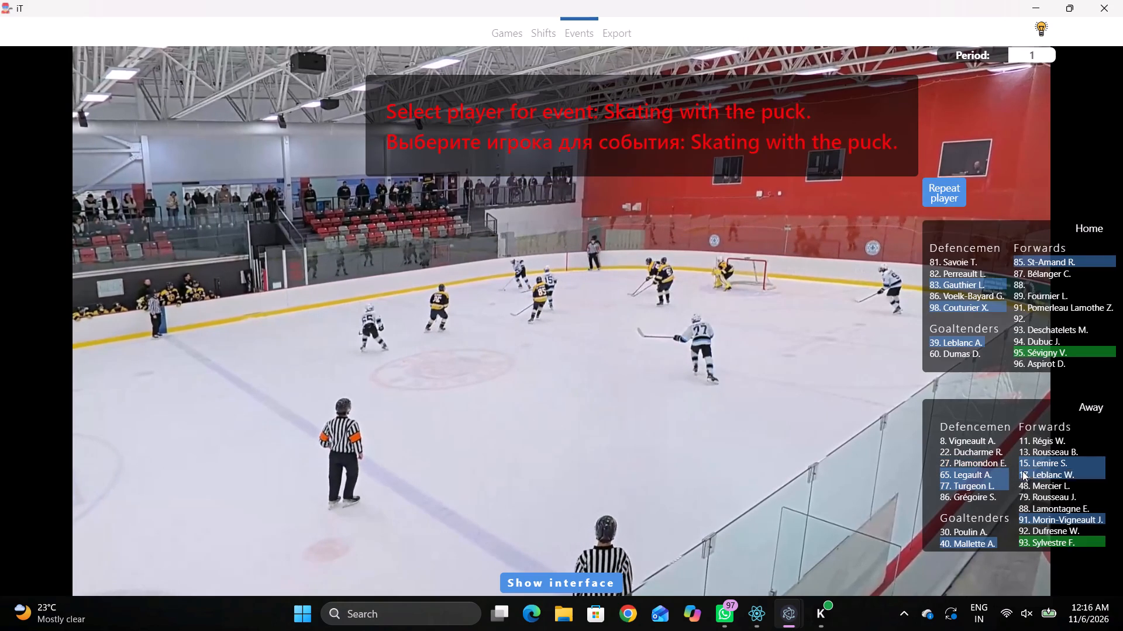
{"action": "left_click", "coordinate": [1031, 519]}
{"action": "left_click", "coordinate": [767, 189]}
Log a Pass by Away player 91, marked in the upper, blue-line side of the Home zone's upper face-off circle.
{"action": "key", "text": "space"}
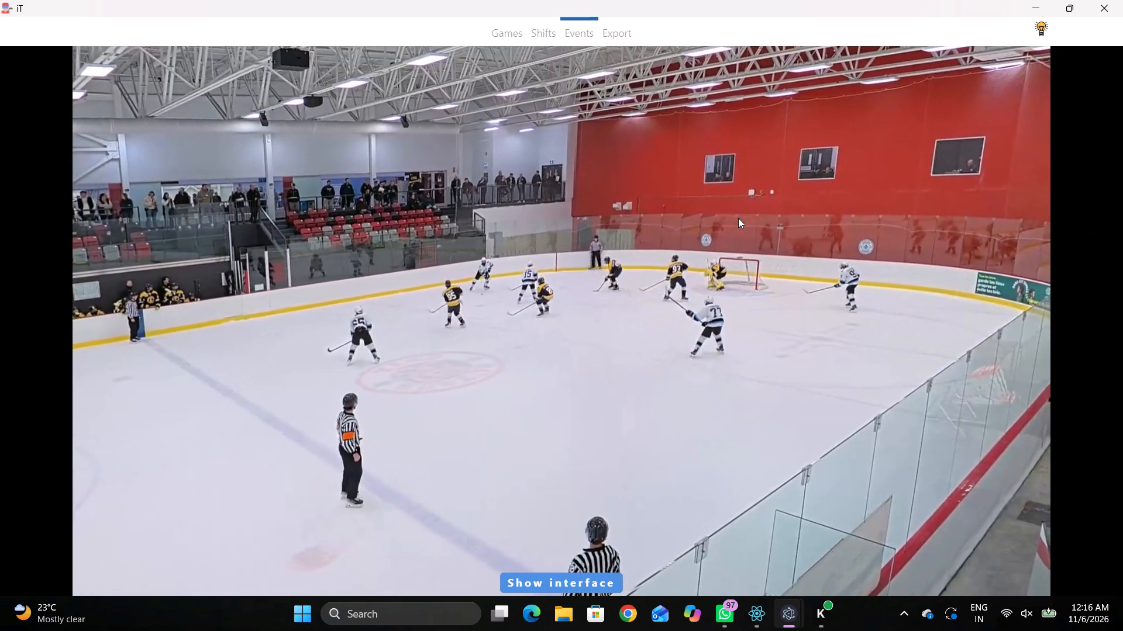
{"action": "key", "text": "space"}
{"action": "key", "text": "space"}
{"action": "key", "text": "space"}
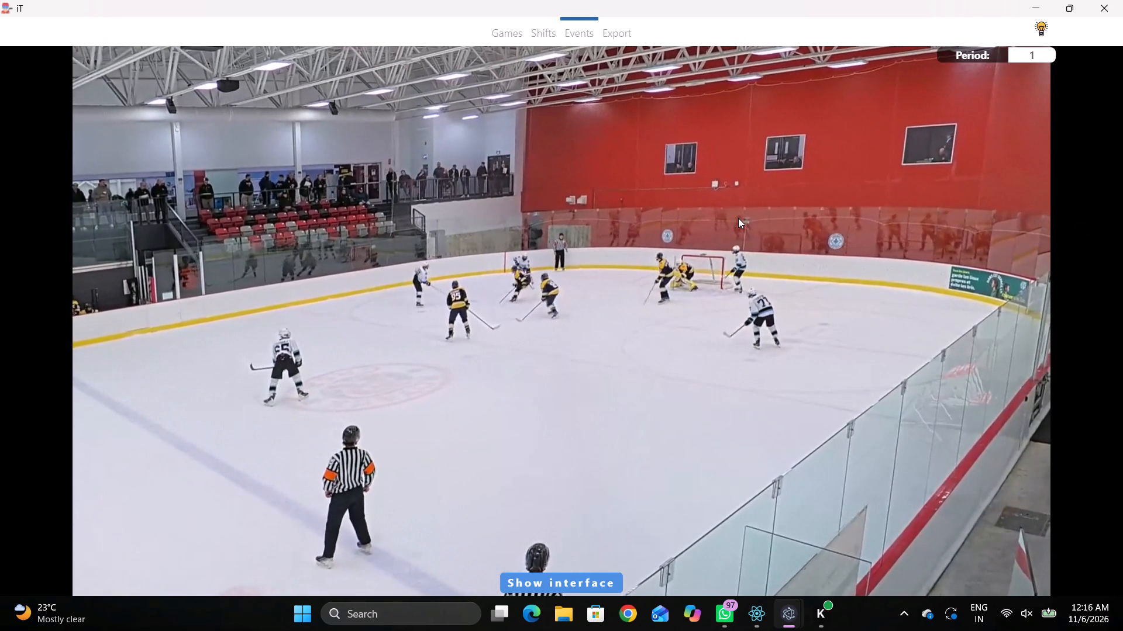
{"action": "key", "text": "q"}
{"action": "key", "text": "q"}
{"action": "key", "text": "q"}
{"action": "right_click", "coordinate": [750, 197]}
{"action": "left_click", "coordinate": [776, 204]}
{"action": "left_click_drag", "start_coordinate": [947, 195], "coordinate": [941, 190]}
{"action": "left_click", "coordinate": [776, 160]}
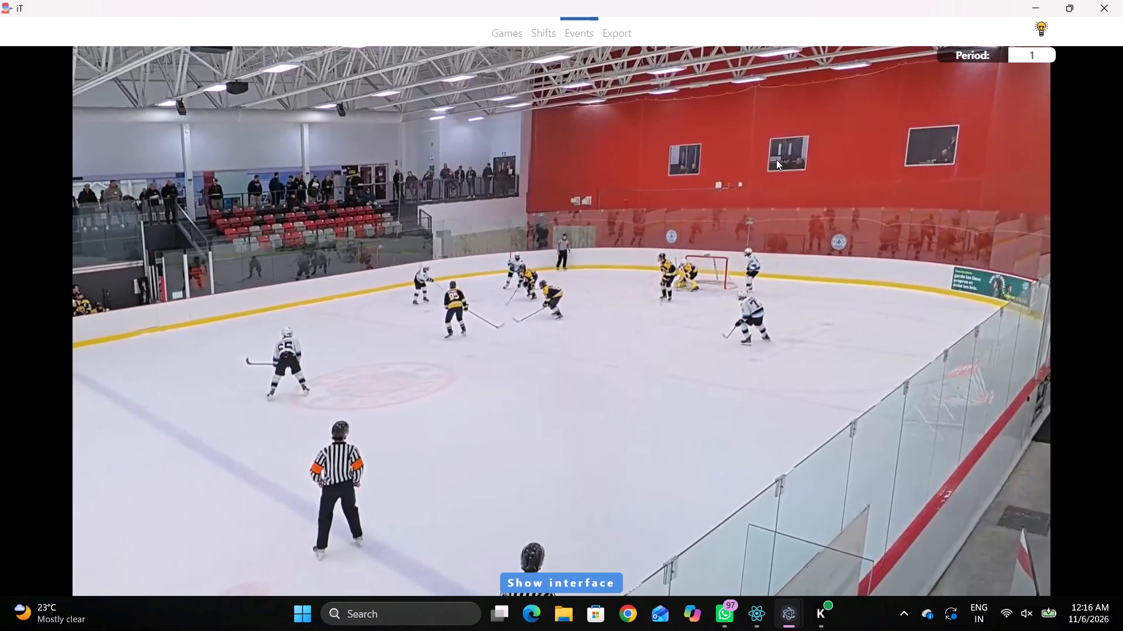
Log a Pass by Away player 15, marked between the upper face-off circle and the Home goal line, near the upper corner.
{"action": "key", "text": "space"}
{"action": "key", "text": "space"}
{"action": "right_click", "coordinate": [742, 185]}
{"action": "left_click", "coordinate": [795, 217]}
{"action": "right_click", "coordinate": [818, 235]}
{"action": "left_click", "coordinate": [825, 243]}
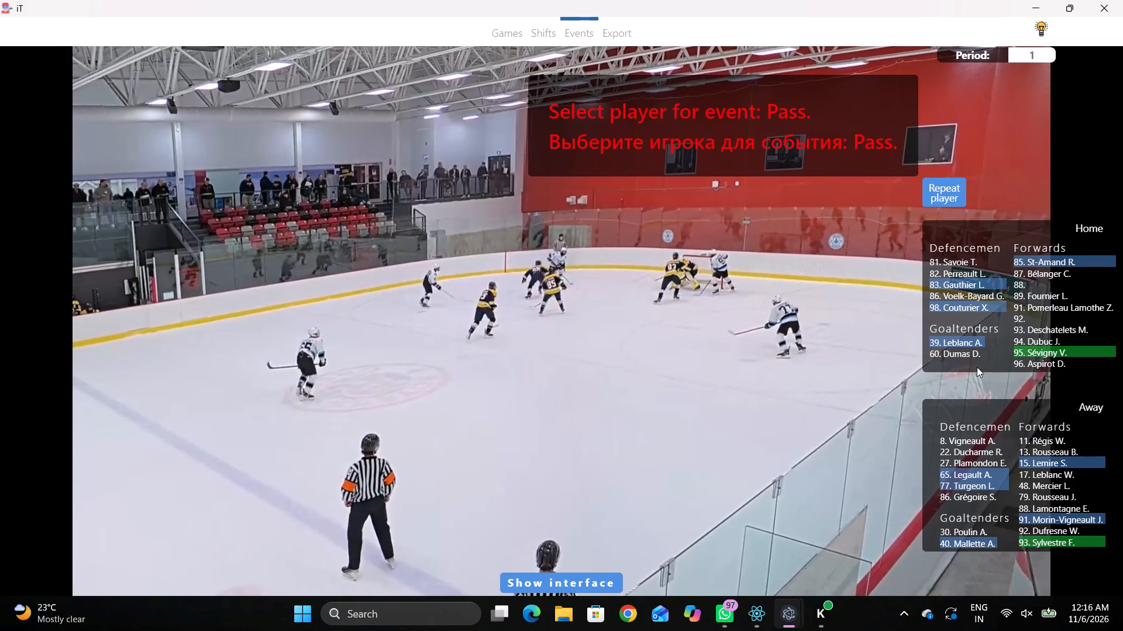
{"action": "left_click", "coordinate": [1032, 461]}
{"action": "left_click", "coordinate": [846, 143]}
Log Skating with the puck by Away player 91, marked just above the upper face-off dot in the Home zone.
{"action": "key", "text": "space"}
{"action": "key", "text": "v"}
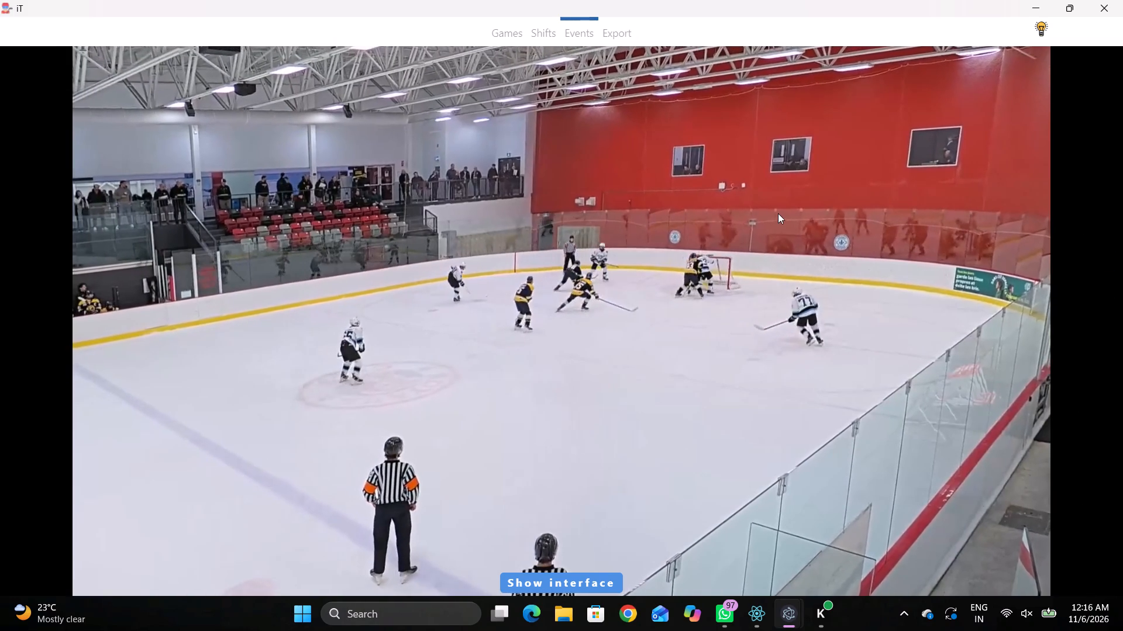
{"action": "key", "text": "space"}
{"action": "right_click", "coordinate": [649, 219]}
{"action": "left_click", "coordinate": [709, 241]}
{"action": "left_click", "coordinate": [1035, 511]}
{"action": "left_click", "coordinate": [1040, 523]}
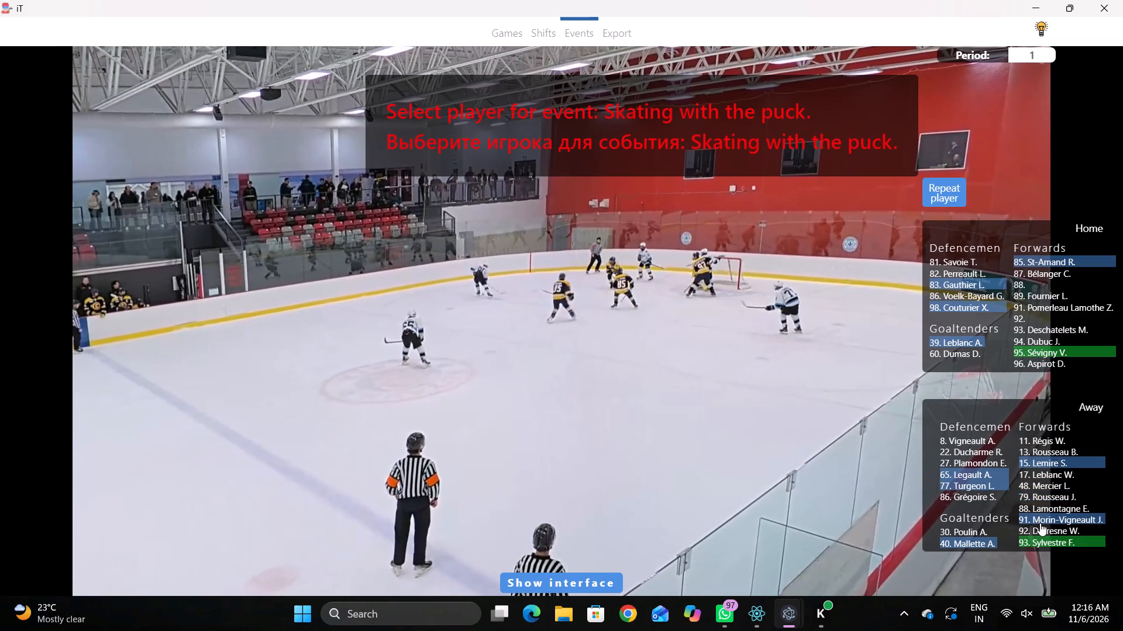
{"action": "left_click", "coordinate": [792, 163]}
Log a Pass by Away player 91, marked outside the Home zone's upper face-off circle, toward the blue line and upper boards.
{"action": "key", "text": "space"}
{"action": "type", "text": "v qq"}
{"action": "key", "text": "q"}
{"action": "key", "text": "q"}
{"action": "key", "text": "q"}
{"action": "key", "text": "q"}
{"action": "key", "text": "q"}
{"action": "key", "text": "q"}
{"action": "key", "text": "q"}
{"action": "key", "text": "q"}
{"action": "key", "text": "q"}
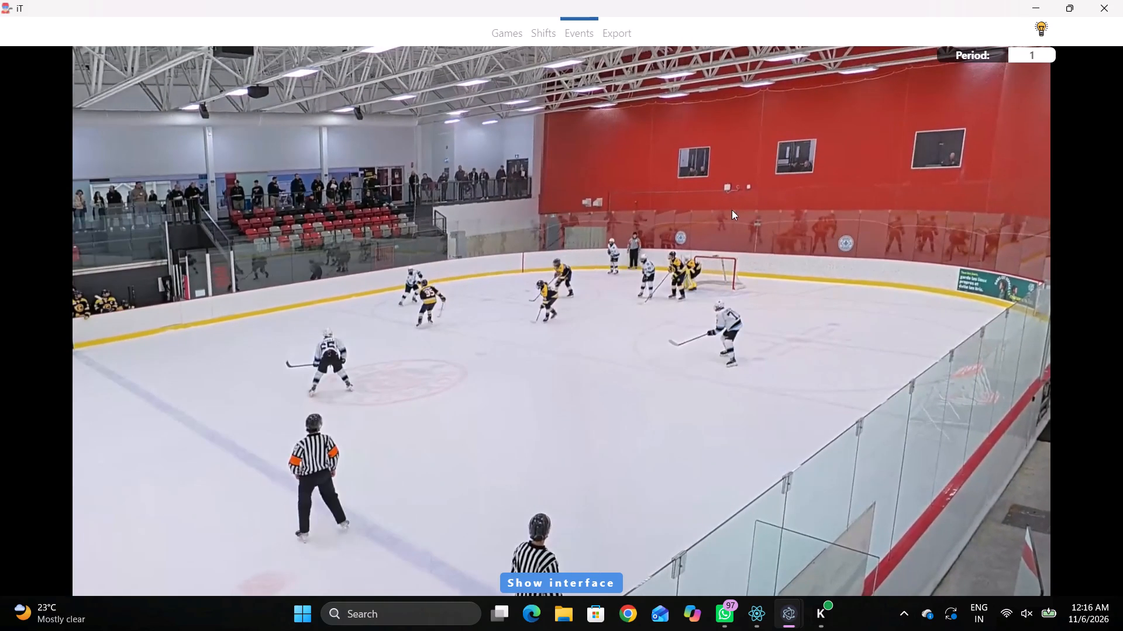
{"action": "left_click", "coordinate": [751, 224]}
{"action": "right_click", "coordinate": [743, 217]}
{"action": "left_click", "coordinate": [747, 221]}
{"action": "left_click", "coordinate": [936, 203]}
{"action": "left_click", "coordinate": [745, 138]}
Log Skating with the puck by Away player 77, marked between the Home blue line and the lower face-off circle.
{"action": "key", "text": "r"}
{"action": "key", "text": "space"}
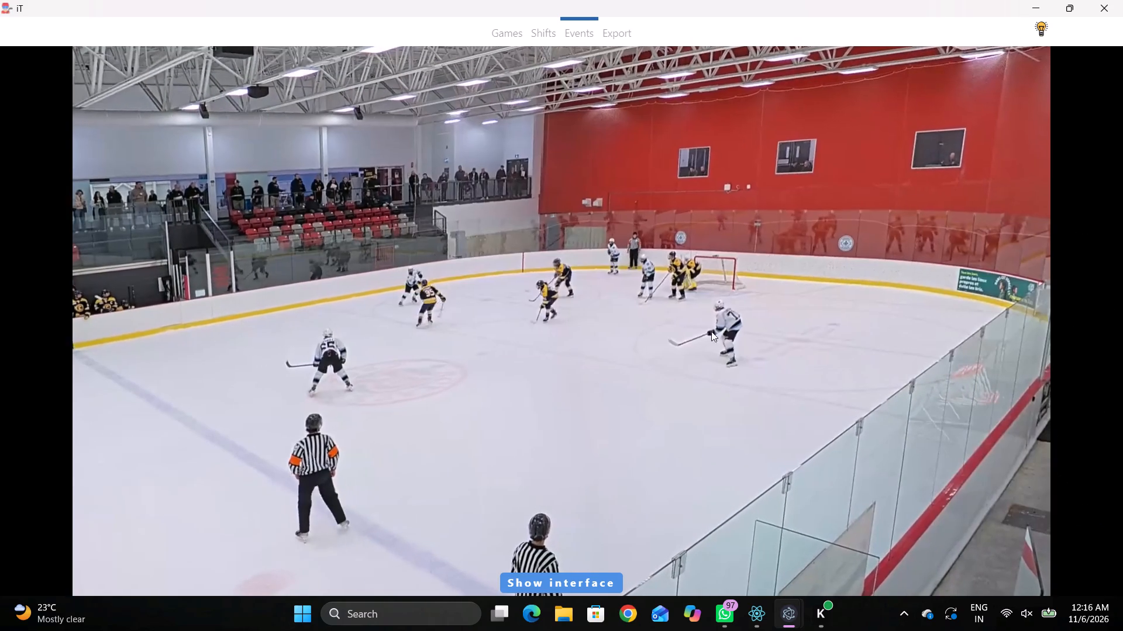
{"action": "key", "text": "space"}
{"action": "right_click_drag", "start_coordinate": [686, 278], "coordinate": [694, 283]}
{"action": "left_click", "coordinate": [750, 315]}
{"action": "right_click_drag", "start_coordinate": [797, 317], "coordinate": [790, 319]}
{"action": "left_click", "coordinate": [832, 342]}
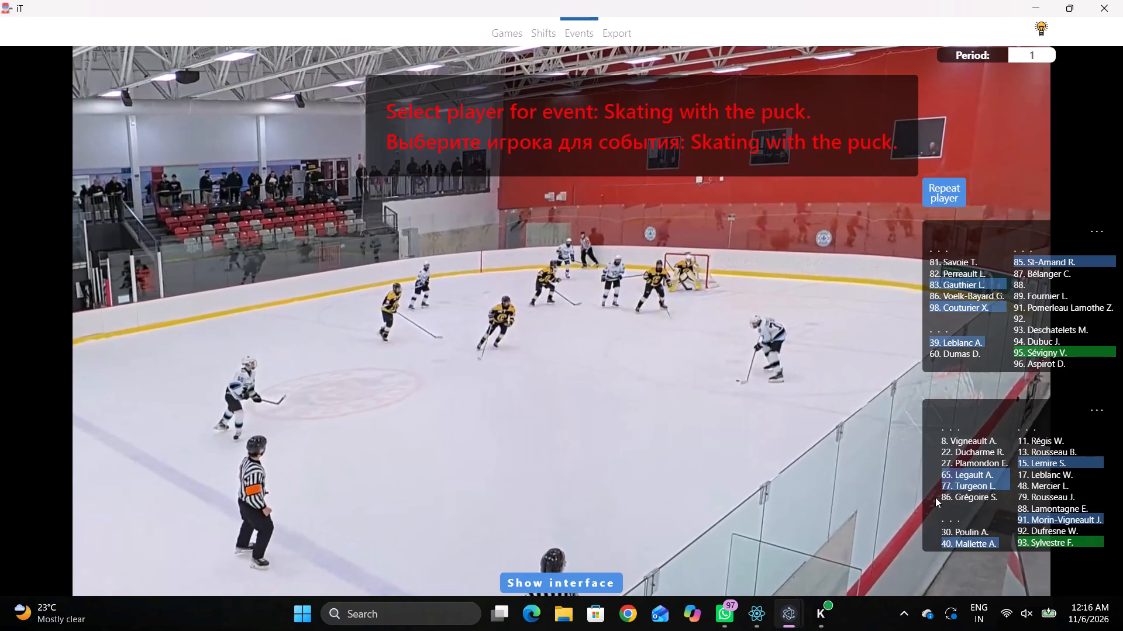
{"action": "left_click", "coordinate": [957, 482]}
{"action": "left_click", "coordinate": [731, 325]}
Log a Pass by Away player 77, marked just inside the blue-line side of the Home zone's lower face-off circle.
{"action": "key", "text": "space"}
{"action": "key", "text": "space"}
{"action": "type", "text": "rr"}
{"action": "key", "text": "space"}
{"action": "key", "text": "space"}
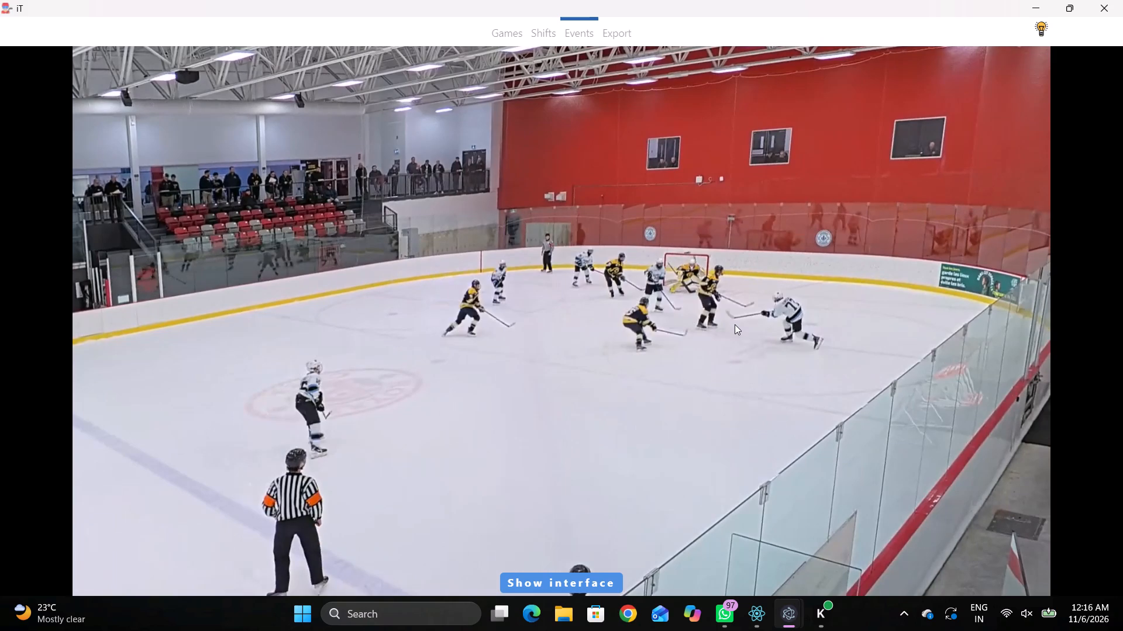
{"action": "key", "text": "space"}
{"action": "key", "text": "space"}
{"action": "key", "text": "space"}
{"action": "key", "text": "space"}
{"action": "key", "text": "q"}
{"action": "key", "text": "q"}
{"action": "key", "text": "q"}
{"action": "key", "text": "q"}
{"action": "key", "text": "q"}
{"action": "right_click", "coordinate": [737, 221]}
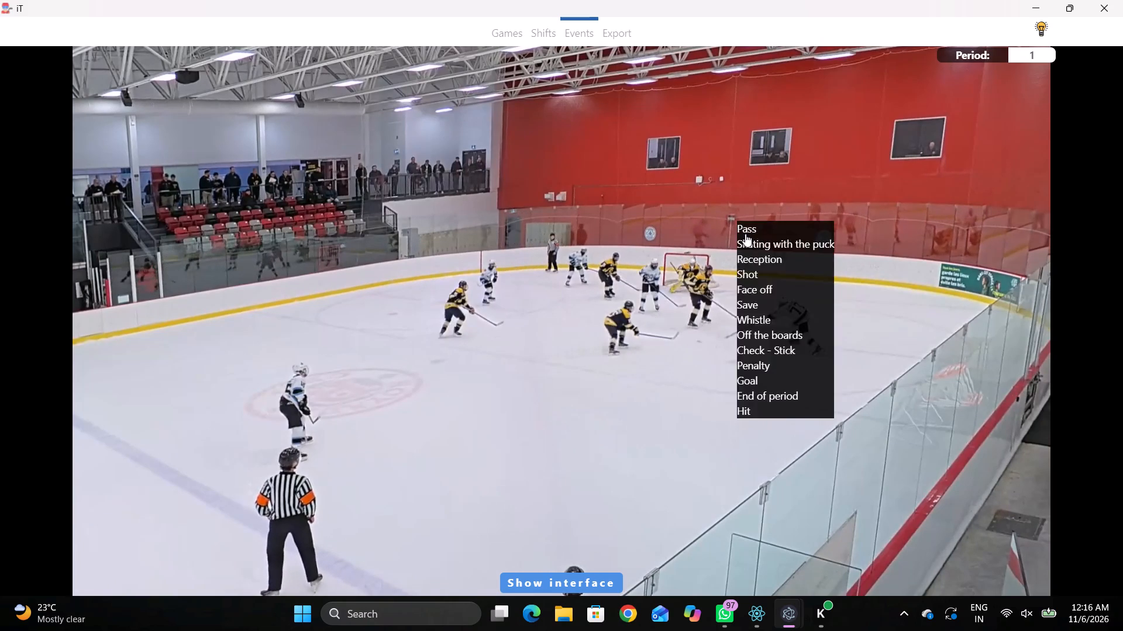
{"action": "left_click", "coordinate": [745, 234]}
{"action": "left_click_drag", "start_coordinate": [952, 192], "coordinate": [944, 199]}
{"action": "left_click", "coordinate": [767, 276]}
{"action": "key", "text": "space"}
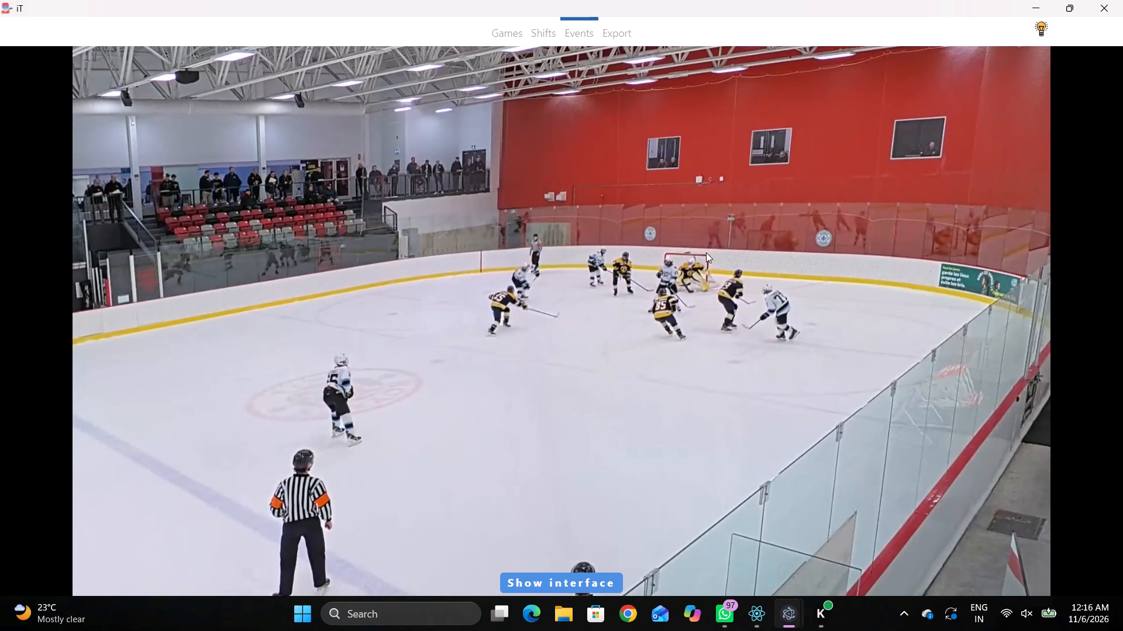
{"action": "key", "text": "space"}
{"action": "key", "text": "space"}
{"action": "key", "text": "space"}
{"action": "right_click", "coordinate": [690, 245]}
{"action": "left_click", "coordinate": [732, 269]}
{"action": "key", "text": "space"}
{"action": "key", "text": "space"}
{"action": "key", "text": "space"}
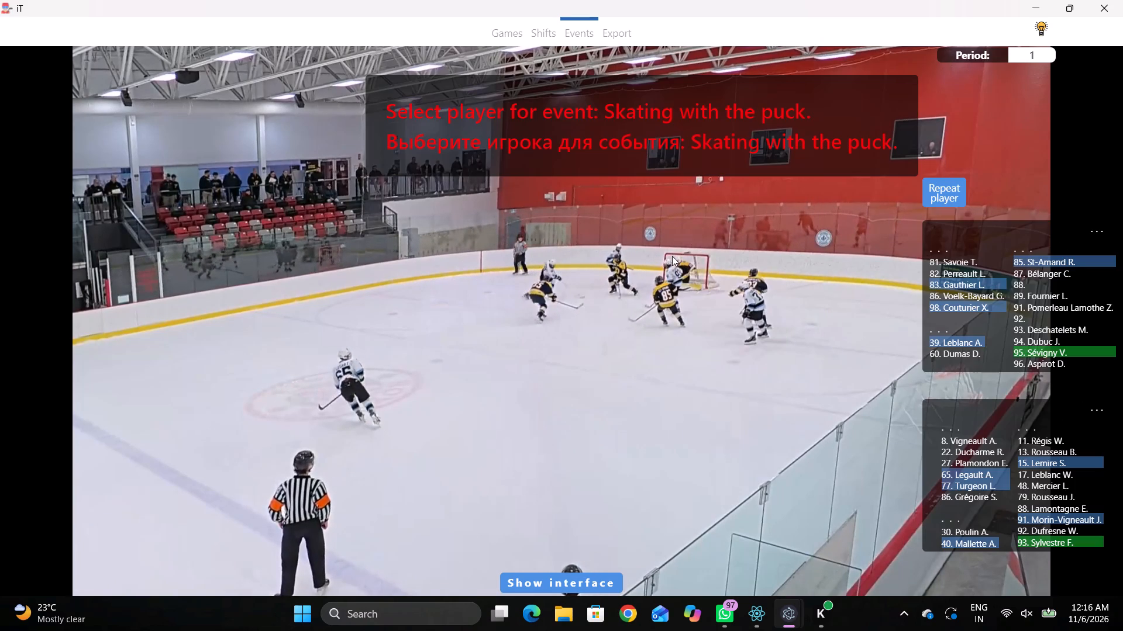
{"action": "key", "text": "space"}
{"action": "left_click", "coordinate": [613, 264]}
Log a Pass by Away player 91, marked just inside the goal-side lower edge of the Home zone's upper face-off circle.
{"action": "key", "text": "space"}
{"action": "key", "text": "v"}
{"action": "key", "text": "space"}
{"action": "type", "text": "q"}
{"action": "key", "text": "q"}
{"action": "right_click", "coordinate": [726, 259]}
{"action": "left_click", "coordinate": [730, 263]}
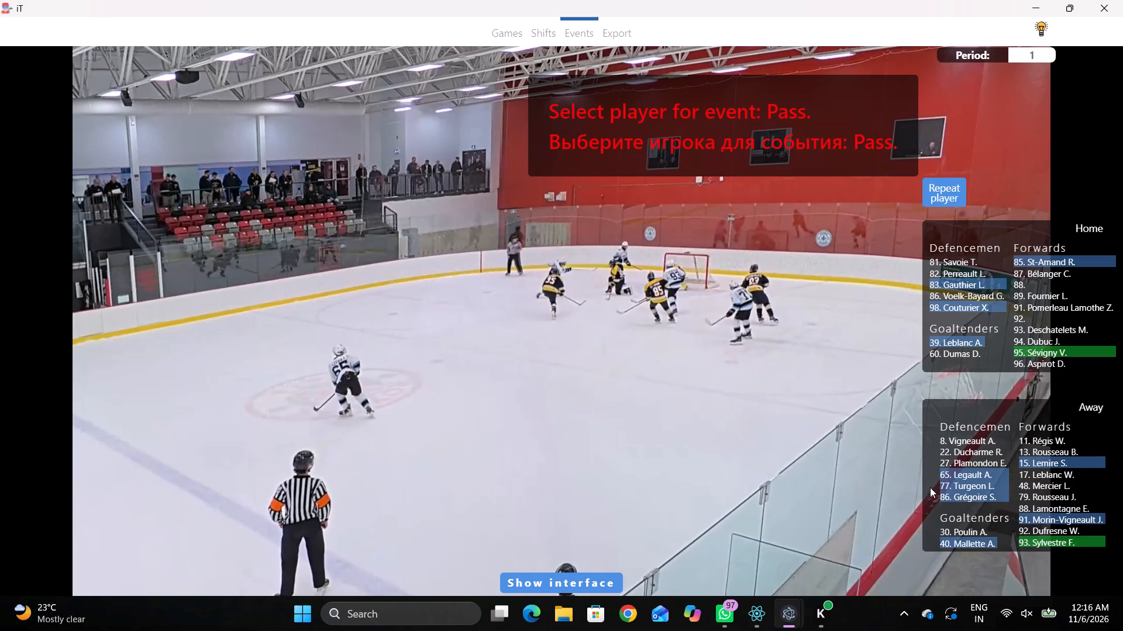
{"action": "left_click", "coordinate": [1034, 520]}
{"action": "left_click", "coordinate": [813, 213]}
Log a Whistle, marked just outside the Home zone's lower face-off circle on the blue-line side.
{"action": "key", "text": "space"}
{"action": "key", "text": "v"}
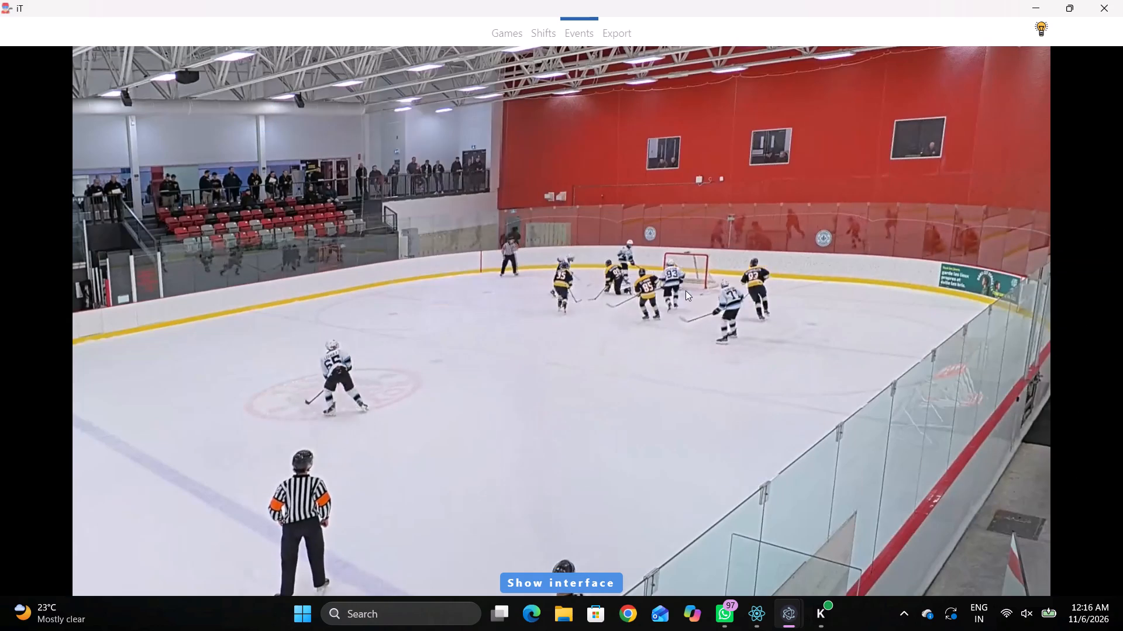
{"action": "key", "text": "space"}
{"action": "right_click", "coordinate": [691, 261]}
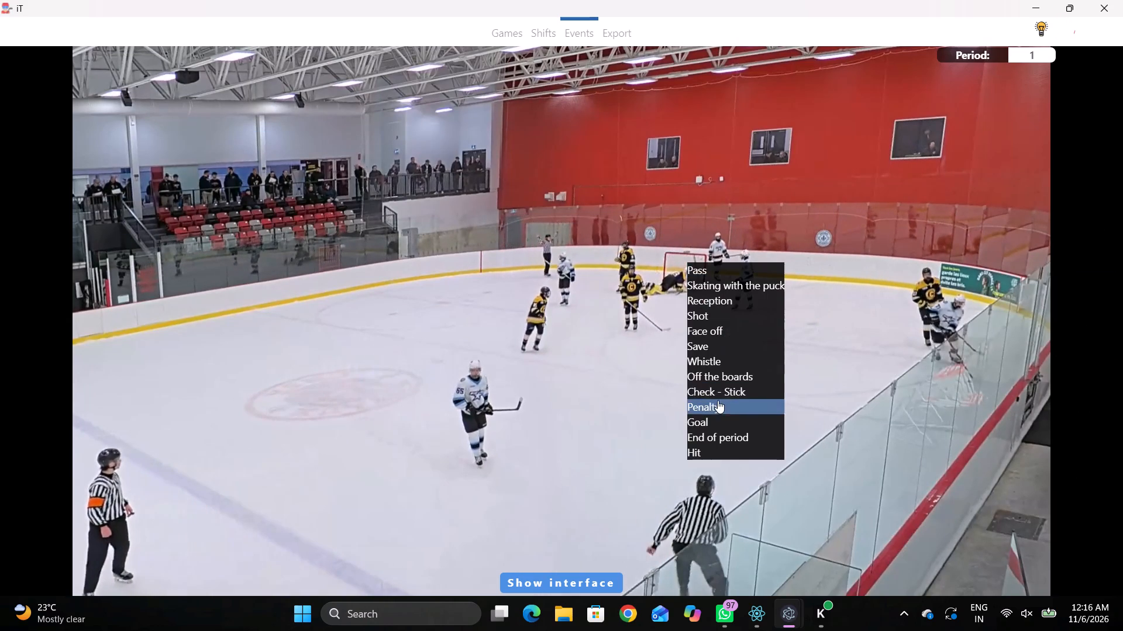
{"action": "left_click", "coordinate": [725, 379]}
{"action": "left_click_drag", "start_coordinate": [731, 460], "coordinate": [714, 411]}
{"action": "right_click_drag", "start_coordinate": [654, 264], "coordinate": [682, 294]}
{"action": "left_click", "coordinate": [707, 392]}
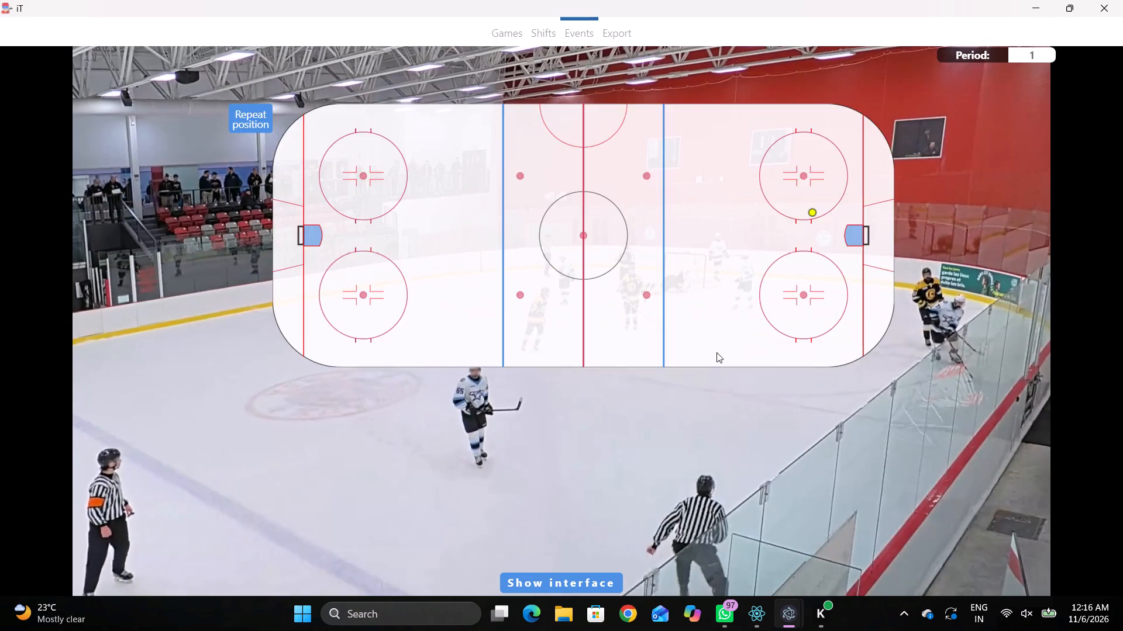
{"action": "left_click", "coordinate": [750, 271]}
Log the following Face-off as won by Away player 11 against Home player 88, marked at the Home zone's lower face-off dot.
{"action": "key", "text": "space"}
{"action": "type", "text": "c"}
{"action": "key", "text": "space"}
{"action": "type", "text": "vv"}
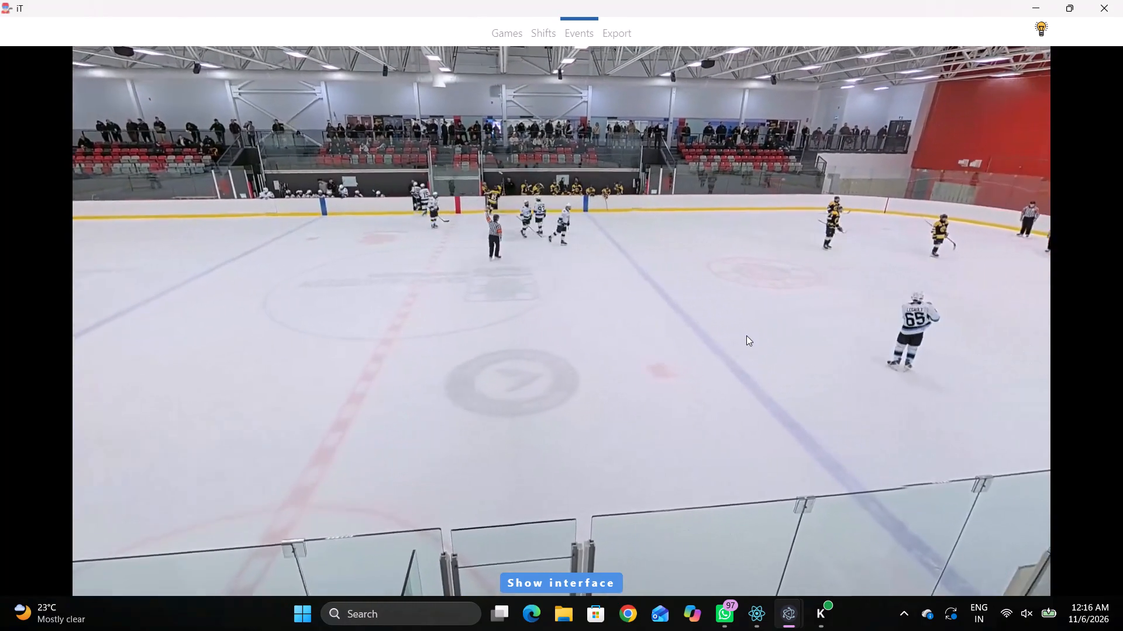
{"action": "key", "text": "shift+d"}
{"action": "key", "text": "shift+d"}
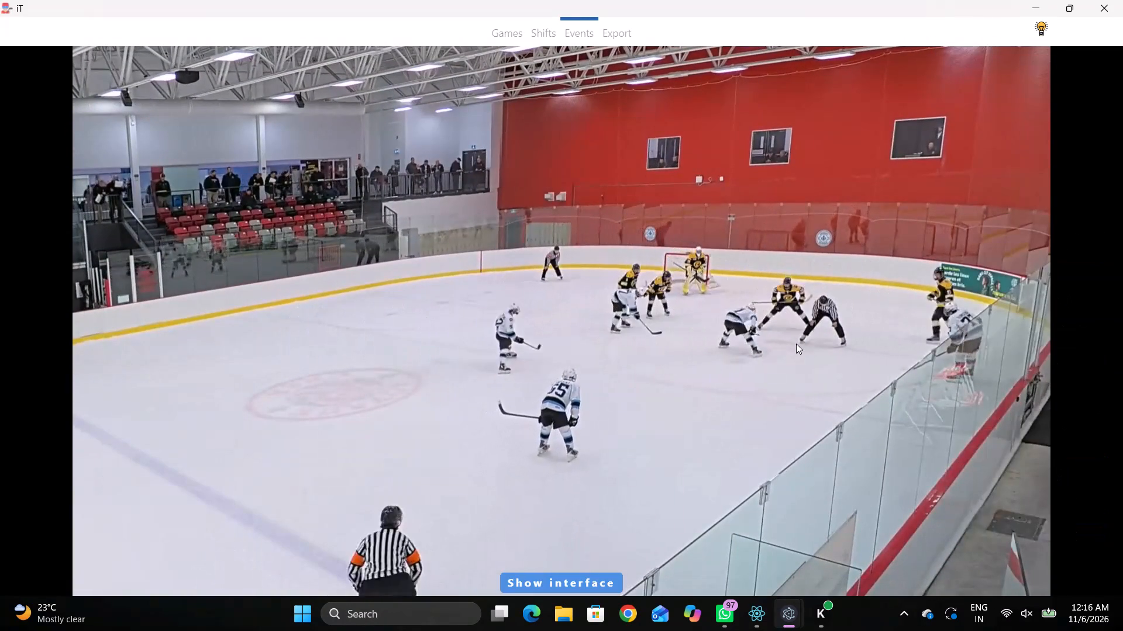
{"action": "key", "text": "space"}
{"action": "key", "text": "space"}
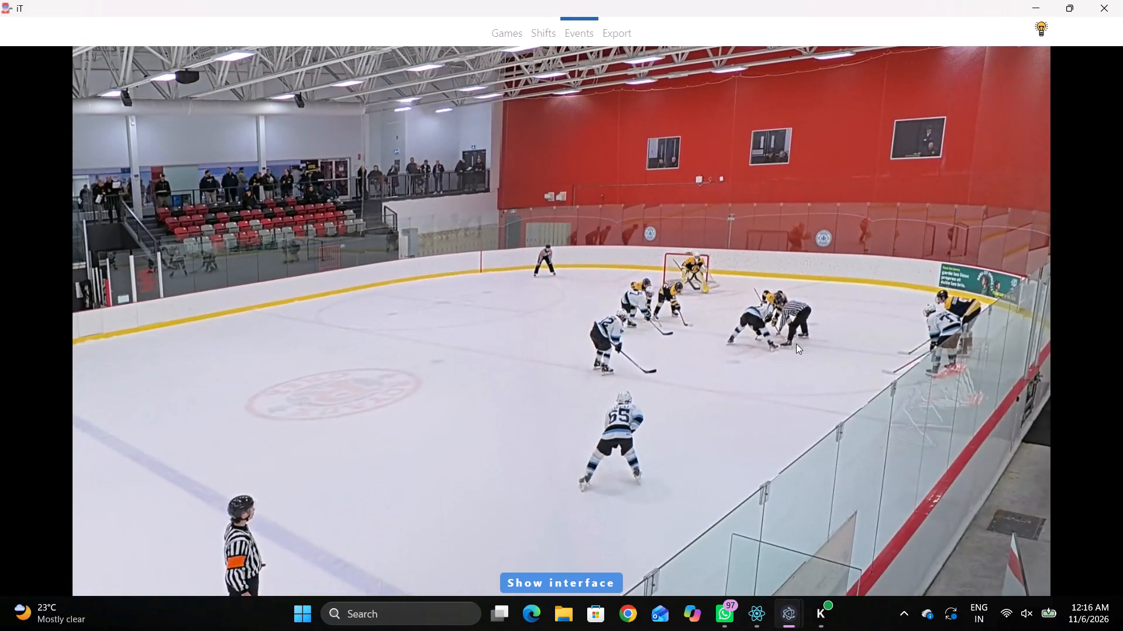
{"action": "key", "text": "space"}
{"action": "type", "text": "qqq"}
{"action": "key", "text": "q"}
{"action": "key", "text": "q"}
{"action": "key", "text": "q"}
{"action": "key", "text": "q"}
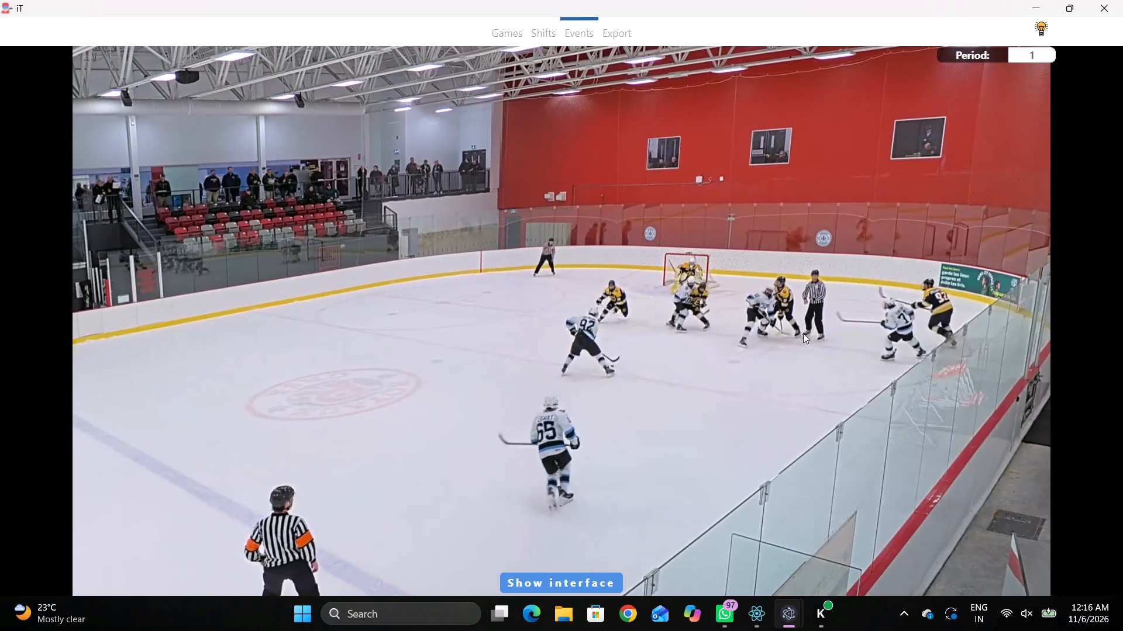
{"action": "key", "text": "q"}
{"action": "key", "text": "q"}
{"action": "key", "text": "q"}
{"action": "key", "text": "q"}
{"action": "key", "text": "q"}
{"action": "key", "text": "q"}
{"action": "key", "text": "q"}
{"action": "right_click_drag", "start_coordinate": [795, 282], "coordinate": [800, 287]}
{"action": "left_click", "coordinate": [830, 362]}
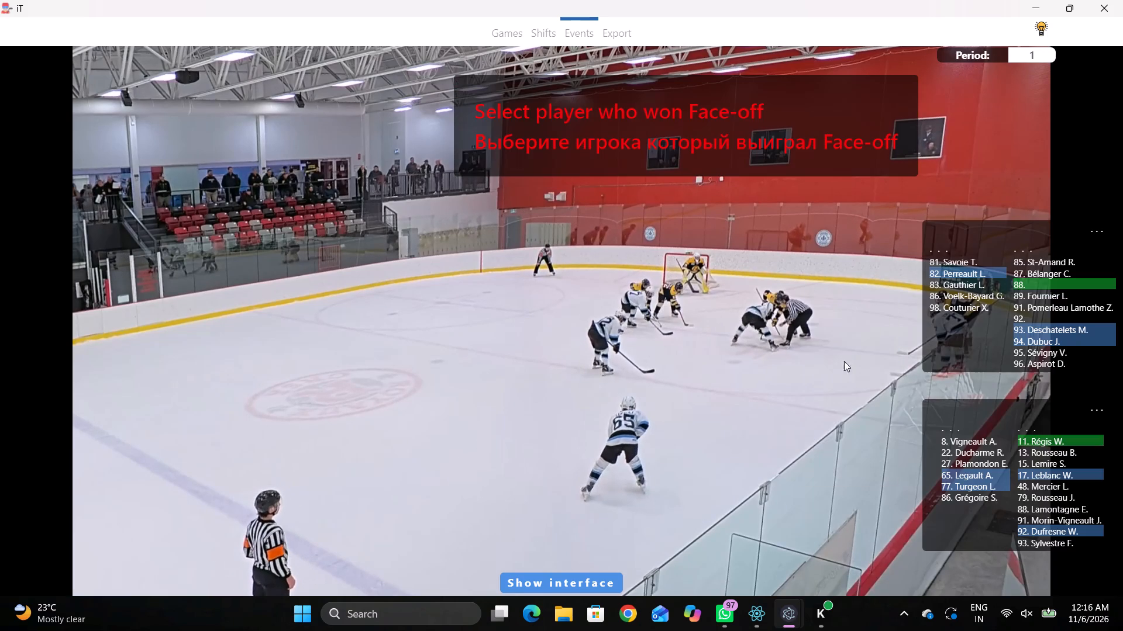
{"action": "left_click", "coordinate": [1030, 438]}
{"action": "left_click", "coordinate": [1020, 283]}
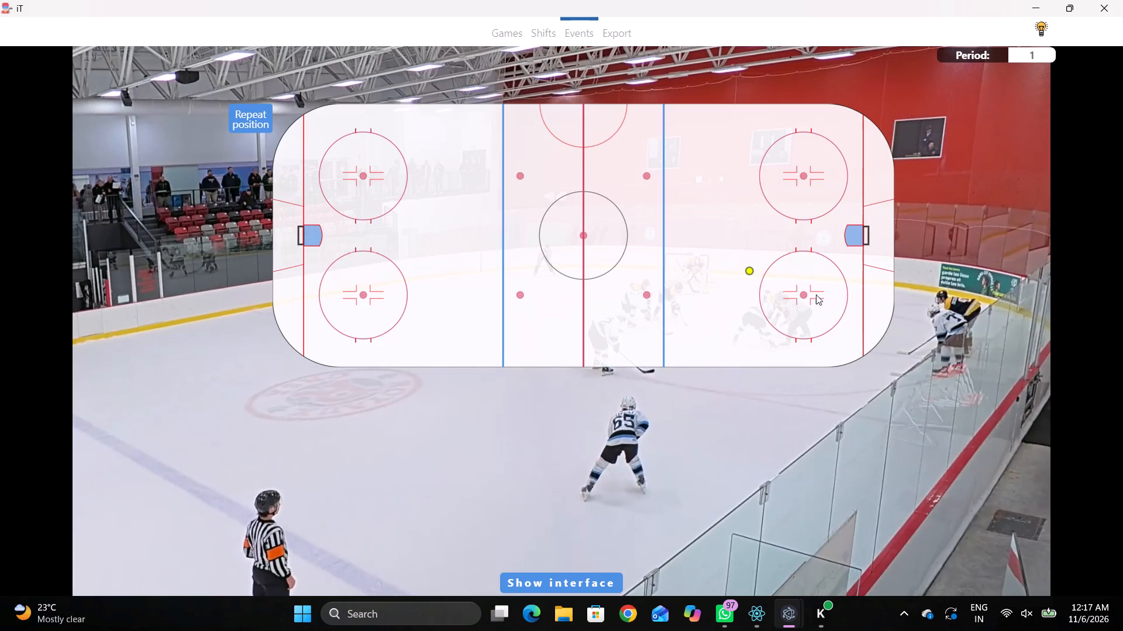
{"action": "left_click", "coordinate": [801, 293]}
Log Skating with the puck by Away player 92, marked inside the Home zone's lower face-off circle on the blue-line side.
{"action": "key", "text": "r"}
{"action": "key", "text": "space"}
{"action": "key", "text": "space"}
{"action": "right_click", "coordinate": [683, 291]}
{"action": "left_click", "coordinate": [725, 318]}
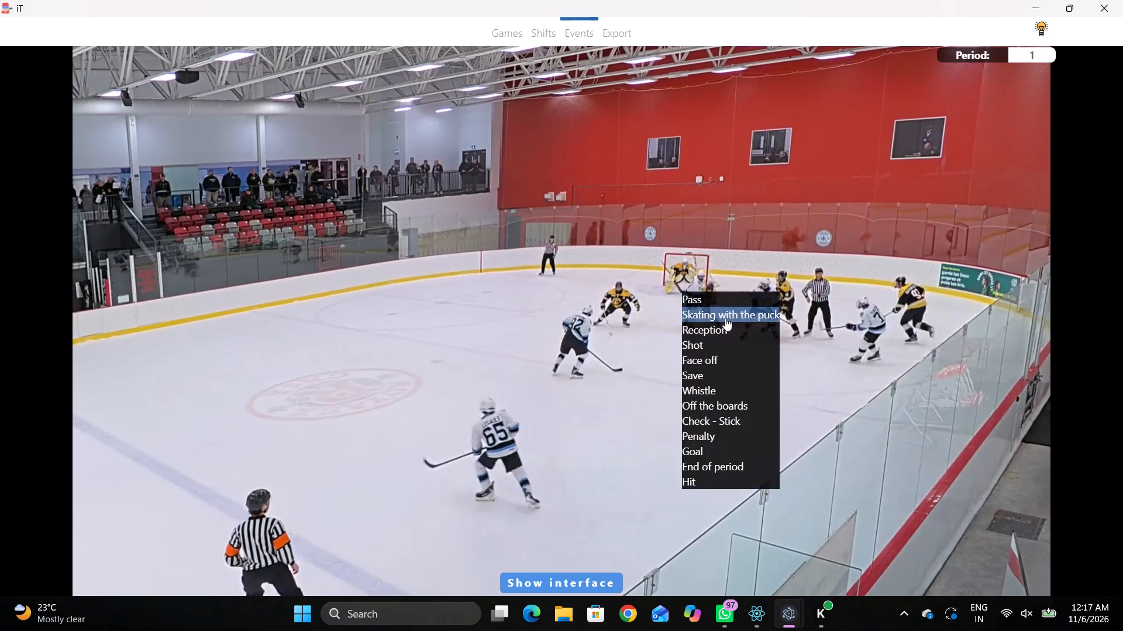
{"action": "left_click", "coordinate": [1036, 532]}
{"action": "left_click", "coordinate": [776, 286]}
Log a Shot Attempt - Wide Right High by Away player 92, marked in the Home zone between the blue line and the lower face-off circle.
{"action": "key", "text": "r"}
{"action": "key", "text": "space"}
{"action": "key", "text": "space"}
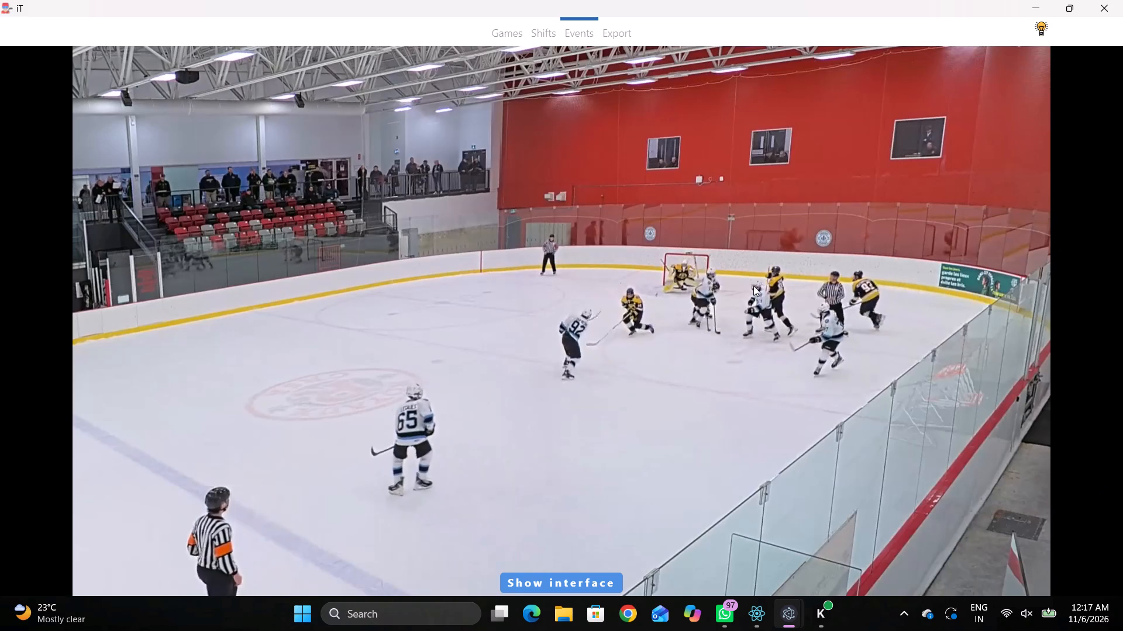
{"action": "key", "text": "space"}
{"action": "key", "text": "space"}
{"action": "type", "text": "q q"}
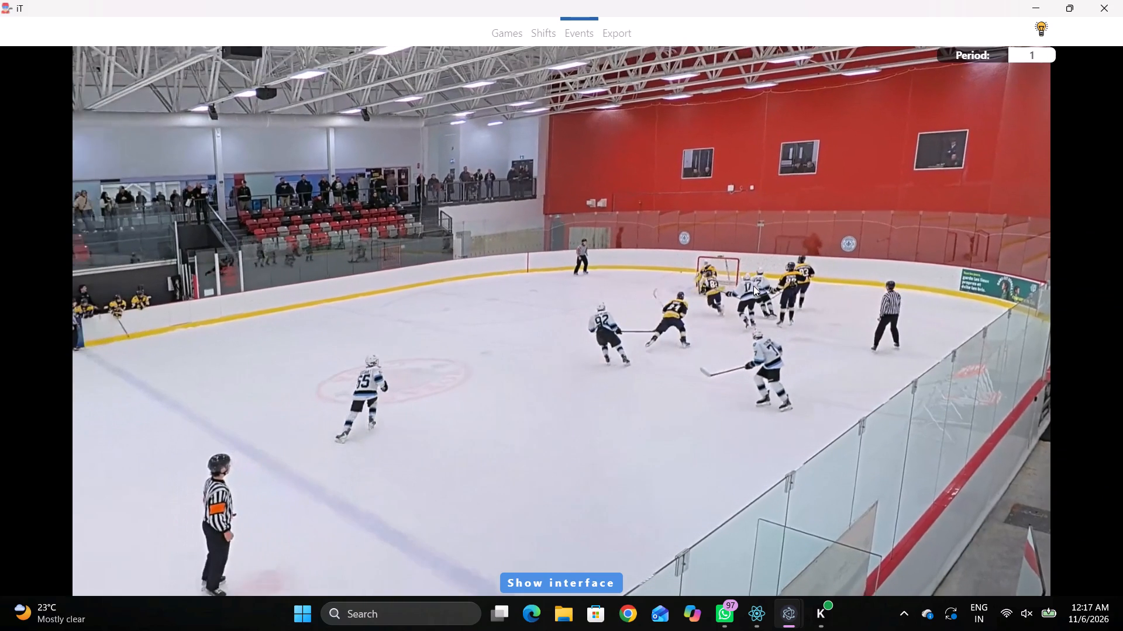
{"action": "key", "text": "q"}
{"action": "right_click_drag", "start_coordinate": [730, 278], "coordinate": [735, 284]}
{"action": "key", "text": "q"}
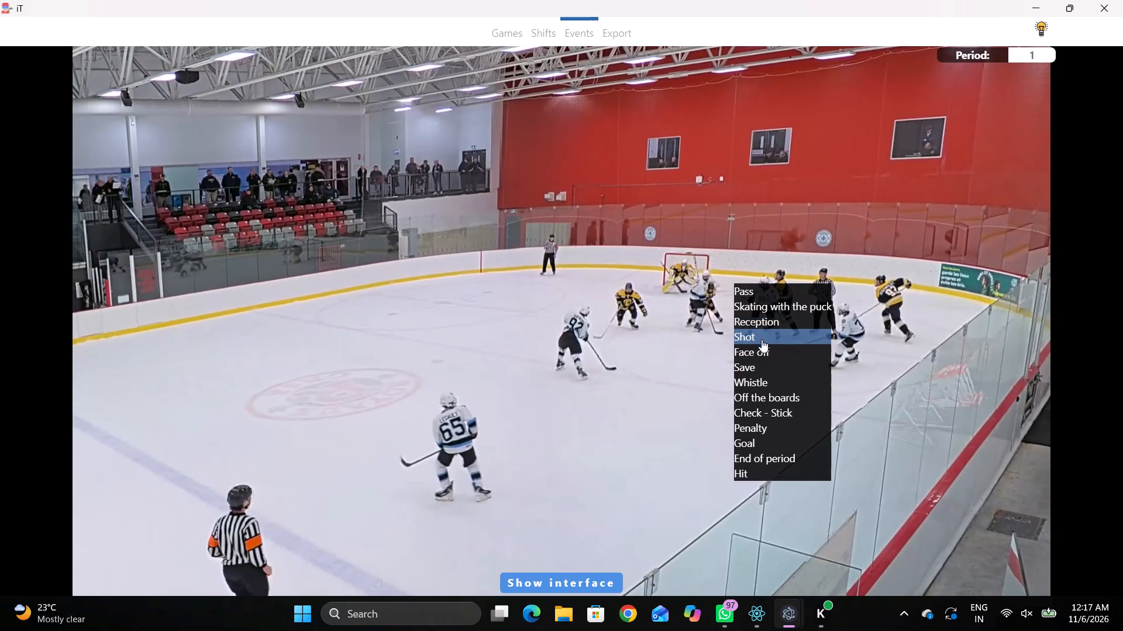
{"action": "left_click", "coordinate": [760, 337]}
{"action": "left_click", "coordinate": [768, 228]}
{"action": "left_click_drag", "start_coordinate": [945, 179], "coordinate": [945, 185]}
{"action": "left_click", "coordinate": [747, 258]}
Log Off the boards, marked at the end boards directly behind the Home goal.
{"action": "key", "text": "space"}
{"action": "key", "text": "v"}
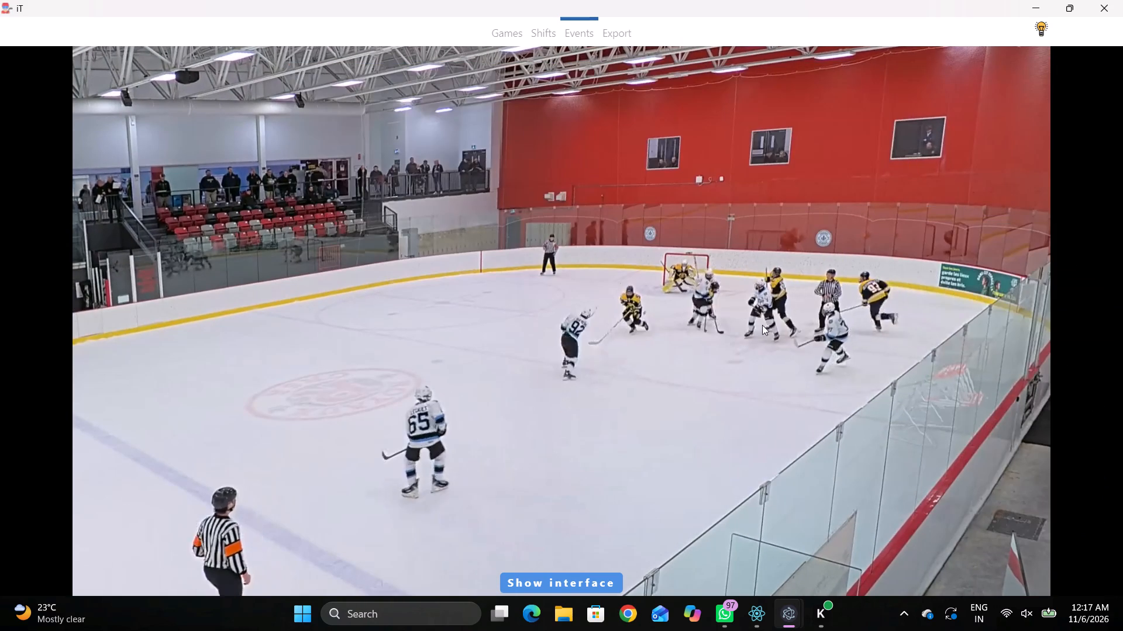
{"action": "key", "text": "space"}
{"action": "right_click_drag", "start_coordinate": [735, 233], "coordinate": [740, 240]}
{"action": "left_click", "coordinate": [779, 348]}
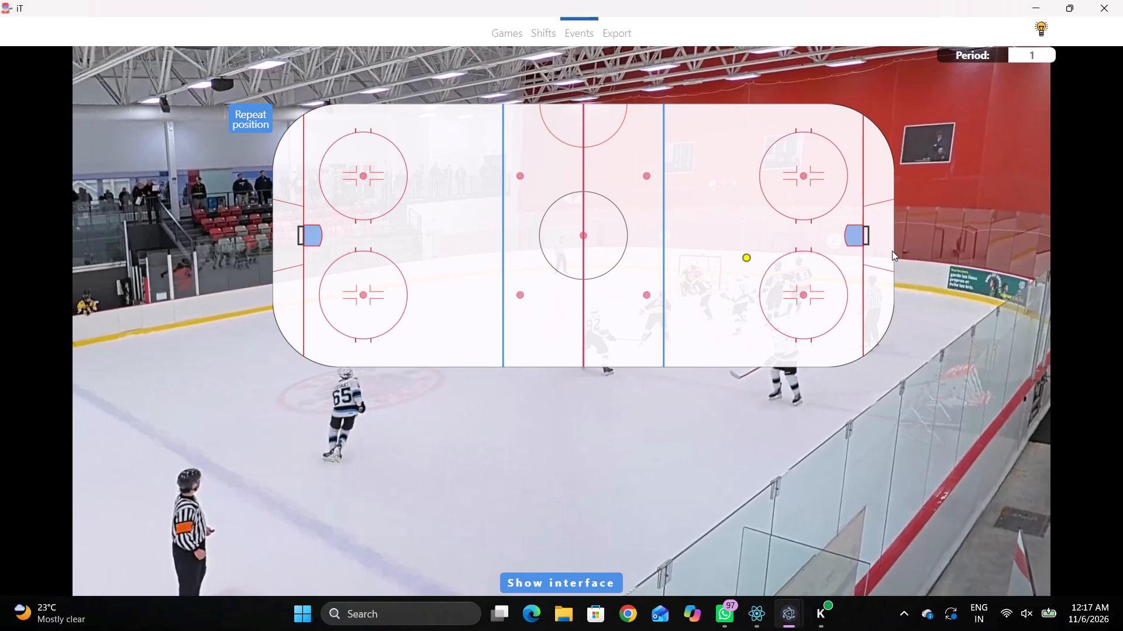
{"action": "left_click", "coordinate": [892, 247]}
Log a Pass by Home player 82, marked outside the Home zone's upper face-off circle, toward the upper corner.
{"action": "key", "text": "space"}
{"action": "key", "text": "v"}
{"action": "key", "text": "space"}
{"action": "key", "text": "space"}
{"action": "key", "text": "space"}
{"action": "type", "text": "r"}
{"action": "key", "text": "space"}
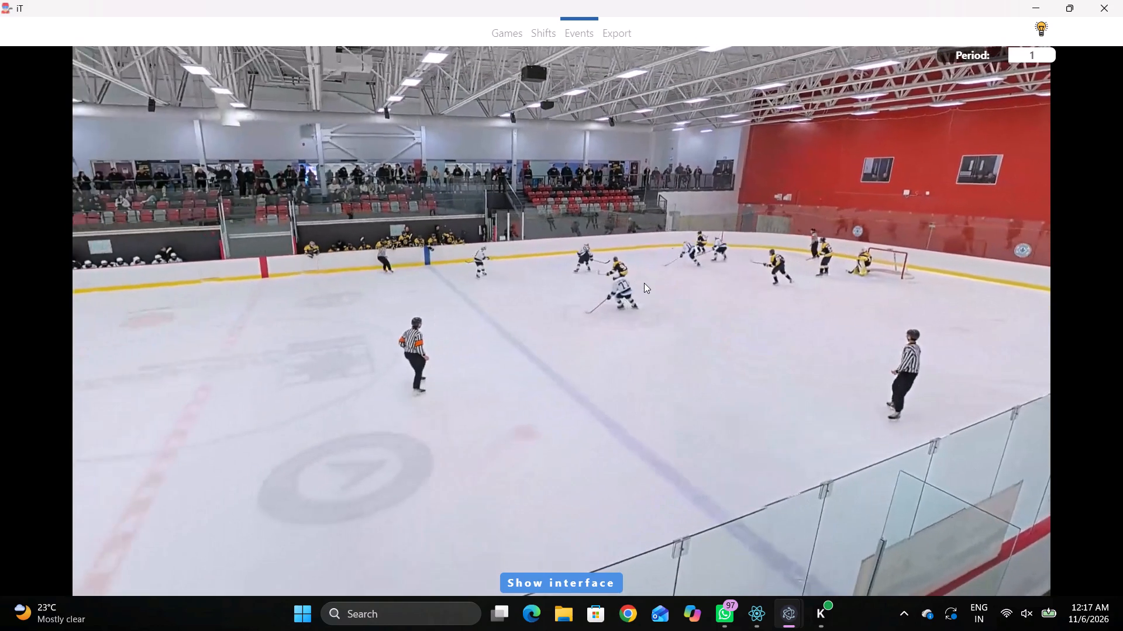
{"action": "key", "text": "space"}
{"action": "key", "text": "space"}
{"action": "key", "text": "space"}
{"action": "key", "text": "q"}
{"action": "key", "text": "q"}
{"action": "key", "text": "q"}
{"action": "key", "text": "q"}
{"action": "key", "text": "q"}
{"action": "key", "text": "q"}
{"action": "right_click", "coordinate": [682, 244]}
{"action": "key", "text": "q"}
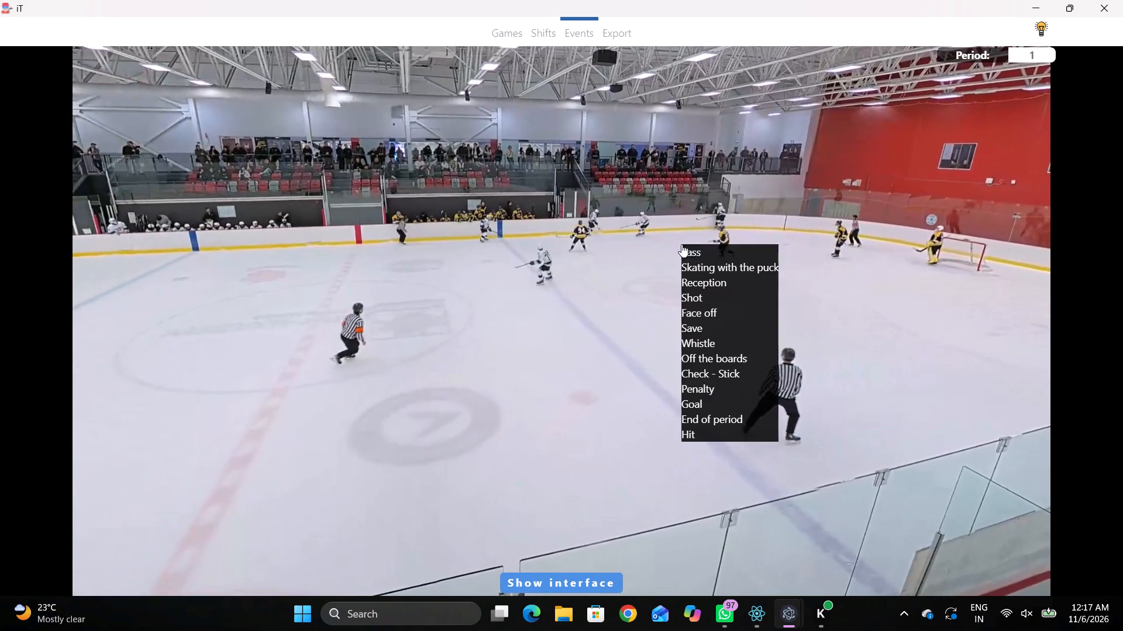
{"action": "type", "text": "qqq"}
{"action": "key", "text": "q"}
{"action": "key", "text": "q"}
{"action": "key", "text": "shift+d"}
{"action": "key", "text": "q"}
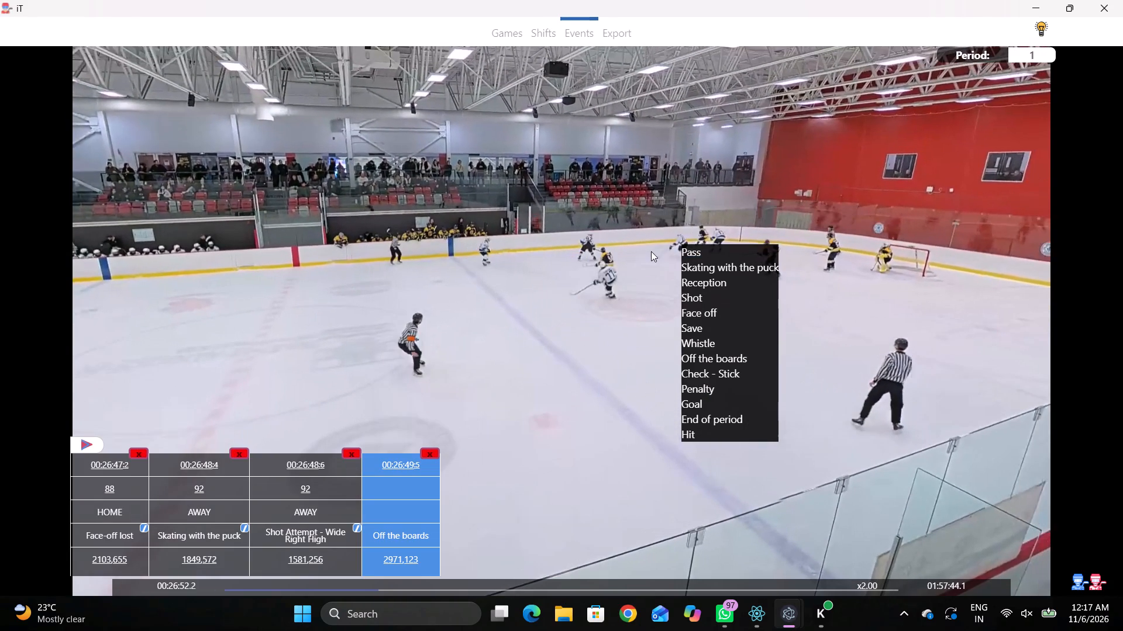
{"action": "left_click", "coordinate": [651, 251]}
{"action": "right_click", "coordinate": [640, 249]}
{"action": "left_click", "coordinate": [651, 255]}
{"action": "right_click", "coordinate": [631, 251]}
{"action": "left_click", "coordinate": [634, 258]}
{"action": "left_click", "coordinate": [945, 273]}
{"action": "left_click", "coordinate": [843, 137]}
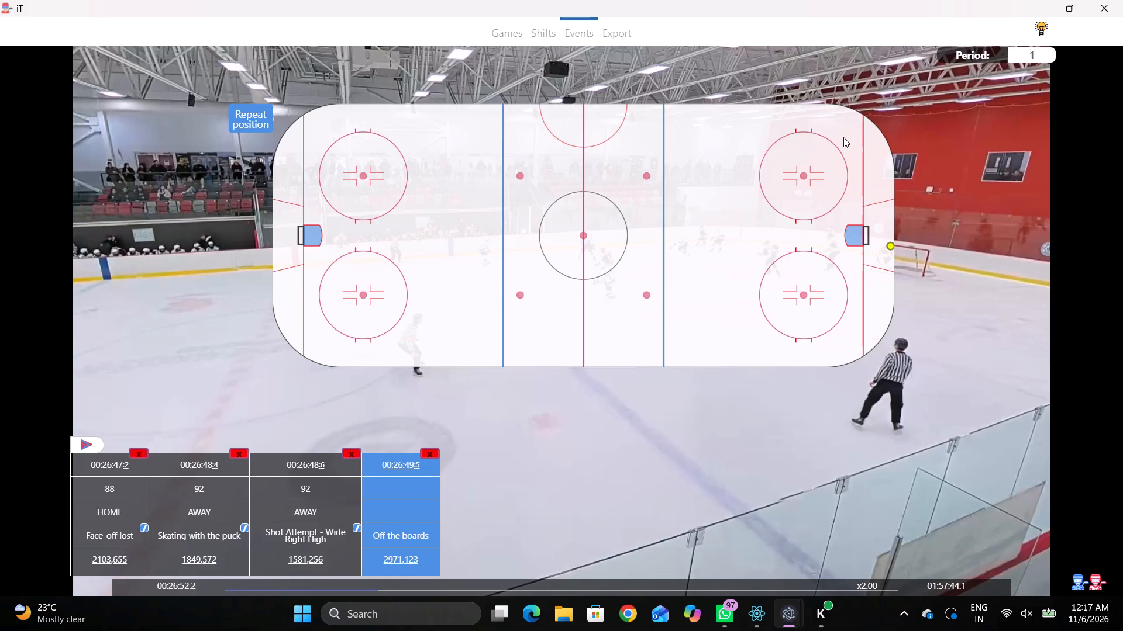
Log Skating with the puck by Away player 92, marked in the Home zone just outside the upper face-off circle, toward the blue line and boards.
{"action": "key", "text": "q"}
{"action": "key", "text": "q"}
{"action": "key", "text": "q"}
{"action": "key", "text": "q"}
{"action": "key", "text": "q"}
{"action": "key", "text": "q"}
{"action": "key", "text": "q"}
{"action": "key", "text": "q"}
{"action": "type", "text": "qqqqq"}
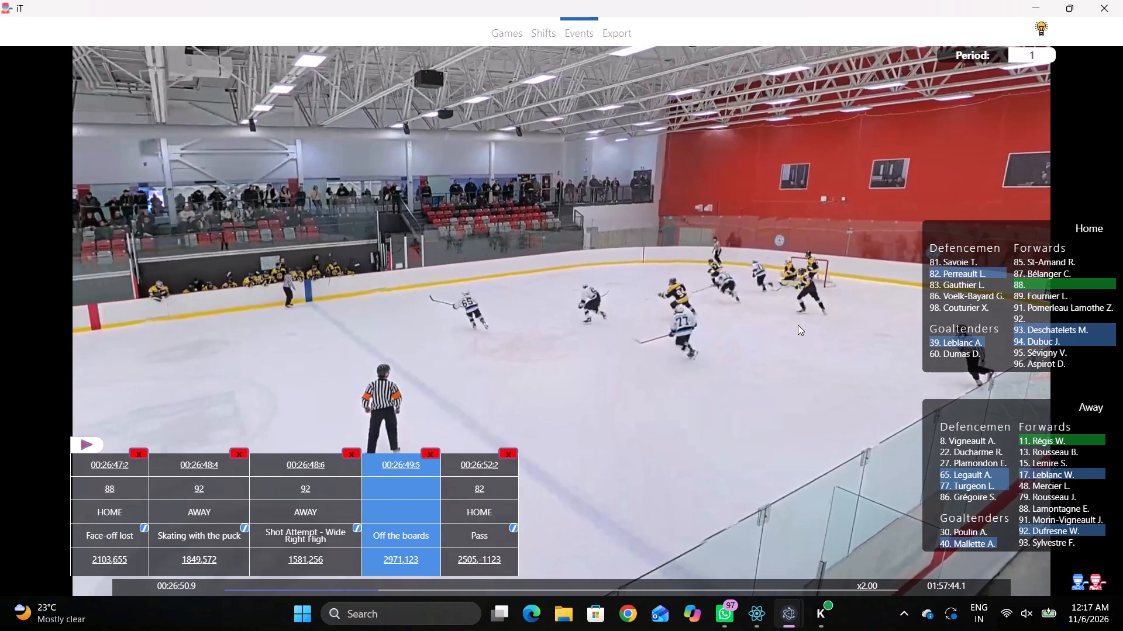
{"action": "key", "text": "space"}
{"action": "key", "text": "space"}
{"action": "type", "text": "r"}
{"action": "key", "text": "space"}
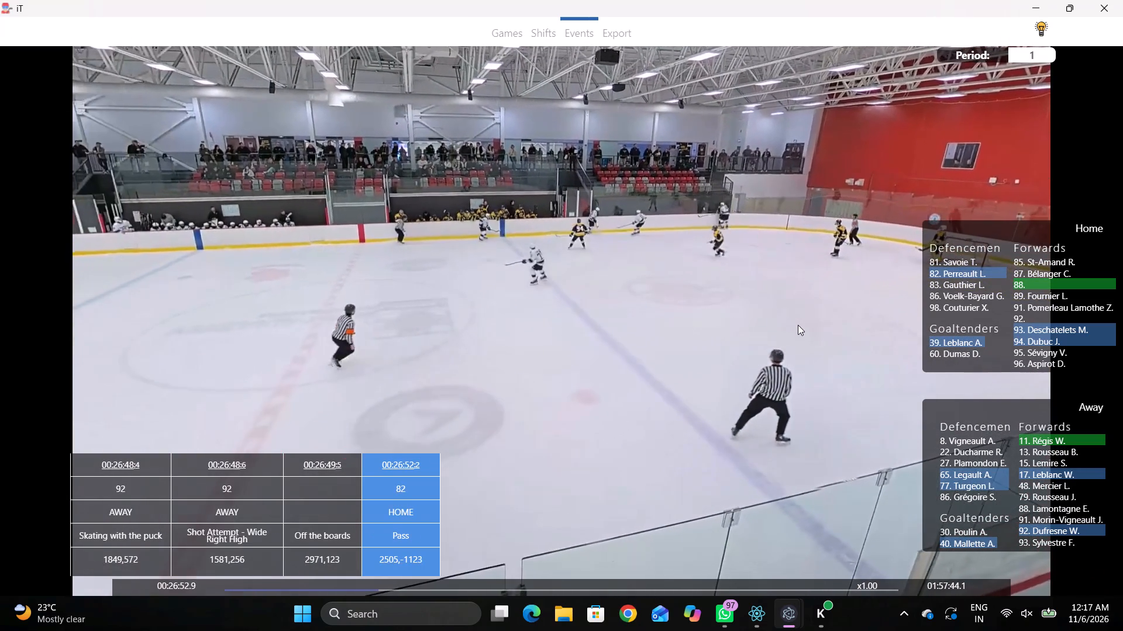
{"action": "key", "text": "space"}
{"action": "key", "text": "space"}
{"action": "key", "text": "space"}
{"action": "key", "text": "space"}
{"action": "key", "text": "space"}
{"action": "key", "text": "space"}
{"action": "key", "text": "space"}
{"action": "key", "text": "space"}
{"action": "key", "text": "space"}
{"action": "key", "text": "space"}
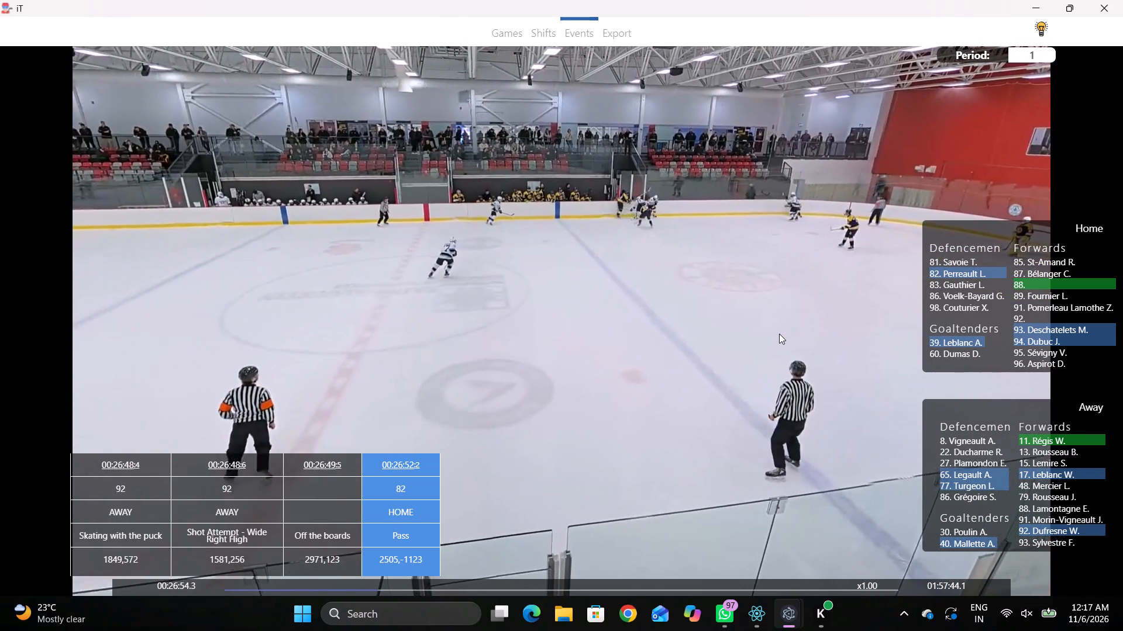
{"action": "key", "text": "space"}
{"action": "right_click", "coordinate": [771, 307]}
{"action": "left_click", "coordinate": [790, 329]}
{"action": "left_click", "coordinate": [1029, 531]}
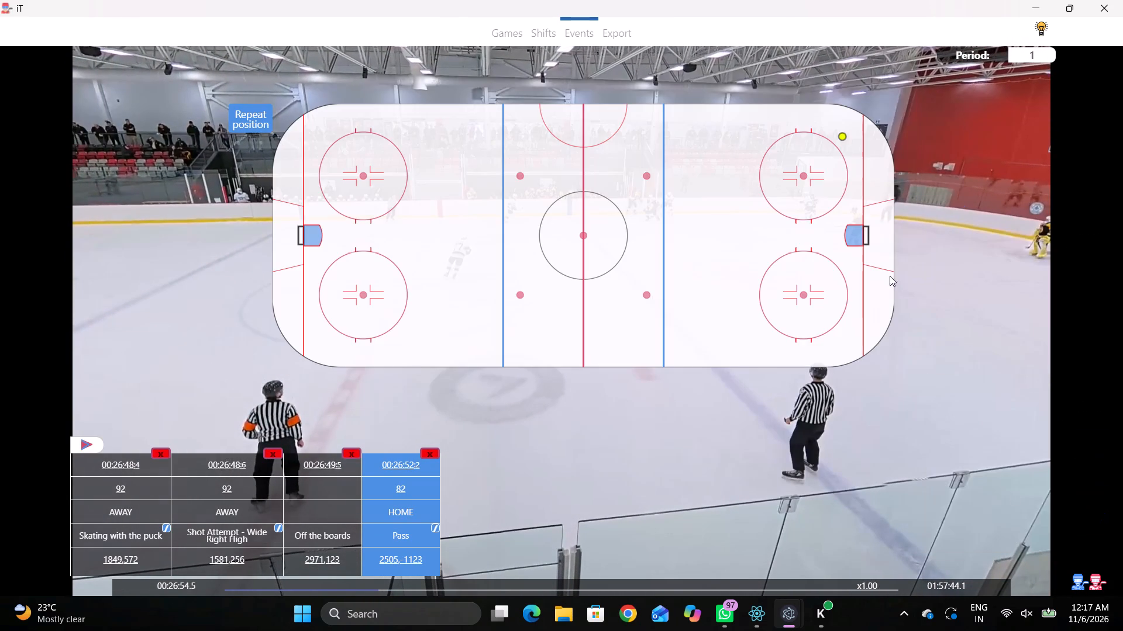
{"action": "left_click", "coordinate": [771, 133]}
Log a Pass by Away player 92, marked near the upper boards between the Home blue line and the upper face-off circle.
{"action": "key", "text": "space"}
{"action": "key", "text": "space"}
{"action": "right_click", "coordinate": [781, 175]}
{"action": "left_click", "coordinate": [788, 176]}
{"action": "left_click", "coordinate": [949, 195]}
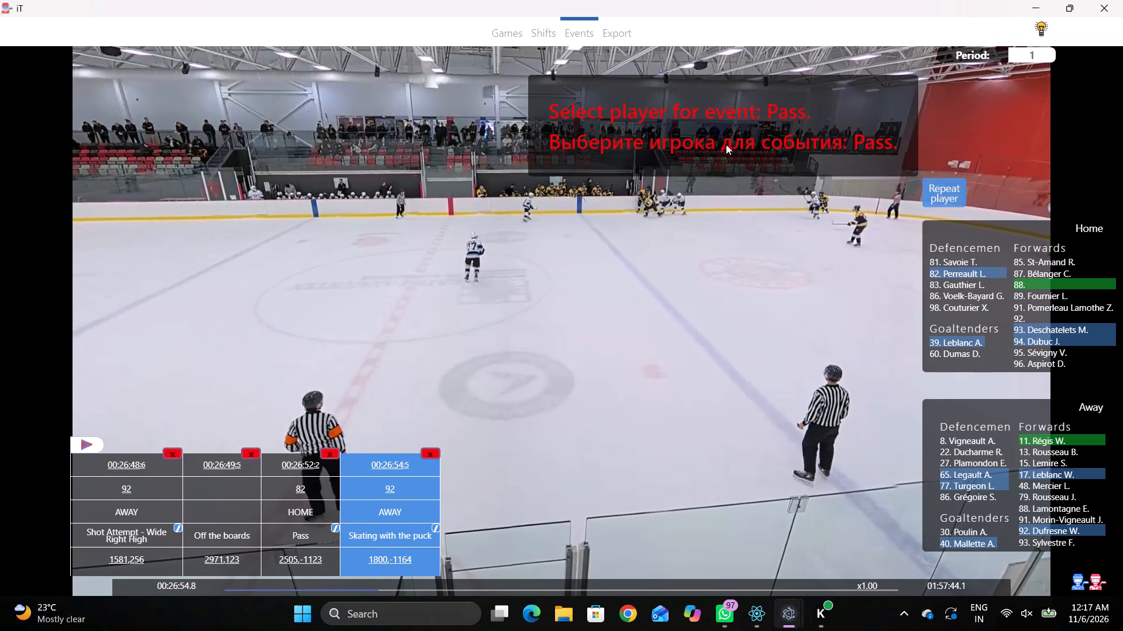
{"action": "left_click", "coordinate": [737, 118]}
Log Skating with the puck by Home player 88, marked just inside the Home blue line near the upper boards.
{"action": "key", "text": "space"}
{"action": "key", "text": "space"}
{"action": "key", "text": "q"}
{"action": "key", "text": "q"}
{"action": "key", "text": "q"}
{"action": "key", "text": "q"}
{"action": "key", "text": "q"}
{"action": "key", "text": "q"}
{"action": "key", "text": "q"}
{"action": "key", "text": "q"}
{"action": "key", "text": "q"}
{"action": "key", "text": "q"}
{"action": "key", "text": "q"}
{"action": "key", "text": "q"}
{"action": "key", "text": "q"}
{"action": "key", "text": "q"}
{"action": "key", "text": "q"}
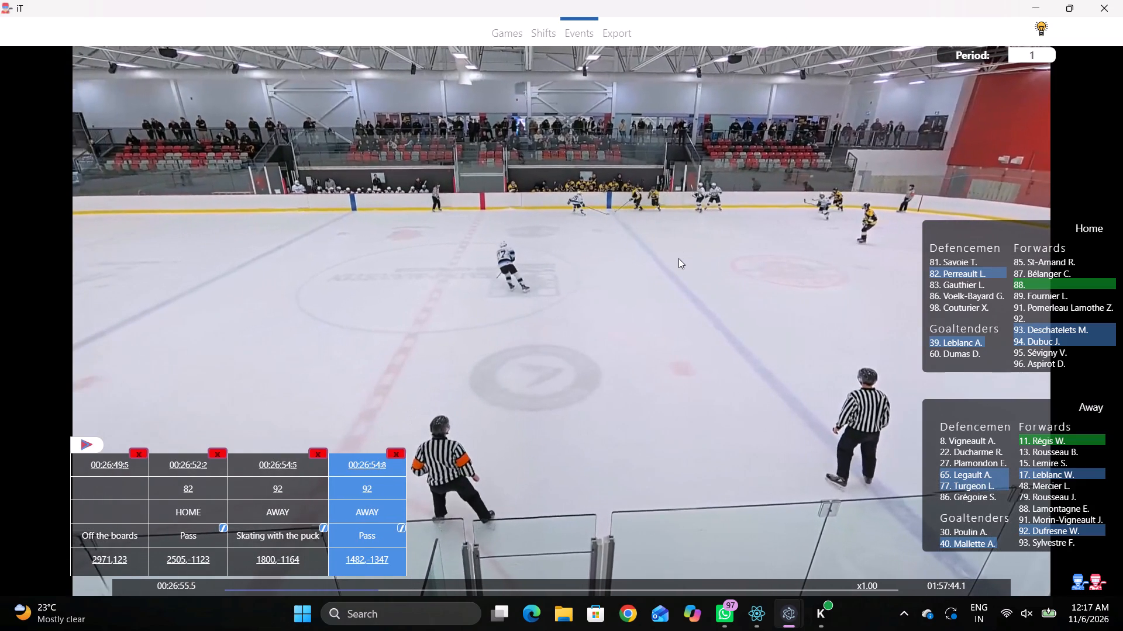
{"action": "type", "text": "qqqqq v"}
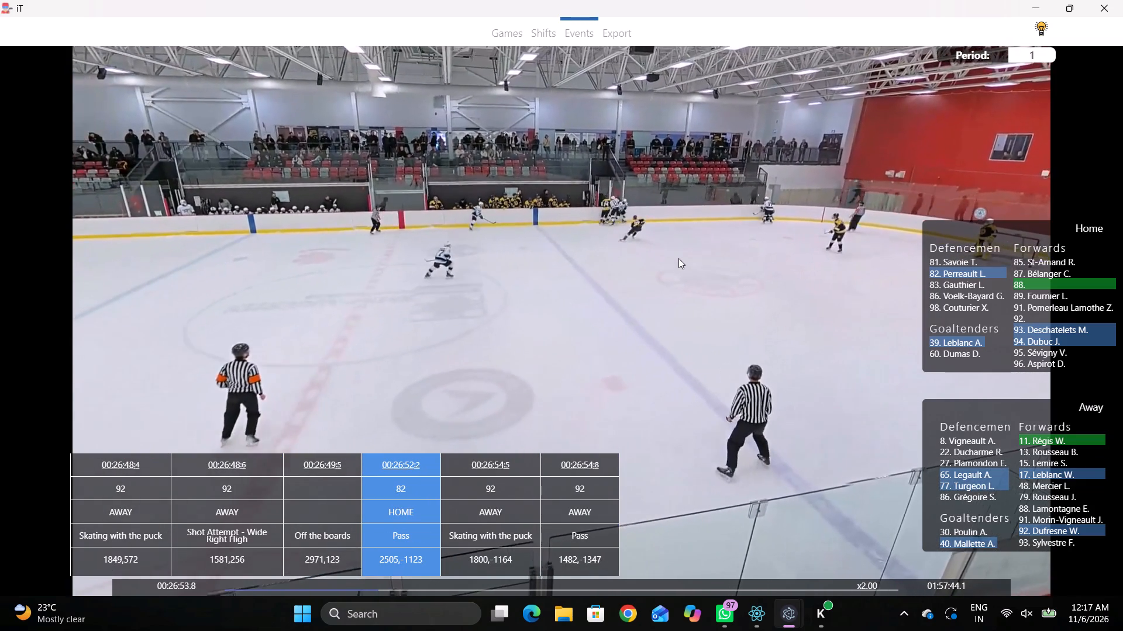
{"action": "key", "text": "space"}
{"action": "key", "text": "space"}
{"action": "key", "text": "space"}
{"action": "key", "text": "space"}
{"action": "key", "text": "space"}
{"action": "right_click", "coordinate": [681, 236]}
{"action": "left_click", "coordinate": [740, 261]}
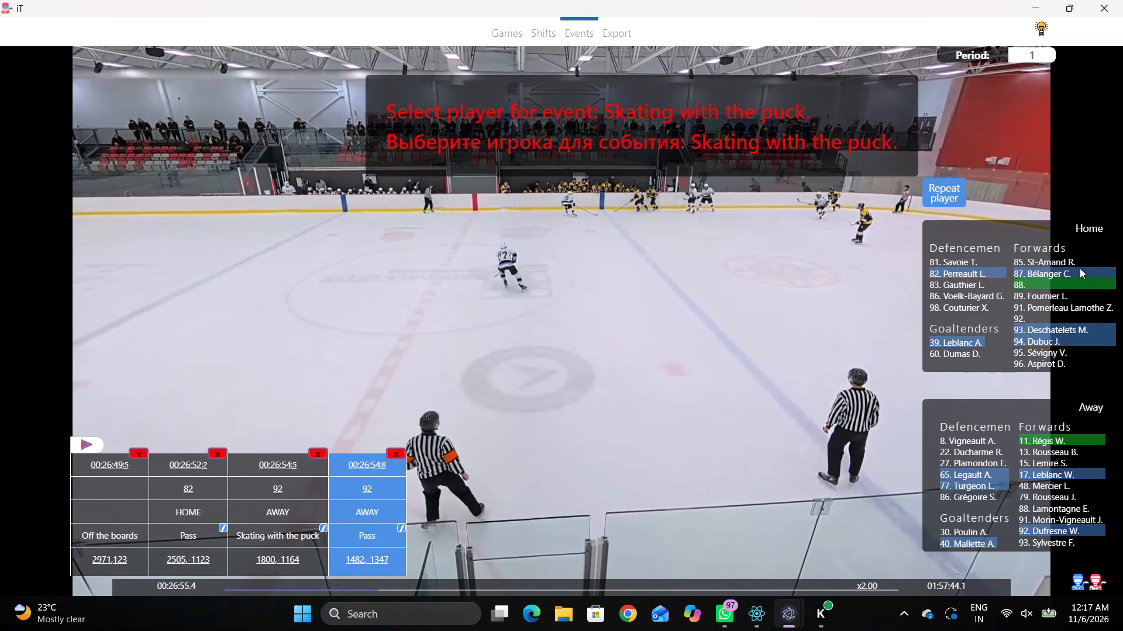
{"action": "left_click", "coordinate": [1039, 277]}
{"action": "left_click", "coordinate": [1055, 284]}
{"action": "left_click", "coordinate": [676, 134]}
Replay the action following Home player 88's puck carry to identify the next puck event.
{"action": "key", "text": "space"}
{"action": "key", "text": "space"}
{"action": "key", "text": "space"}
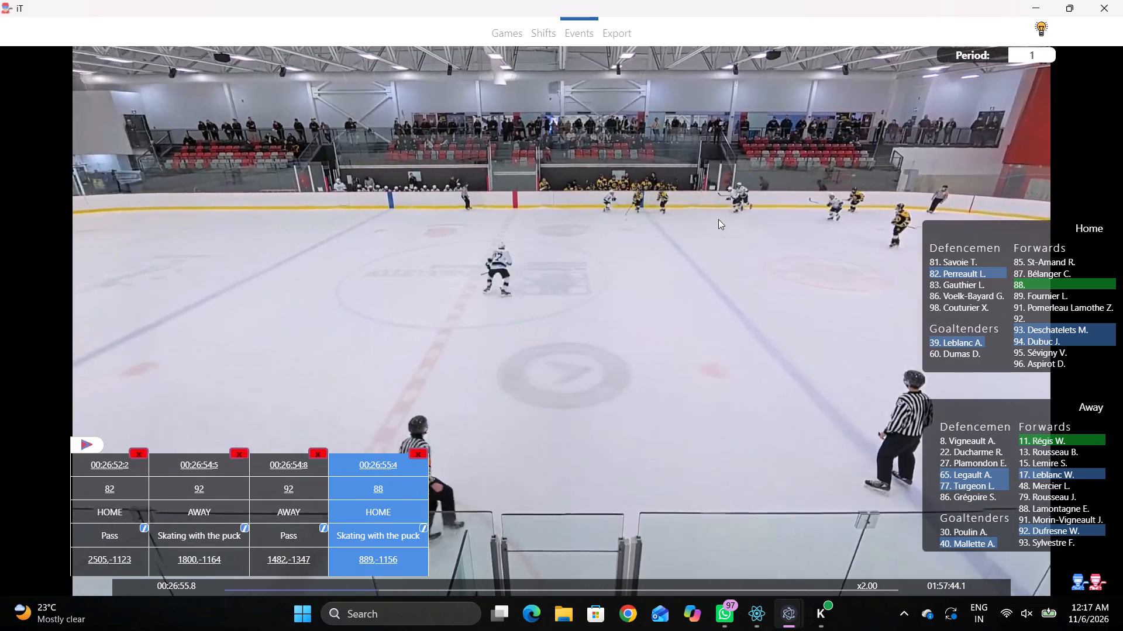
{"action": "key", "text": "space"}
{"action": "key", "text": "space"}
{"action": "key", "text": "space"}
{"action": "type", "text": "q"}
{"action": "key", "text": "space"}
{"action": "key", "text": "space"}
{"action": "key", "text": "q"}
{"action": "key", "text": "q"}
{"action": "key", "text": "q"}
{"action": "key", "text": "q"}
{"action": "key", "text": "q"}
{"action": "key", "text": "q"}
{"action": "key", "text": "q"}
{"action": "key", "text": "q"}
{"action": "key", "text": "q"}
{"action": "key", "text": "q"}
{"action": "key", "text": "q"}
{"action": "key", "text": "q"}
{"action": "key", "text": "q"}
{"action": "key", "text": "q"}
{"action": "key", "text": "q"}
{"action": "key", "text": "q"}
{"action": "key", "text": "q"}
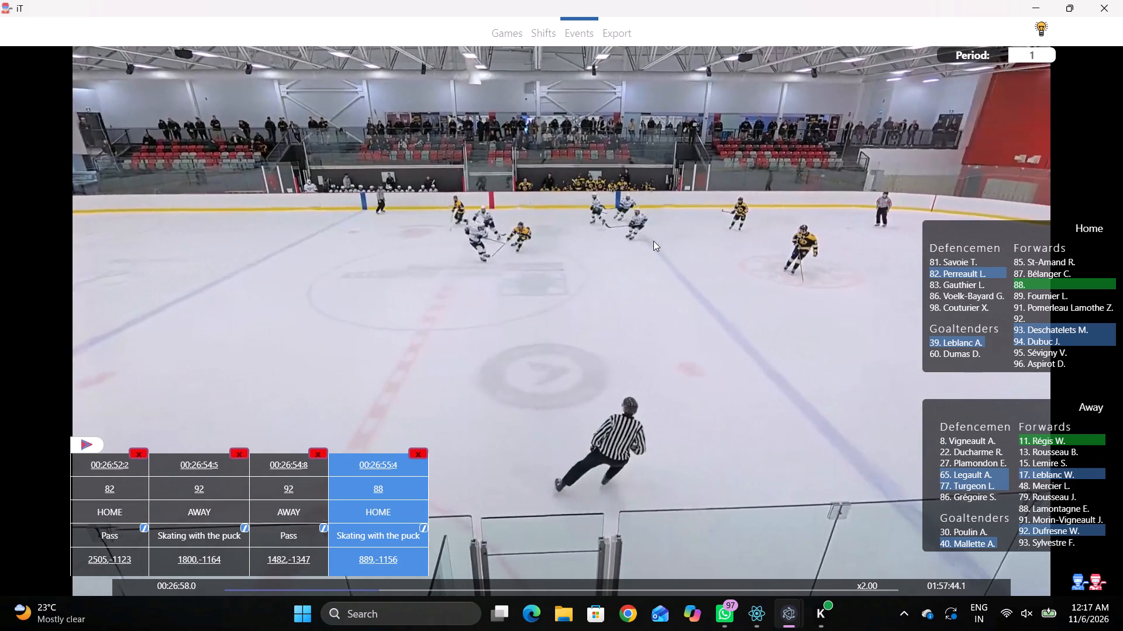
{"action": "key", "text": "q"}
{"action": "type", "text": "qqqqq"}
{"action": "key", "text": "q"}
{"action": "type", "text": "qq"}
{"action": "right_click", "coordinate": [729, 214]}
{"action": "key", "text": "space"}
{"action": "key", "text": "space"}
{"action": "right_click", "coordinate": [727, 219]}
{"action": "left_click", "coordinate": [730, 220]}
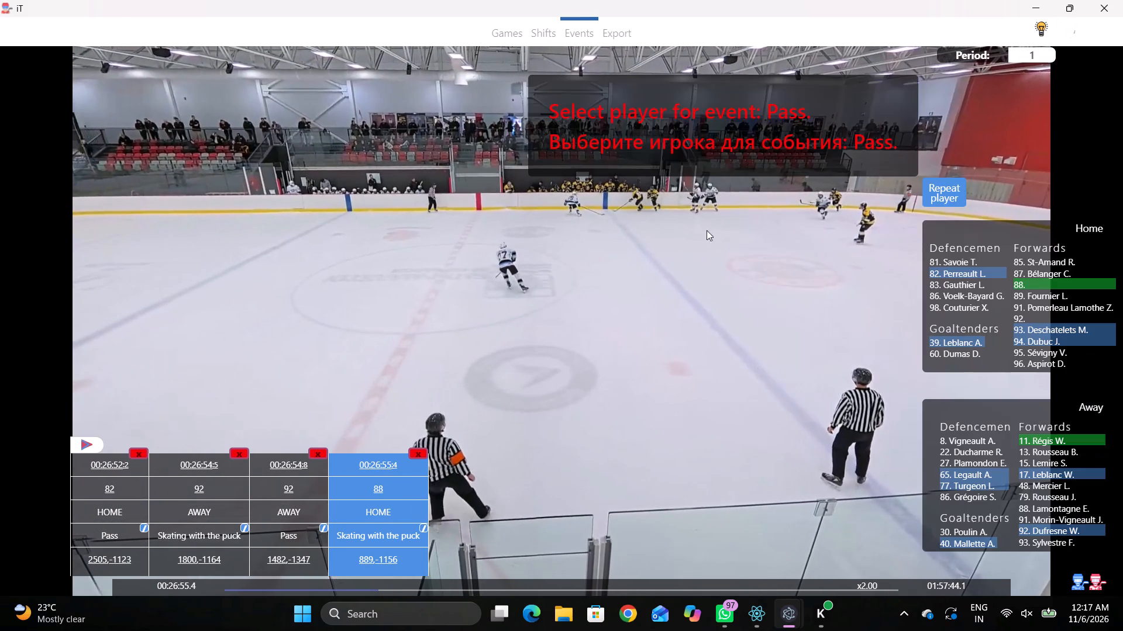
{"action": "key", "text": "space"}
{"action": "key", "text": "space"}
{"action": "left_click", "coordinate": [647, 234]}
Log a Pass by Home player 88, marked near the upper boards midway between the Home blue line and the upper face-off circle.
{"action": "key", "text": "space"}
{"action": "key", "text": "space"}
{"action": "right_click", "coordinate": [690, 248]}
{"action": "left_click", "coordinate": [694, 248]}
{"action": "left_click", "coordinate": [939, 189]}
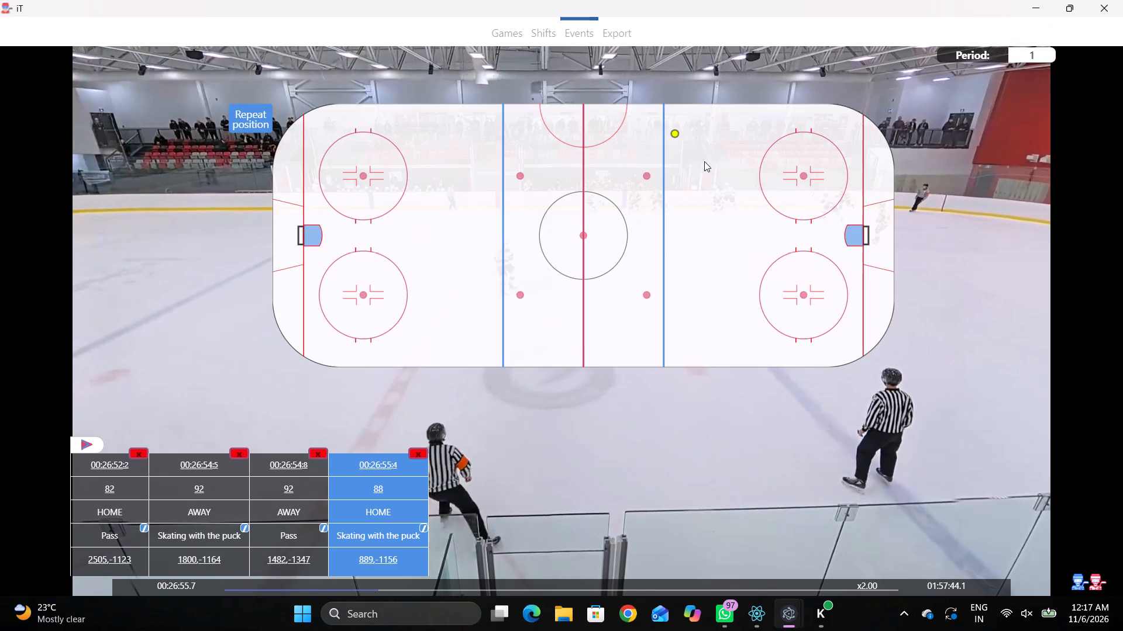
{"action": "left_click", "coordinate": [715, 129]}
Log a Pass by Away player 77, marked in the neutral zone at the centre circle's upper edge, on the Home side.
{"action": "key", "text": "space"}
{"action": "key", "text": "space"}
{"action": "key", "text": "q"}
{"action": "right_click", "coordinate": [653, 237]}
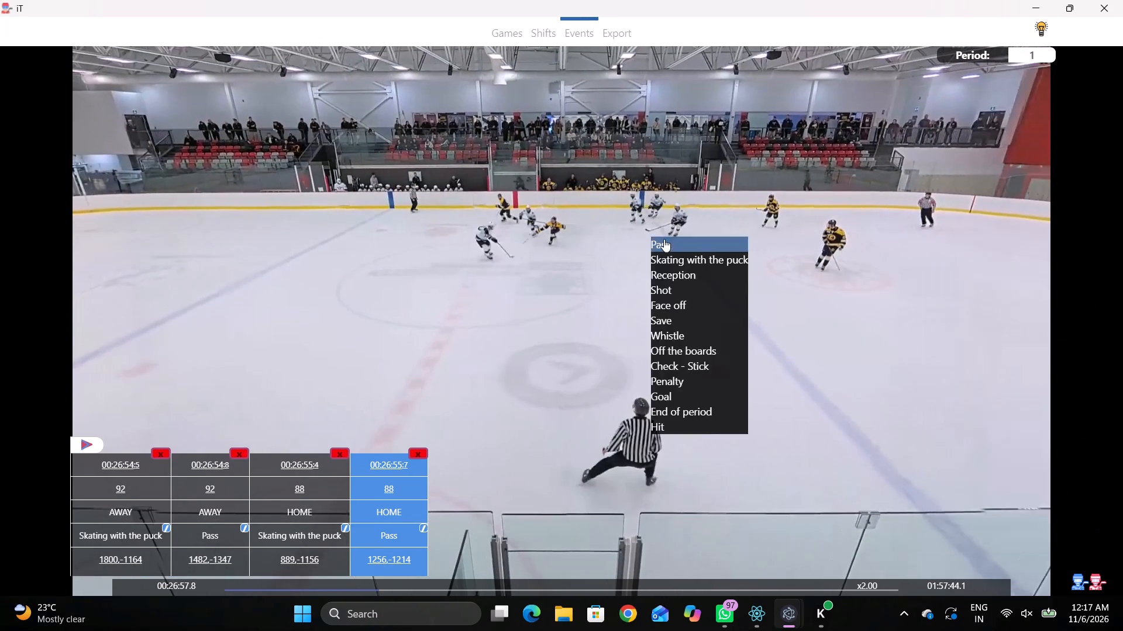
{"action": "left_click", "coordinate": [664, 239]}
{"action": "left_click", "coordinate": [953, 486]}
{"action": "left_click", "coordinate": [611, 197]}
Log Skating with the puck by Home player 82, marked behind the Home goal line near the end boards, just below the net.
{"action": "key", "text": "space"}
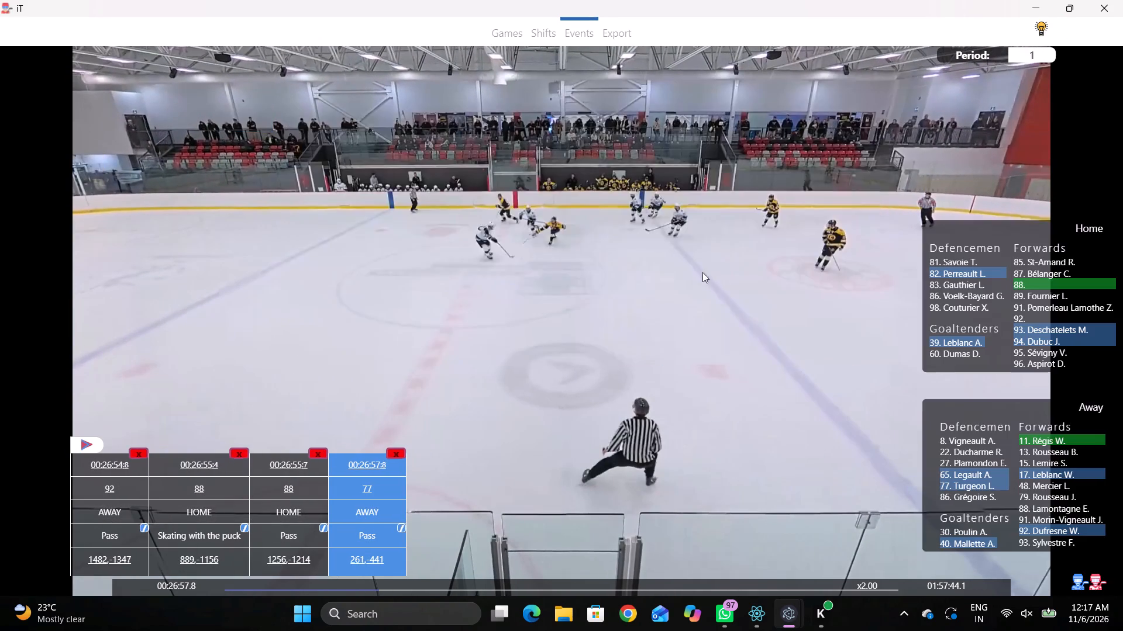
{"action": "key", "text": "shift+d"}
{"action": "key", "text": "space"}
{"action": "key", "text": "space"}
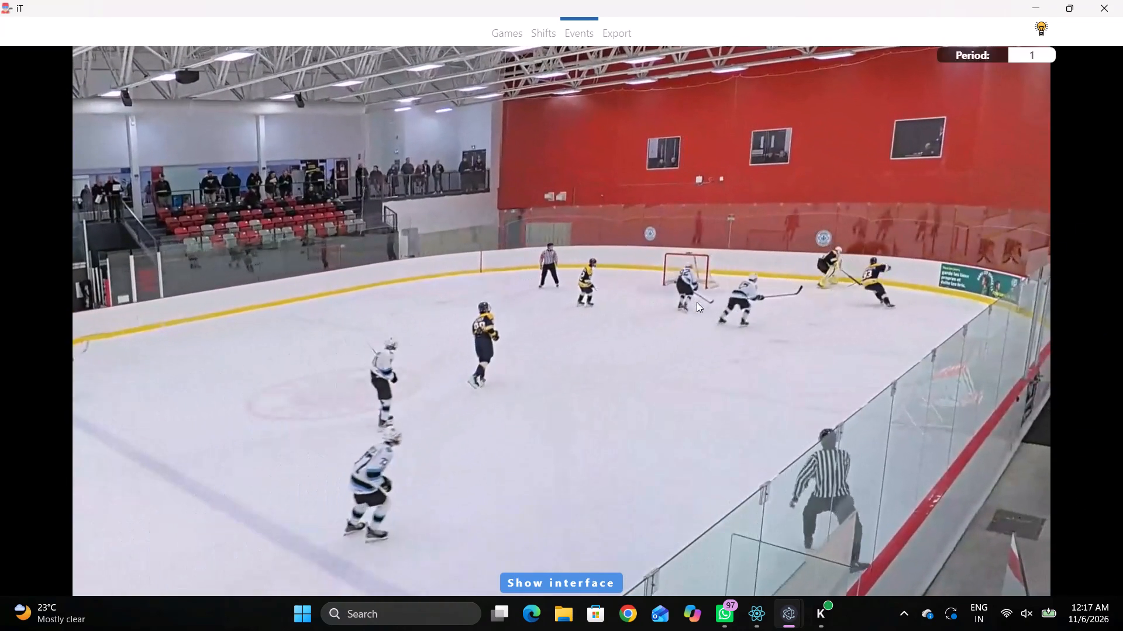
{"action": "key", "text": "space"}
{"action": "key", "text": "space"}
{"action": "key", "text": "space"}
{"action": "type", "text": "qr"}
{"action": "key", "text": "space"}
{"action": "key", "text": "space"}
{"action": "key", "text": "space"}
{"action": "key", "text": "space"}
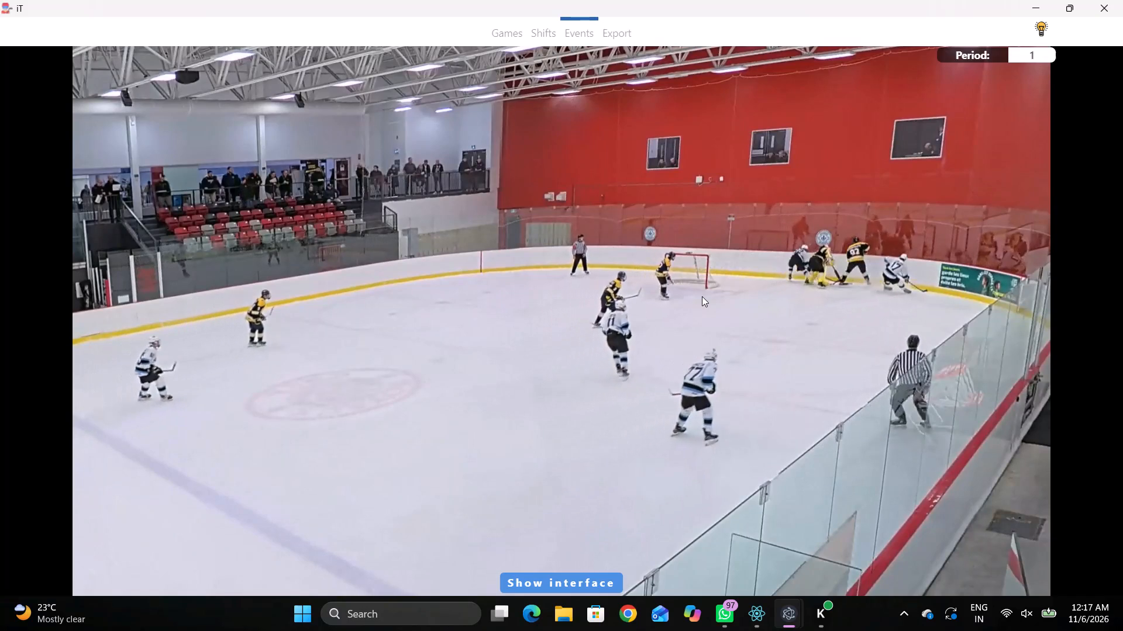
{"action": "right_click", "coordinate": [705, 273]}
{"action": "key", "text": "space"}
{"action": "key", "text": "space"}
{"action": "key", "text": "q"}
{"action": "key", "text": "space"}
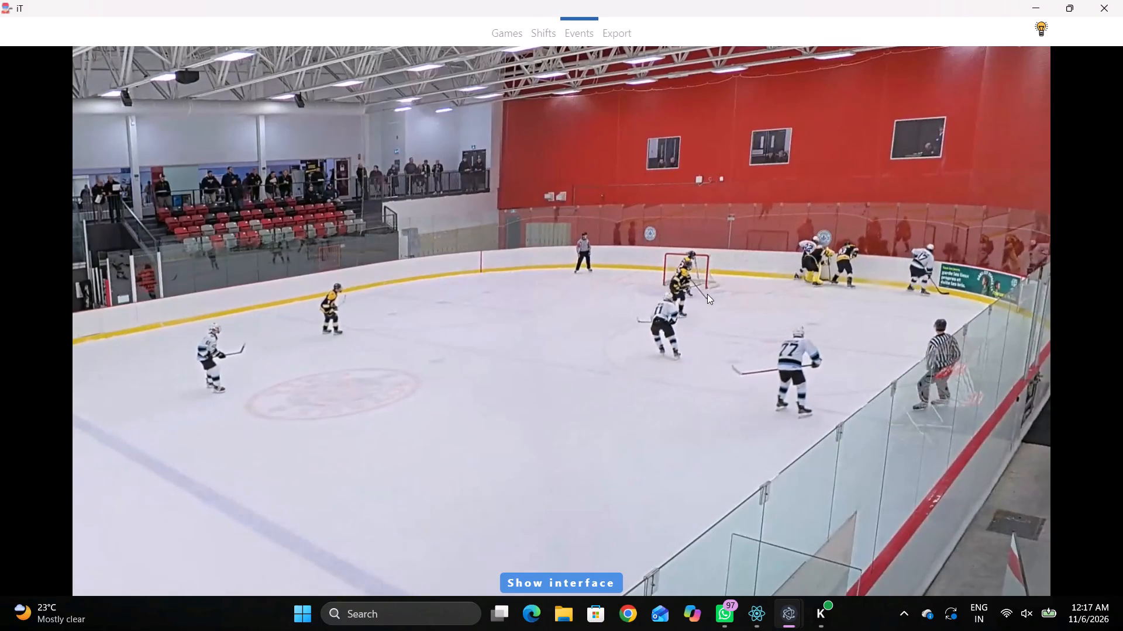
{"action": "key", "text": "space"}
{"action": "right_click", "coordinate": [710, 265]}
{"action": "left_click", "coordinate": [743, 287]}
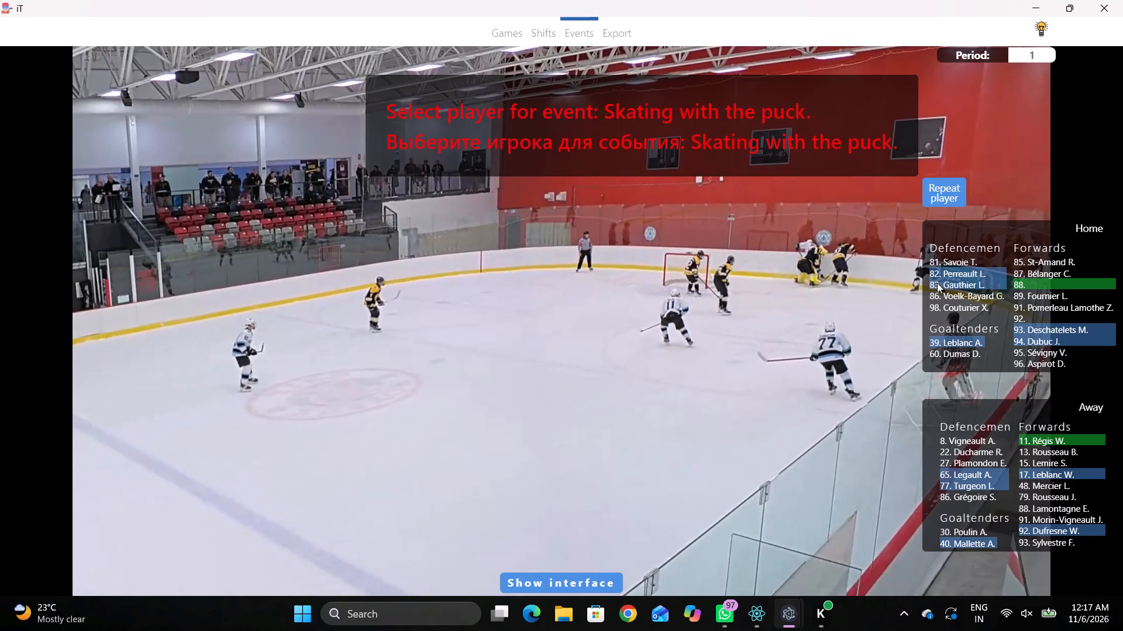
{"action": "left_click", "coordinate": [955, 274]}
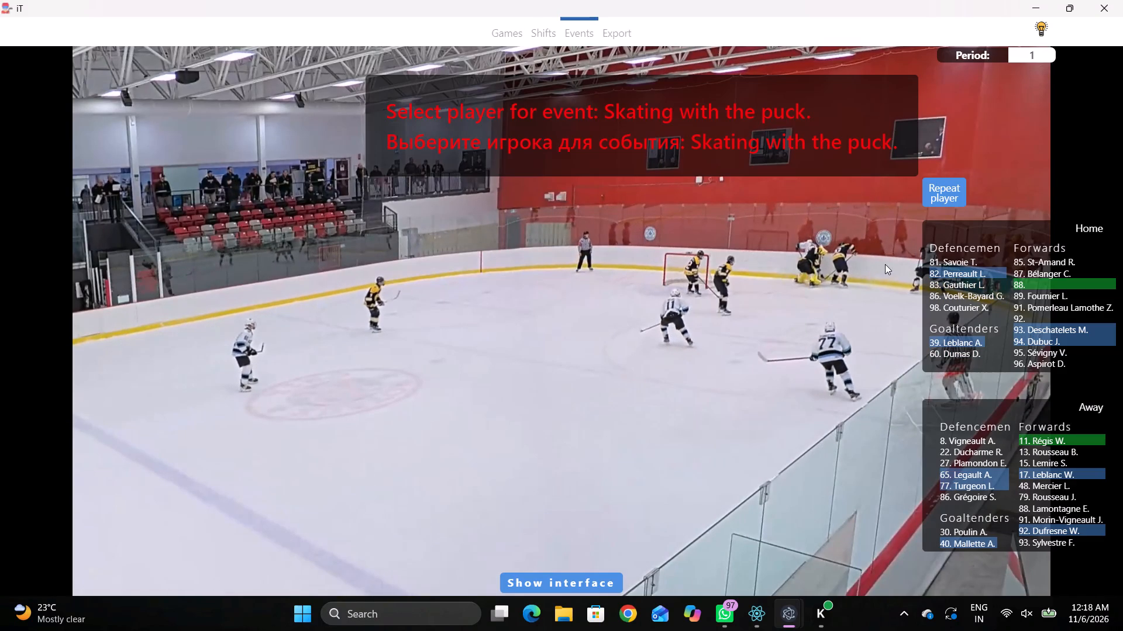
{"action": "left_click", "coordinate": [885, 264]}
Reassign the latest Skating with the puck entry to Away player 92.
{"action": "key", "text": "q"}
{"action": "key", "text": "q"}
{"action": "key", "text": "q"}
{"action": "key", "text": "q"}
{"action": "key", "text": "q"}
{"action": "key", "text": "shift+d"}
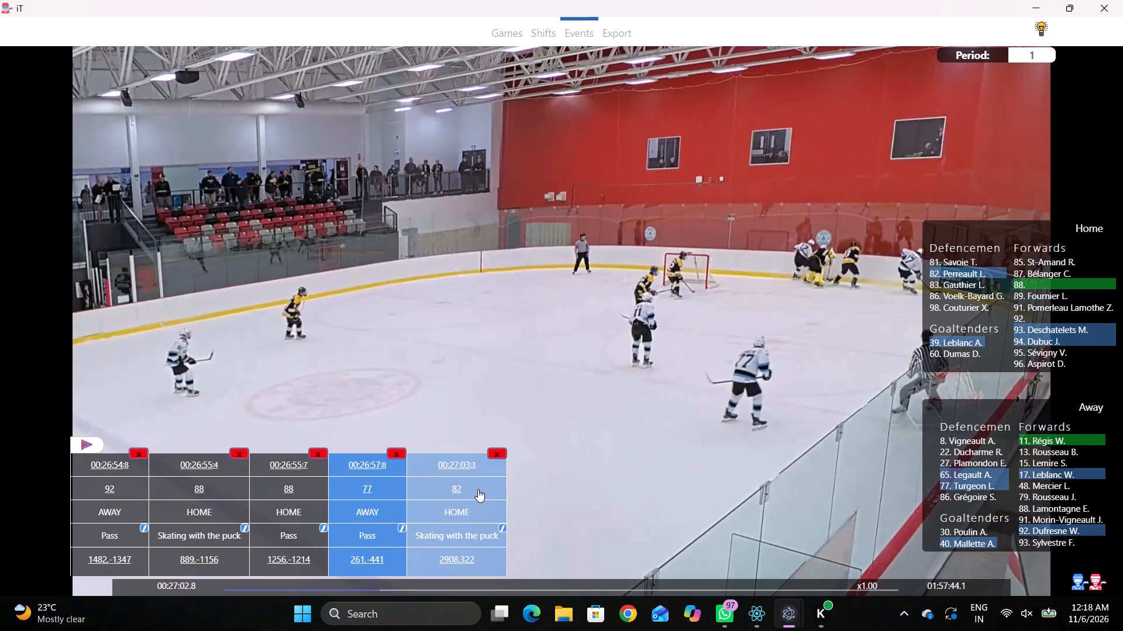
{"action": "left_click", "coordinate": [478, 489]}
{"action": "left_click", "coordinate": [1063, 526]}
Log a Pass by Away player 92, marked just behind the Home goal line, slightly below the net.
{"action": "key", "text": "shift+d"}
{"action": "key", "text": "space"}
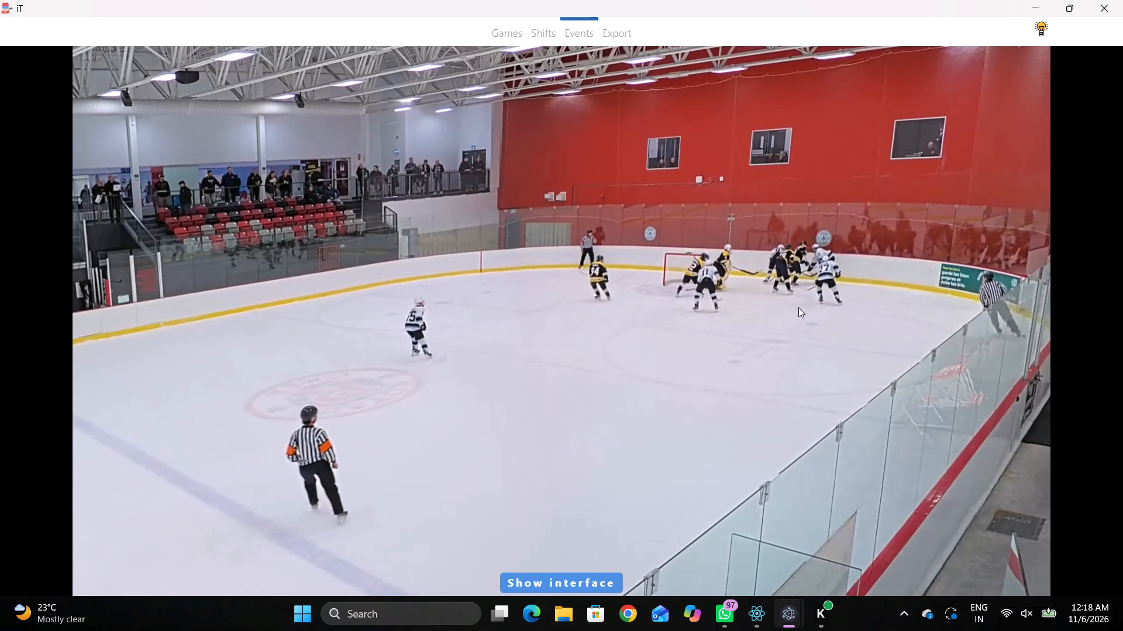
{"action": "key", "text": "space"}
{"action": "key", "text": "space"}
{"action": "key", "text": "space"}
{"action": "right_click", "coordinate": [790, 275]}
{"action": "left_click", "coordinate": [805, 276]}
{"action": "left_click", "coordinate": [949, 201]}
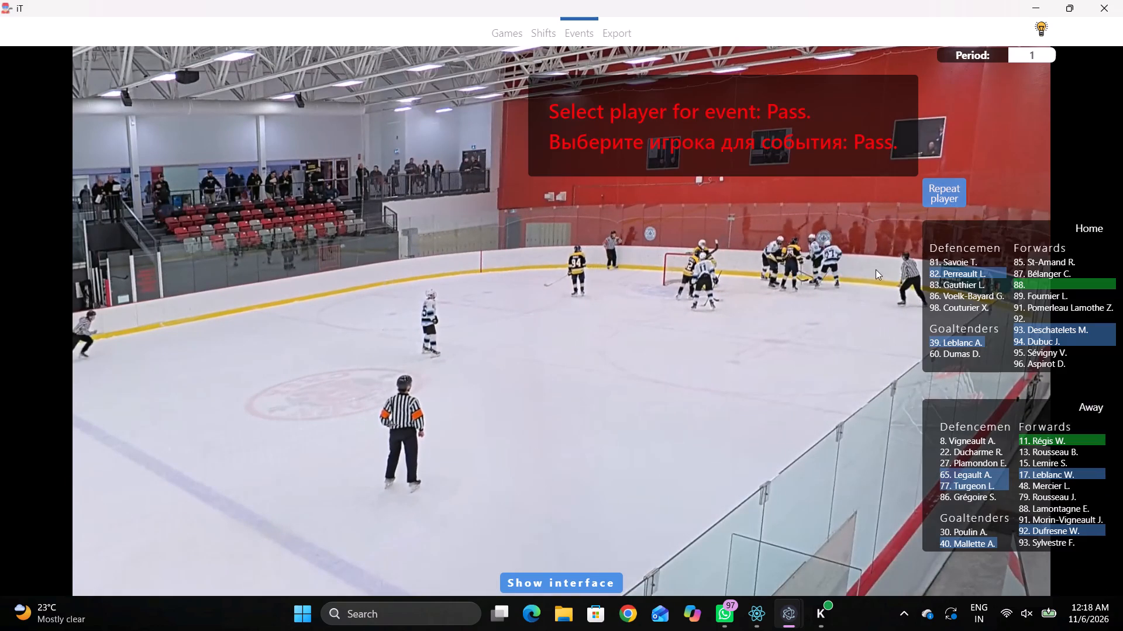
{"action": "left_click", "coordinate": [876, 270]}
Log End of period at 00:27:08, after the last Pass by Away player 92, marked at the centre face-off dot.
{"action": "key", "text": "space"}
{"action": "key", "text": "v"}
{"action": "key", "text": "v"}
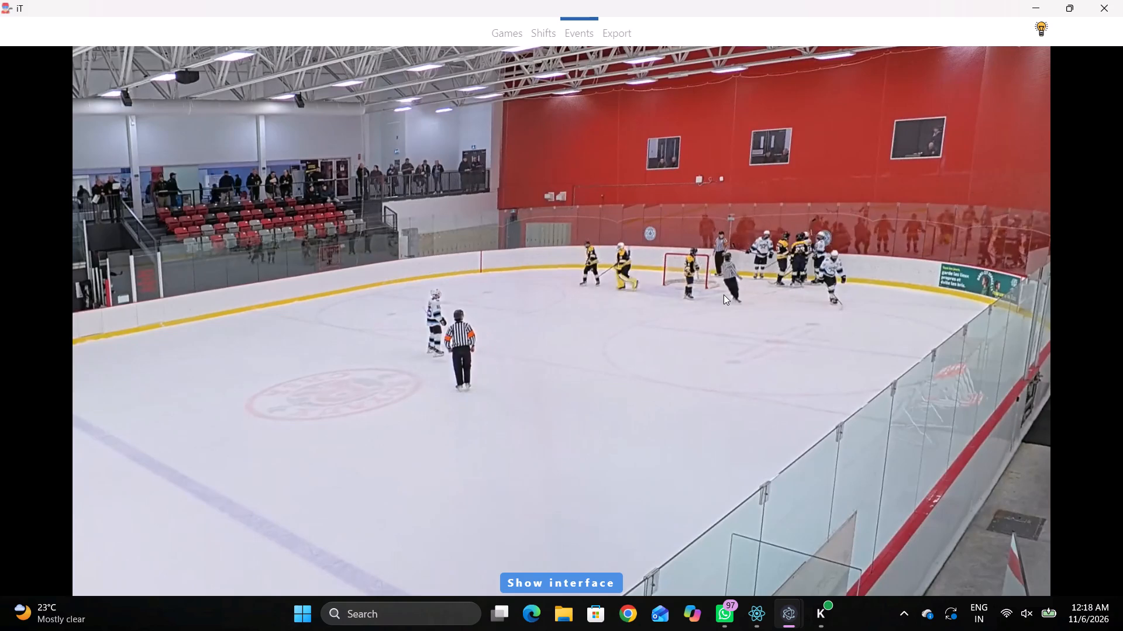
{"action": "key", "text": "space"}
{"action": "key", "text": "shift+d"}
{"action": "left_click", "coordinate": [382, 474]}
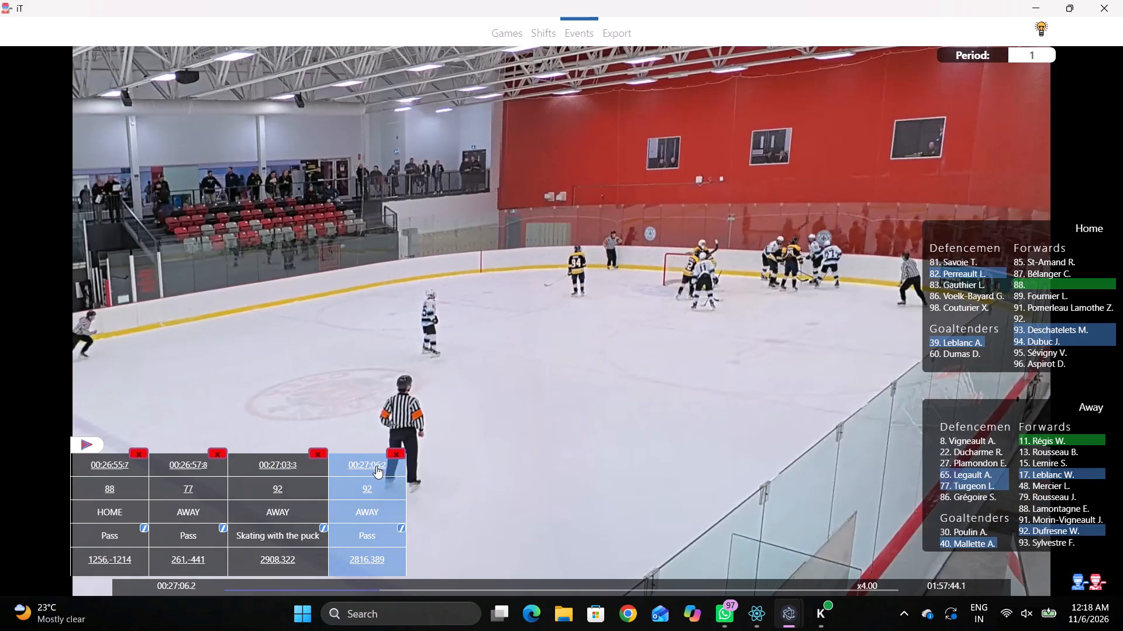
{"action": "key", "text": "space"}
{"action": "key", "text": "v"}
{"action": "key", "text": "space"}
{"action": "right_click", "coordinate": [671, 228]}
{"action": "left_click", "coordinate": [712, 394]}
{"action": "left_click_drag", "start_coordinate": [726, 454], "coordinate": [726, 453]}
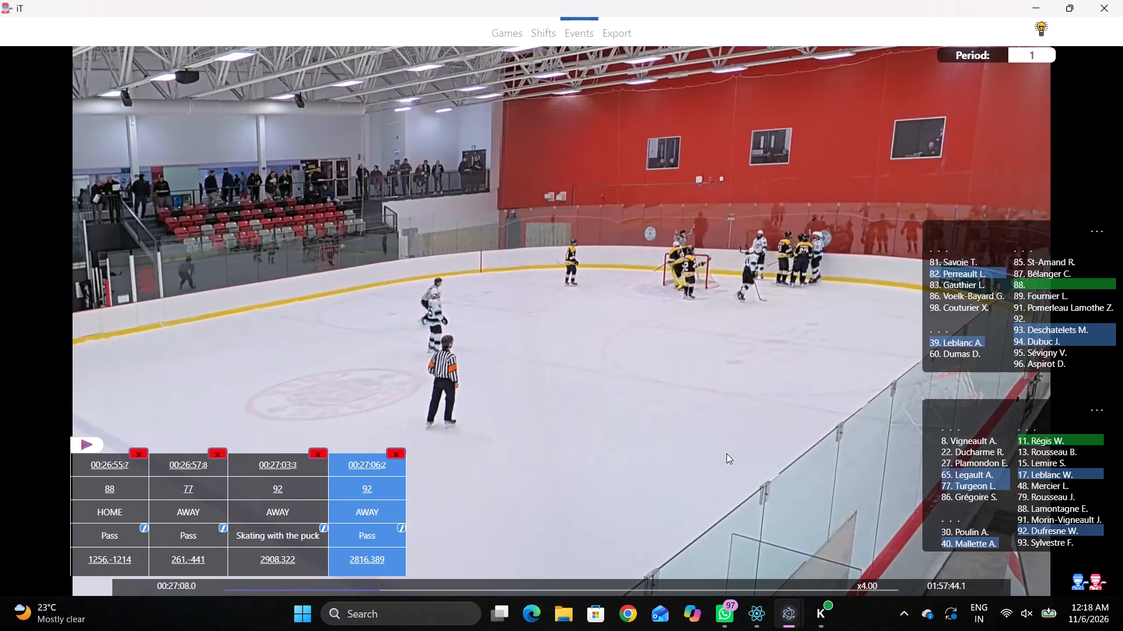
{"action": "left_click_drag", "start_coordinate": [726, 453], "coordinate": [725, 439]}
{"action": "right_click_drag", "start_coordinate": [695, 311], "coordinate": [700, 306]}
{"action": "left_click", "coordinate": [735, 484]}
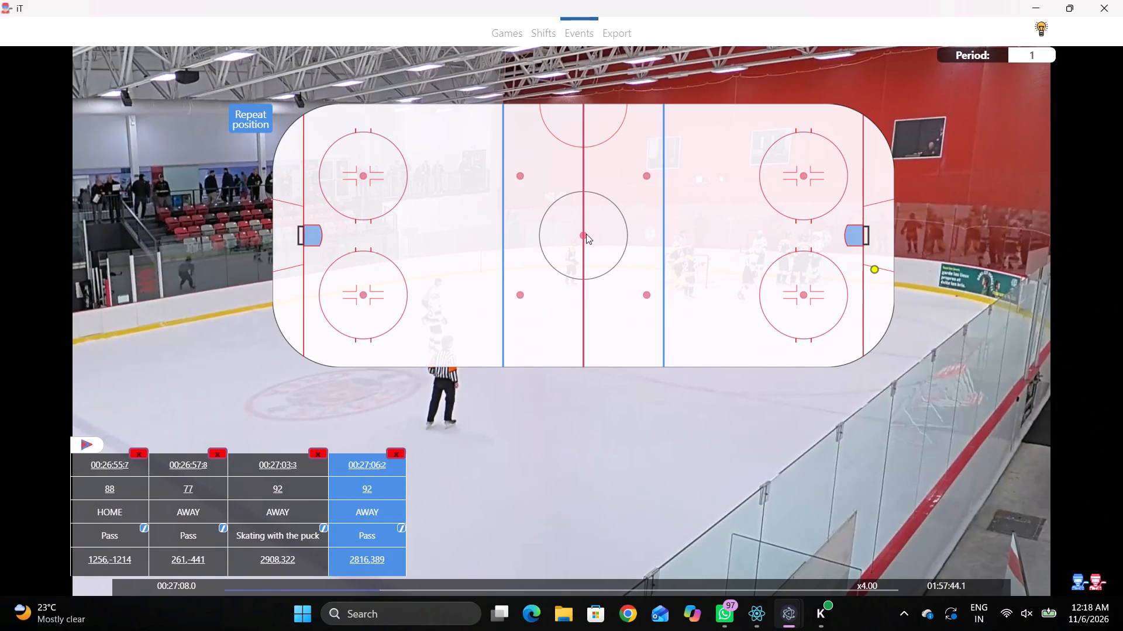
{"action": "left_click", "coordinate": [583, 235]}
Review the Away and Home shift line-ups from the start of the period for short-handed shifts, up to the Home shift at 00:08:28.3.
{"action": "left_click", "coordinate": [543, 29]}
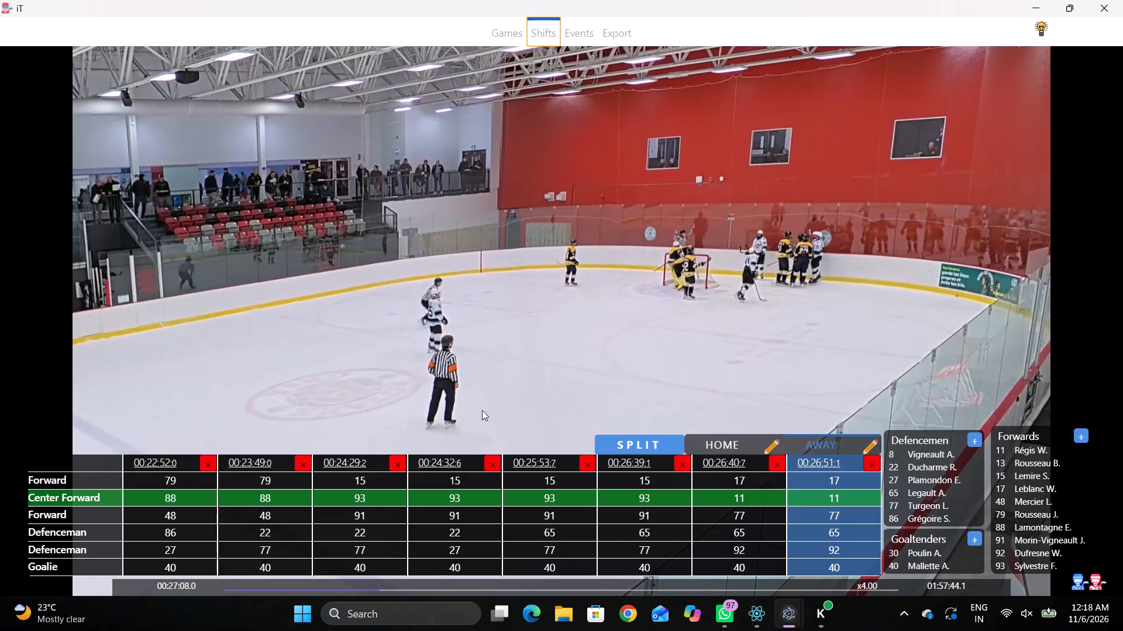
{"action": "left_click_drag", "start_coordinate": [191, 459], "coordinate": [184, 463]}
{"action": "triple_click", "coordinate": [184, 463]}
{"action": "triple_click", "coordinate": [184, 463]}
{"action": "triple_click", "coordinate": [184, 463]}
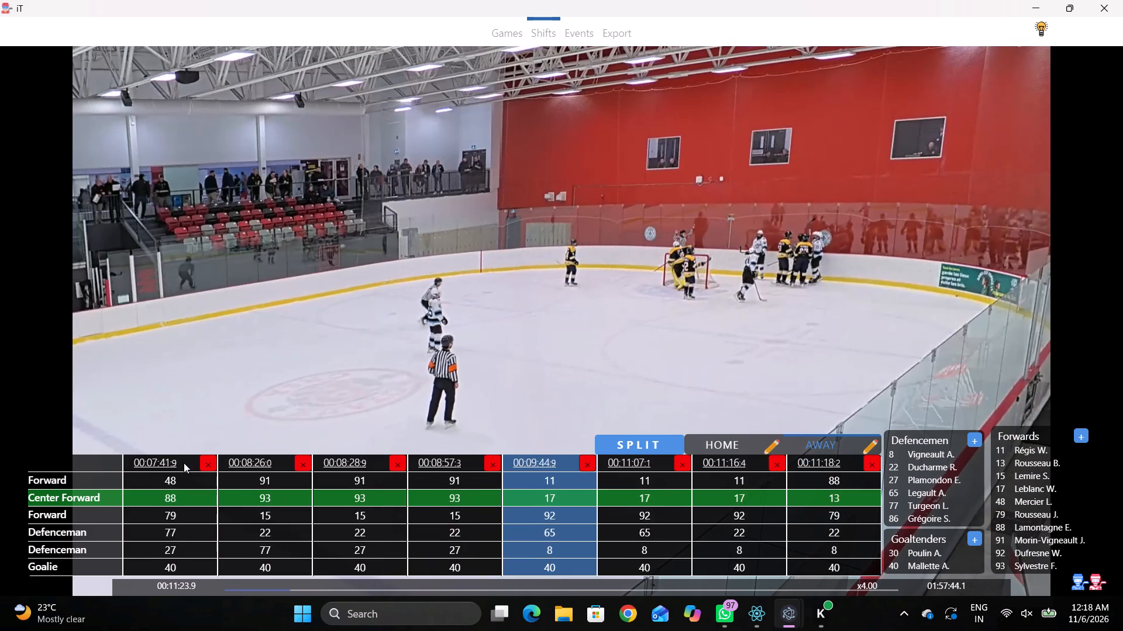
{"action": "triple_click", "coordinate": [184, 463]}
{"action": "left_click", "coordinate": [184, 463]}
{"action": "left_click_drag", "start_coordinate": [743, 442], "coordinate": [738, 442]}
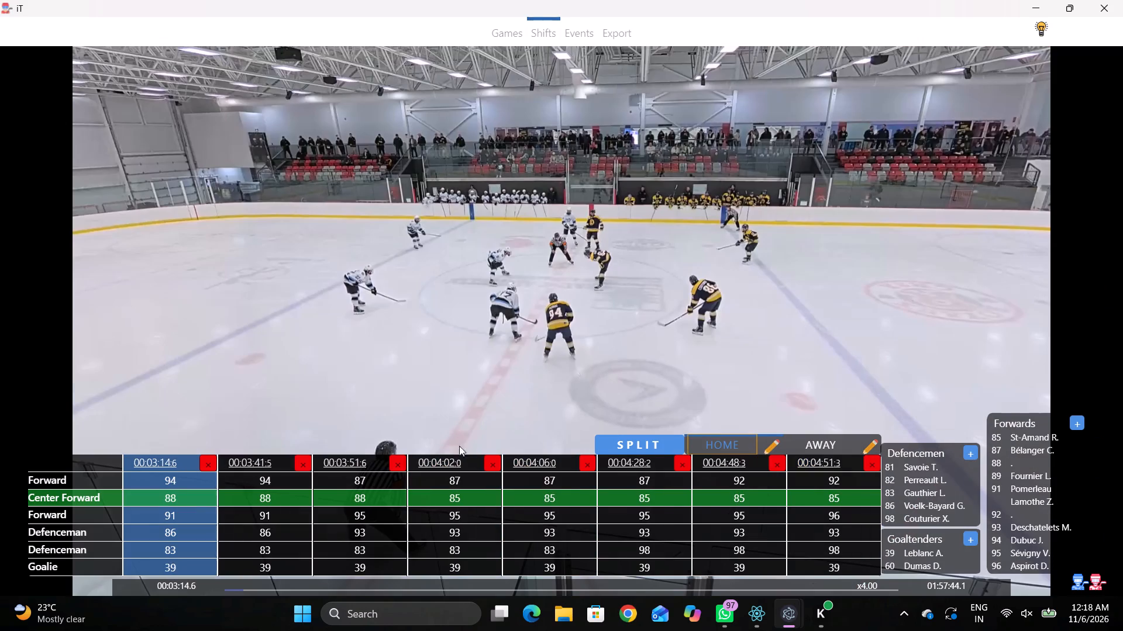
{"action": "double_click", "coordinate": [160, 452]}
{"action": "left_click", "coordinate": [161, 456]}
{"action": "triple_click", "coordinate": [802, 459]}
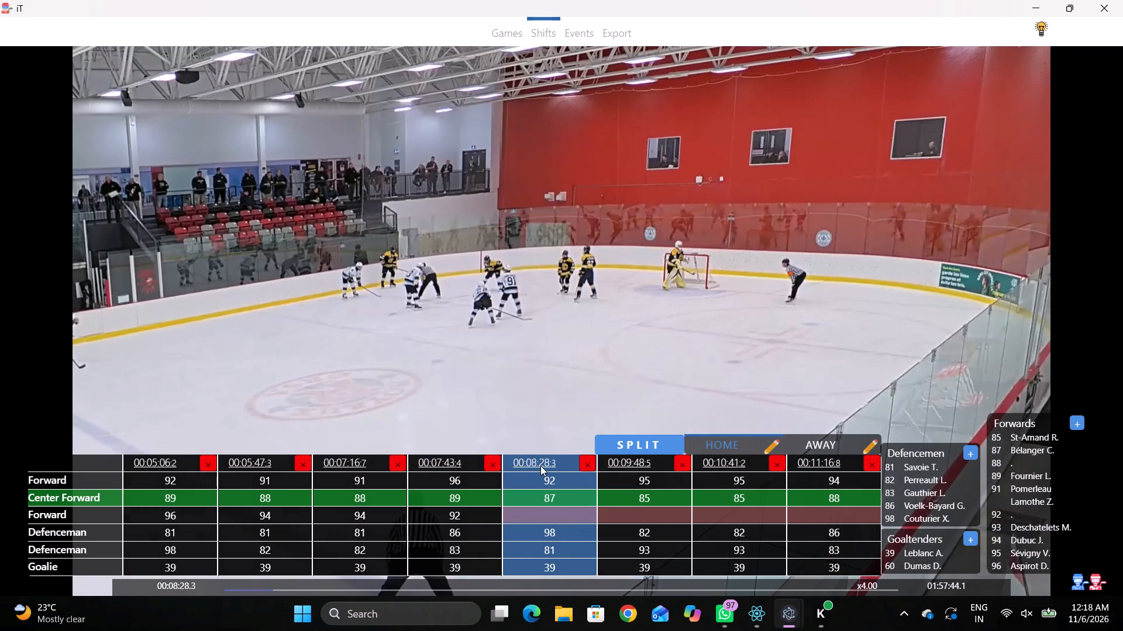
{"action": "left_click", "coordinate": [540, 466]}
{"action": "left_click", "coordinate": [547, 460]}
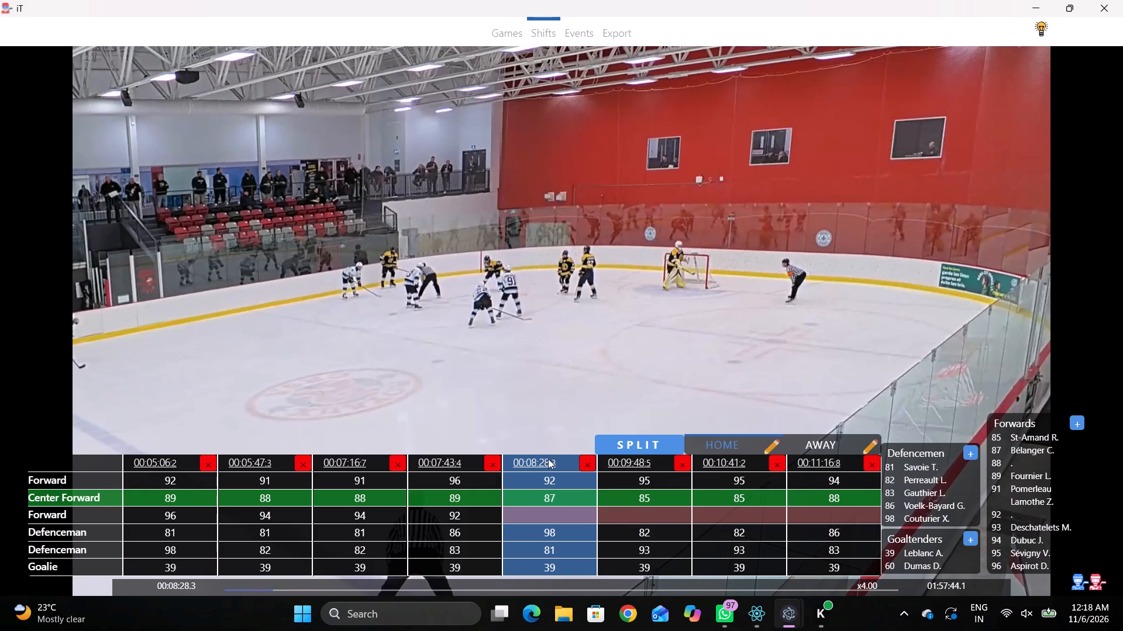
{"action": "left_click", "coordinate": [544, 461]}
{"action": "left_click", "coordinate": [547, 460]}
{"action": "left_click", "coordinate": [549, 460]}
Log a Penalty by Home player 86 at 00:08:05, after the 00:08:02.7 Whistle, marked inside the Home blue line slightly below mid-ice.
{"action": "left_click", "coordinate": [575, 33]}
{"action": "left_click", "coordinate": [708, 249]}
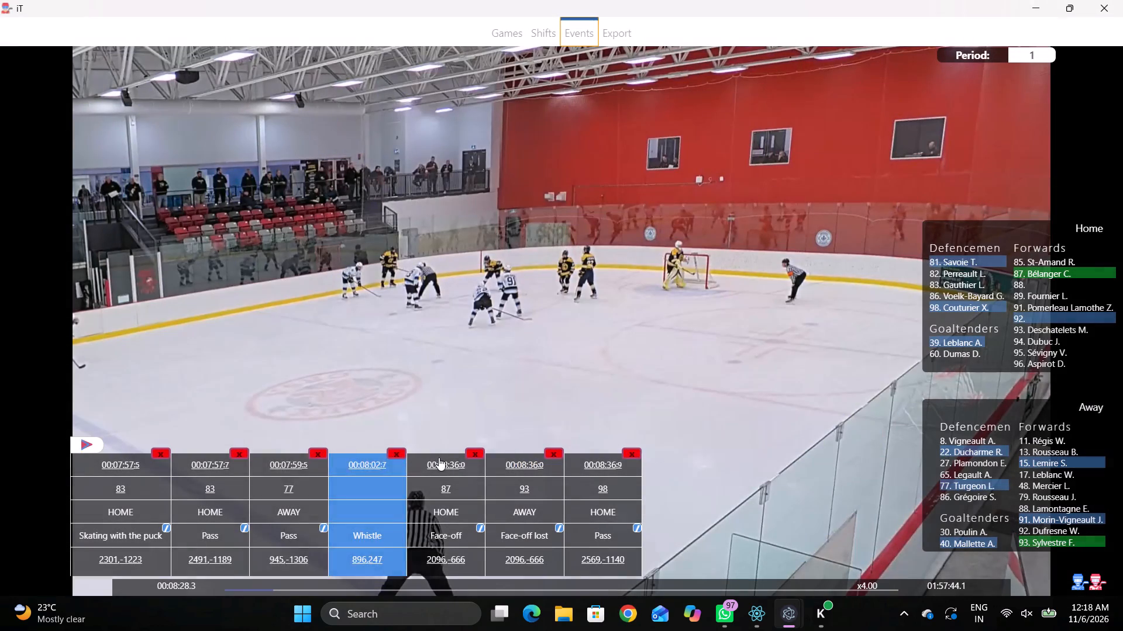
{"action": "left_click", "coordinate": [357, 464]}
{"action": "key", "text": "space"}
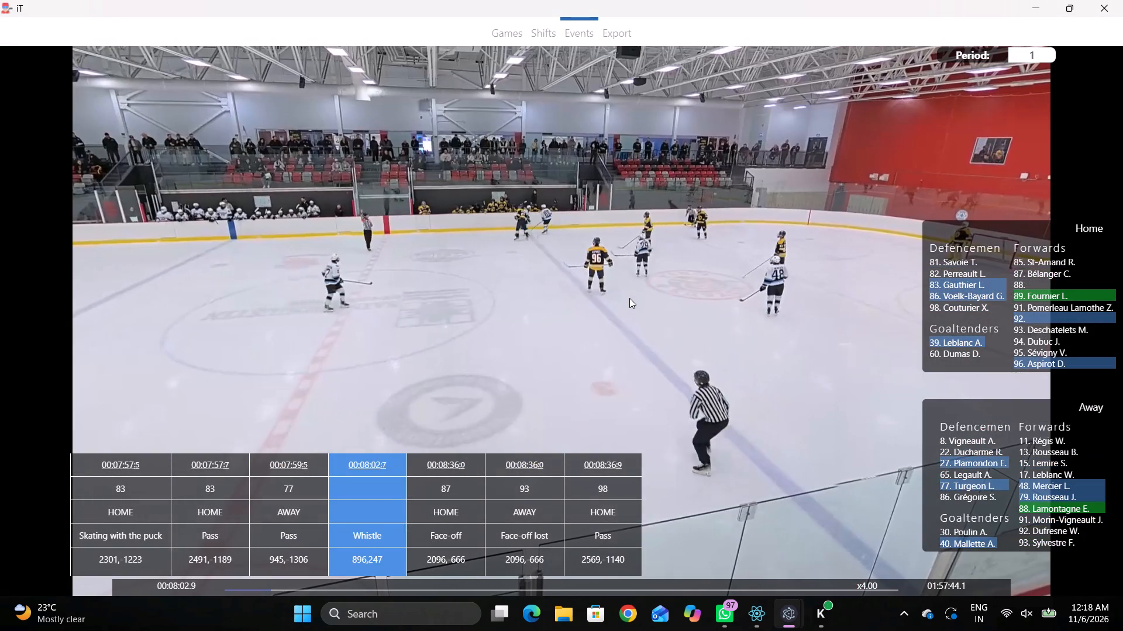
{"action": "key", "text": "space"}
{"action": "right_click", "coordinate": [697, 188]}
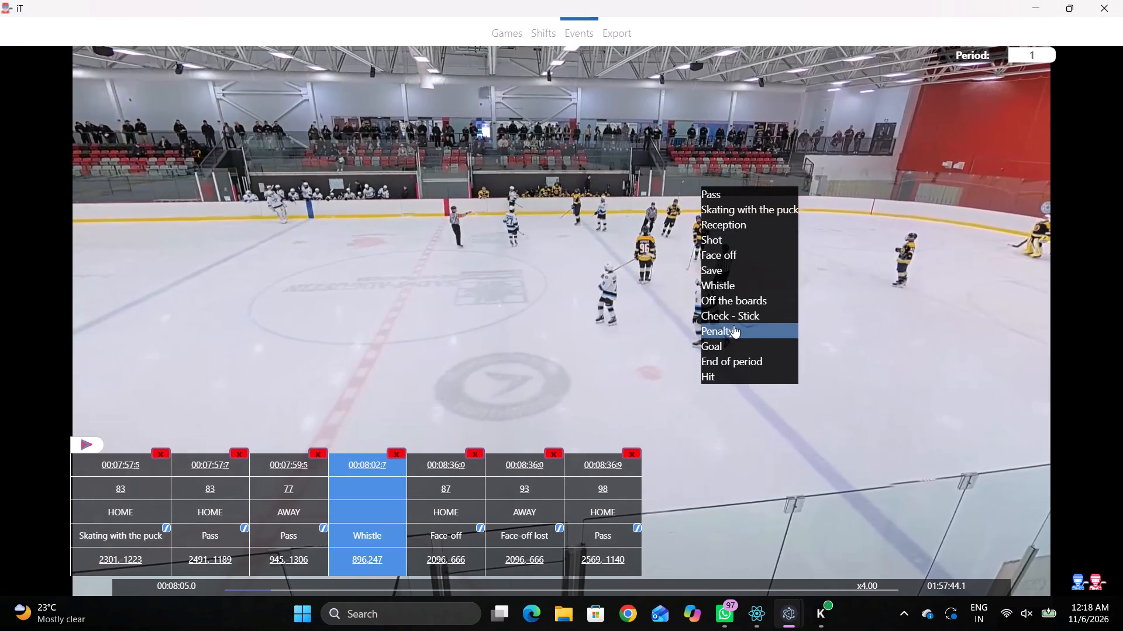
{"action": "left_click", "coordinate": [729, 332]}
{"action": "left_click", "coordinate": [459, 247]}
{"action": "left_click", "coordinate": [949, 295]}
{"action": "left_click", "coordinate": [726, 262]}
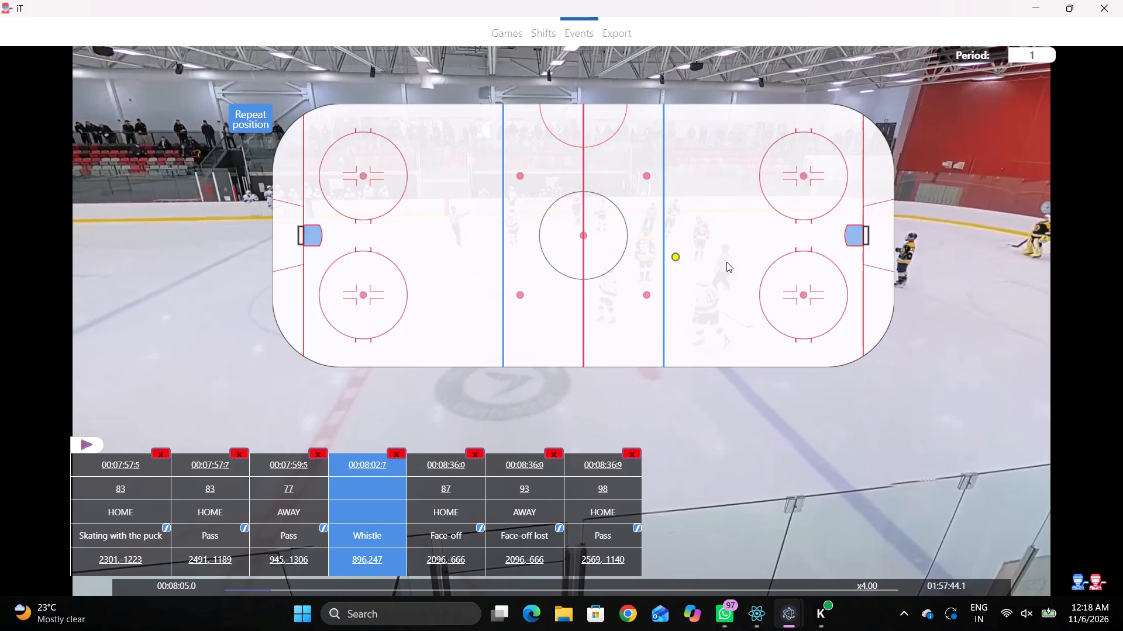
Change the first defenceman in the Home shift at 00:11:16.8 to player 98.
{"action": "left_click", "coordinate": [539, 25]}
{"action": "left_click", "coordinate": [643, 467]}
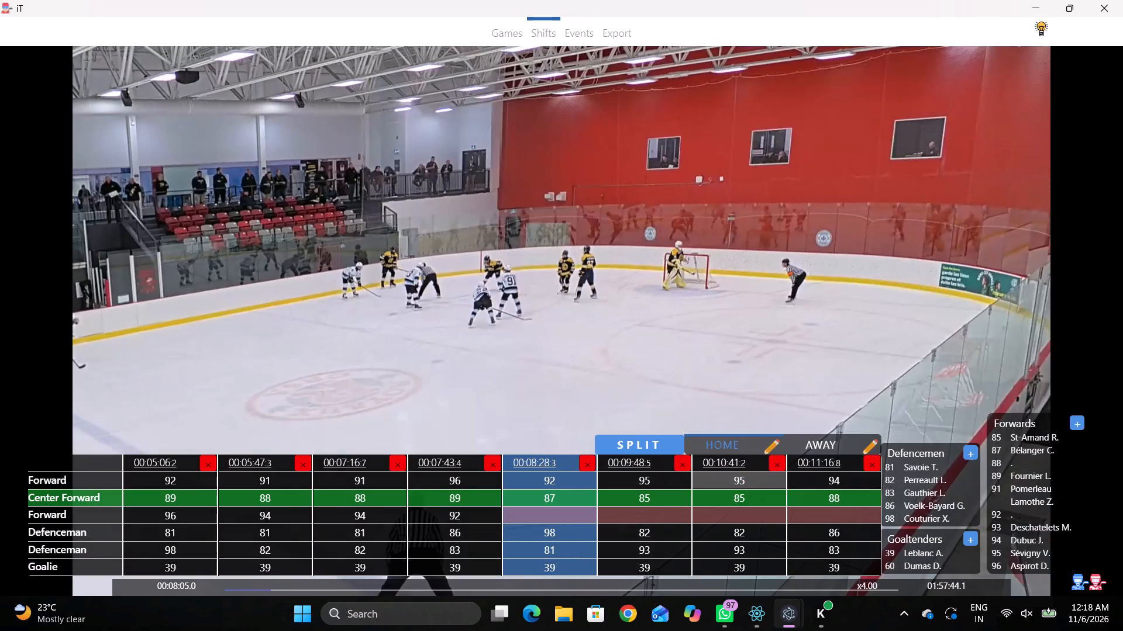
{"action": "left_click", "coordinate": [808, 480]}
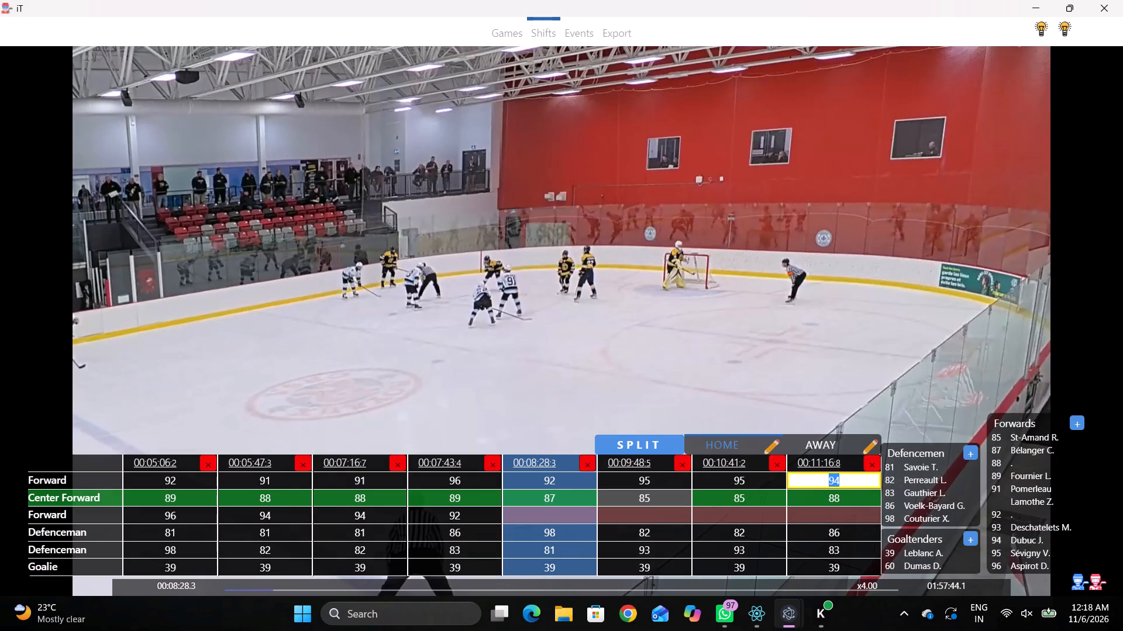
{"action": "left_click", "coordinate": [833, 466]}
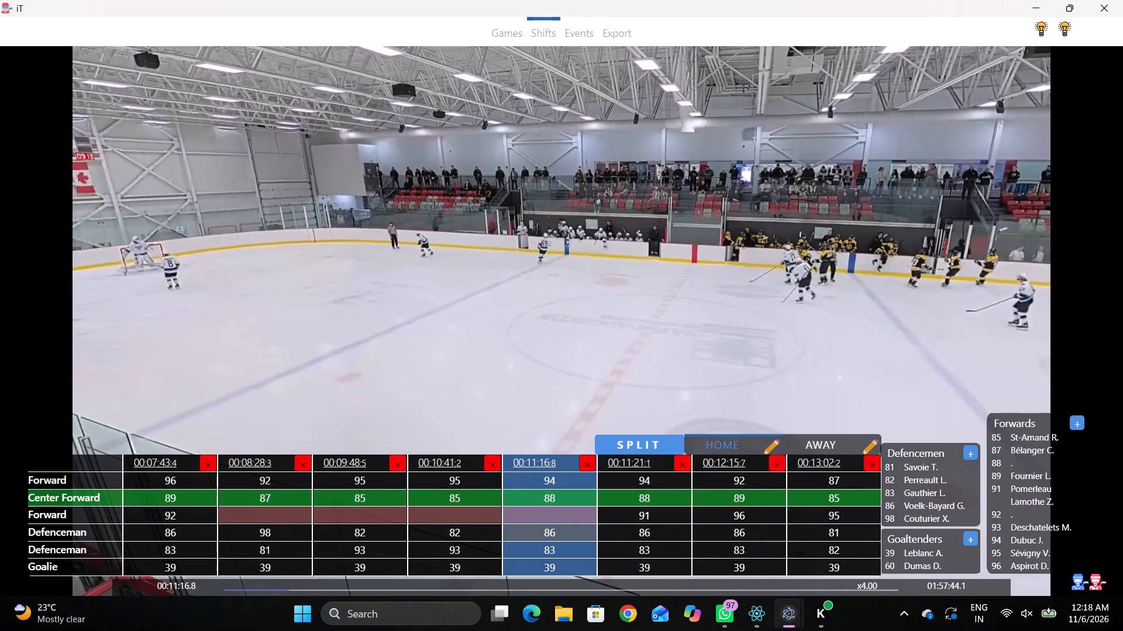
{"action": "left_click", "coordinate": [564, 528]}
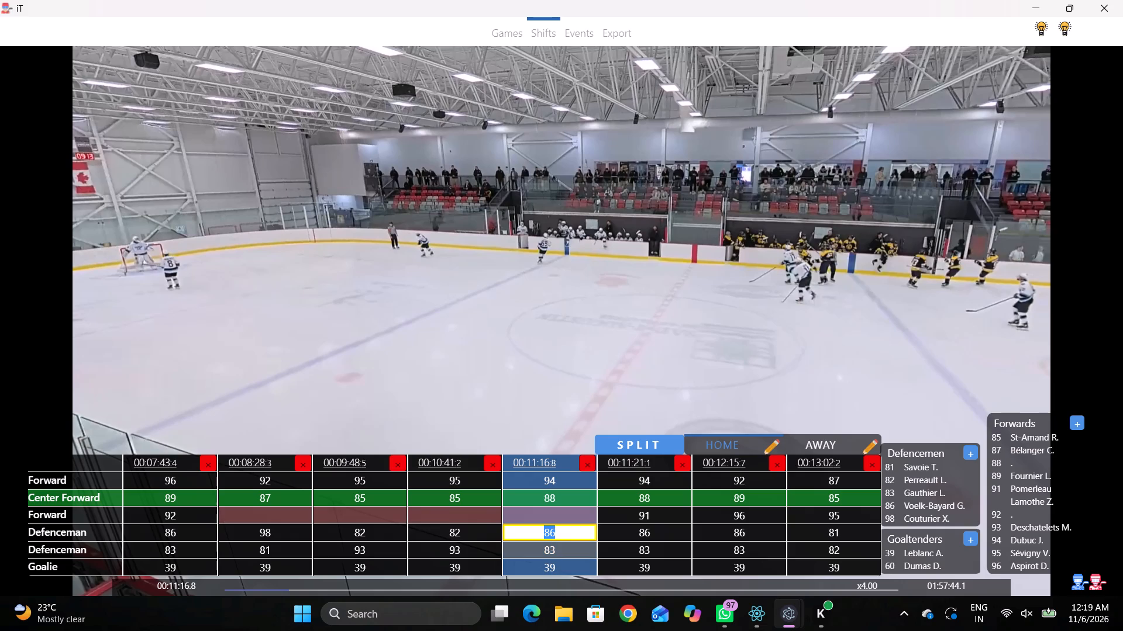
{"action": "left_click", "coordinate": [567, 540]}
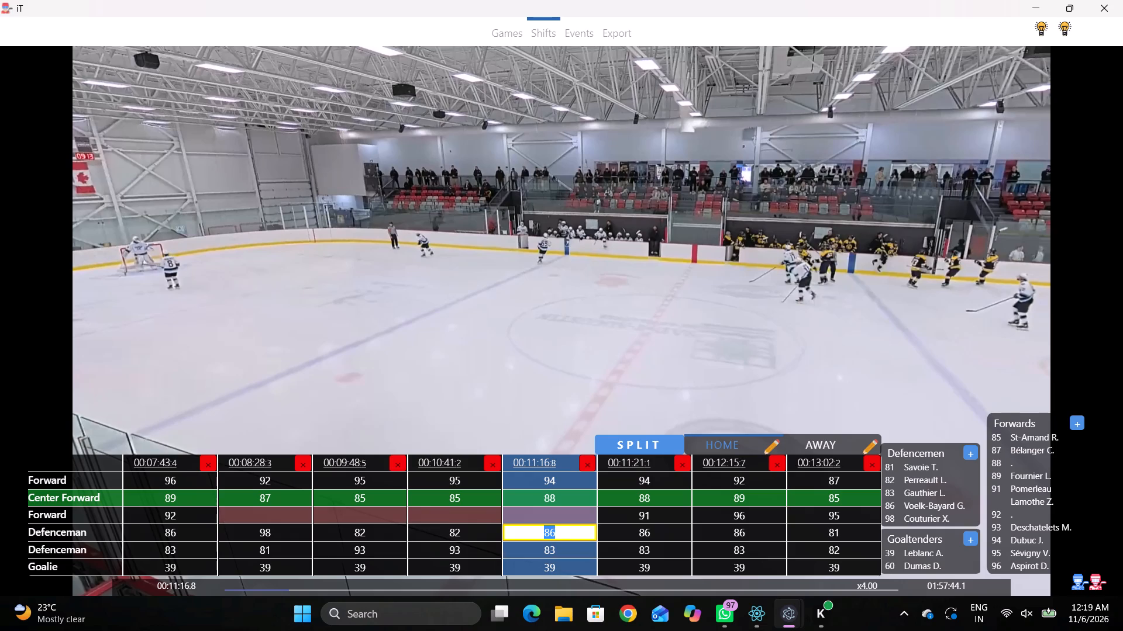
{"action": "left_click", "coordinate": [570, 529]}
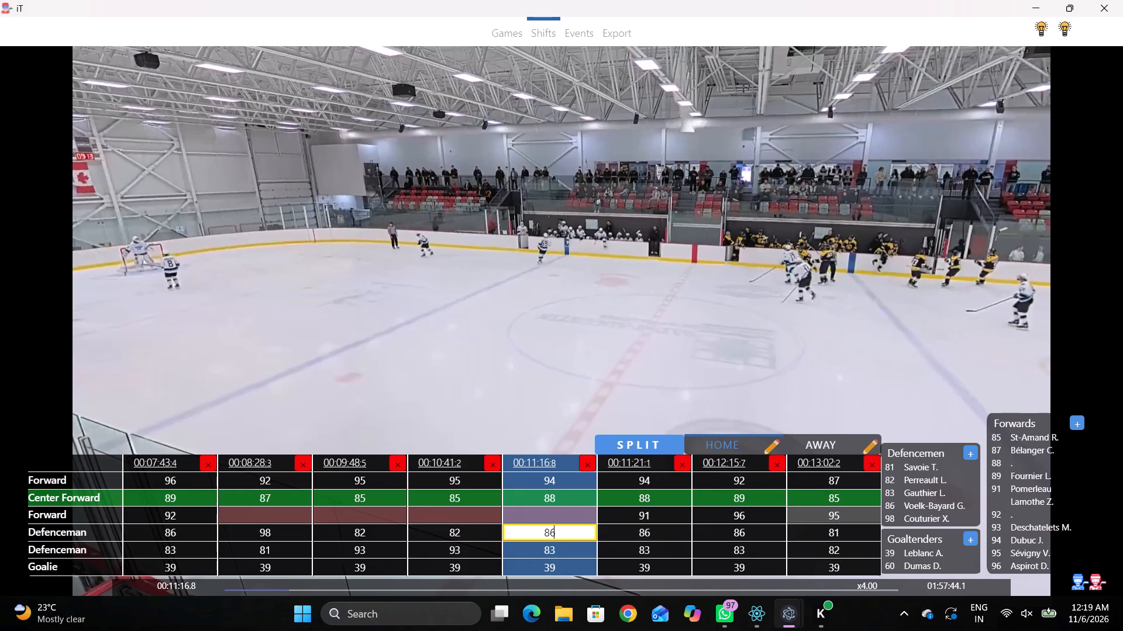
{"action": "left_click", "coordinate": [894, 516]}
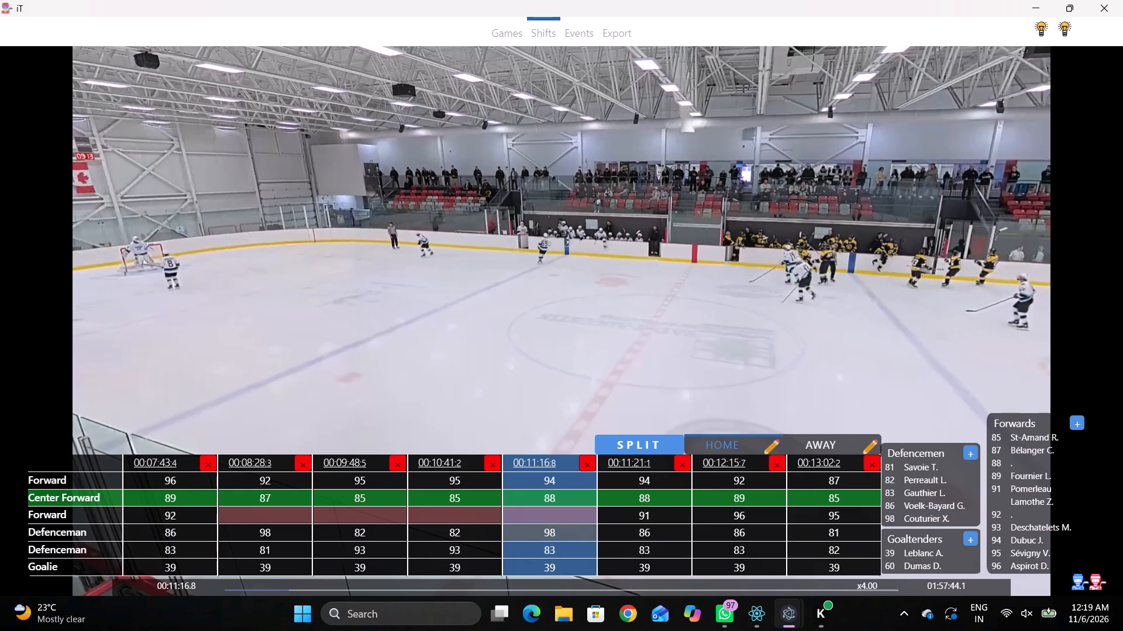
Check the video following the Home shift at 00:11:16.8 and review the subsequent Home line-ups up to the shift at 00:19:38.2.
{"action": "left_click", "coordinate": [554, 467]}
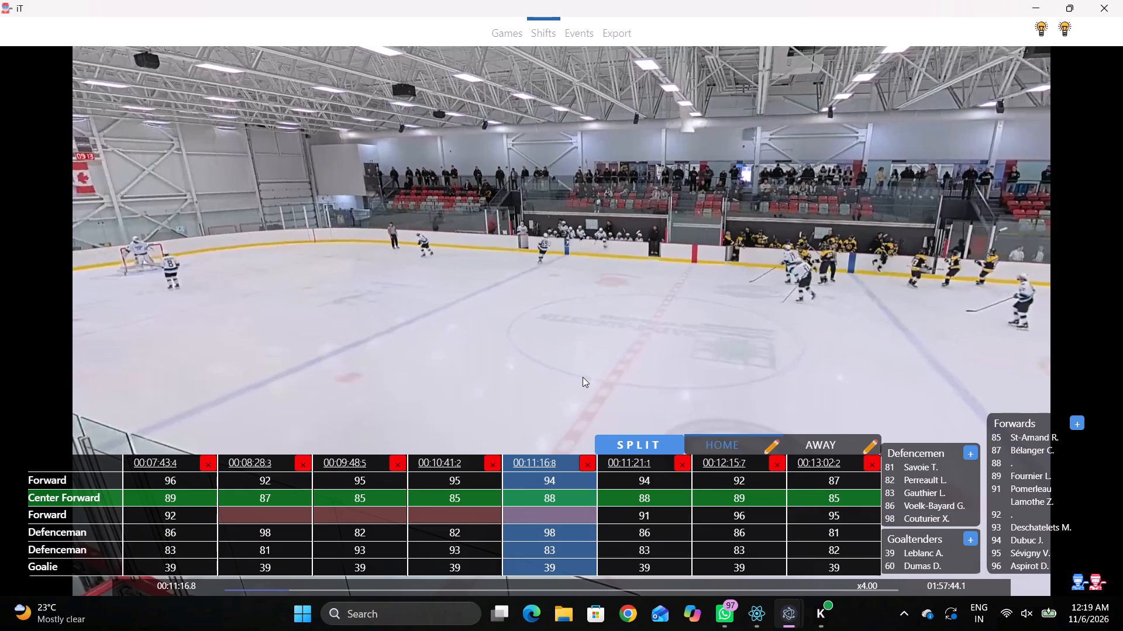
{"action": "key", "text": "space"}
{"action": "key", "text": "space"}
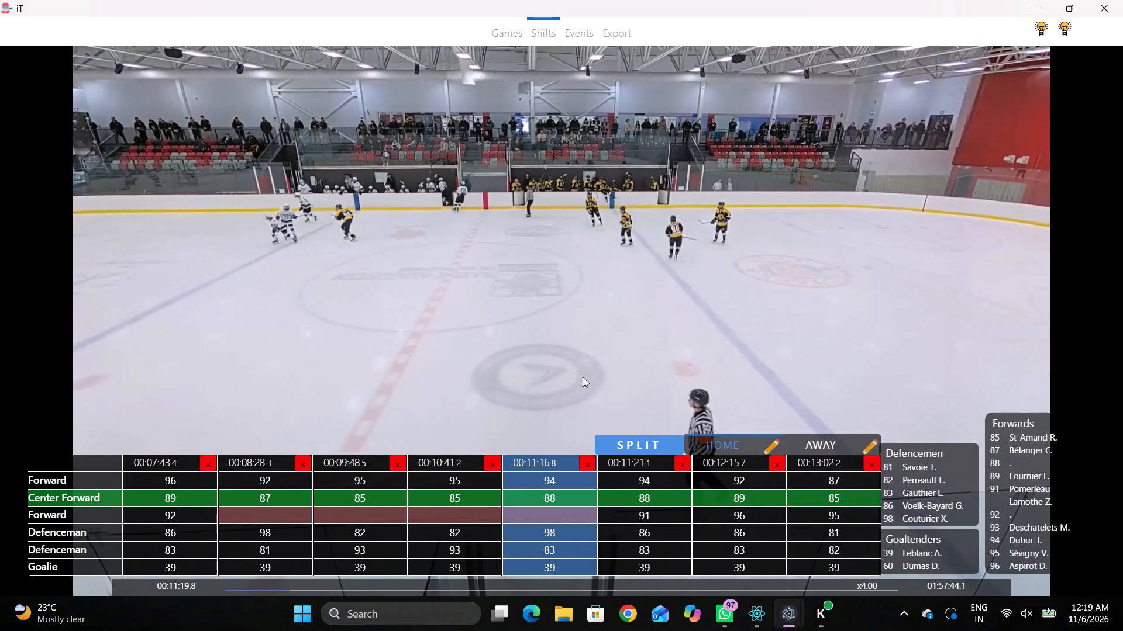
{"action": "key", "text": "space"}
{"action": "key", "text": "space"}
{"action": "key", "text": "space"}
{"action": "key", "text": "space"}
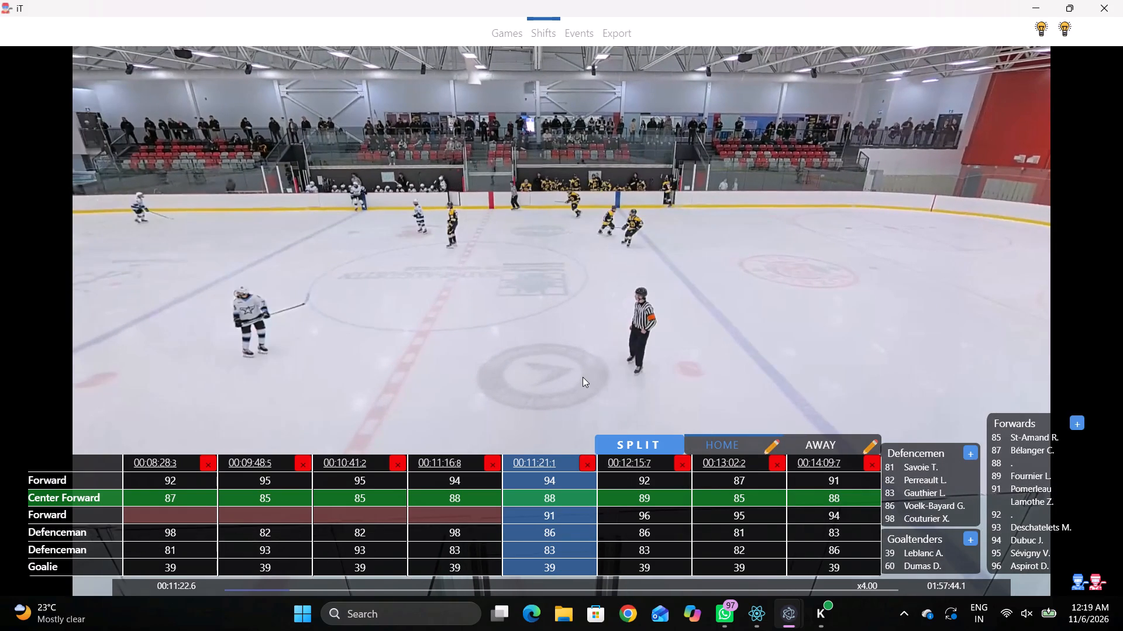
{"action": "key", "text": "space"}
{"action": "key", "text": "space"}
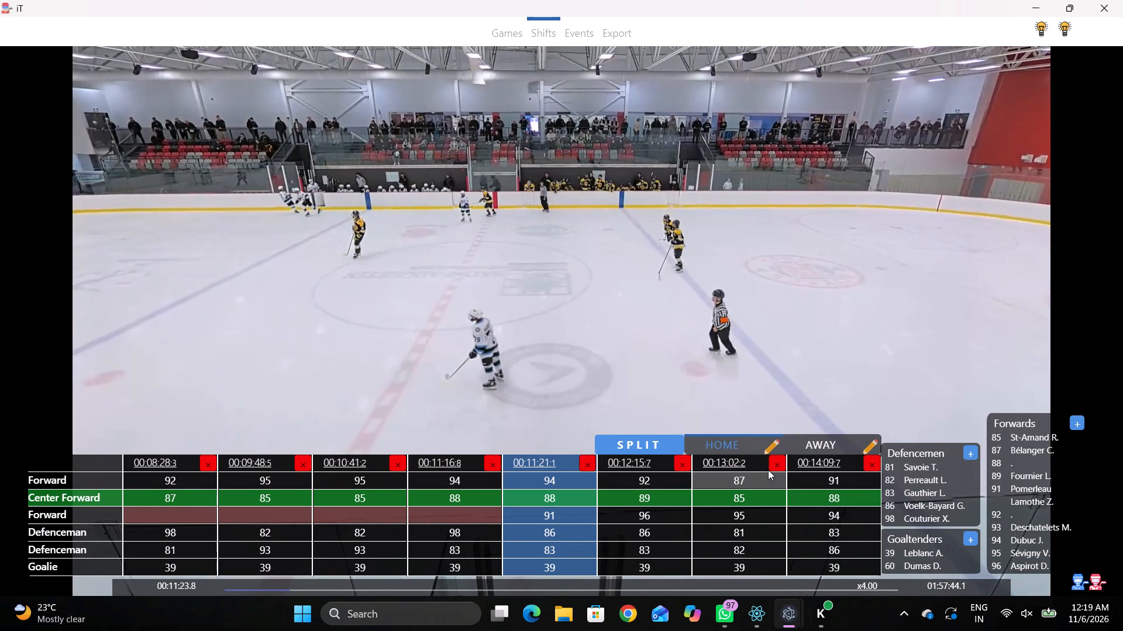
{"action": "double_click", "coordinate": [824, 461]}
{"action": "left_click", "coordinate": [824, 461]}
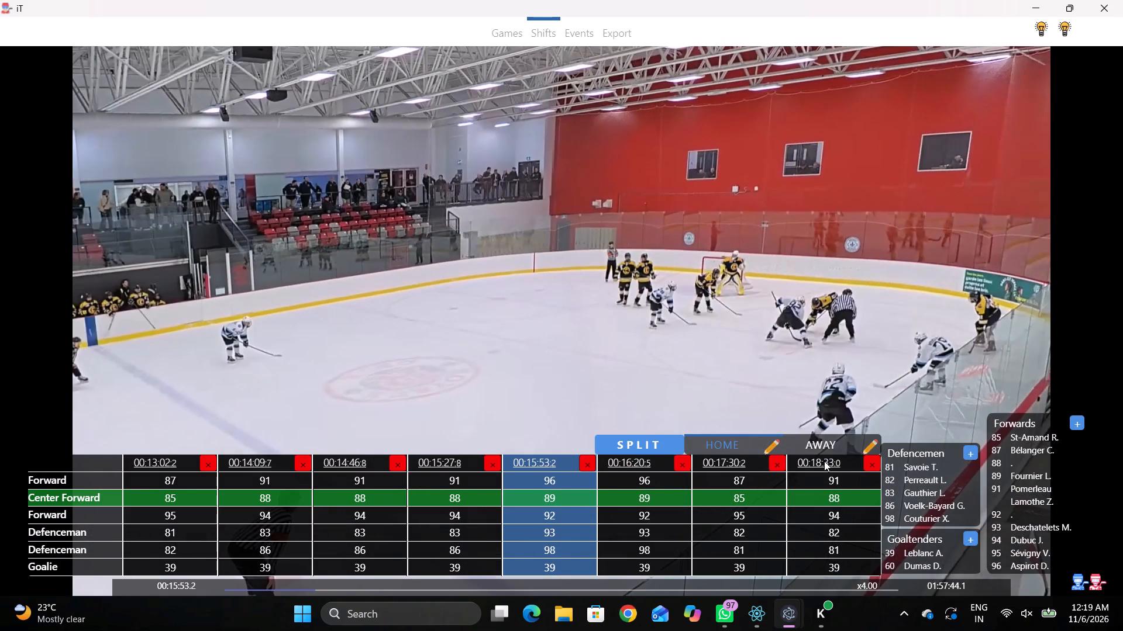
{"action": "left_click", "coordinate": [824, 461]}
{"action": "left_click", "coordinate": [458, 457]}
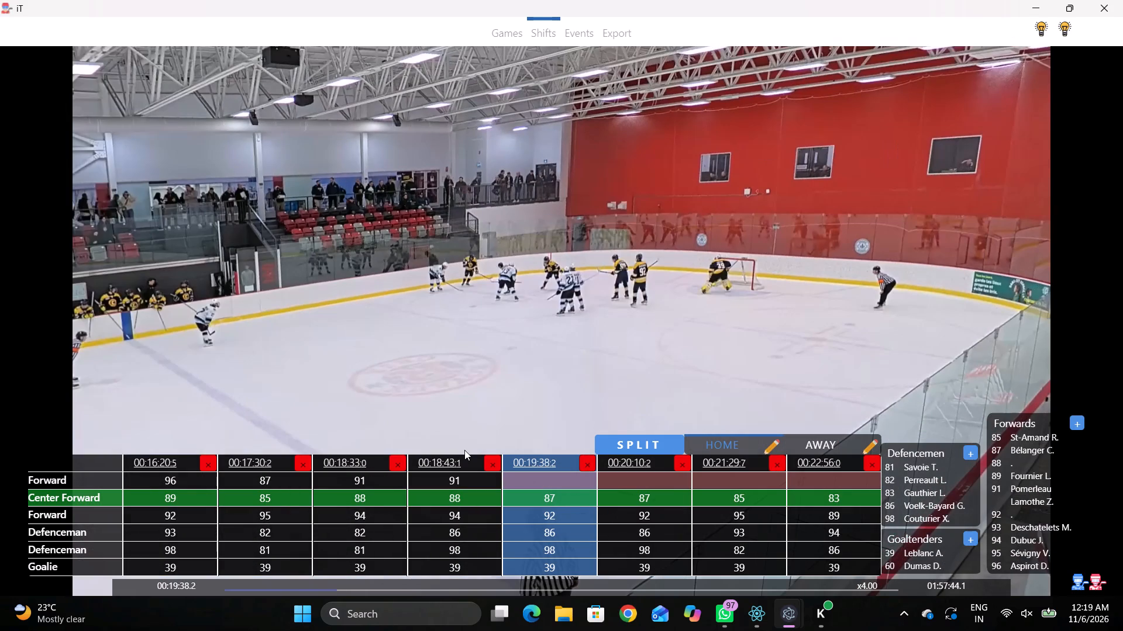
{"action": "left_click", "coordinate": [554, 457]}
Log a Penalty by Home player 88 at 00:19:08, after the 00:19:06.6 Whistle, marked inside the Home blue line near mid-ice.
{"action": "left_click", "coordinate": [576, 29]}
{"action": "left_click", "coordinate": [712, 242]}
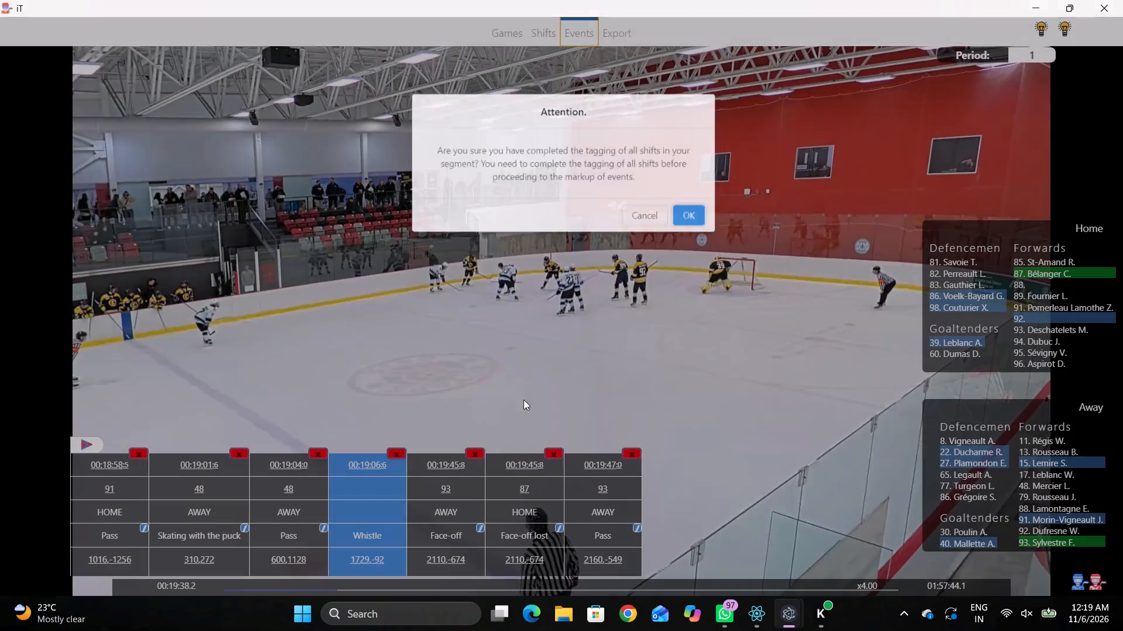
{"action": "left_click", "coordinate": [369, 459]}
{"action": "key", "text": "space"}
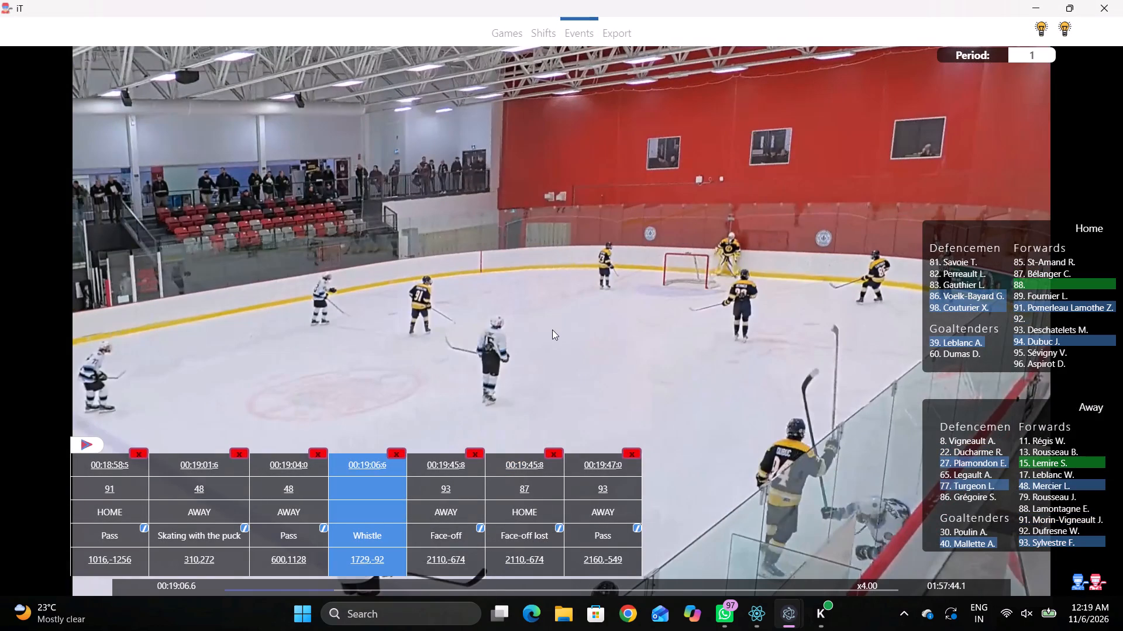
{"action": "key", "text": "space"}
{"action": "right_click", "coordinate": [563, 237]}
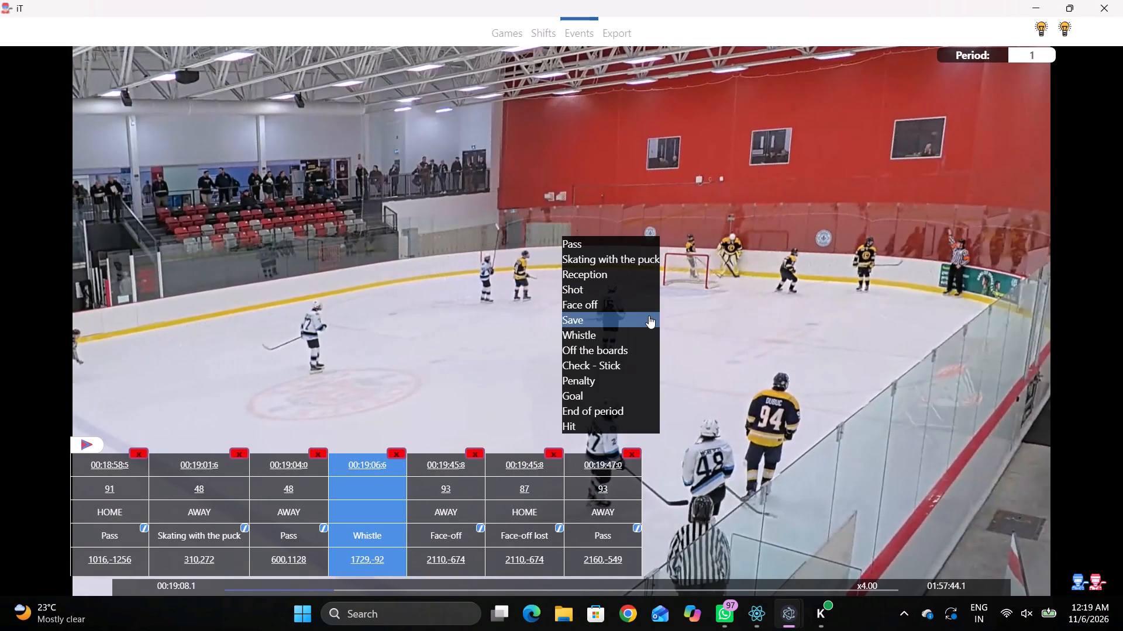
{"action": "left_click", "coordinate": [590, 372]}
{"action": "right_click_drag", "start_coordinate": [576, 234], "coordinate": [598, 249]}
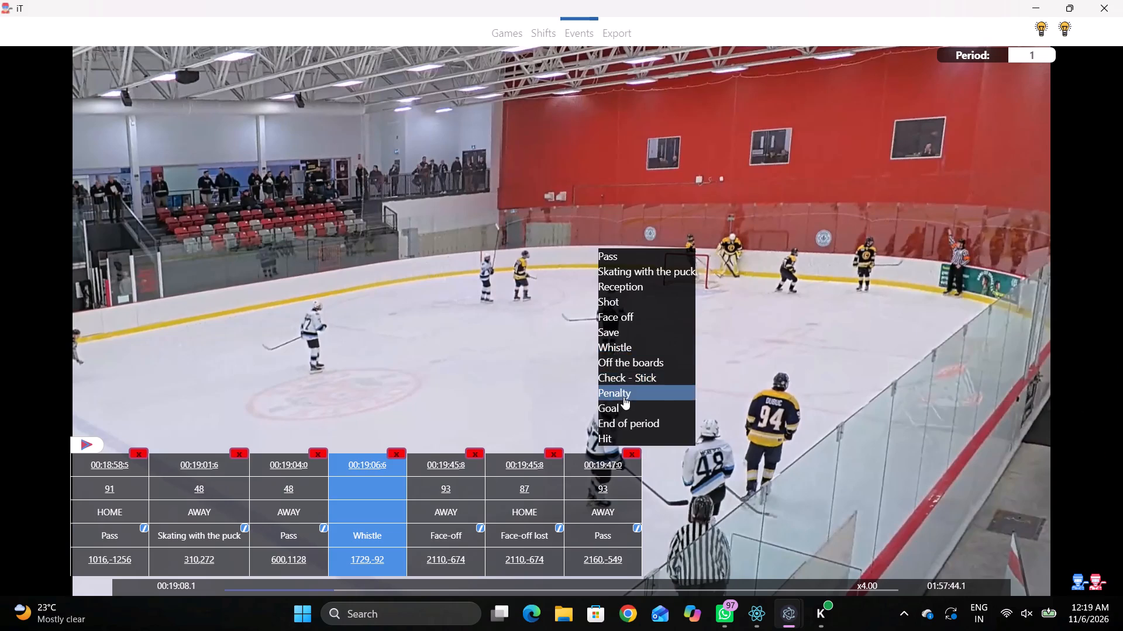
{"action": "left_click", "coordinate": [623, 397]}
{"action": "left_click", "coordinate": [469, 268]}
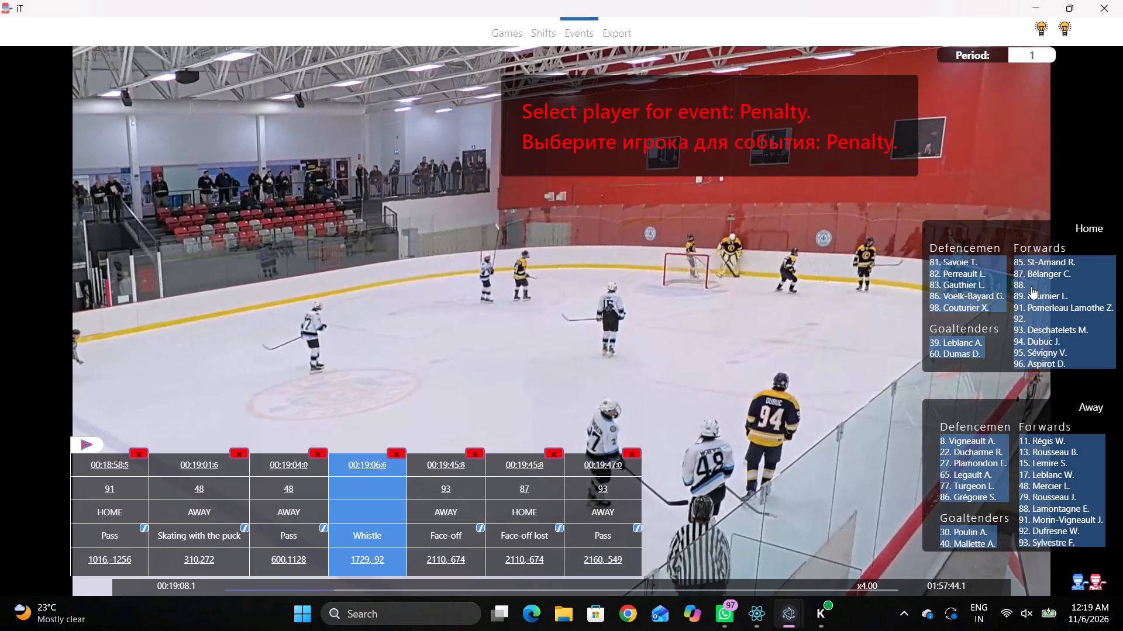
{"action": "left_click", "coordinate": [1031, 286]}
{"action": "left_click", "coordinate": [715, 240]}
Review the Home shift line-ups following 00:18:43.1 up to the shift at 00:26:41.5 for short-handed line-ups.
{"action": "left_click", "coordinate": [546, 42]}
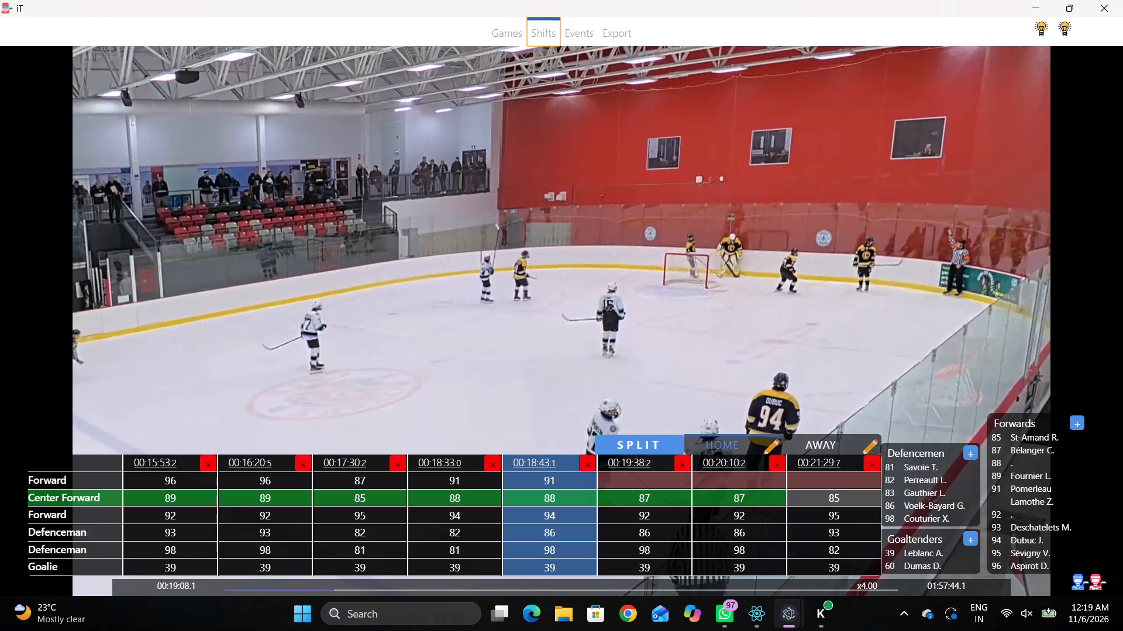
{"action": "left_click", "coordinate": [844, 463]}
{"action": "left_click", "coordinate": [842, 463]}
{"action": "left_click", "coordinate": [842, 463]}
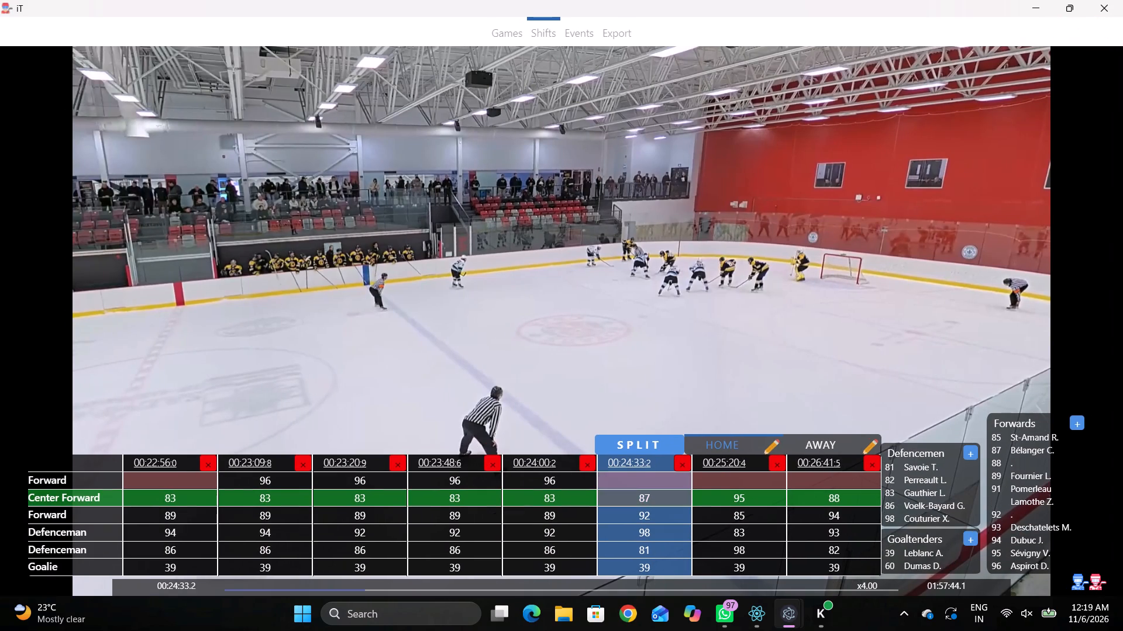
{"action": "left_click", "coordinate": [847, 466]}
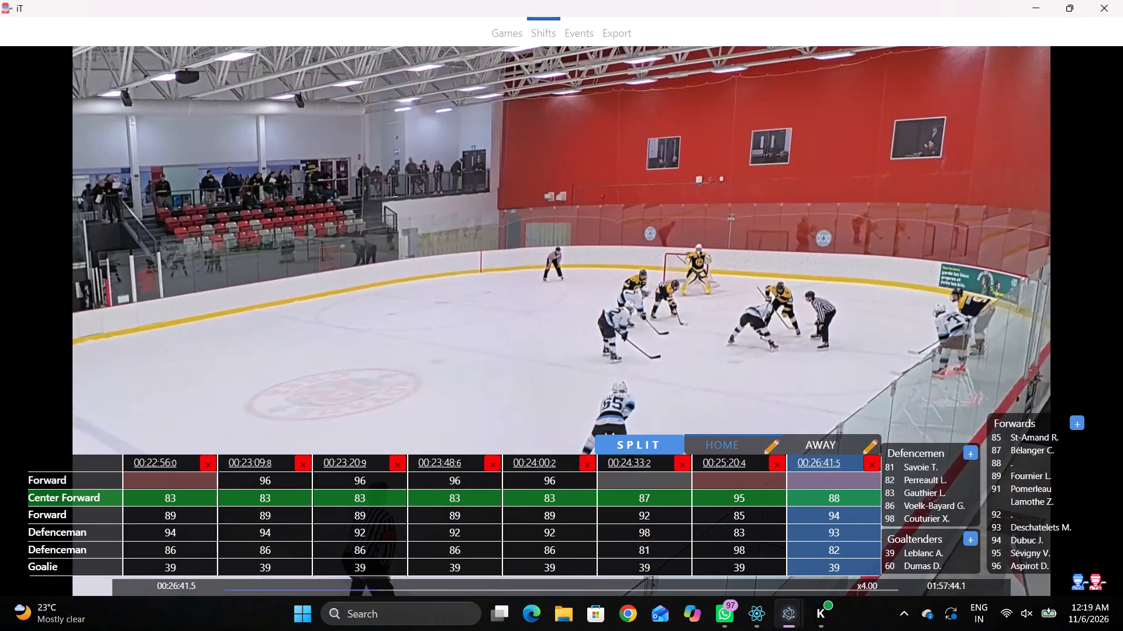
Log a Penalty by Home player 96 at 00:24:04.8, after the 00:24:02.4 Whistle, marked inside the Home blue line near mid-ice.
{"action": "left_click", "coordinate": [624, 461]}
{"action": "left_click", "coordinate": [586, 35]}
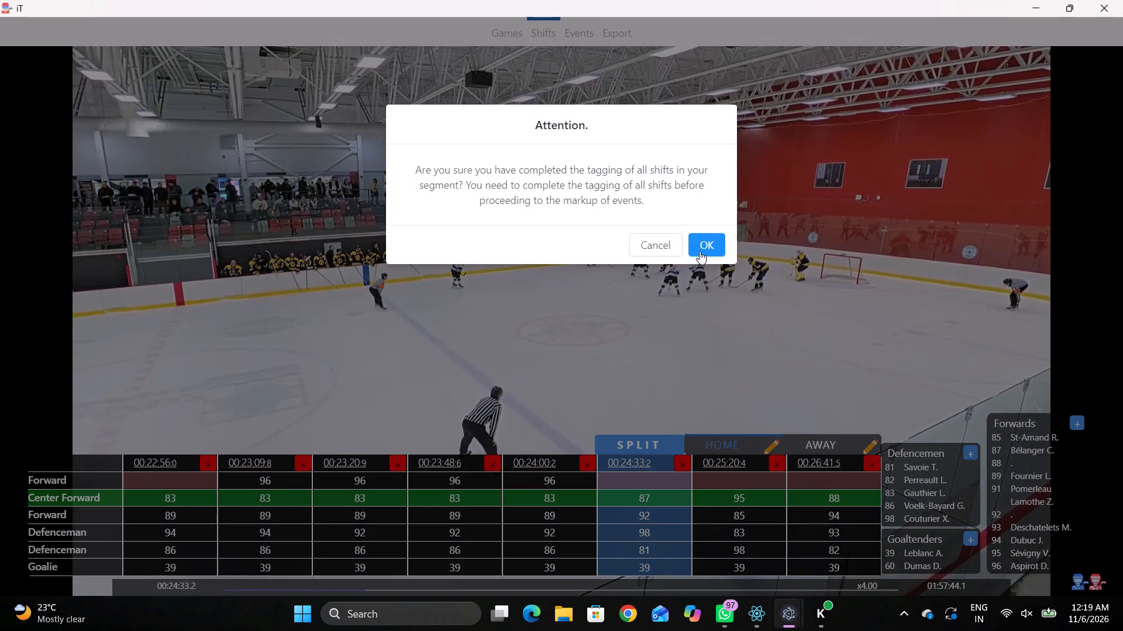
{"action": "left_click", "coordinate": [700, 251]}
{"action": "left_click", "coordinate": [363, 464]}
{"action": "key", "text": "space"}
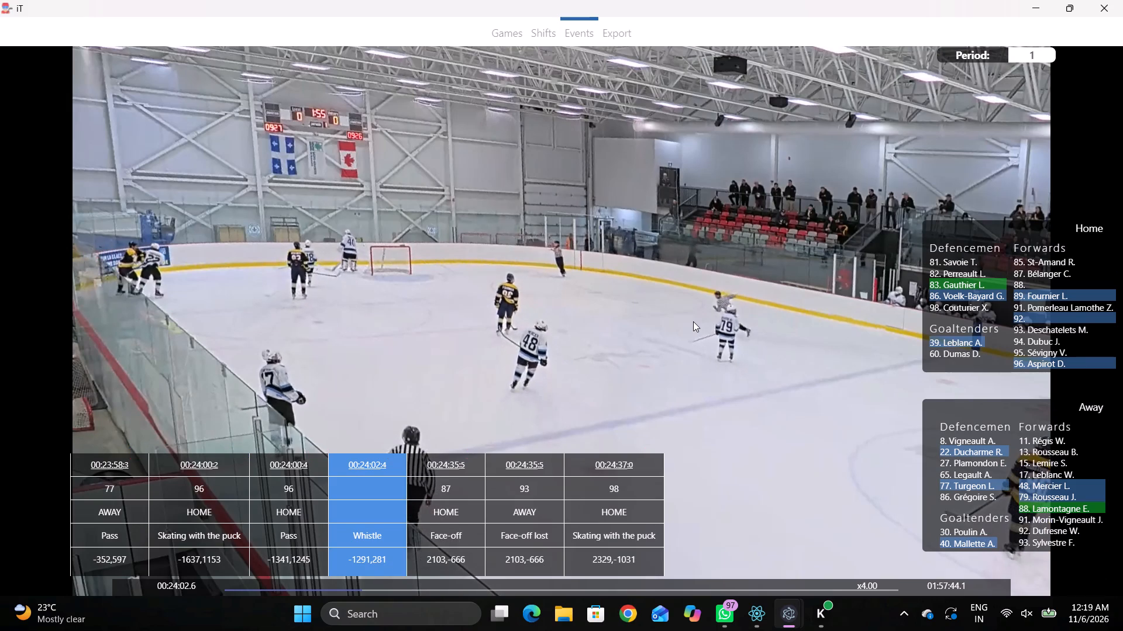
{"action": "key", "text": "space"}
{"action": "right_click", "coordinate": [715, 248]}
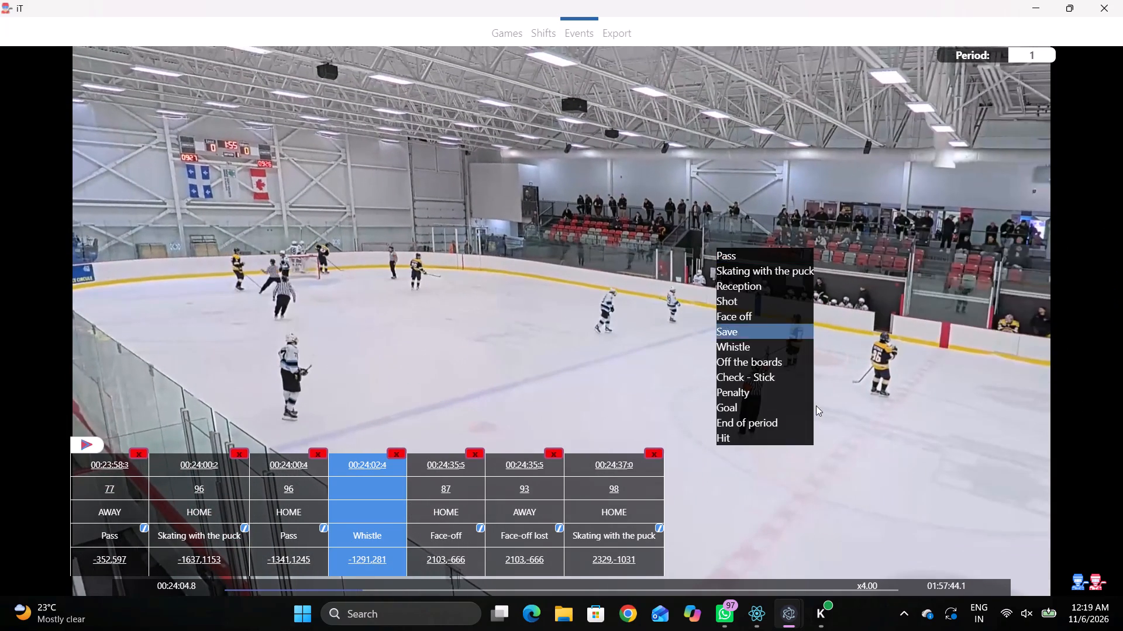
{"action": "left_click", "coordinate": [774, 391]}
{"action": "left_click", "coordinate": [483, 269]}
{"action": "left_click", "coordinate": [447, 271]}
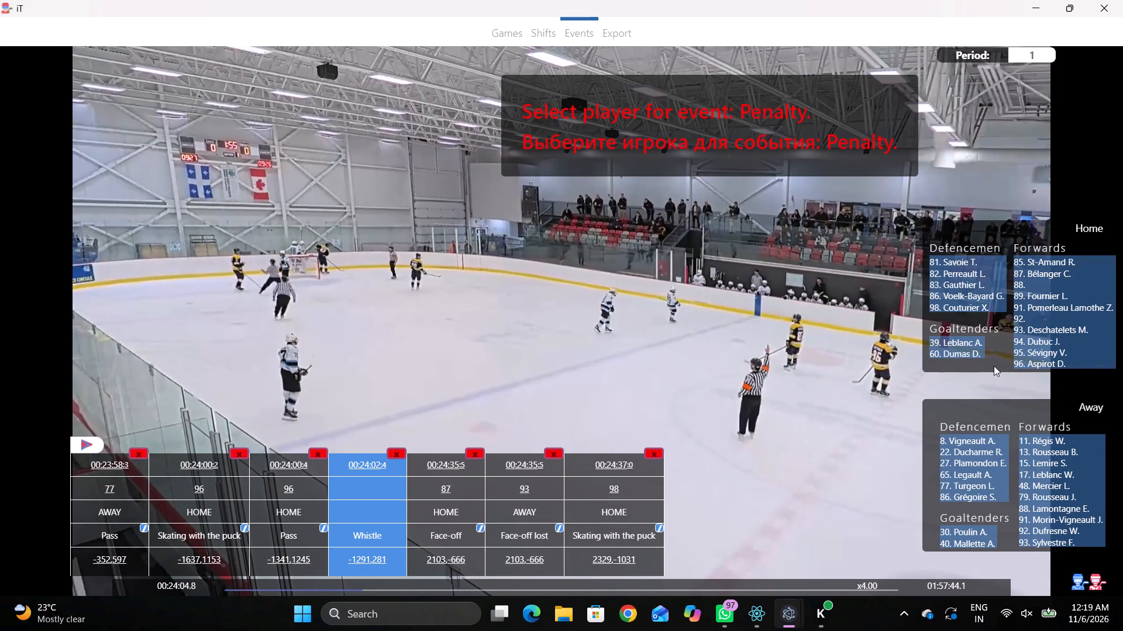
{"action": "left_click", "coordinate": [1025, 365]}
{"action": "left_click", "coordinate": [728, 232]}
Review the Home line-ups from 00:24:33.2 to 00:26:41.5 and the Away line-ups back to the first shift at 00:03:14.6.
{"action": "left_click", "coordinate": [542, 25]}
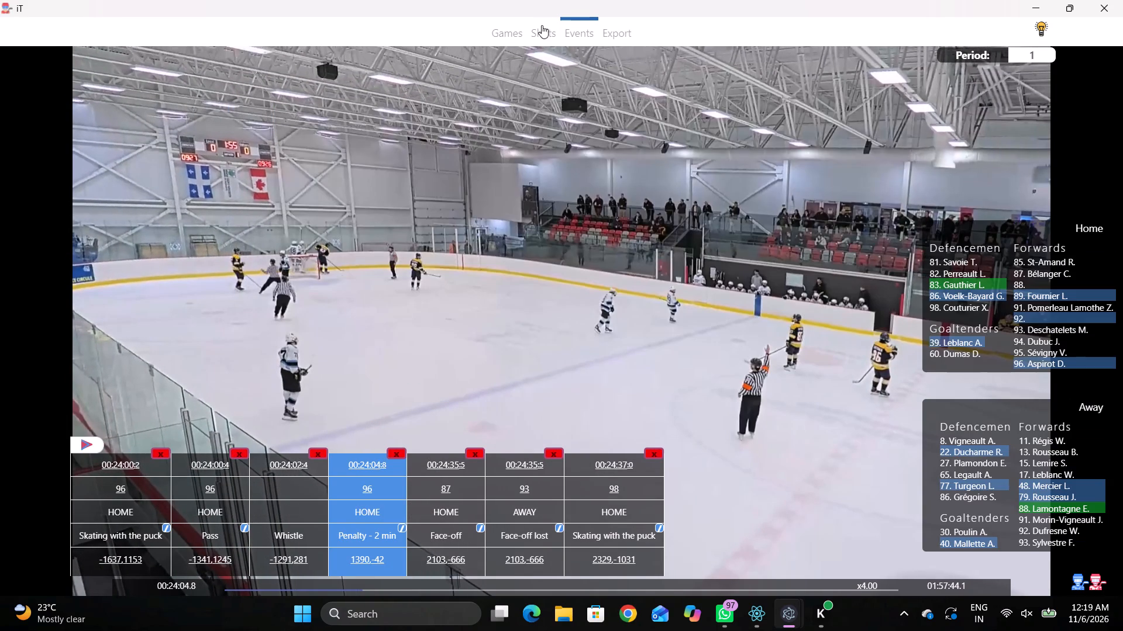
{"action": "left_click", "coordinate": [625, 465]}
{"action": "left_click", "coordinate": [805, 469]}
{"action": "double_click", "coordinate": [812, 464]}
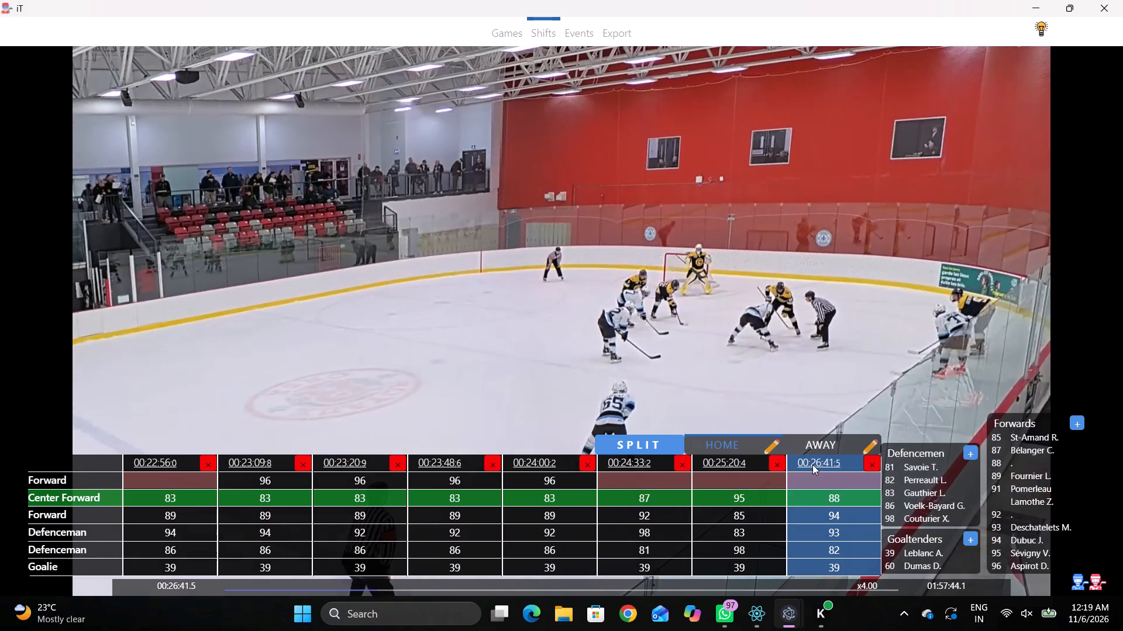
{"action": "left_click", "coordinate": [821, 451]}
{"action": "double_click", "coordinate": [830, 464]}
{"action": "triple_click", "coordinate": [144, 459]}
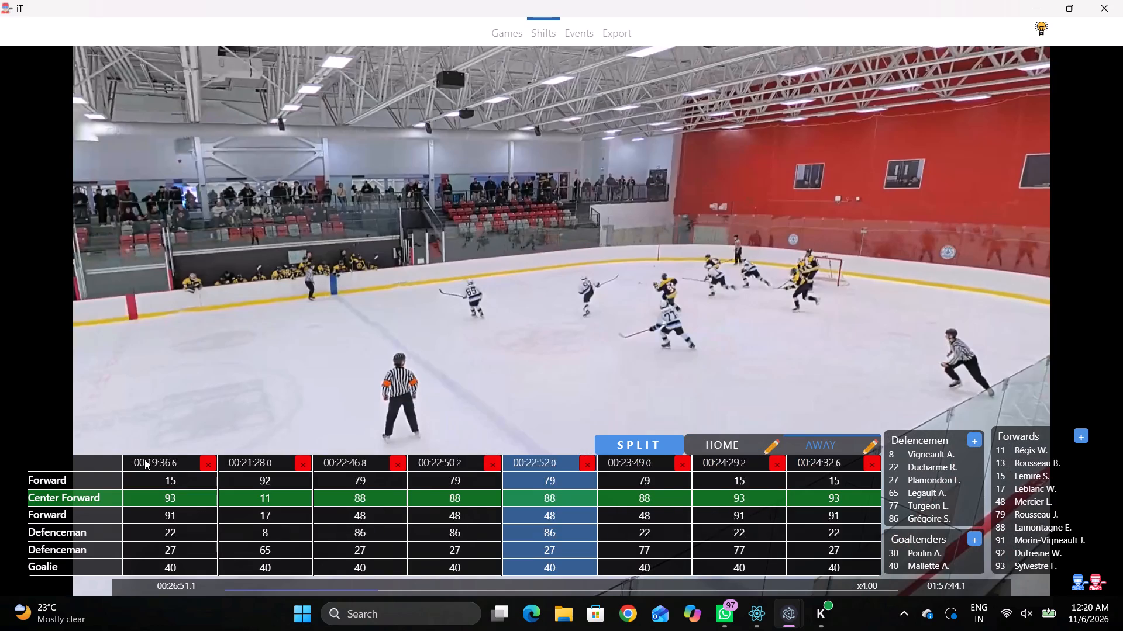
{"action": "triple_click", "coordinate": [144, 459]}
{"action": "triple_click", "coordinate": [144, 459]}
{"action": "triple_click", "coordinate": [144, 459]}
{"action": "triple_click", "coordinate": [144, 459]}
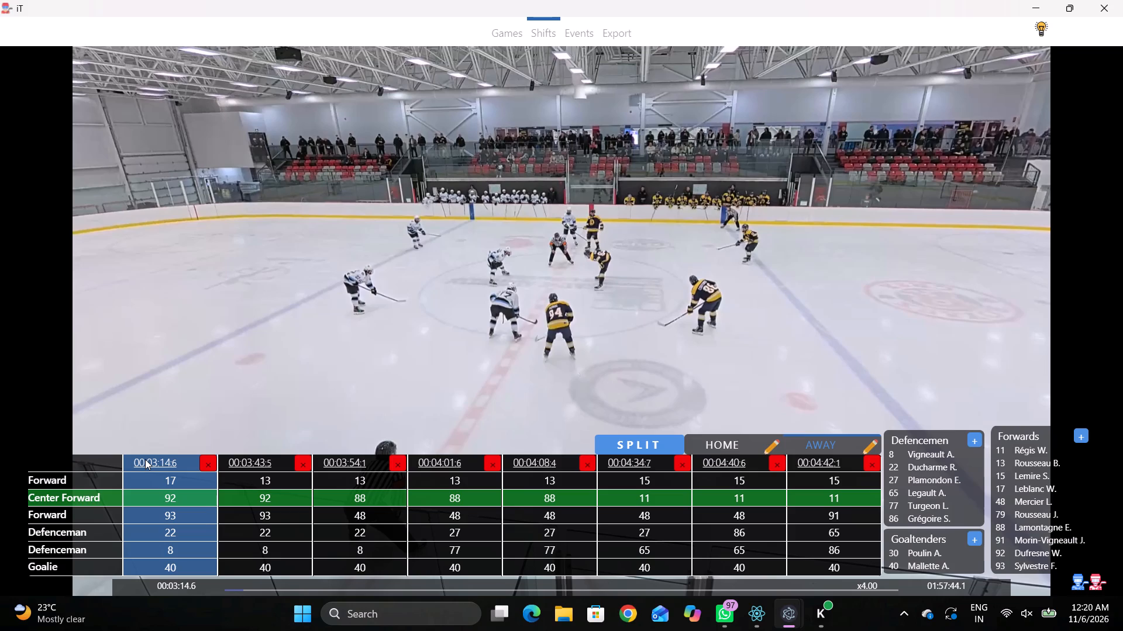
Check the game summary on the export page before sending the data.
{"action": "left_click", "coordinate": [638, 25]}
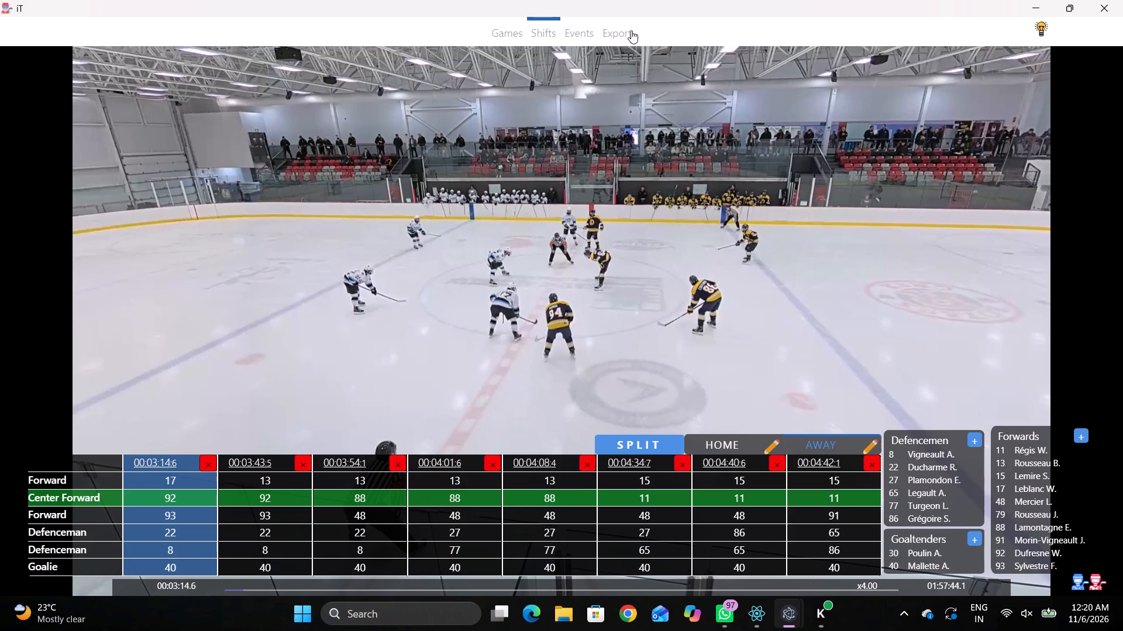
{"action": "left_click", "coordinate": [630, 31]}
{"action": "scroll", "coordinate": [694, 273], "scroll_direction": "down", "scroll_amount": 1}
{"action": "scroll", "coordinate": [685, 245], "scroll_direction": "up", "scroll_amount": 1}
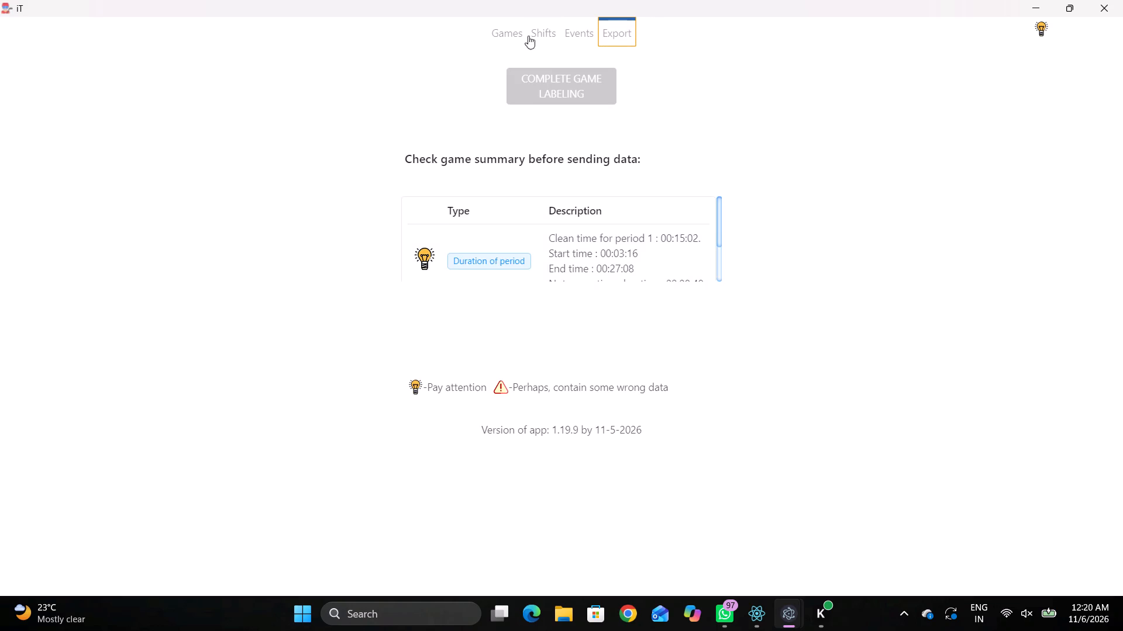
Complete the game labeling and export its files to a new Desktop folder named 173515 1st 15, using the copied game ID.
{"action": "left_click", "coordinate": [521, 36]}
{"action": "left_click", "coordinate": [84, 73]}
{"action": "left_click", "coordinate": [84, 73]}
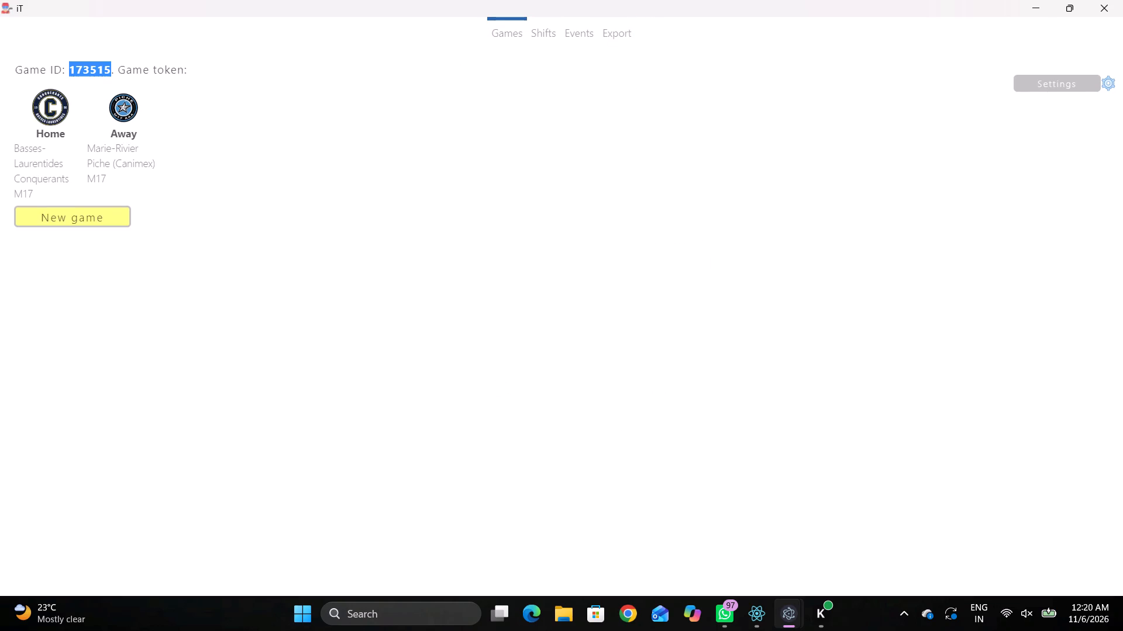
{"action": "key", "text": "ctrl+c"}
{"action": "left_click", "coordinate": [623, 30]}
{"action": "left_click", "coordinate": [591, 96]}
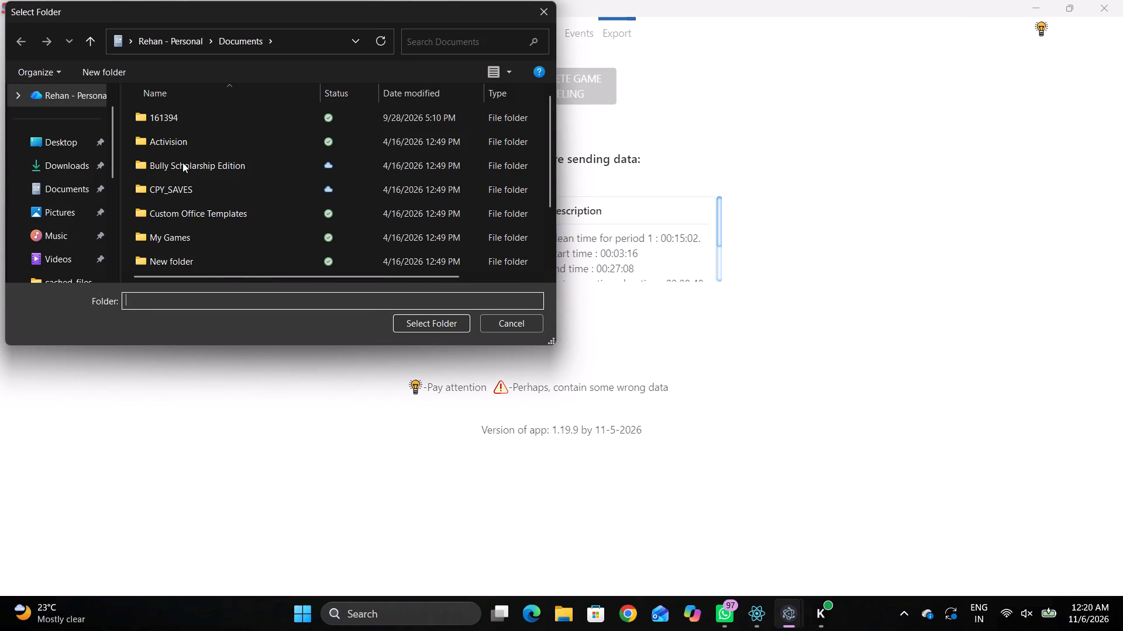
{"action": "left_click", "coordinate": [94, 145]}
{"action": "left_click", "coordinate": [119, 76]}
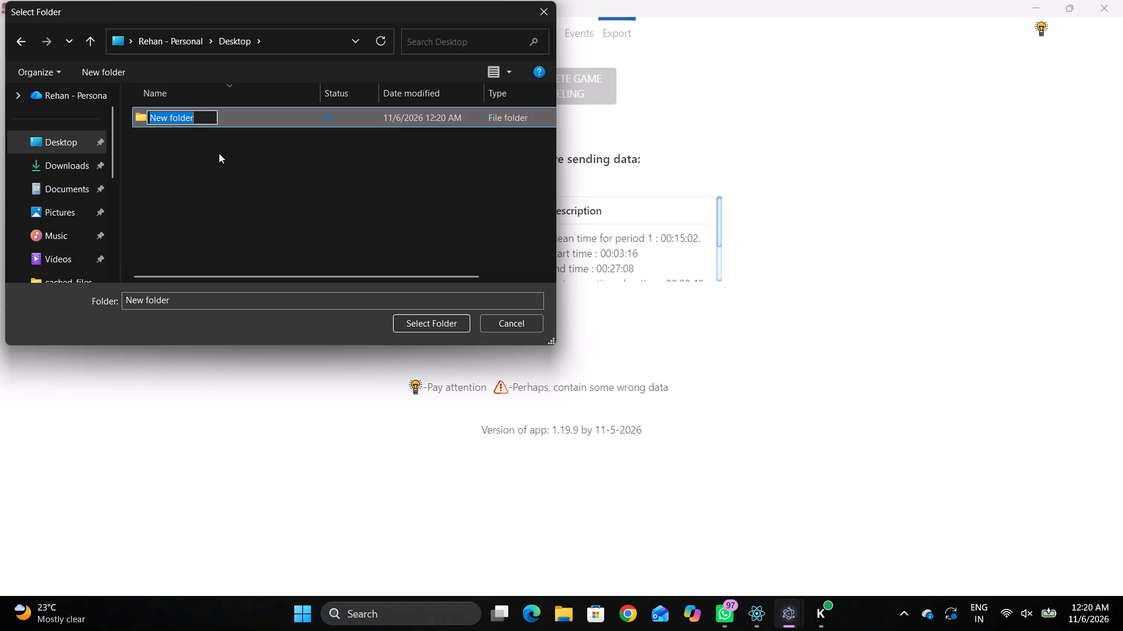
{"action": "key", "text": "ctrl+v"}
{"action": "key", "text": "space"}
{"action": "type", "text": "1st 15"}
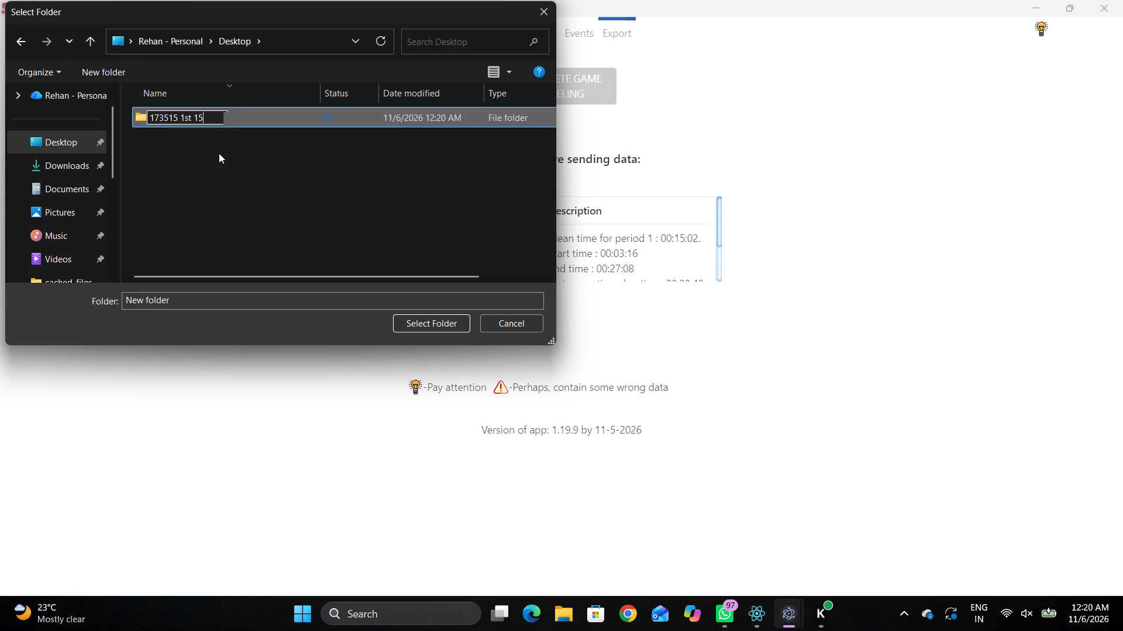
{"action": "triple_click", "coordinate": [451, 325]}
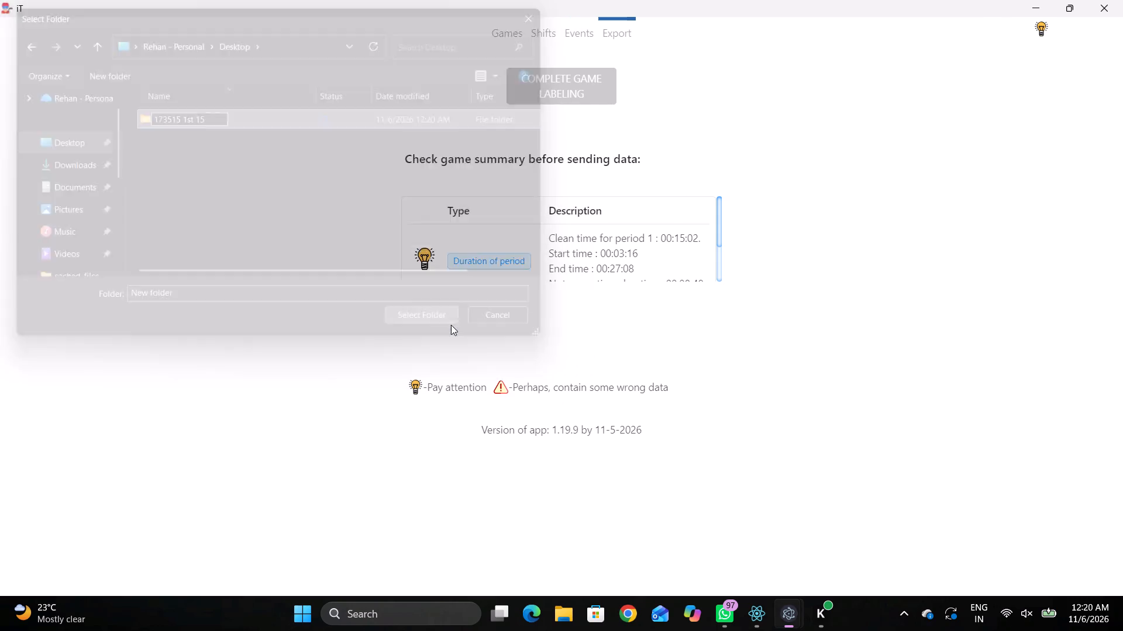
Switch to TMS Tagger and upload Shifts_period-1 from the 173515 1st 15 folder as the period's Shift file.
{"action": "left_click", "coordinate": [770, 612]}
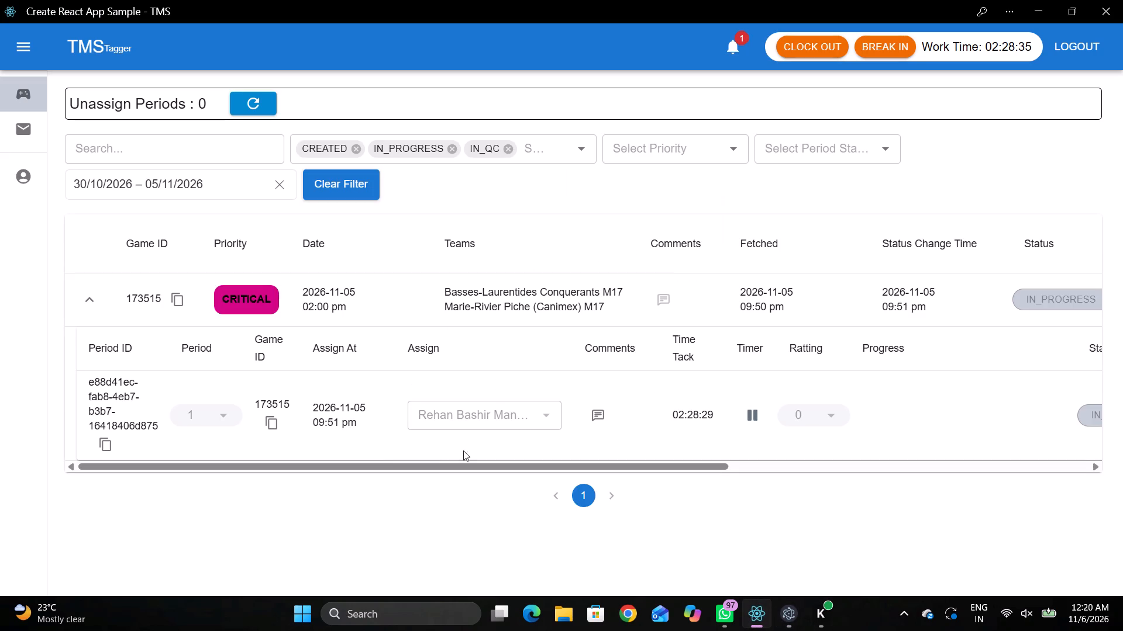
{"action": "left_click_drag", "start_coordinate": [430, 462], "coordinate": [643, 467]}
{"action": "left_click", "coordinate": [874, 415]}
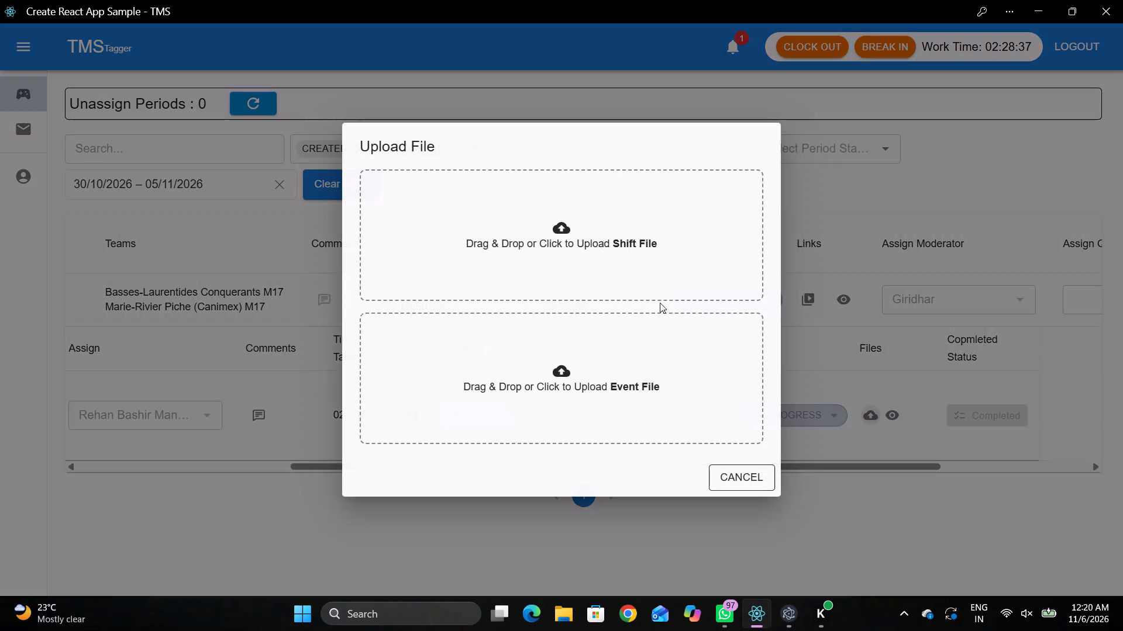
{"action": "left_click", "coordinate": [603, 253]}
{"action": "left_click", "coordinate": [62, 131]}
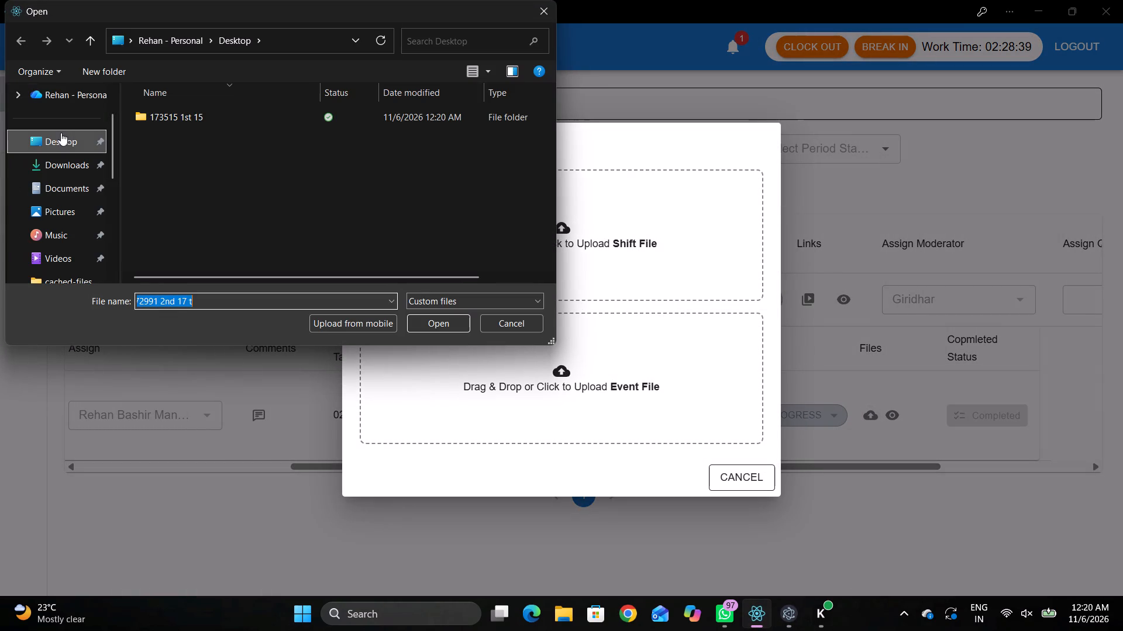
{"action": "double_click", "coordinate": [173, 117]}
{"action": "left_click", "coordinate": [230, 132]}
{"action": "left_click", "coordinate": [228, 137]}
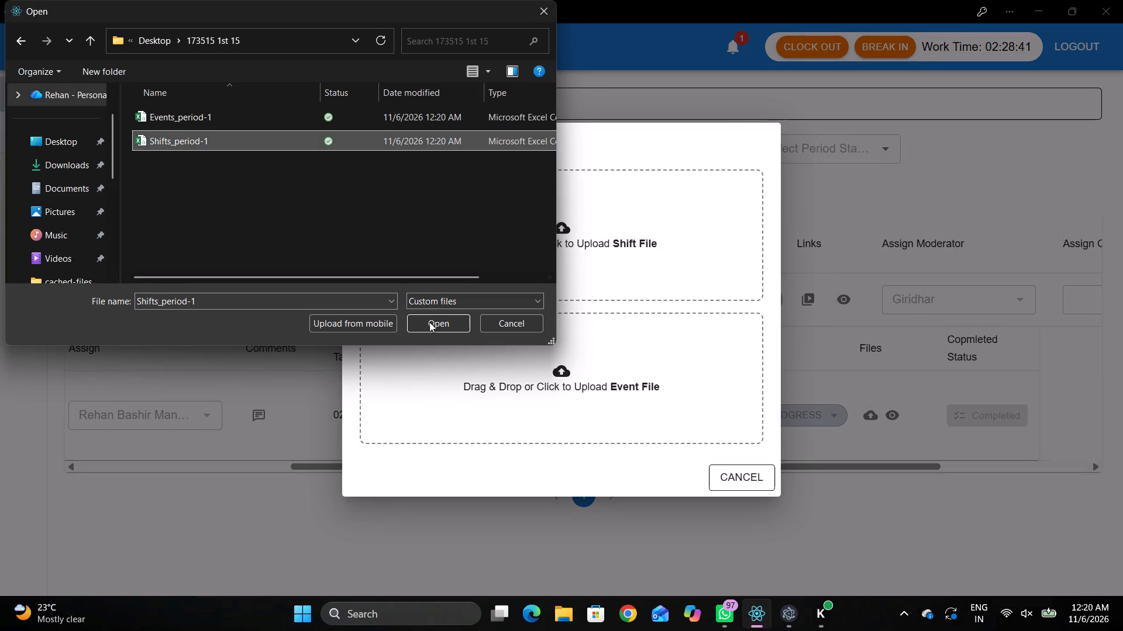
{"action": "left_click", "coordinate": [233, 149]}
{"action": "left_click", "coordinate": [268, 148]}
{"action": "left_click", "coordinate": [270, 147]}
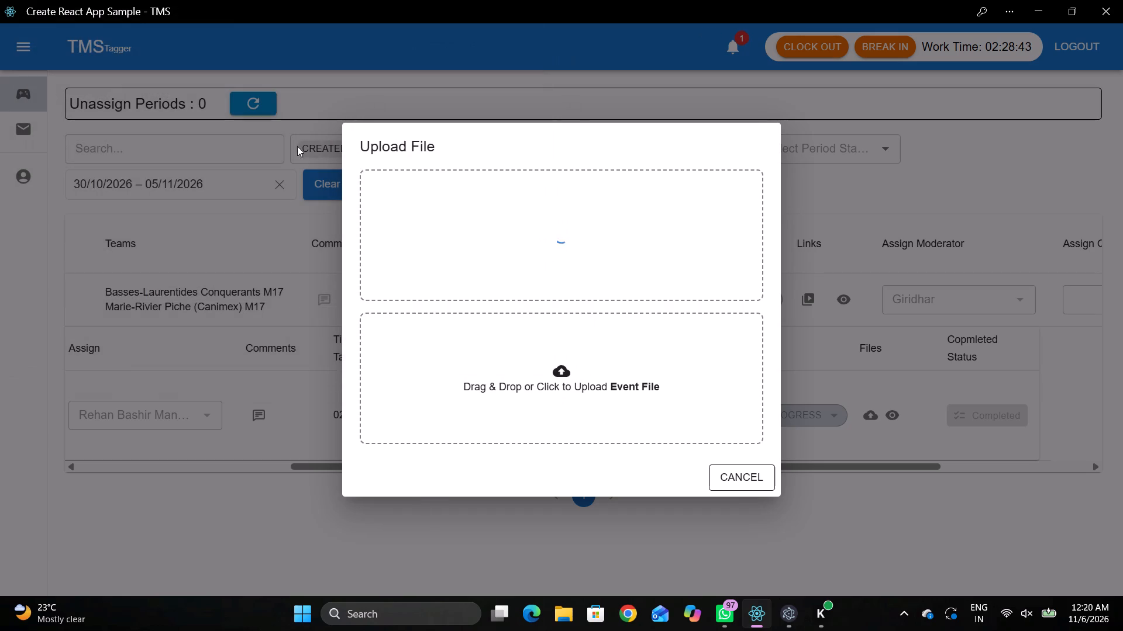
Upload Events_period-1 from the same folder as the period's Event file.
{"action": "left_click", "coordinate": [508, 391]}
{"action": "double_click", "coordinate": [188, 124]}
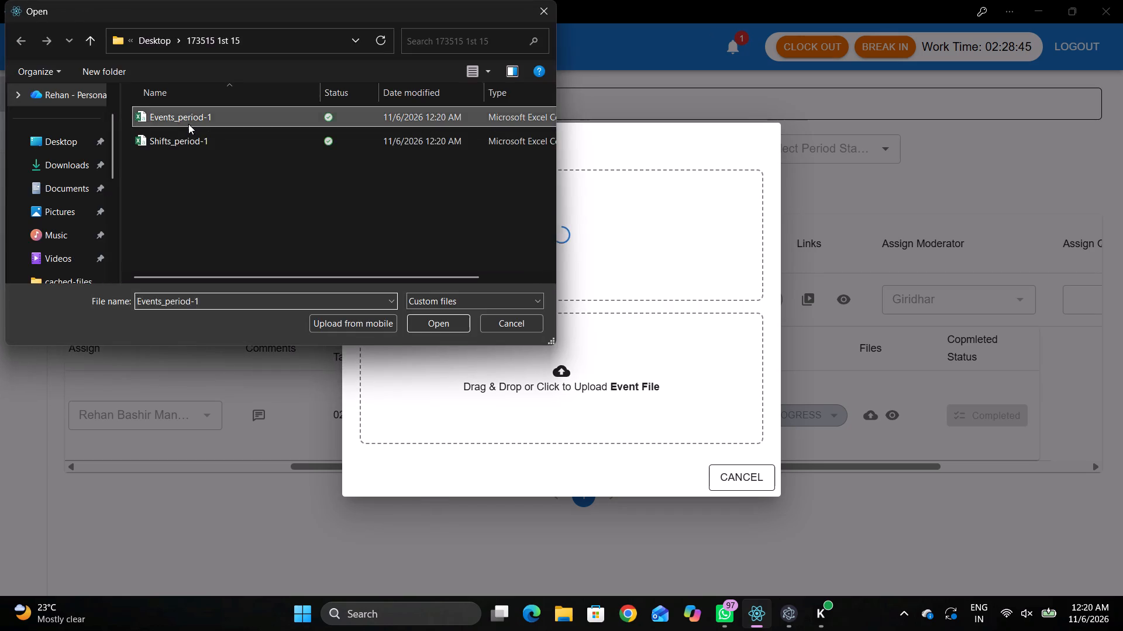
Mark period 1 of game 173515 as Completed.
{"action": "left_click_drag", "start_coordinate": [963, 450], "coordinate": [964, 445]}
{"action": "left_click", "coordinate": [974, 412]}
{"action": "triple_click", "coordinate": [980, 418]}
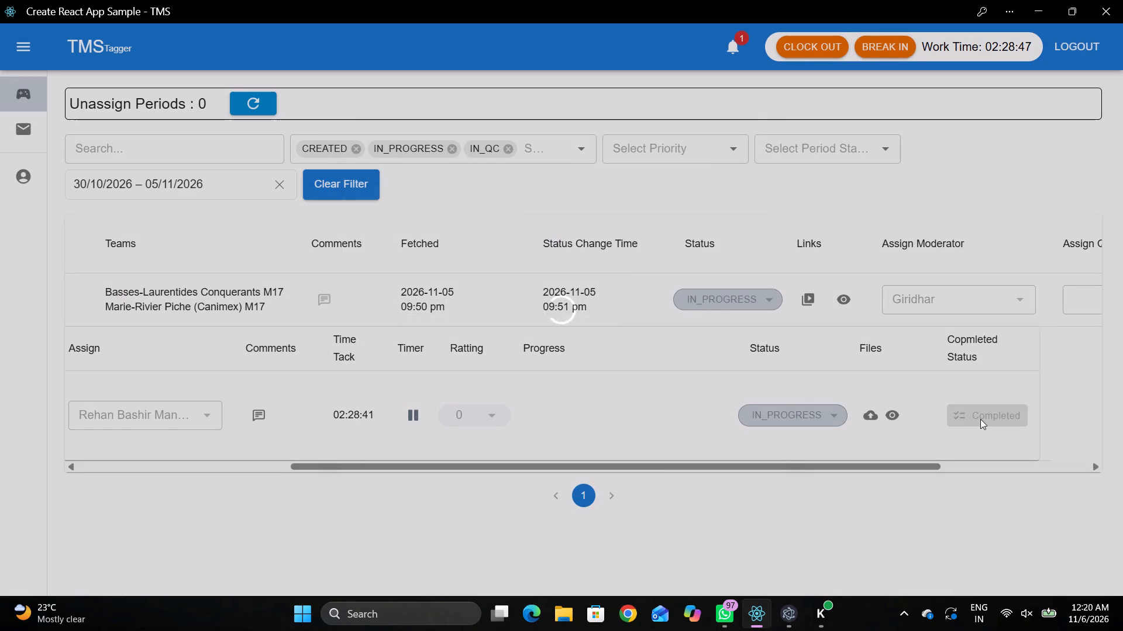
{"action": "triple_click", "coordinate": [980, 419]}
{"action": "left_click", "coordinate": [982, 419]}
Open the activity log of game 173515 to check its report entries.
{"action": "left_click_drag", "start_coordinate": [845, 476], "coordinate": [1012, 454]}
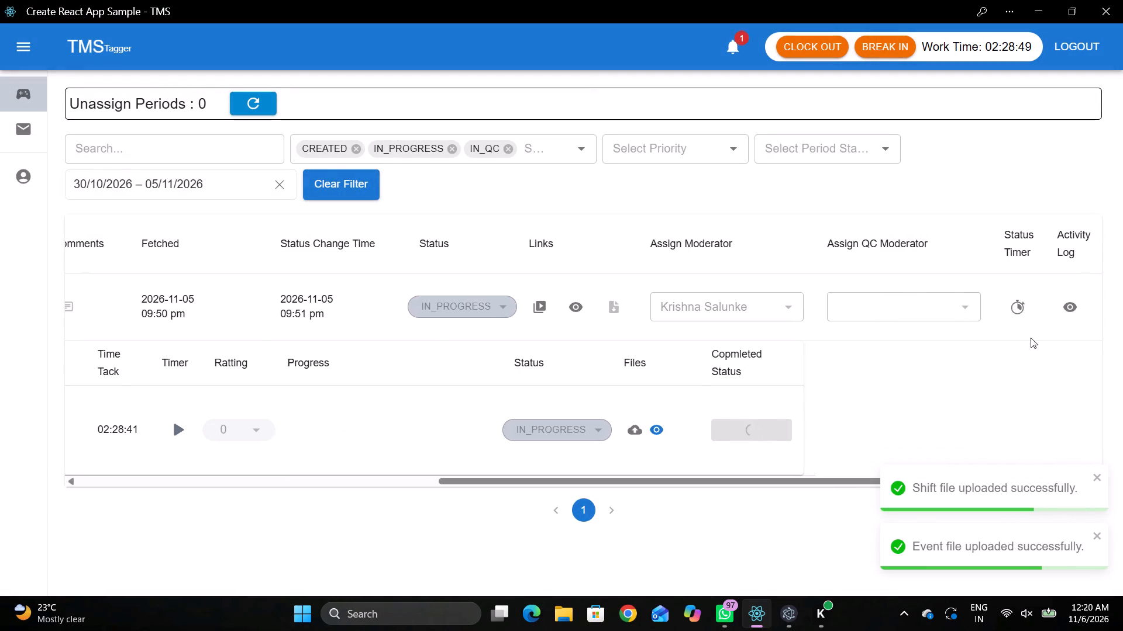
{"action": "double_click", "coordinate": [1067, 318]}
{"action": "left_click", "coordinate": [1072, 310]}
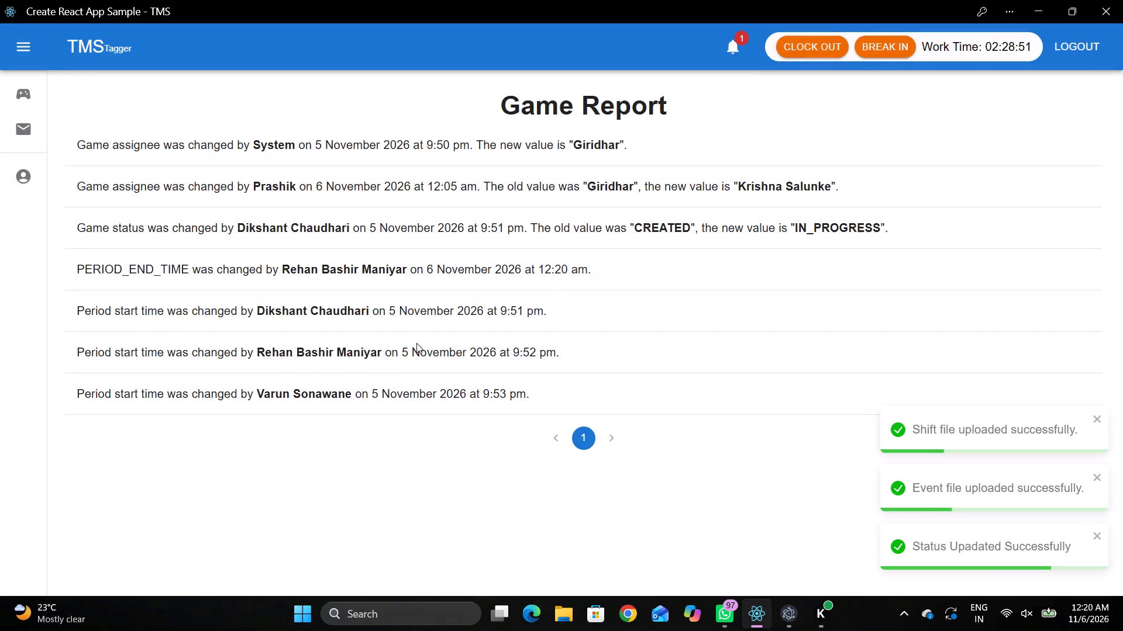
Leave the game report and return to the games list.
{"action": "left_click", "coordinate": [37, 120]}
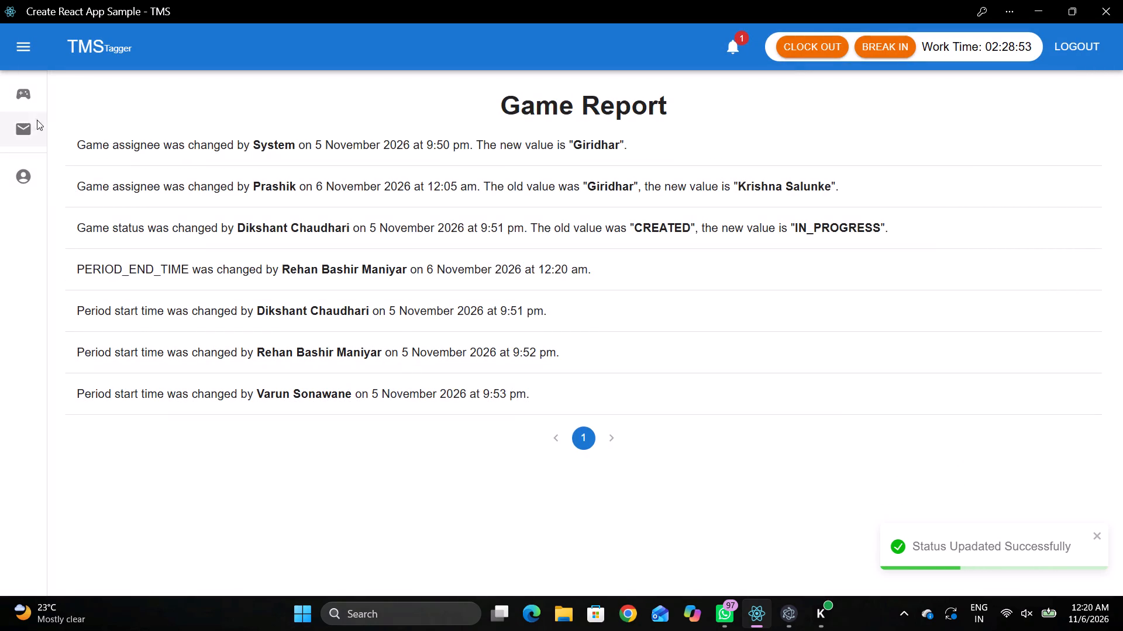
{"action": "left_click", "coordinate": [14, 84]}
{"action": "triple_click", "coordinate": [23, 96]}
{"action": "double_click", "coordinate": [23, 98]}
{"action": "triple_click", "coordinate": [23, 98]}
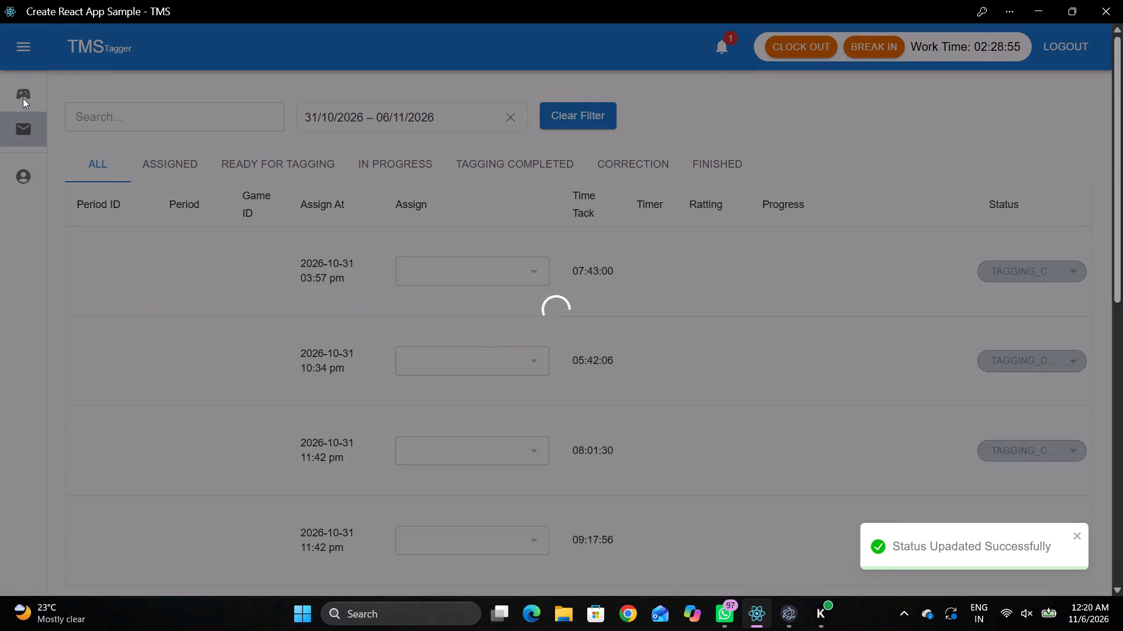